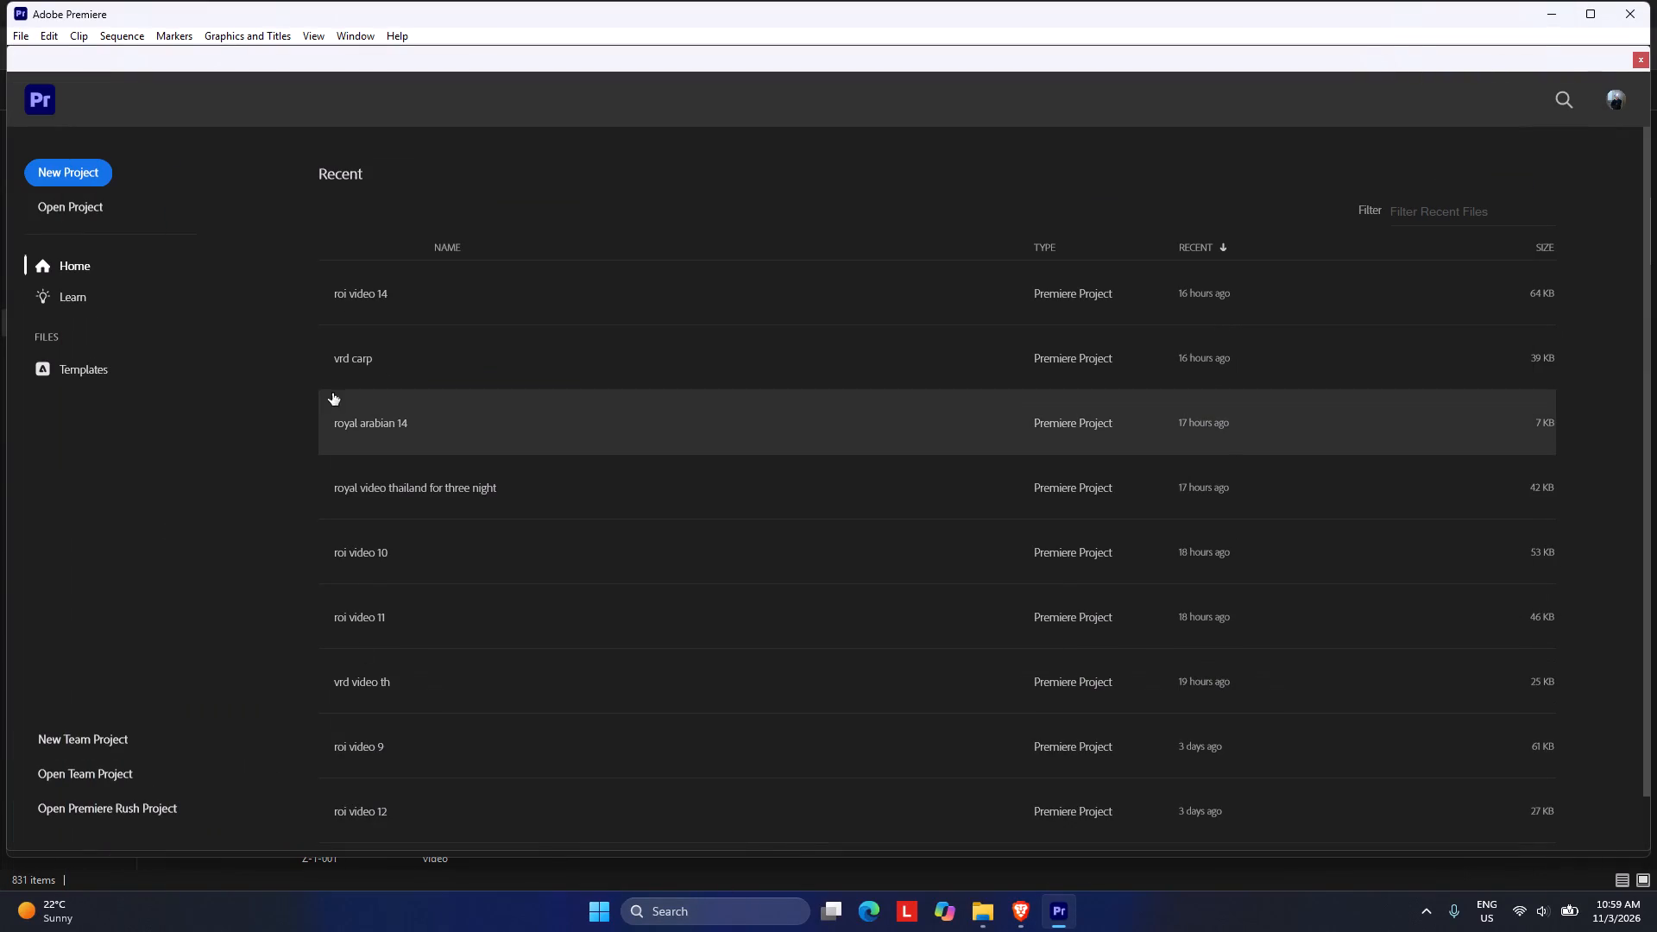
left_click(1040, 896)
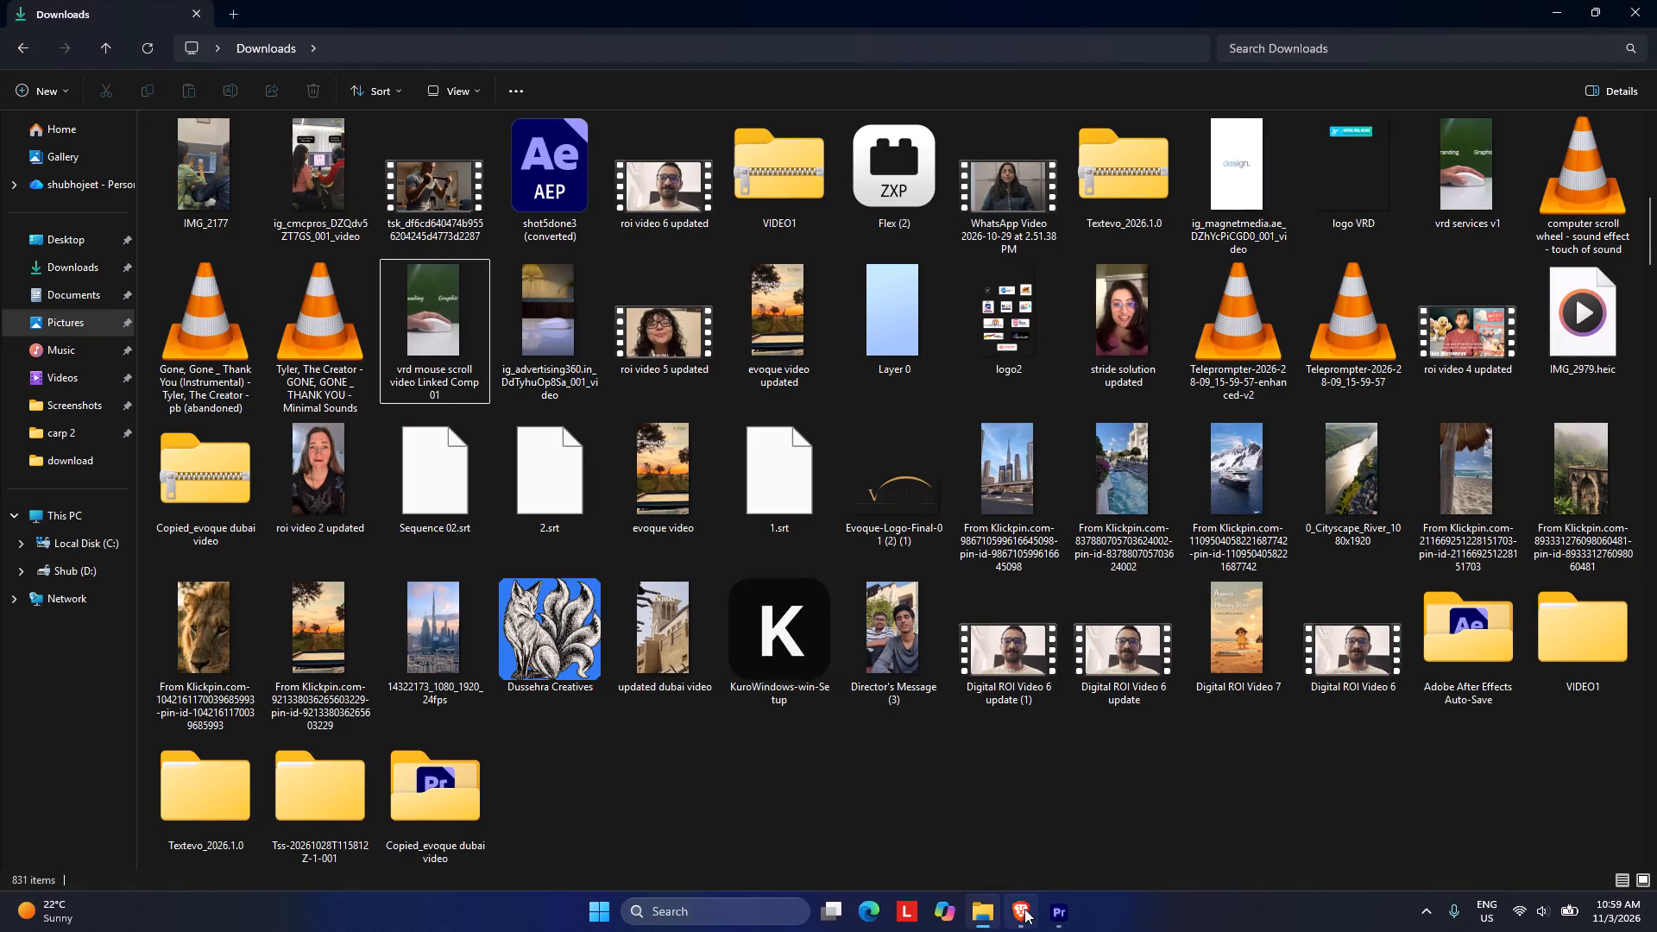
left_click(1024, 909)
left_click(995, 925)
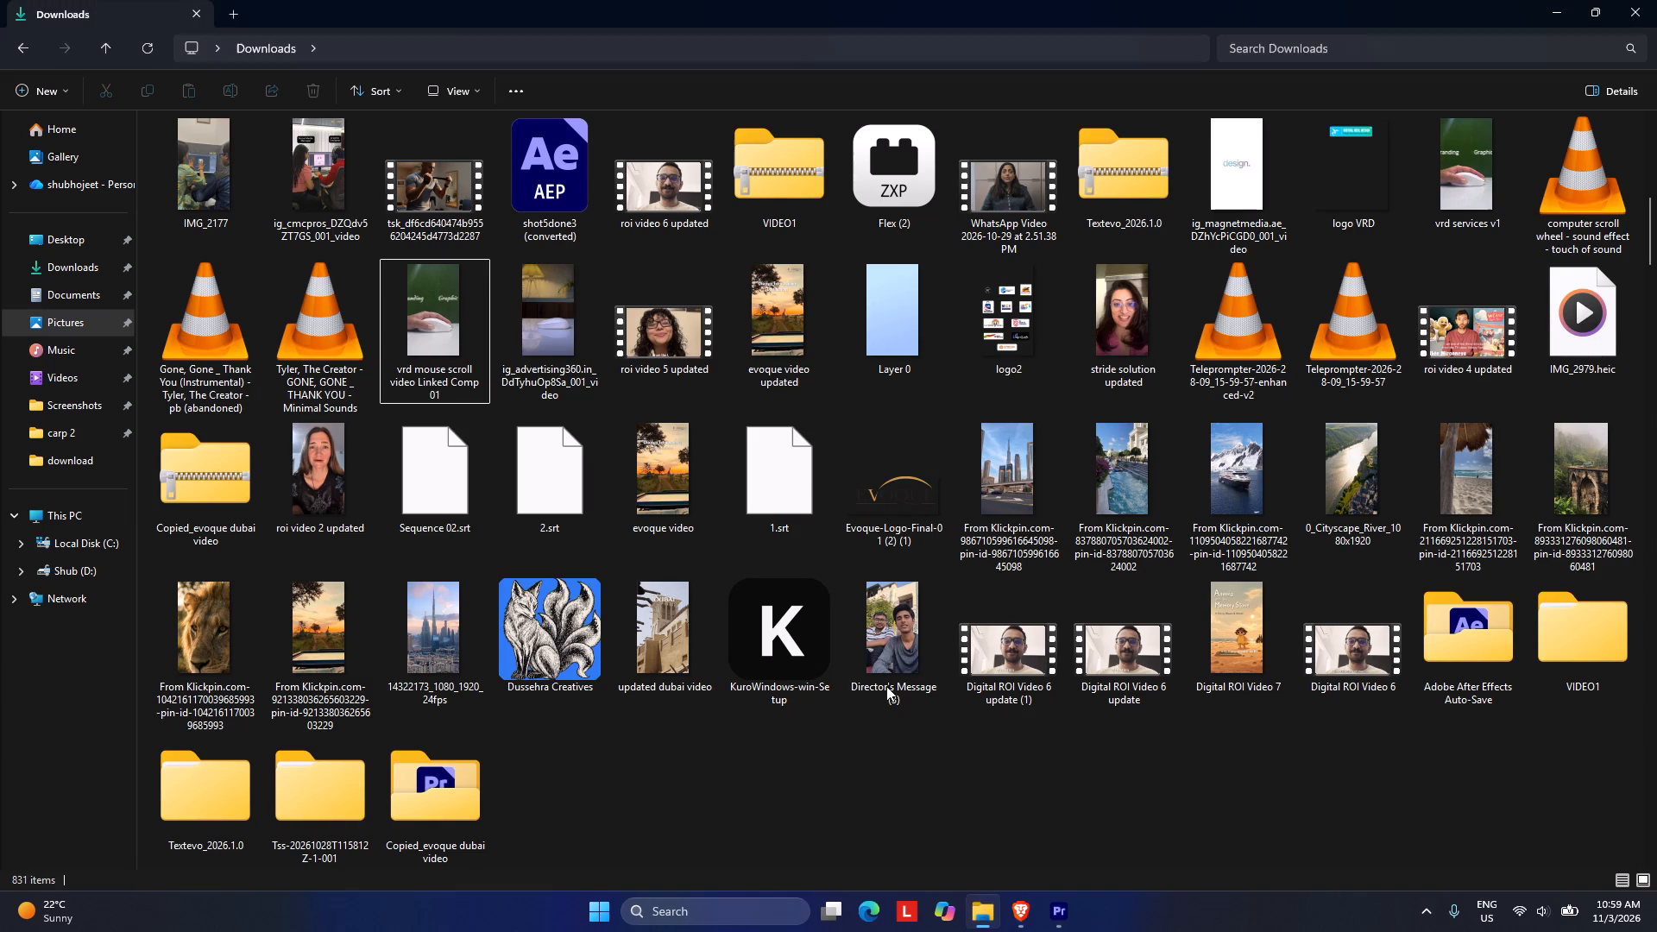
In Adobe Premiere, start a new project named "royal video" with its location set to D:\VRD DATA\royal arabian.
left_click(1045, 916)
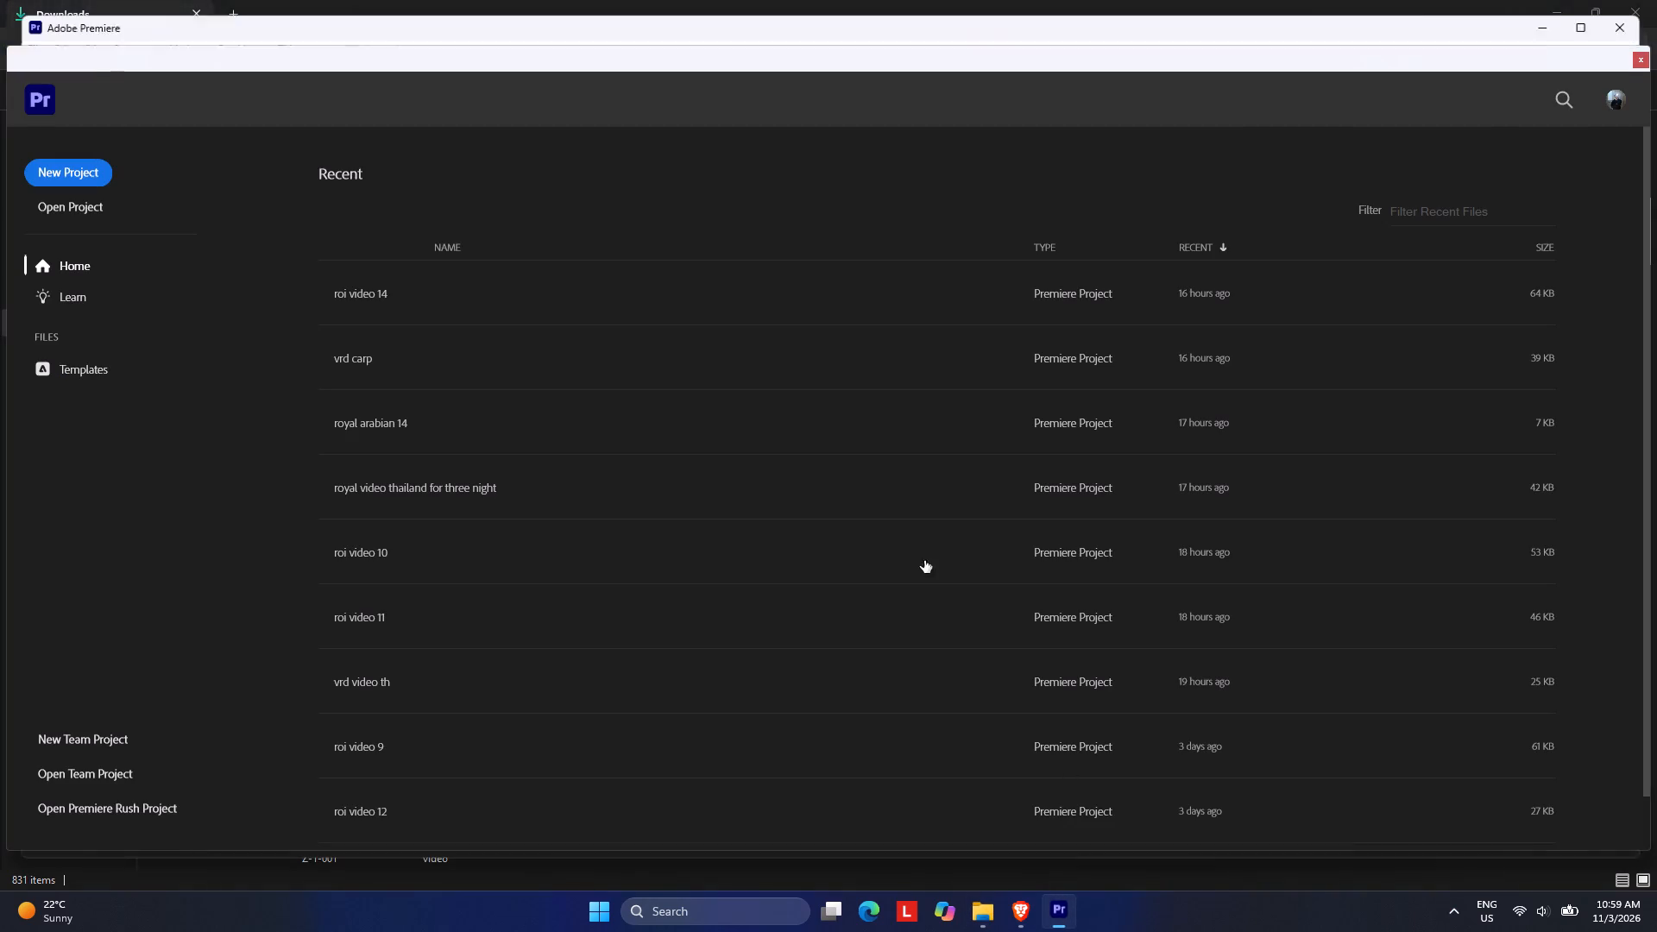
left_click_drag(54, 165, 70, 168)
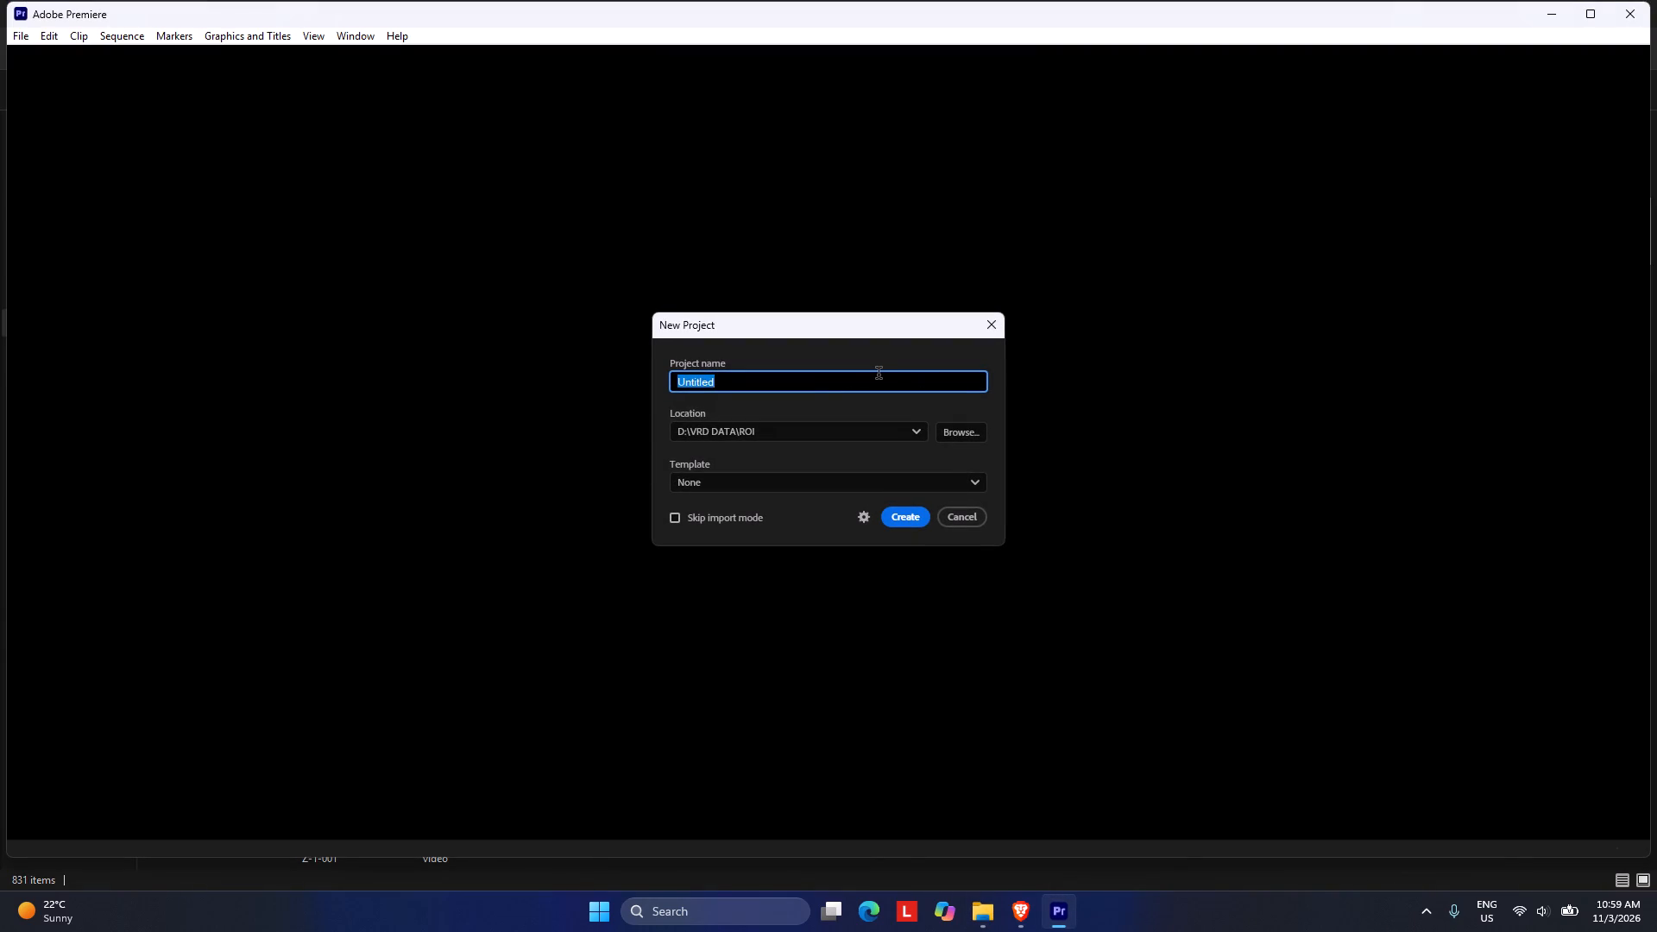
key("BackSpace")
type("royal video")
key("space")
left_click(821, 434)
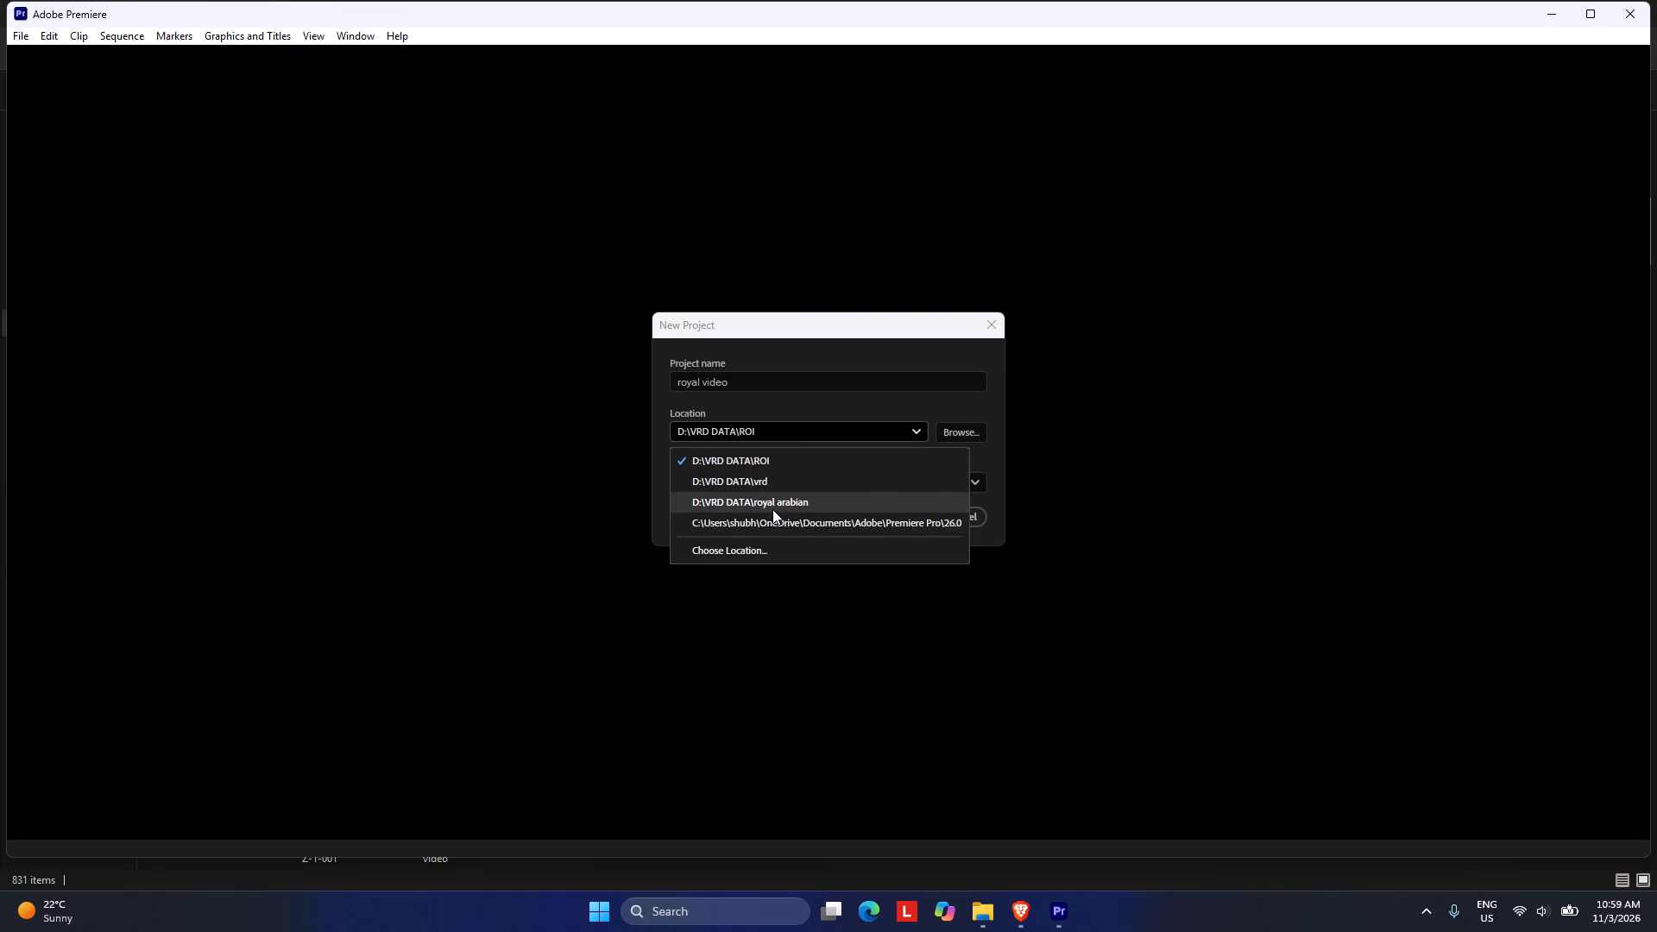
left_click(766, 501)
left_click(731, 381)
key("space")
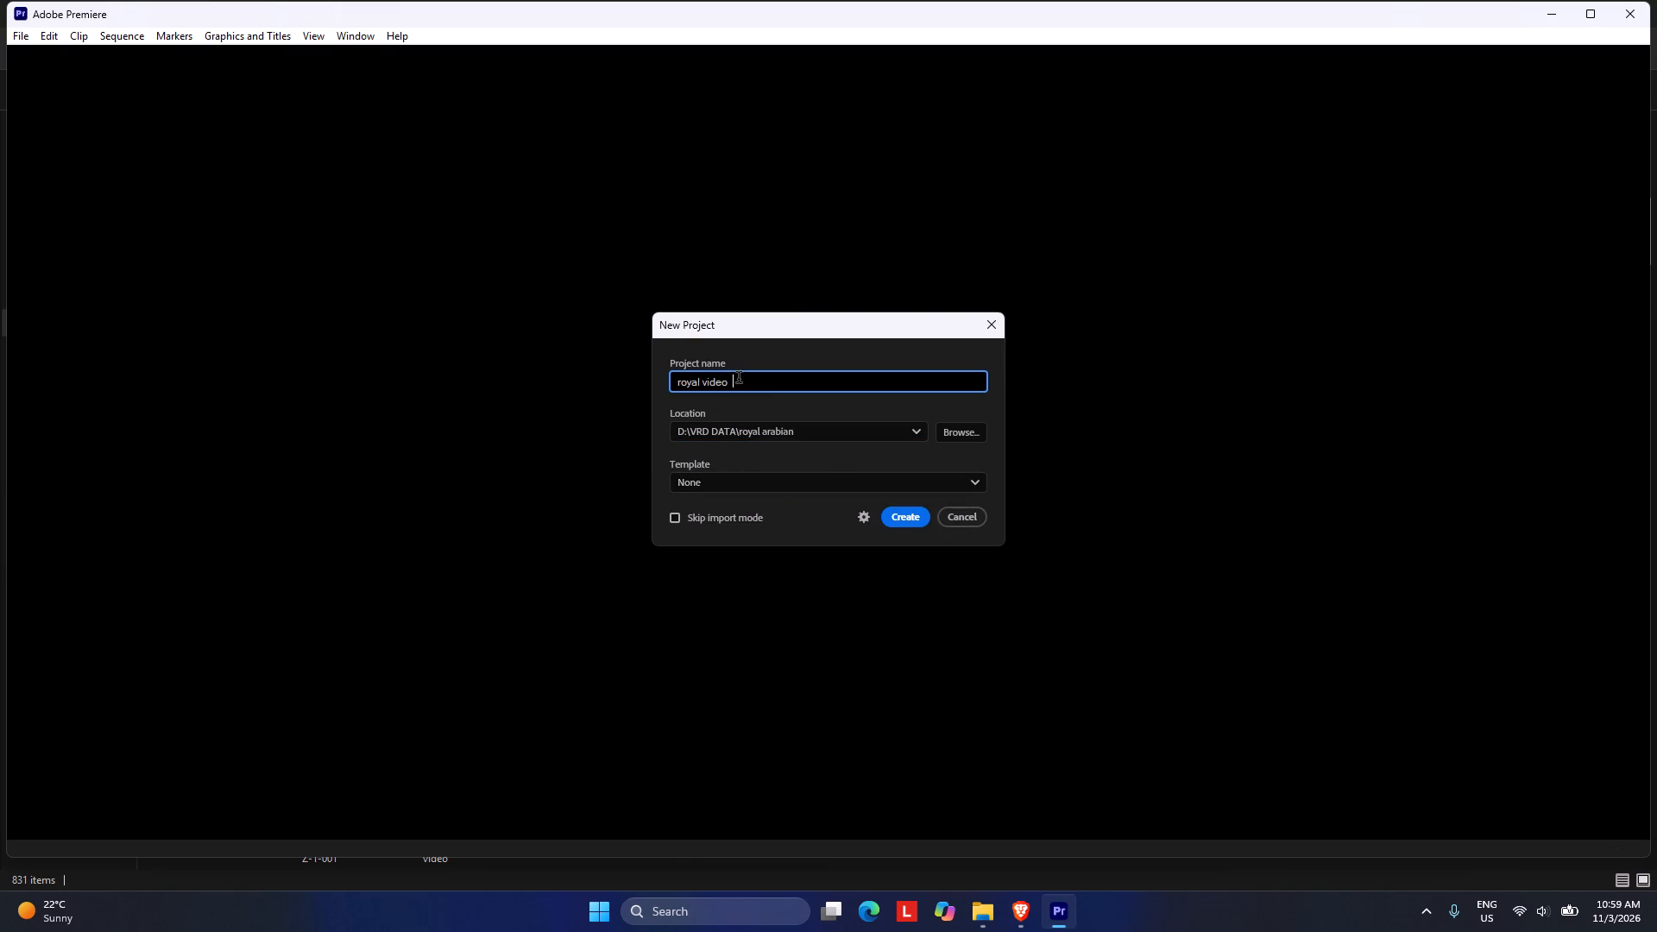
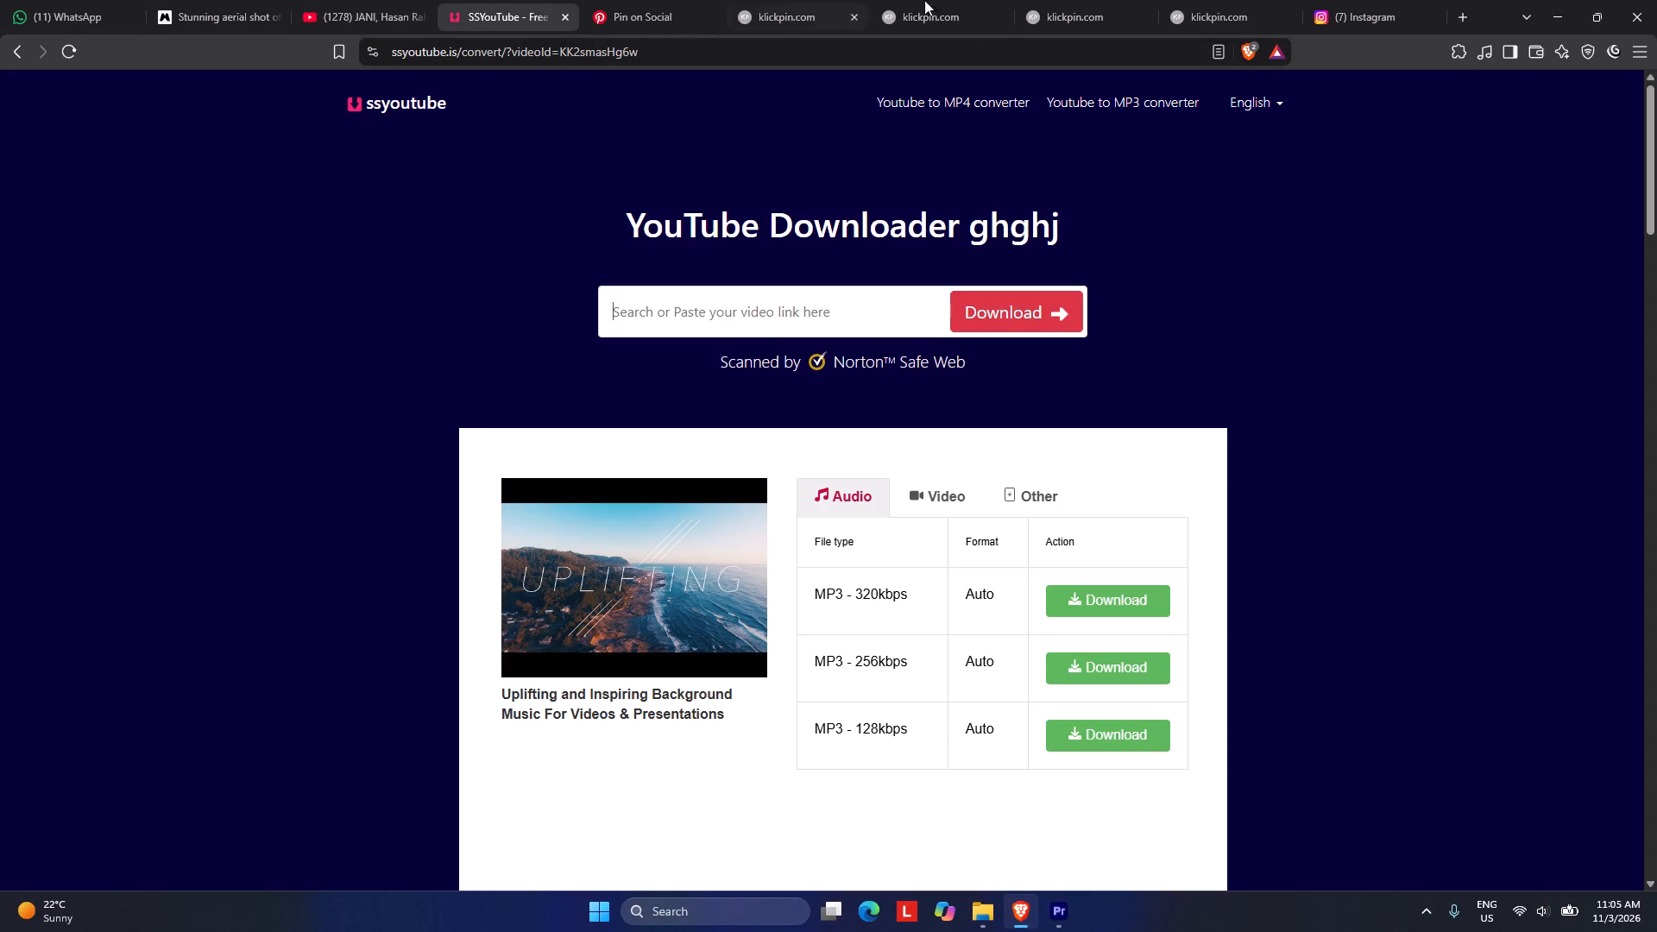
Minimize the Brave browser window to return to the New Project dialog in Adobe Premiere.
left_click_drag(1562, 4, 1554, 4)
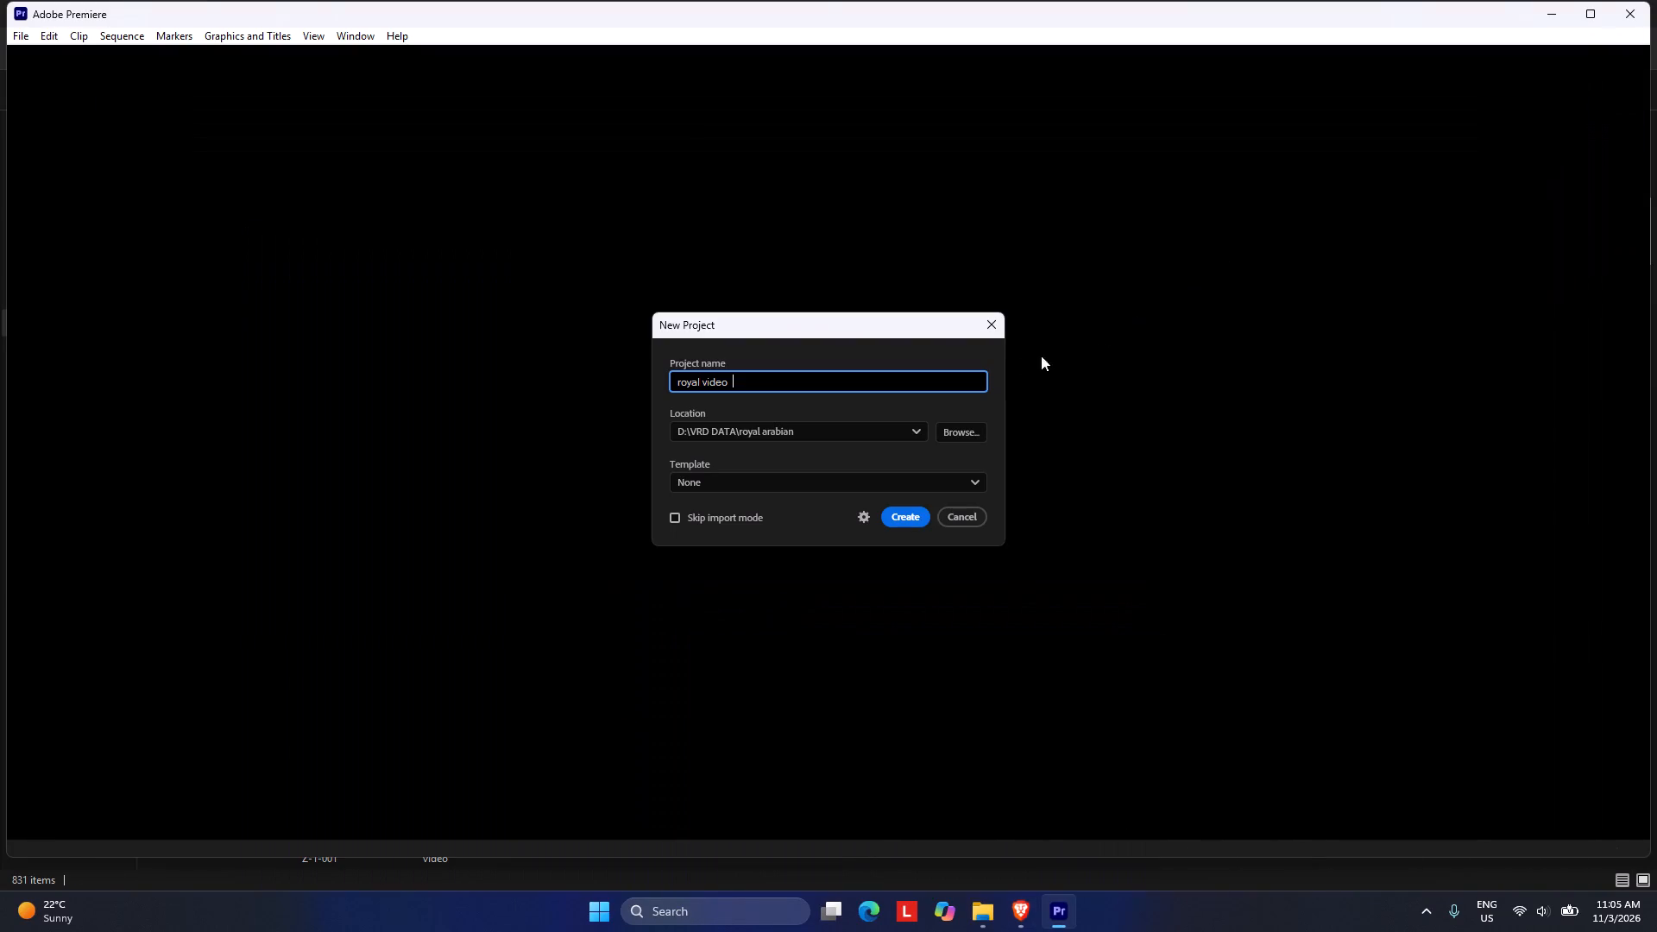
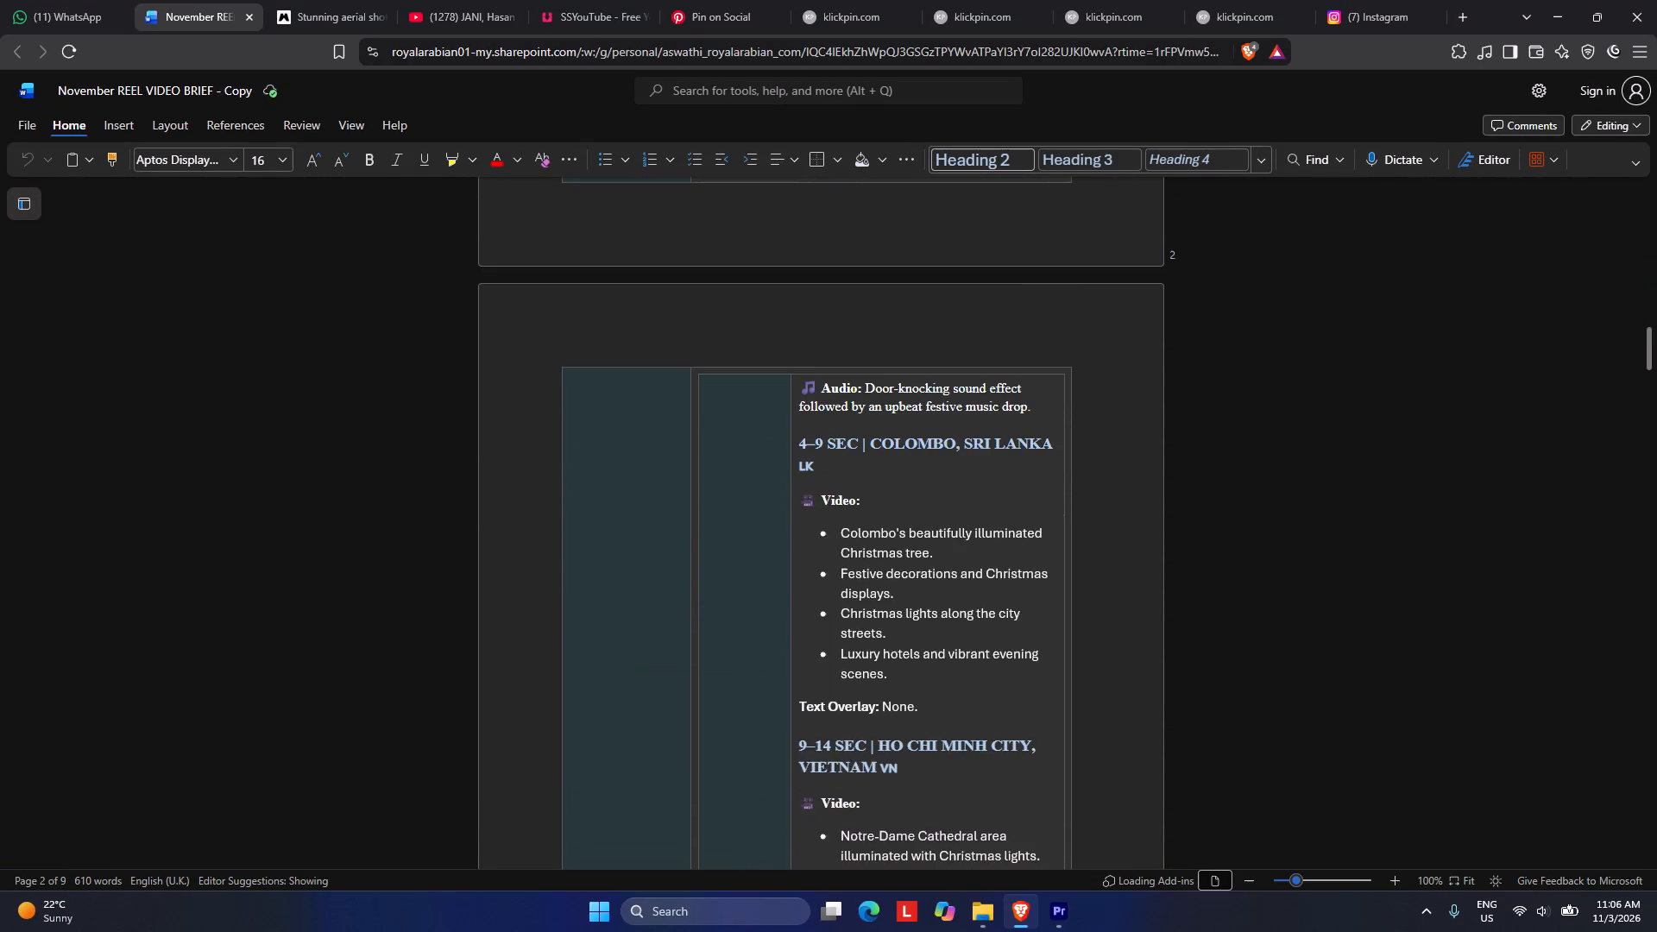
In the Brave browser, review the November reel video brief through its scene descriptions, delivery requirements and sign-off sections.
scroll(525, 435, "down", 9)
scroll(525, 435, "down", 20)
scroll(525, 435, "down", 1)
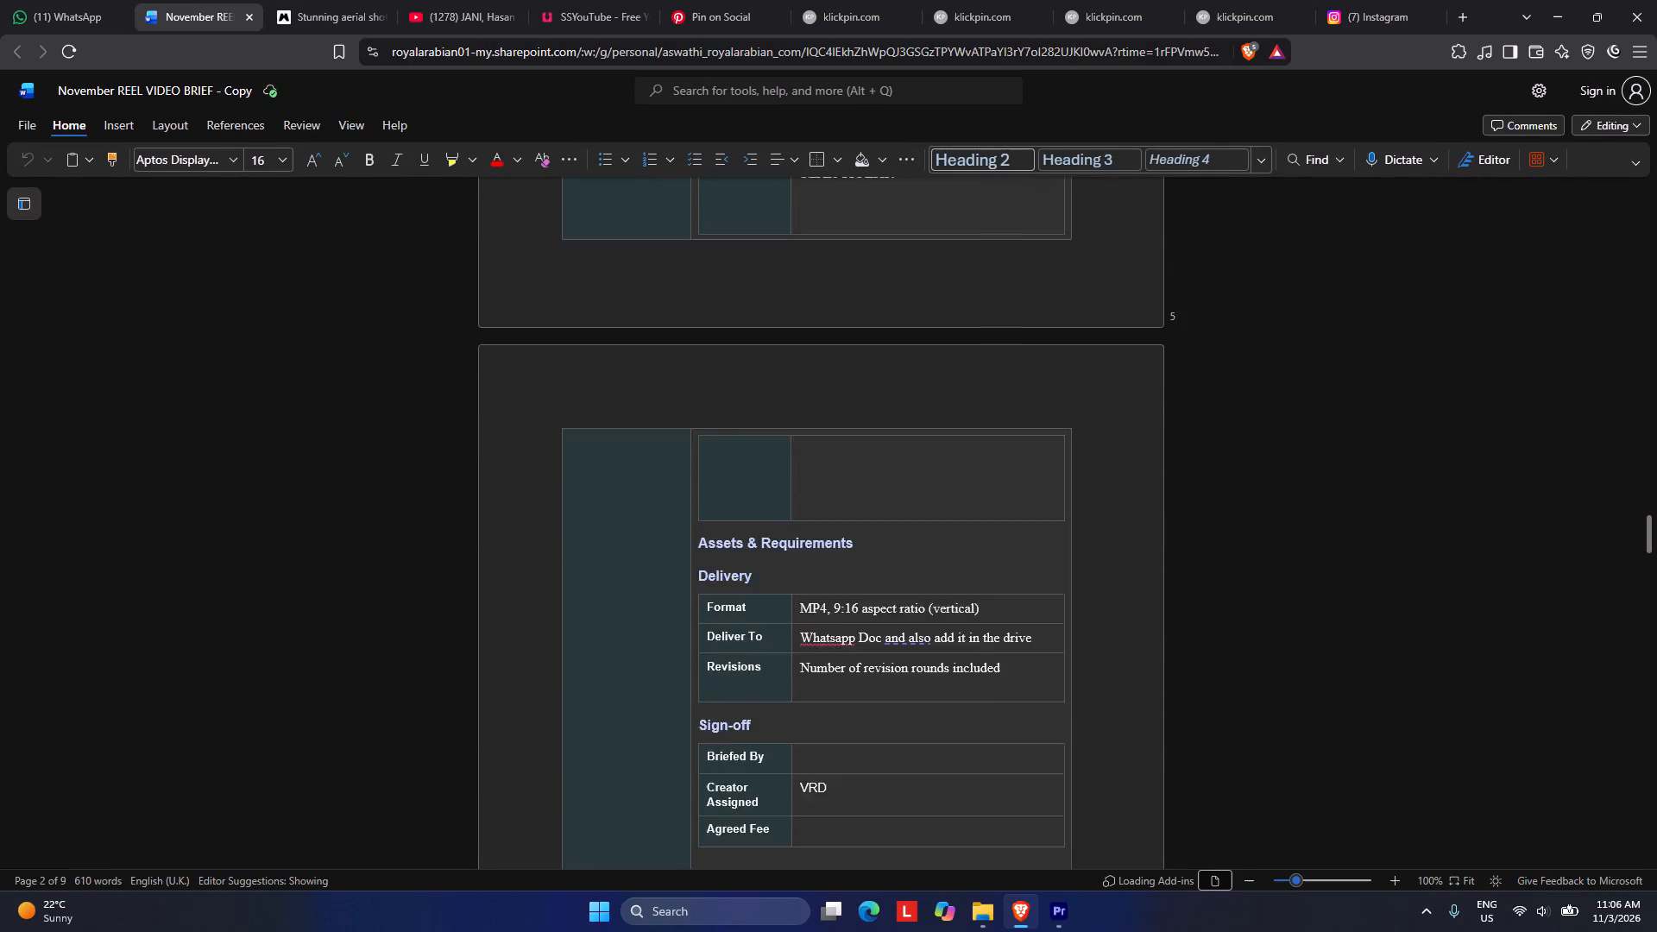
scroll(525, 435, "down", 20)
scroll(525, 435, "down", 20)
scroll(525, 435, "down", 1)
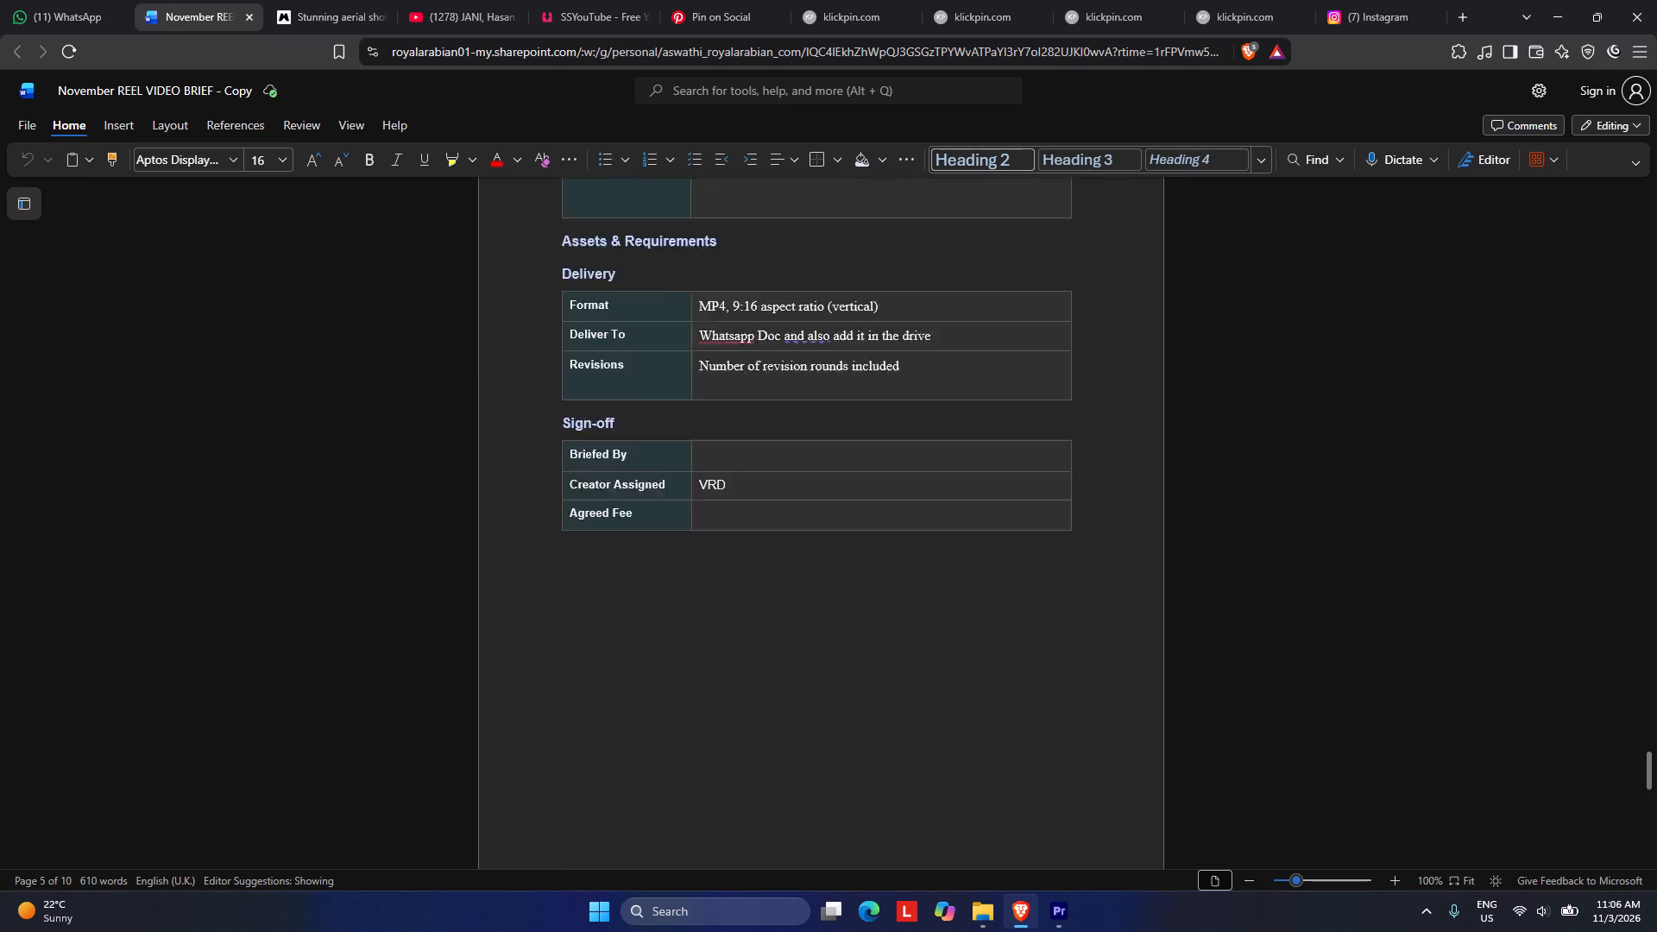
scroll(525, 435, "down", 20)
scroll(525, 435, "down", 1)
scroll(525, 431, "up", 19)
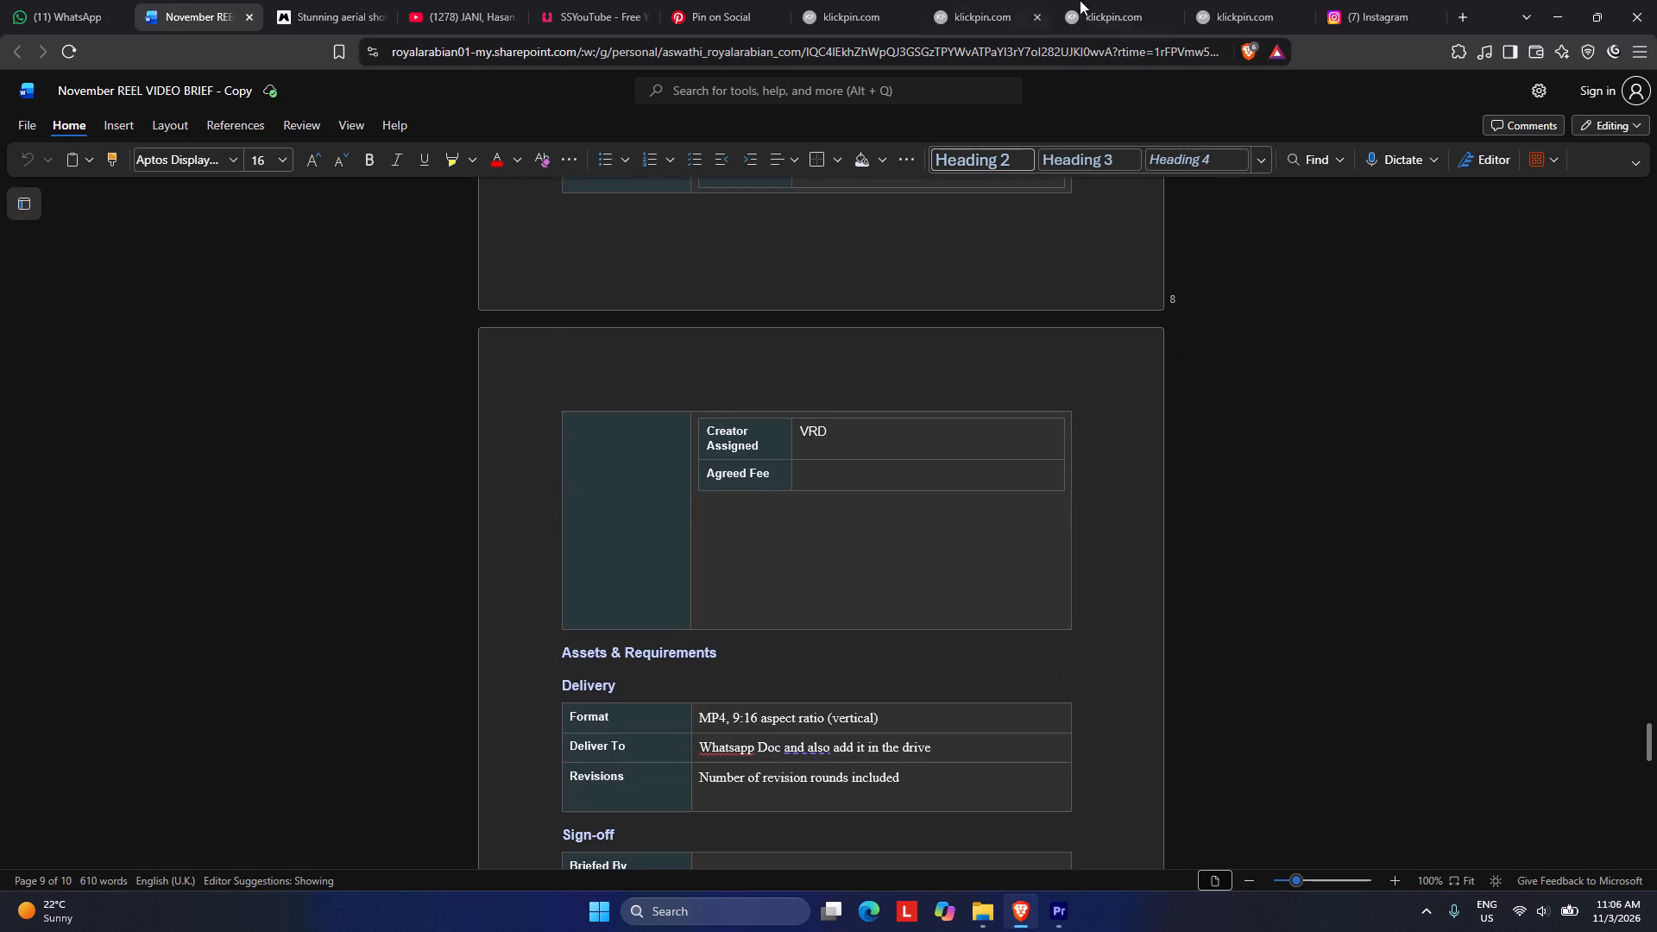
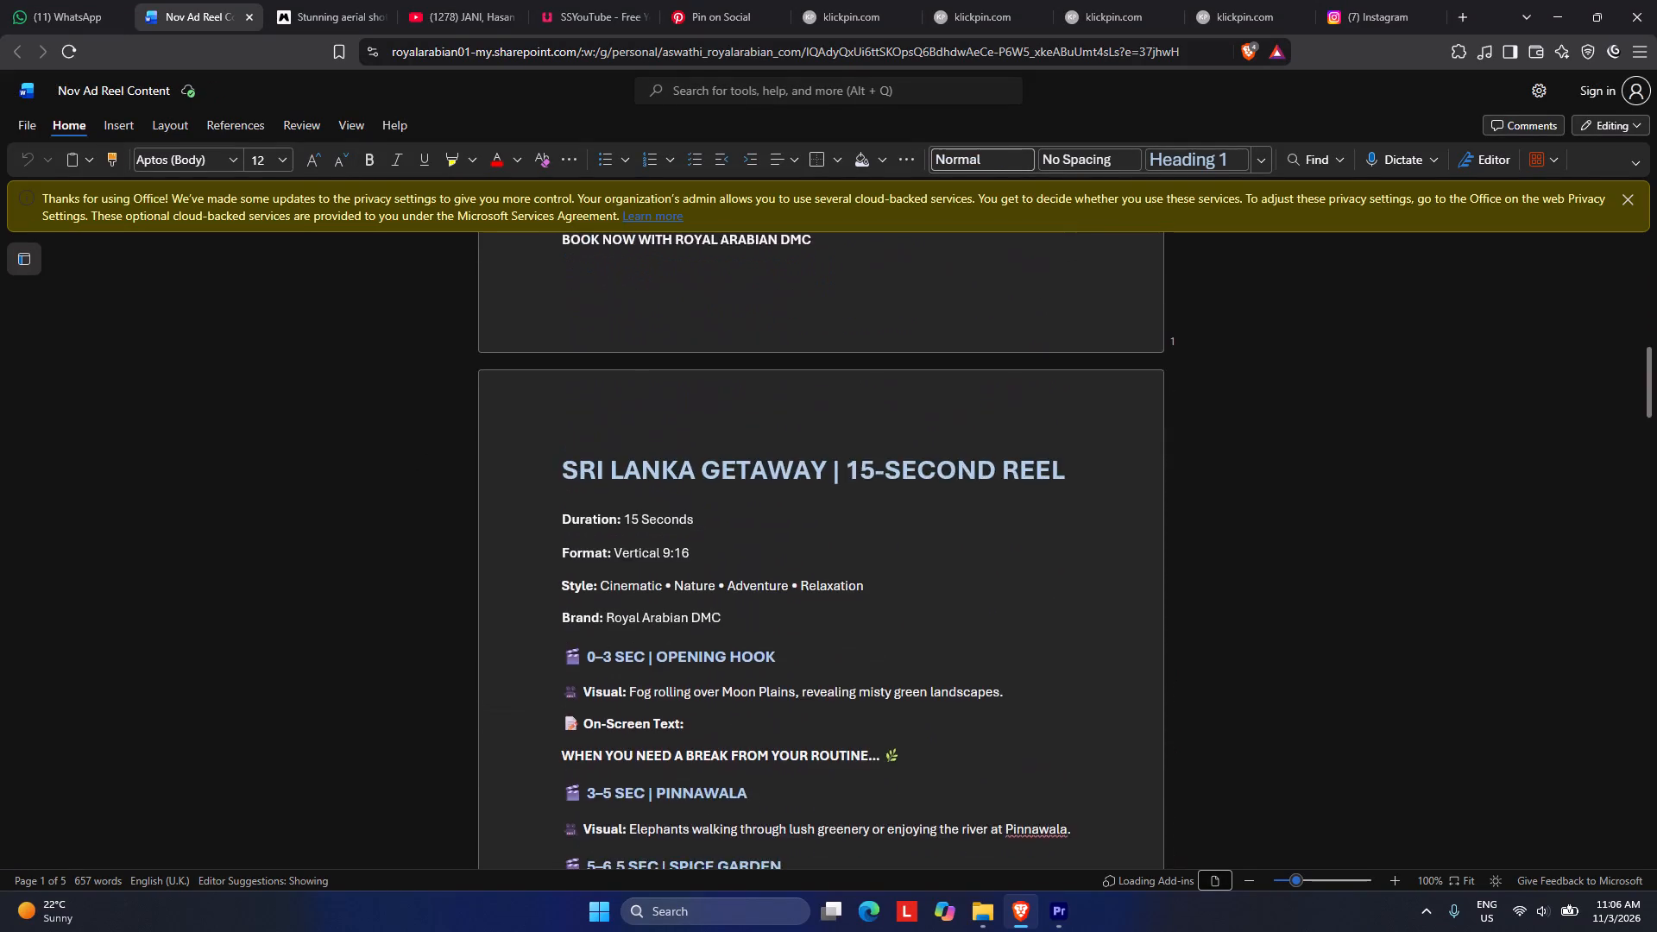
Examine the scene timings, visuals and on-screen text of the Sri Lanka Getaway and Vietnam reels in the Nov Ad Reel Content document.
scroll(880, 392, "down", 2)
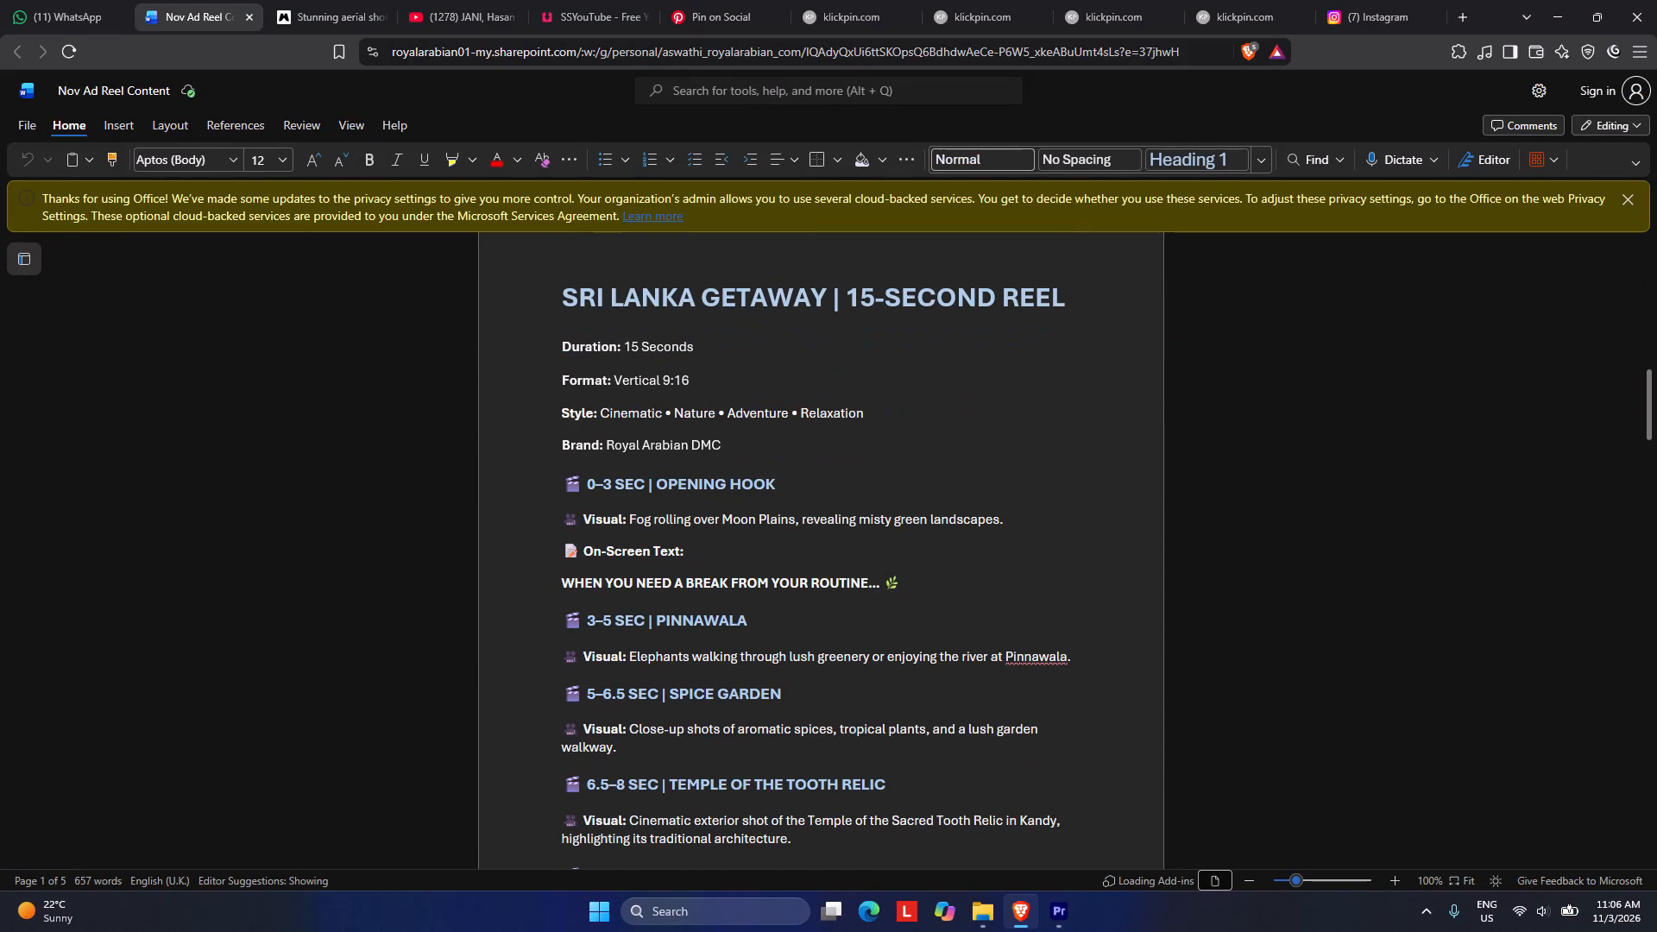
scroll(878, 396, "down", 9)
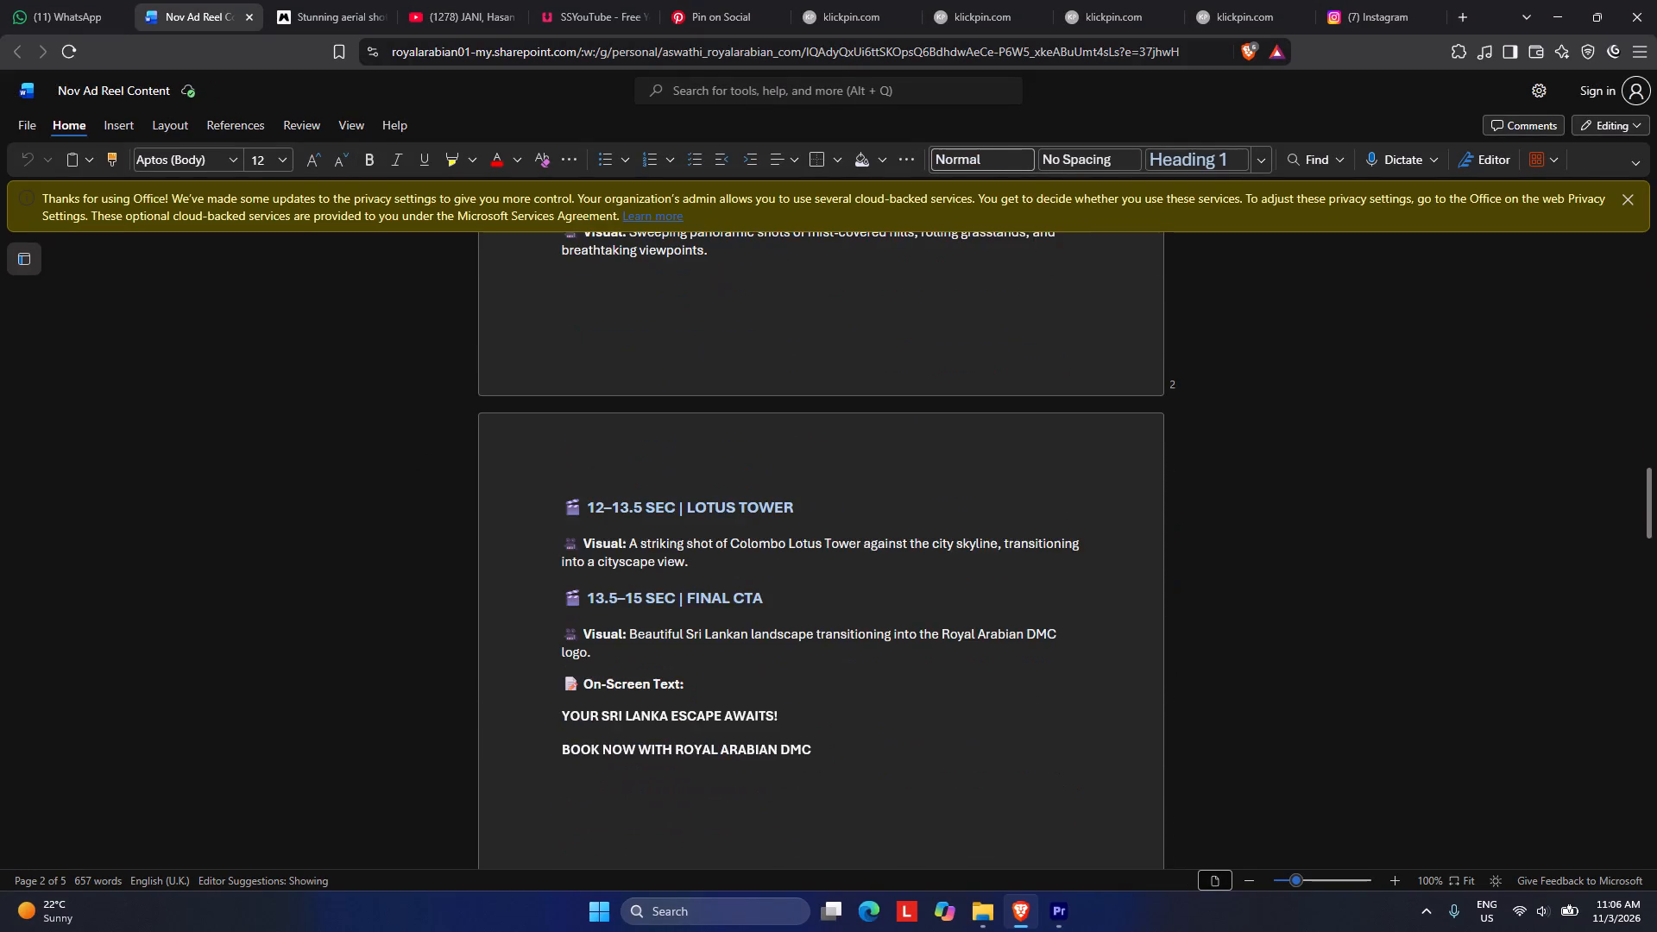
scroll(875, 401, "down", 9)
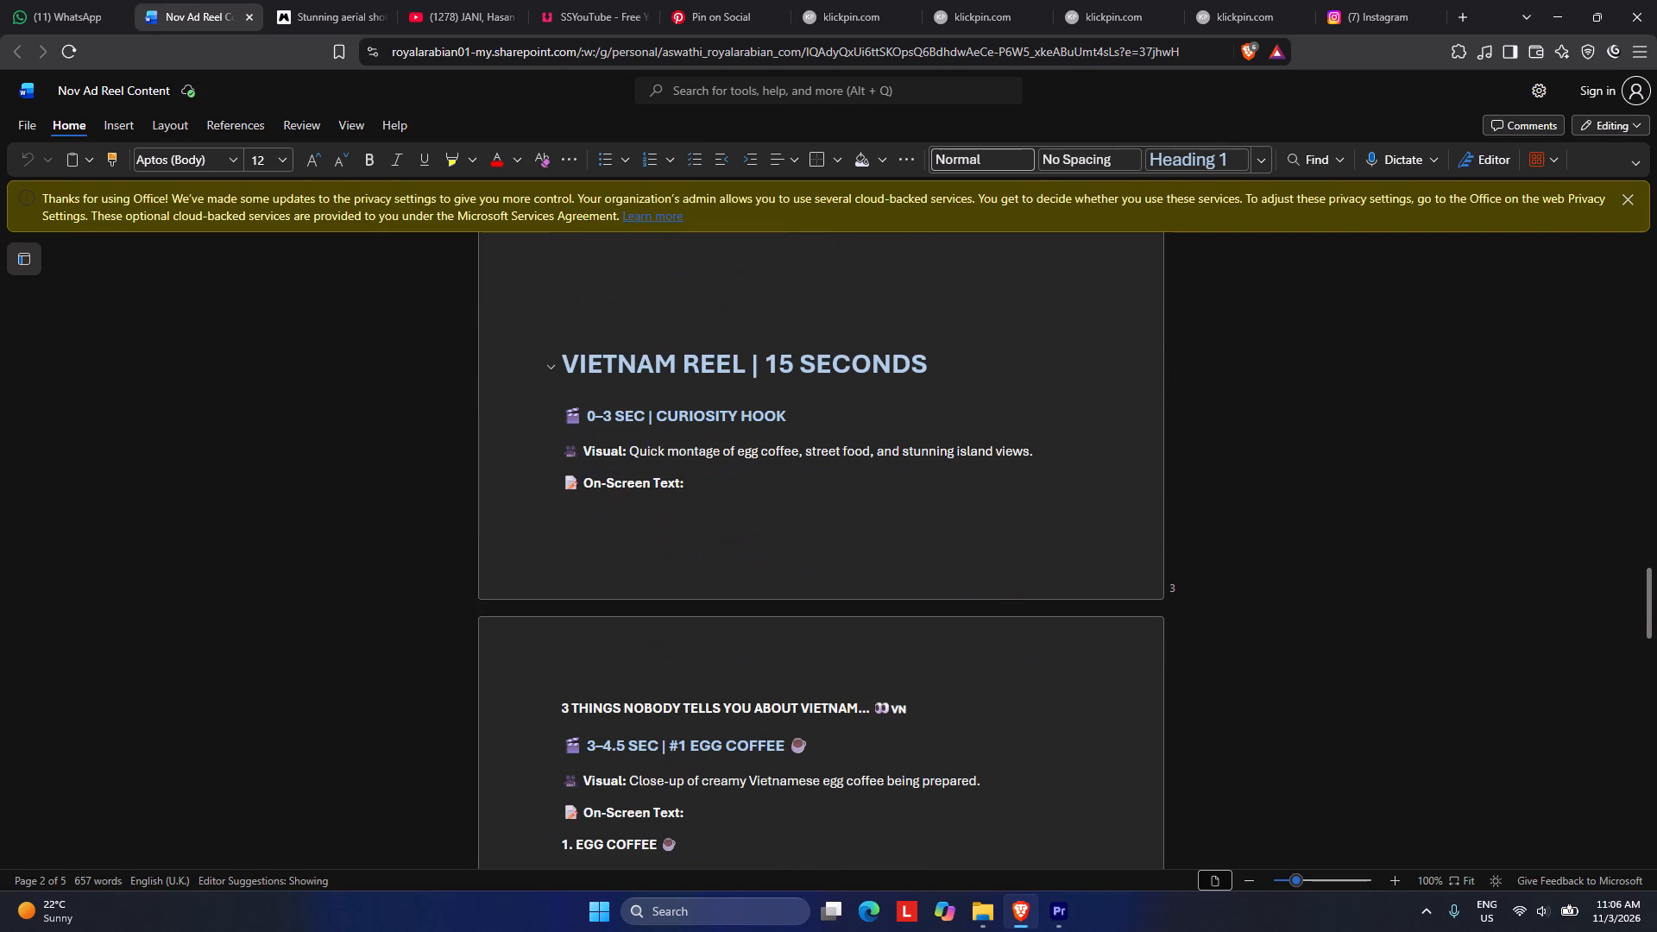
scroll(870, 406, "up", 20)
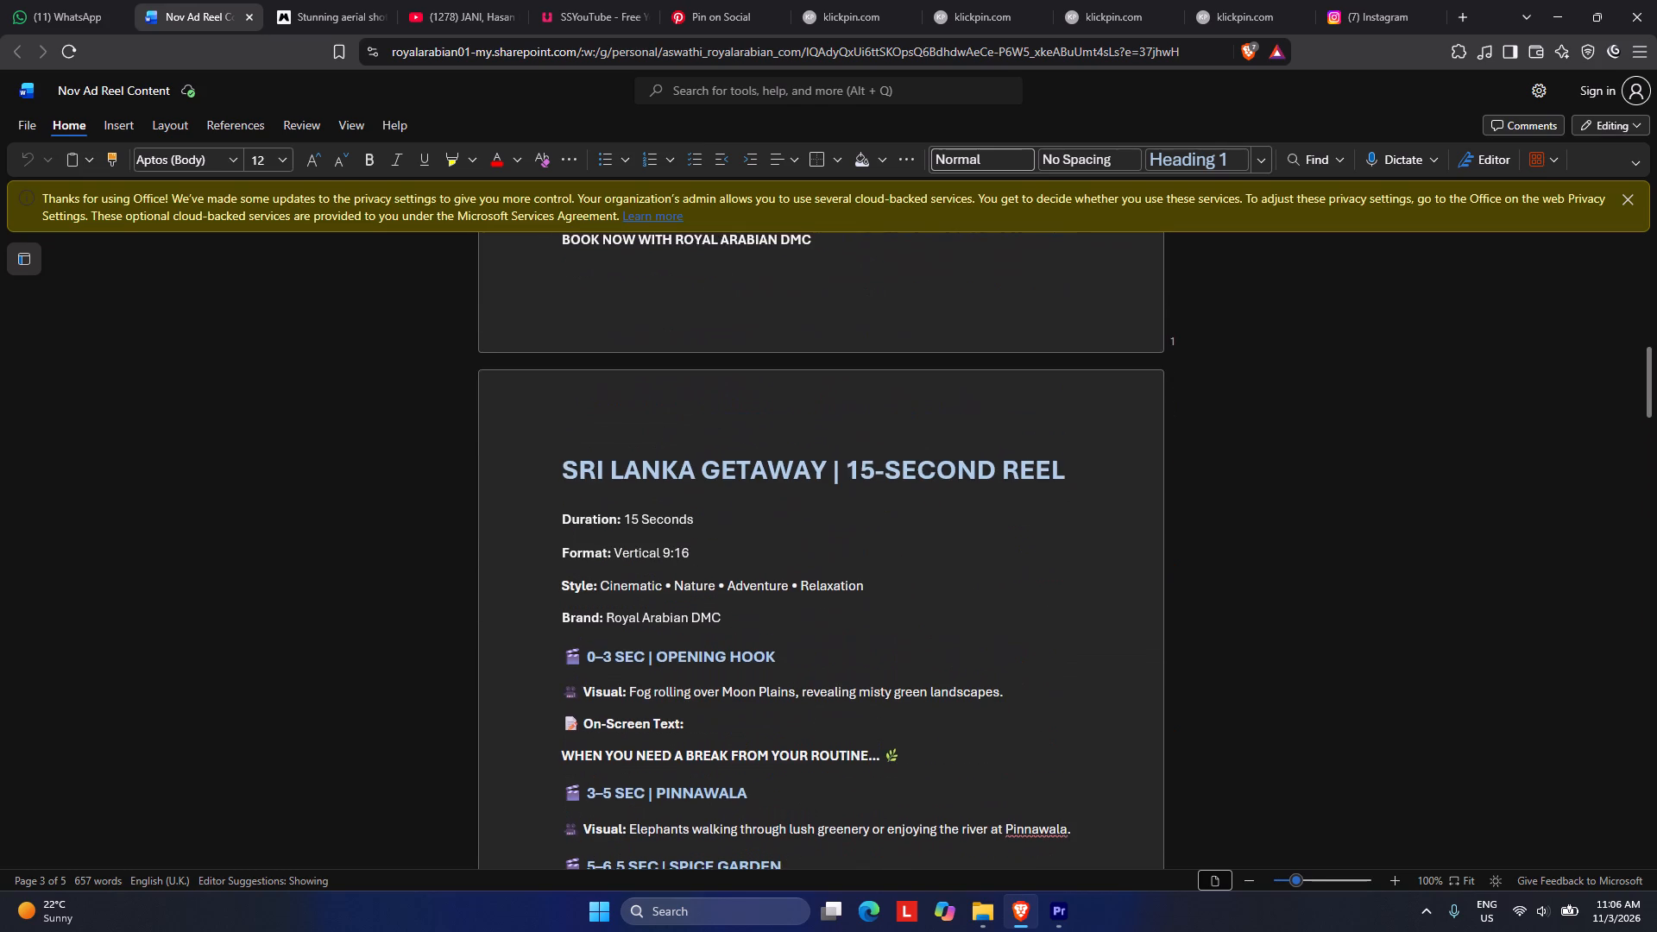
scroll(865, 410, "down", 2)
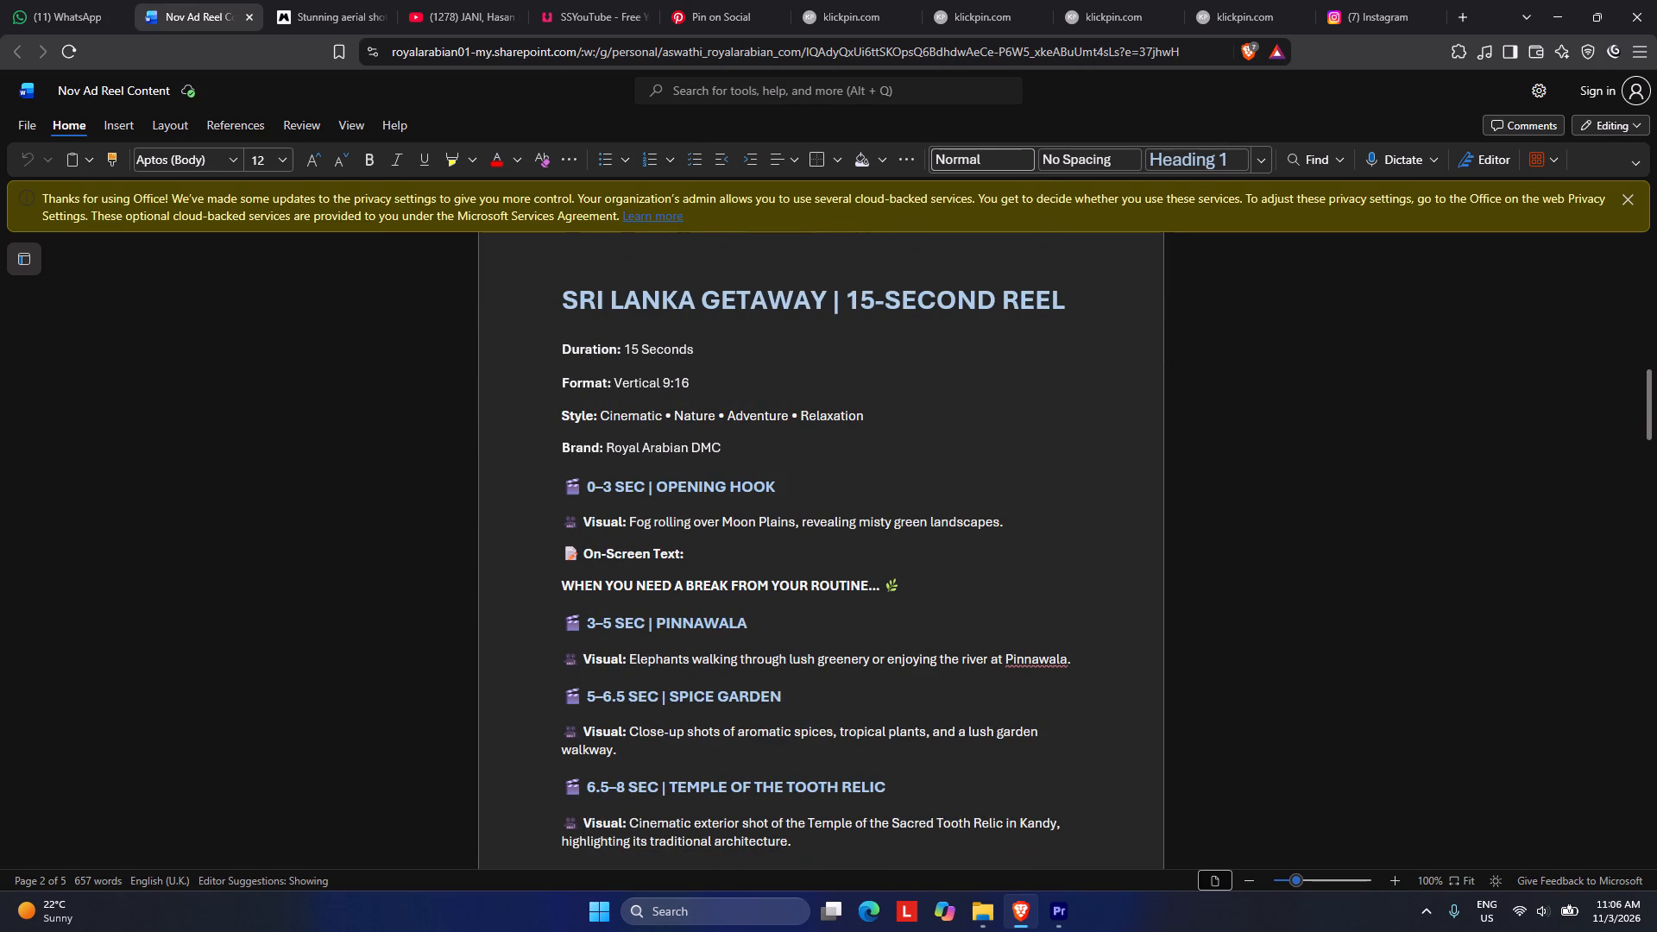
Switch back to Adobe Premiere to continue setting up the "royal video" project.
left_click(1048, 916)
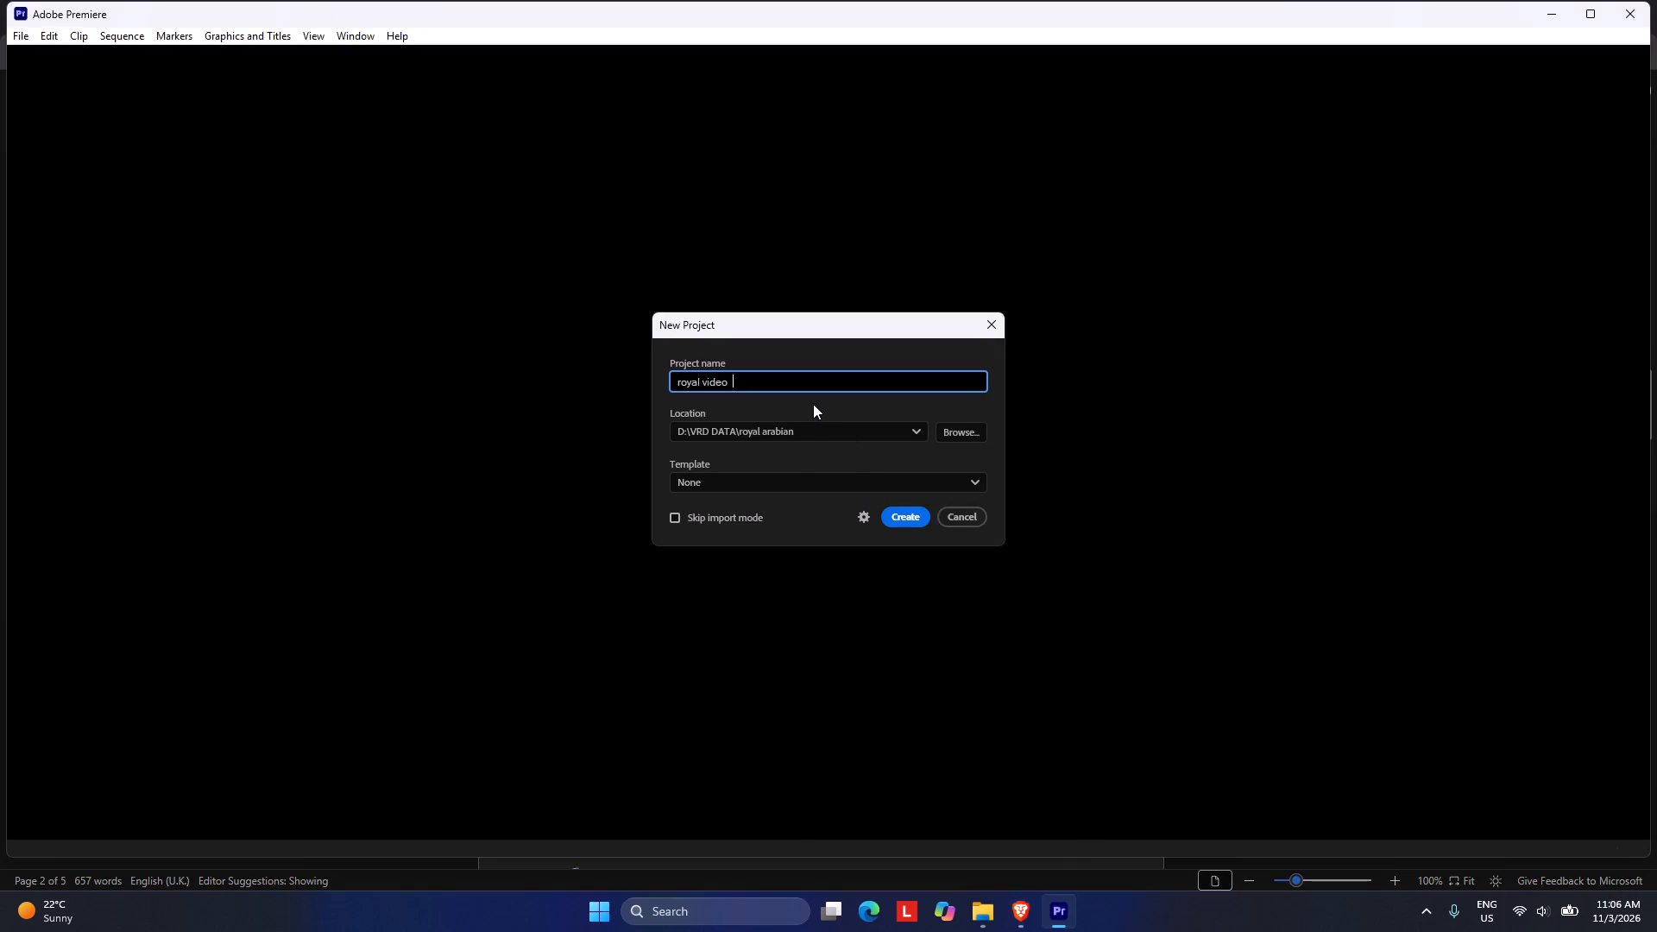
Extend the project name with "srilanka gateaway" after "royal video" and create the project.
type("sri")
type("lanka")
key("space")
type("gatewa")
key("a")
key("BackSpace")
key("BackSpace")
key("BackSpace")
type("away")
left_click(920, 517)
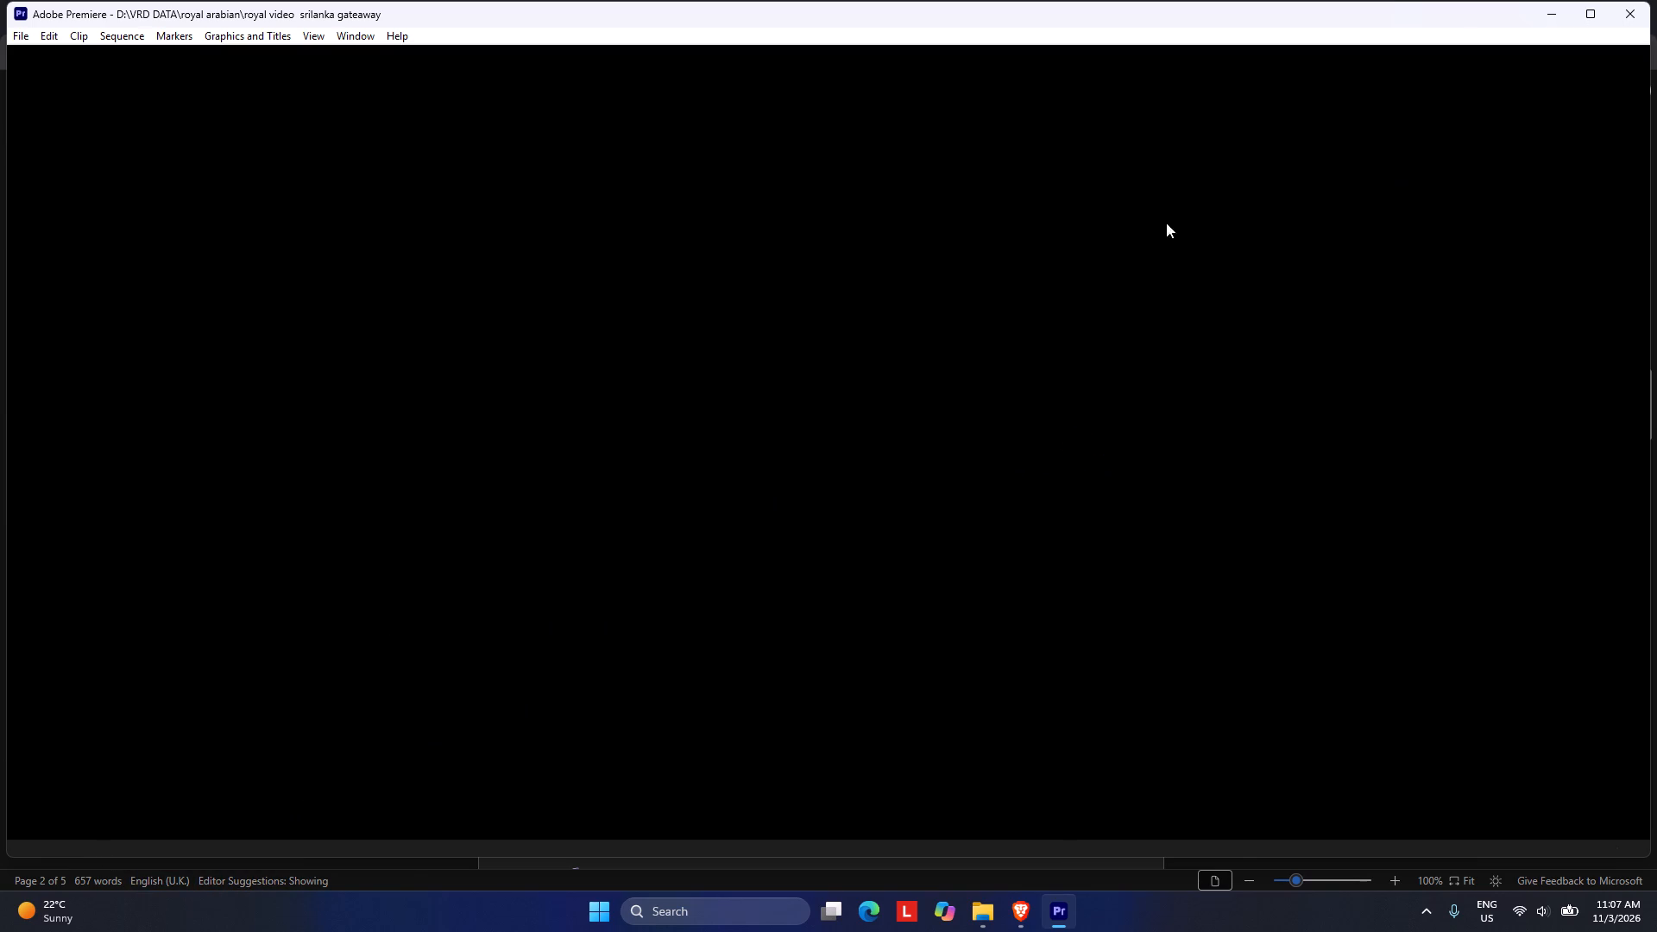
Skip the initial media import and enter the new project's editing workspace.
left_click(1551, 13)
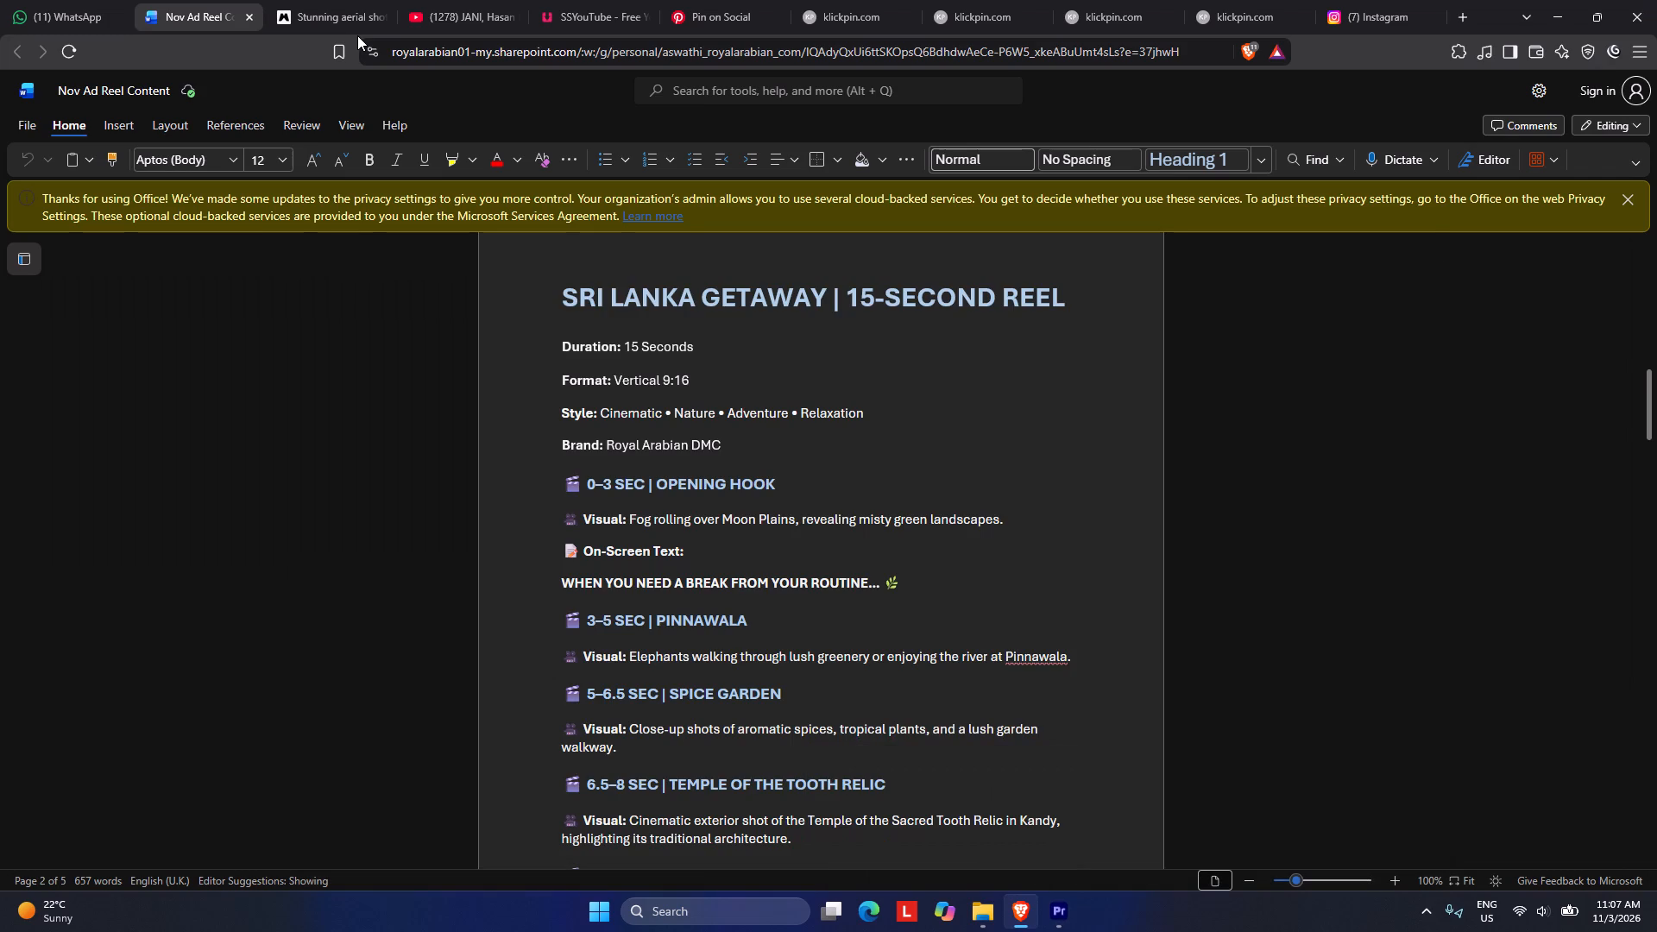
left_click(1066, 911)
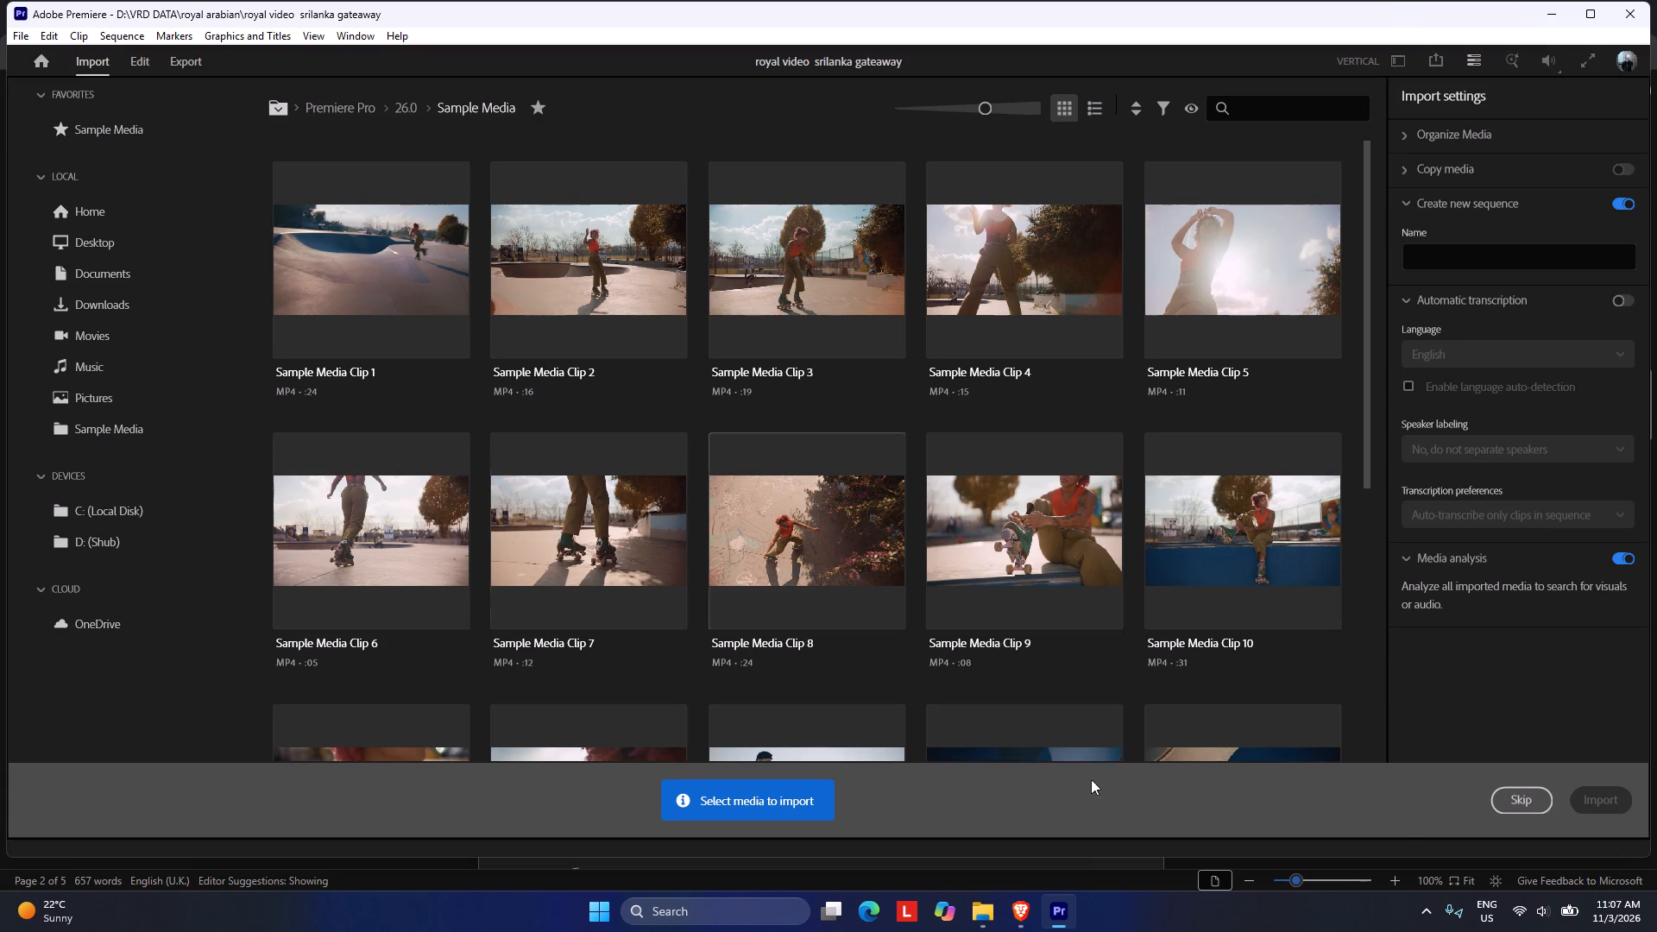
left_click(1508, 795)
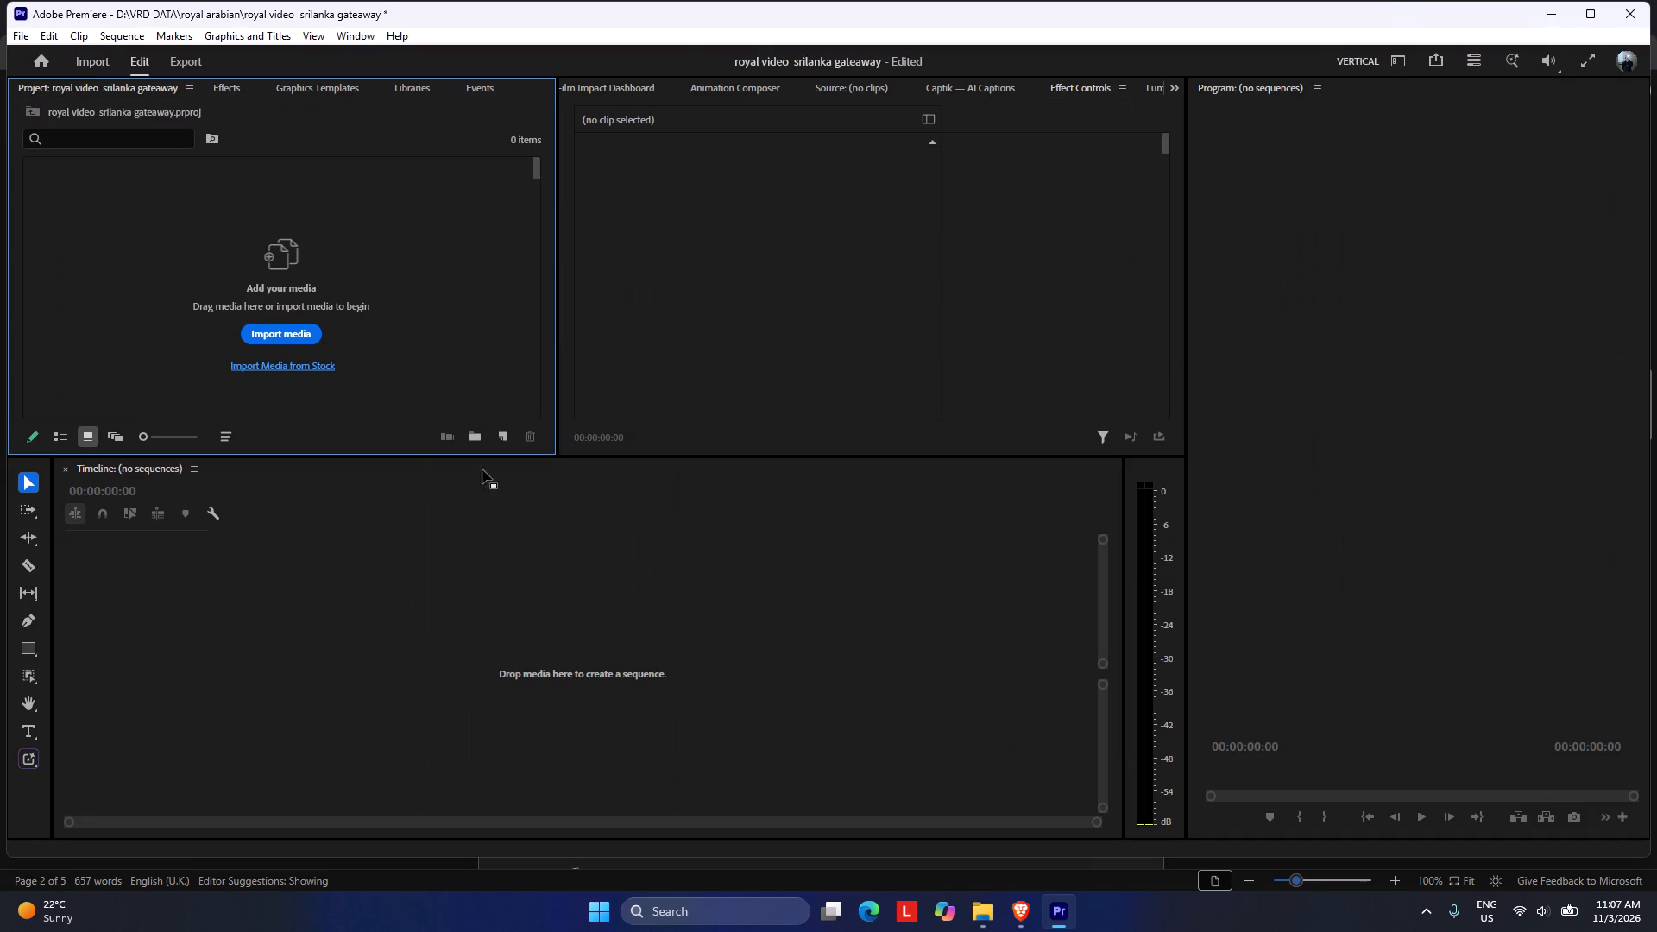
left_click(299, 337)
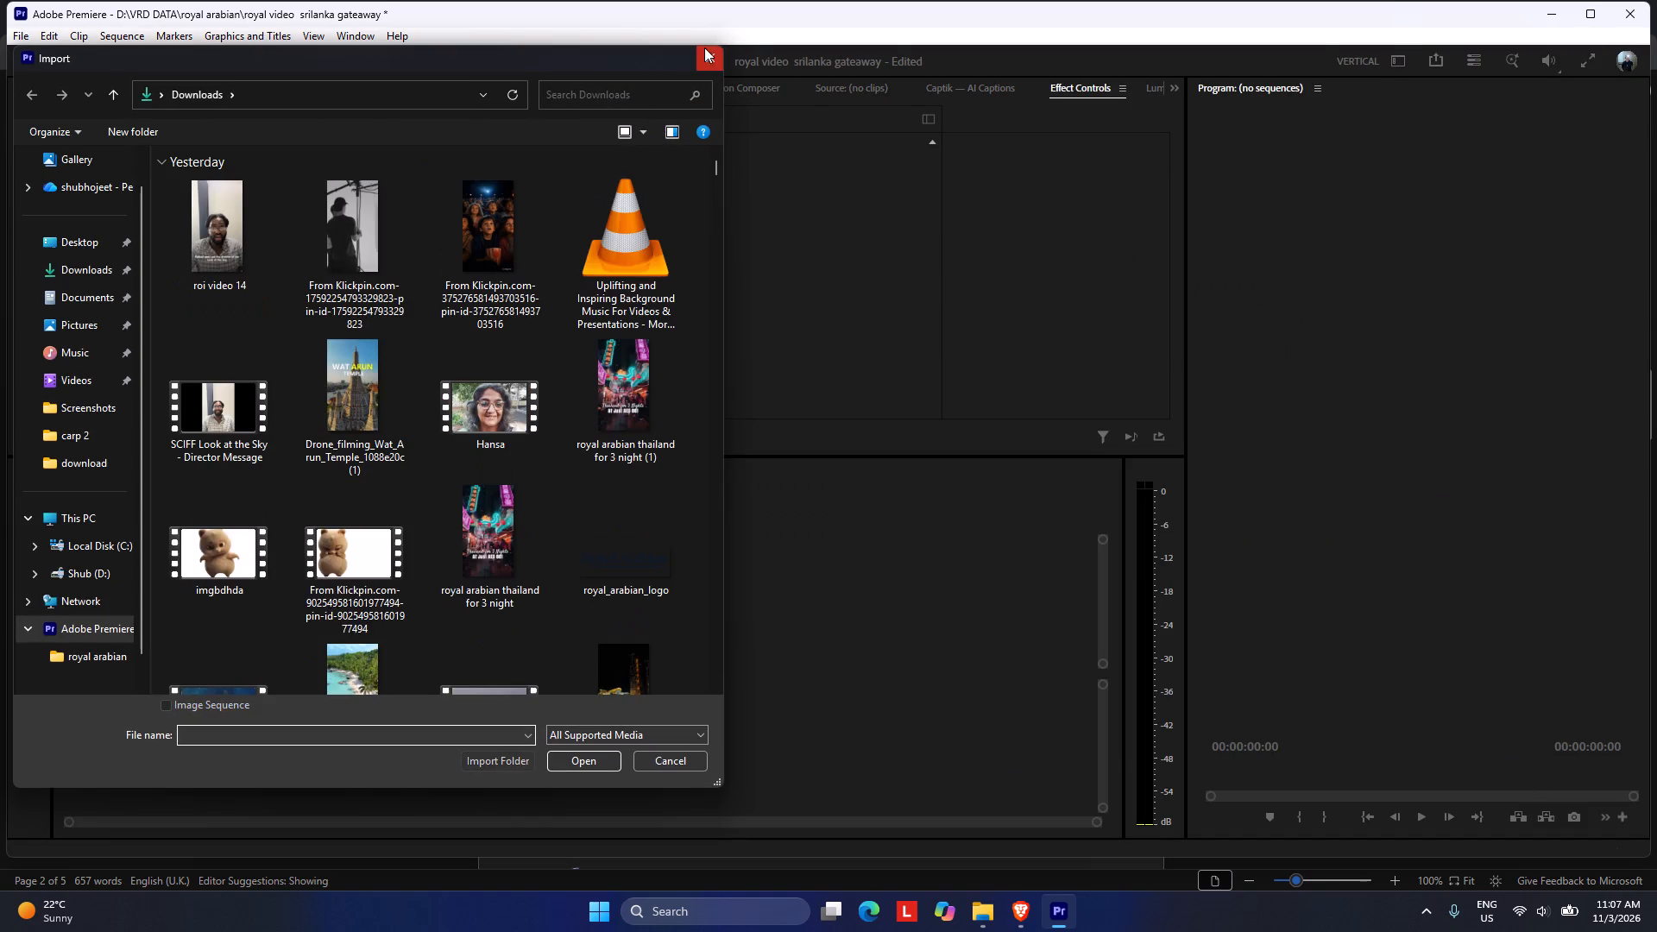
left_click(703, 57)
Switch to Brave and review the Sri Lanka Getaway 15-second reel script in the Nov Ad Reel Content document.
left_click(1024, 908)
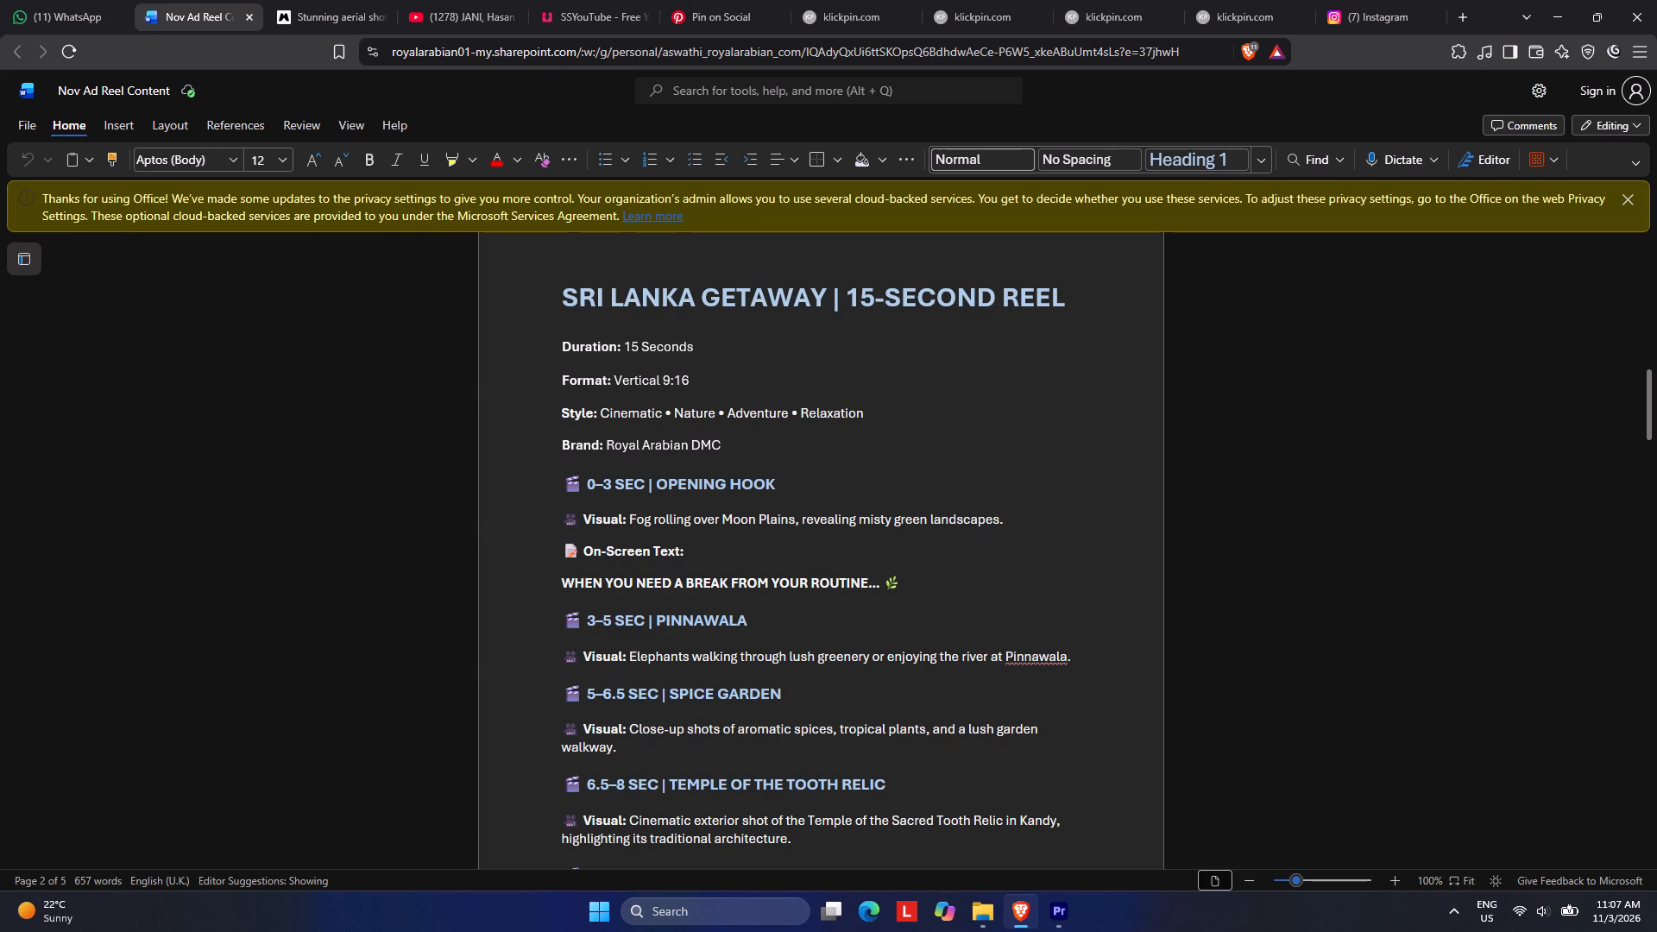
scroll(680, 545, "down", 4)
scroll(687, 545, "up", 3)
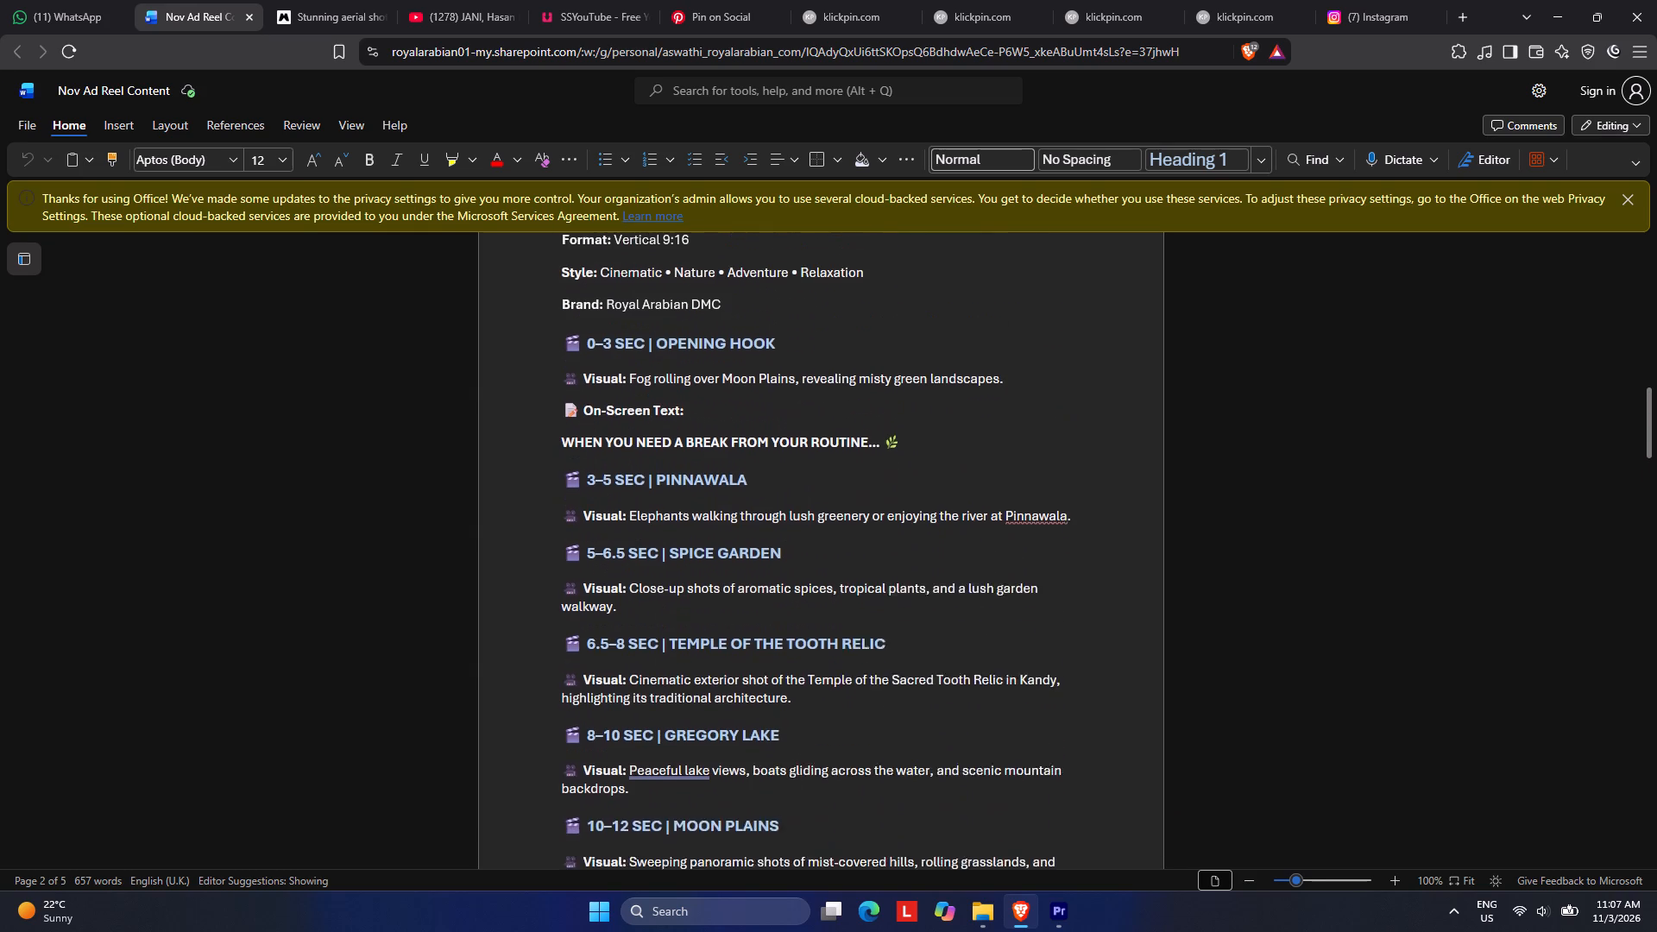
scroll(691, 541, "up", 1)
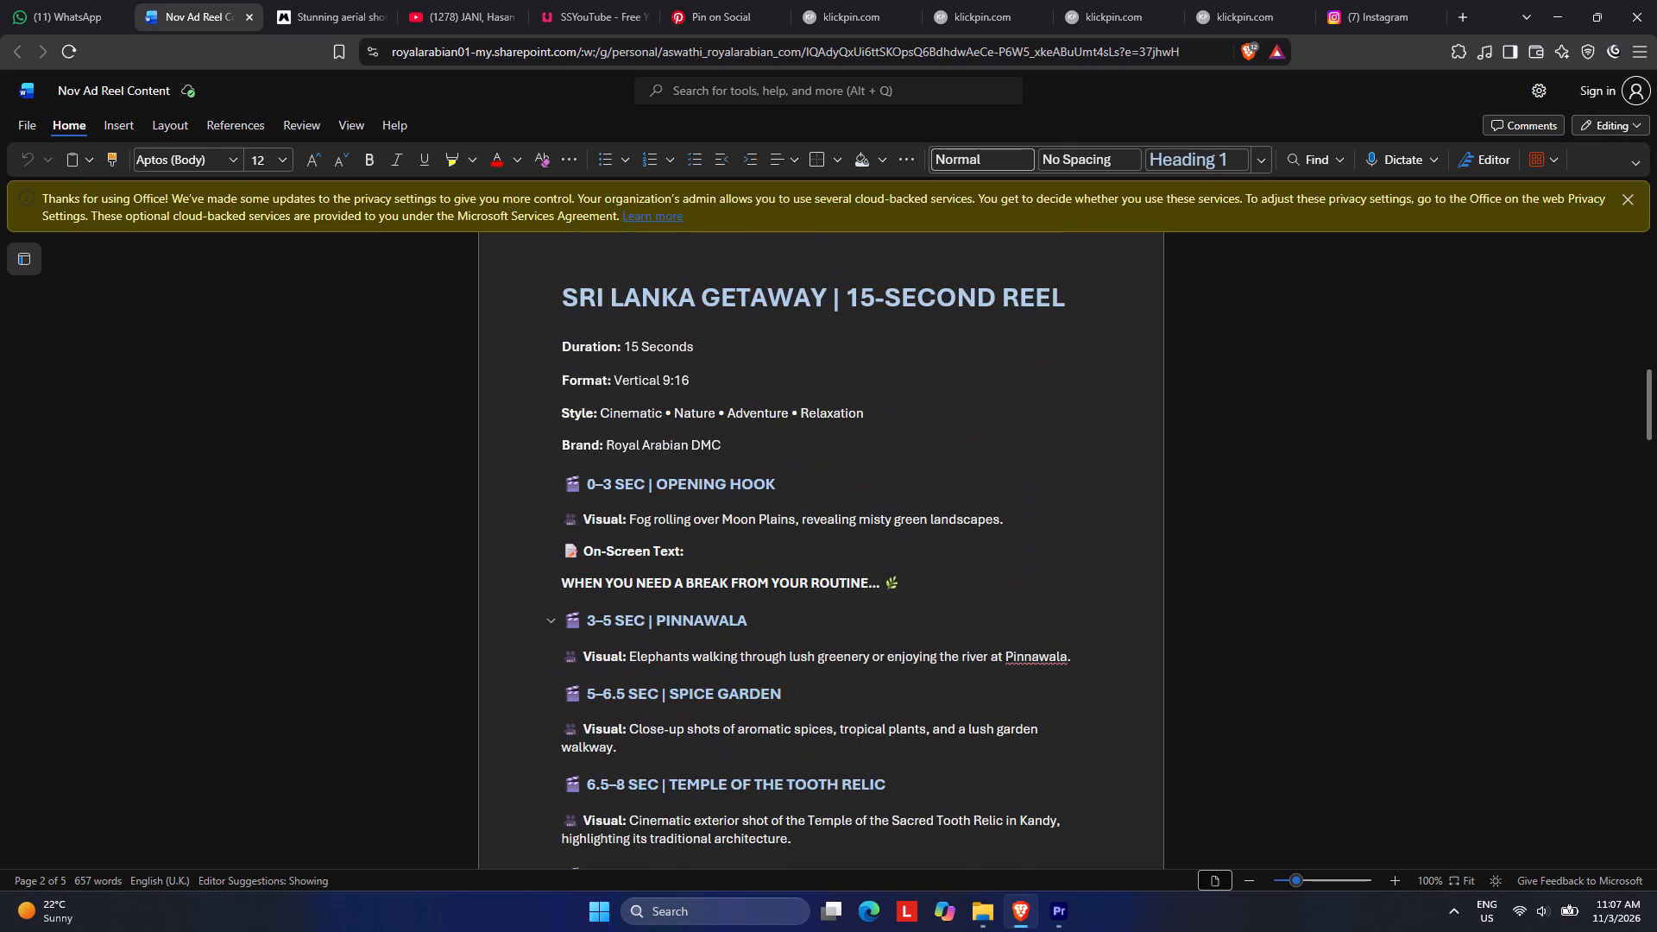
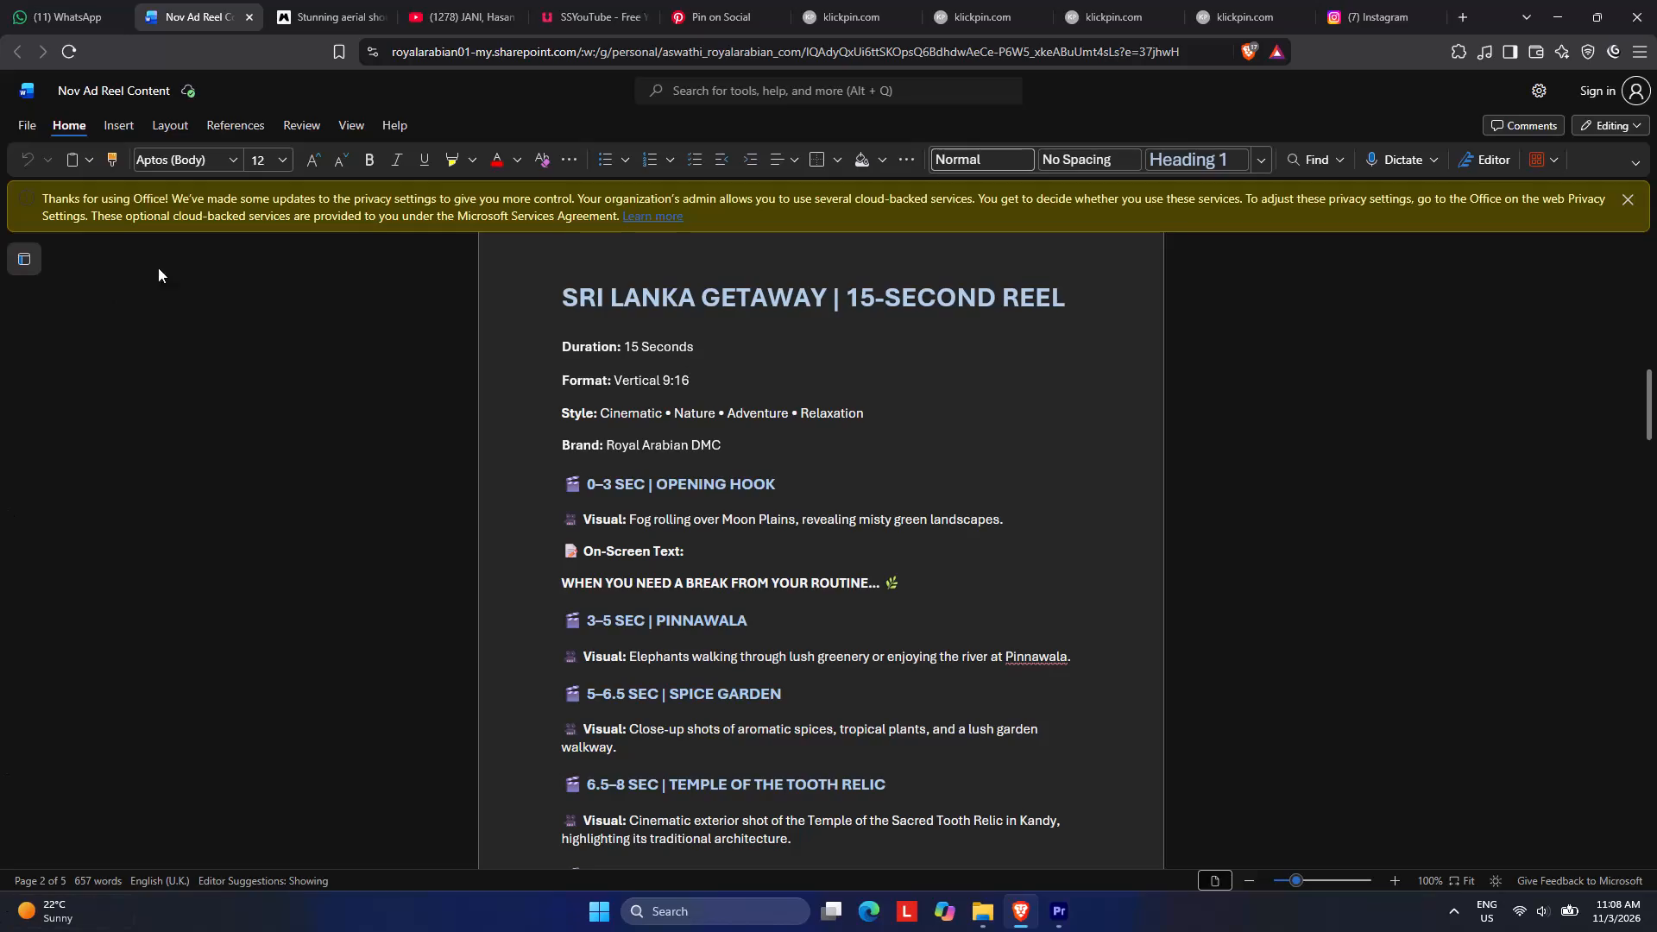
Read the Sri Lanka Getaway script's format and style details, the 0–3 sec opening hook with its on-screen text, and the following scene descriptions.
left_click(409, 526)
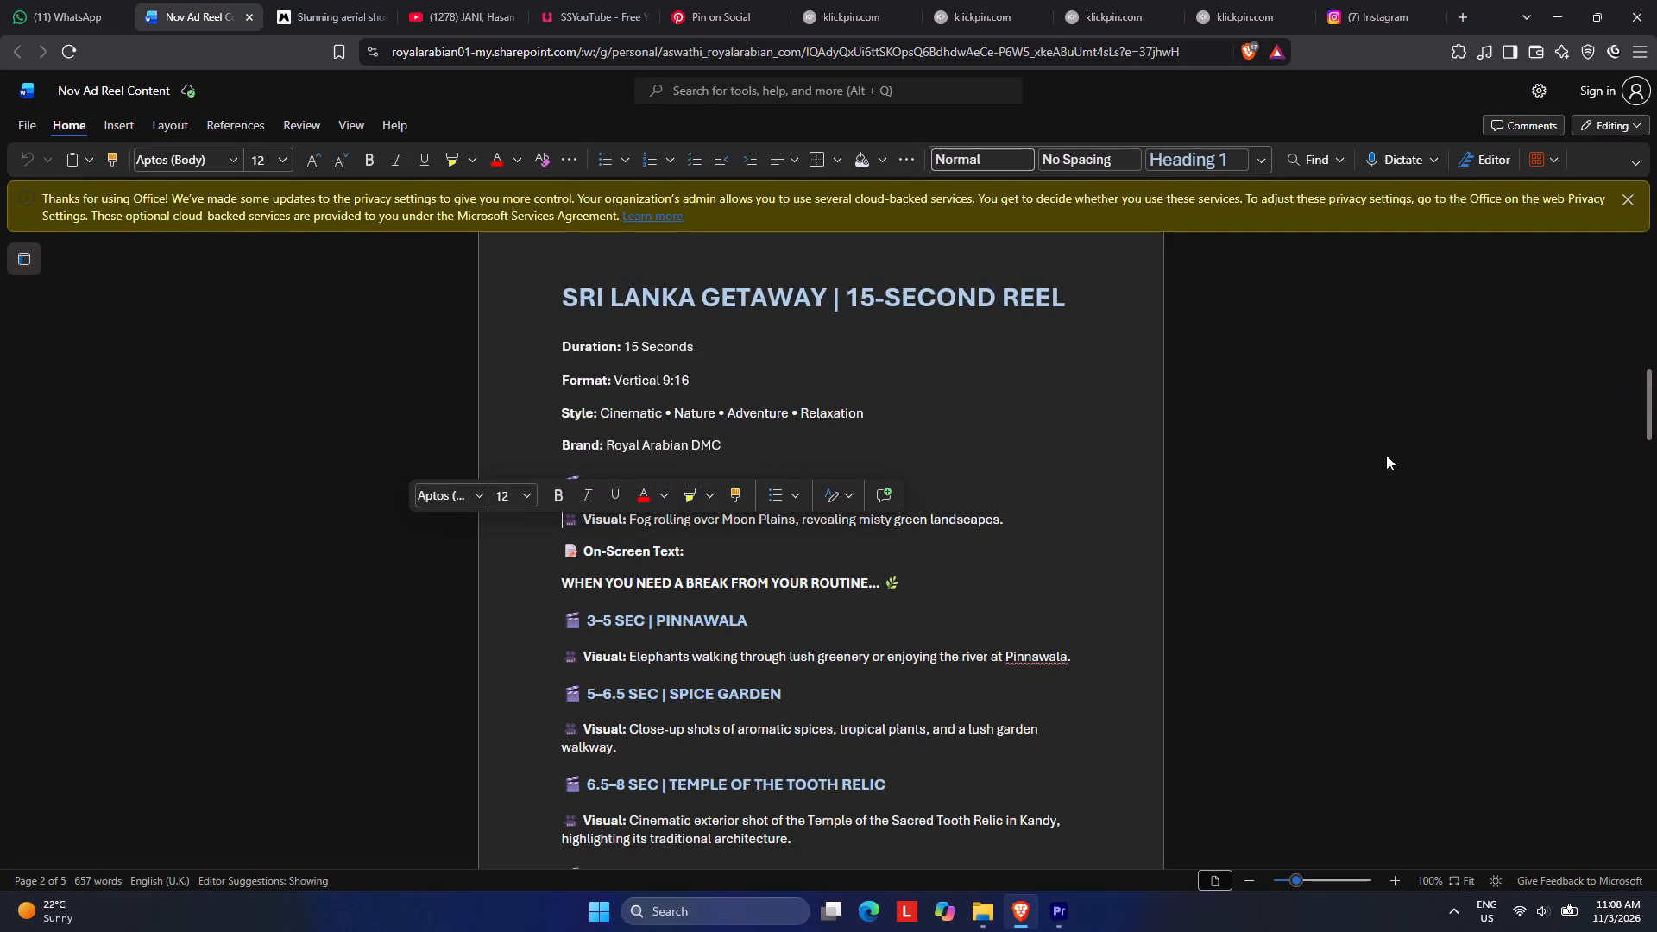
left_click(1173, 440)
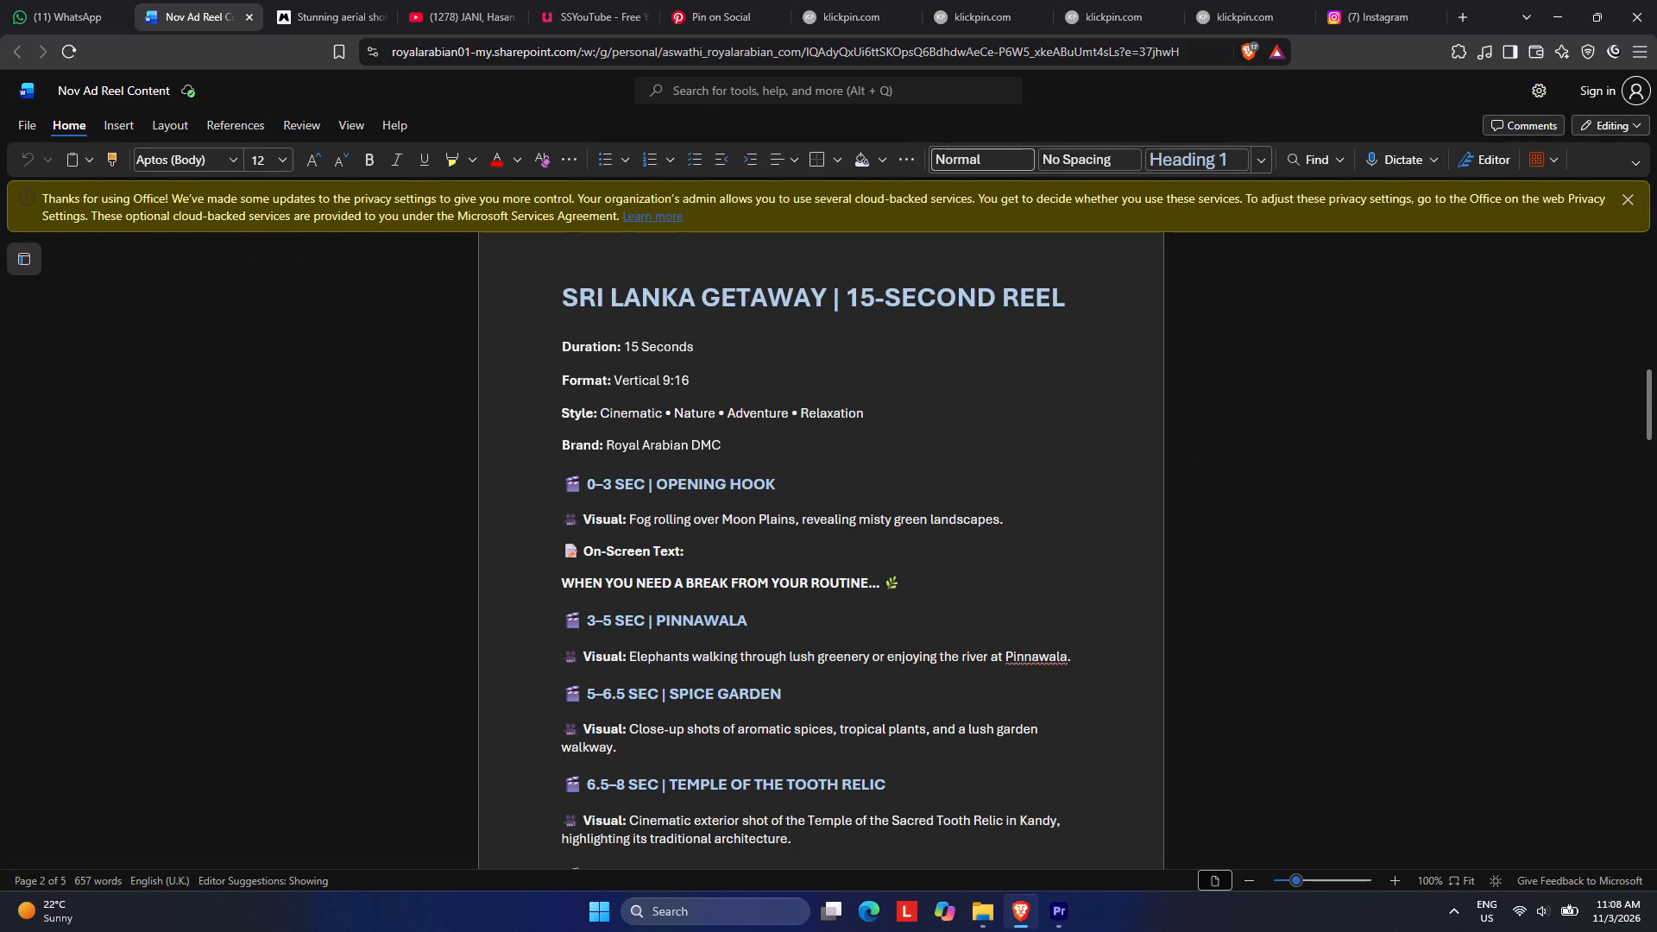
scroll(886, 431, "up", 1)
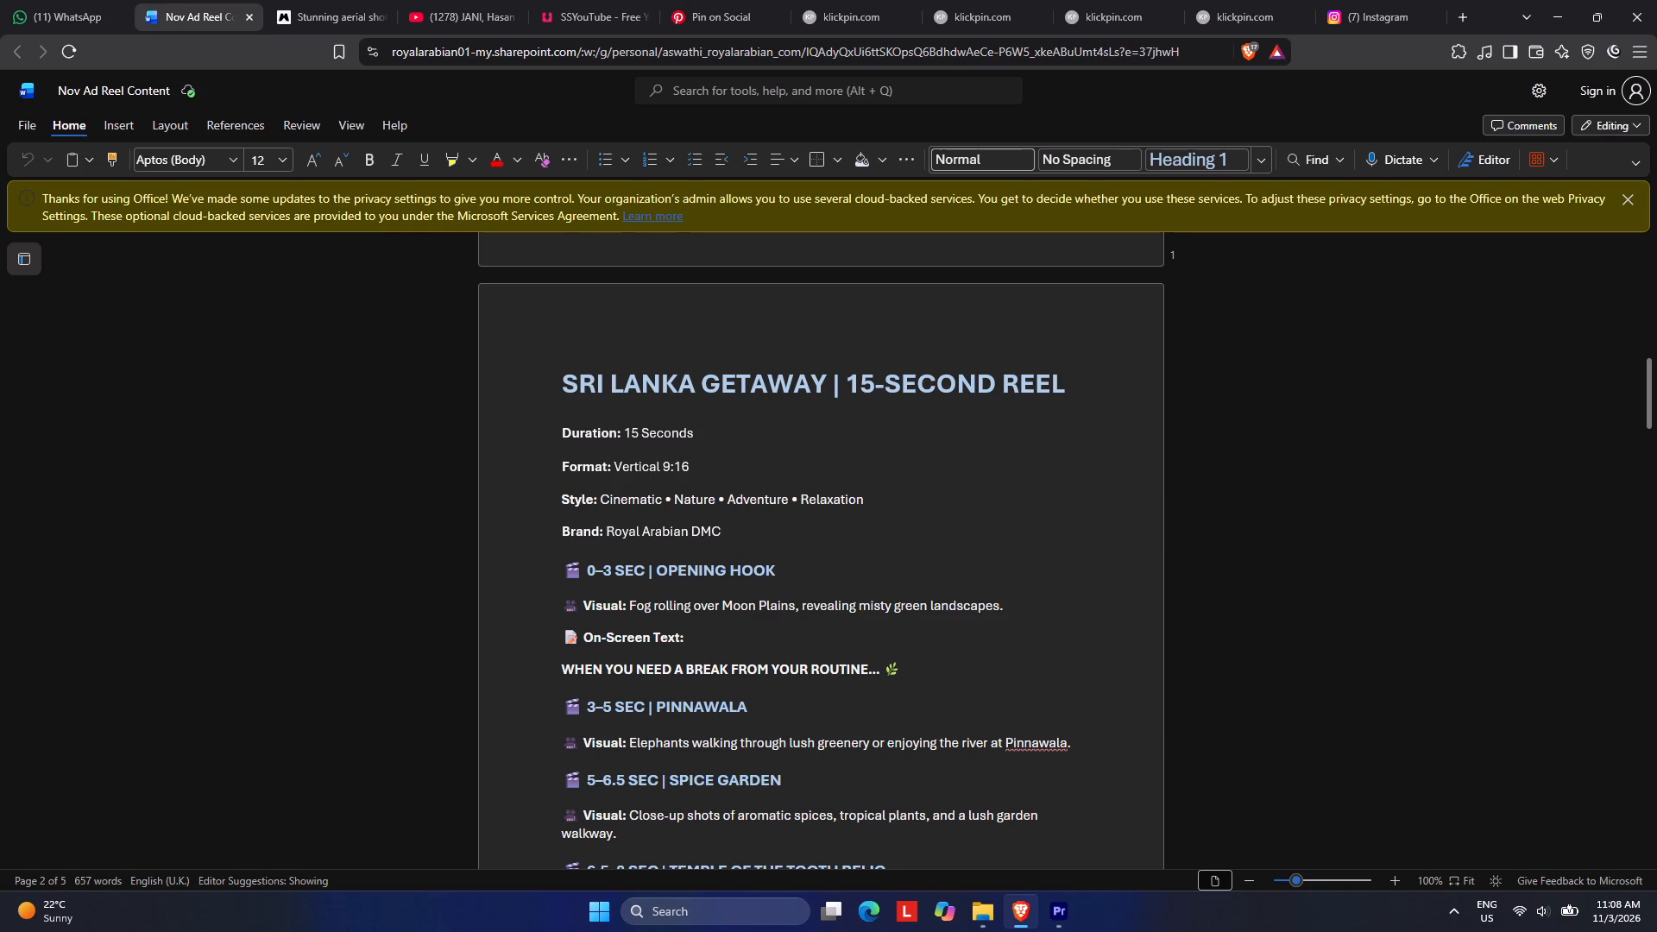
left_click(1049, 482)
scroll(1059, 478, "down", 2)
left_click(1059, 509)
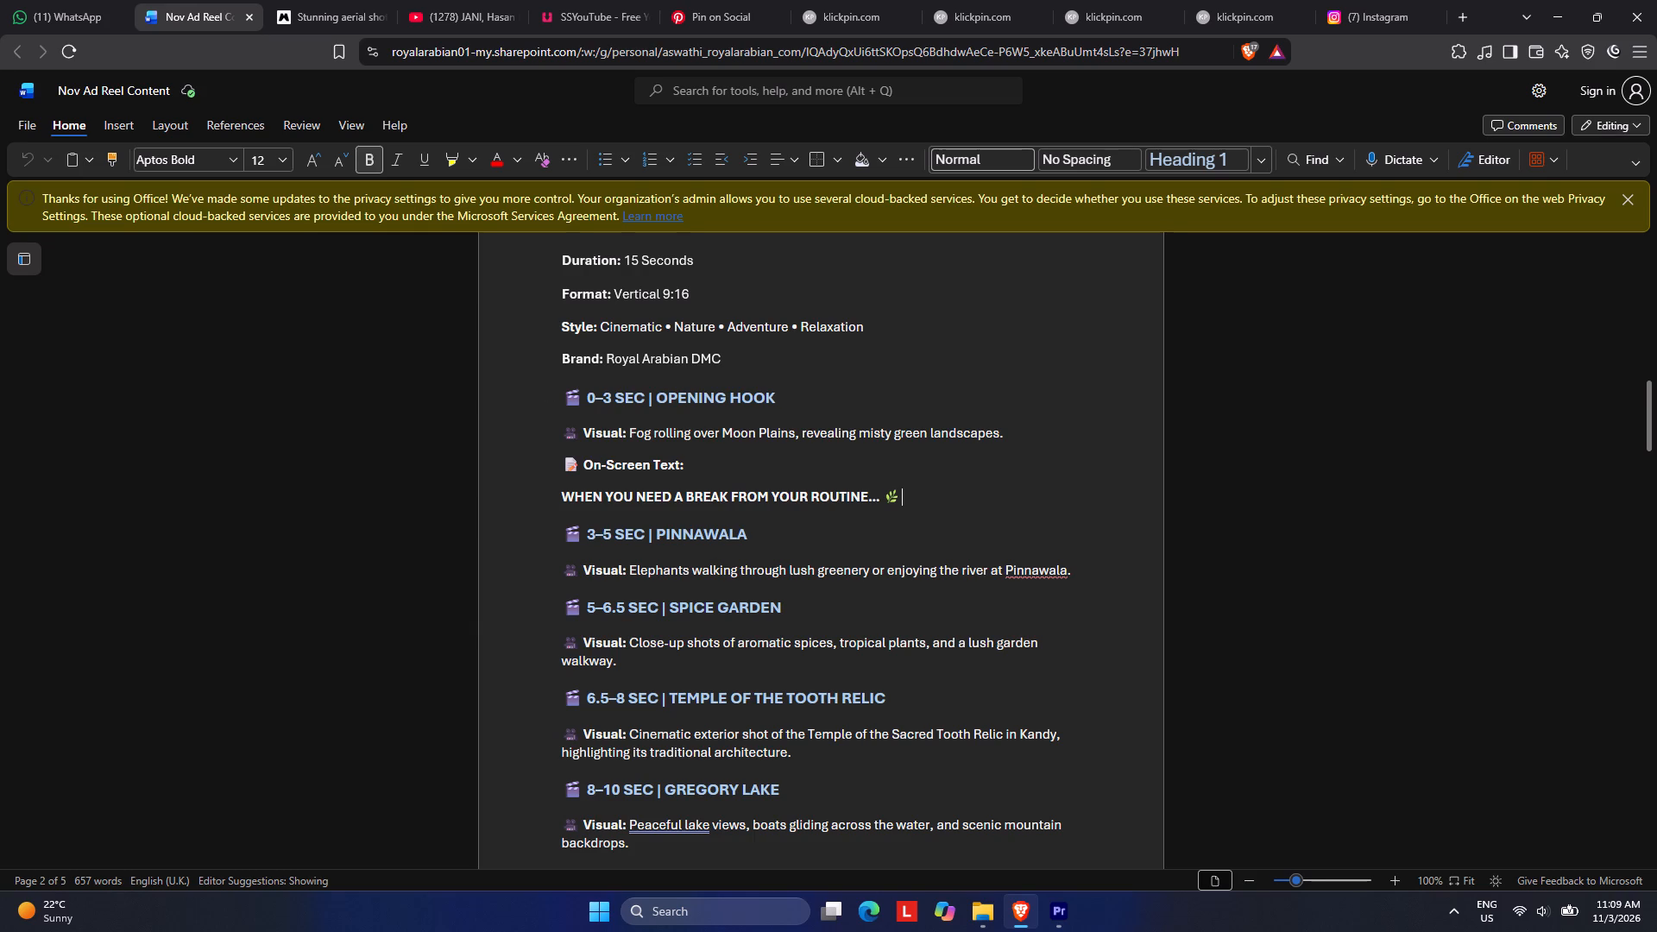
left_click_drag(559, 463, 702, 463)
left_click(728, 460)
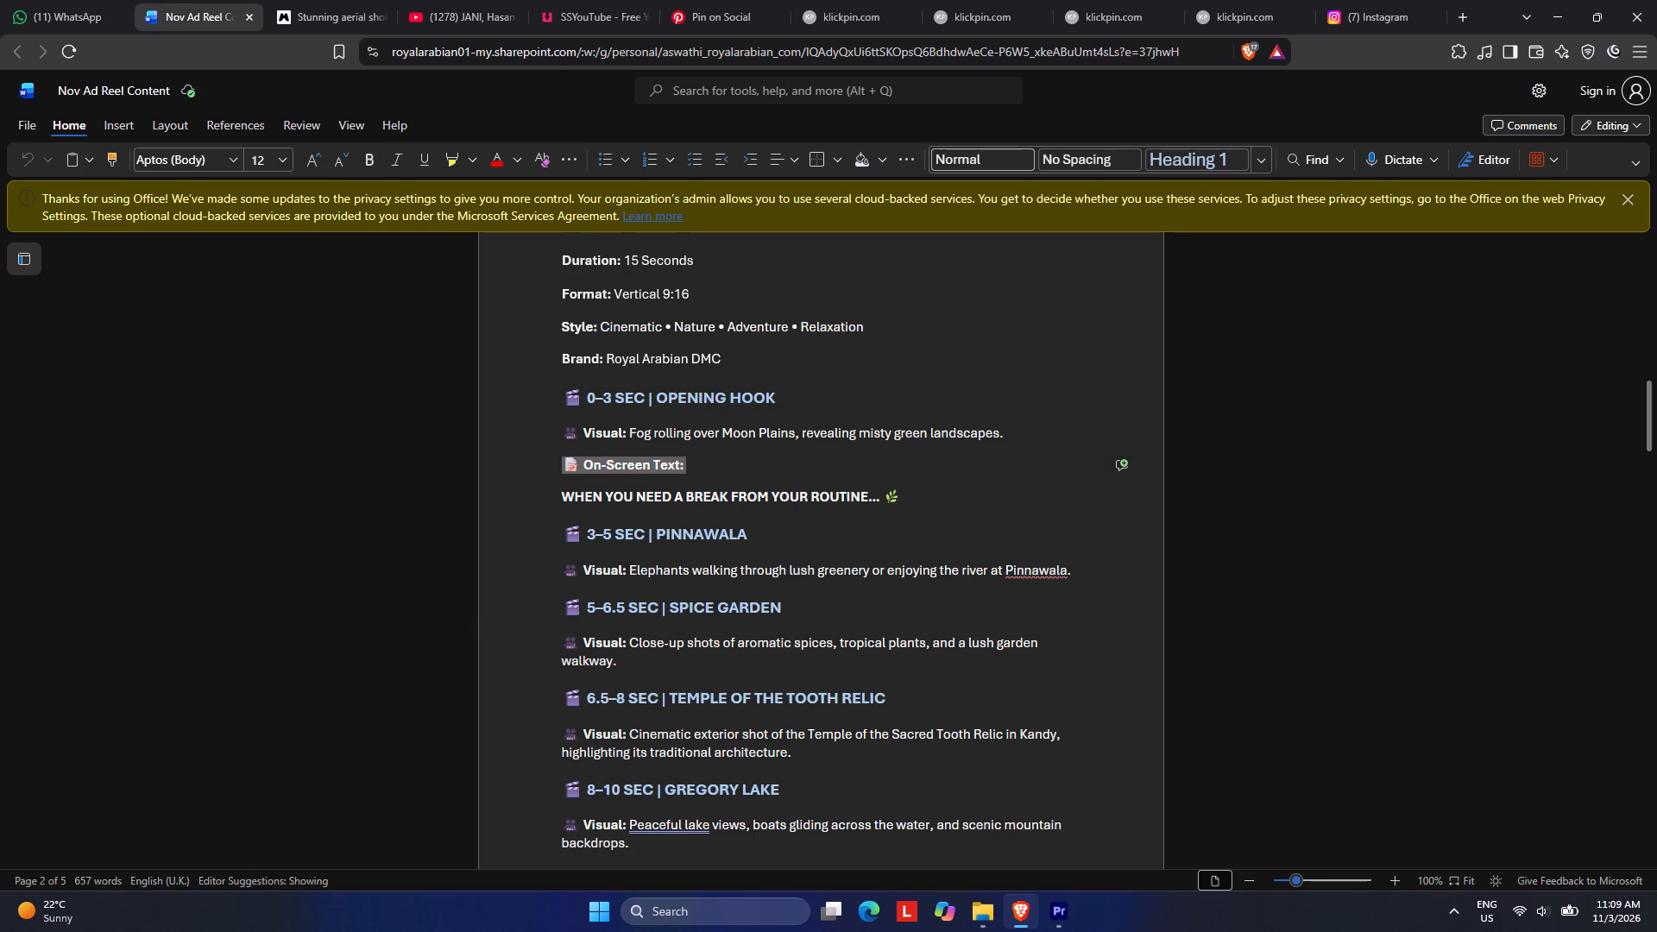
left_click(740, 462)
left_click(963, 411)
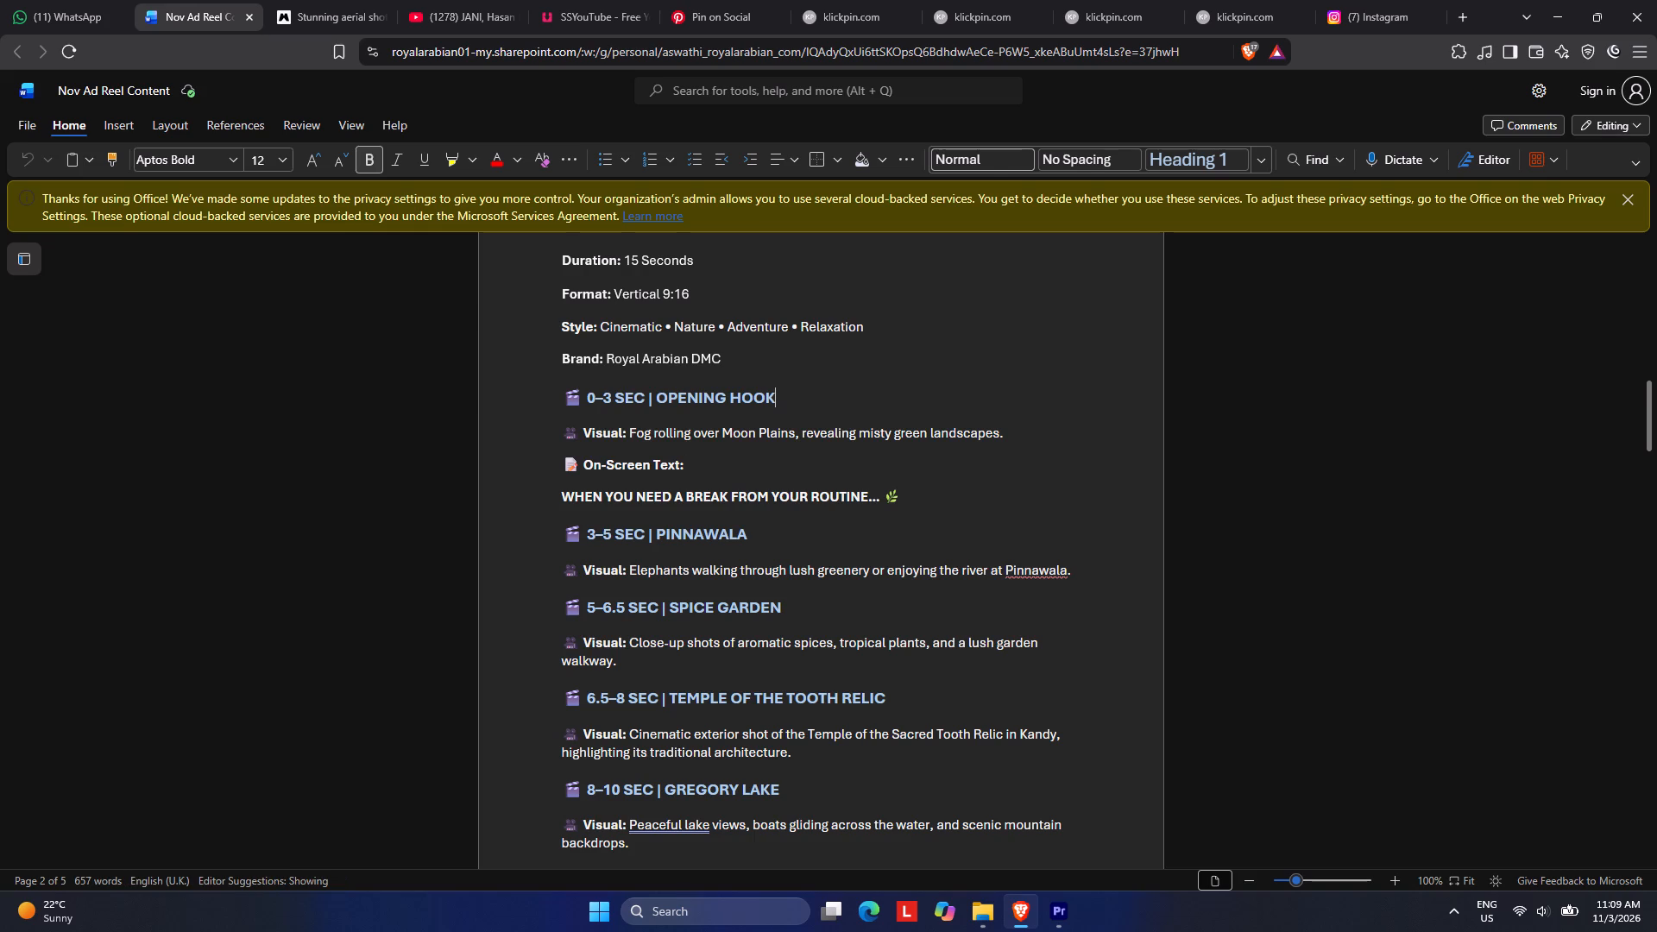
left_click(765, 358)
left_click(892, 329)
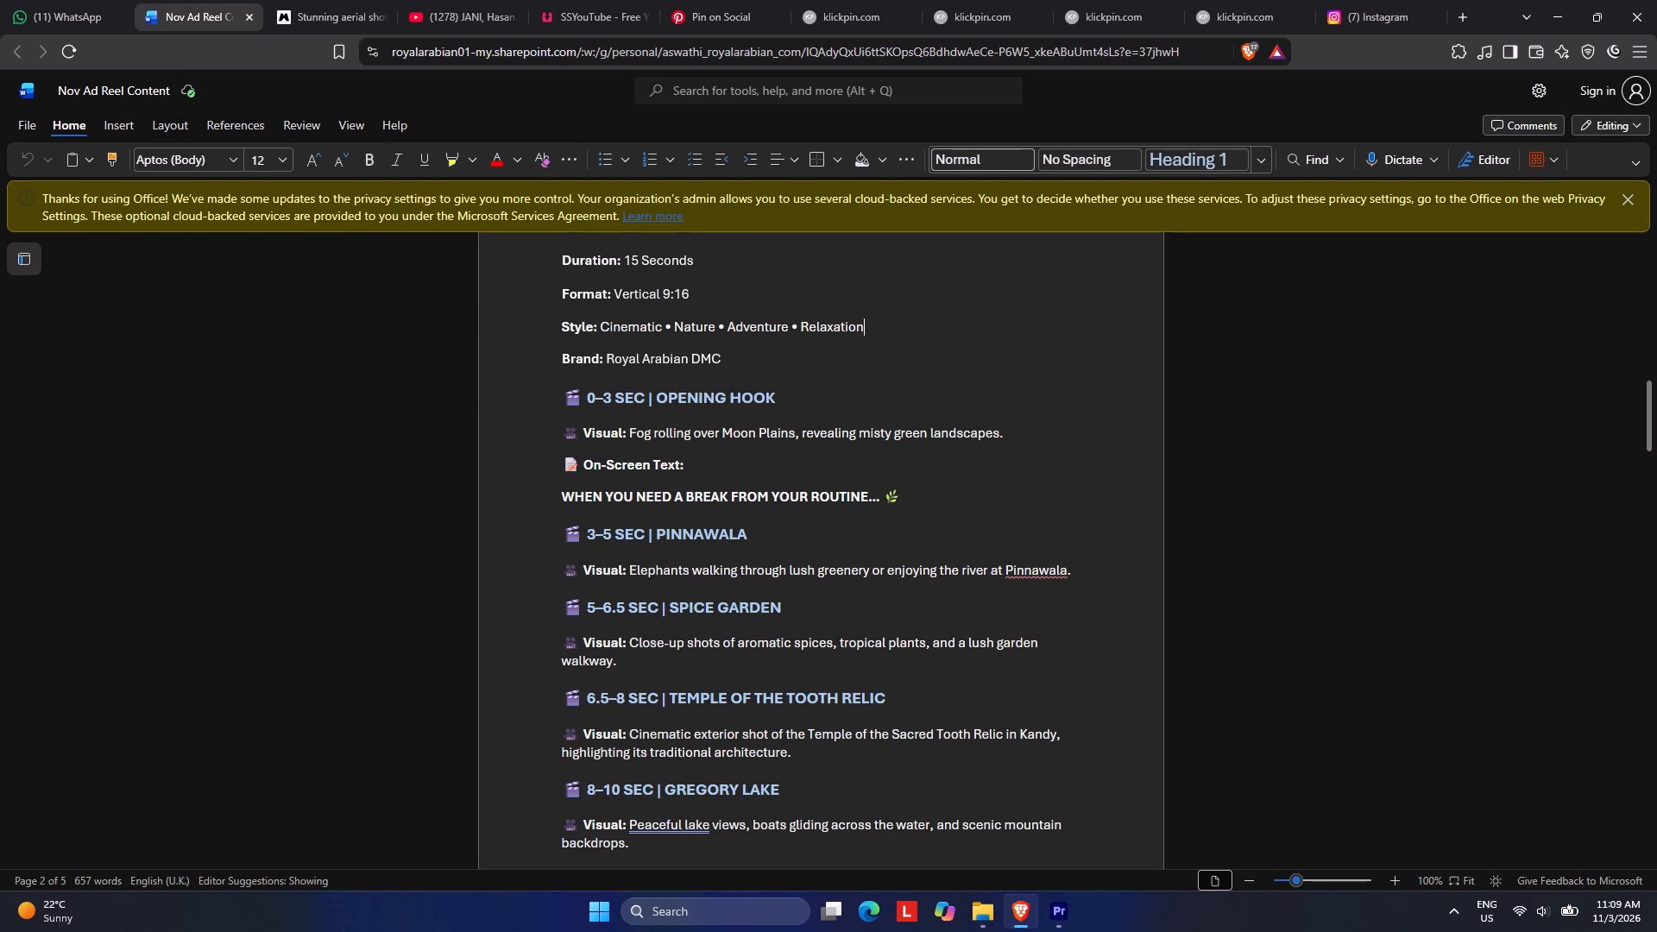
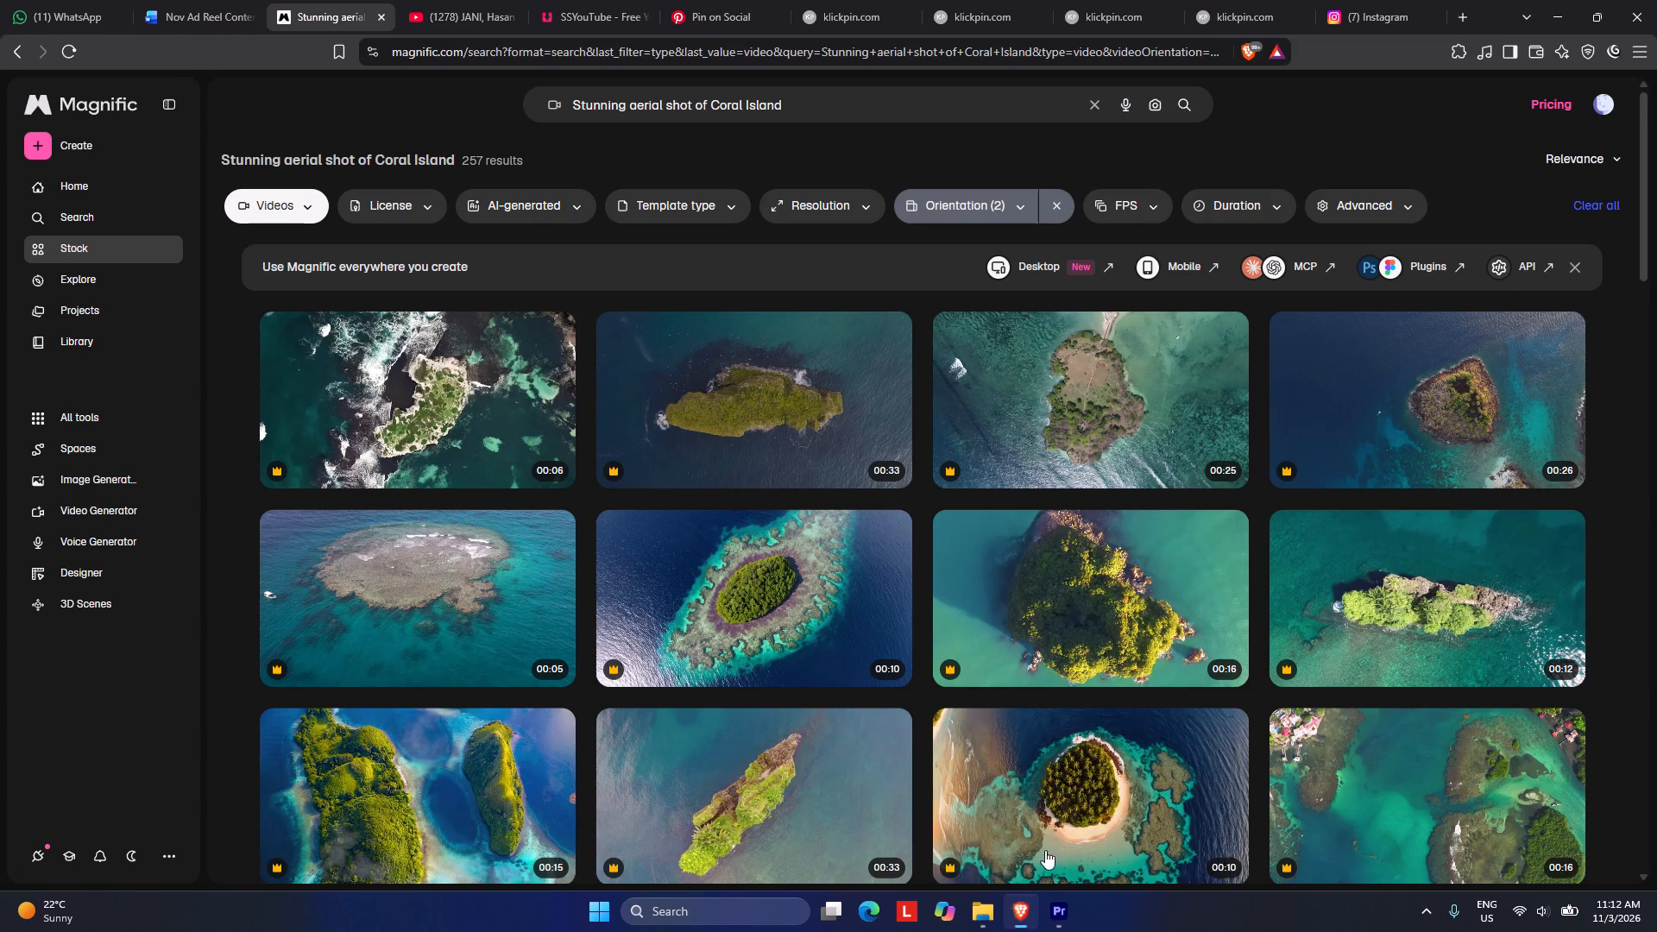
Return to the Nov Ad Reel Content document to view the scene-by-scene visuals of the 15-second reel script.
left_click(206, 0)
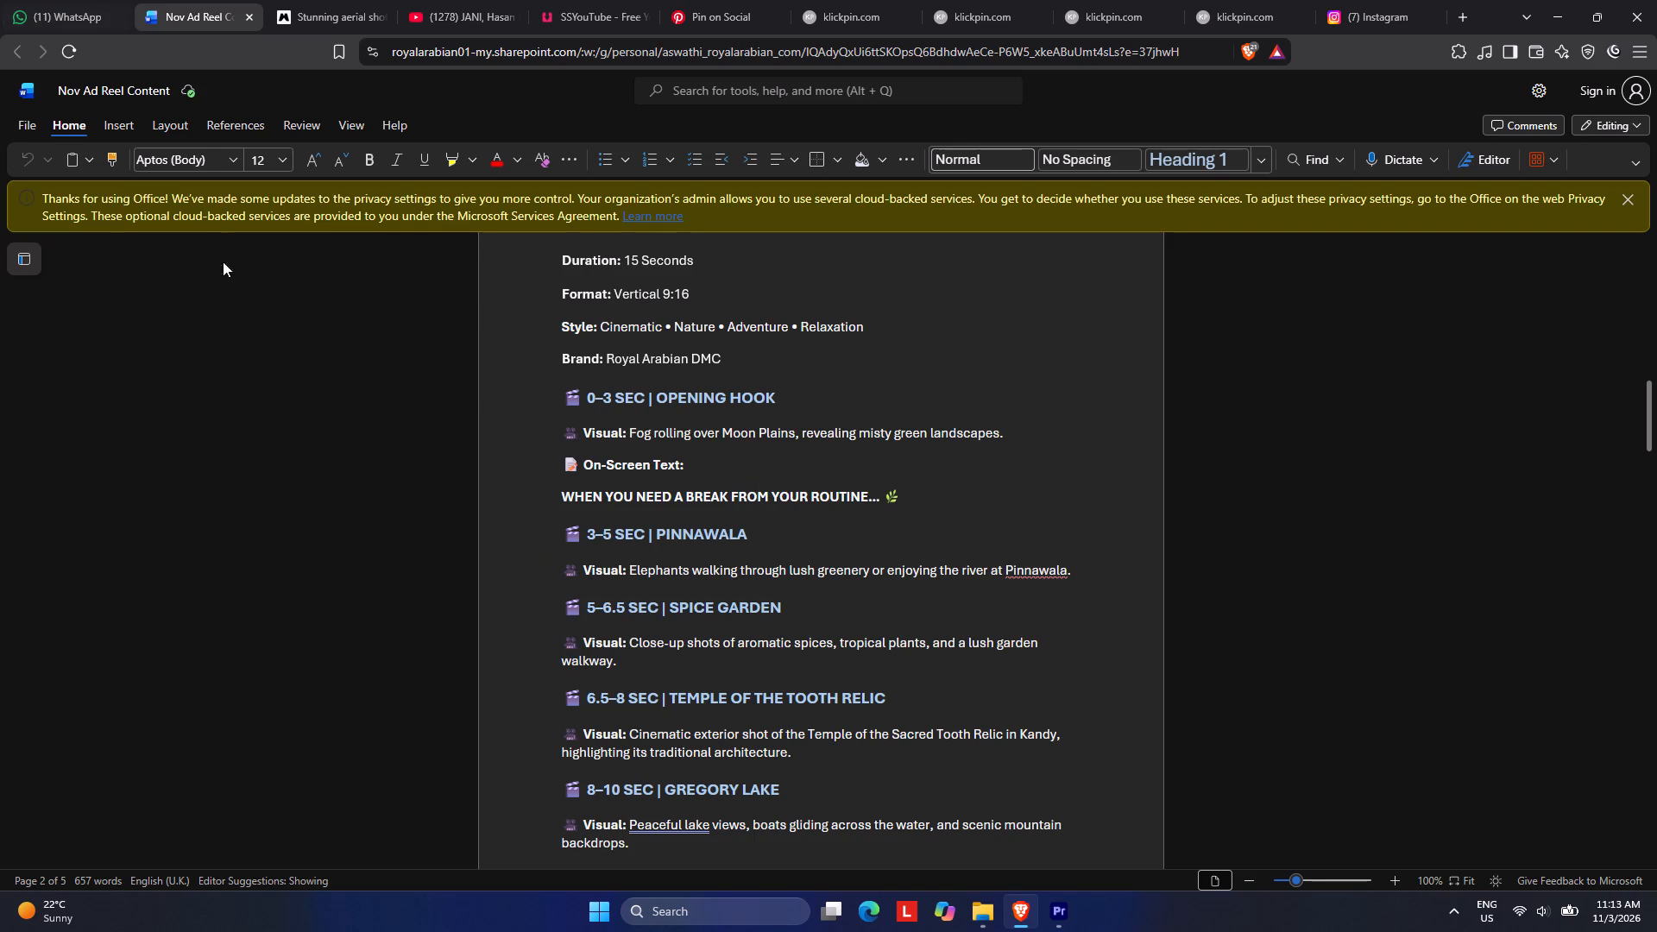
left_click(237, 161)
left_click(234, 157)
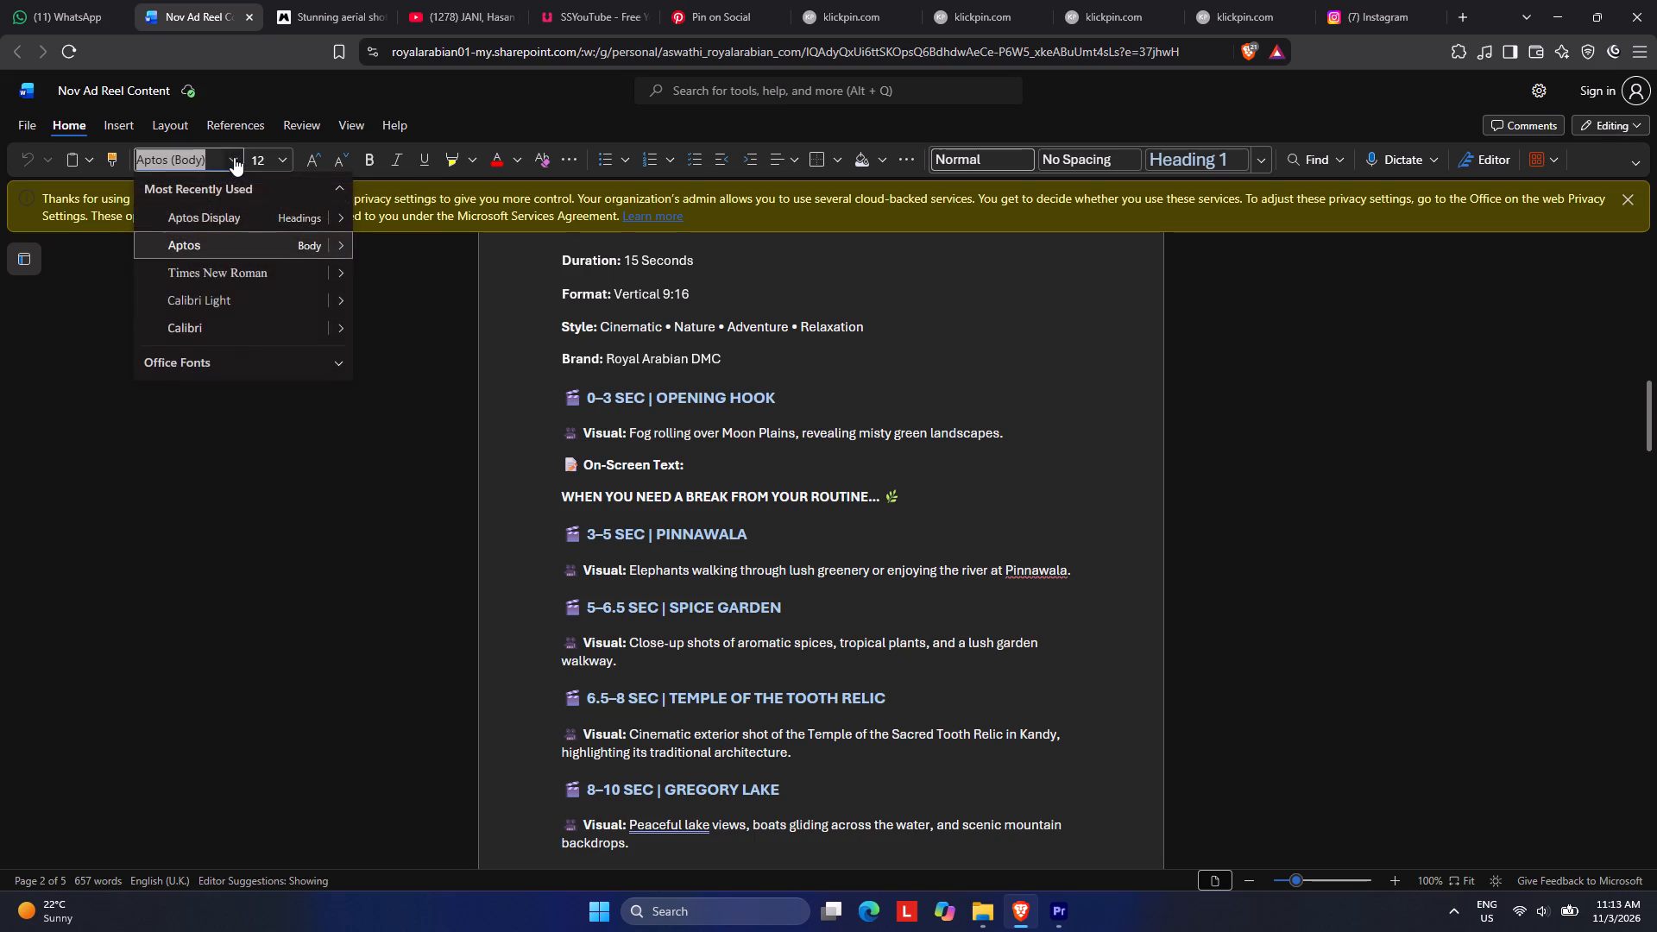
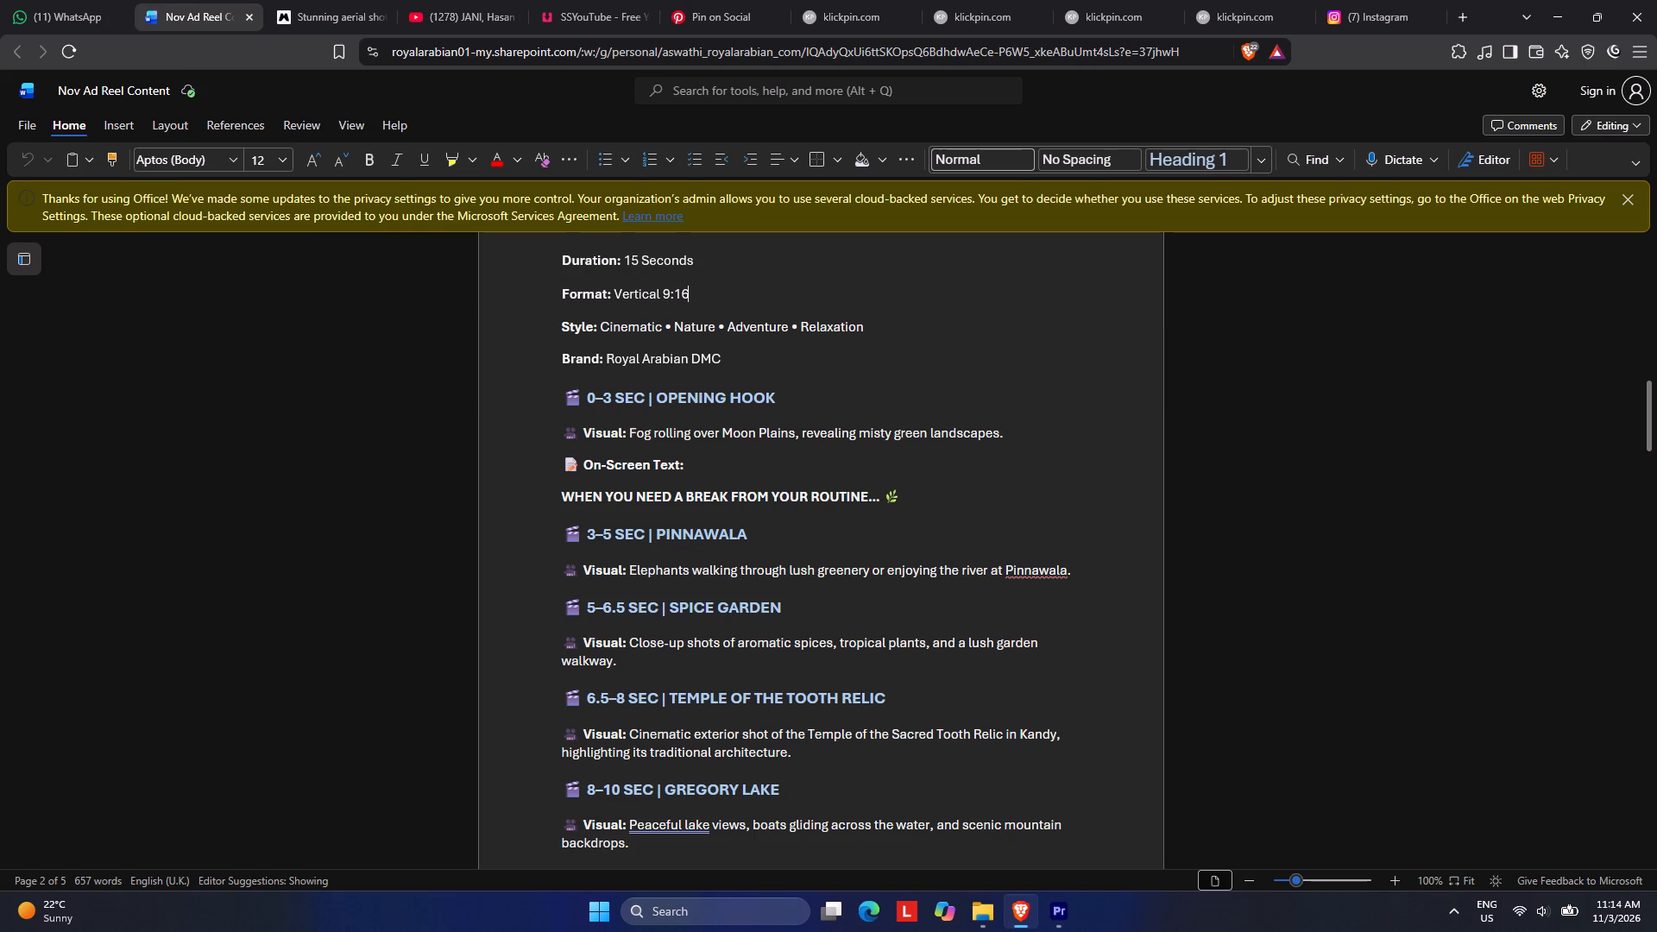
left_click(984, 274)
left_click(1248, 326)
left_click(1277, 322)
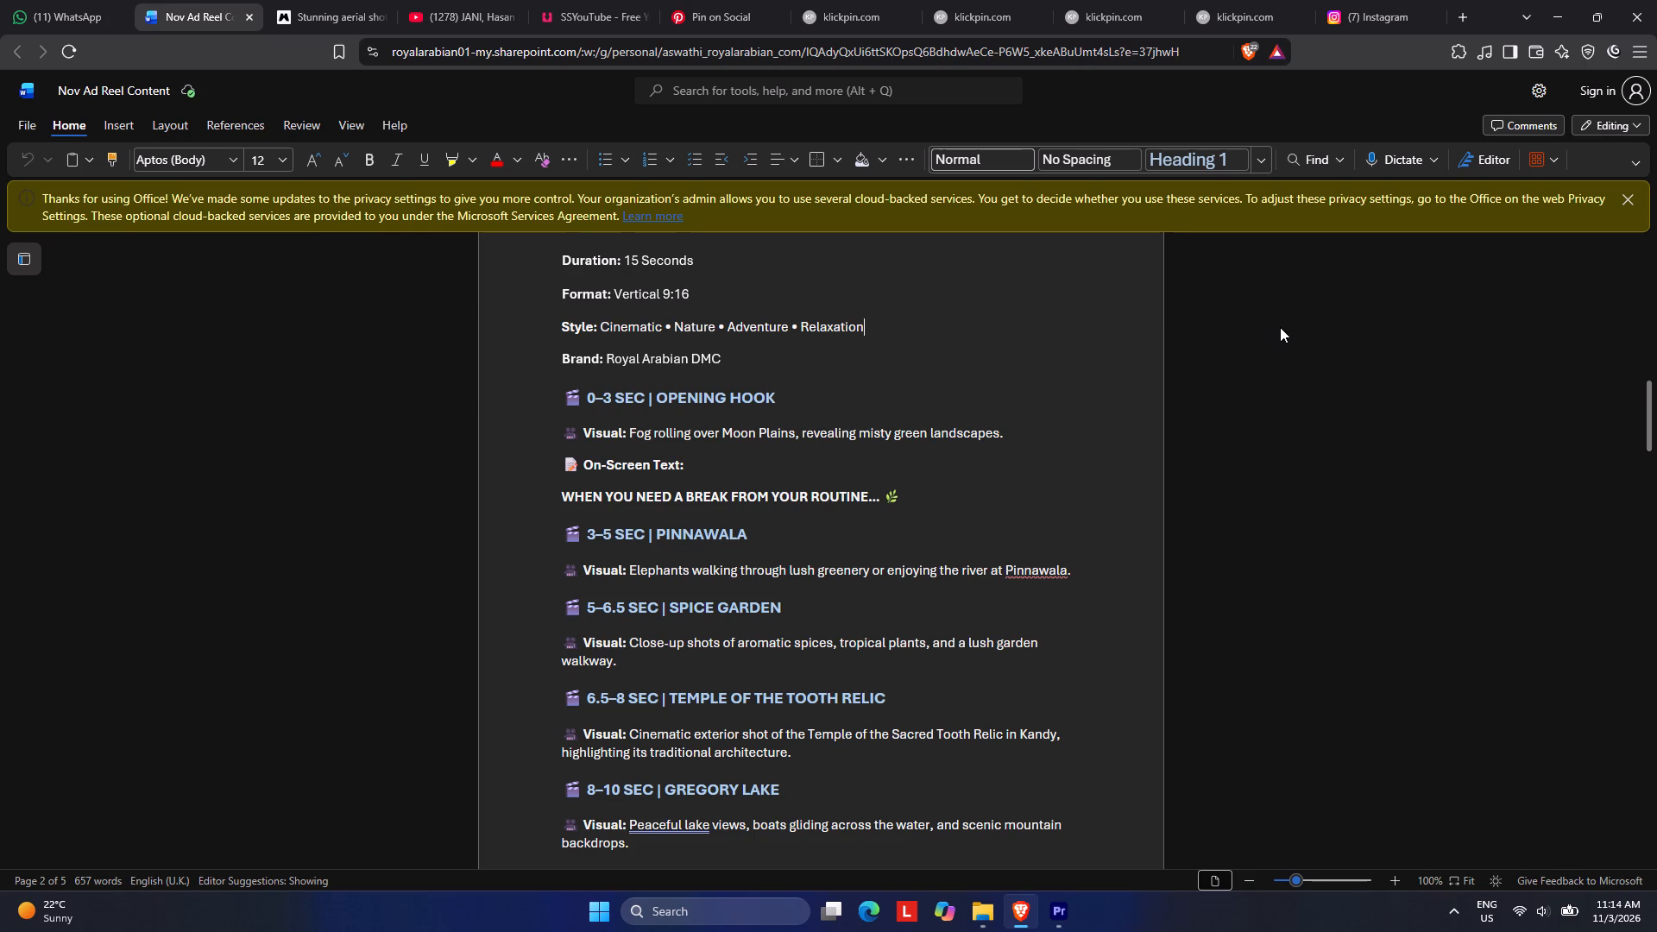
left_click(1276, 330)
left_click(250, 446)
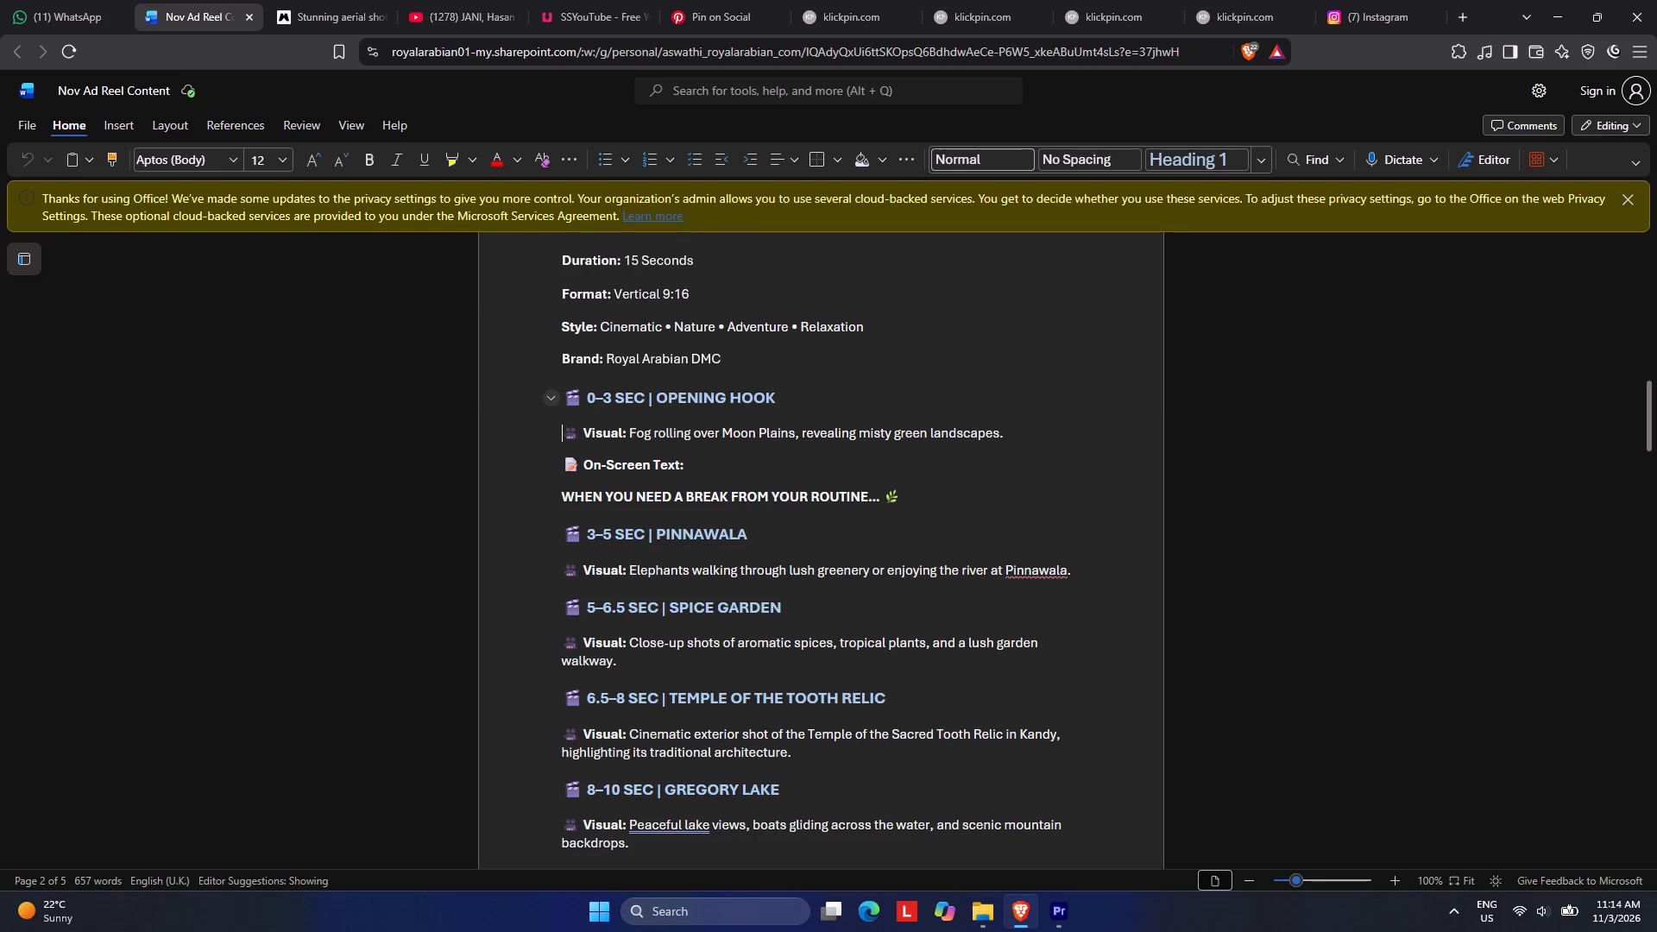
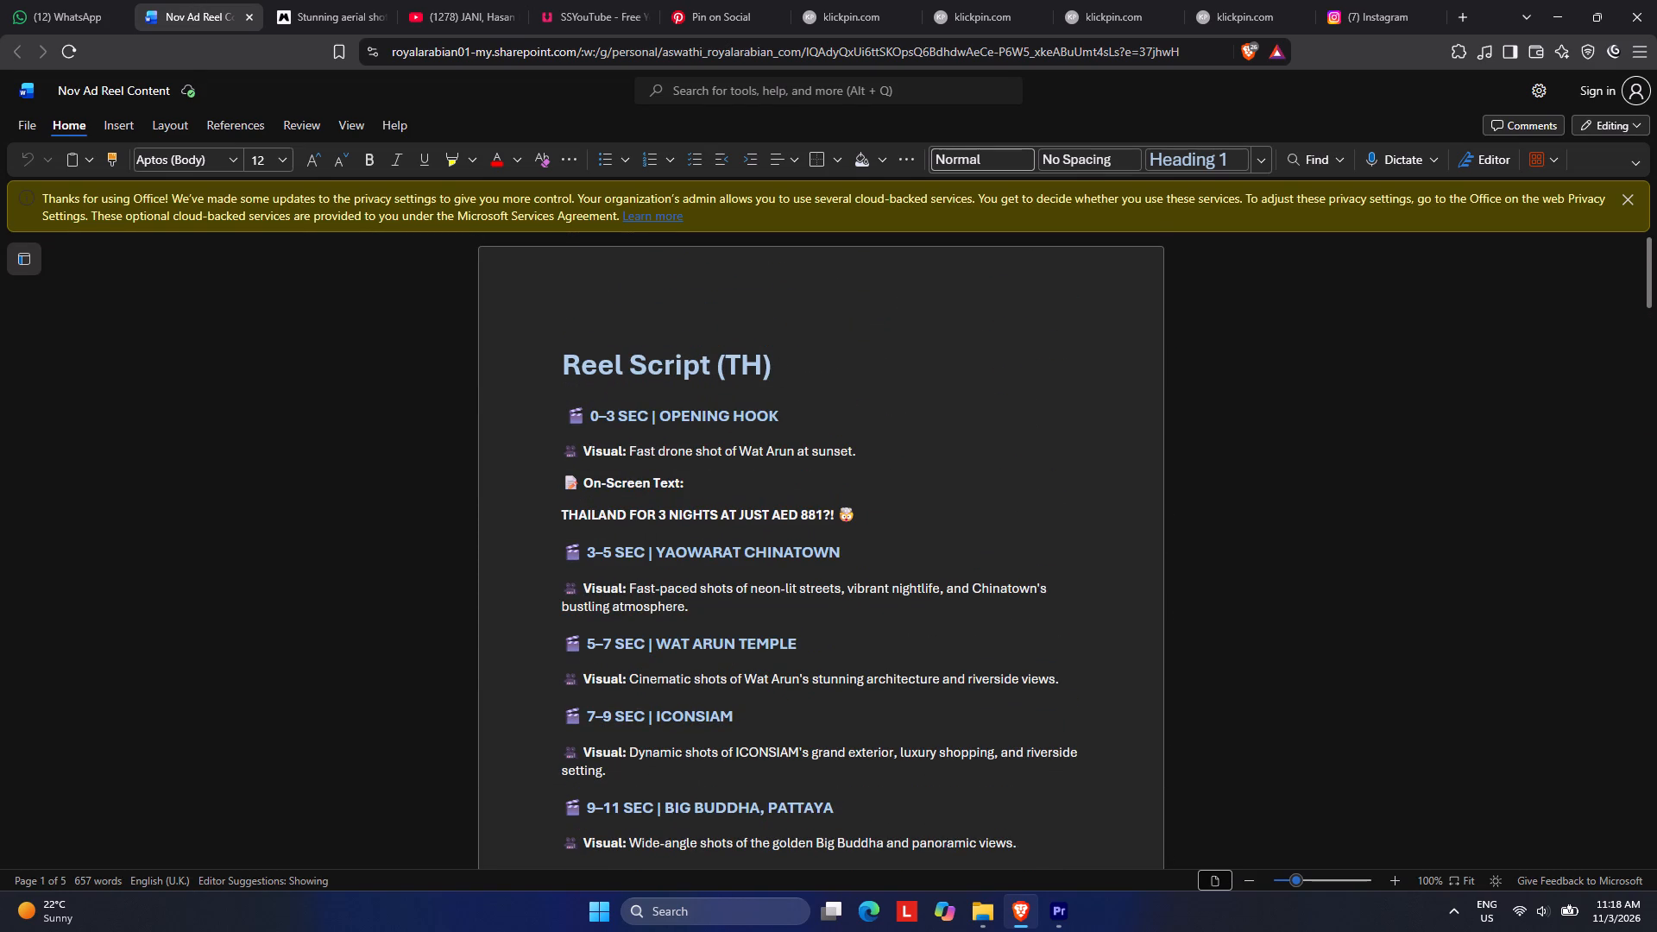
Review the Thailand reel script and the opening of the Sri Lanka Getaway script for their scene timings, visuals and on-screen text.
scroll(948, 555, "down", 7)
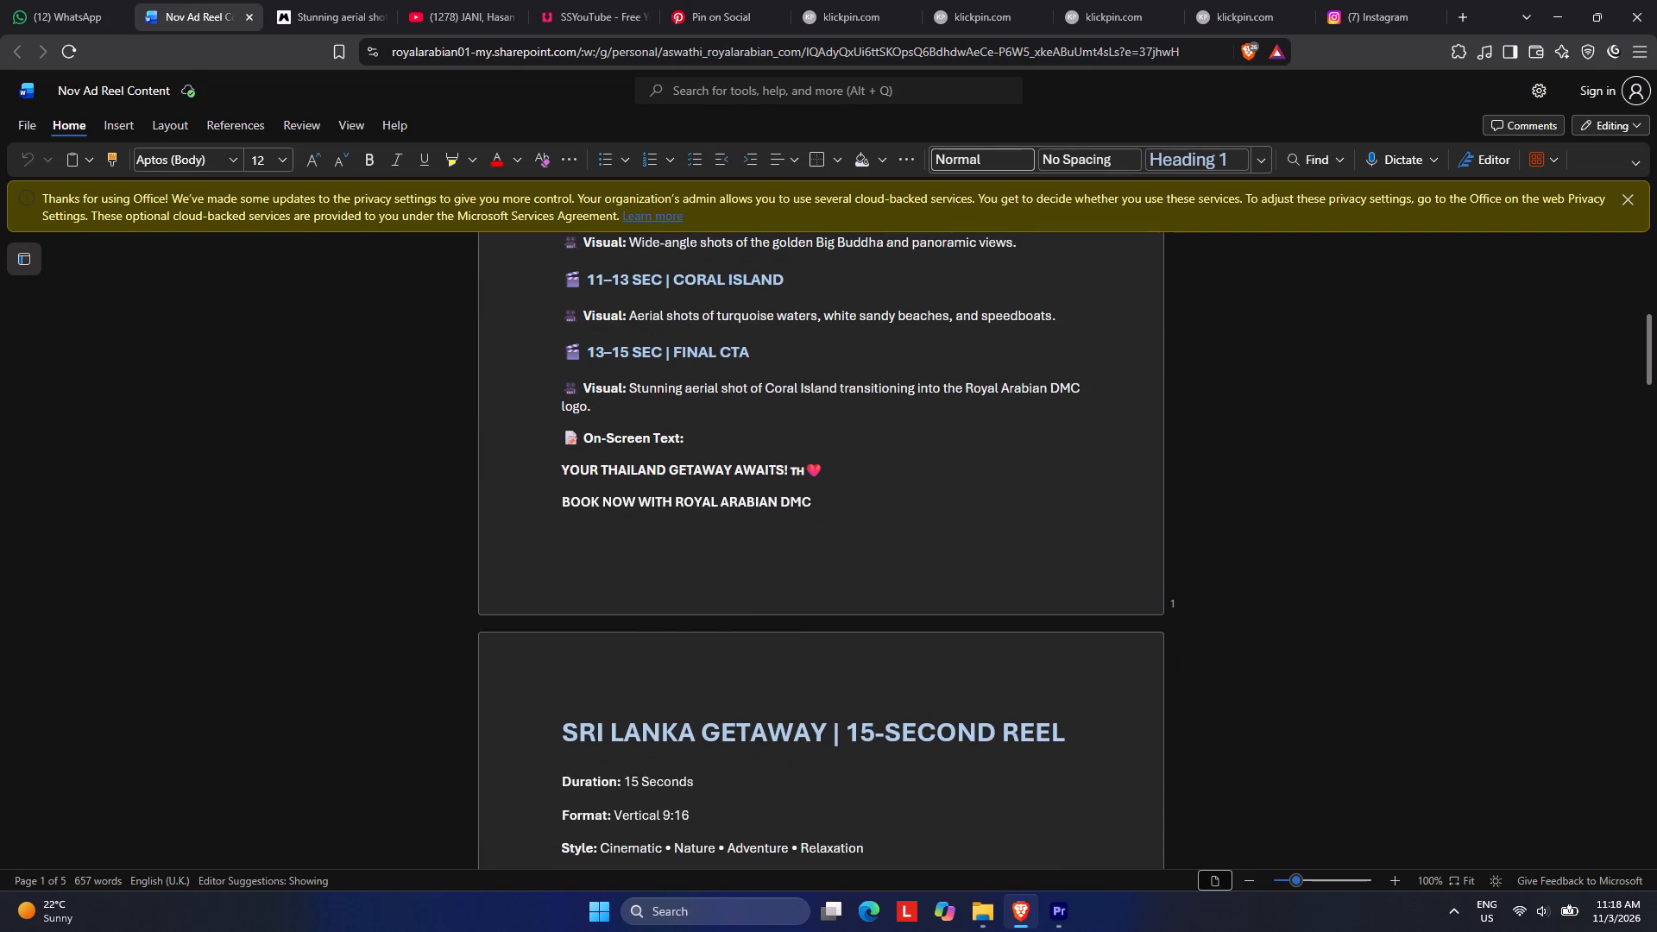
scroll(730, 510, "down", 2)
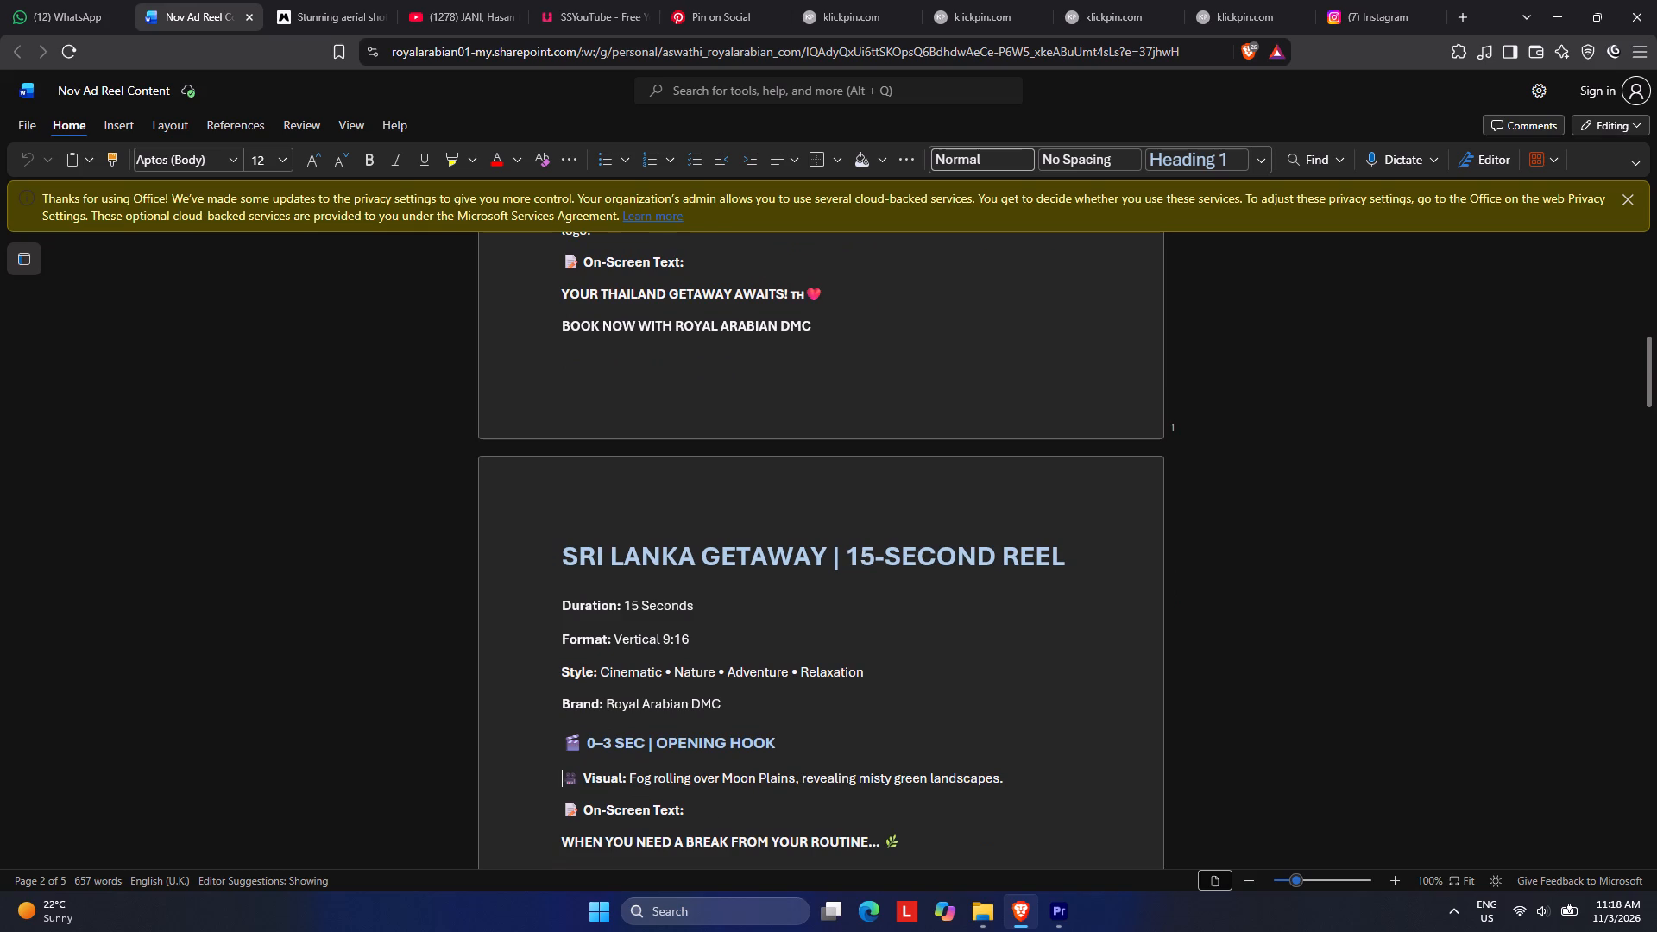
scroll(800, 658, "down", 1)
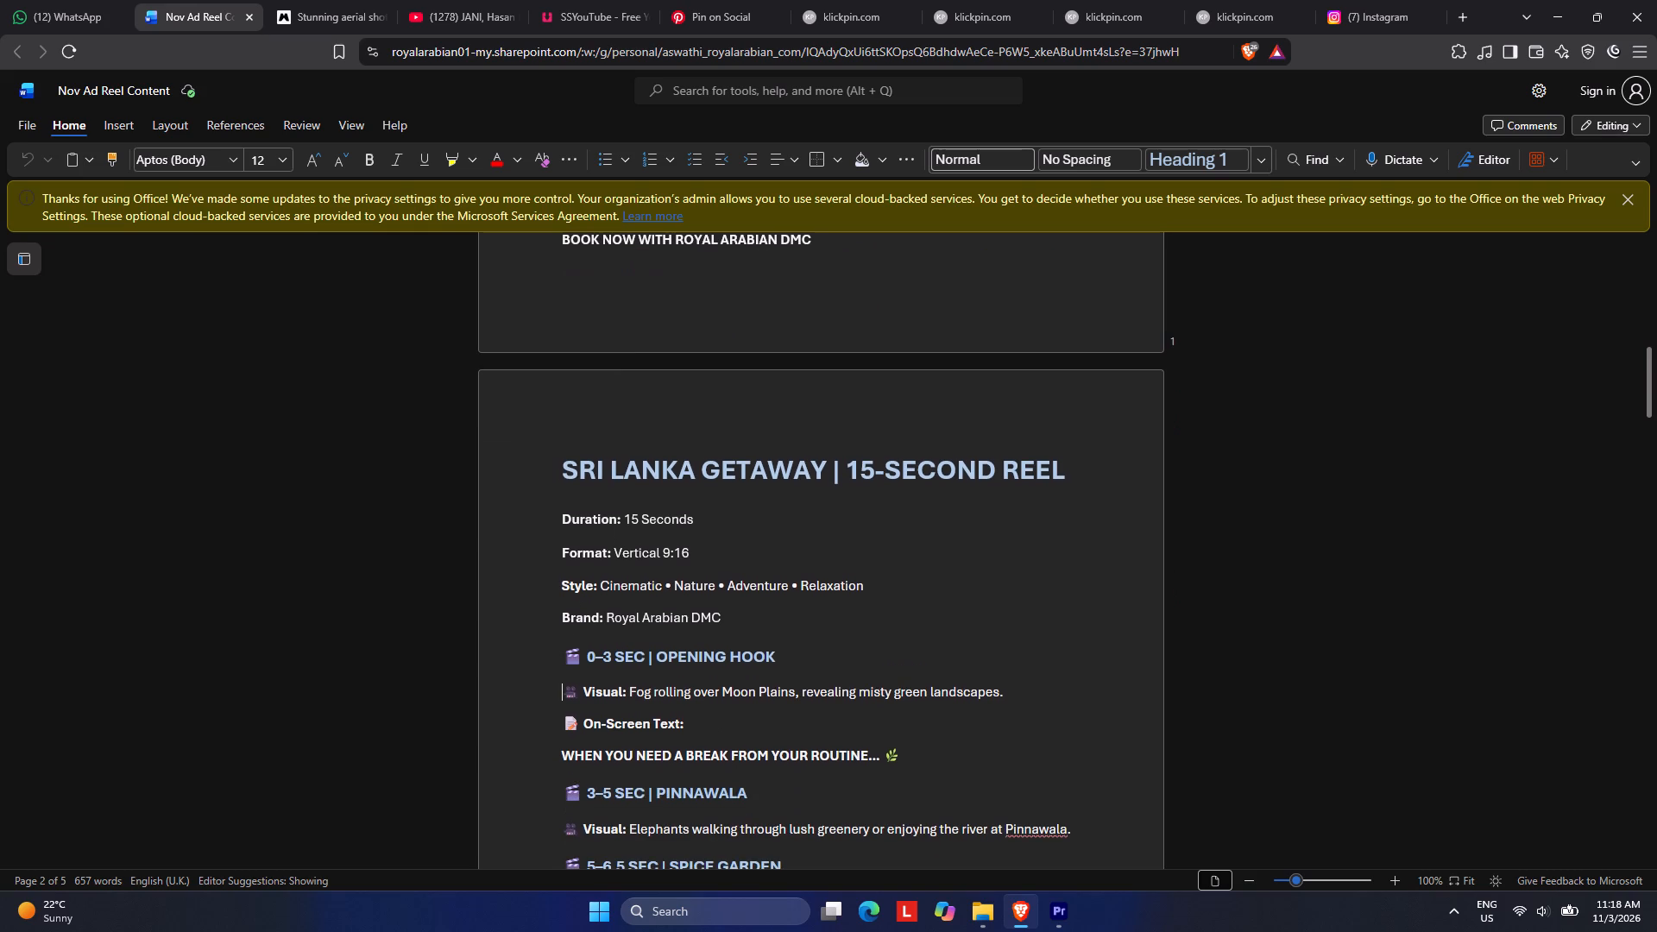
left_click(827, 644)
scroll(872, 618, "up", 9)
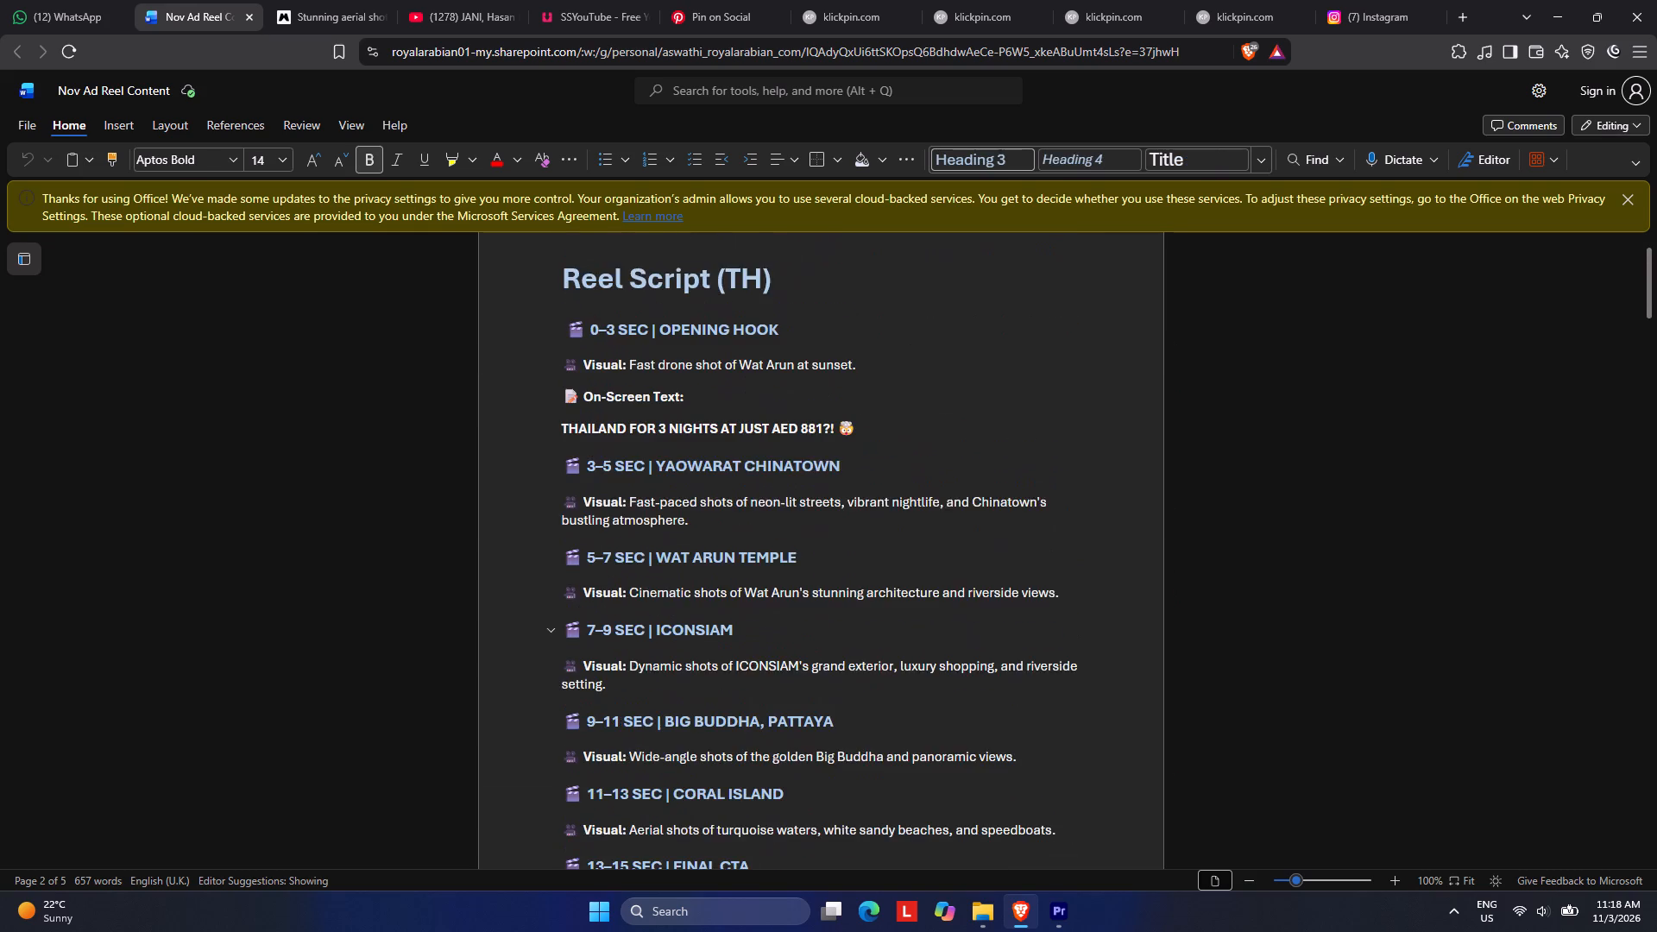
scroll(863, 627, "down", 8)
scroll(860, 628, "up", 6)
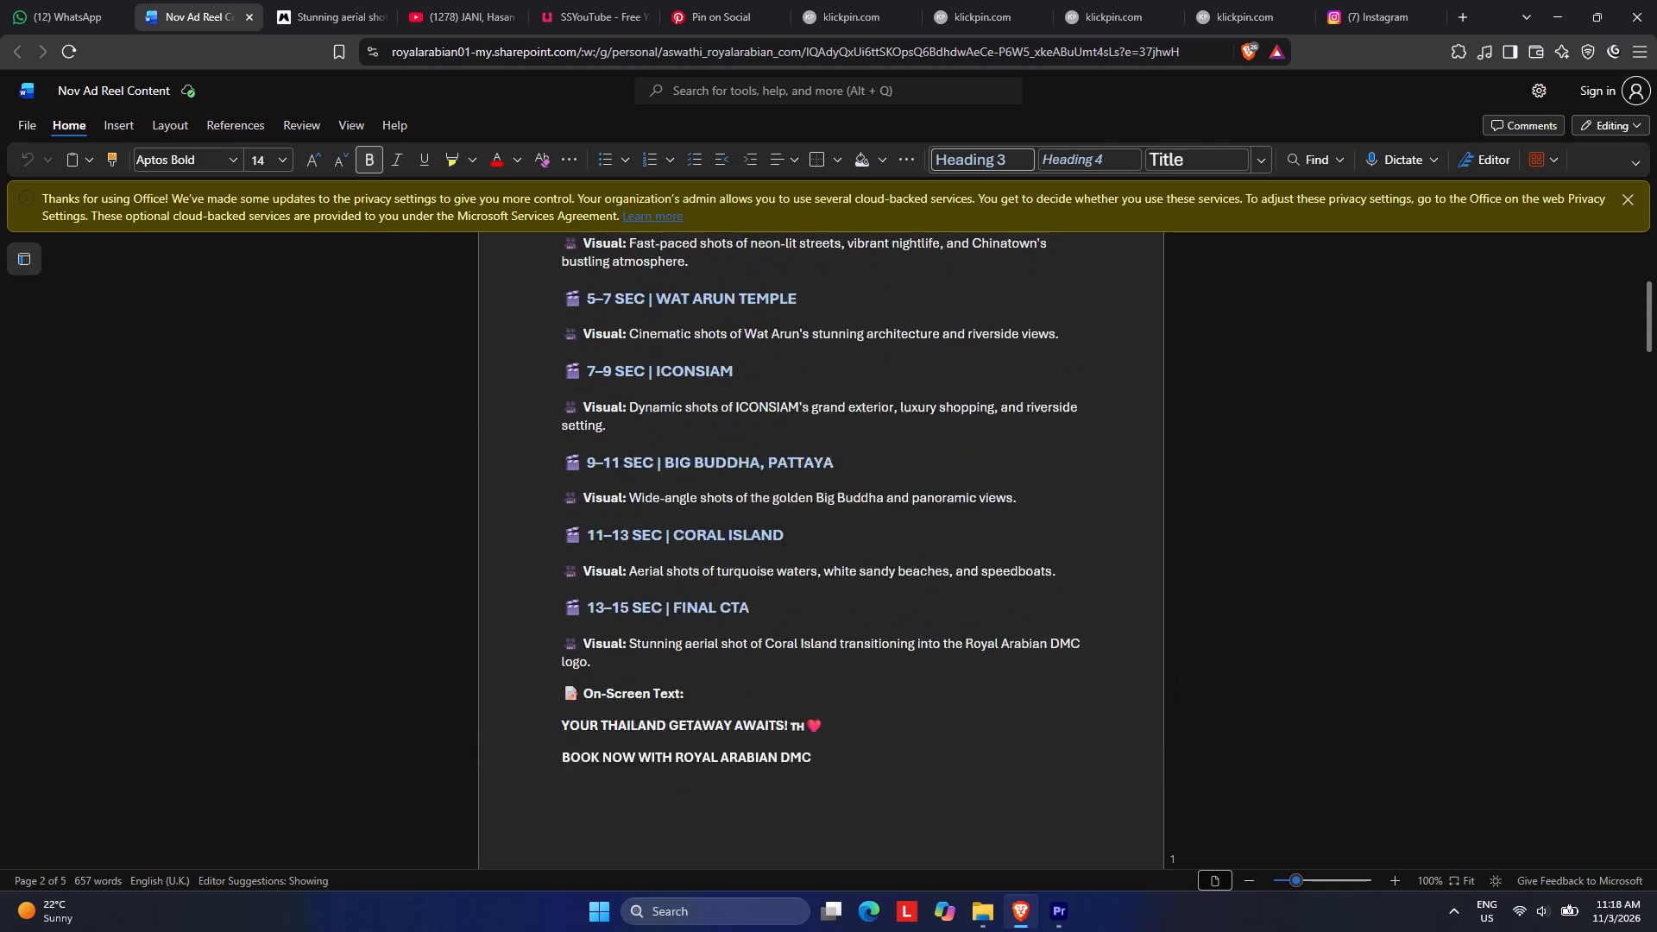
scroll(860, 628, "up", 1)
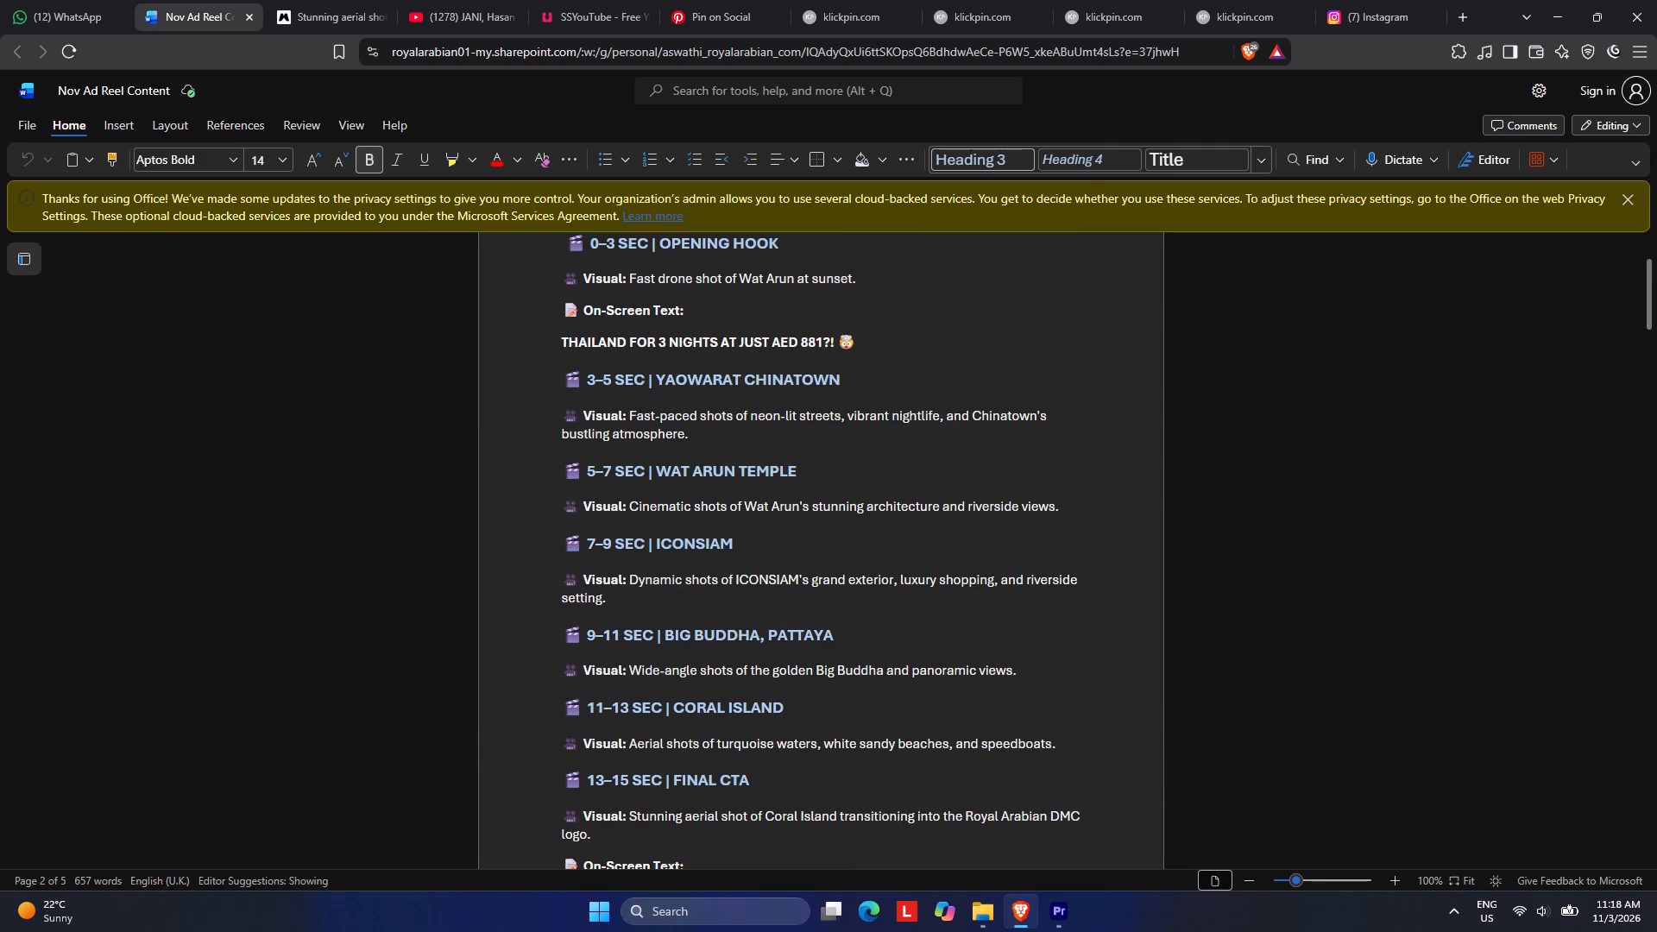
scroll(847, 604, "up", 4)
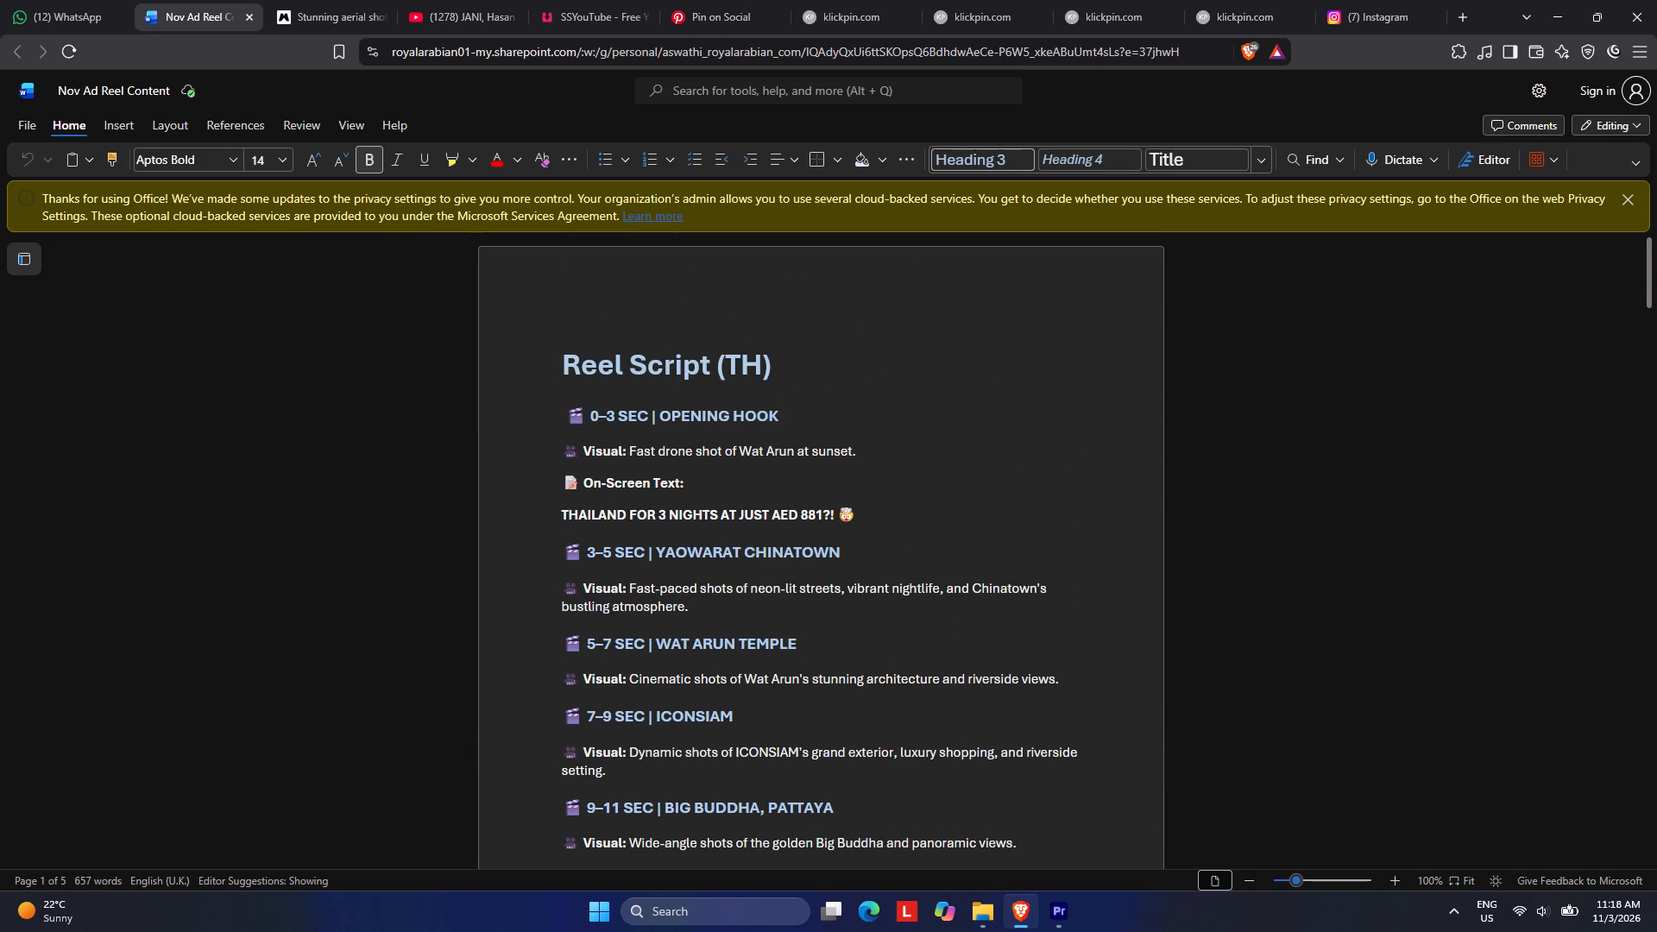
left_click(865, 513)
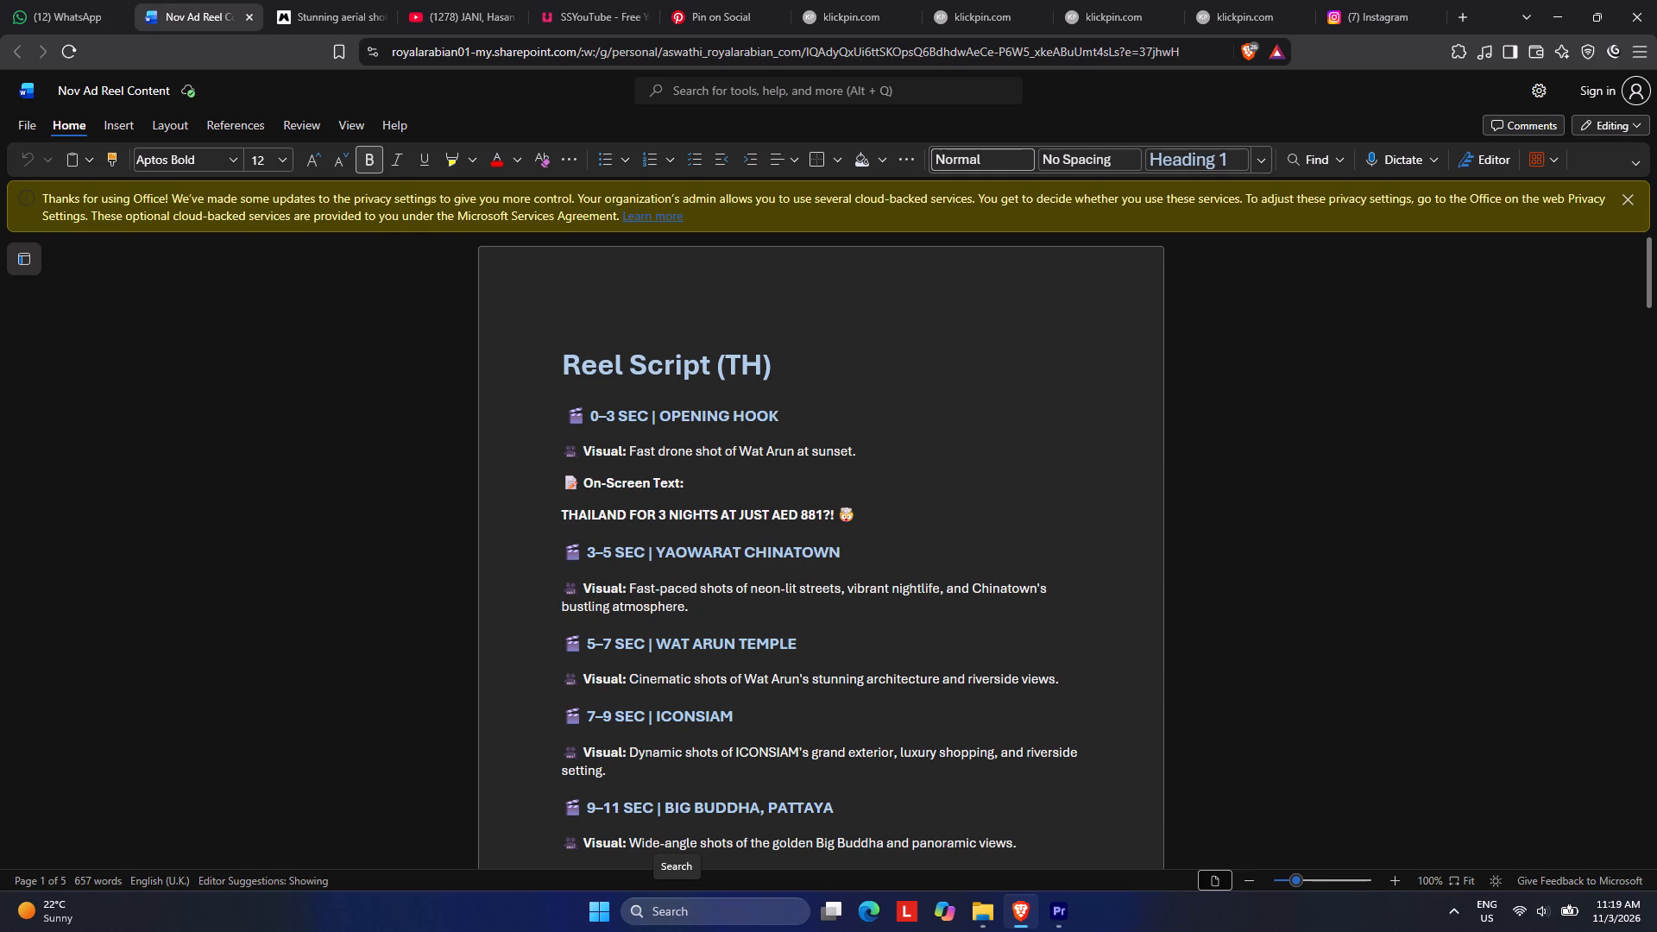
Review the Thailand reel script's scenes and the Sri Lanka script's scene timings and visuals through the Lotus Tower and final CTA.
left_click(1126, 741)
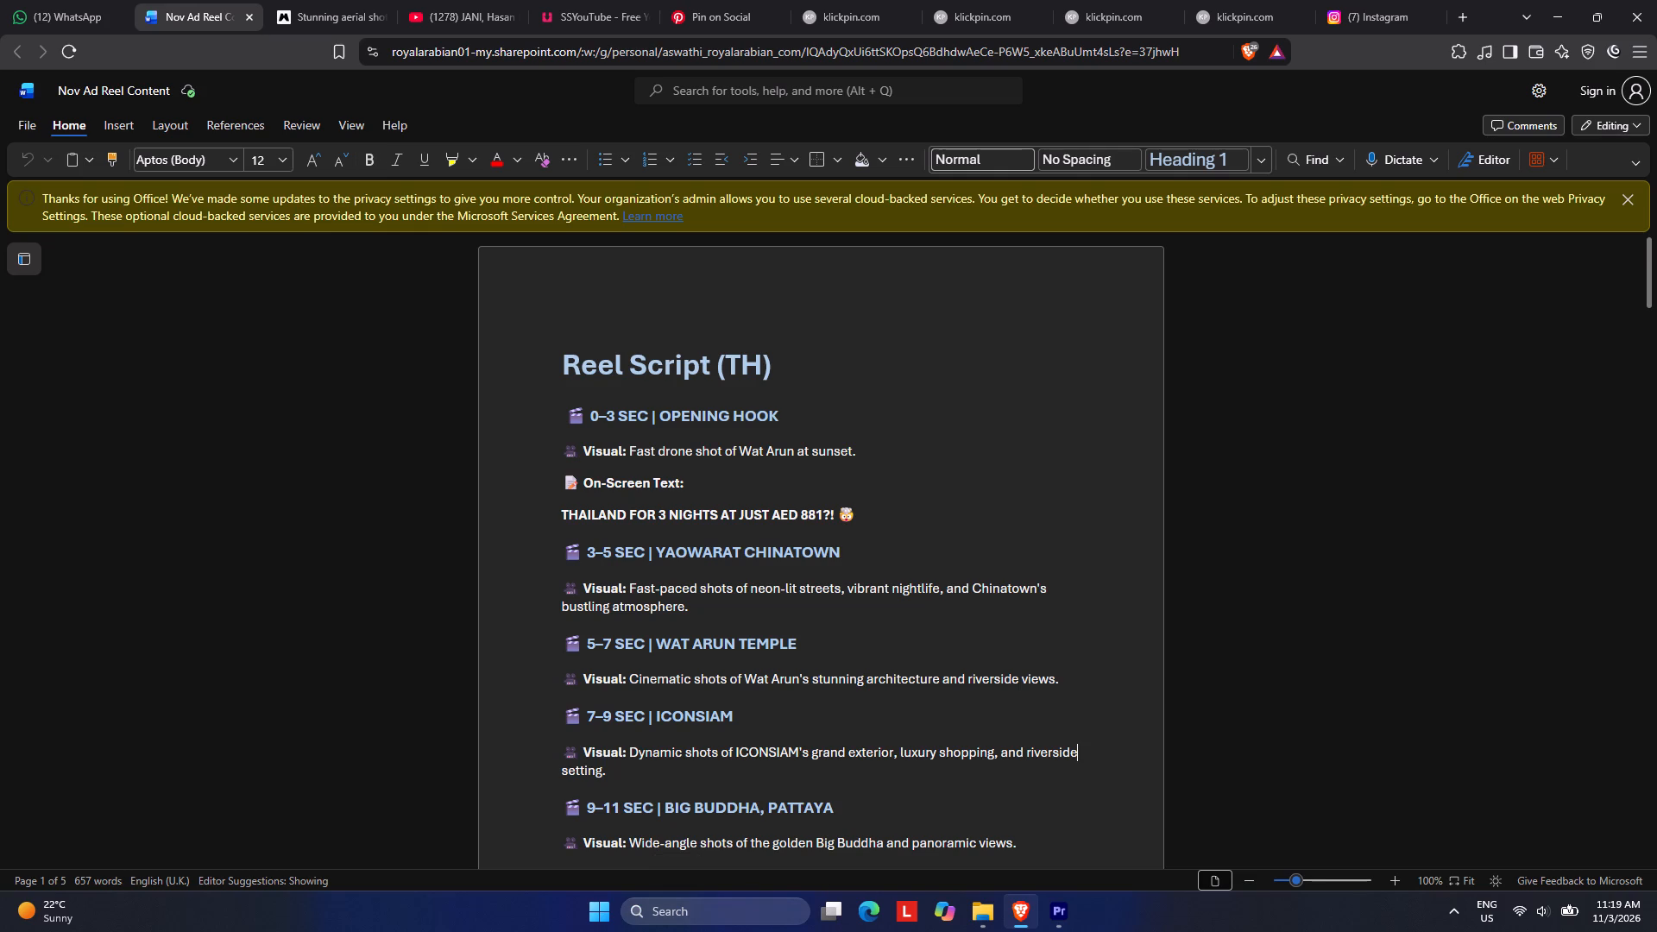
left_click(1125, 589)
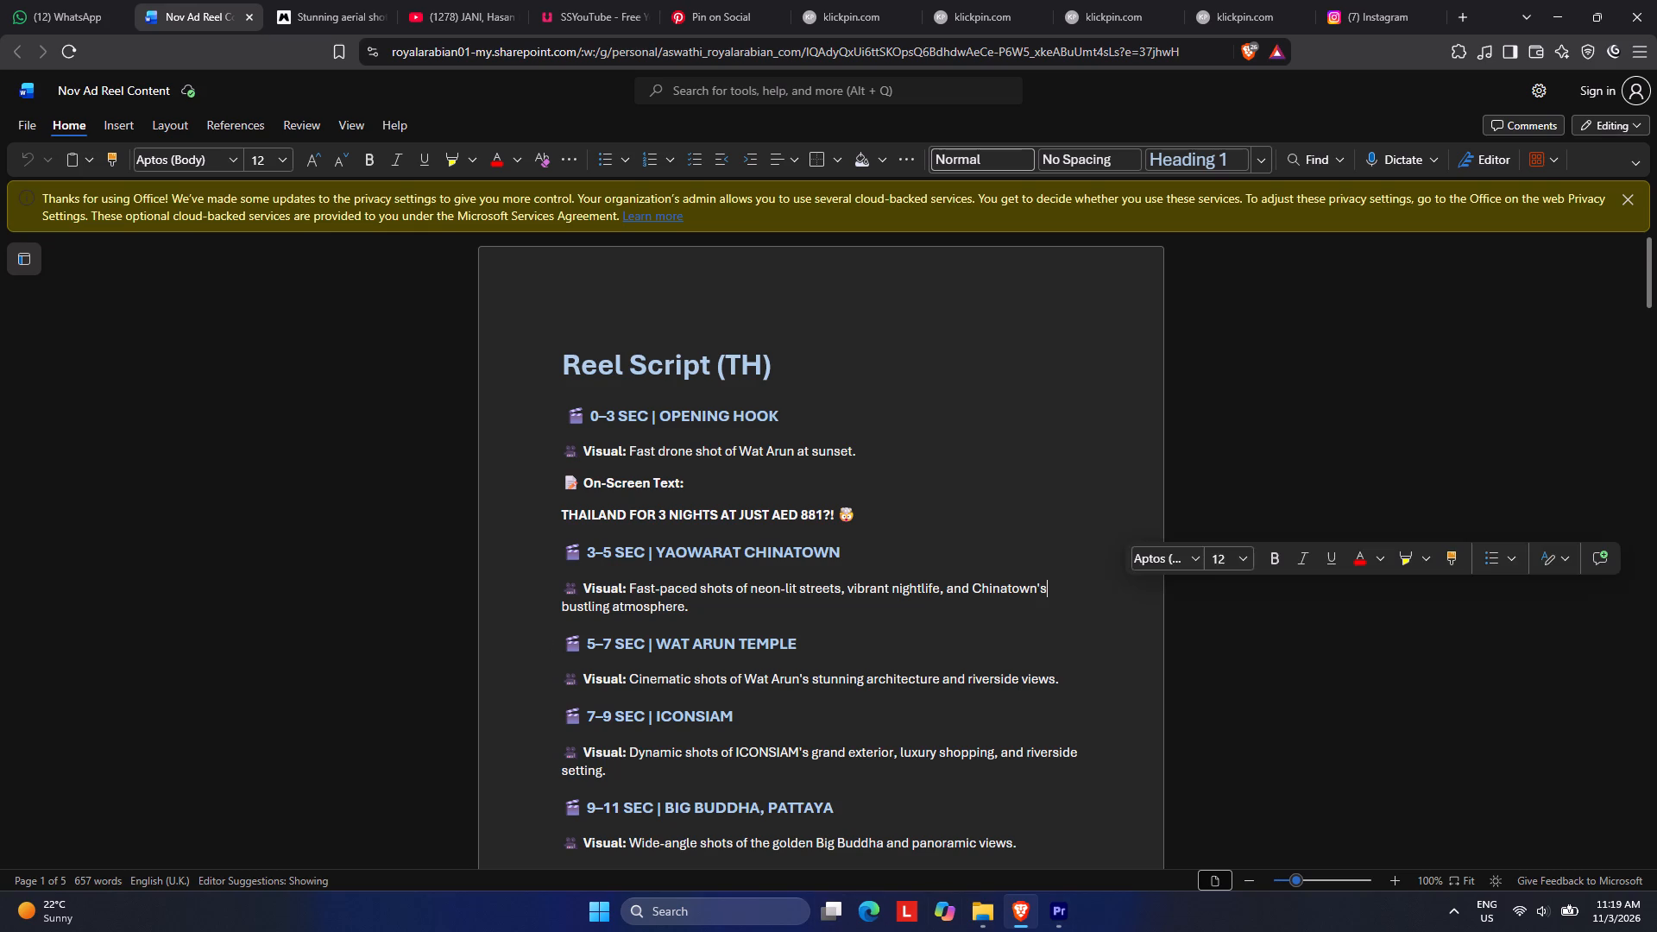
left_click(1227, 634)
scroll(1168, 664, "down", 3)
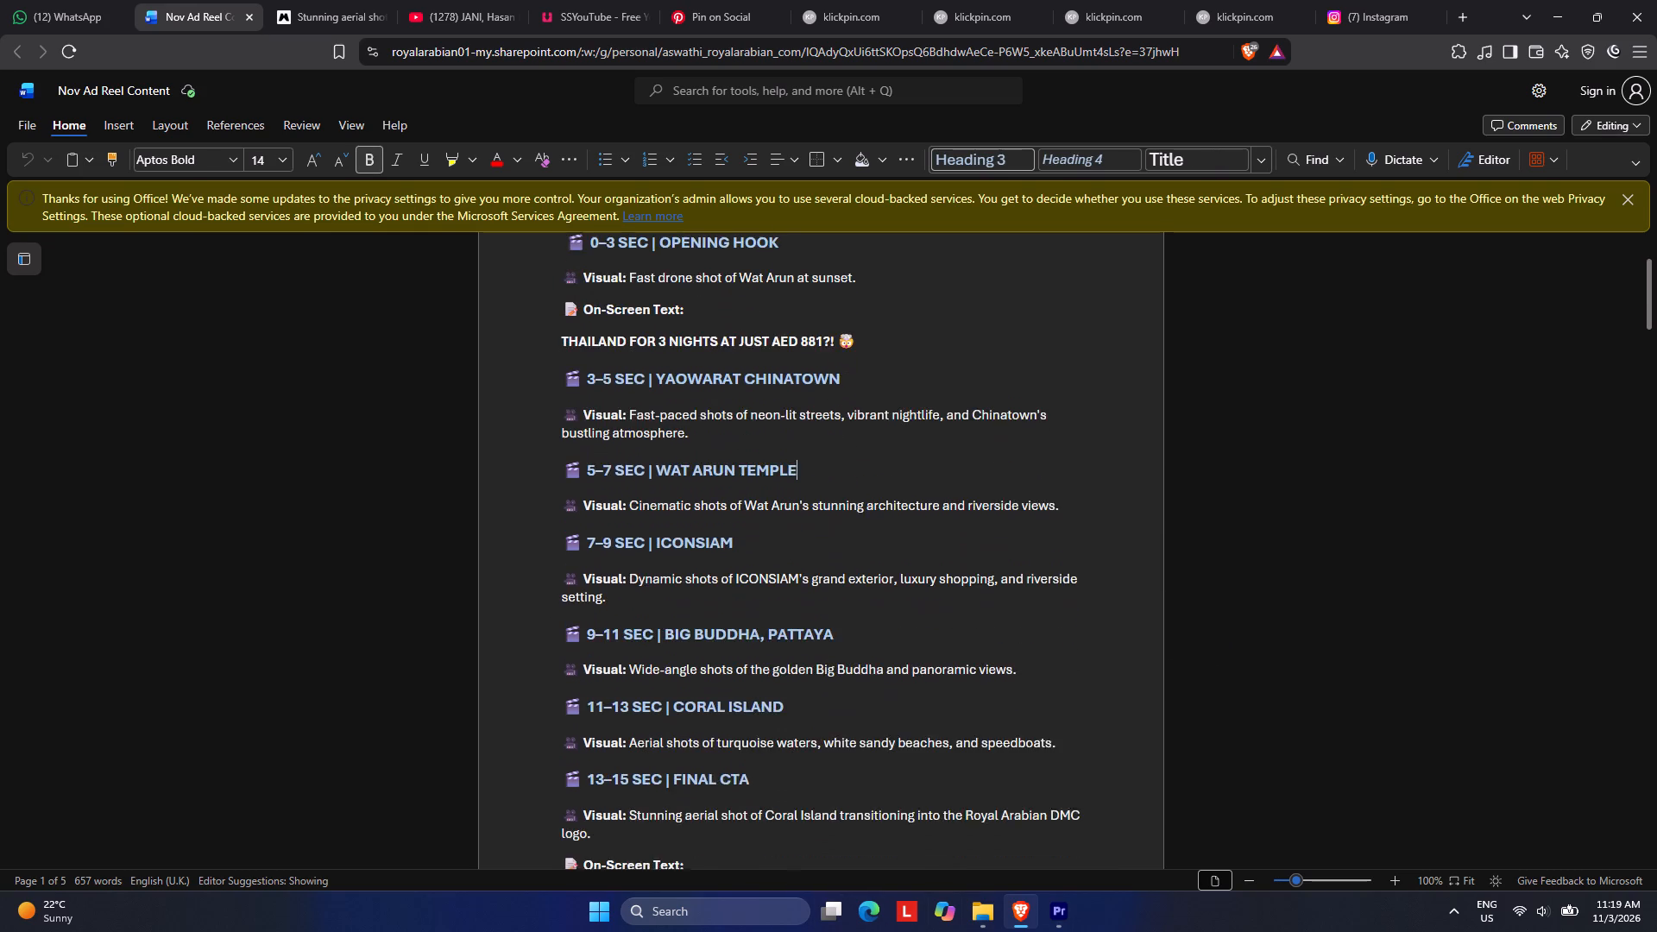
scroll(1162, 669, "down", 2)
scroll(1091, 686, "down", 8)
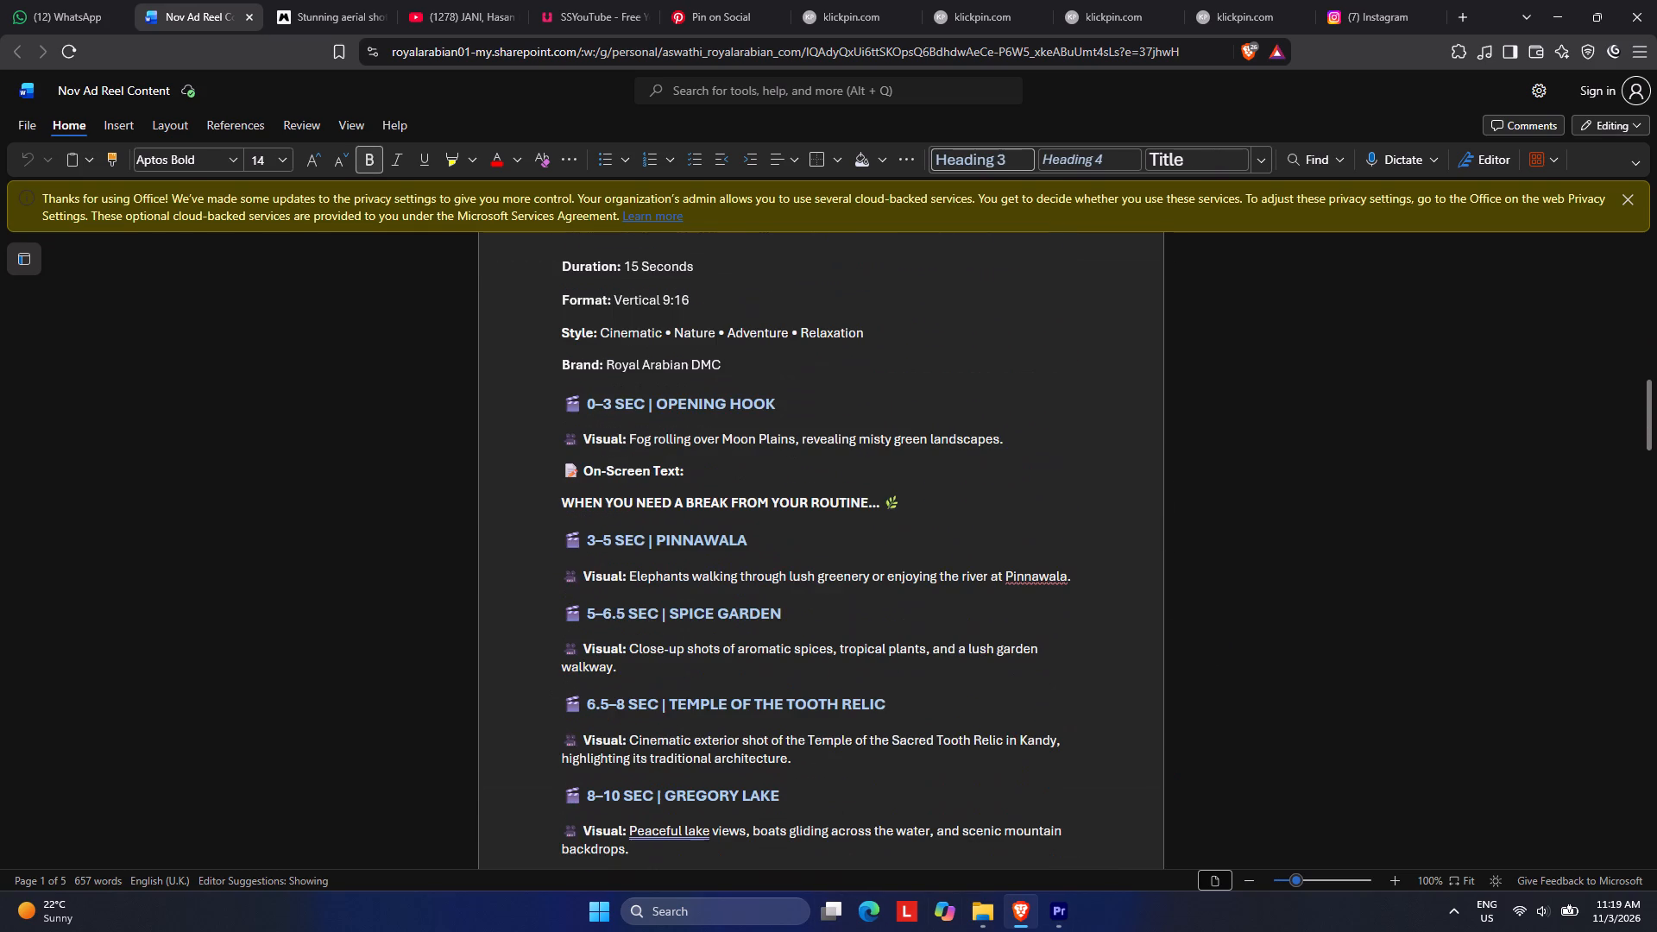
scroll(1056, 696, "up", 1)
scroll(1030, 701, "down", 8)
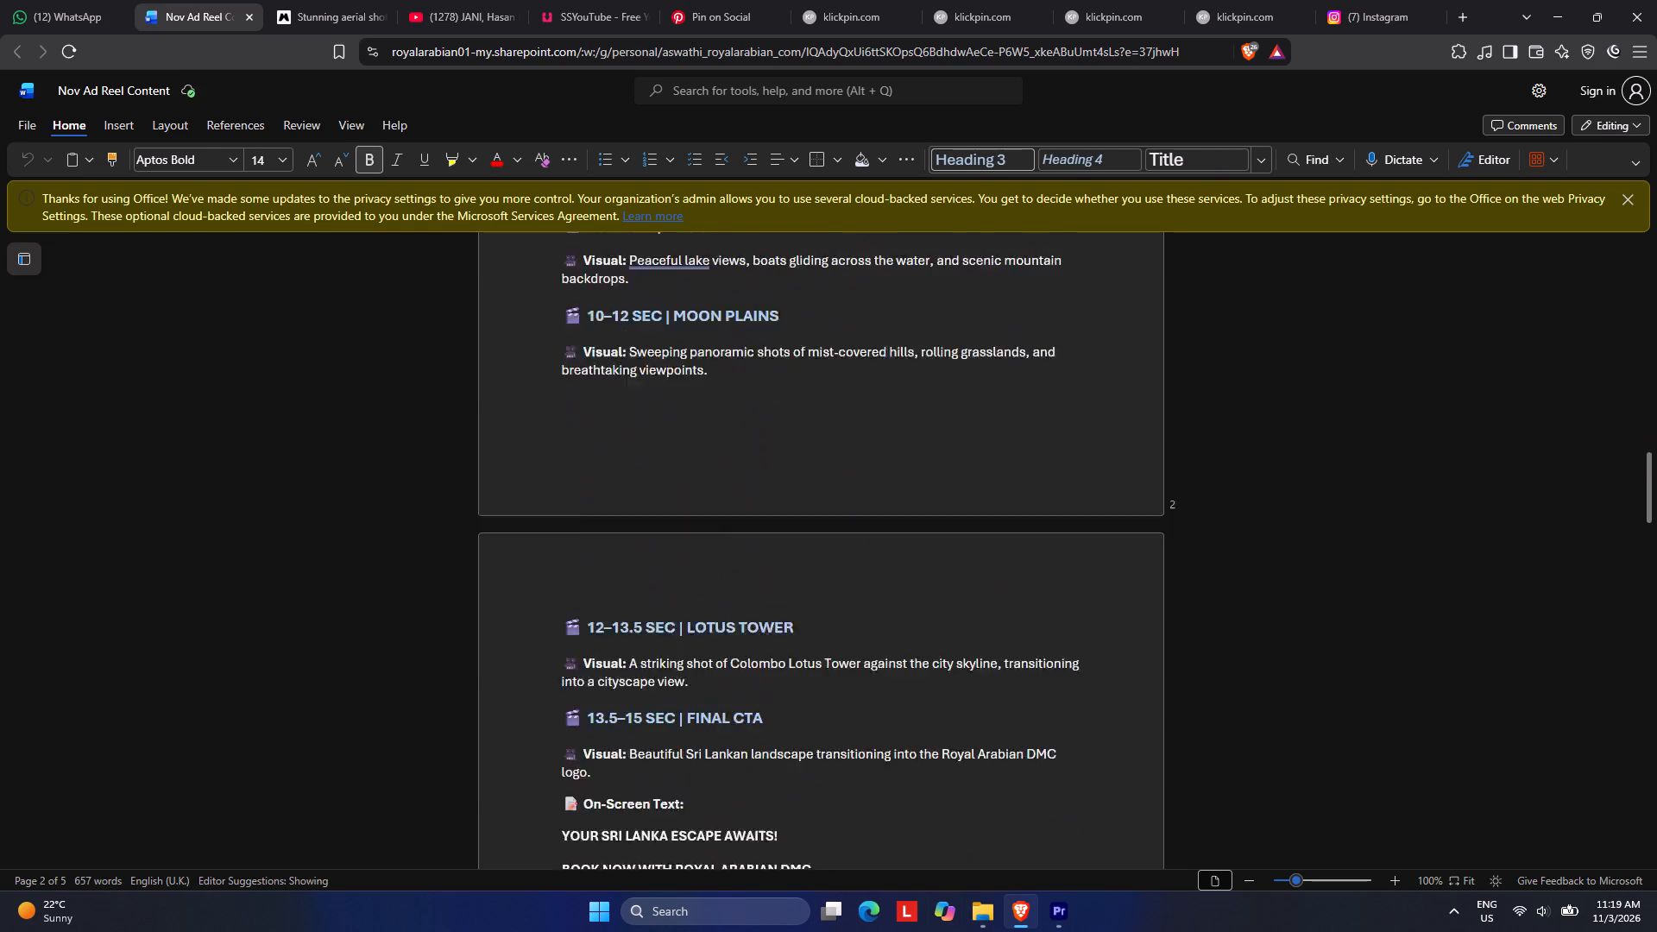
Read through the 15-second Vietnam reel script, from the curiosity hook to the final CTA, for its scenes and on-screen text.
scroll(1024, 704, "down", 10)
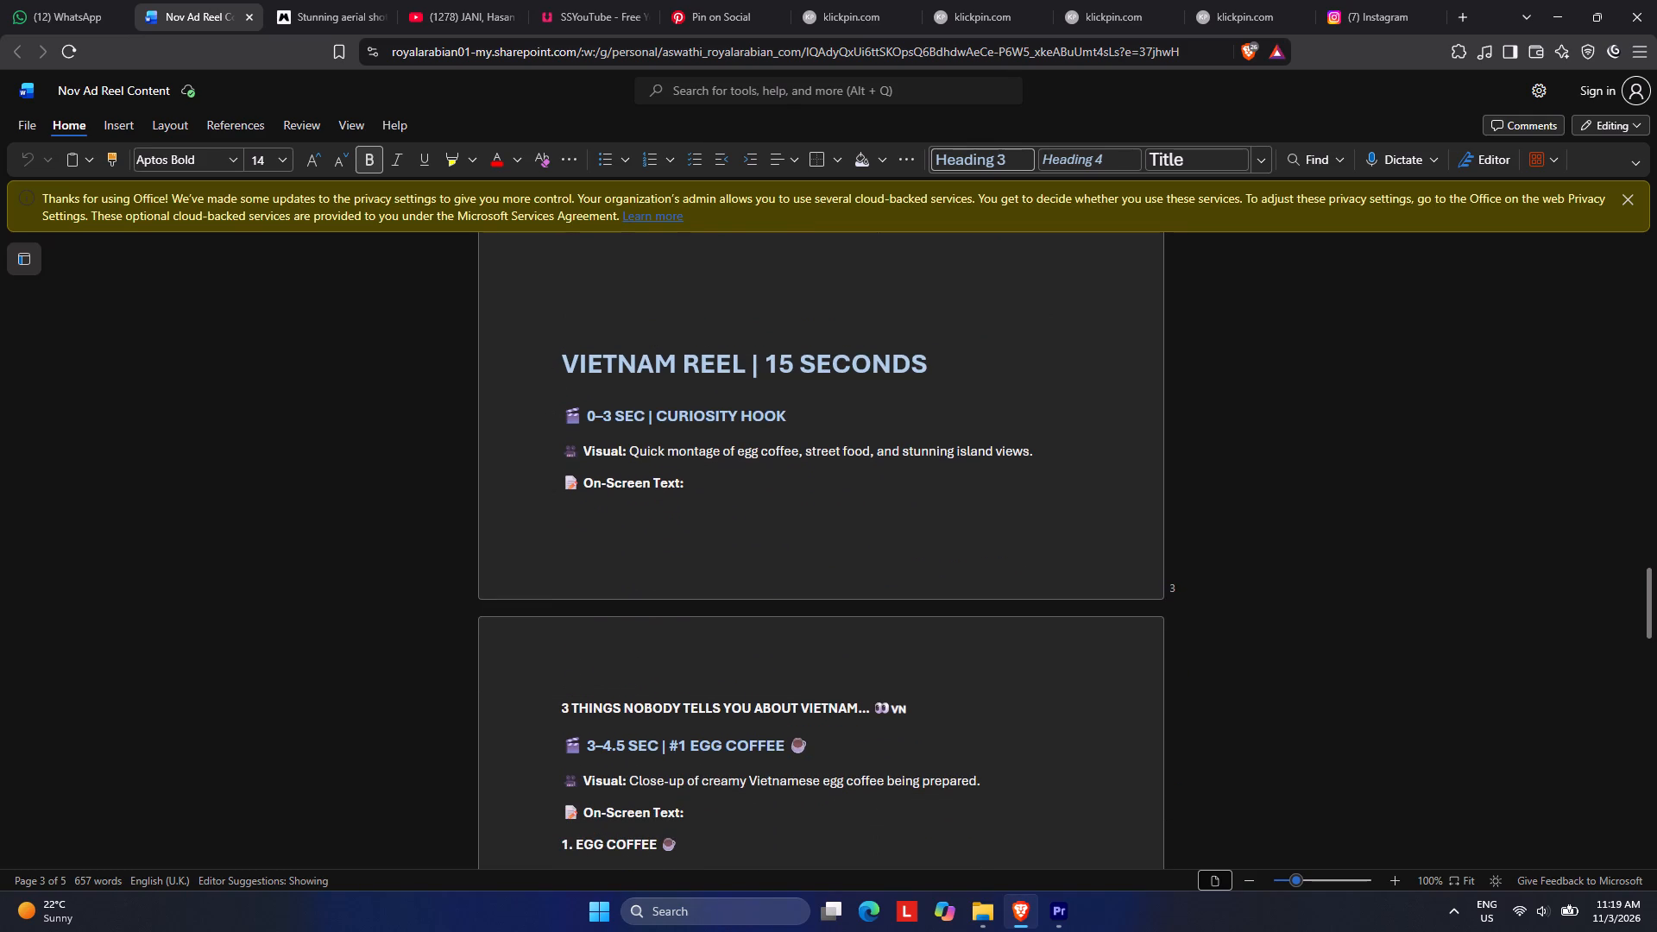
scroll(782, 584, "down", 12)
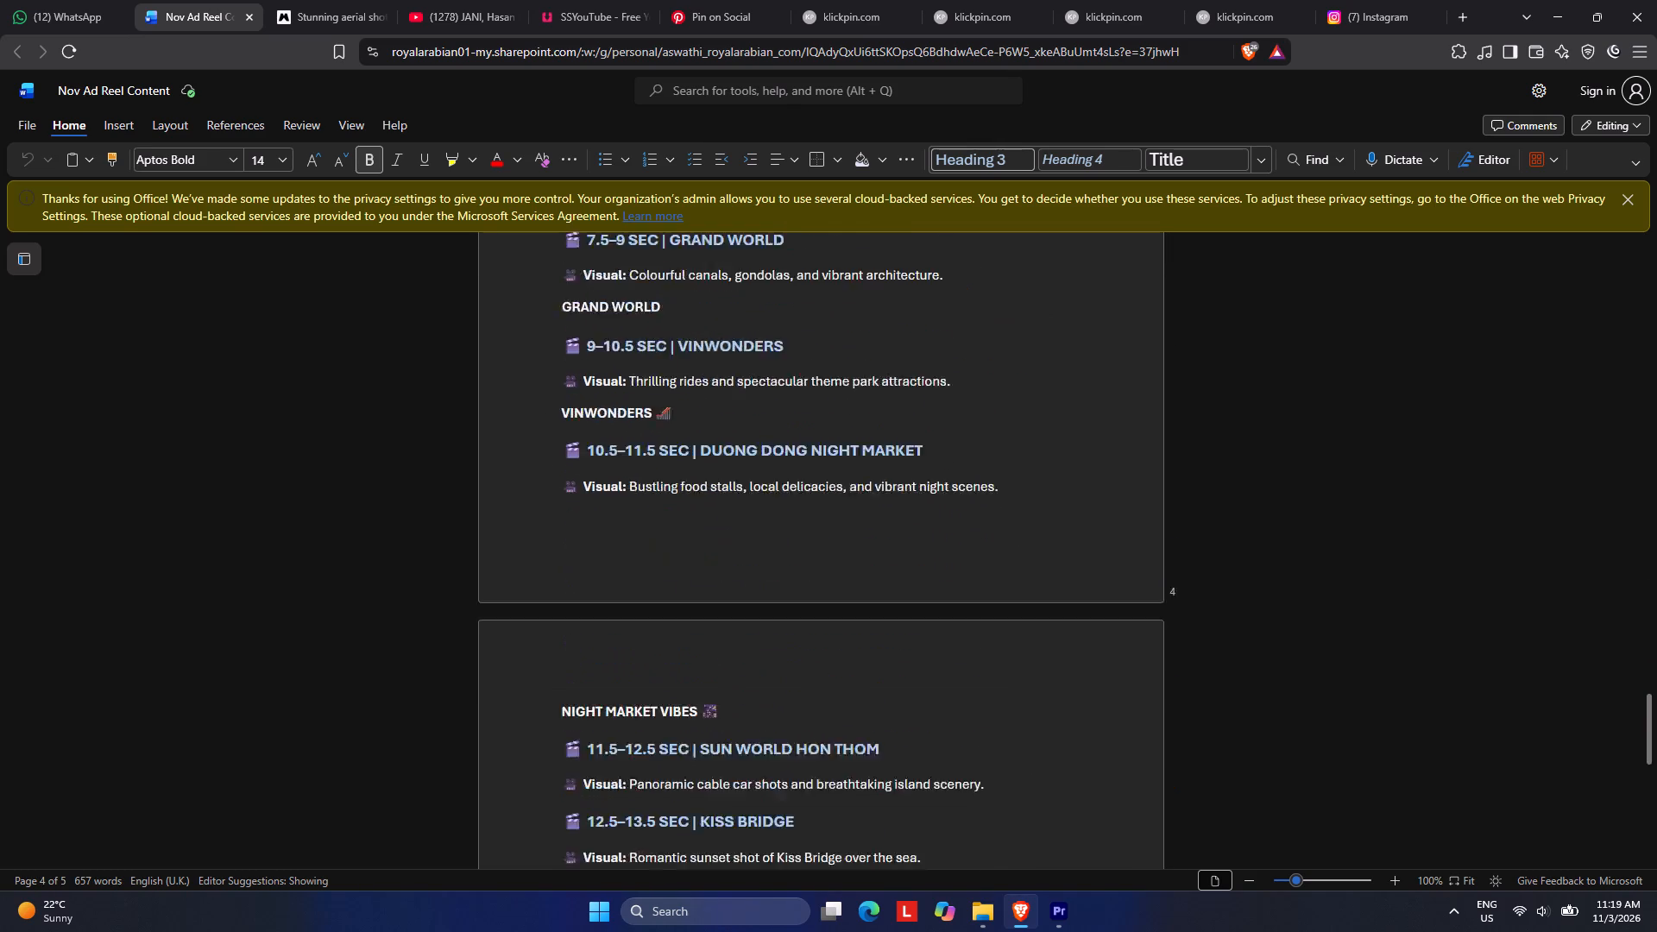
scroll(795, 634, "up", 1)
scroll(795, 634, "down", 7)
scroll(806, 620, "up", 2)
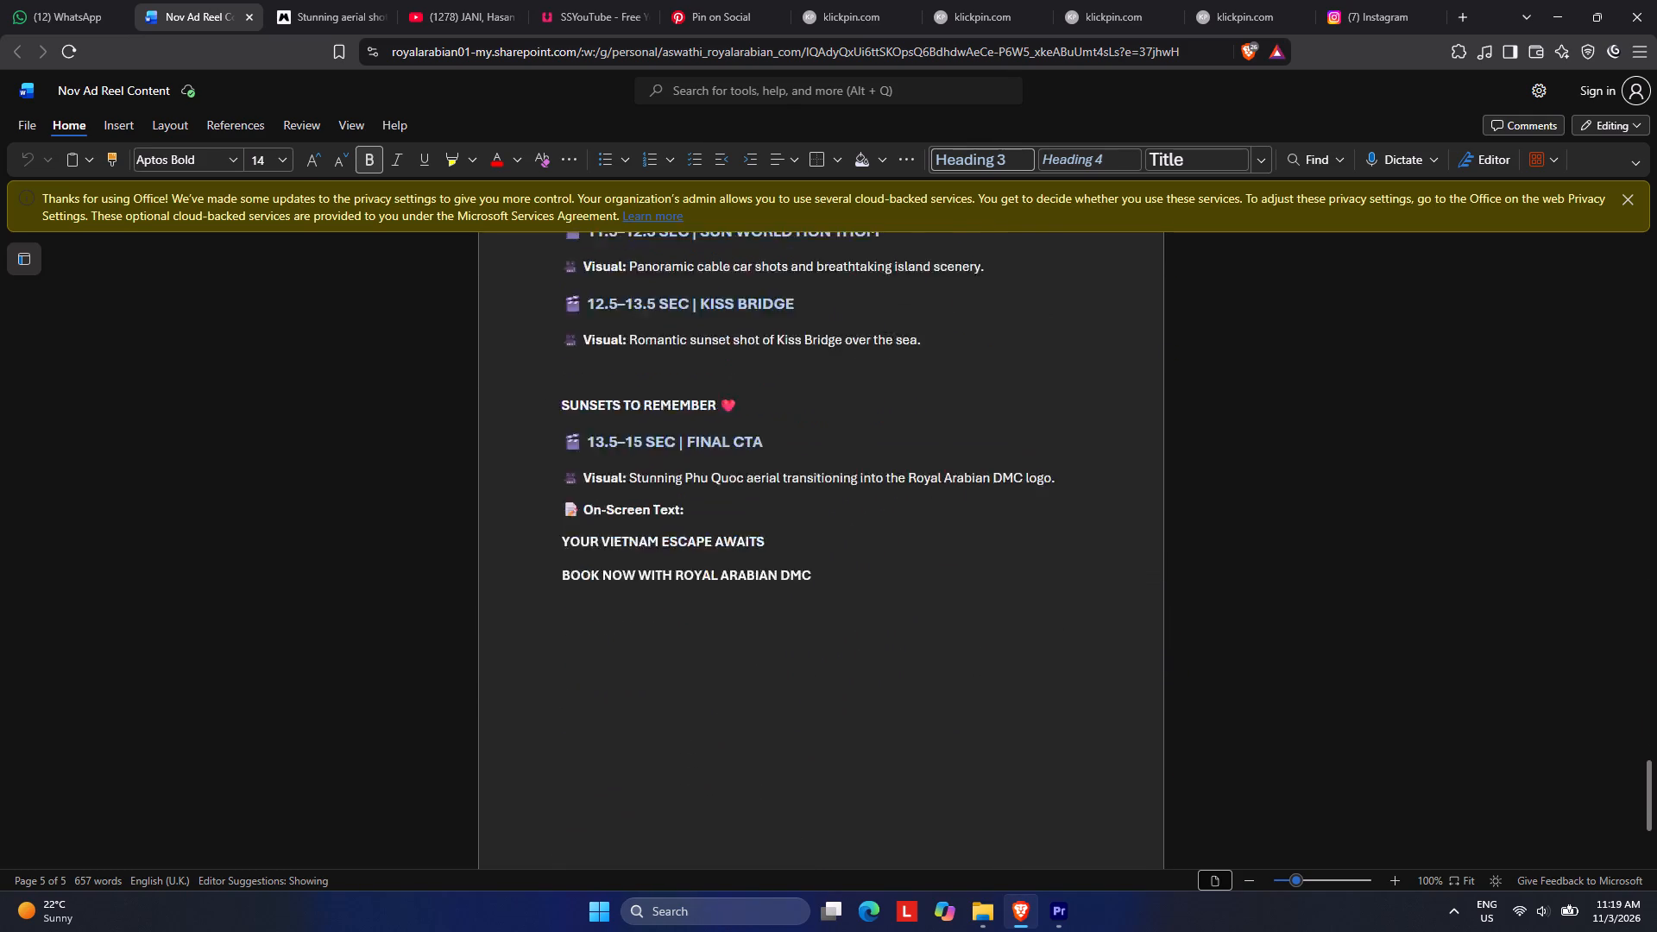
scroll(820, 609, "up", 2)
scroll(820, 617, "down", 1)
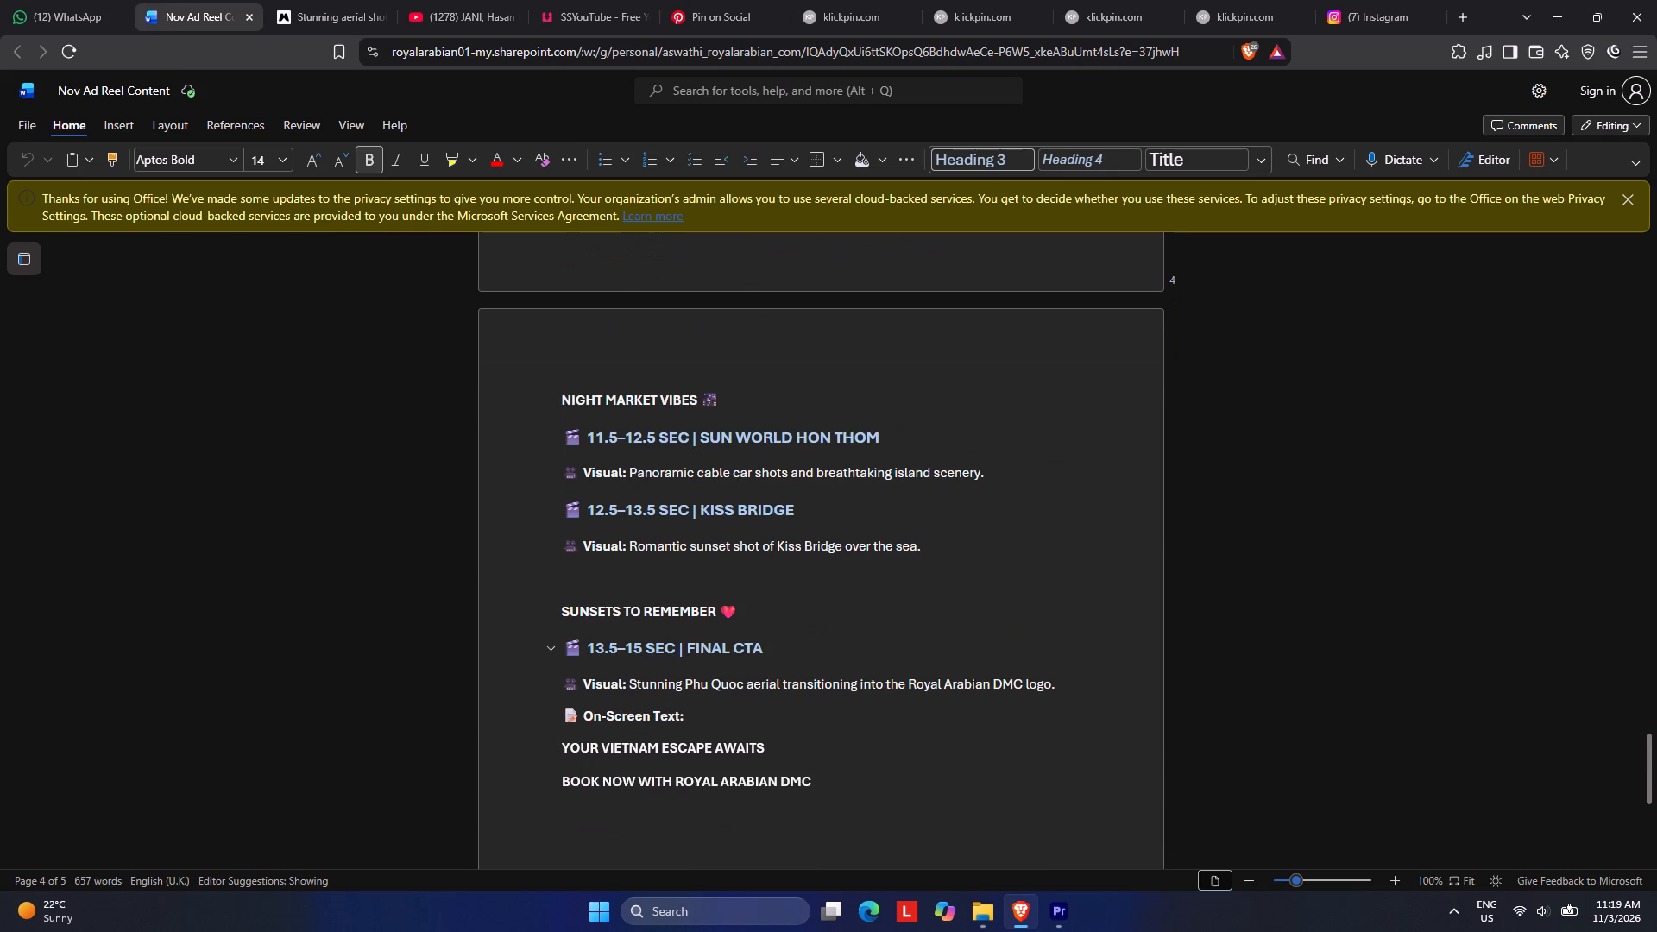
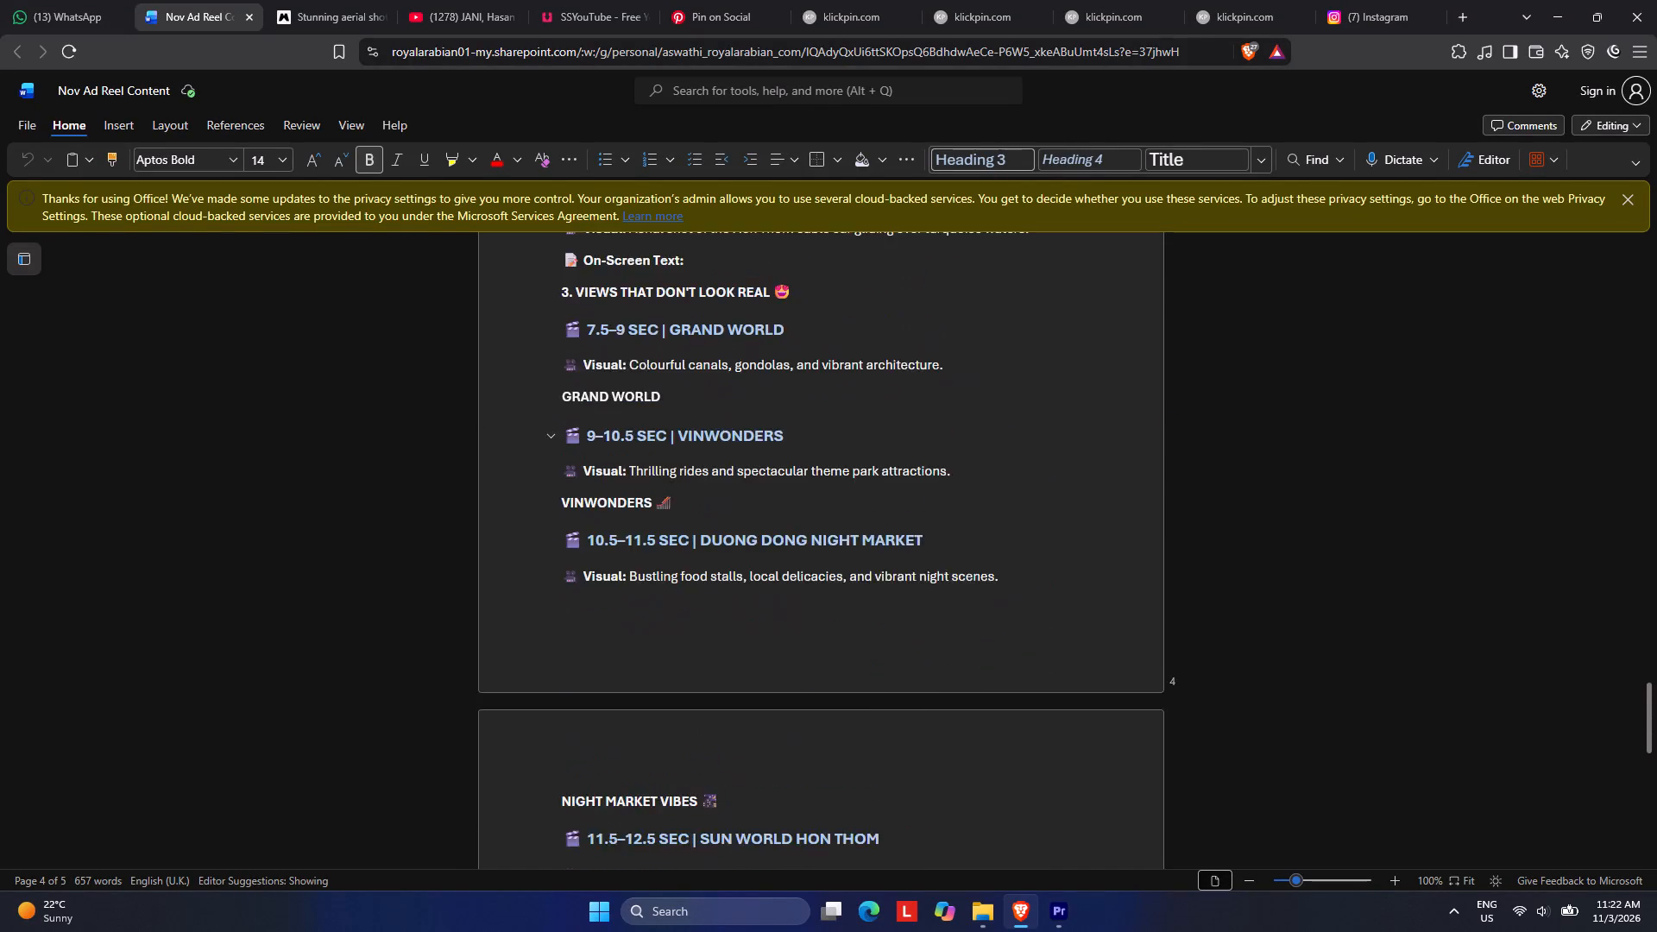
Go back to the Sri Lanka Getaway script and review its format details, opening hook and first scene descriptions.
scroll(828, 420, "up", 17)
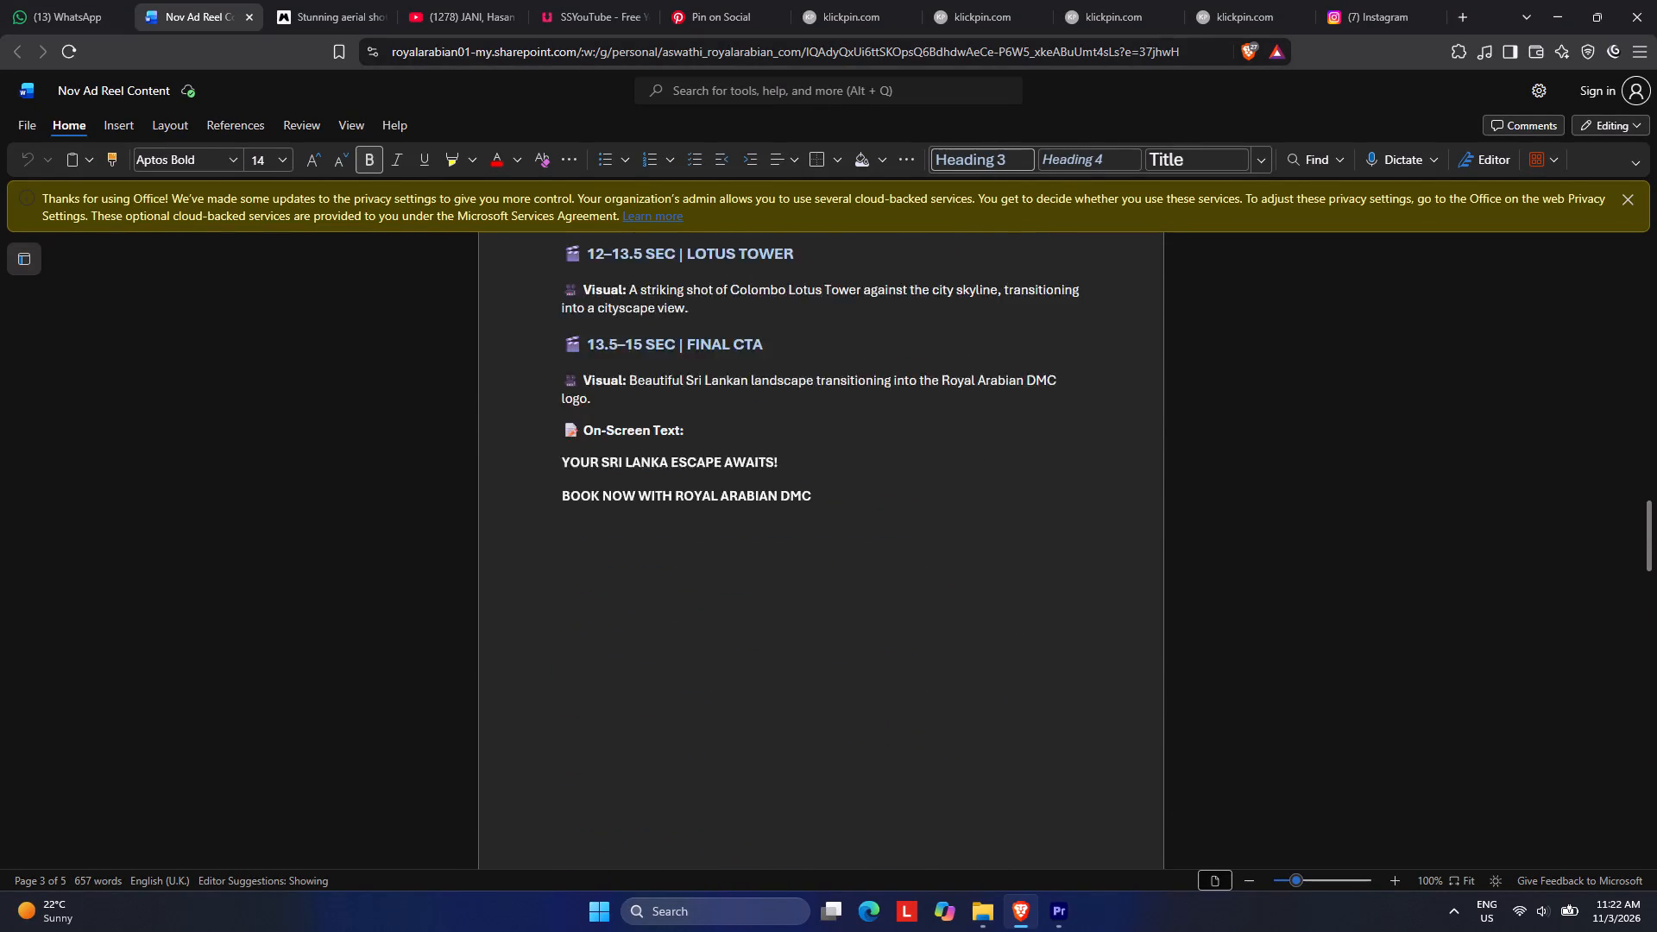
scroll(816, 412, "up", 13)
scroll(828, 400, "down", 1)
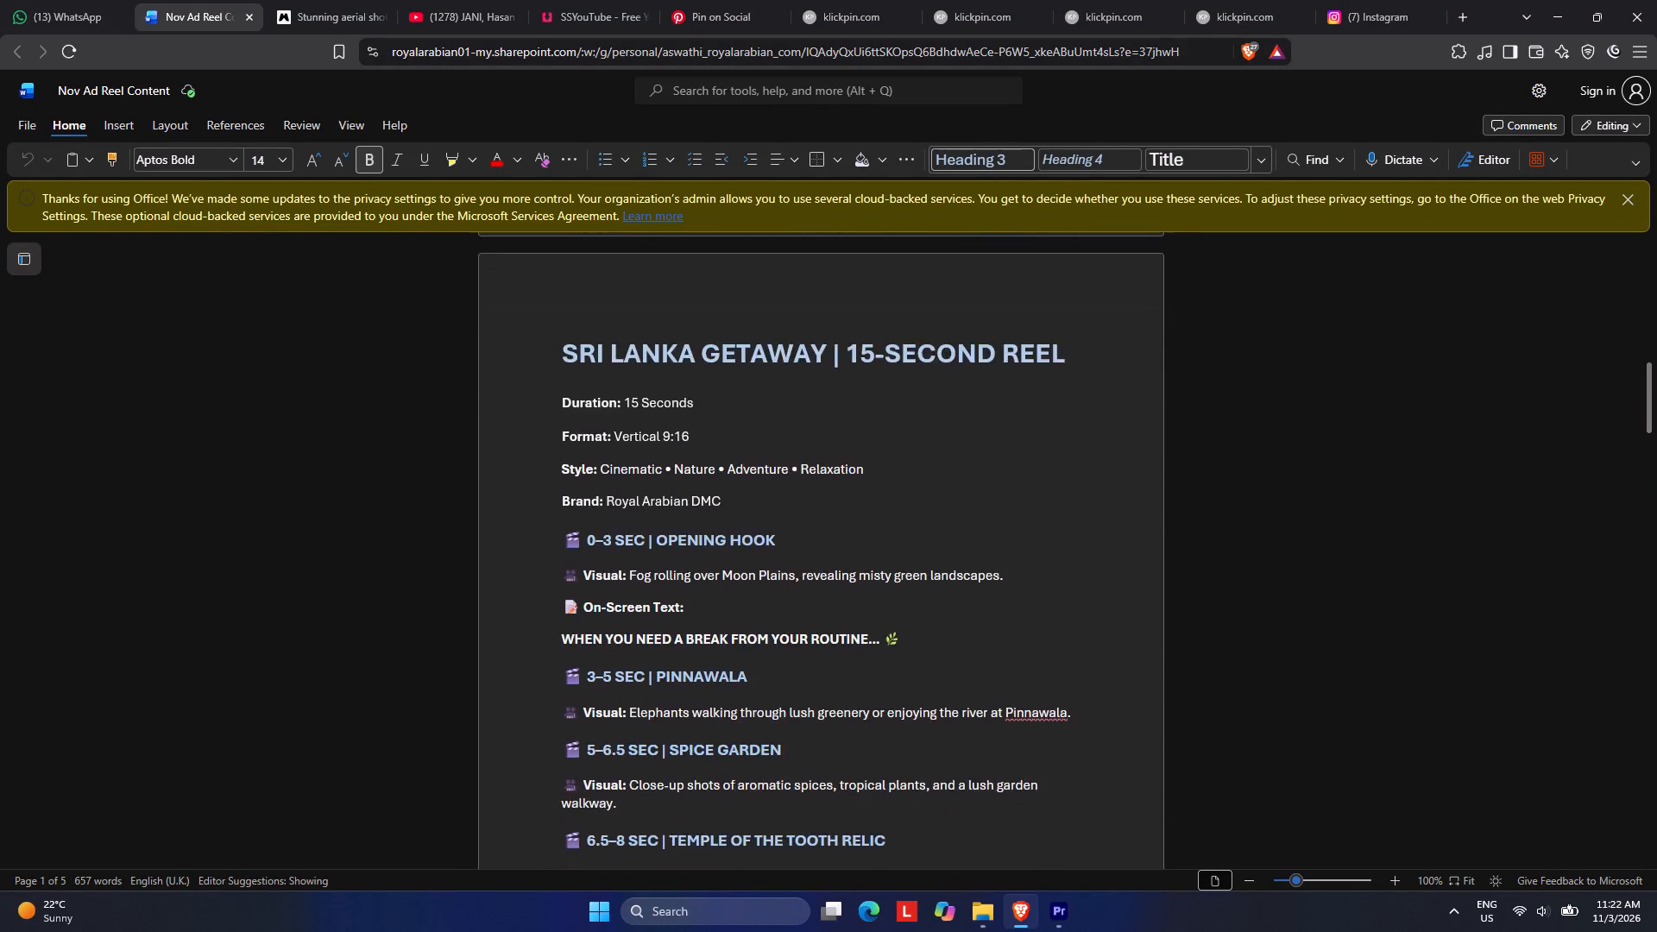
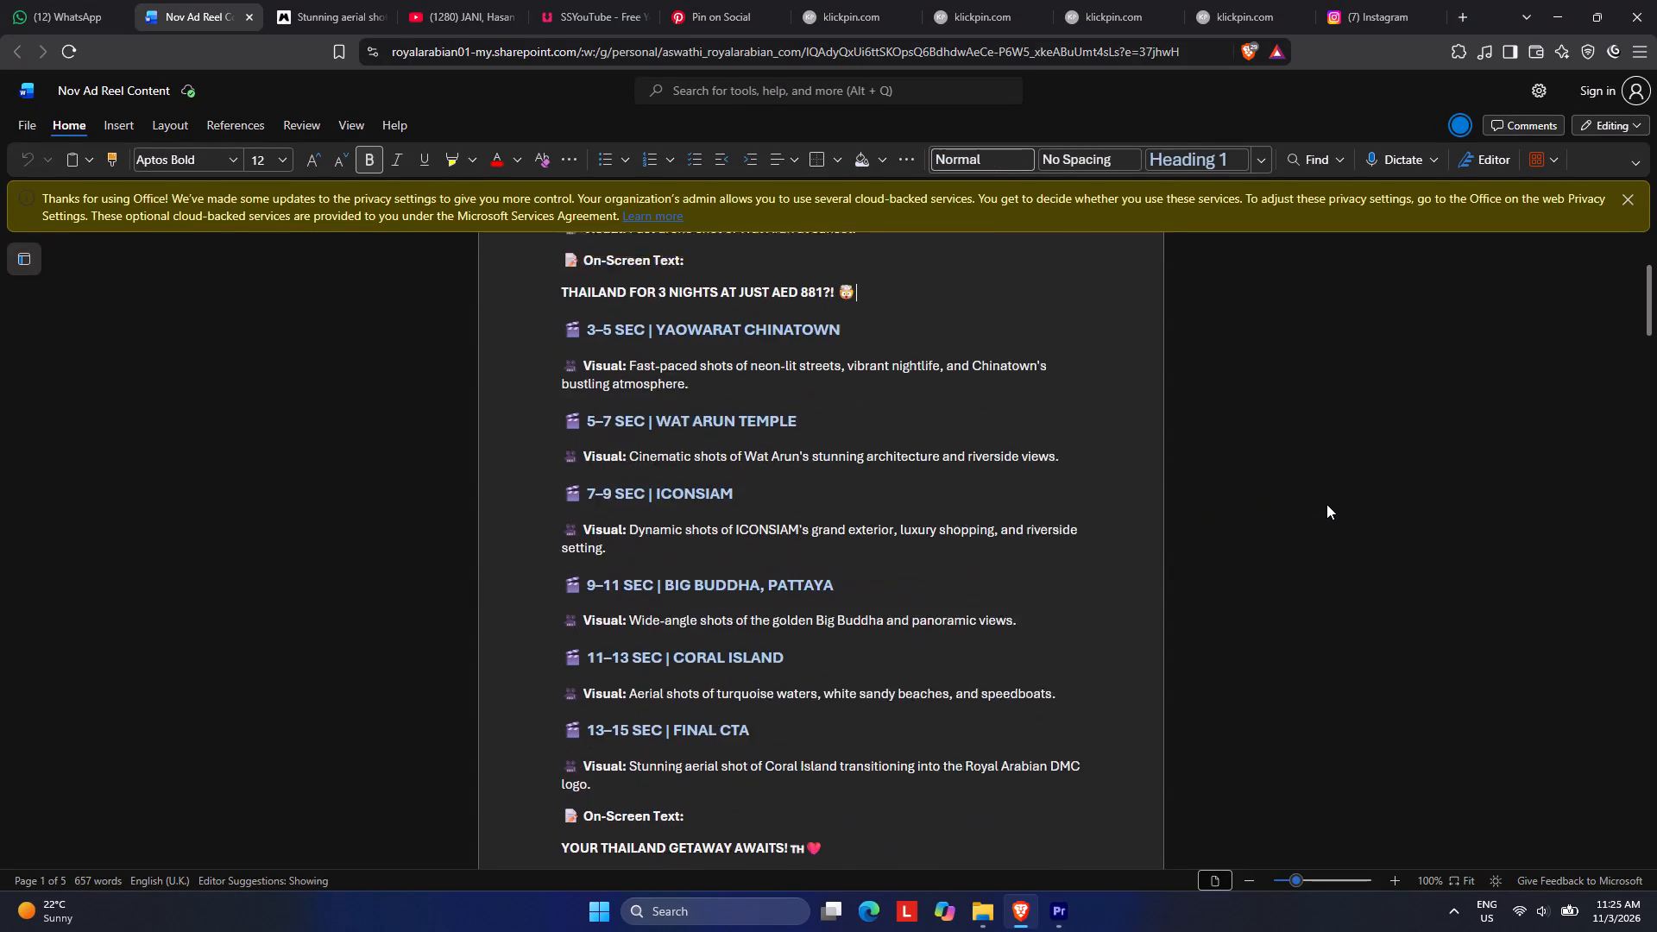
Read on from the Thailand reel's closing scenes through the Sri Lanka Getaway scenes to the Vietnam reel's numbered scenes, checking visuals and on-screen text.
scroll(1326, 504, "down", 8)
scroll(1309, 504, "up", 7)
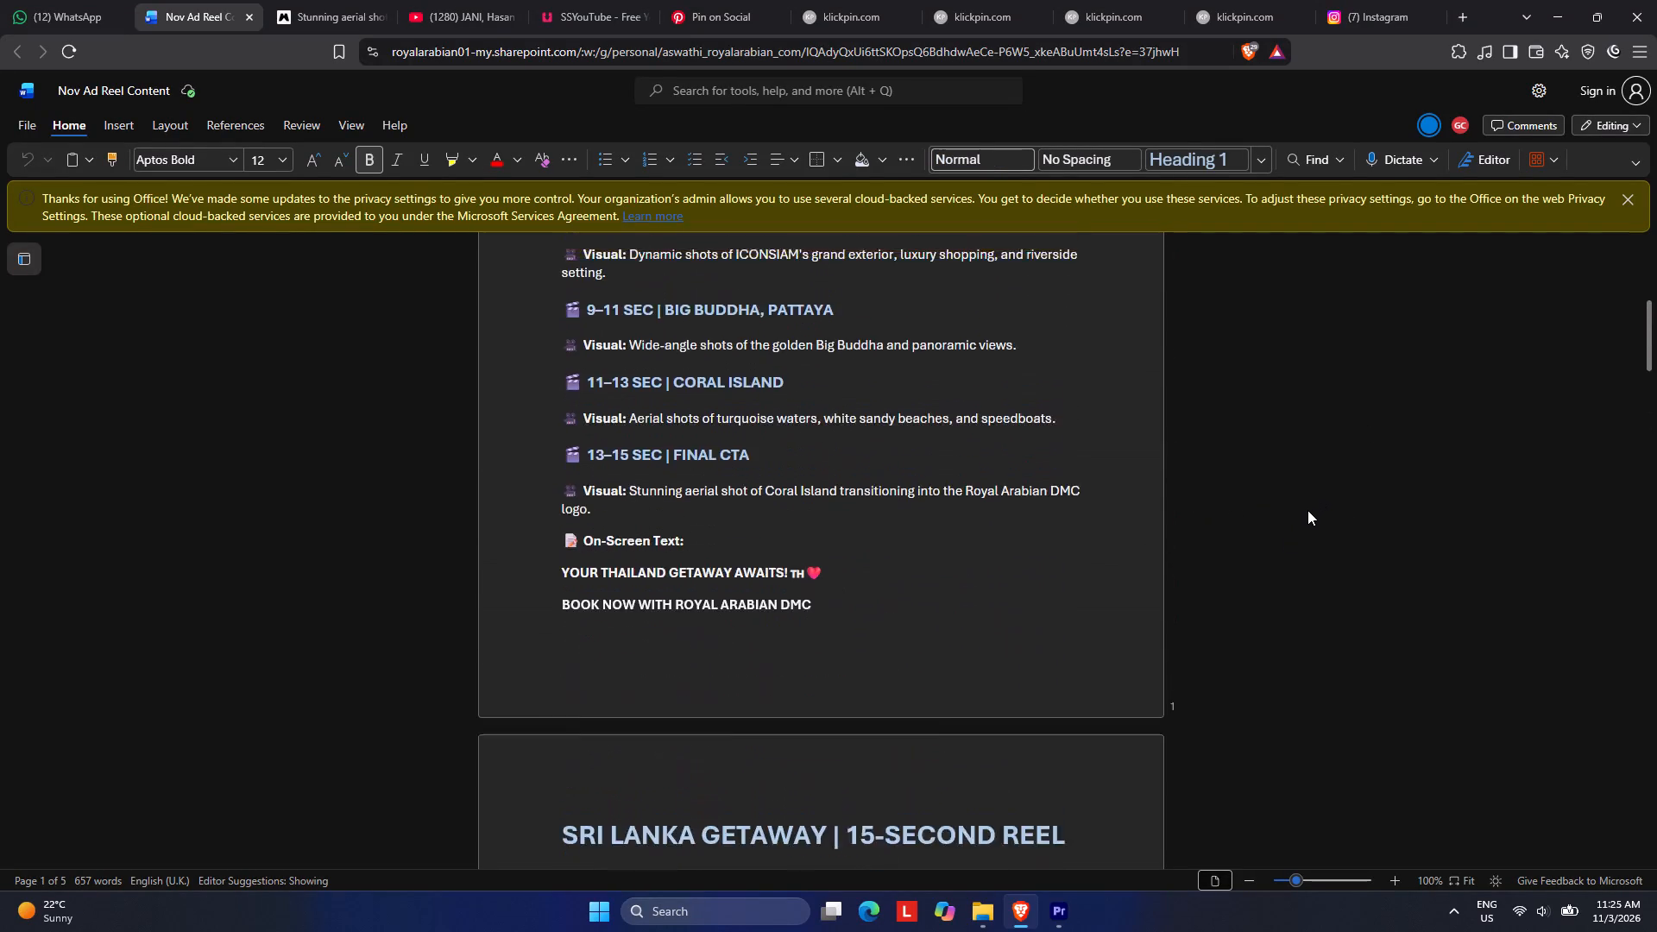
scroll(1307, 510, "up", 10)
scroll(1295, 520, "down", 11)
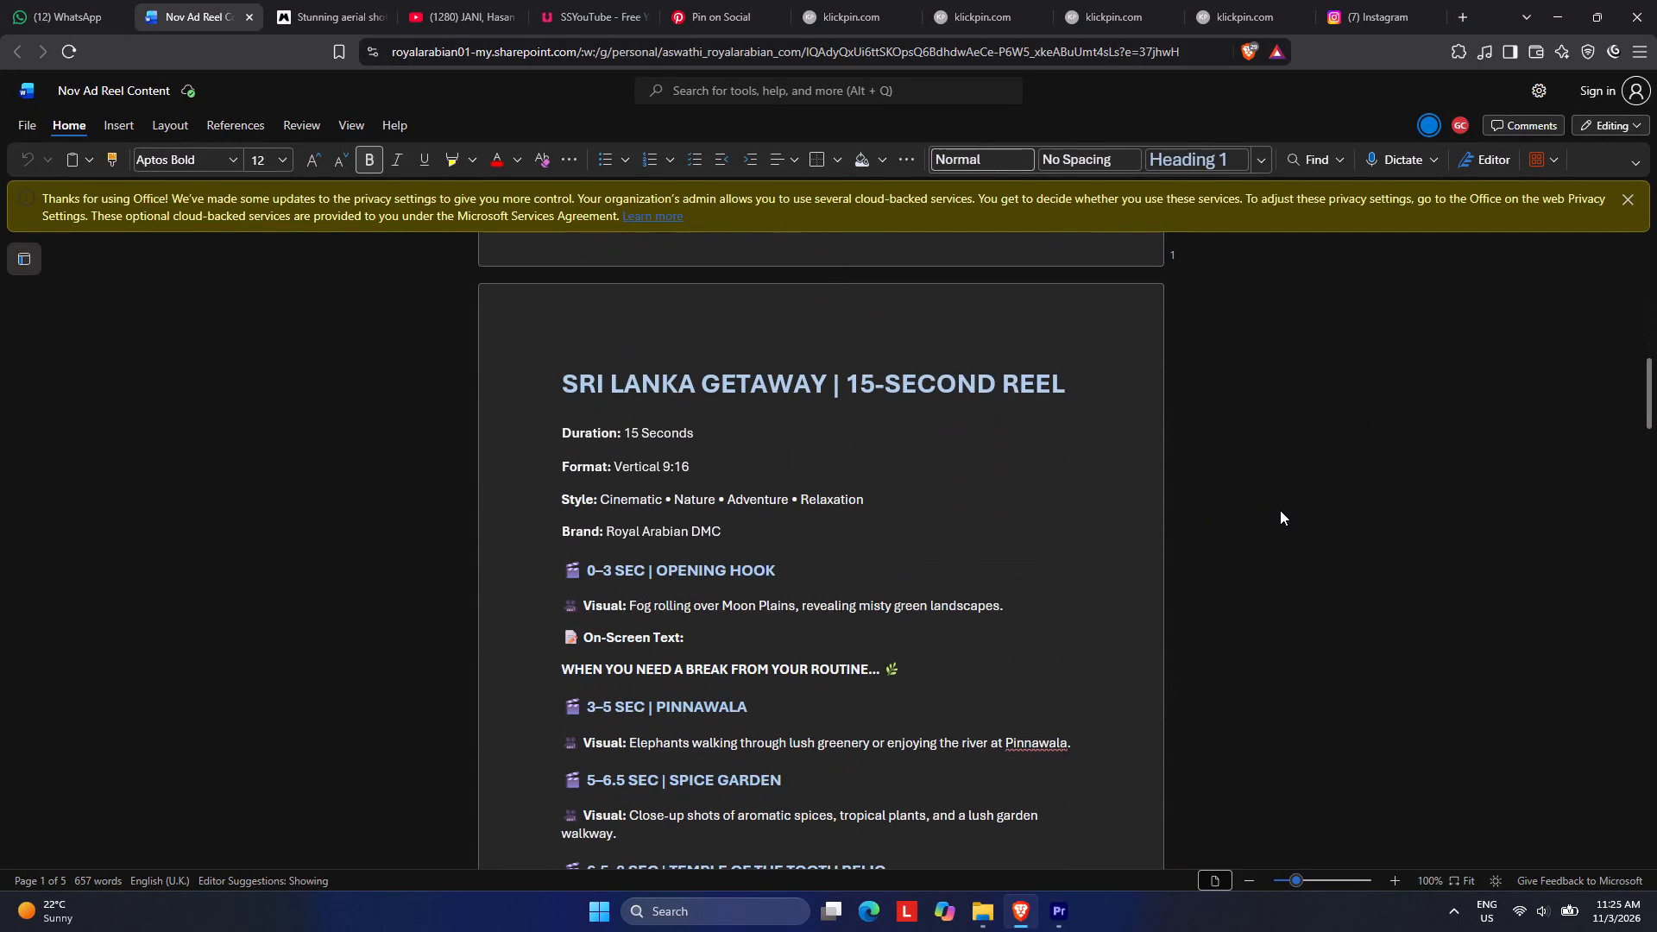
scroll(1276, 513, "down", 5)
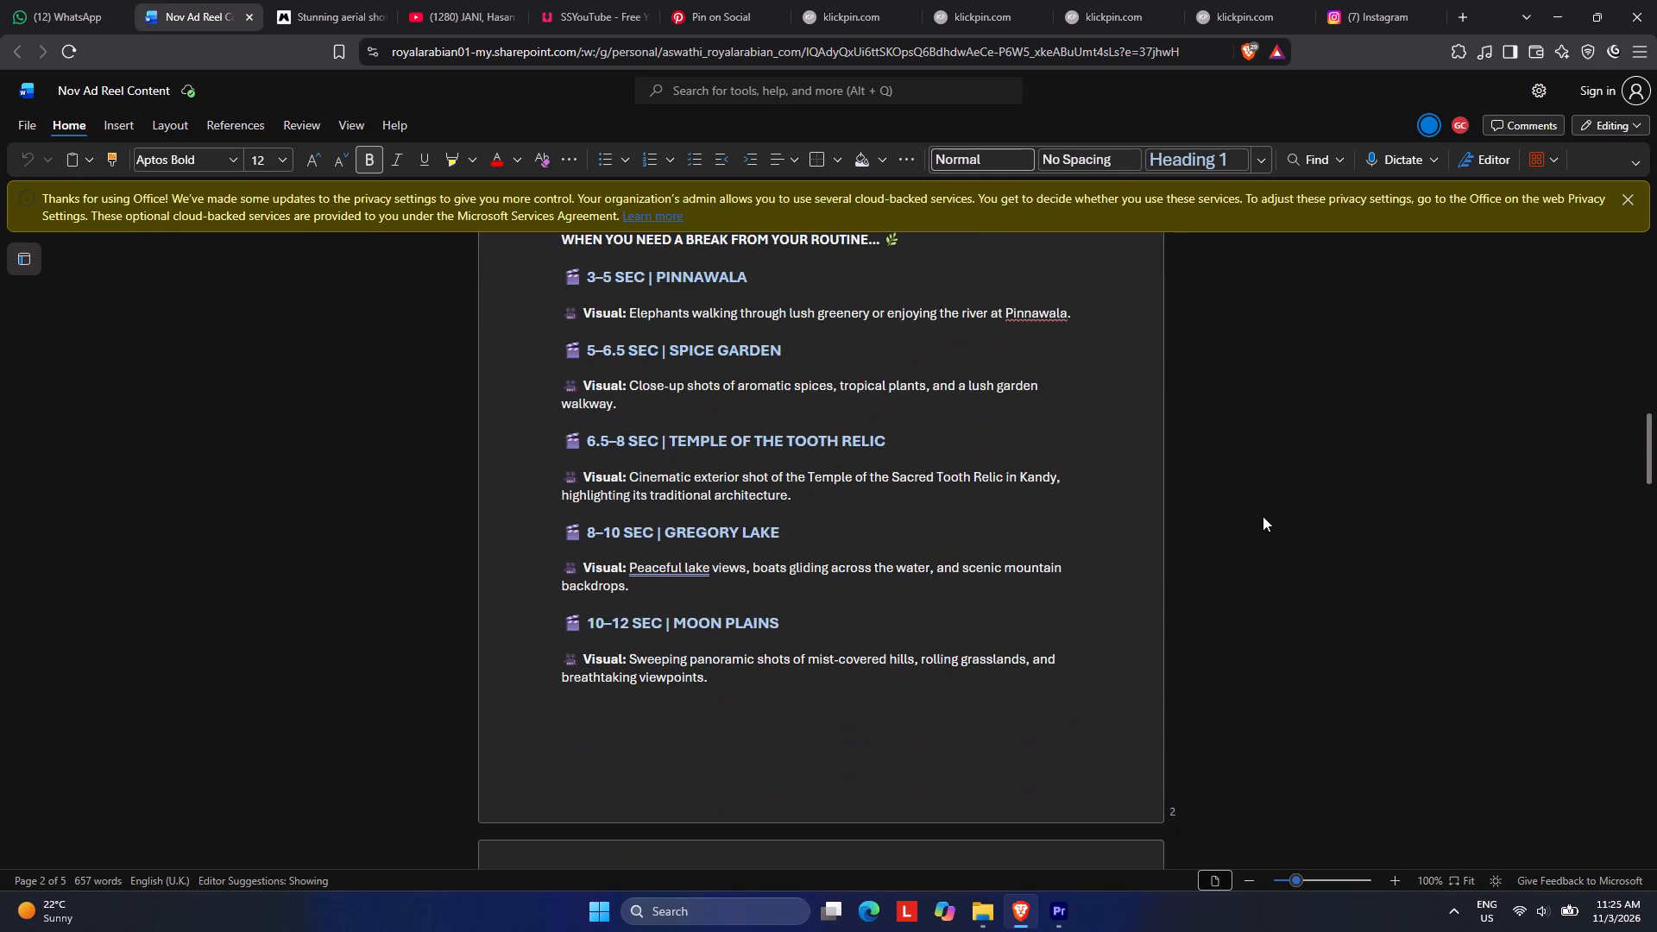
scroll(1257, 512, "down", 20)
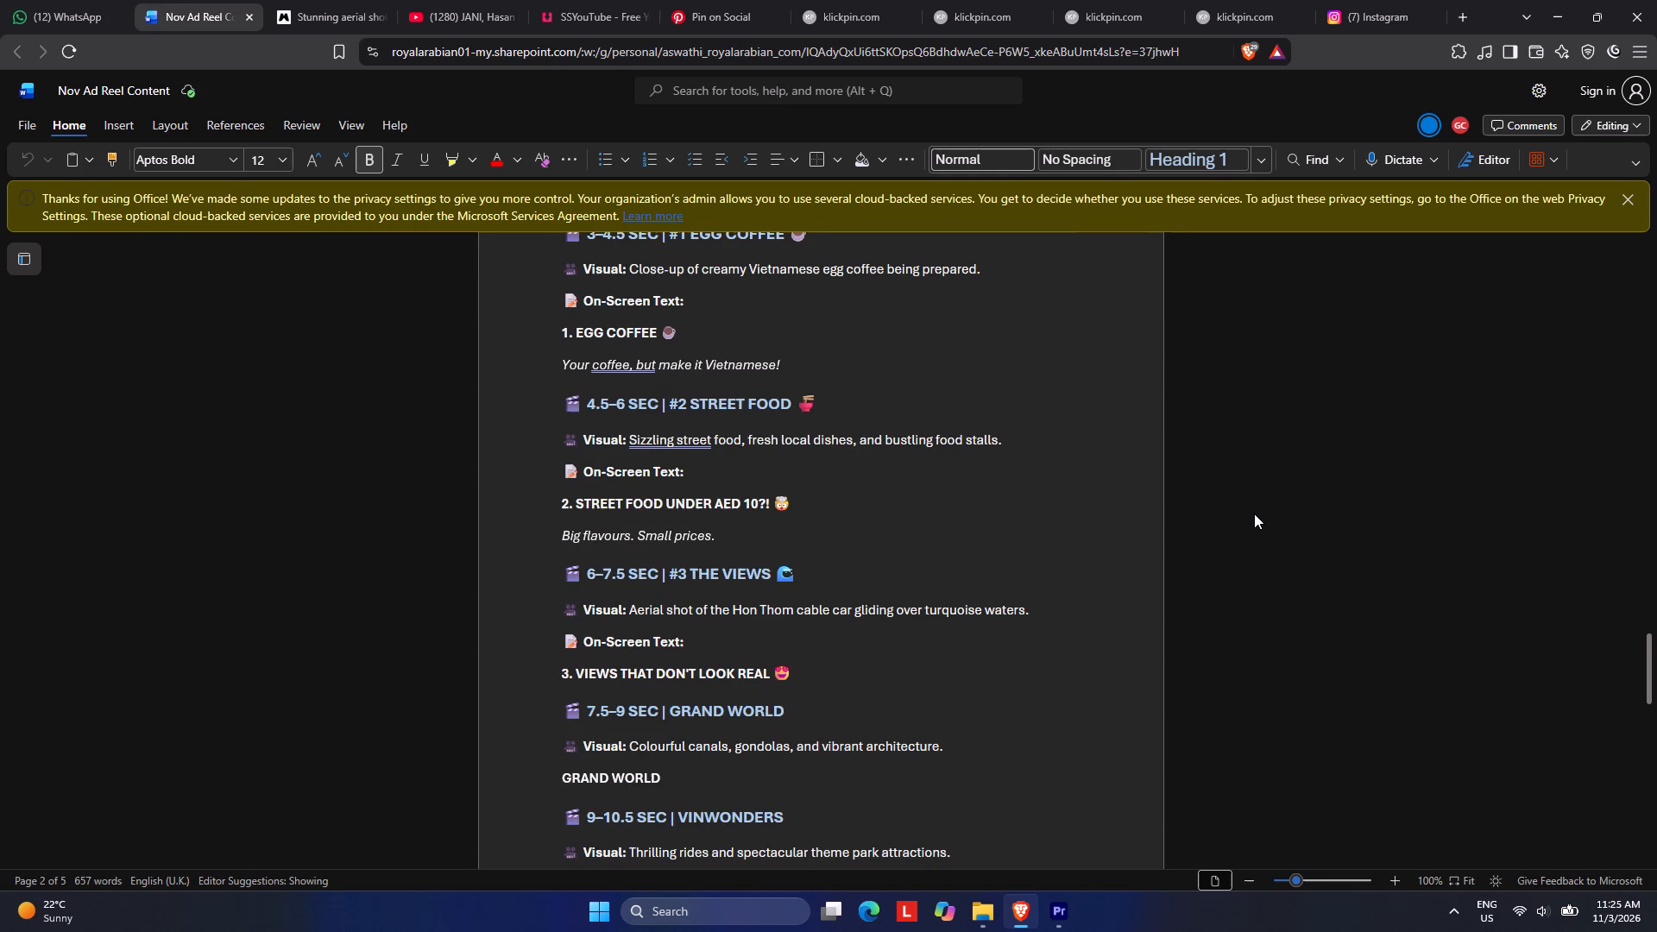
Review the Vietnam, Sri Lanka and Thailand reel scripts for their scene timings, visuals, on-screen text and final call to action.
scroll(1242, 509, "down", 10)
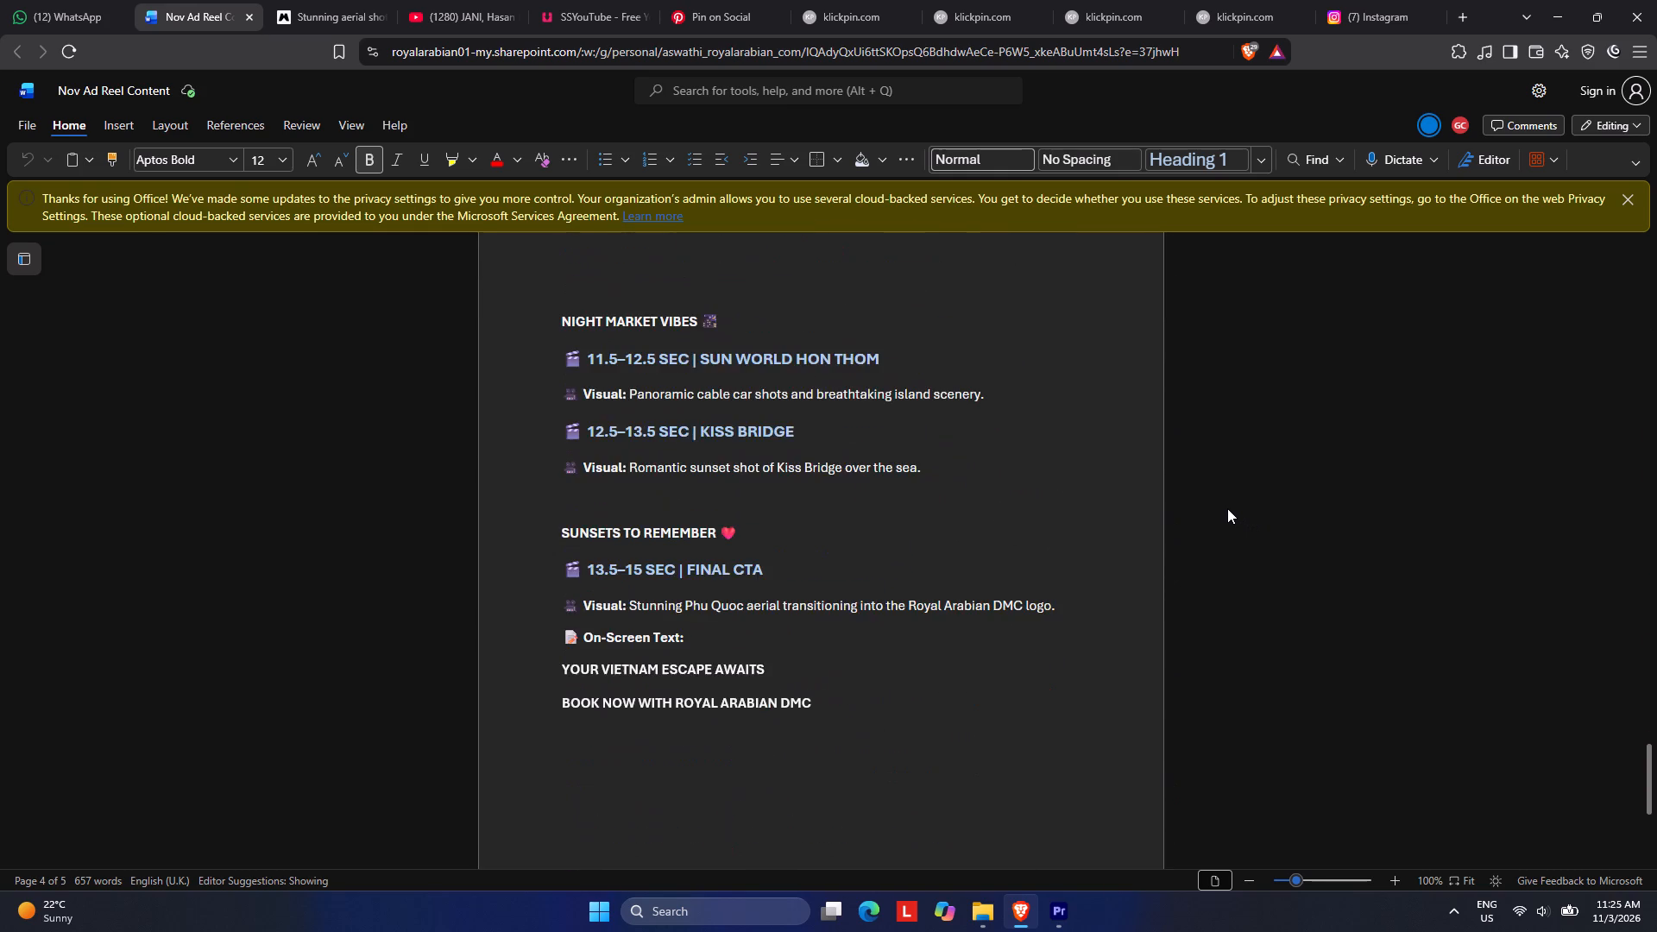
scroll(1226, 508, "down", 5)
scroll(1223, 508, "up", 6)
scroll(1228, 508, "up", 20)
scroll(1228, 508, "up", 3)
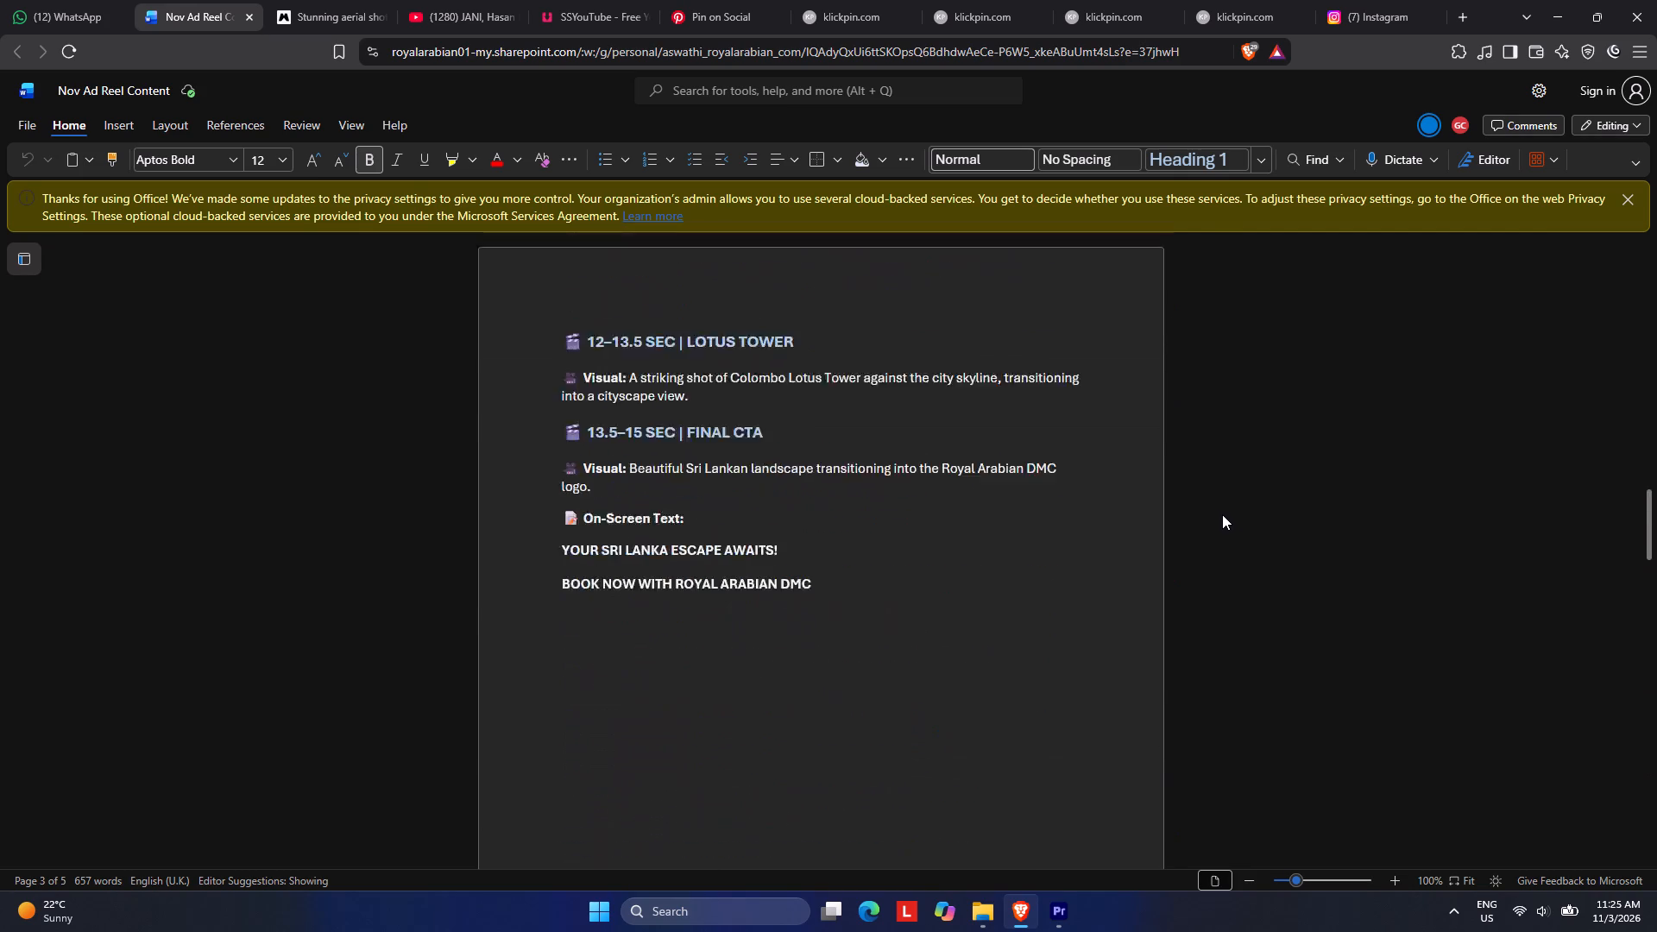
scroll(1222, 514, "up", 14)
scroll(1215, 521, "down", 4)
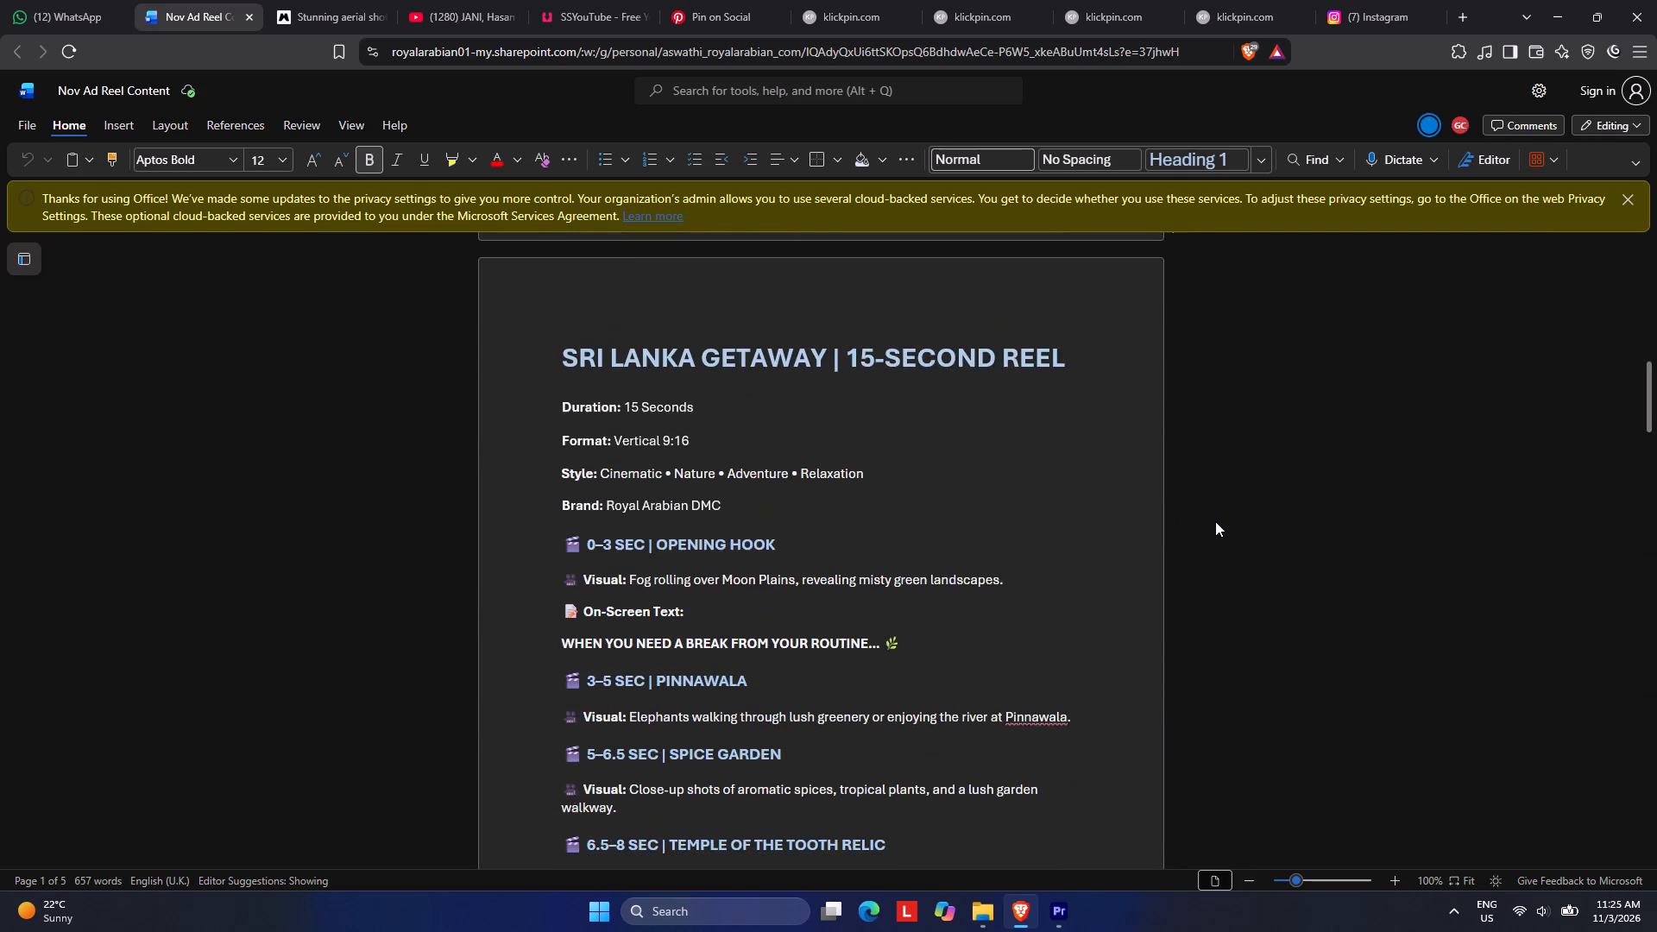
scroll(1215, 521, "down", 1)
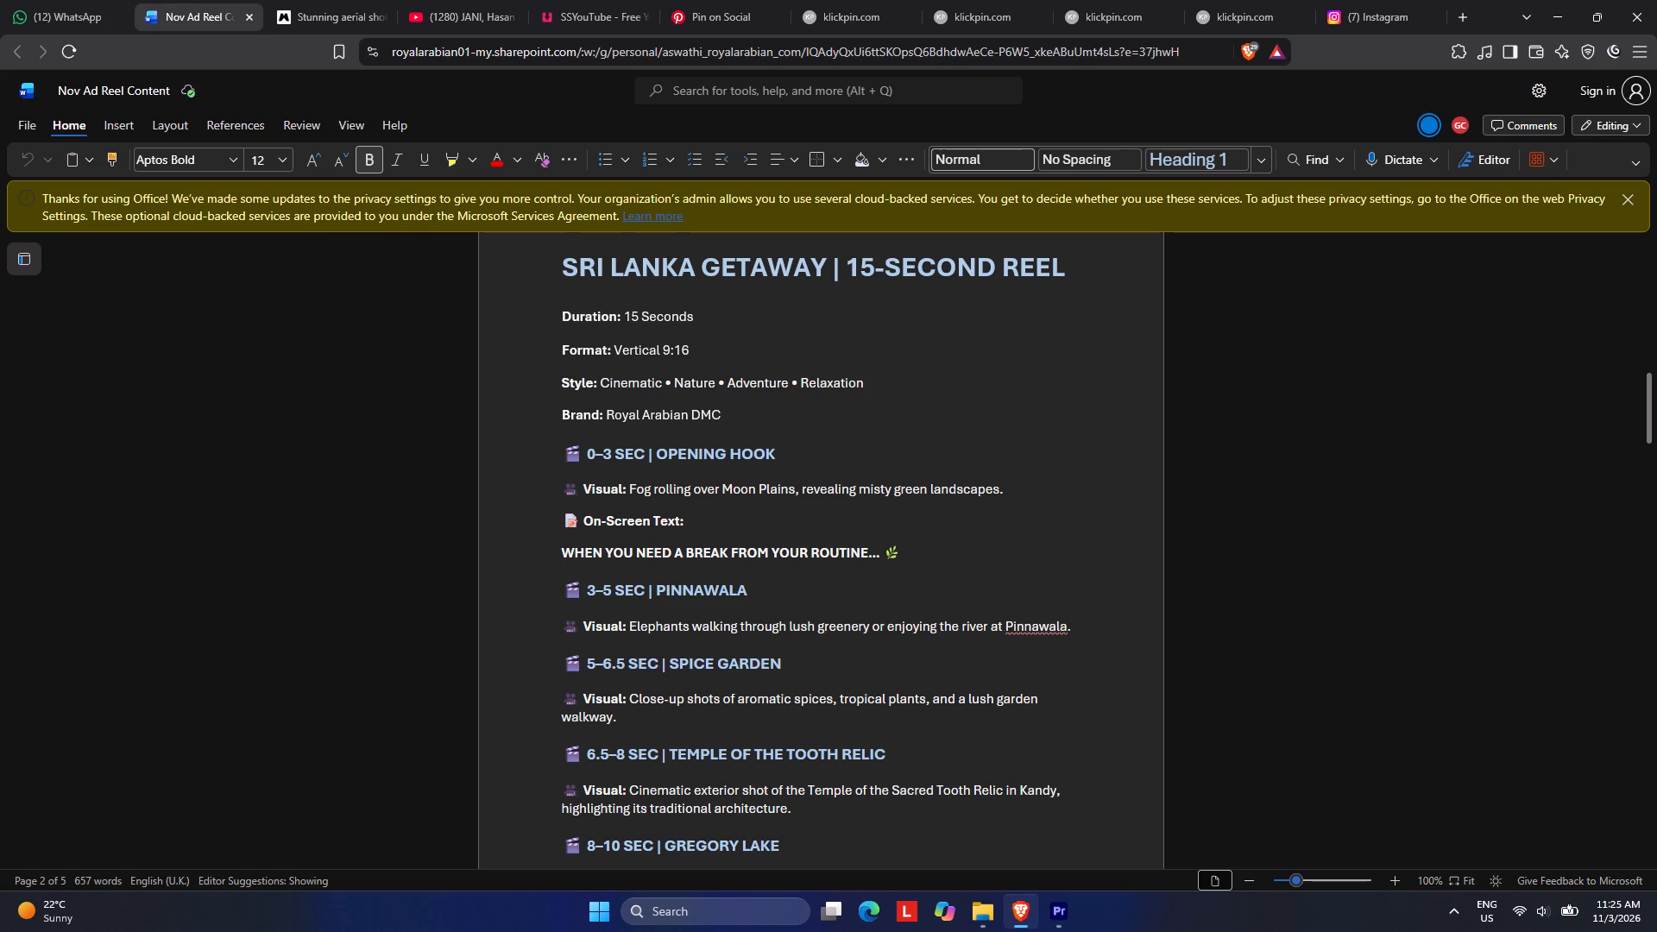
scroll(732, 535, "up", 4)
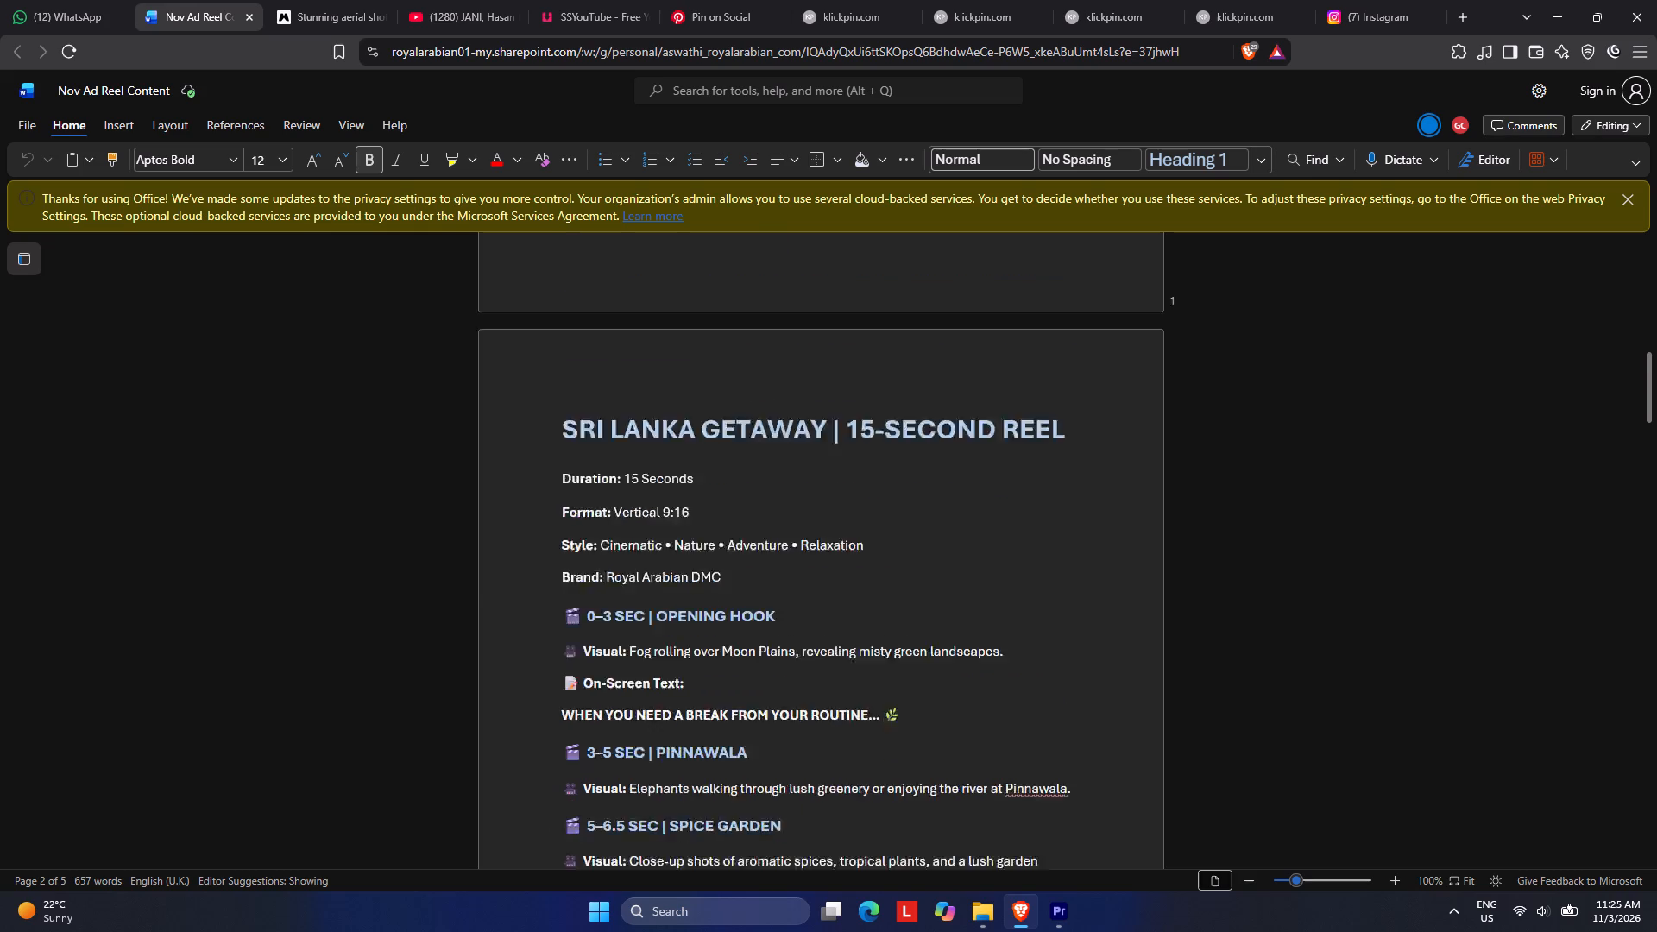
scroll(732, 535, "up", 6)
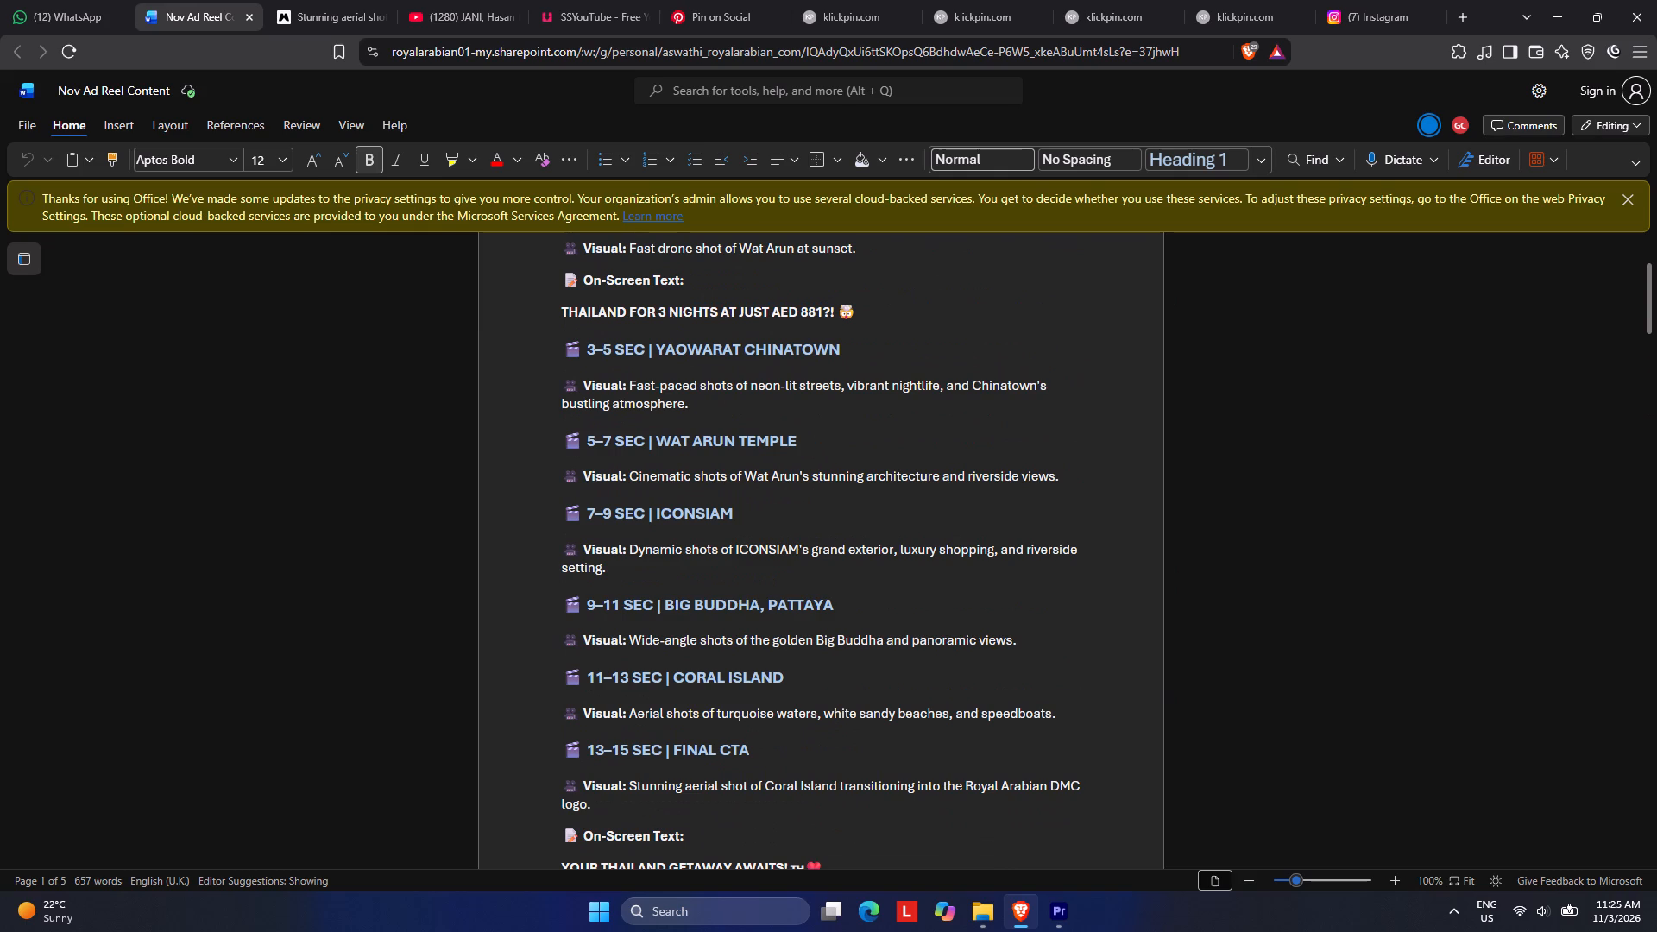
scroll(734, 538, "up", 2)
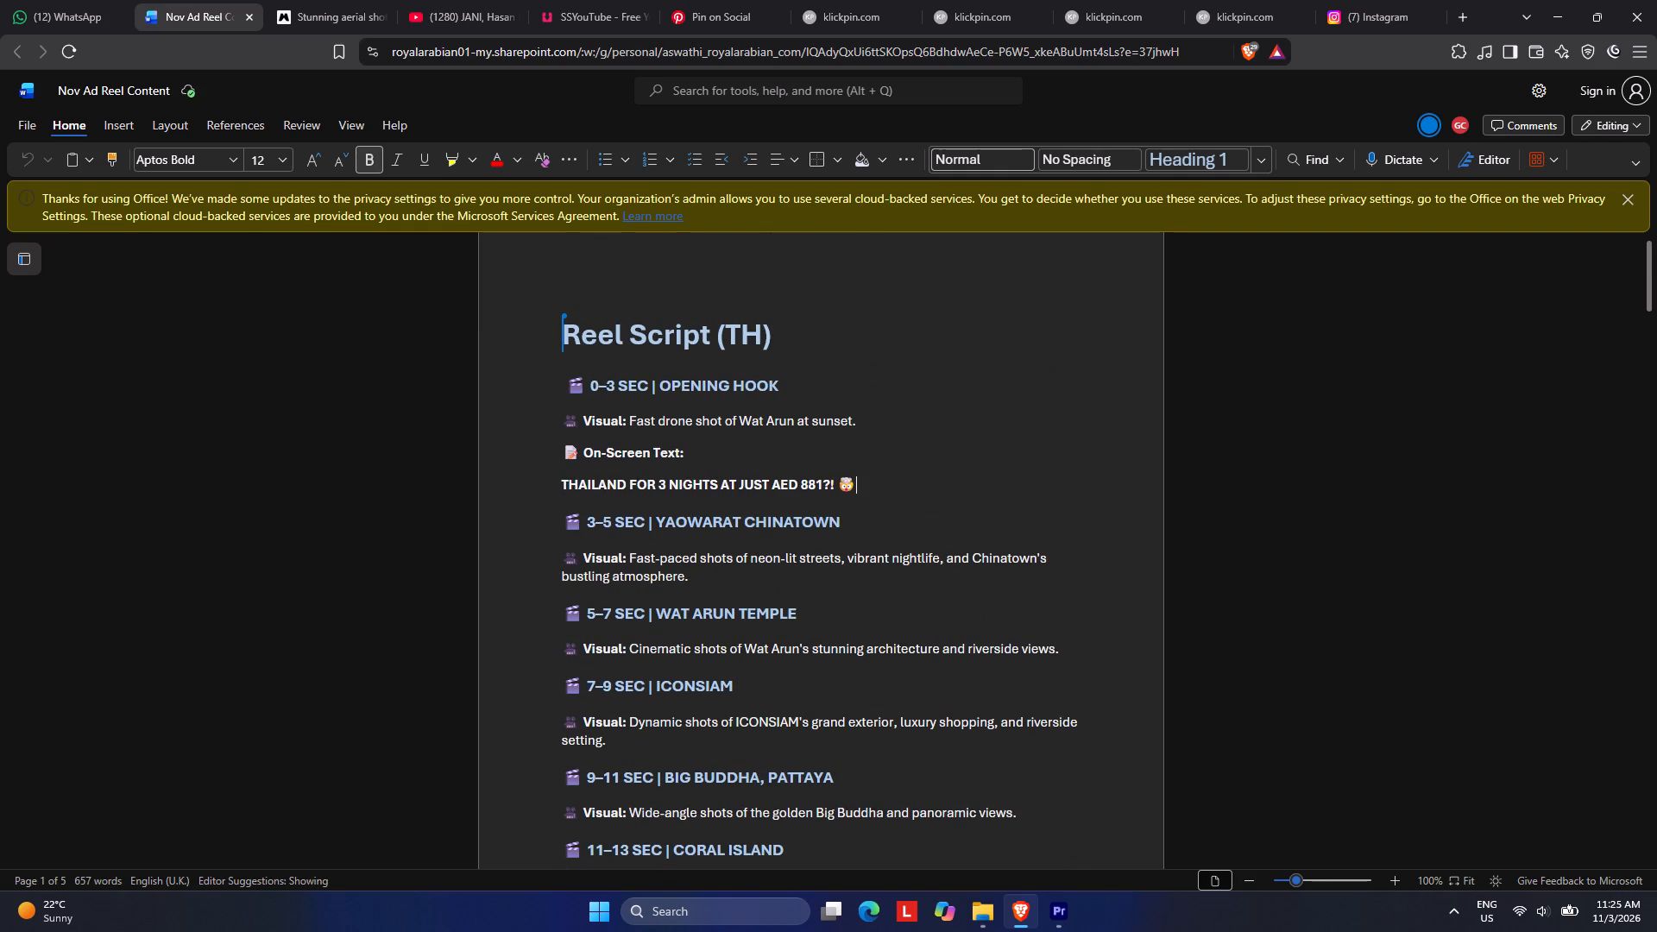
scroll(732, 540, "down", 9)
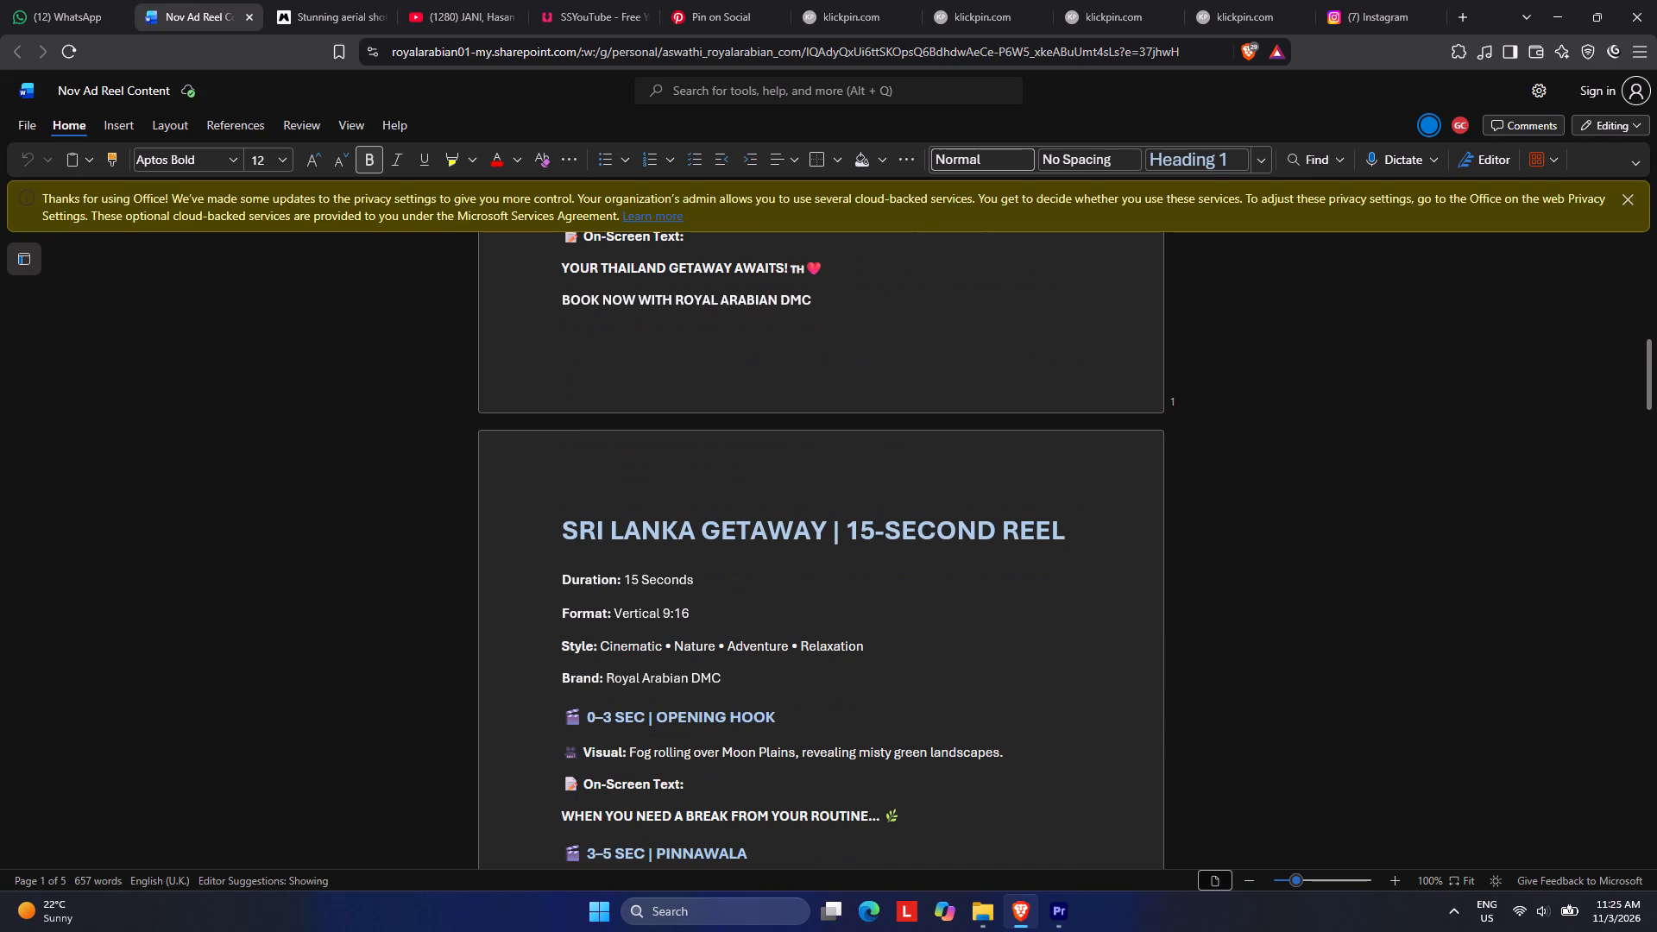
scroll(732, 547, "down", 3)
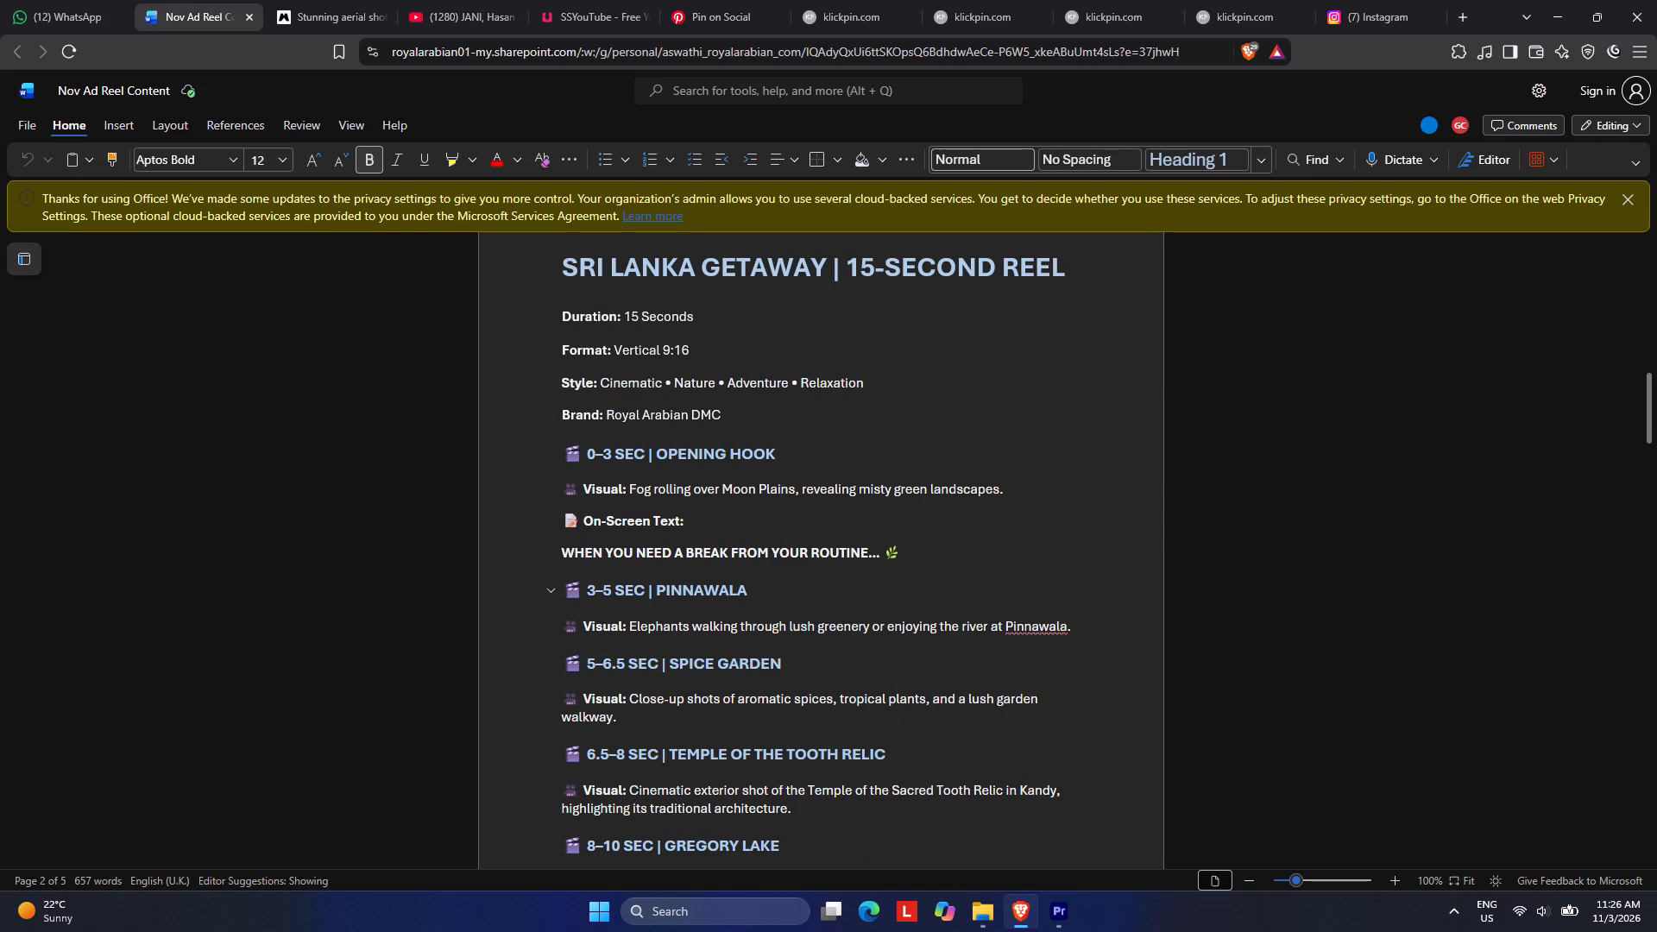
Copy "WHEN YOU NEED" from the on-screen text of the Sri Lanka opening hook and switch to Premiere.
left_click_drag(559, 556, 773, 576)
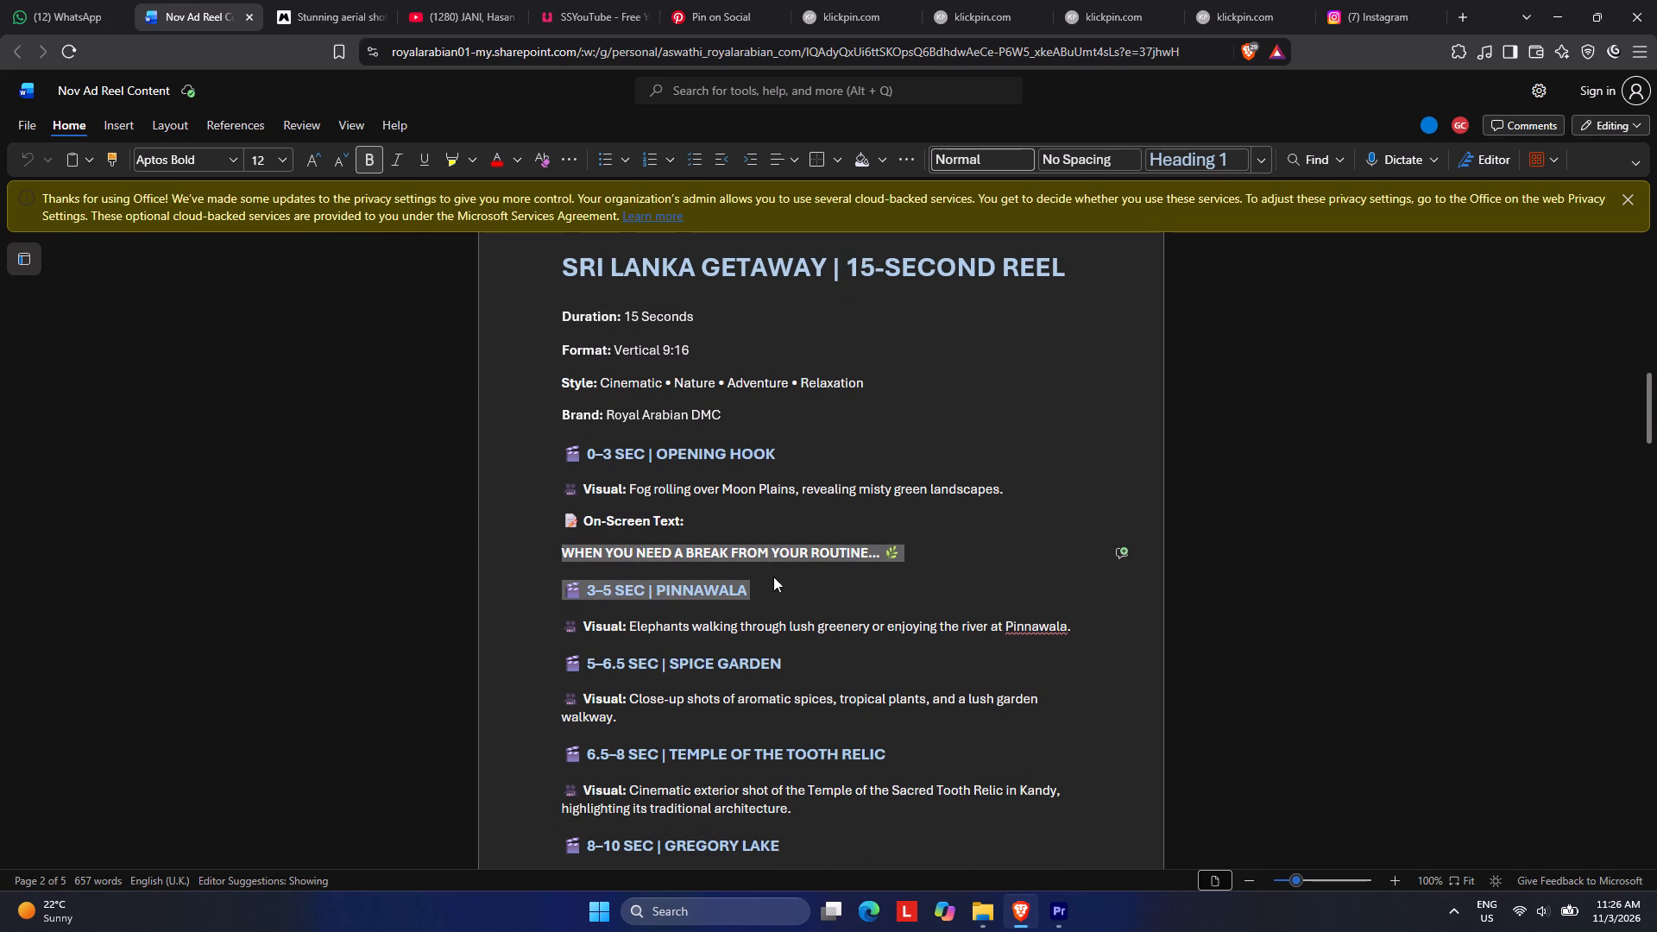
left_click_drag(773, 576, 684, 561)
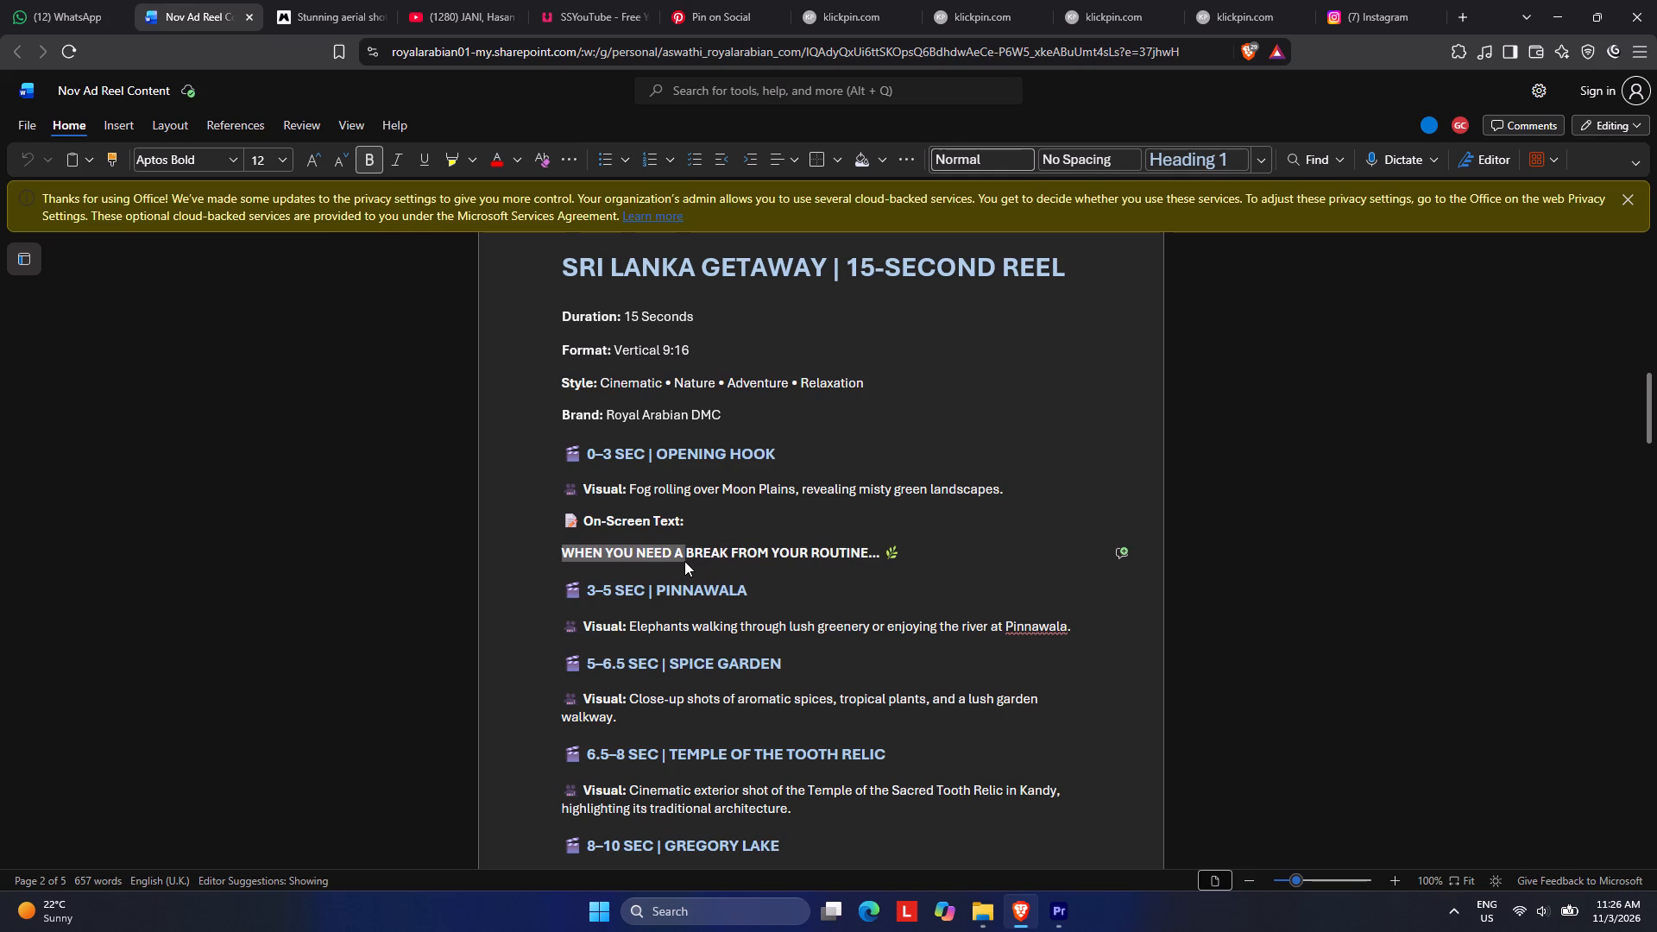
left_click_drag(684, 561, 671, 558)
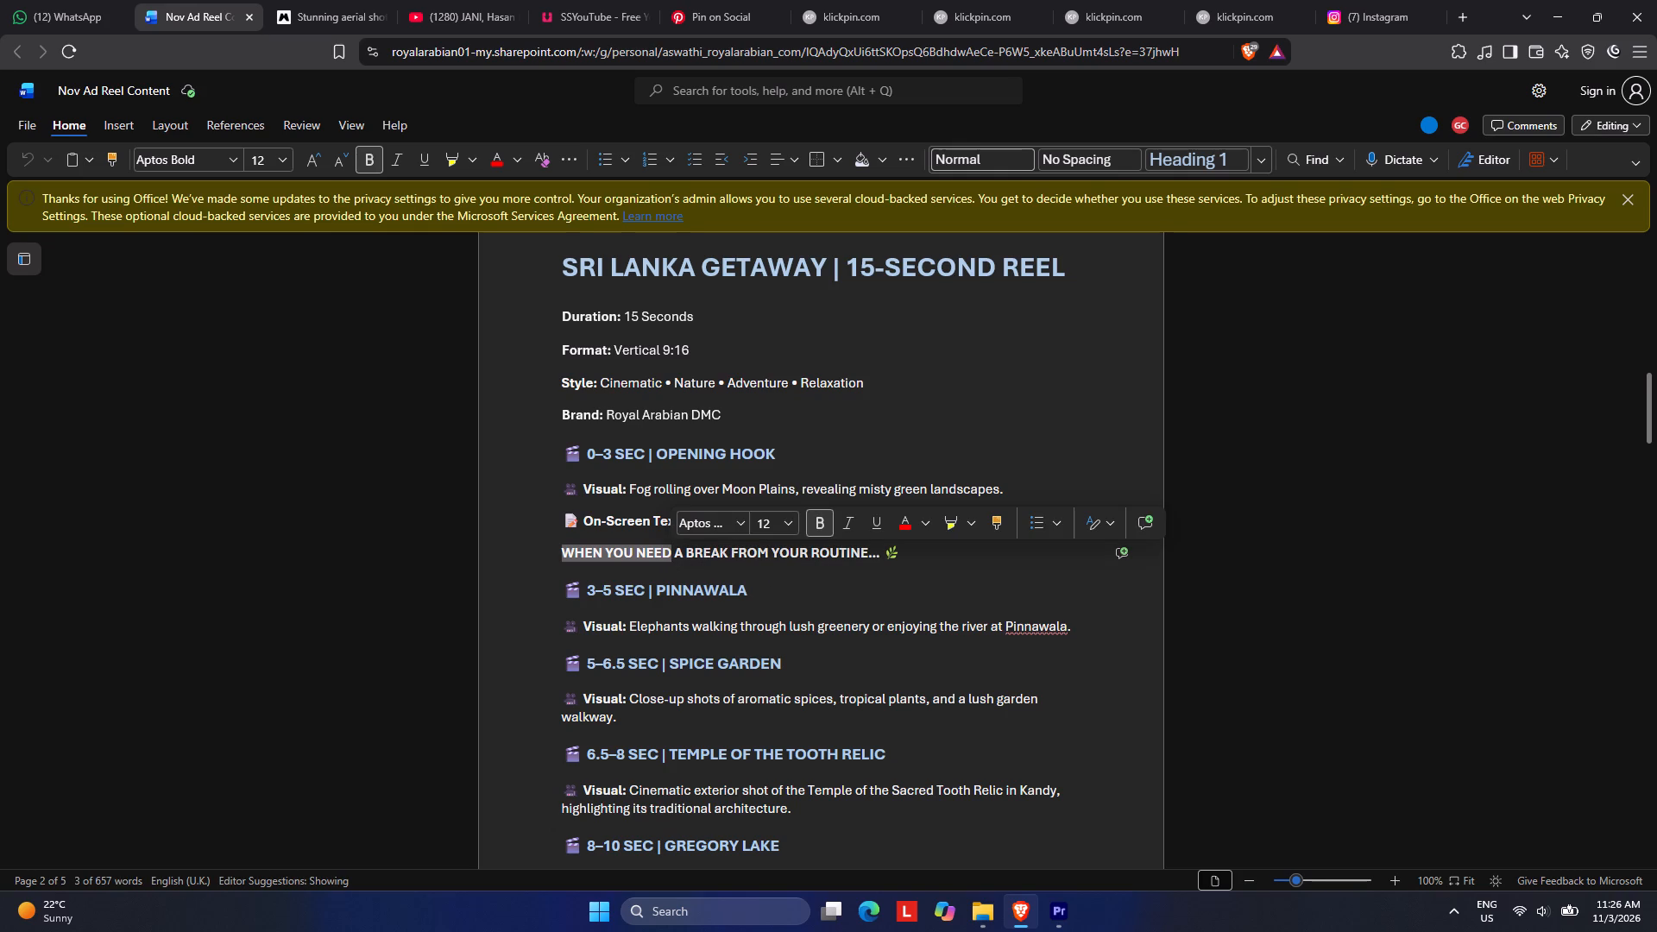
key("ctrl+c")
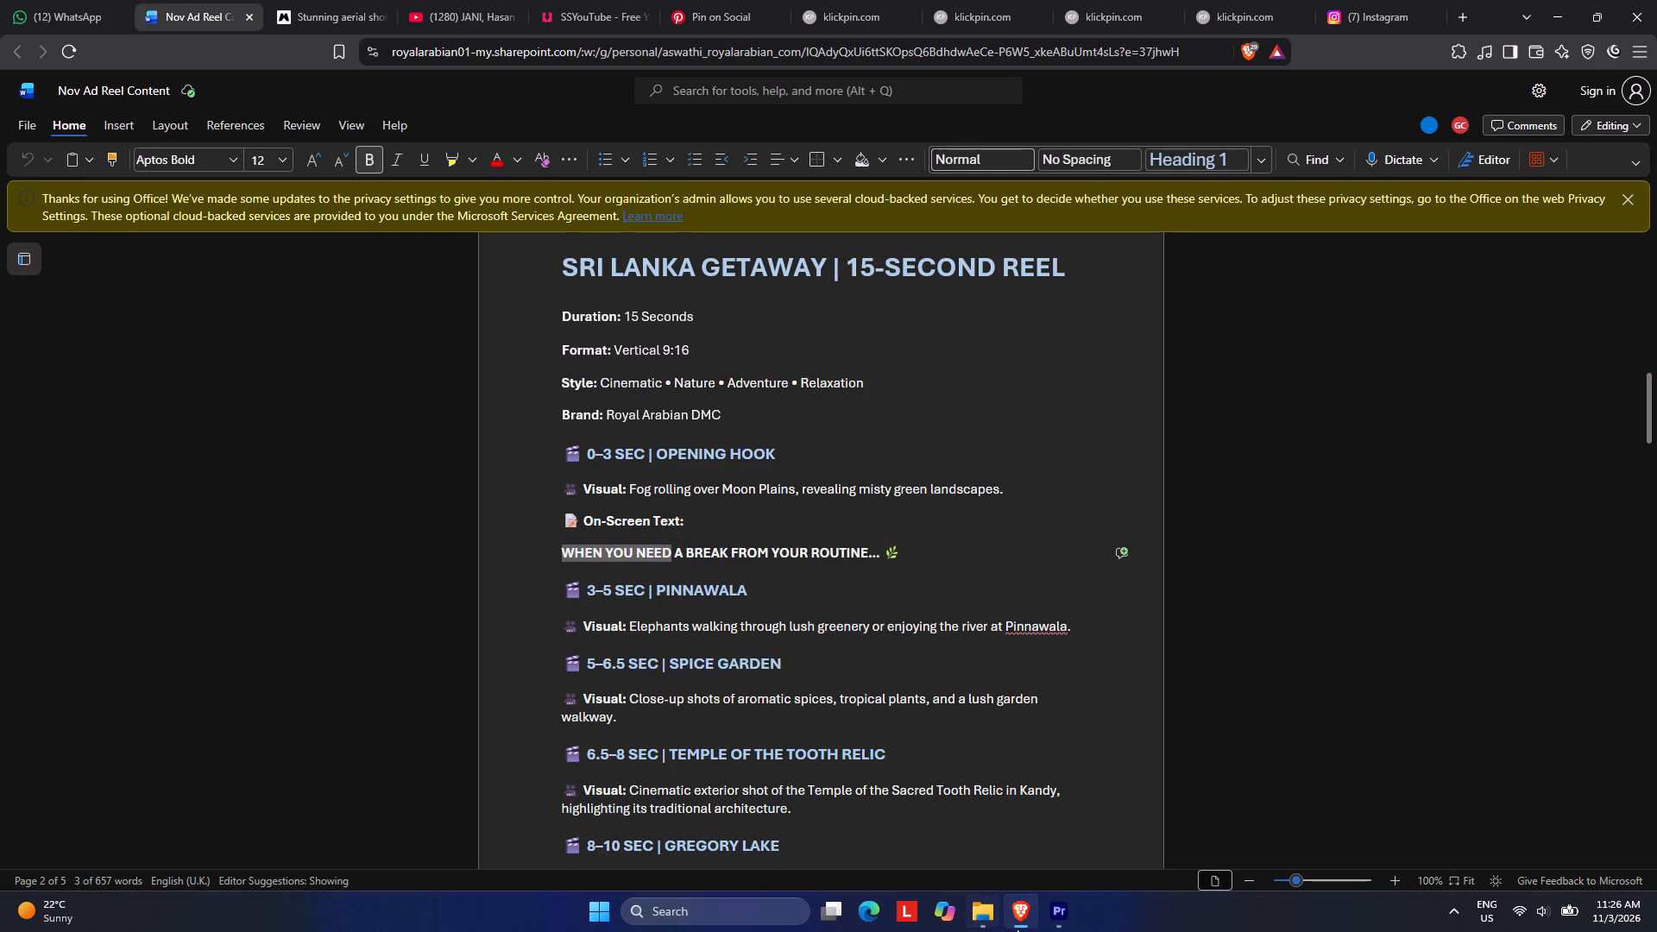
left_click(1050, 916)
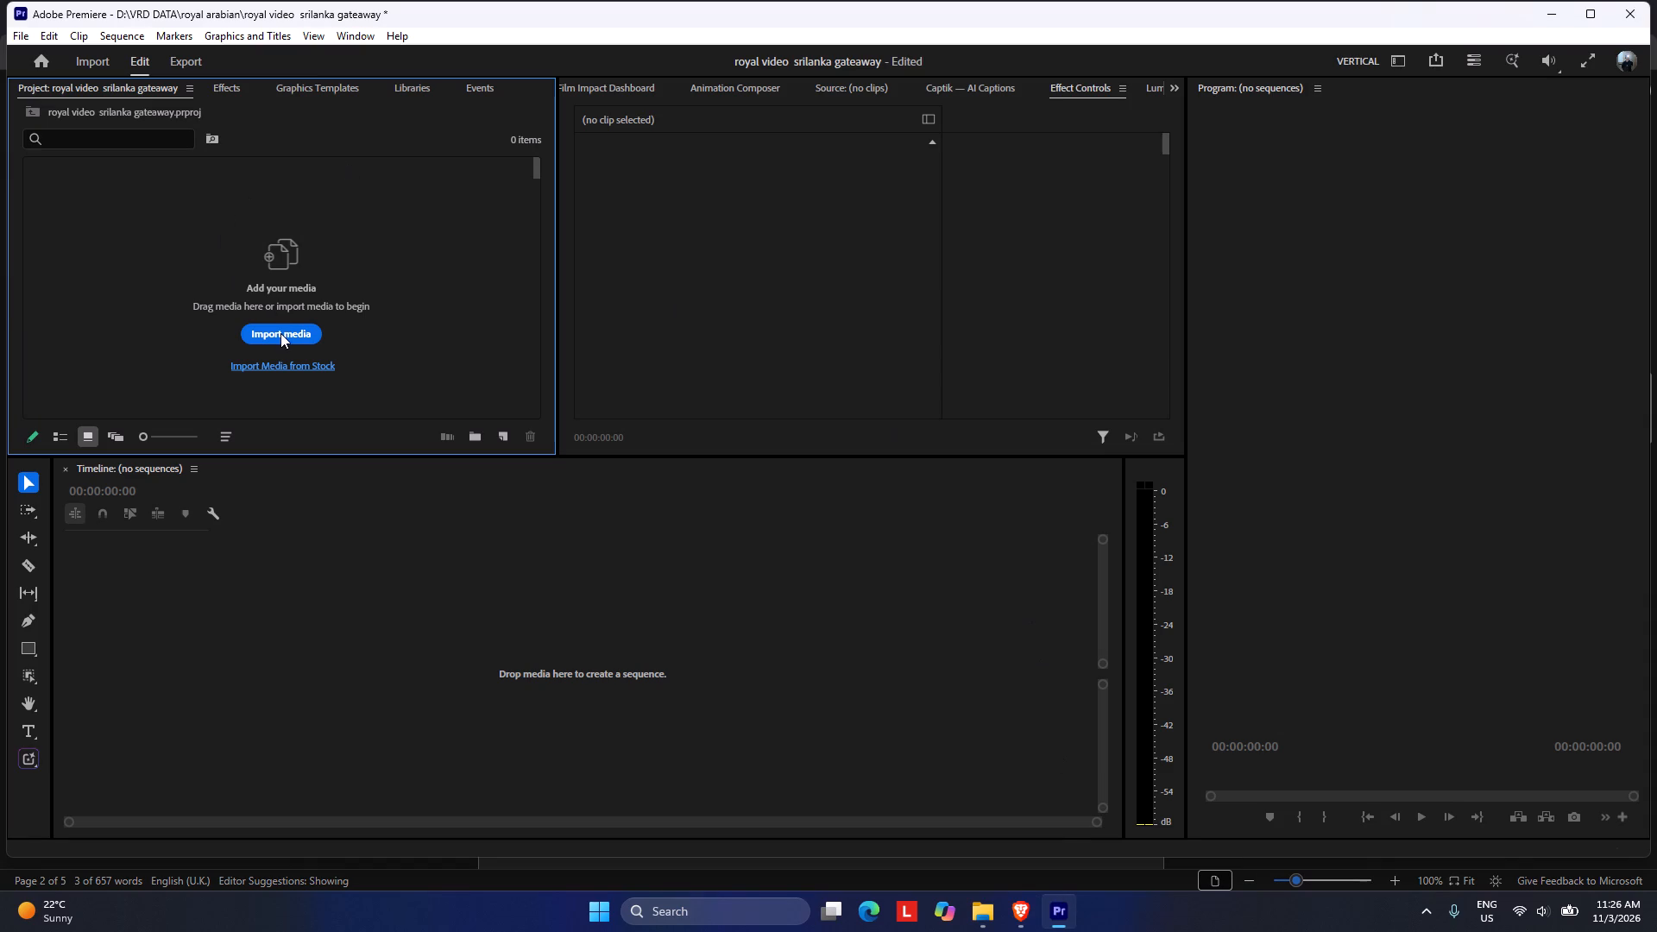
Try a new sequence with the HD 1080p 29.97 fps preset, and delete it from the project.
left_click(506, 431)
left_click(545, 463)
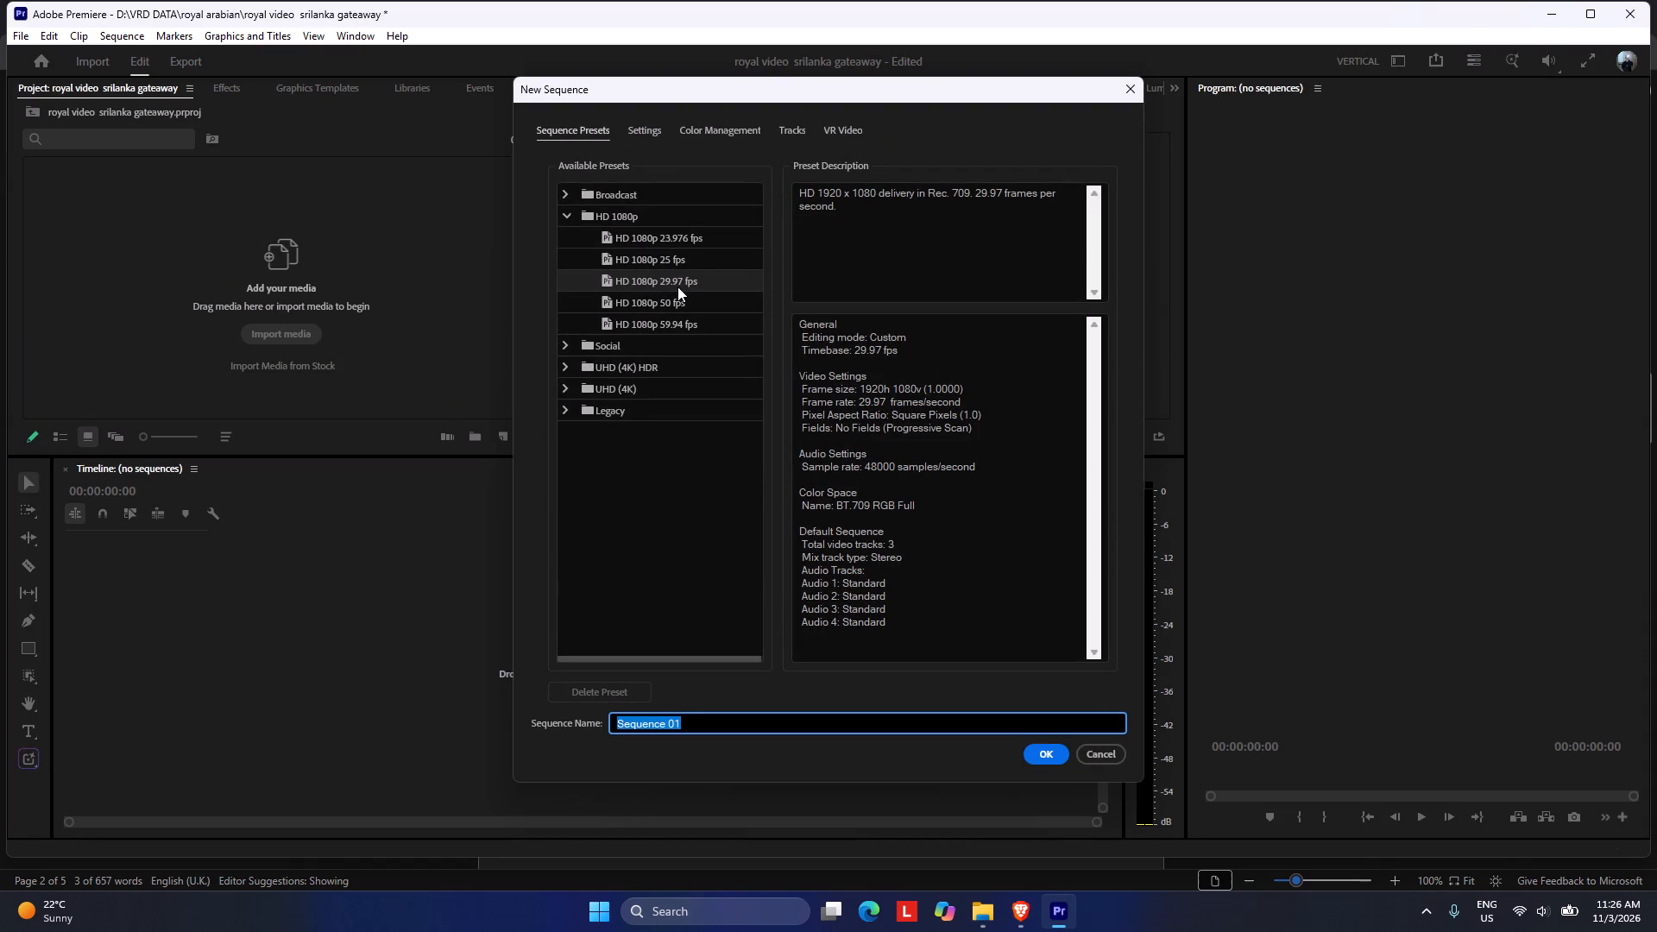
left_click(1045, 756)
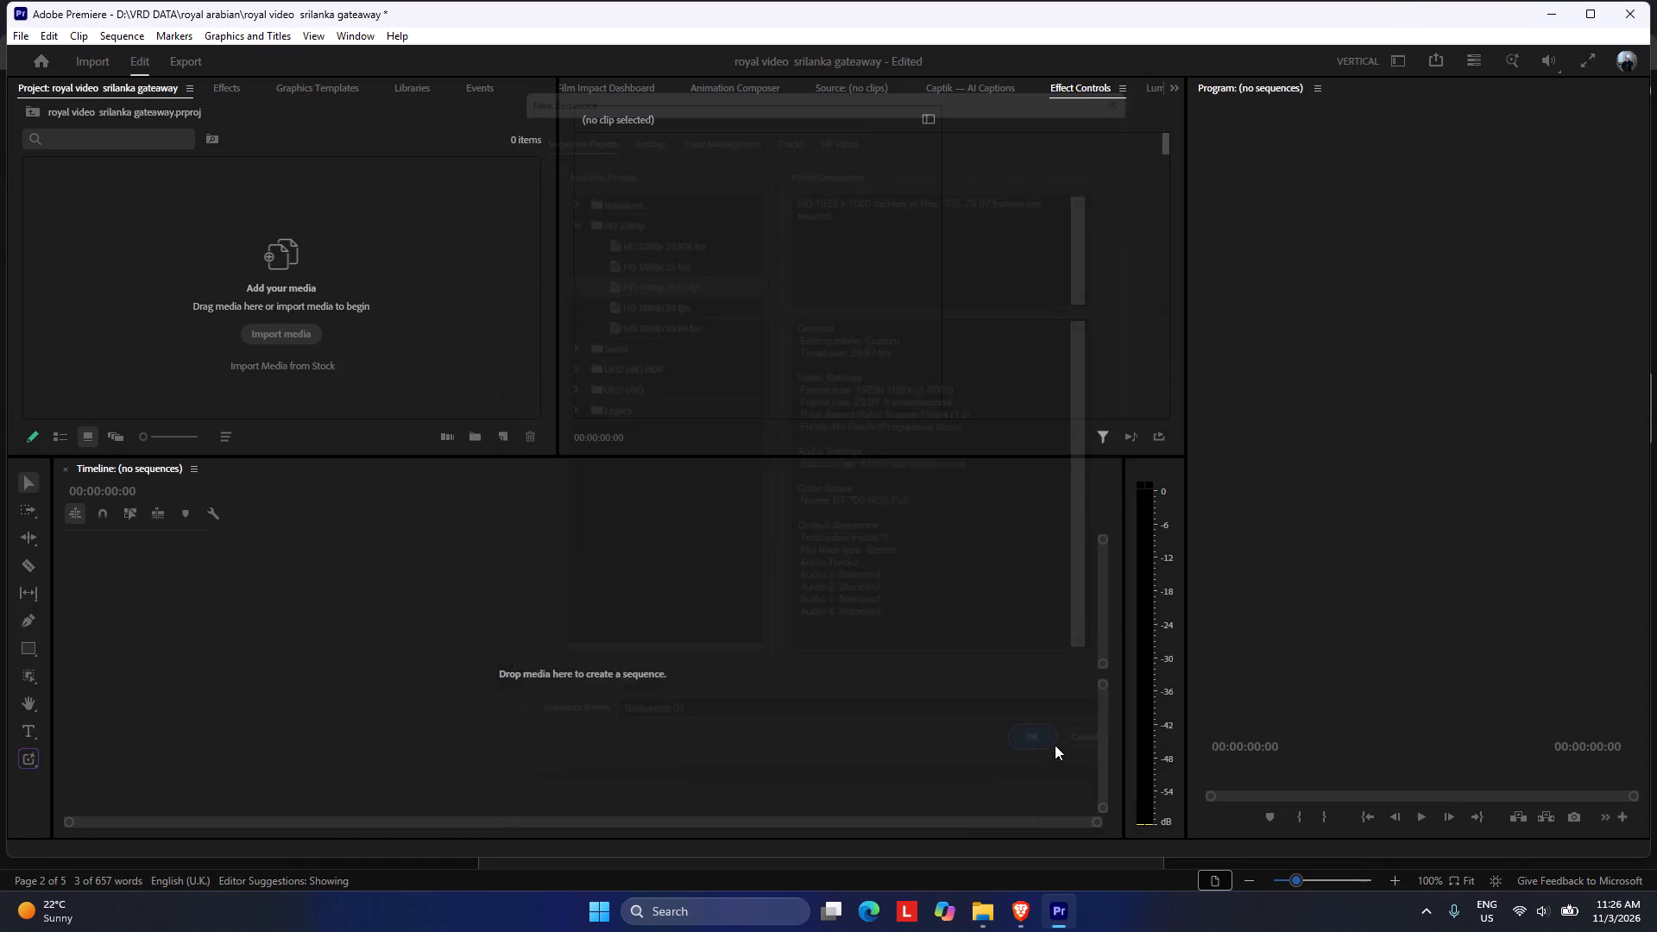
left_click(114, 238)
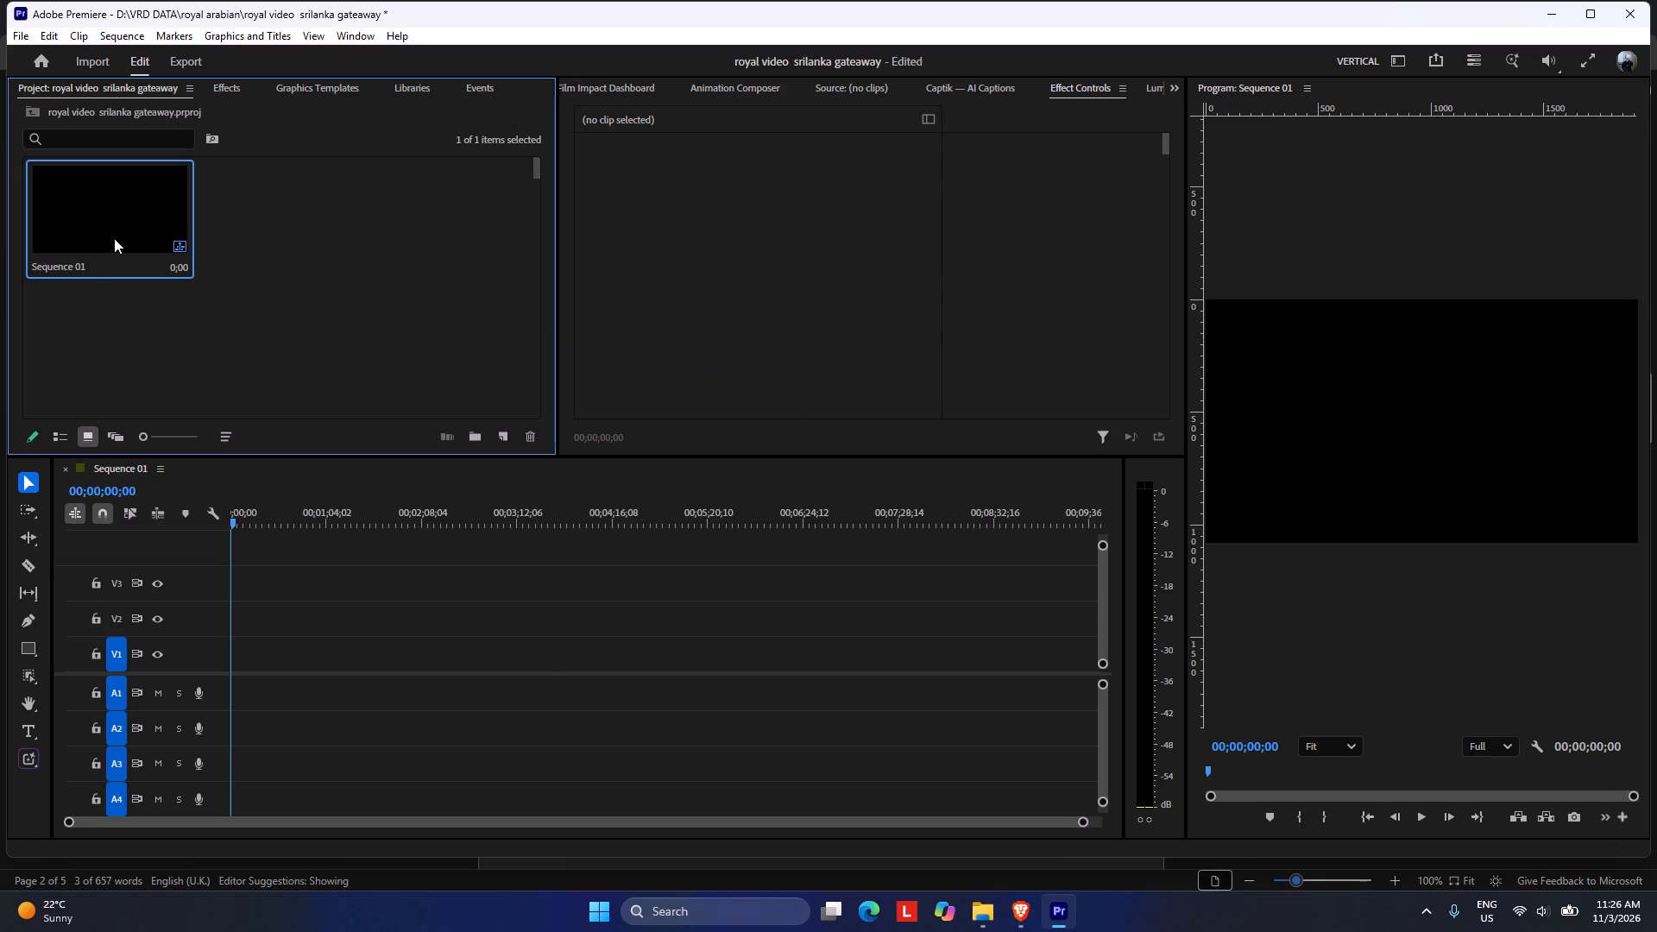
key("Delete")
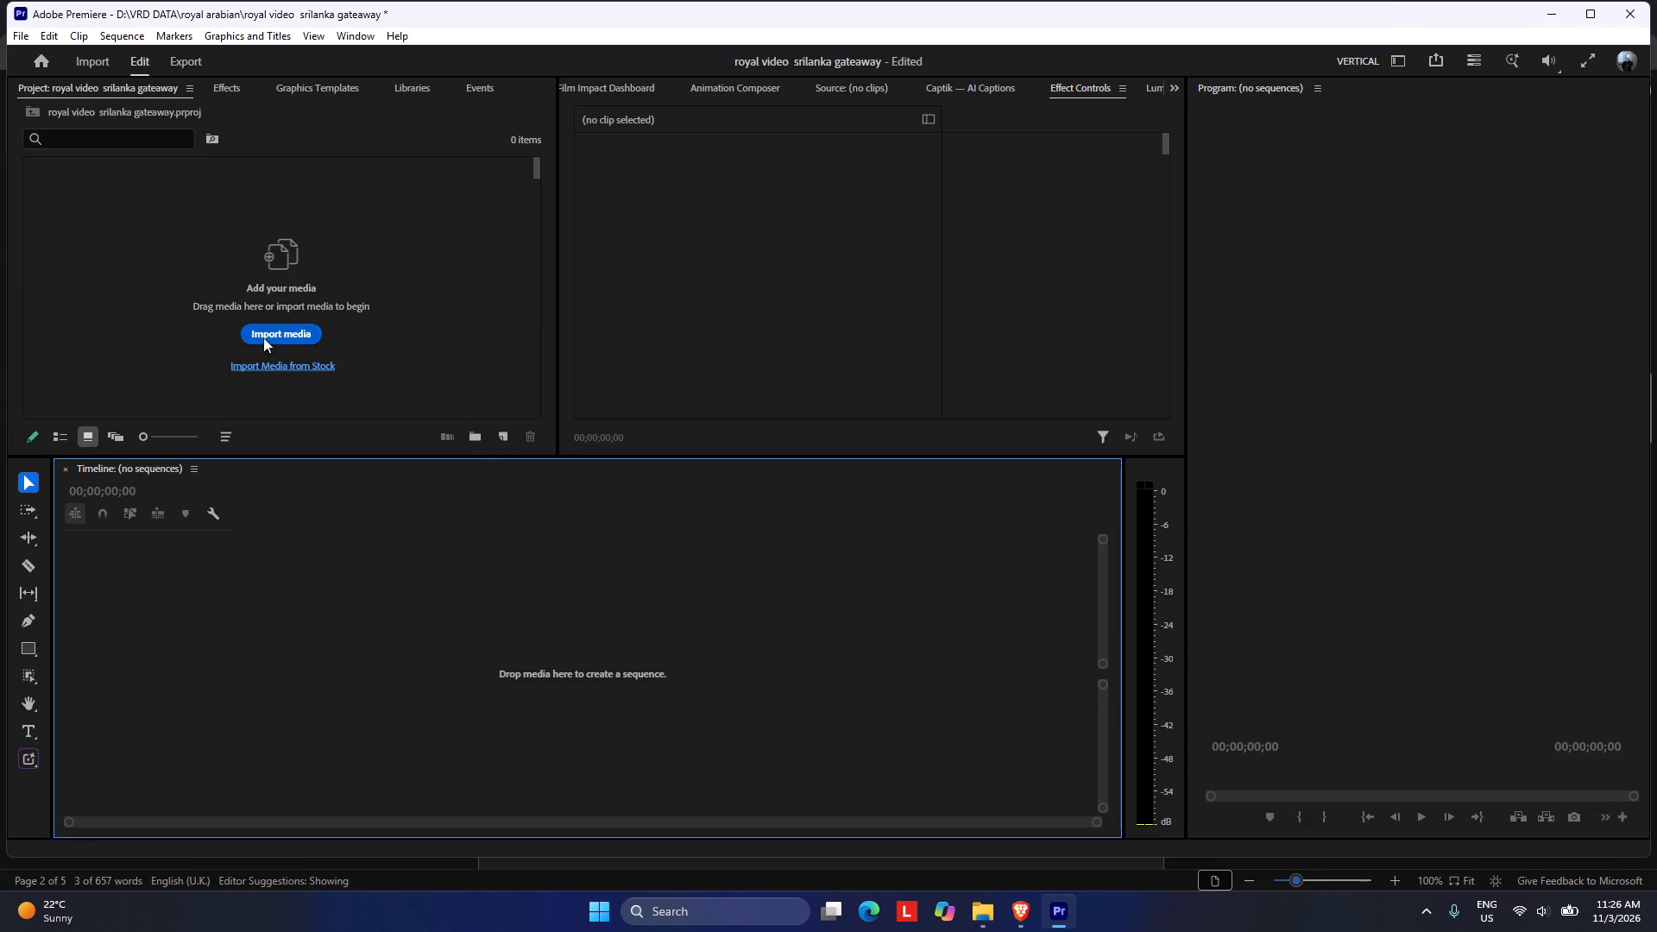
Create a new sequence from the Social Media Portrait 9x16 30 fps preset.
left_click(498, 432)
left_click(528, 464)
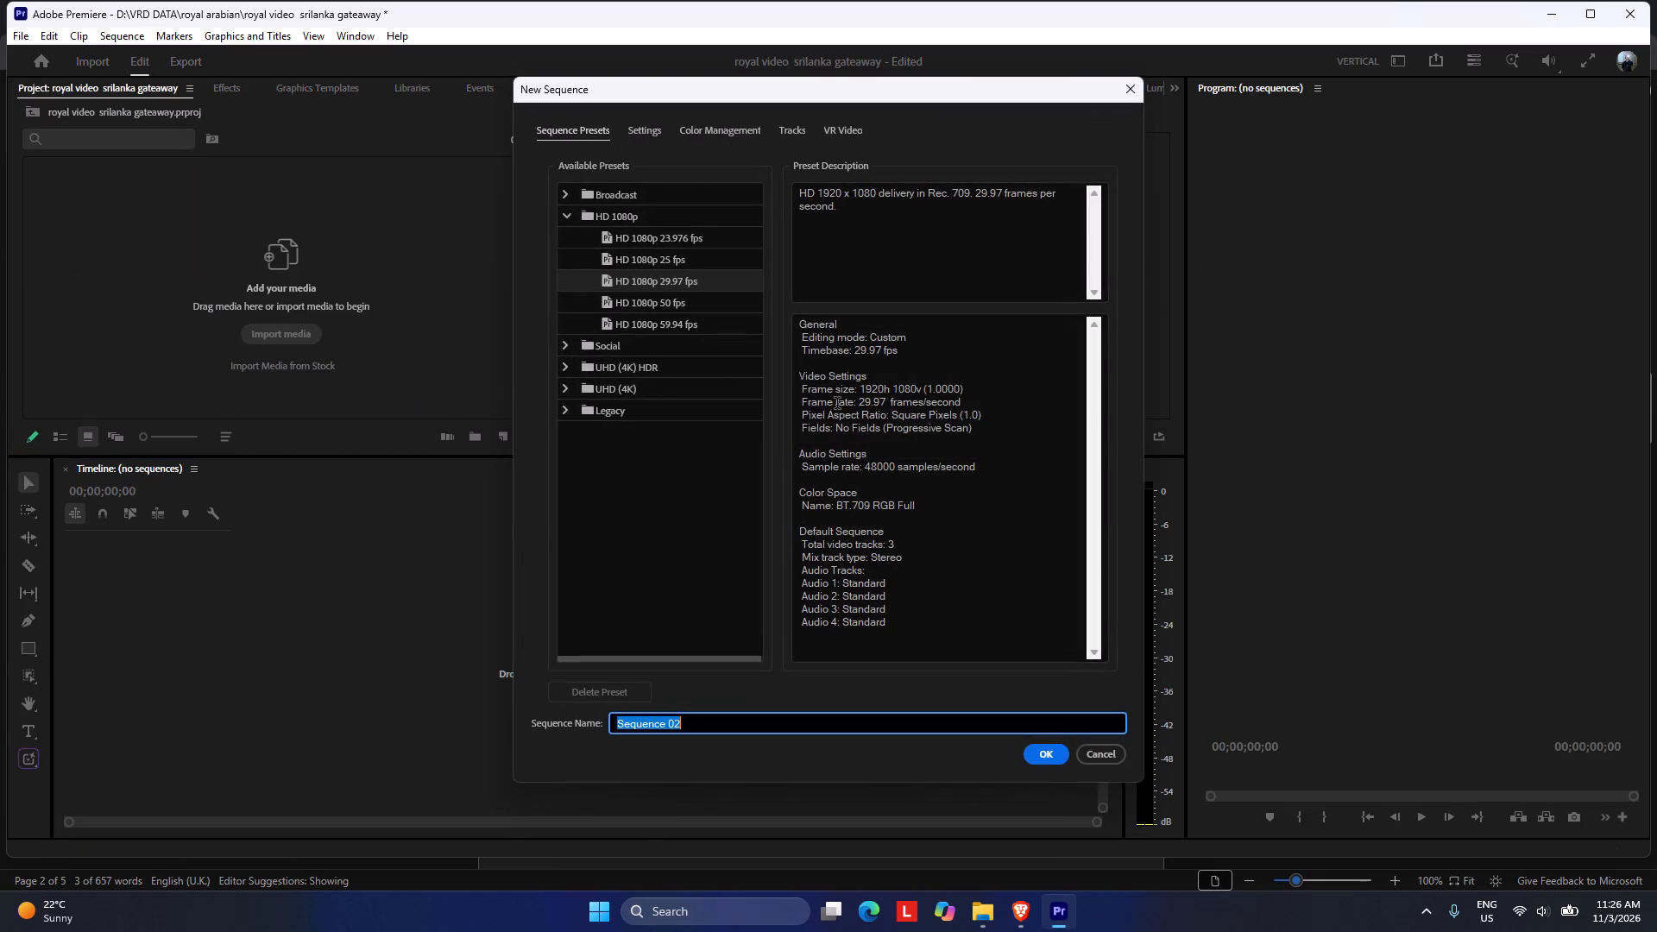
left_click(562, 343)
left_click(688, 387)
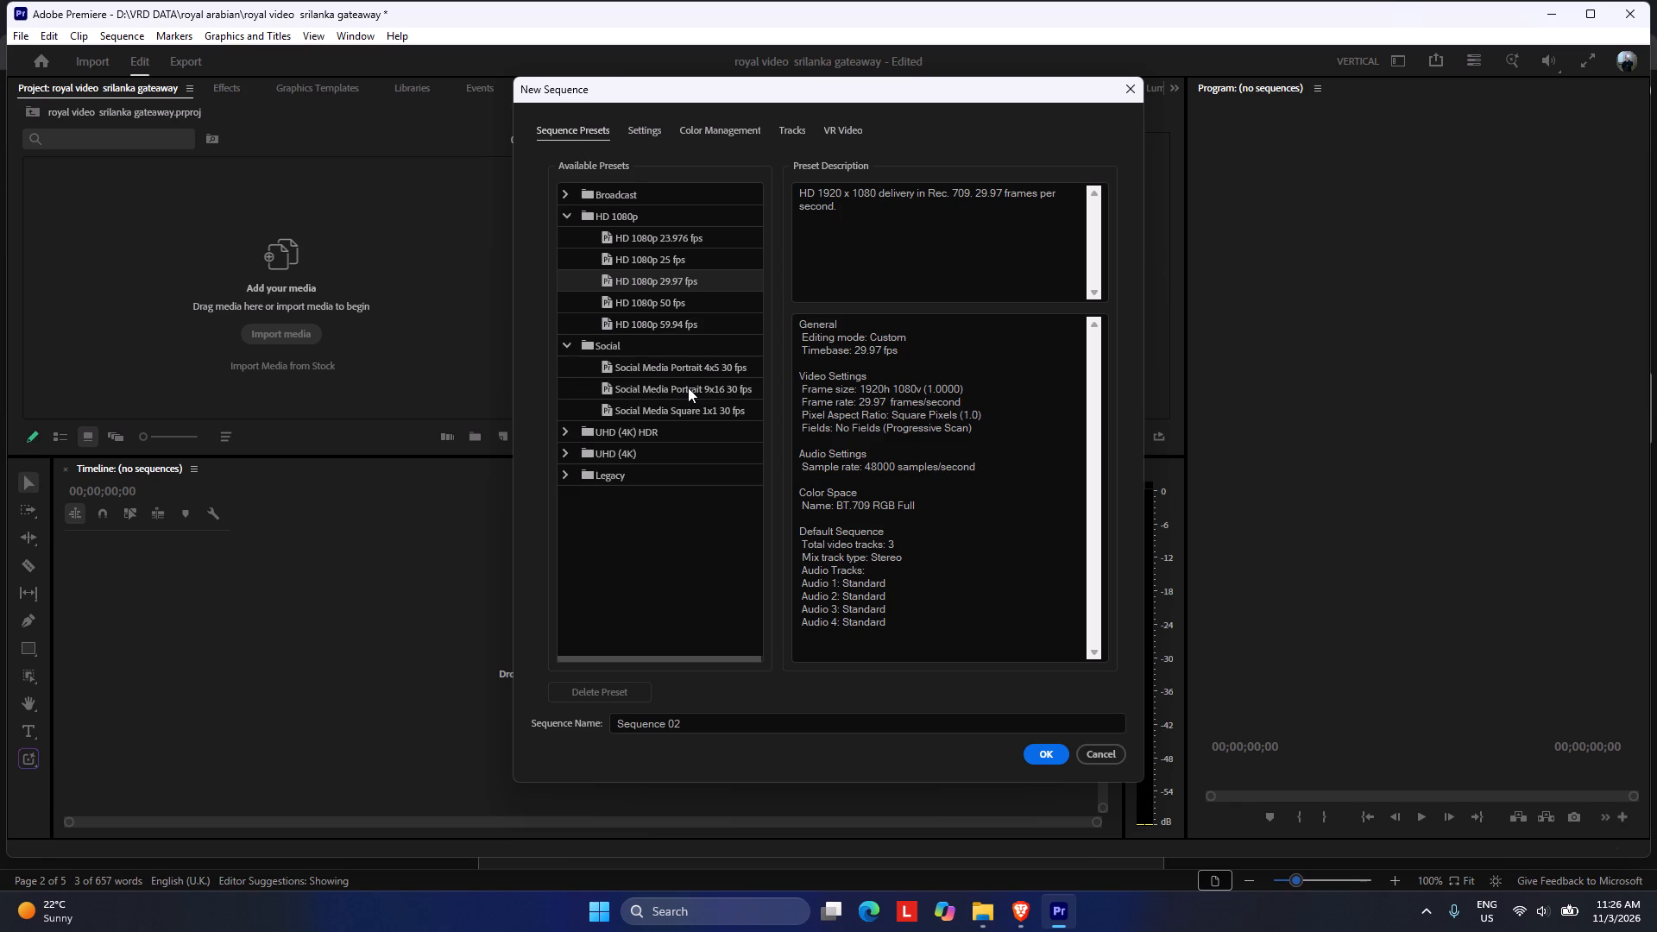
left_click(1044, 754)
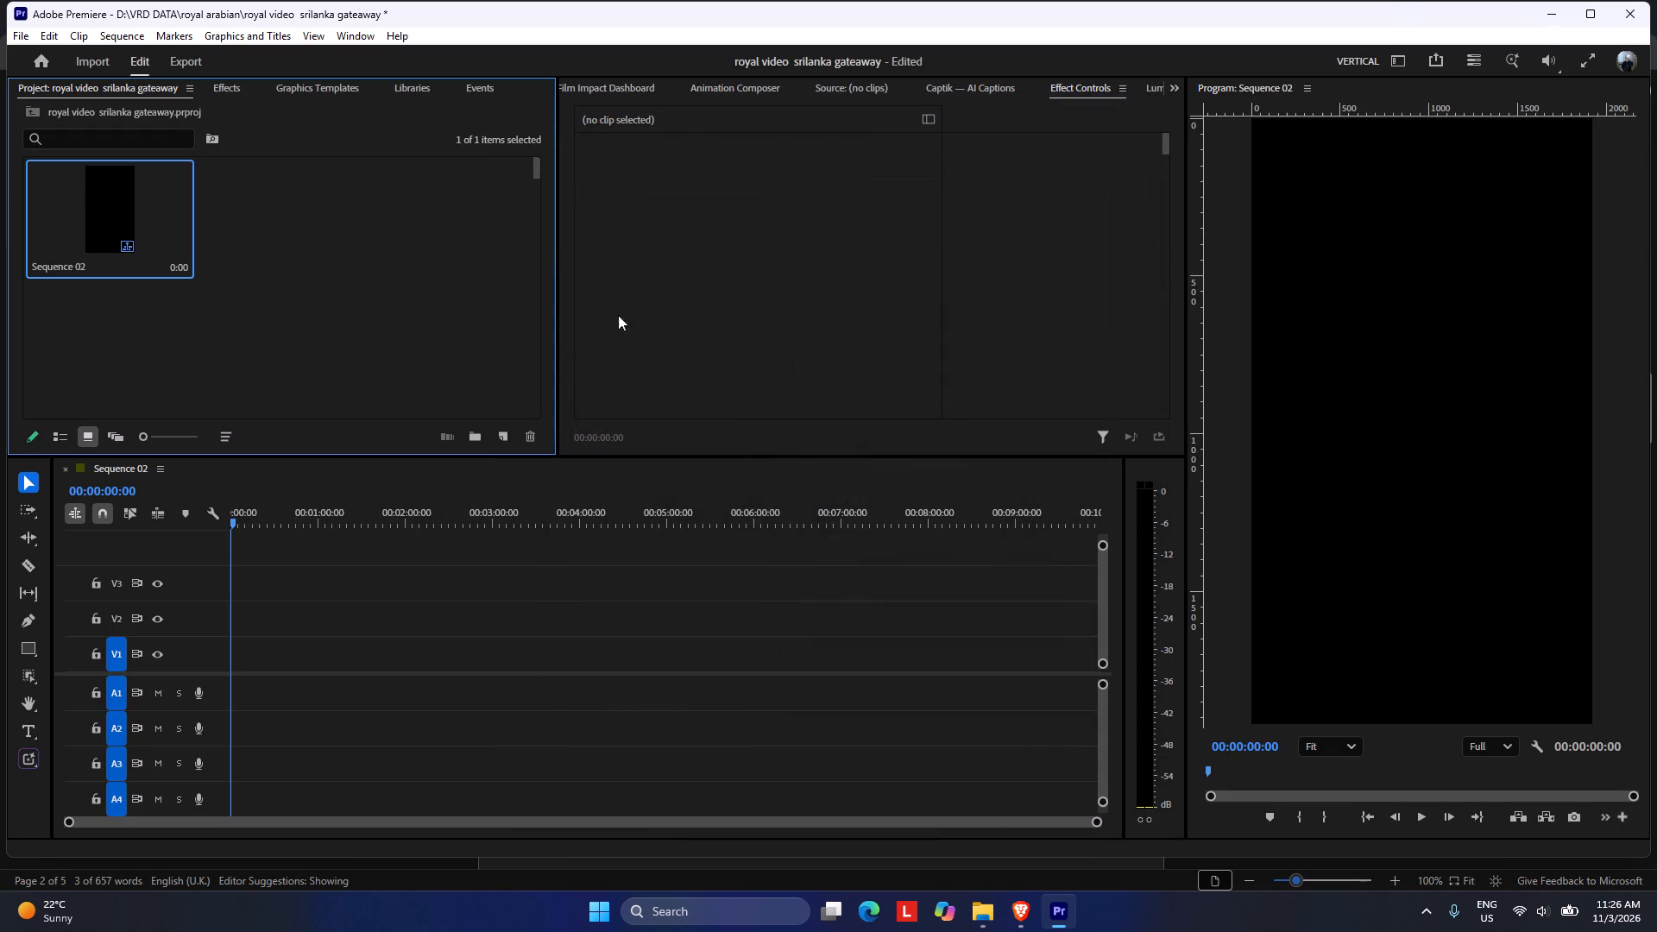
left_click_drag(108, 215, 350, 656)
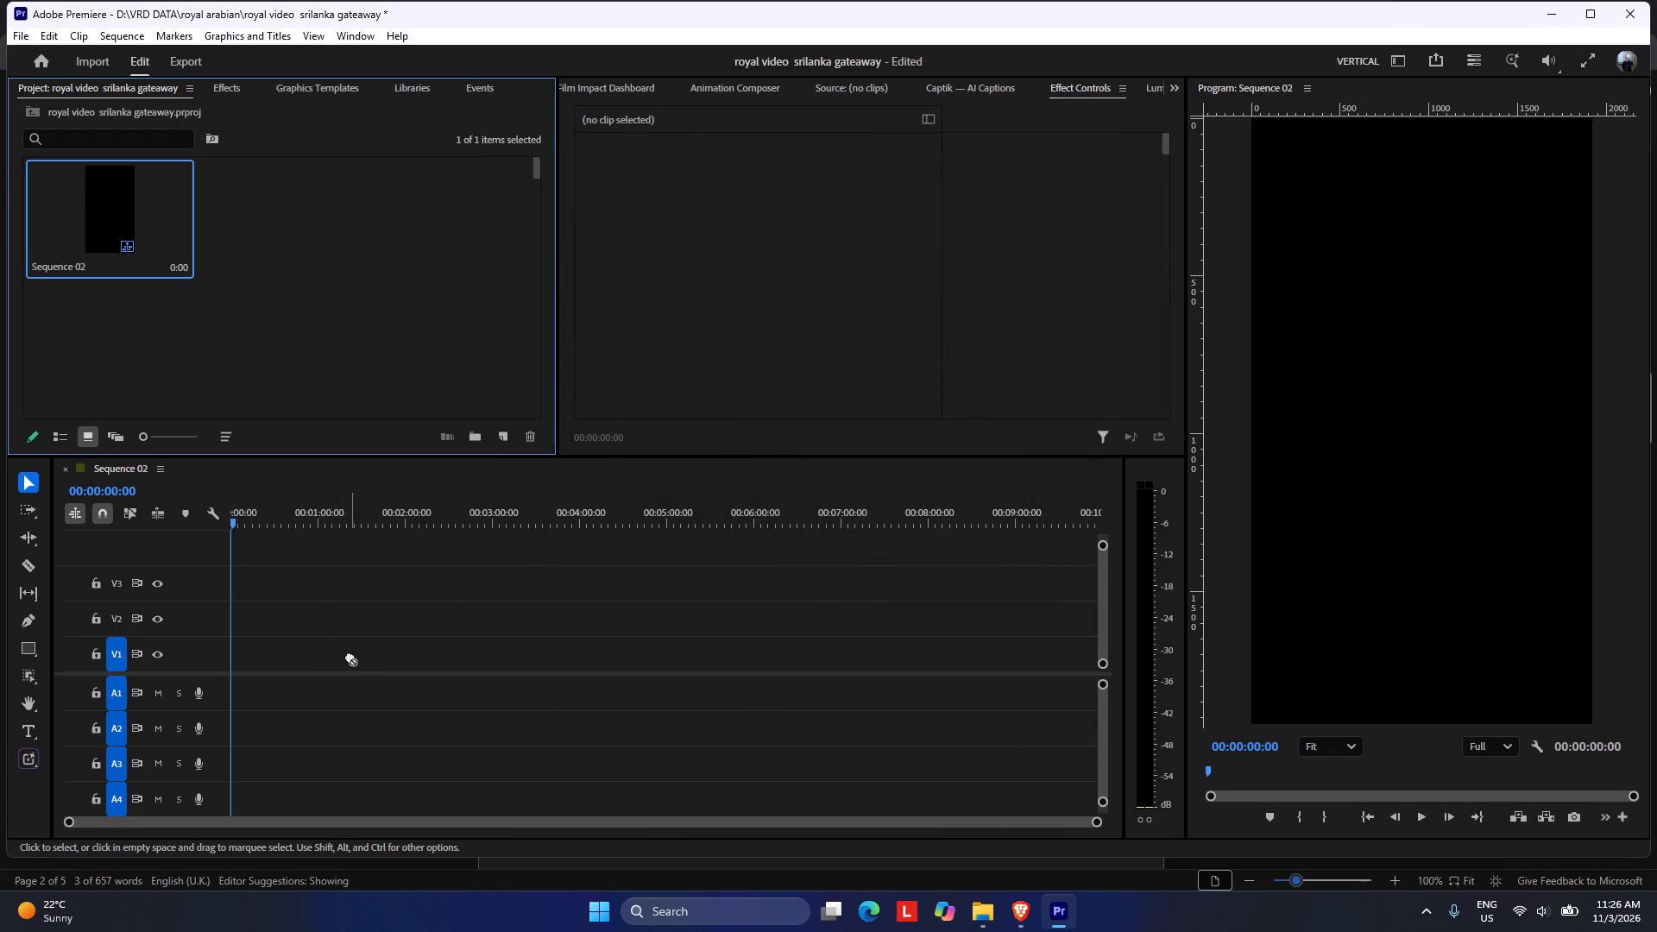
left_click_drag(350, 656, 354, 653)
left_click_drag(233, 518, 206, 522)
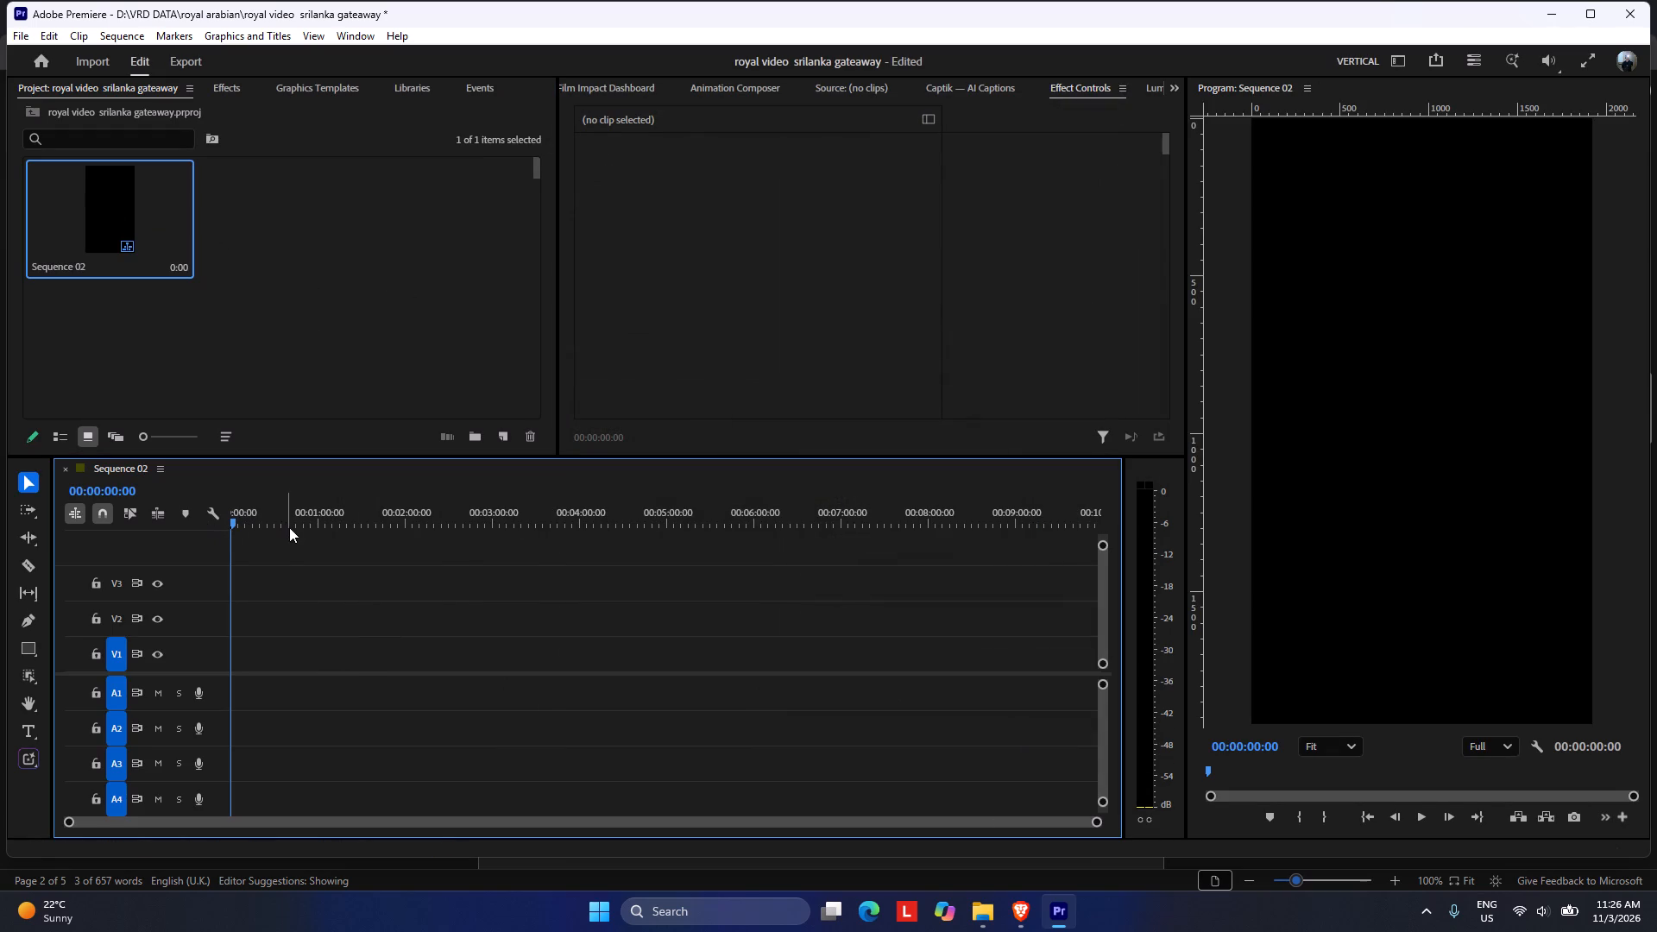
Maximize the Premiere window and open the recent project "royal video thailand for three night" alongside the Sri Lanka one.
left_click(39, 68)
left_click(1585, 22)
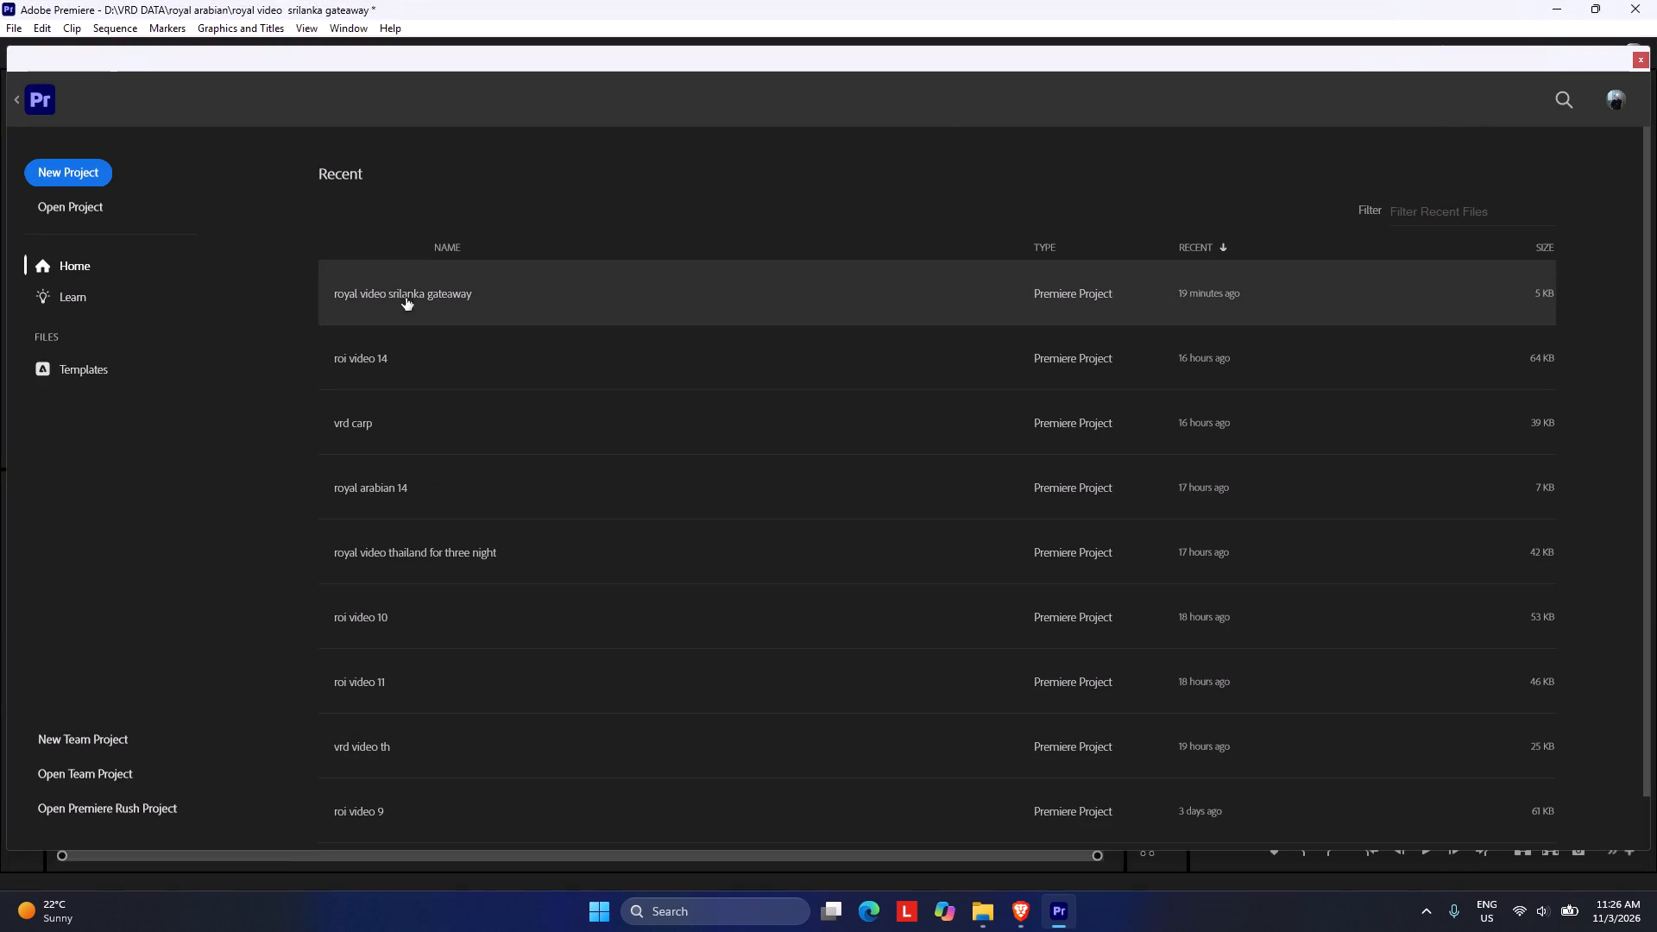
left_click(460, 305)
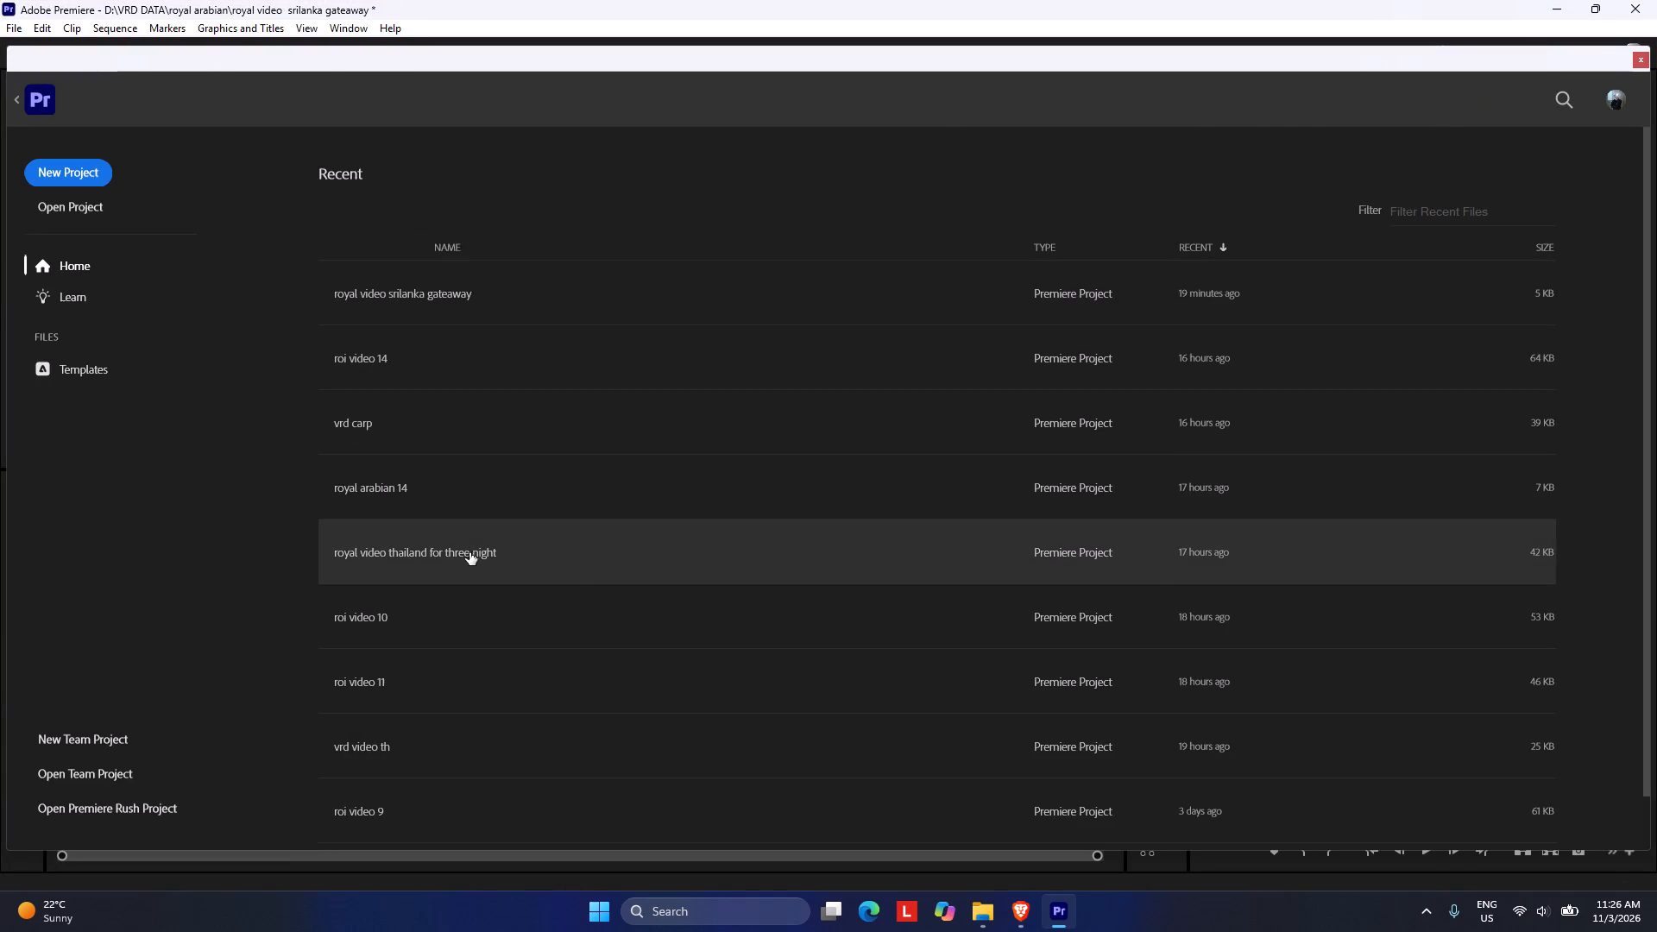
left_click(465, 551)
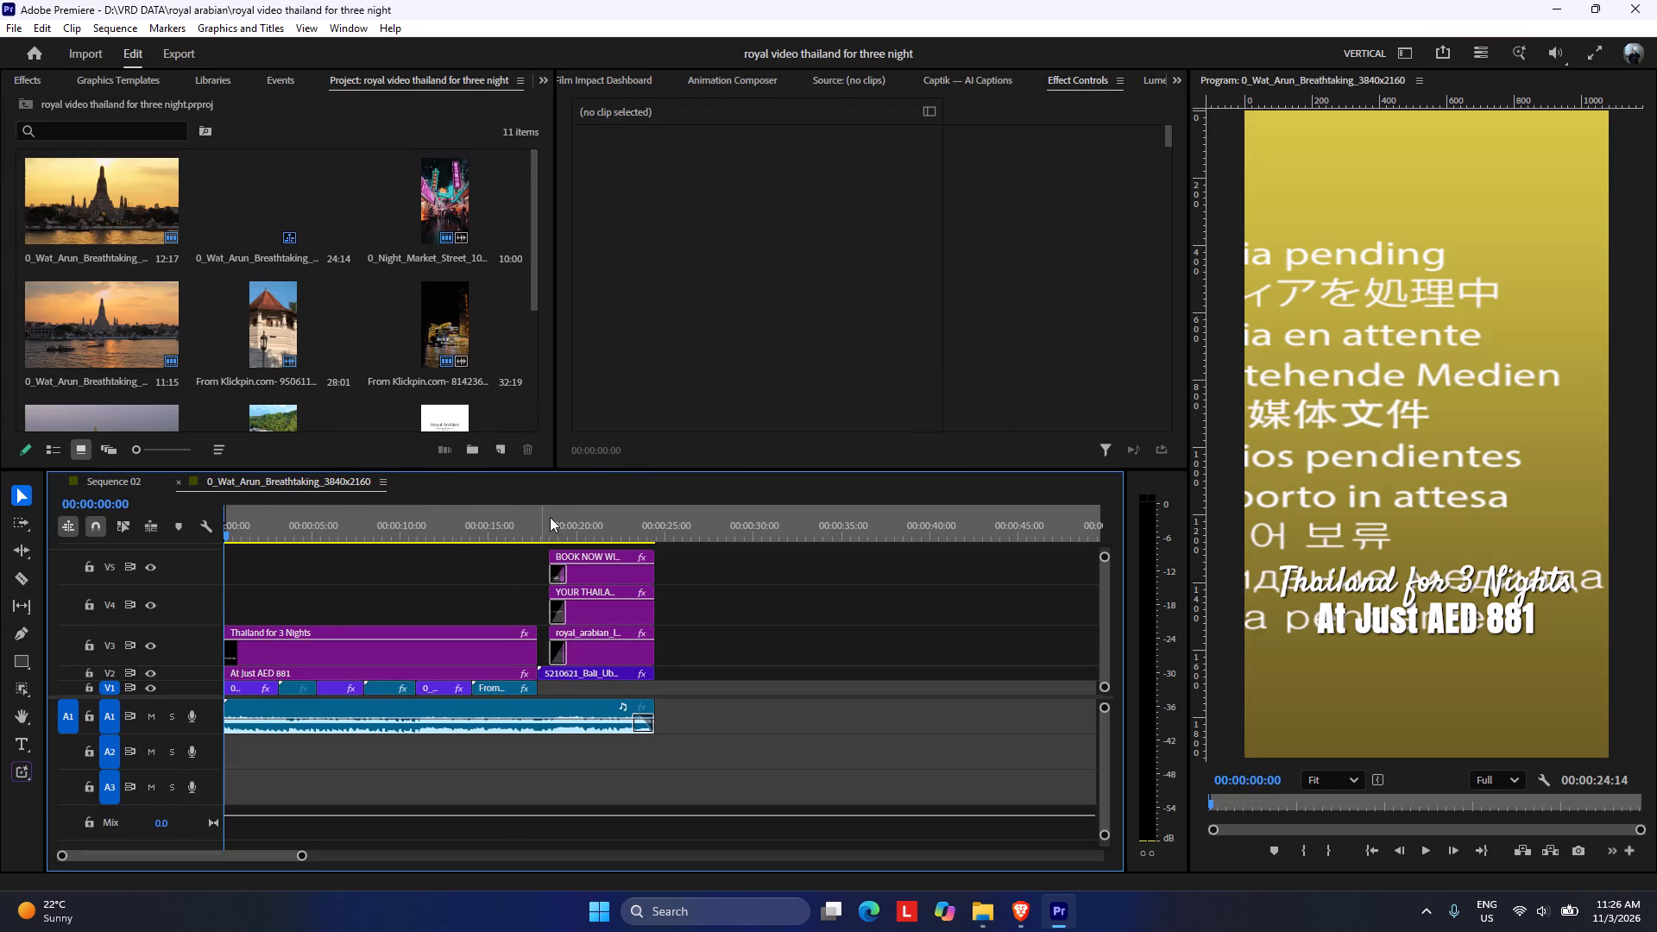
Copy the "Thailand for 3 Nights" and "At Just AED 881" title clips into the start of the Sri Lanka project's vertical sequence.
left_click_drag(513, 529, 297, 553)
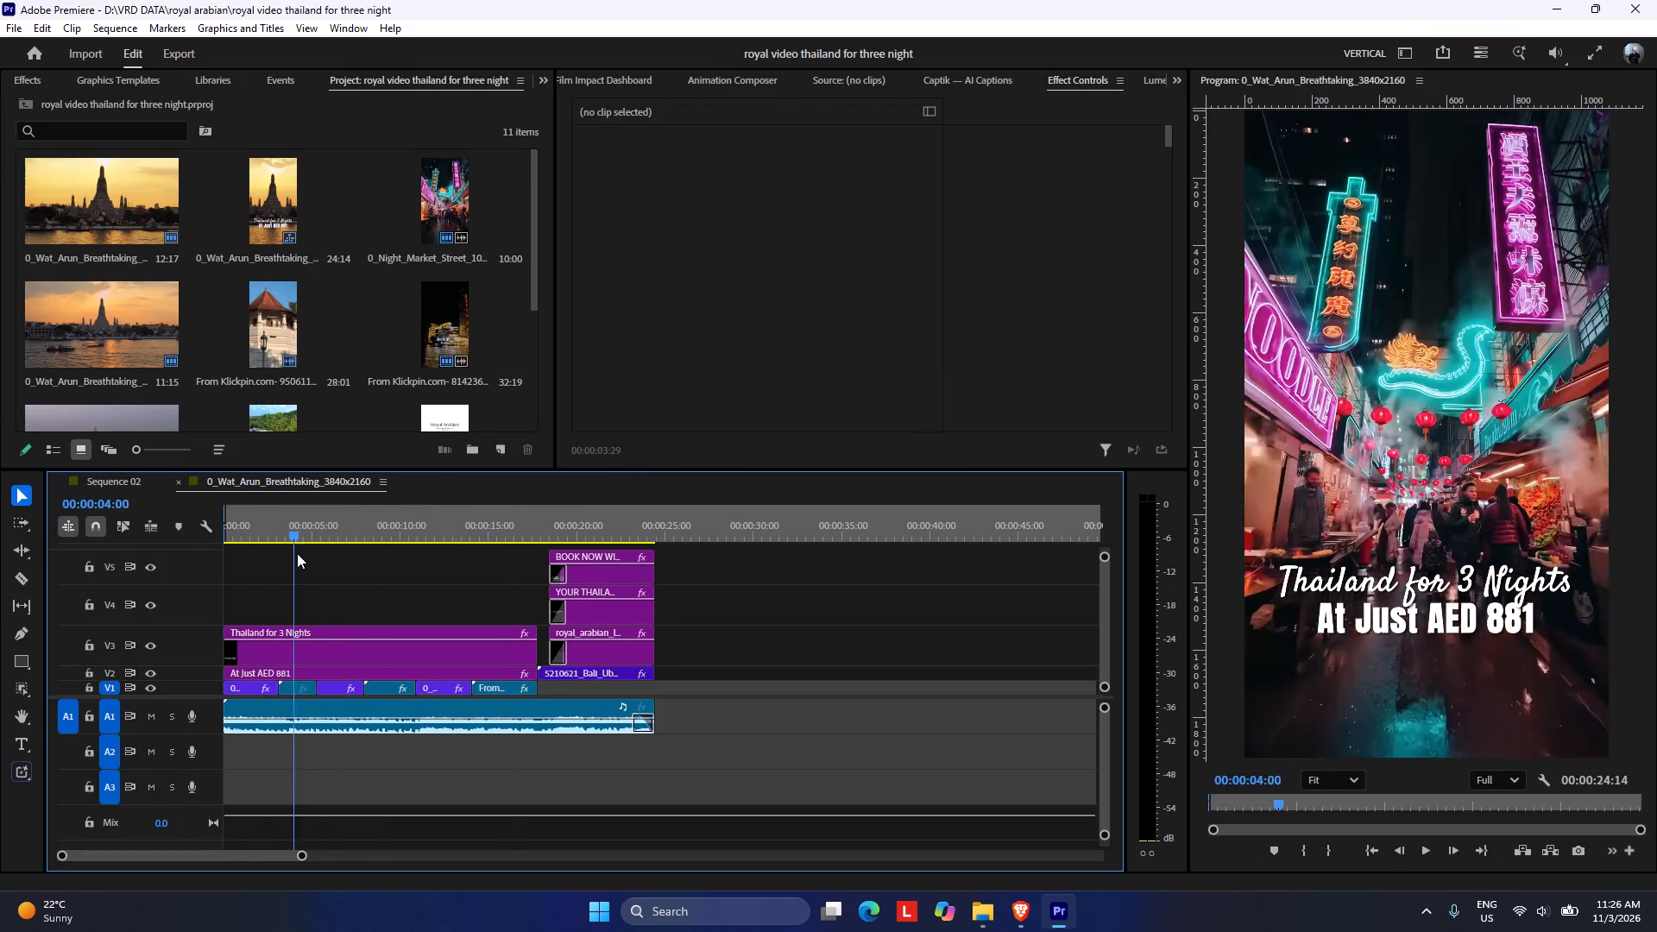
left_click_drag(297, 553, 315, 551)
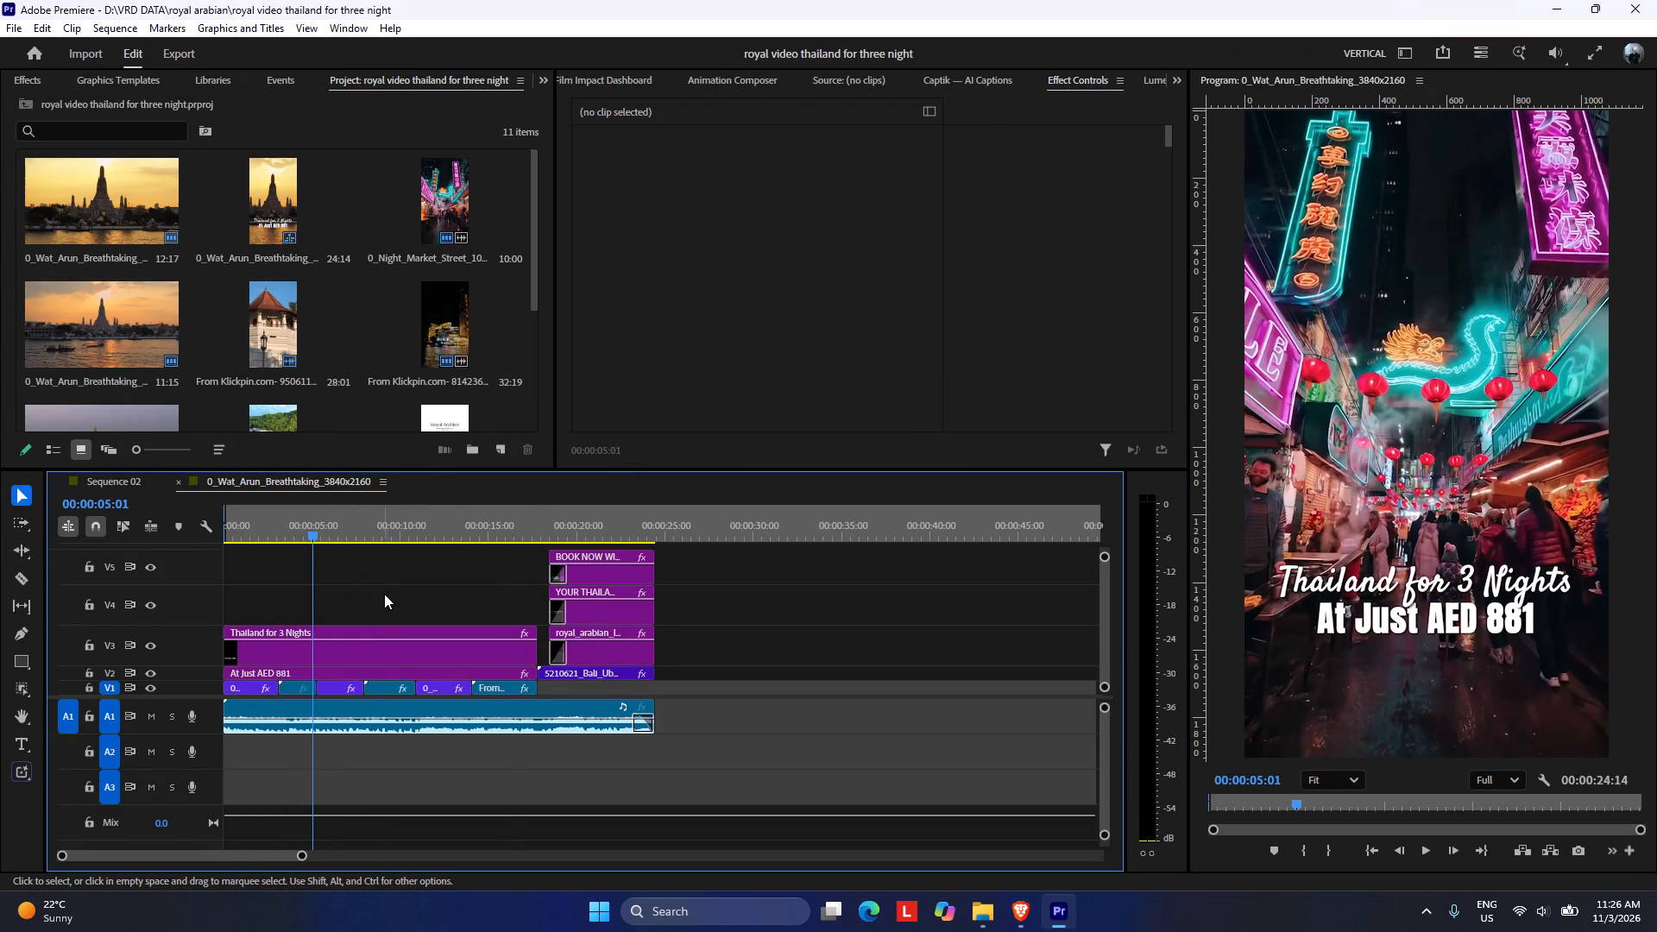
left_click_drag(384, 594, 335, 669)
key("ctrl+c")
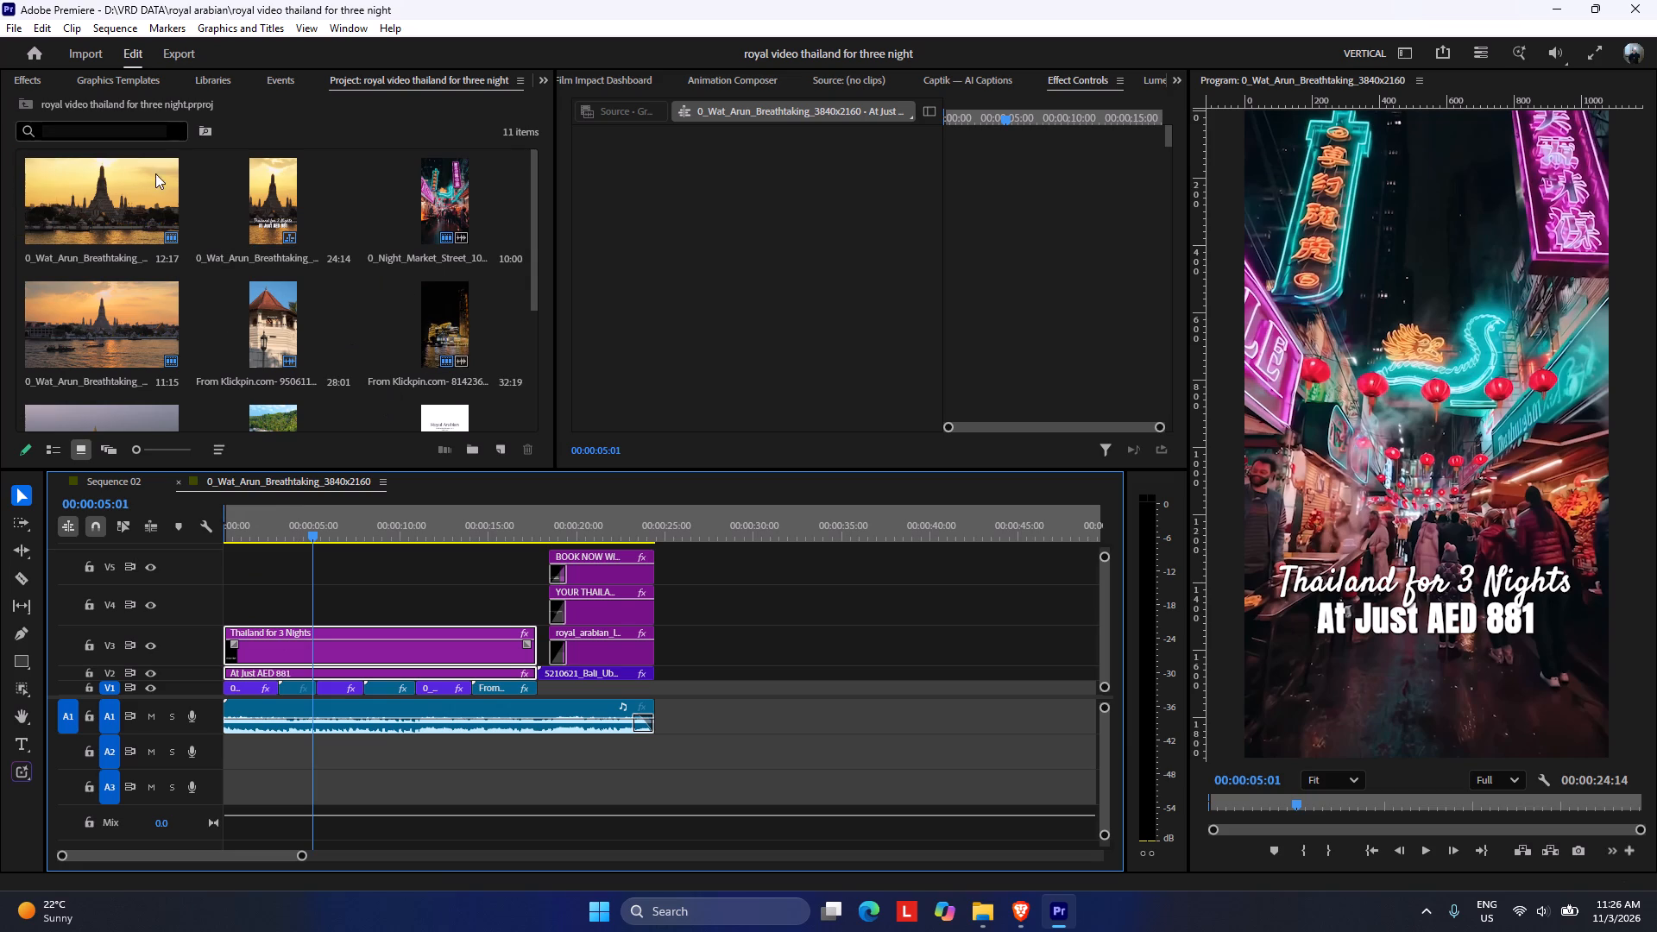
left_click(132, 485)
left_click_drag(245, 537, 173, 535)
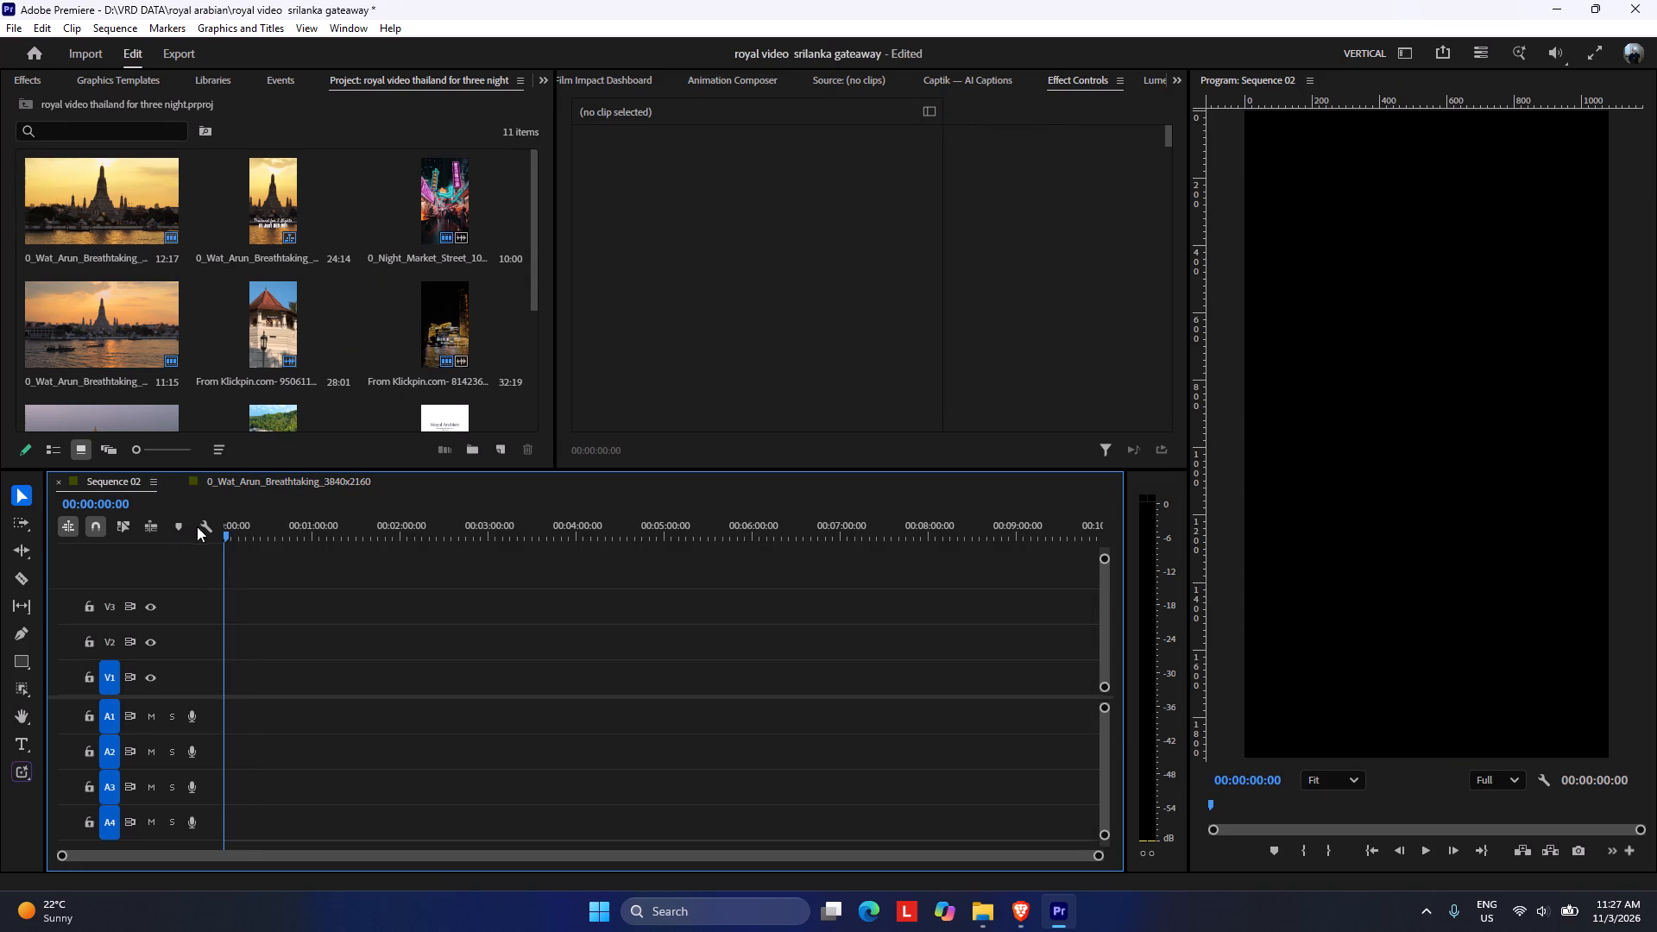
key("ctrl+v")
Preview the two copied title clips in the sequence and examine their shared transform, text and appearance properties.
left_click_drag(249, 526, 236, 526)
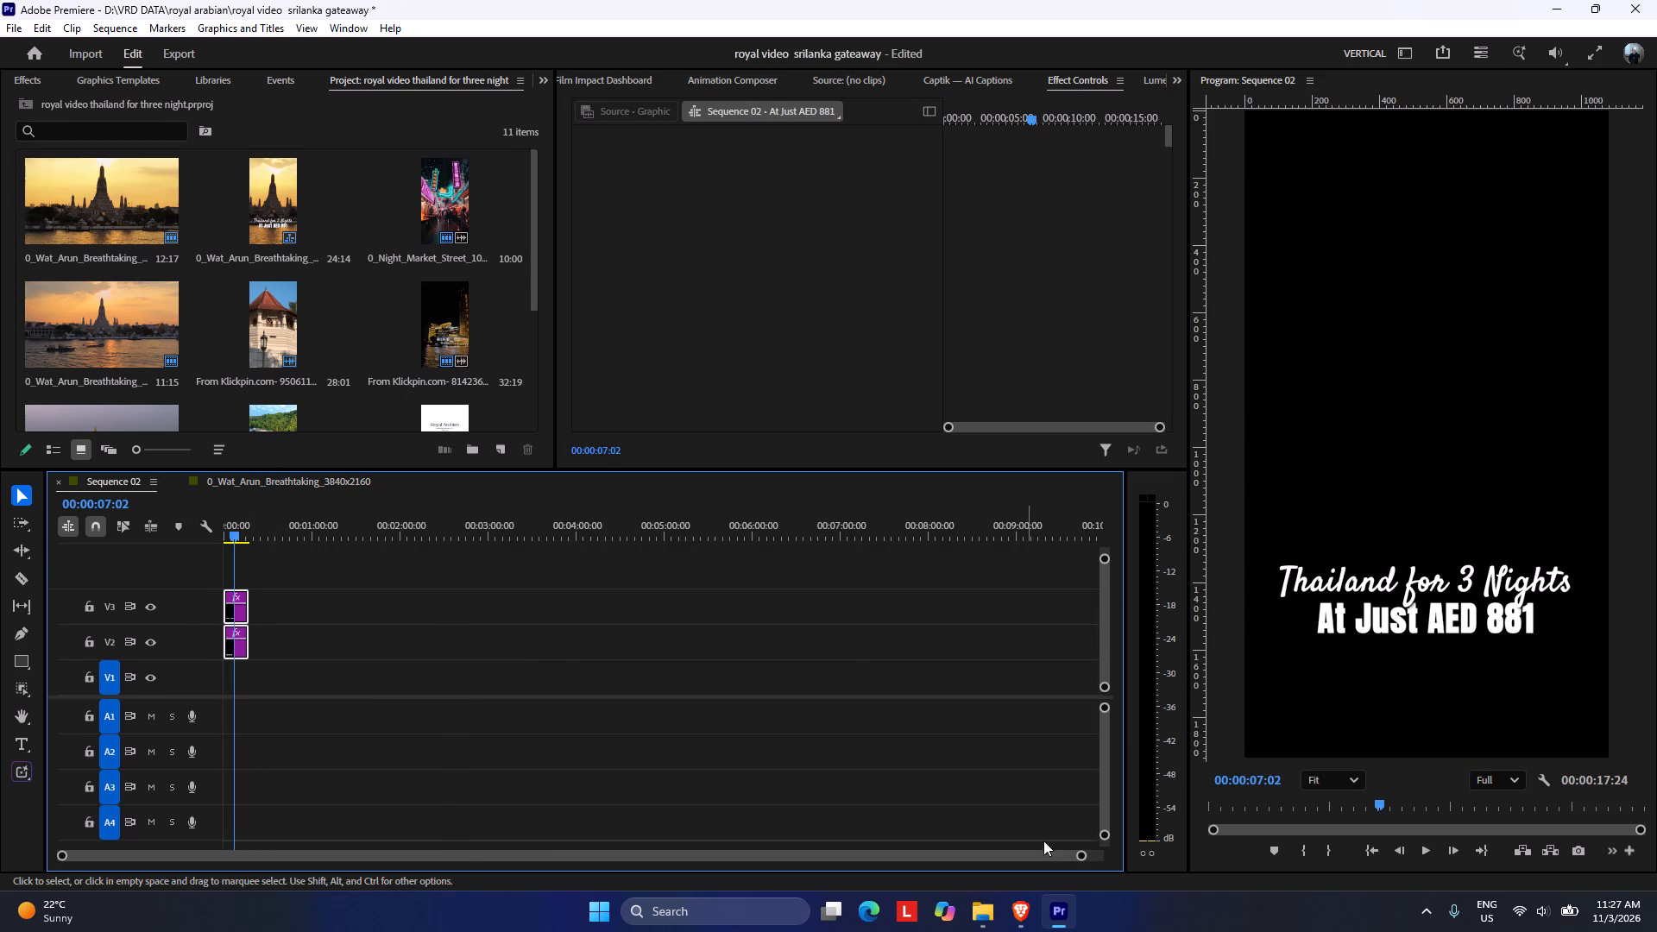
left_click_drag(1079, 855, 384, 785)
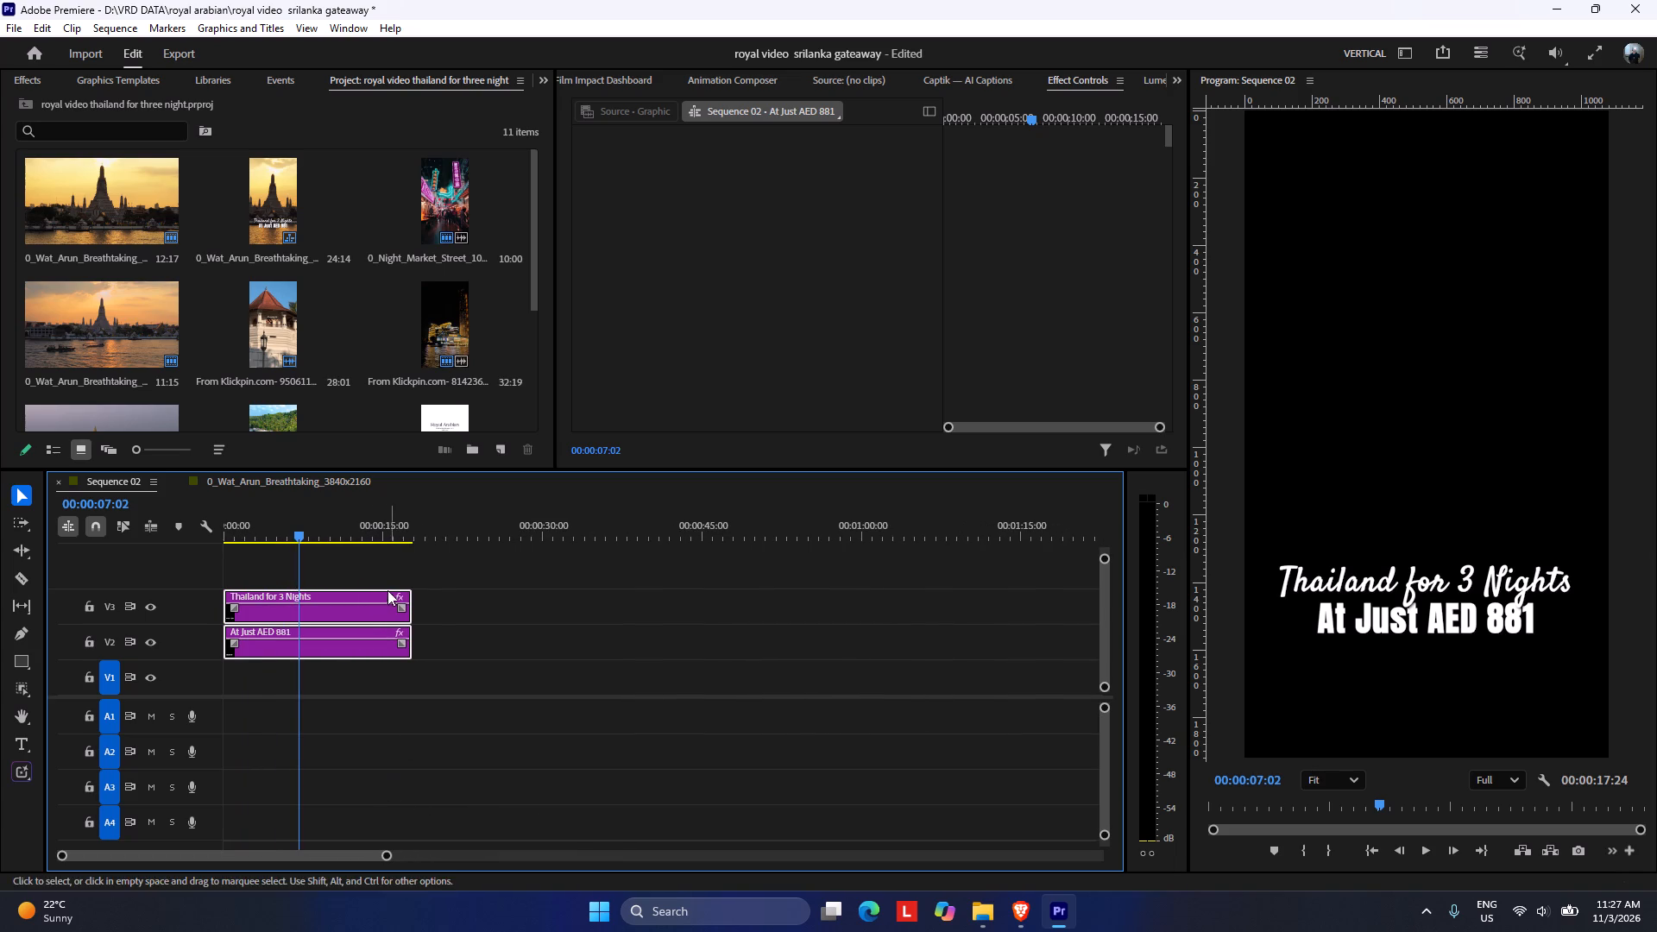
left_click_drag(300, 522, 274, 546)
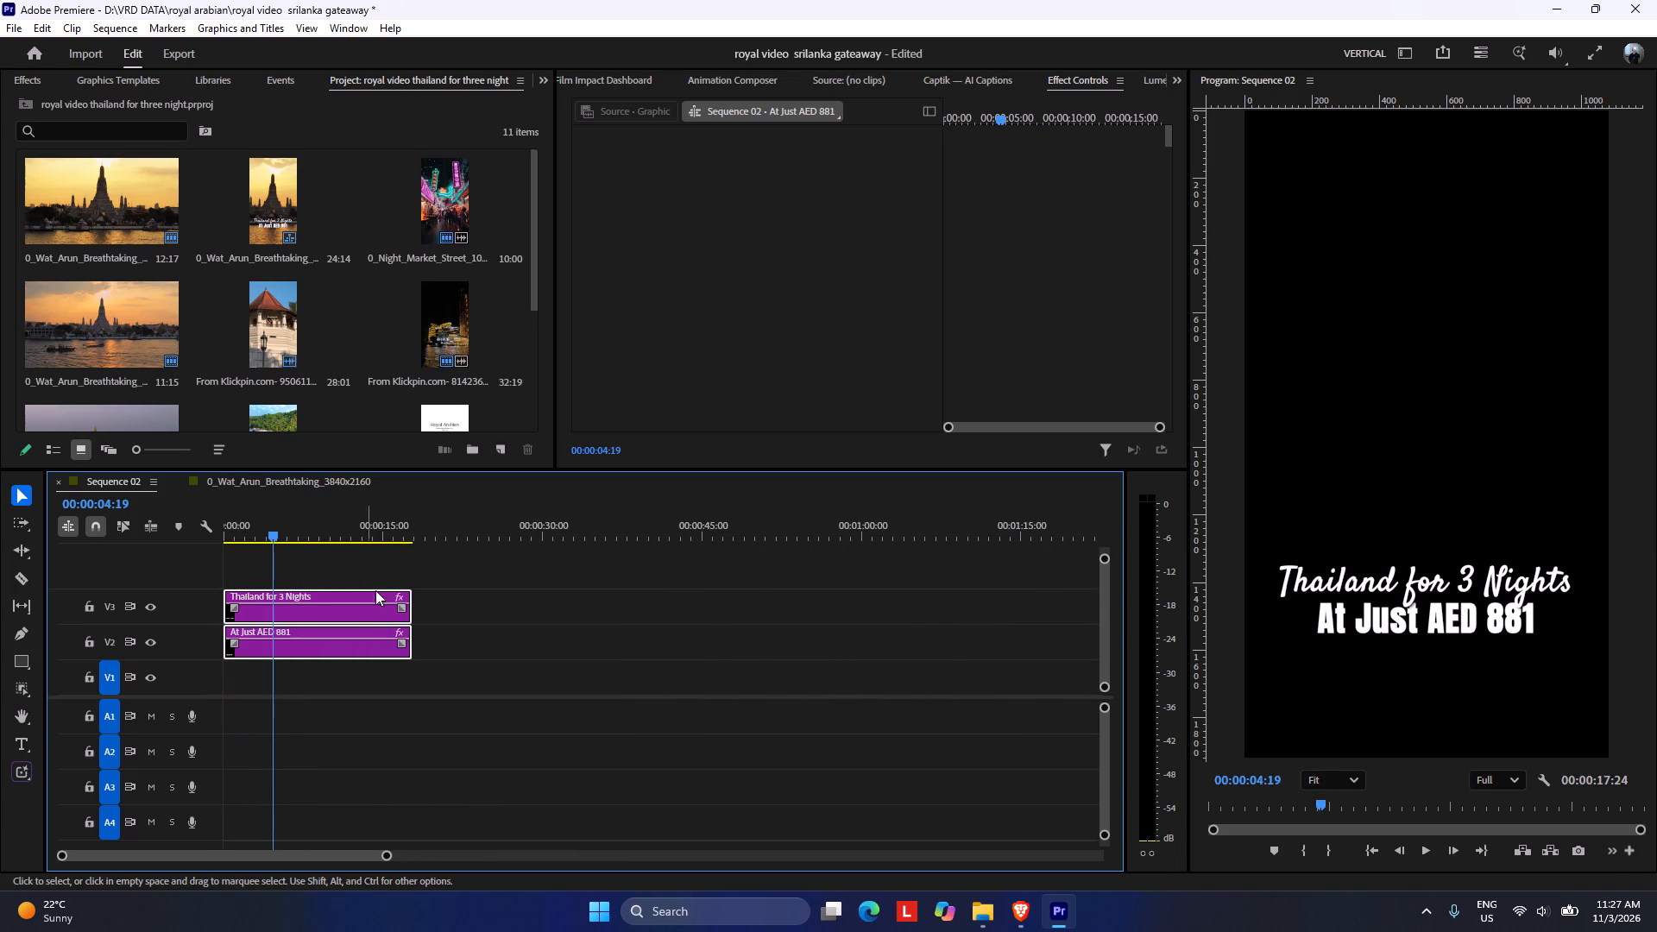
left_click(302, 614)
left_click(604, 79)
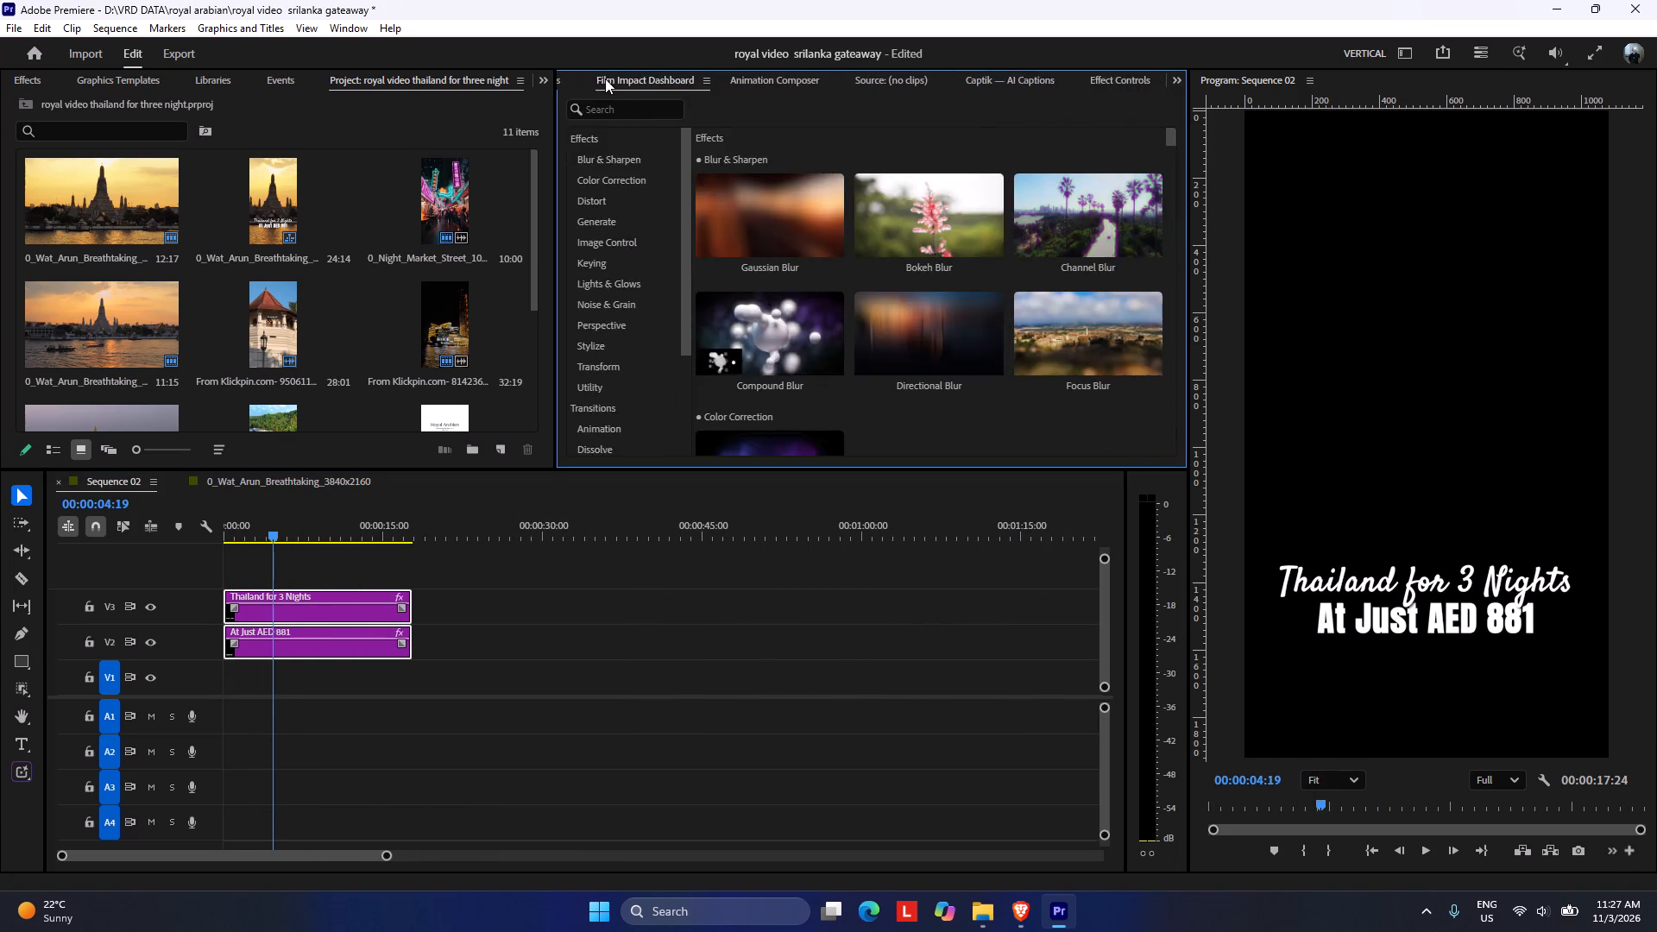
scroll(605, 79, "up", 7)
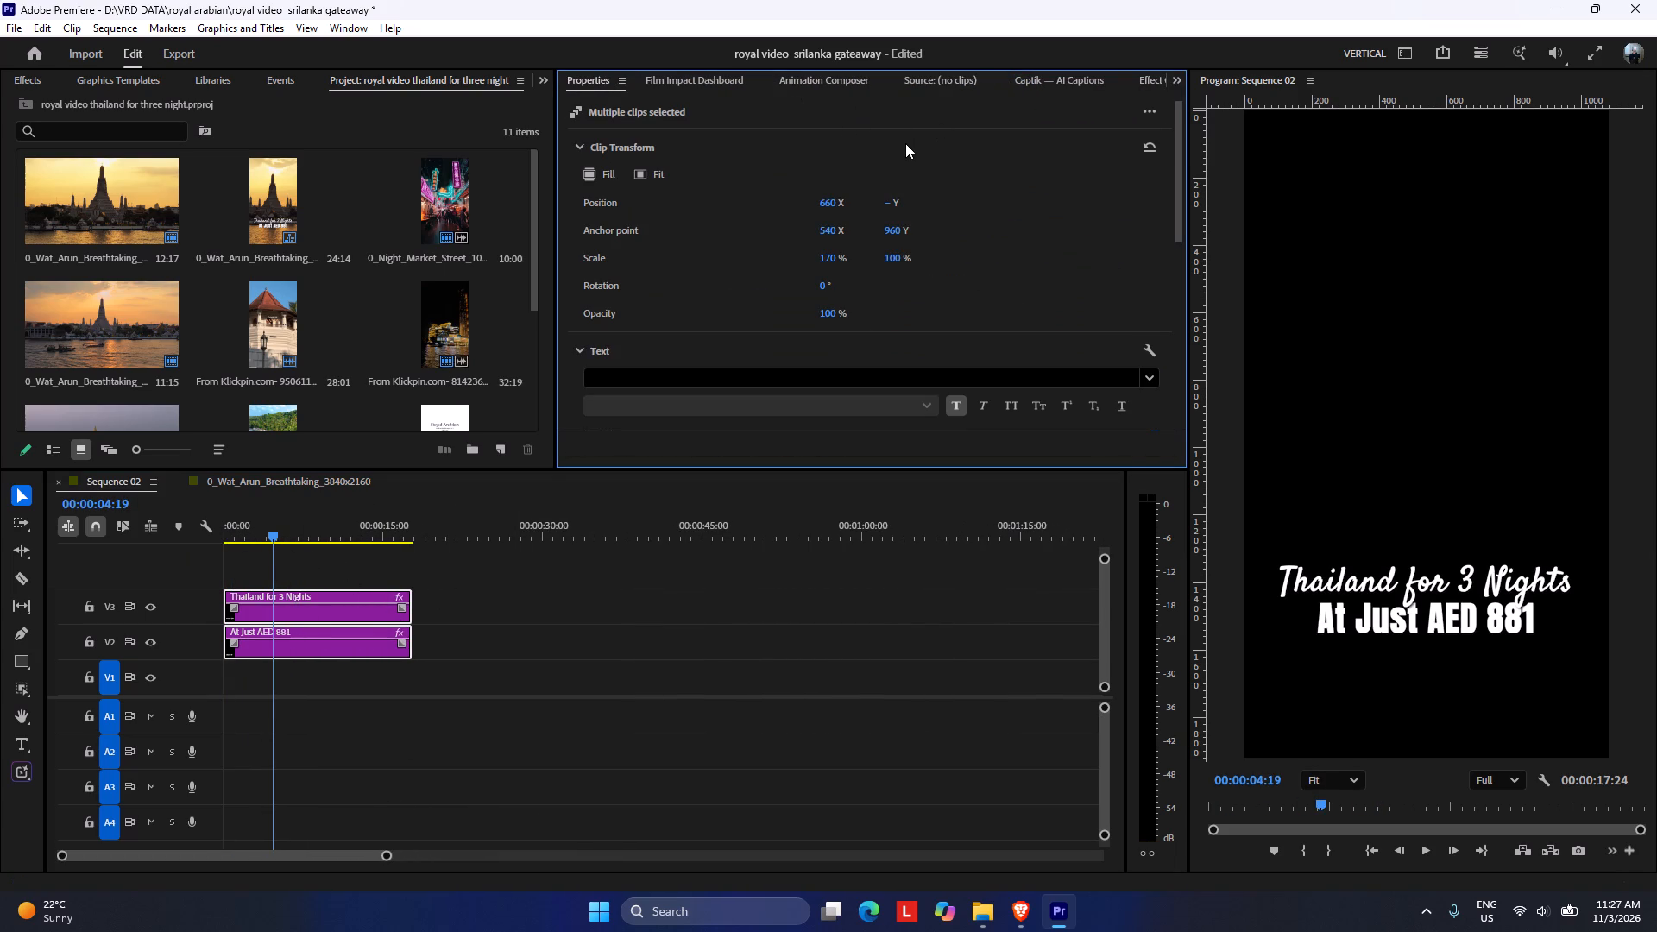
scroll(755, 172, "down", 5)
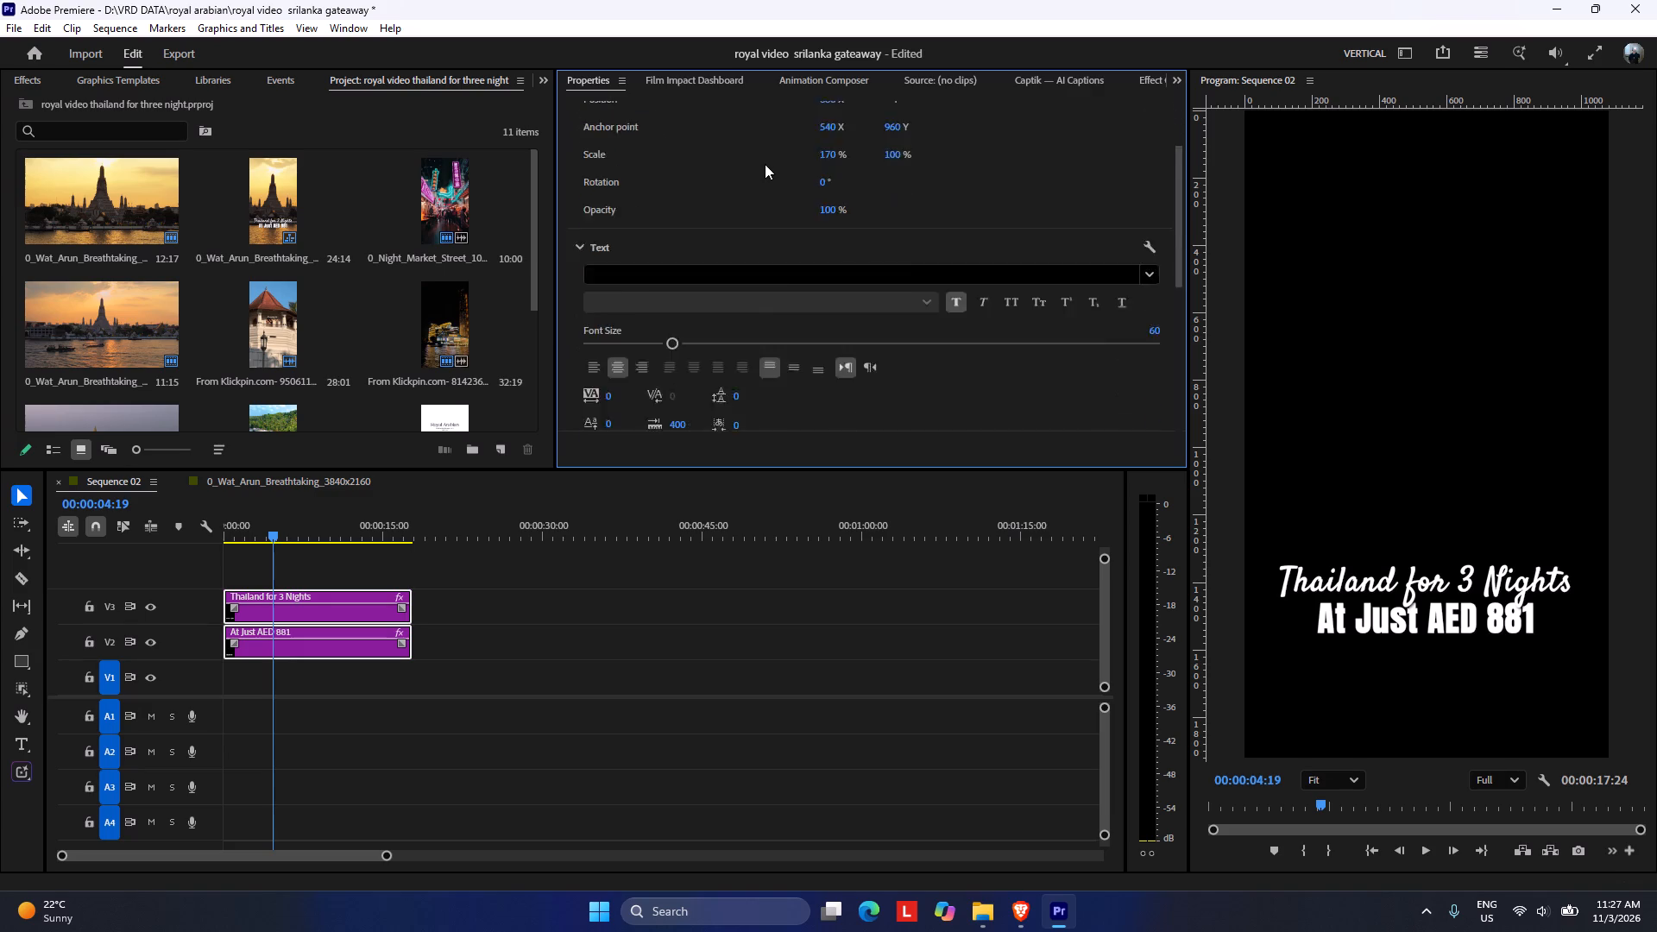
scroll(765, 164, "down", 9)
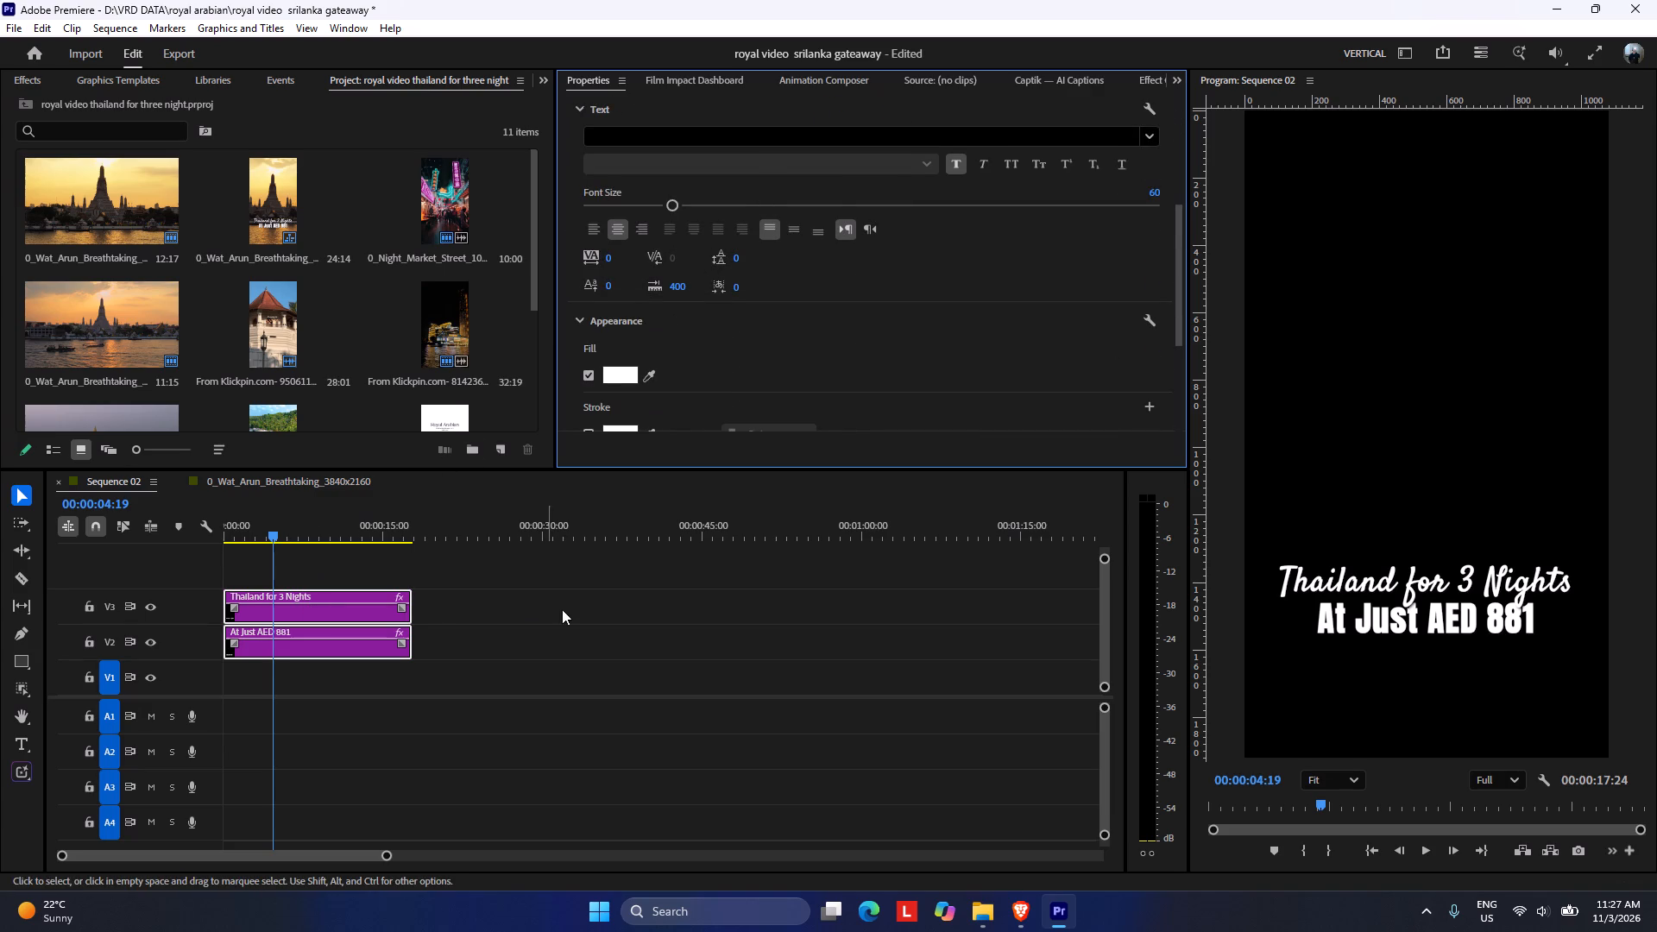
Replace the "Thailand for 3 Nights" title text with "WHEN YOU NEED" copied from the Sri Lanka opening hook in the Nov Ad Reel Content script.
left_click(563, 609)
left_click(352, 610)
double_click(664, 158)
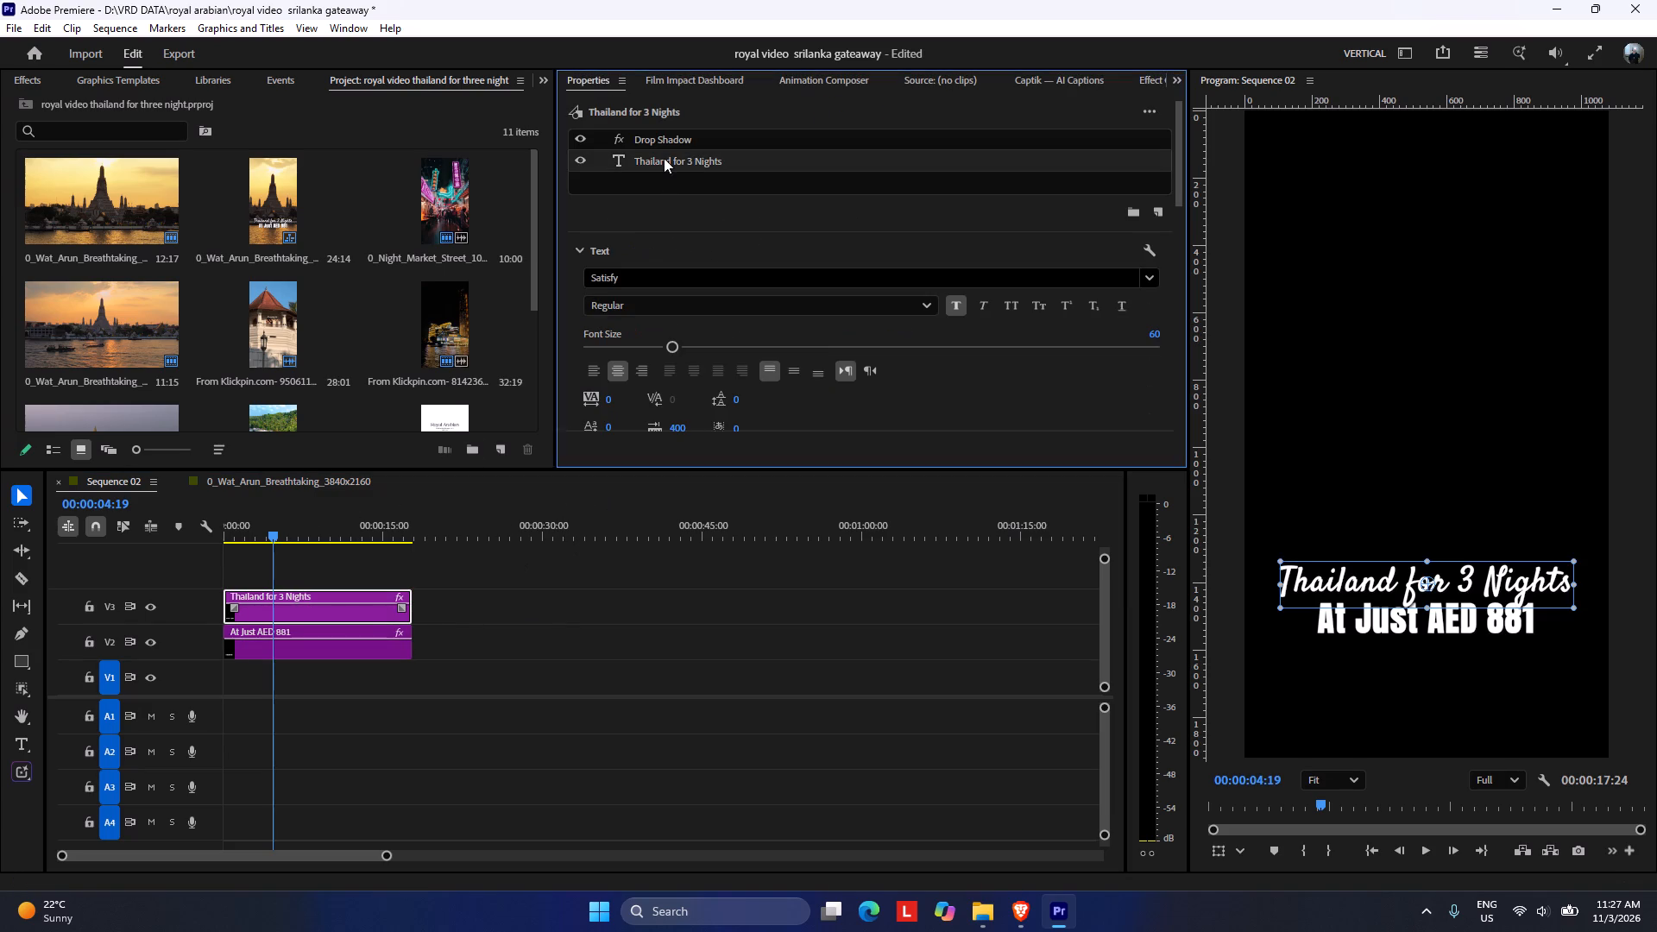
key("ctrl+v")
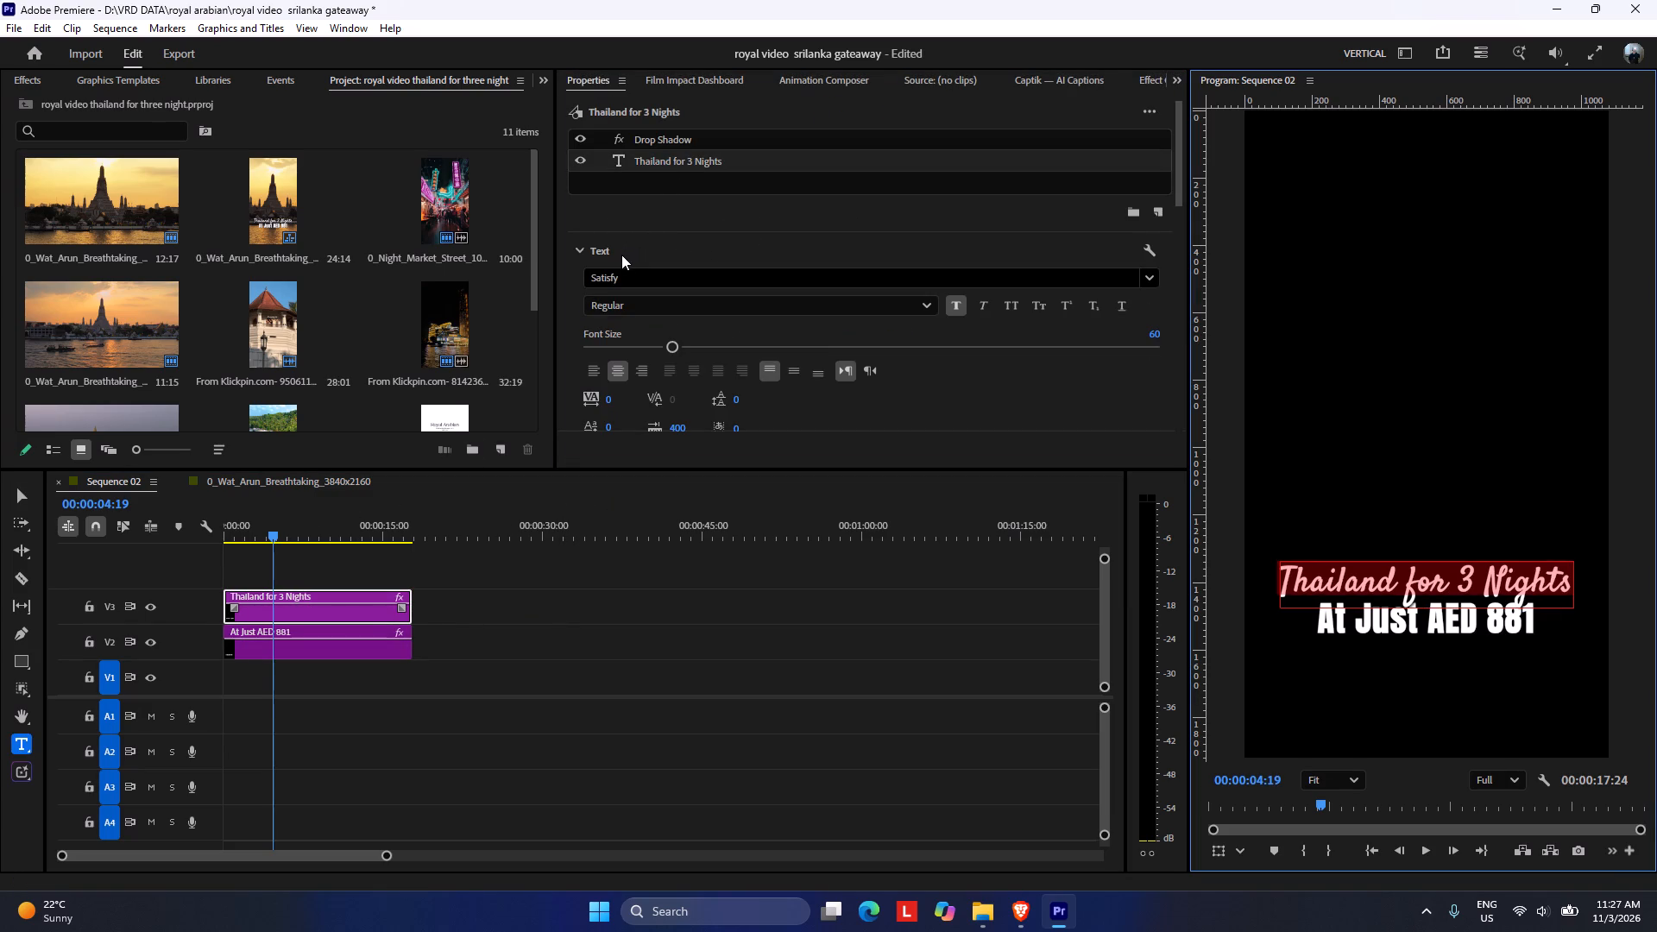
double_click(684, 161)
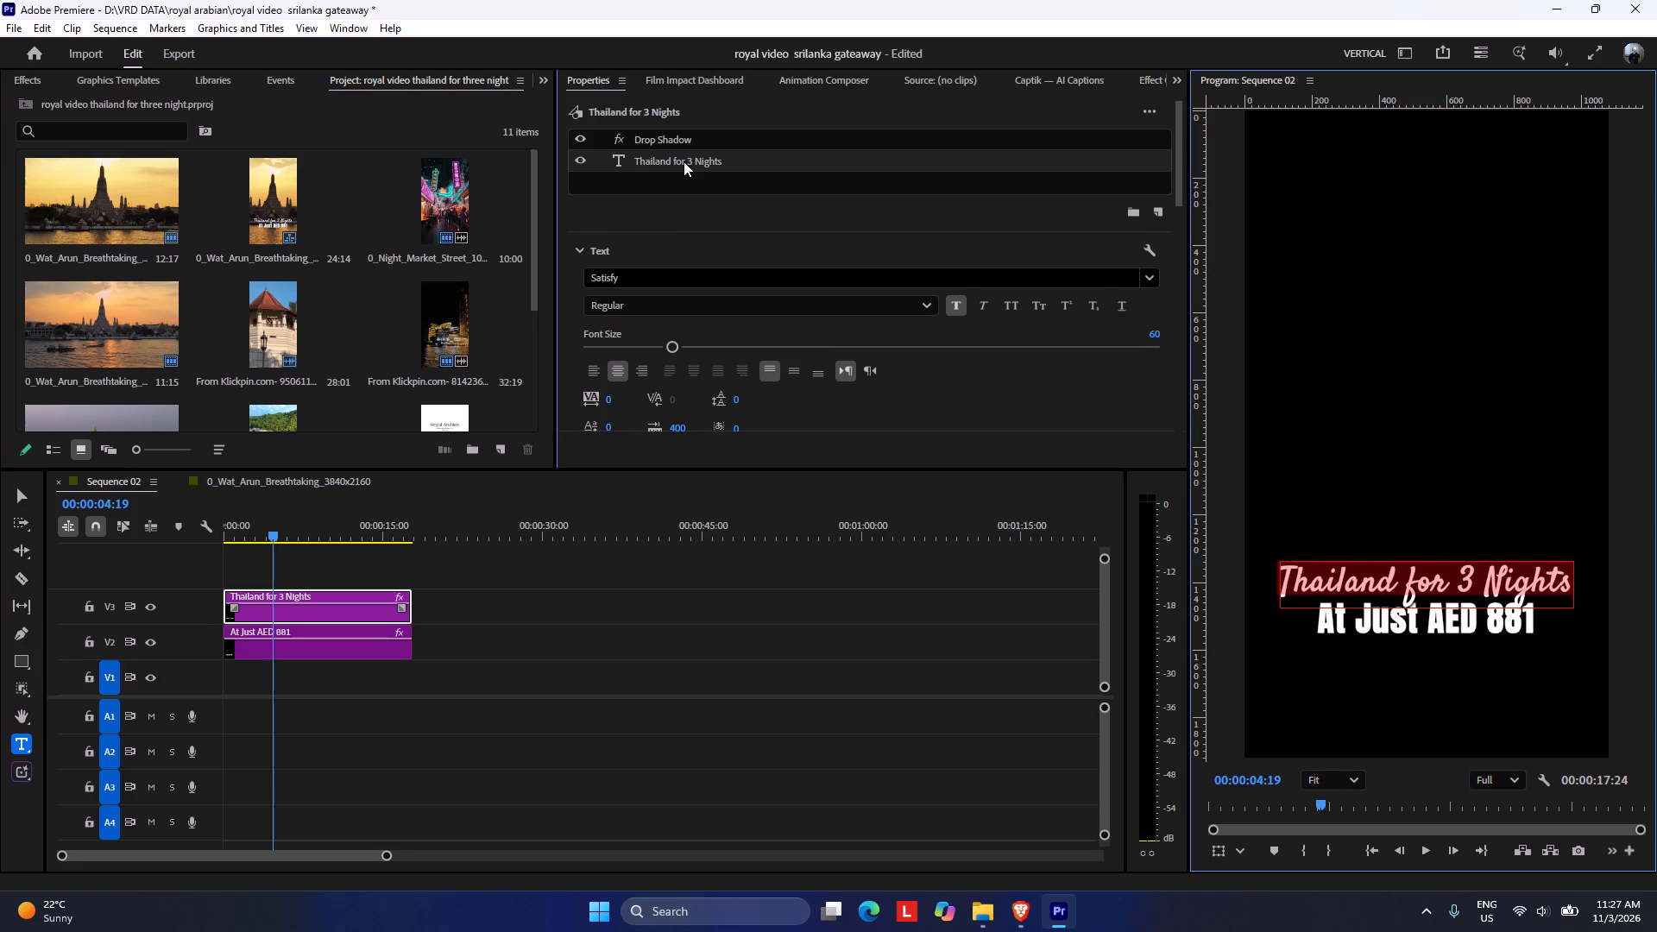
key("ctrl+v")
left_click(1027, 920)
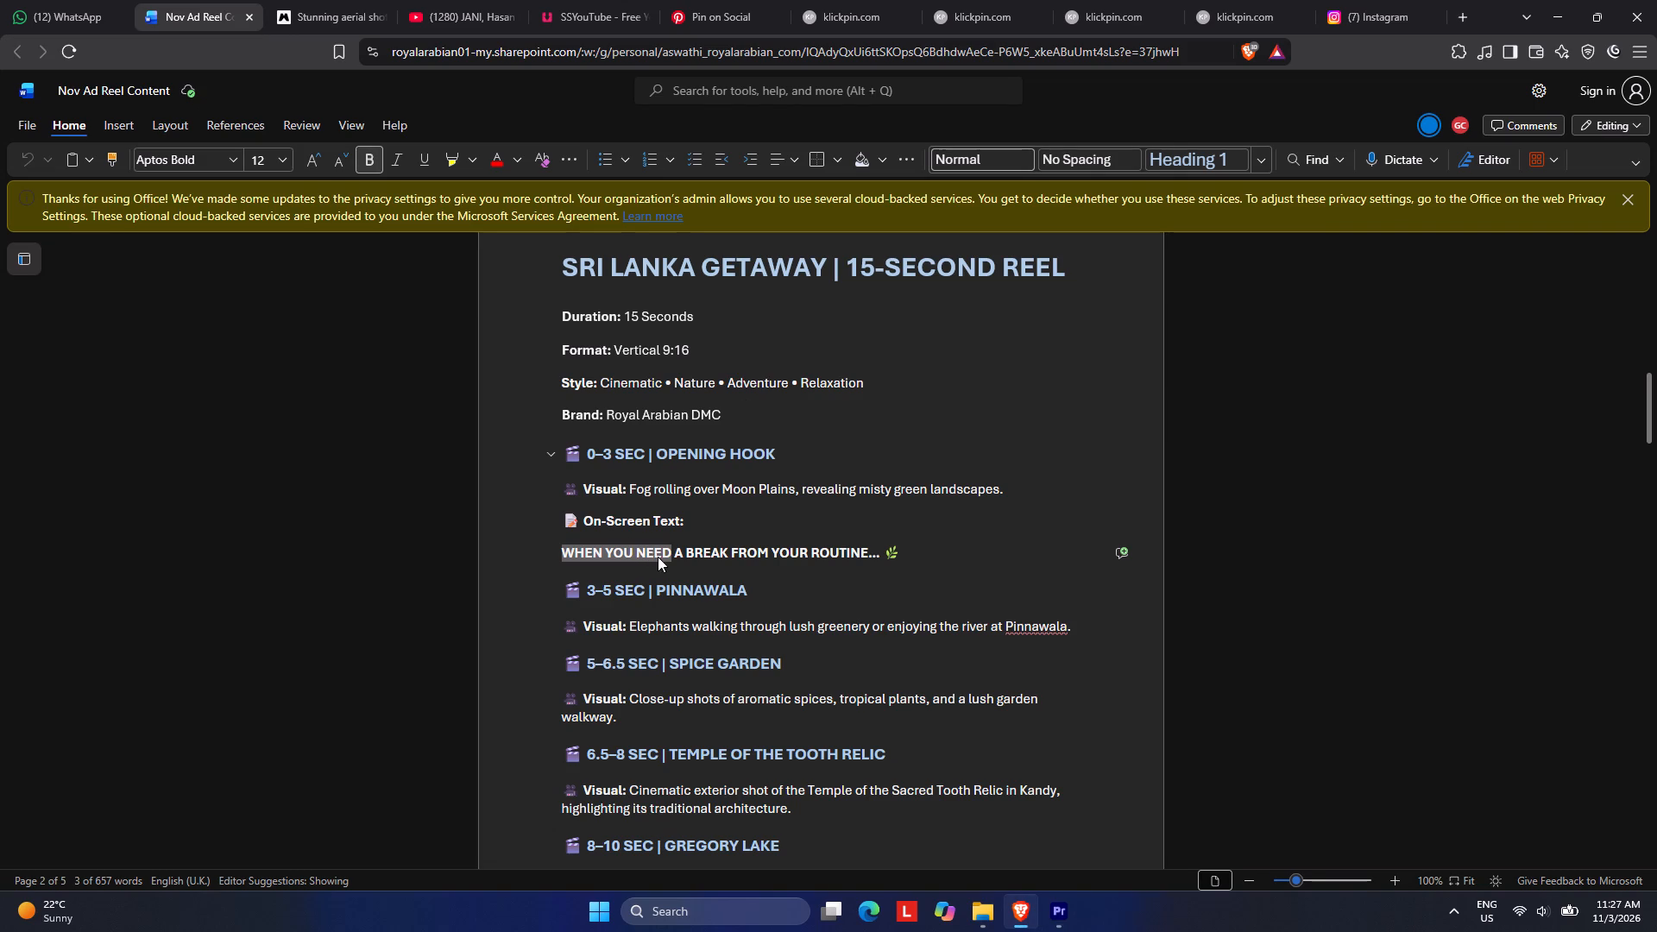
left_click(600, 559)
left_click_drag(554, 545, 700, 551)
left_click_drag(700, 551, 670, 560)
key("ctrl+c")
left_click(1070, 909)
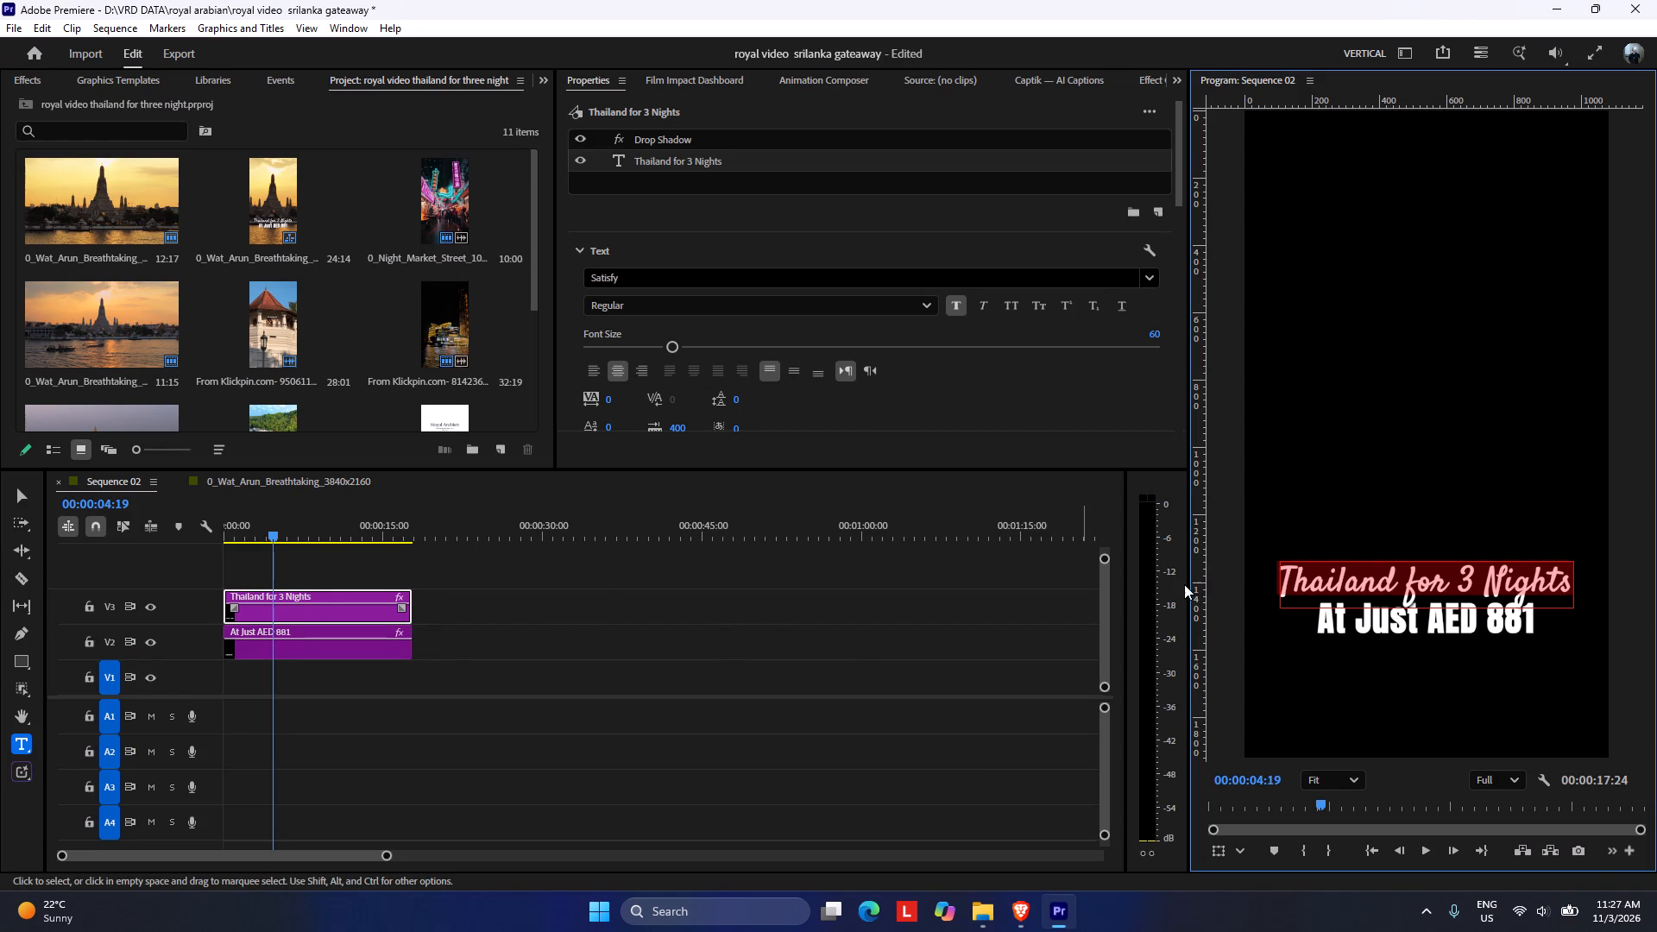
key("ctrl+v")
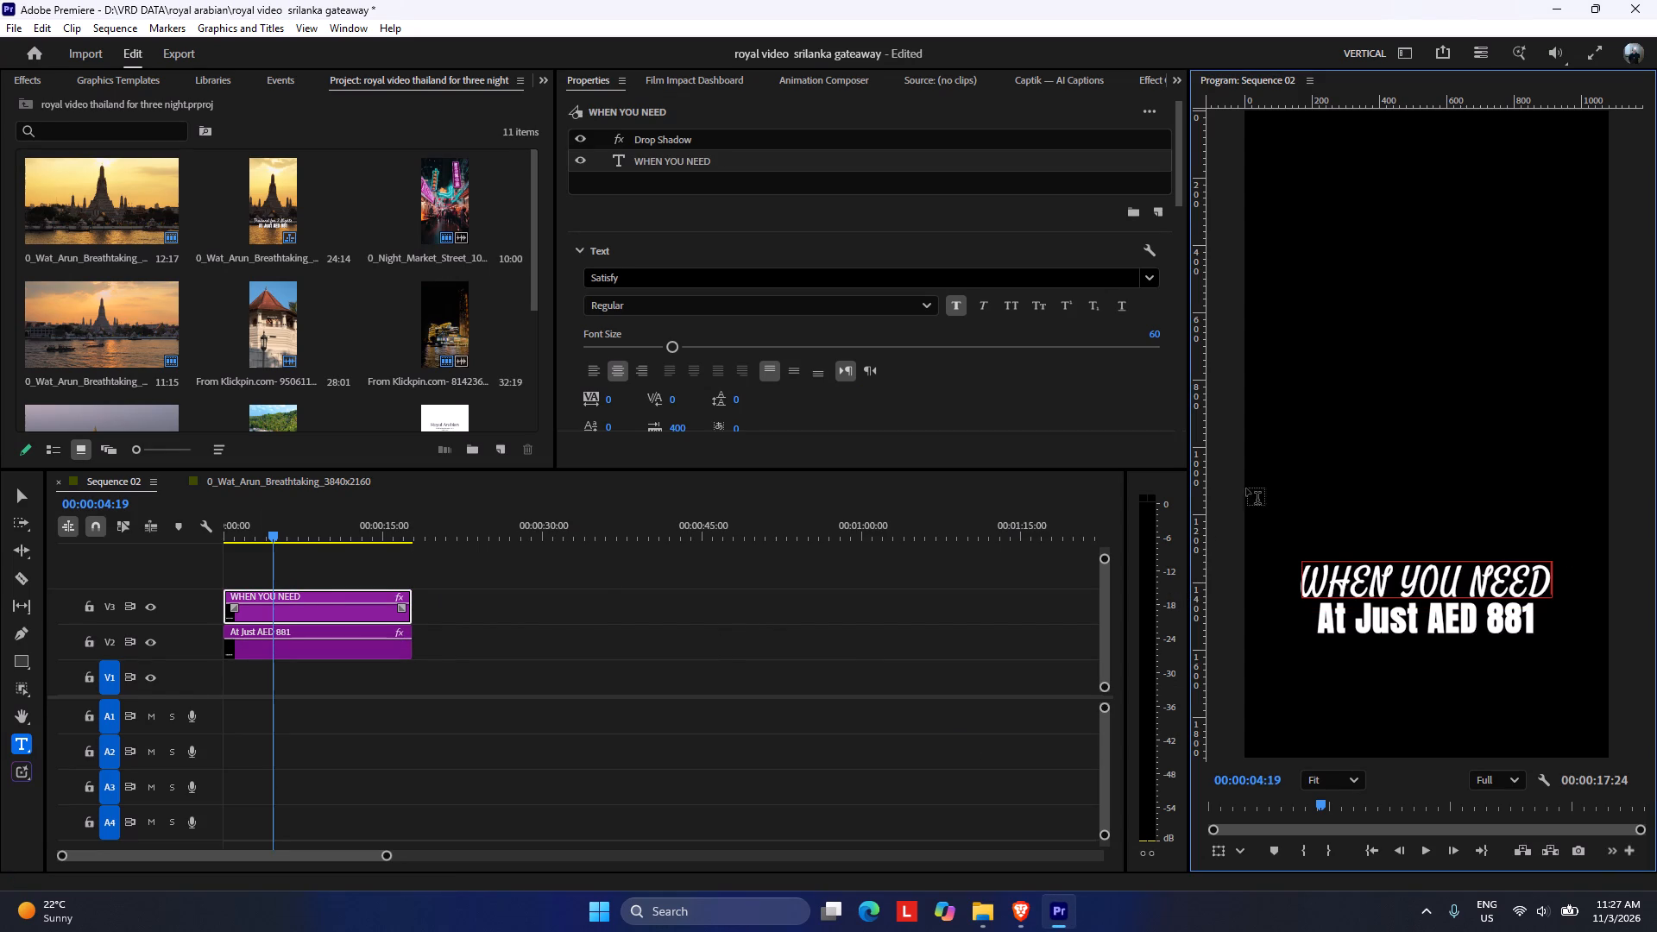
Change the capitalisation of the "WHEN YOU NEED" title so it reads "When You Need".
left_click(671, 192)
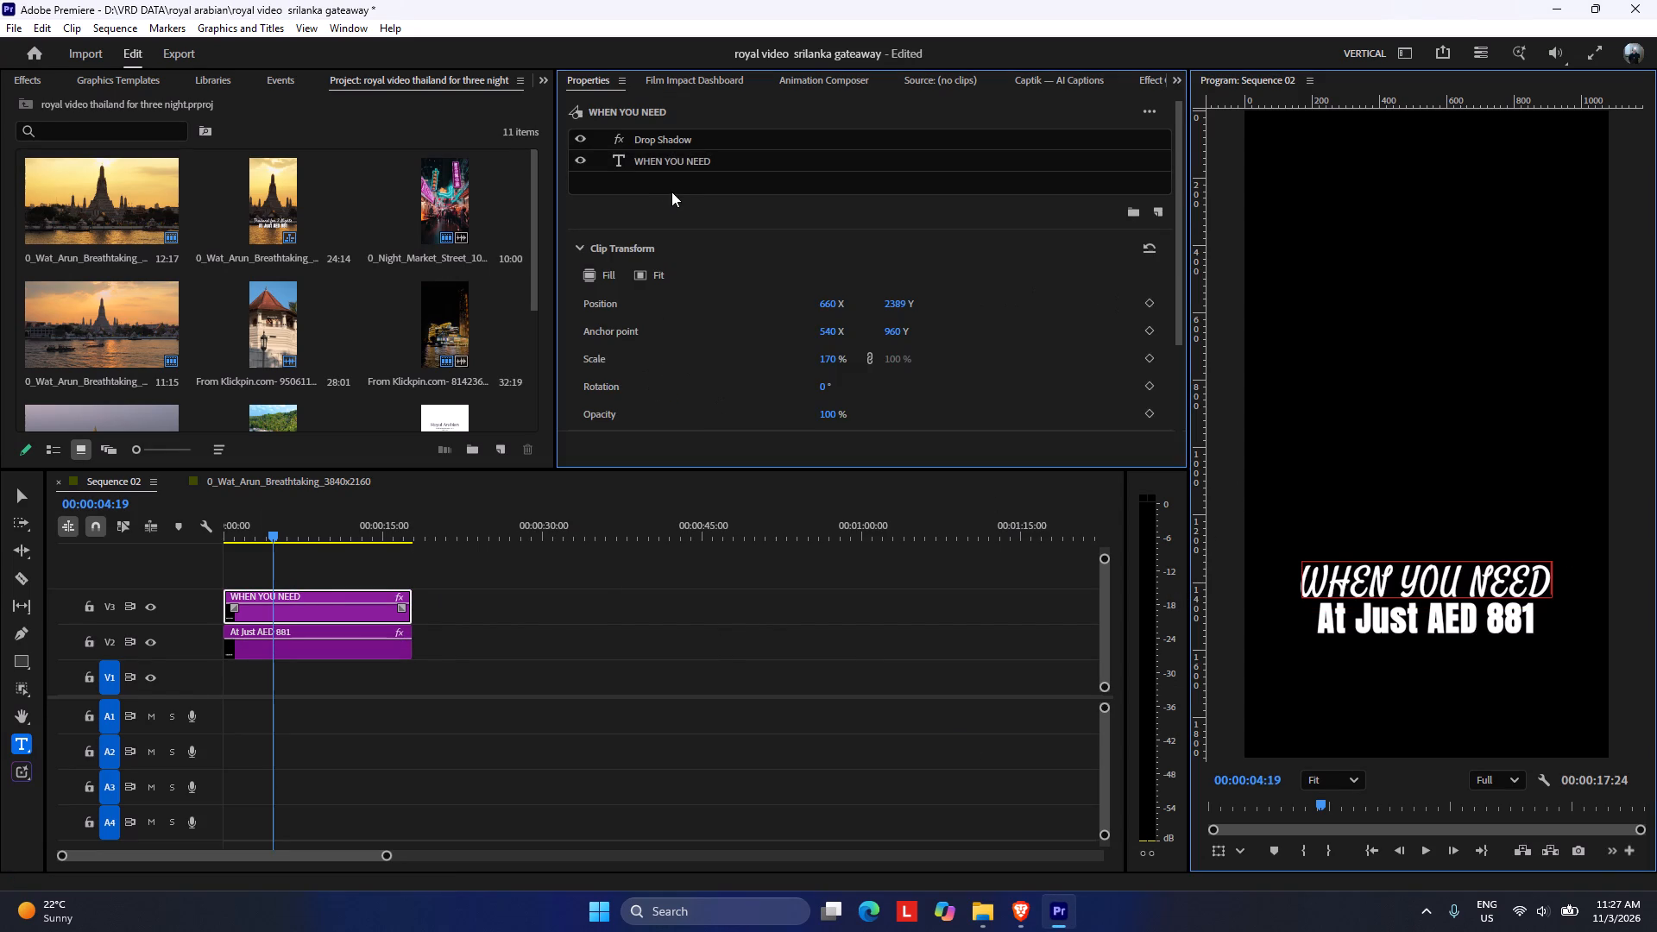
left_click(674, 165)
double_click(671, 163)
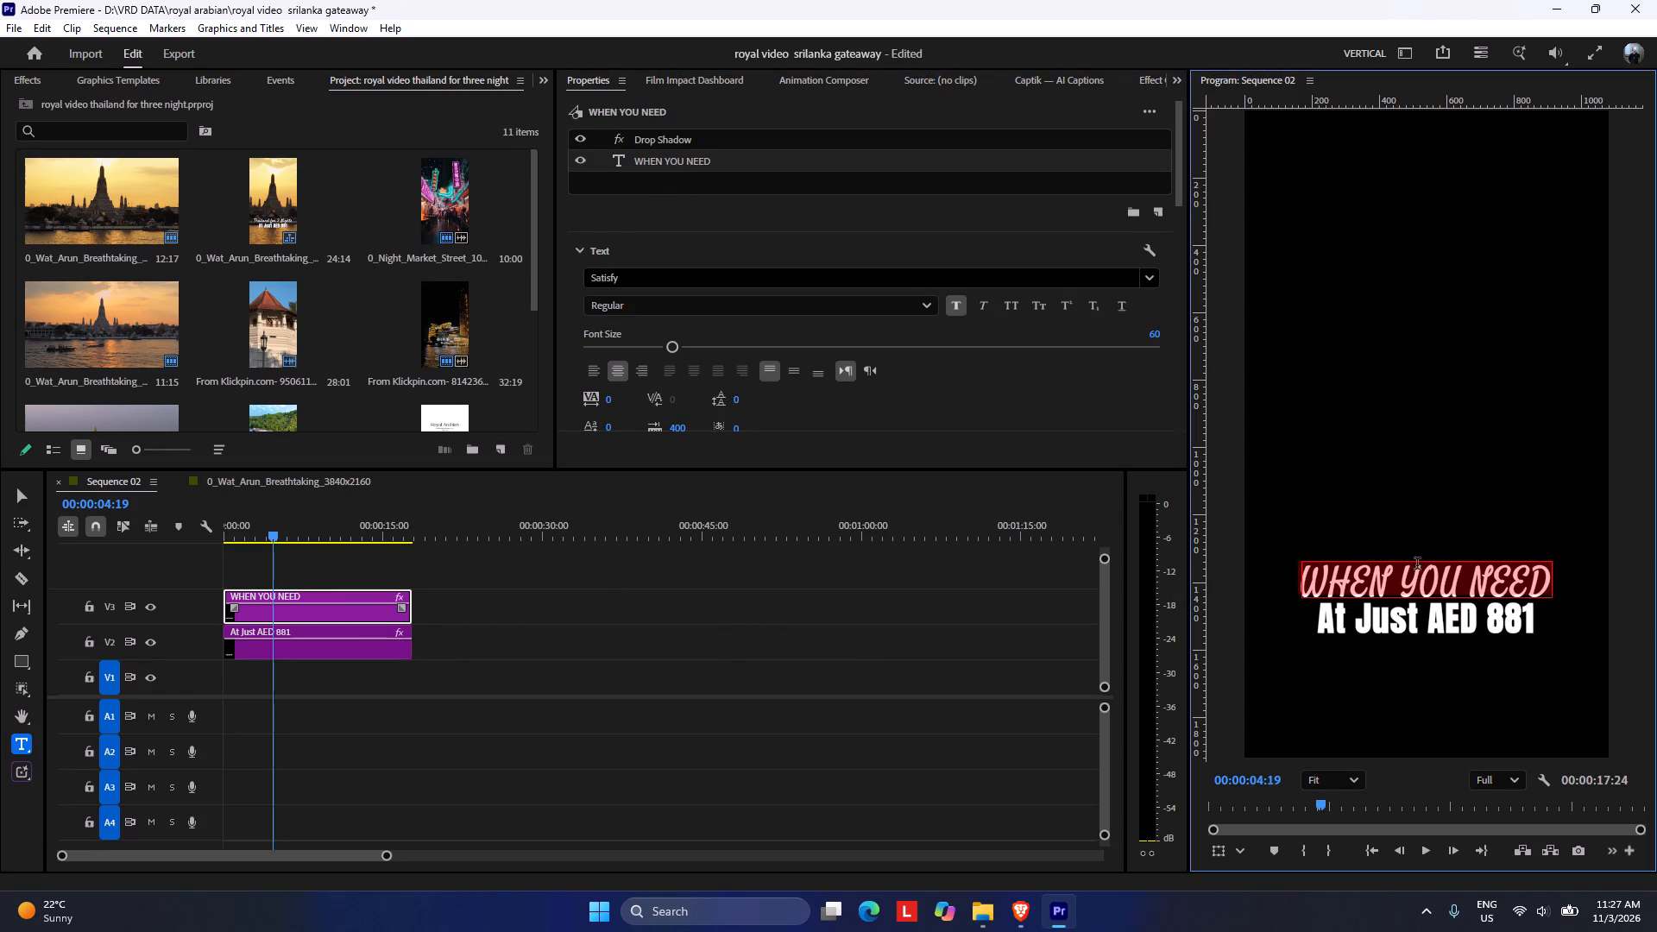
left_click(1391, 583)
key("BackSpace")
key("BackSpace")
key("BackSpace")
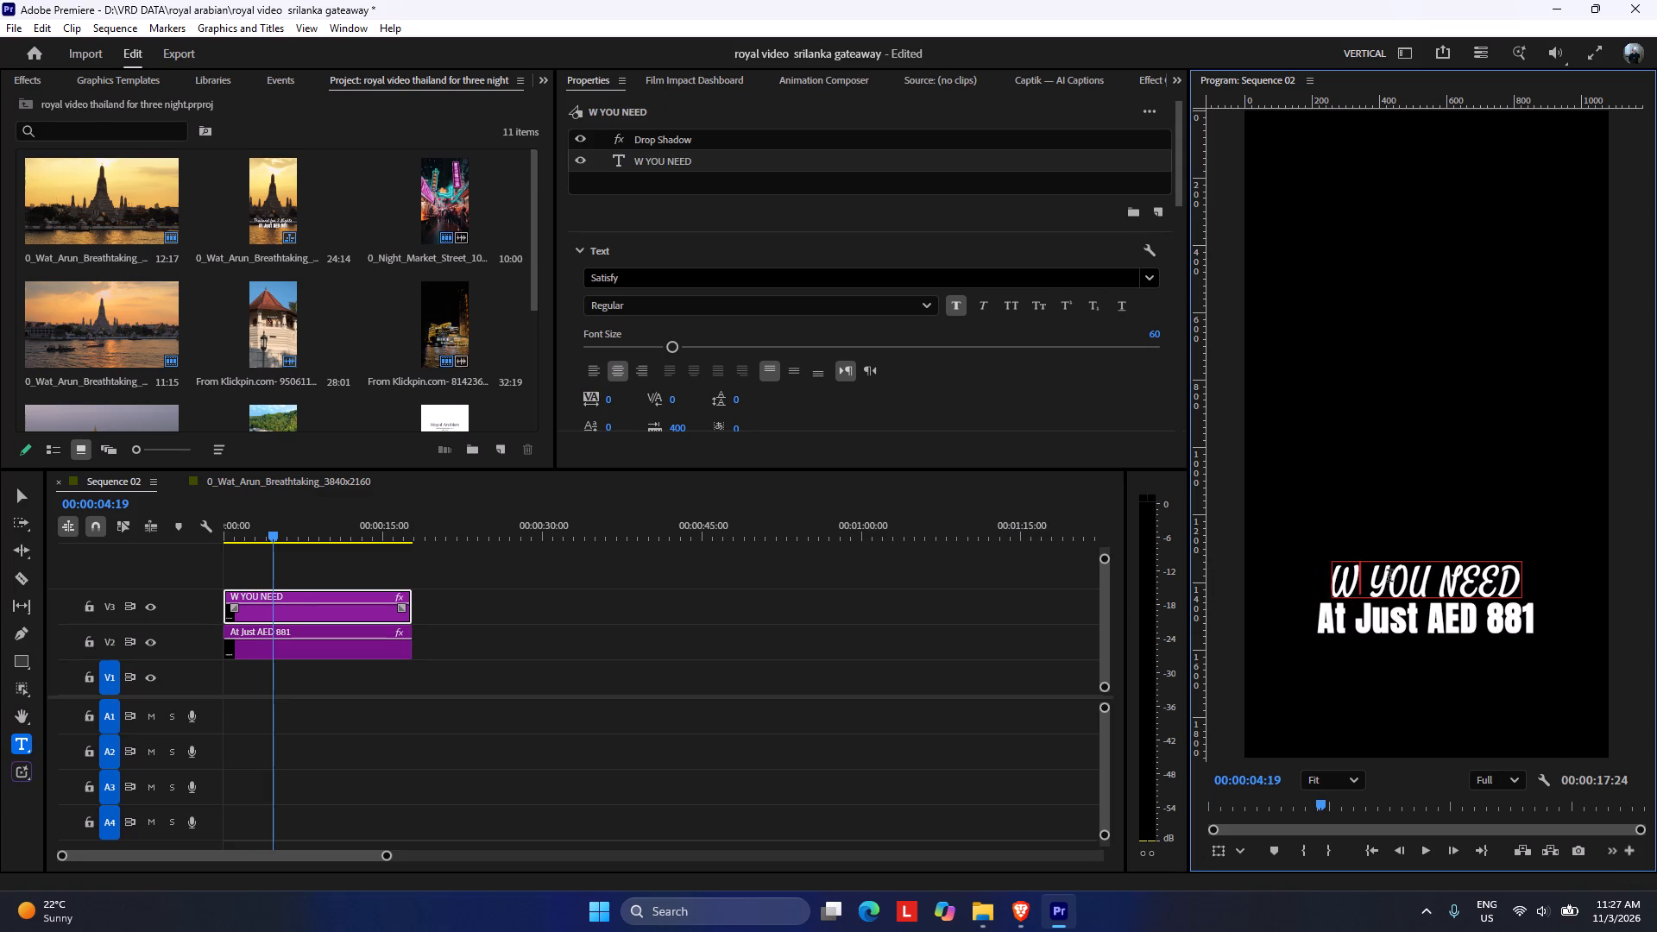
type("hen")
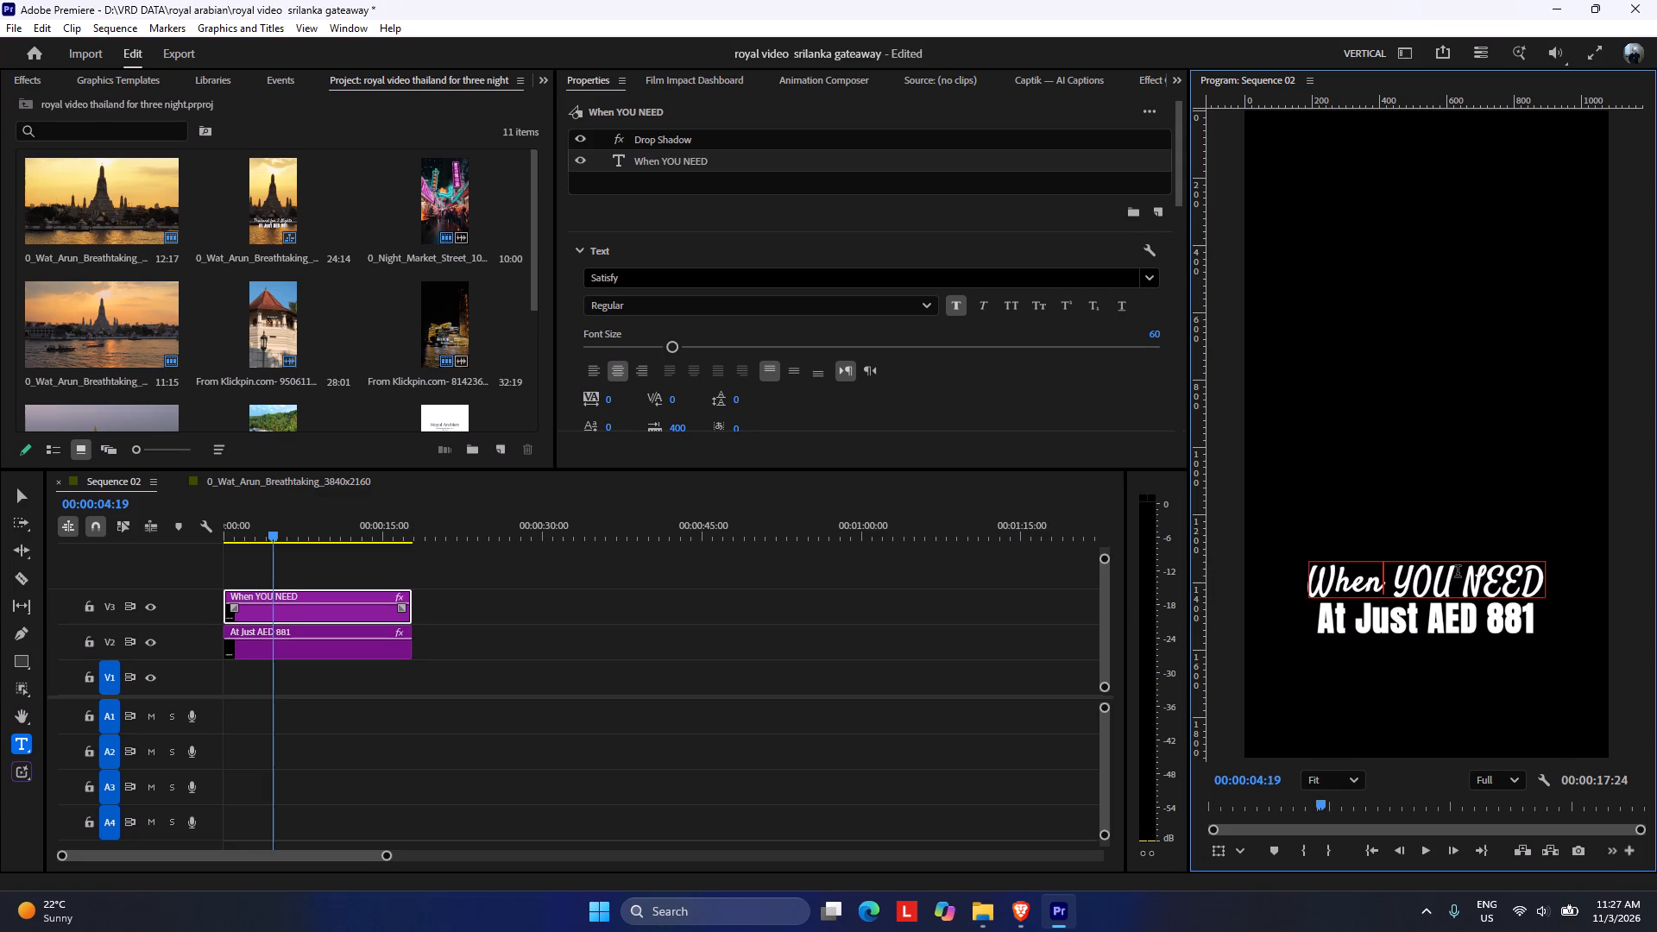
left_click(1453, 585)
key("BackSpace")
key("BackSpace")
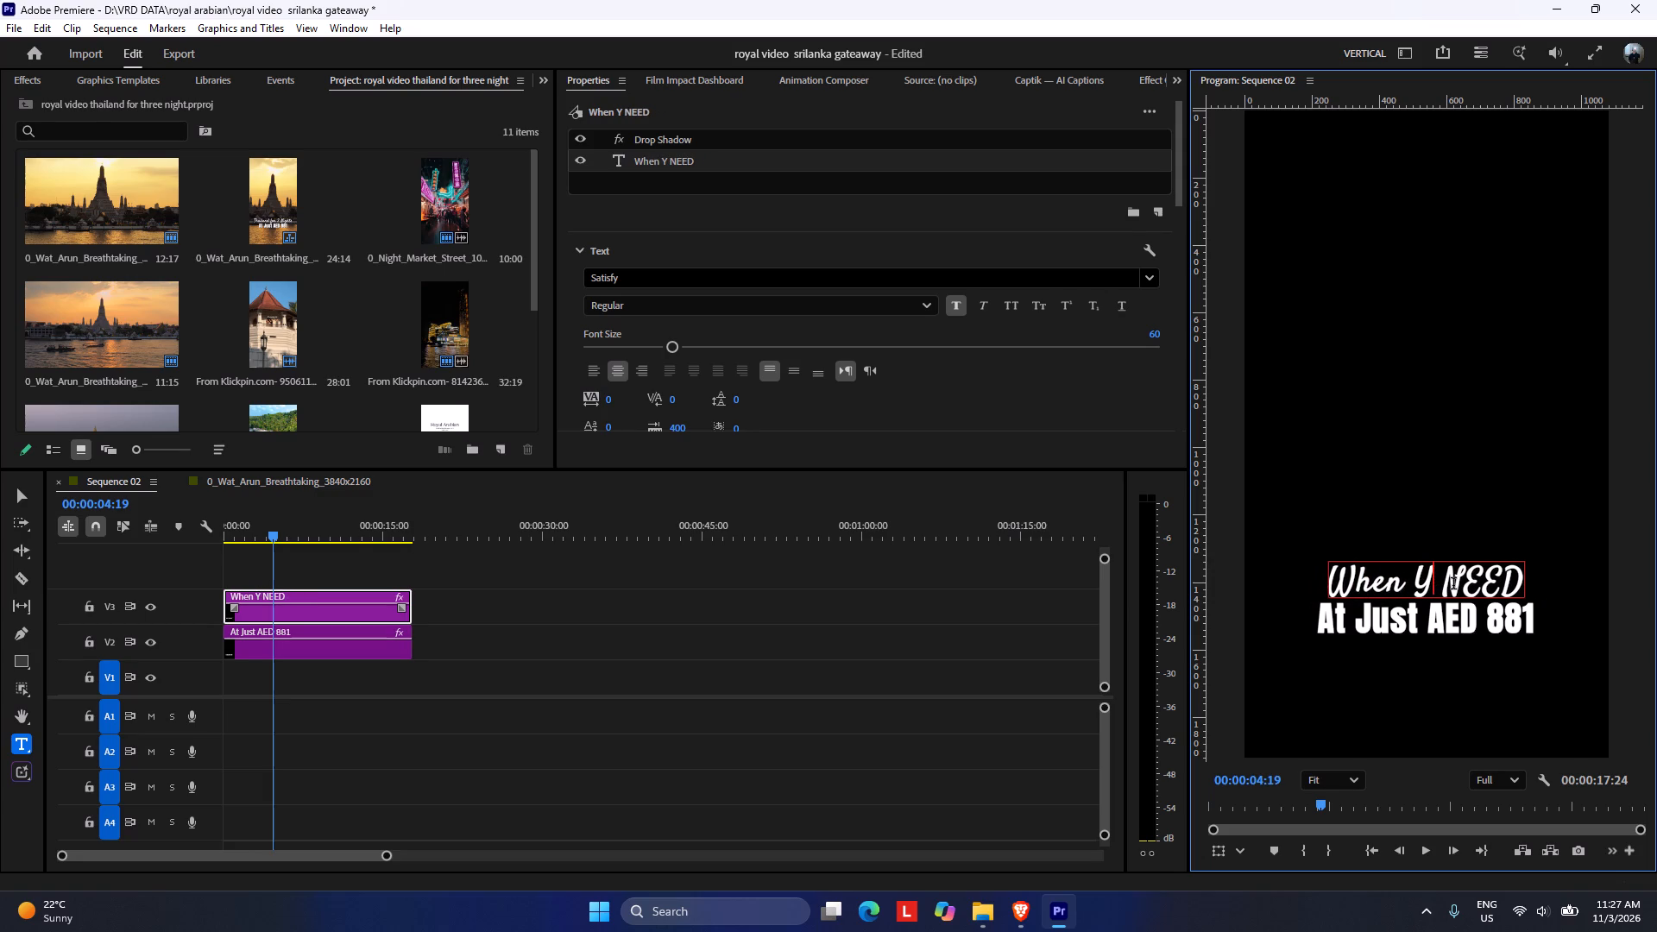
type("ou")
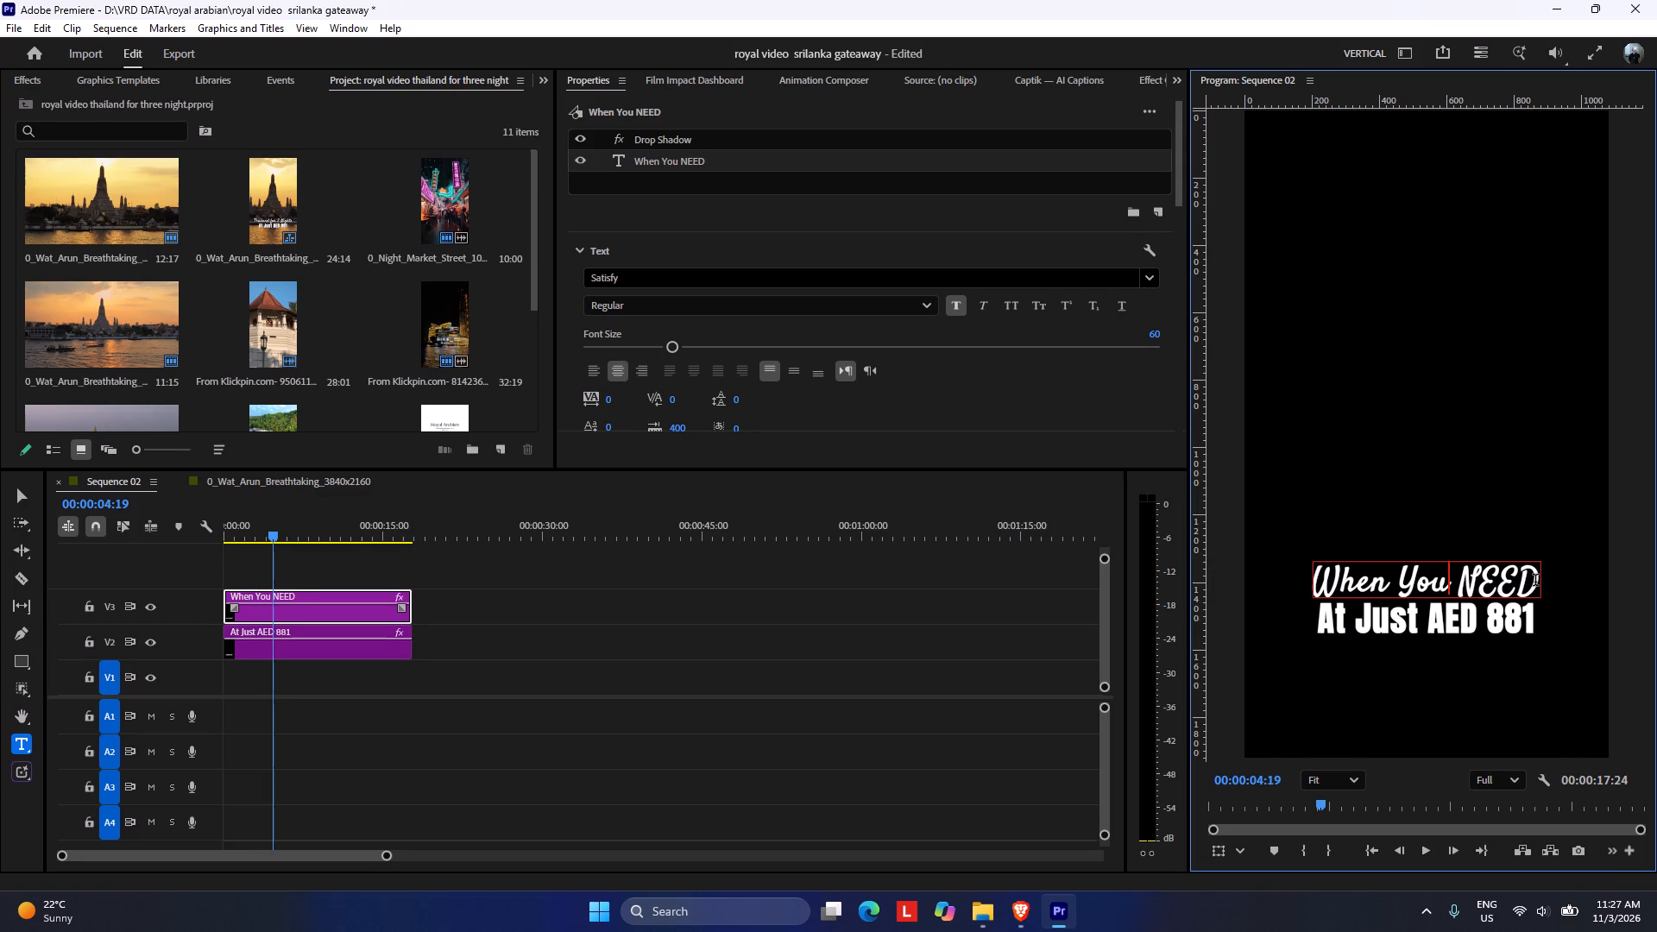
left_click(1535, 582)
key("BackSpace")
key("BackSpace")
key("BackSpace")
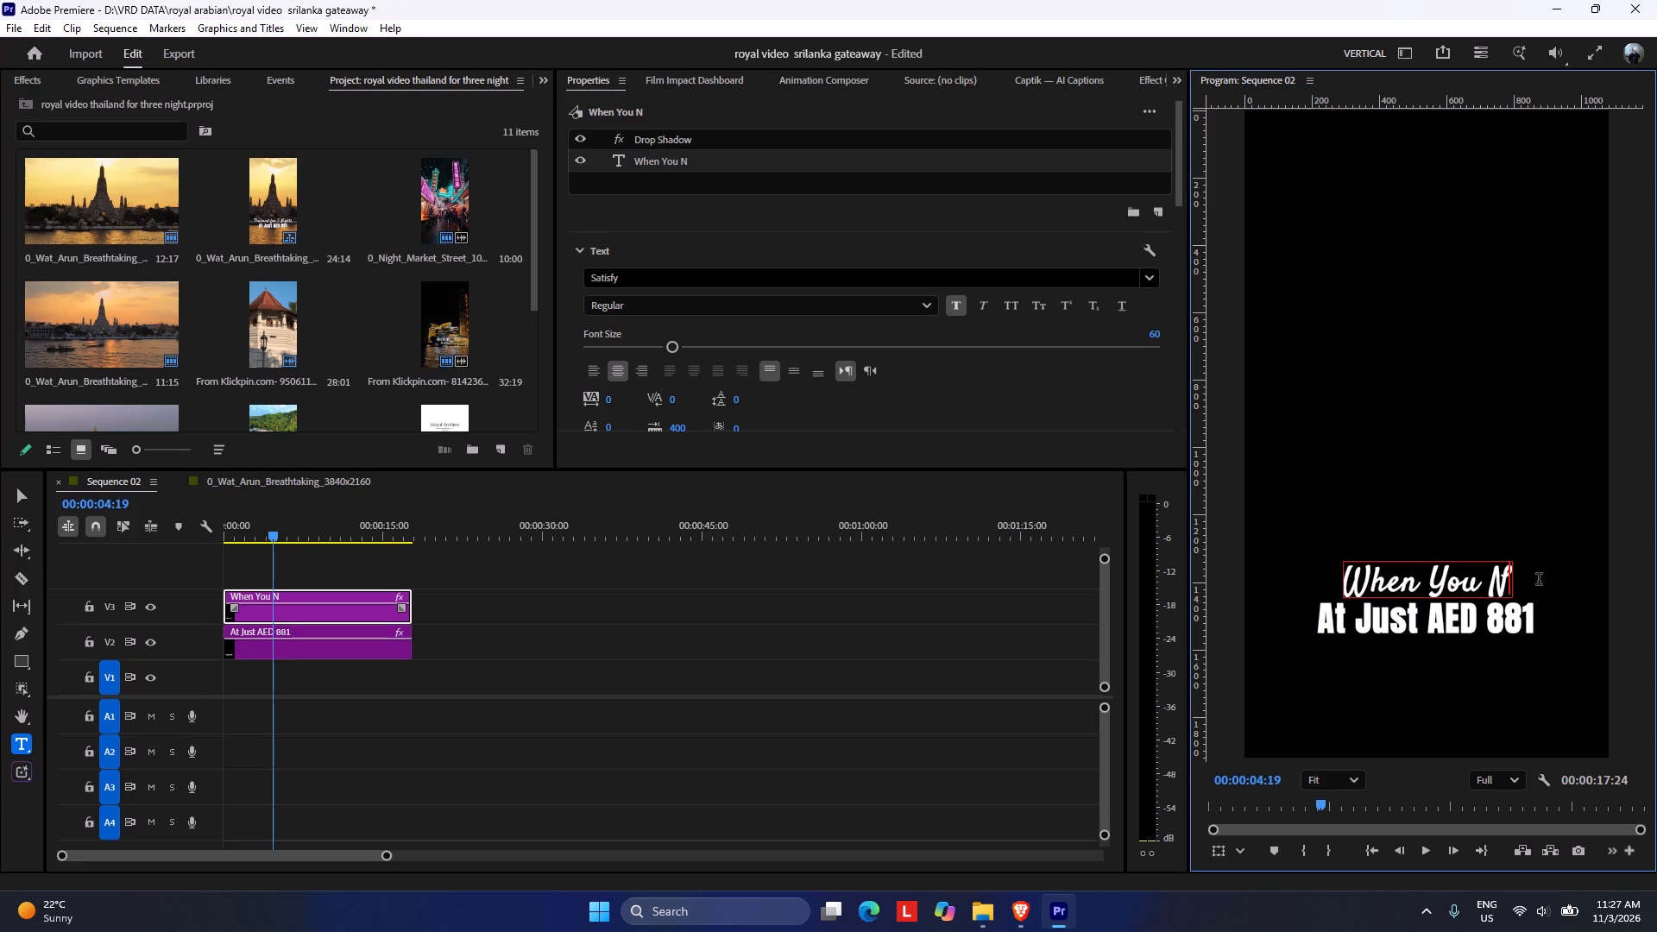
type("eed")
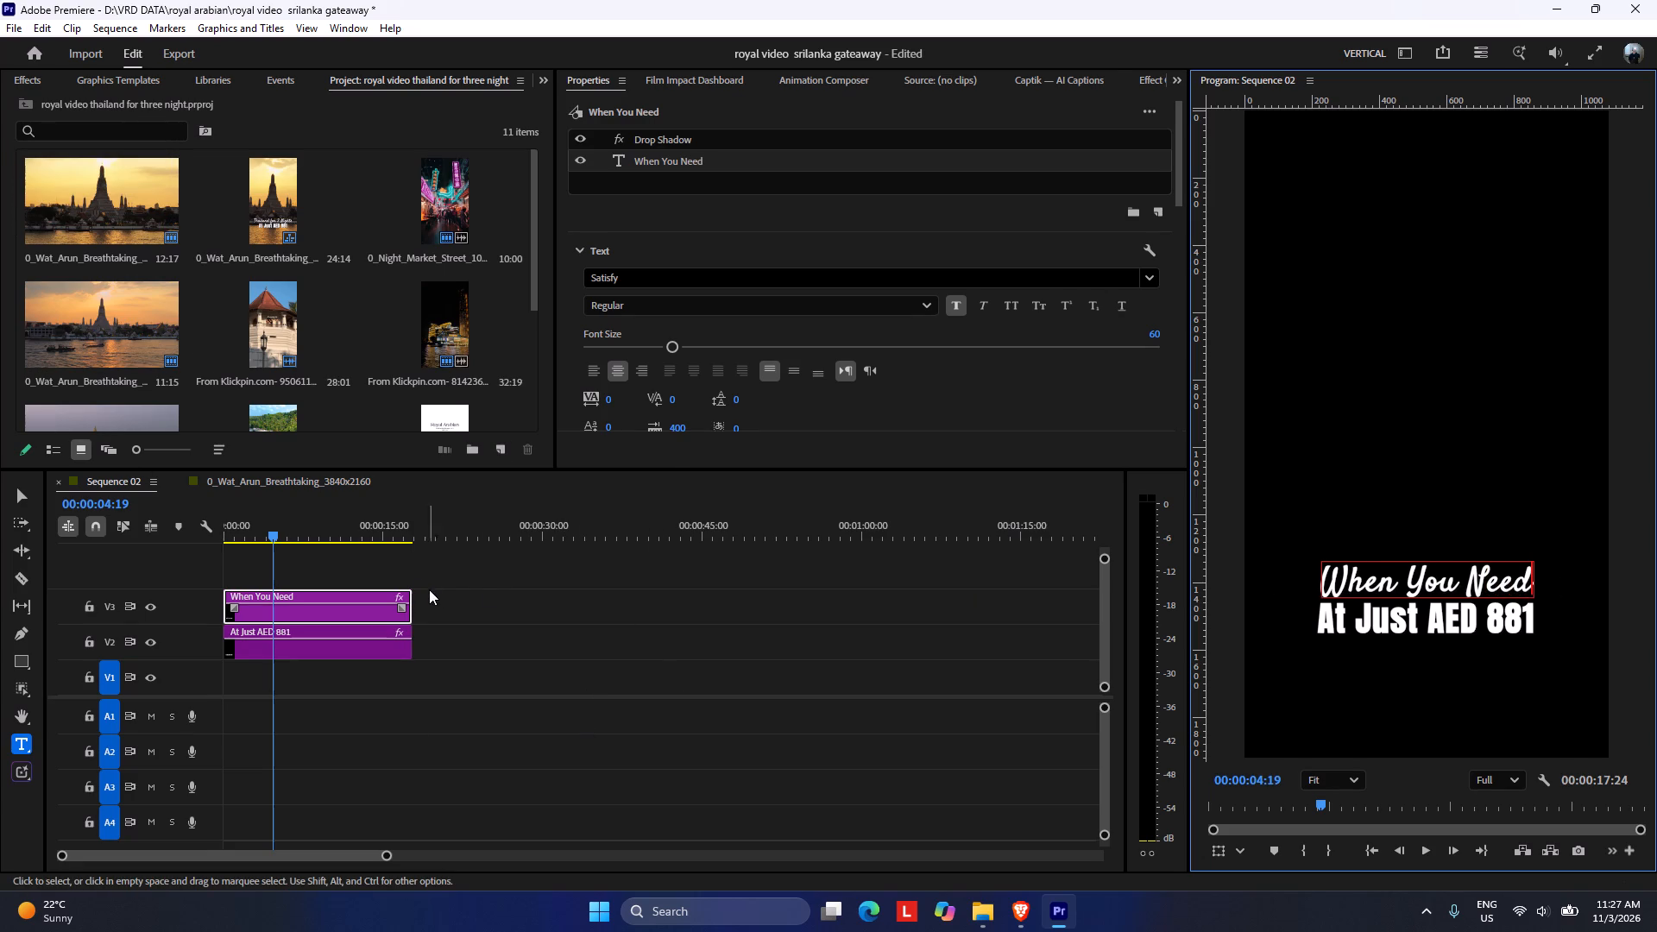
left_click_drag(488, 588, 464, 602)
Replace the "At Just AED 881" title text with "A Break From Your Routine", following the script's opening hook.
left_click(293, 652)
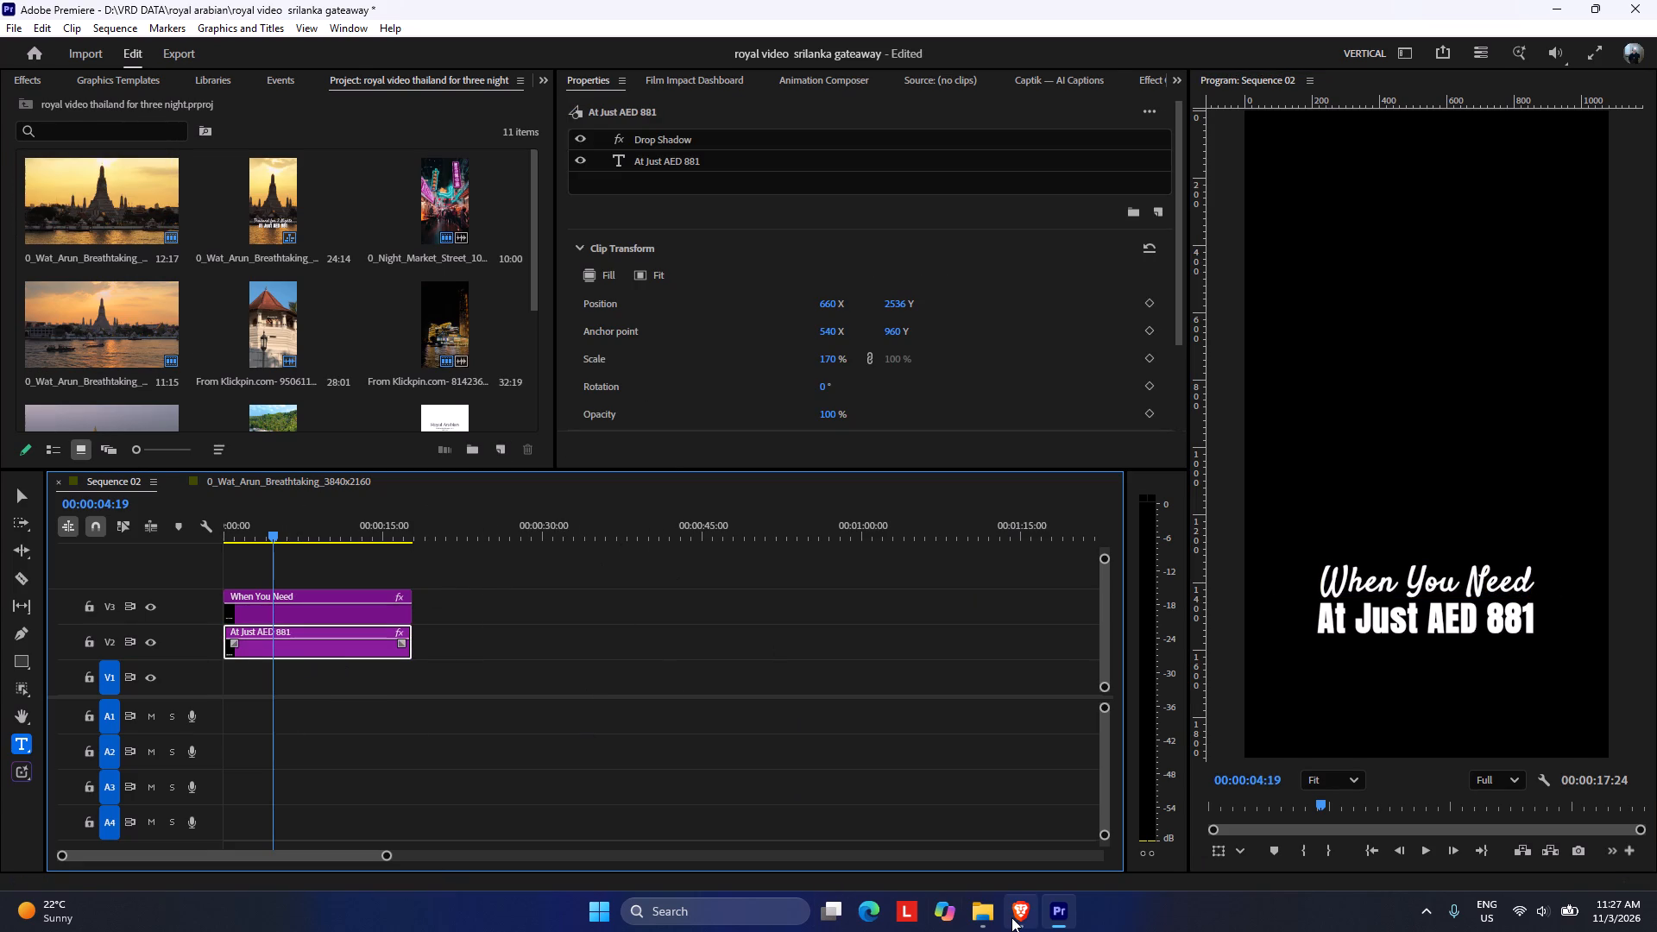
left_click(1011, 917)
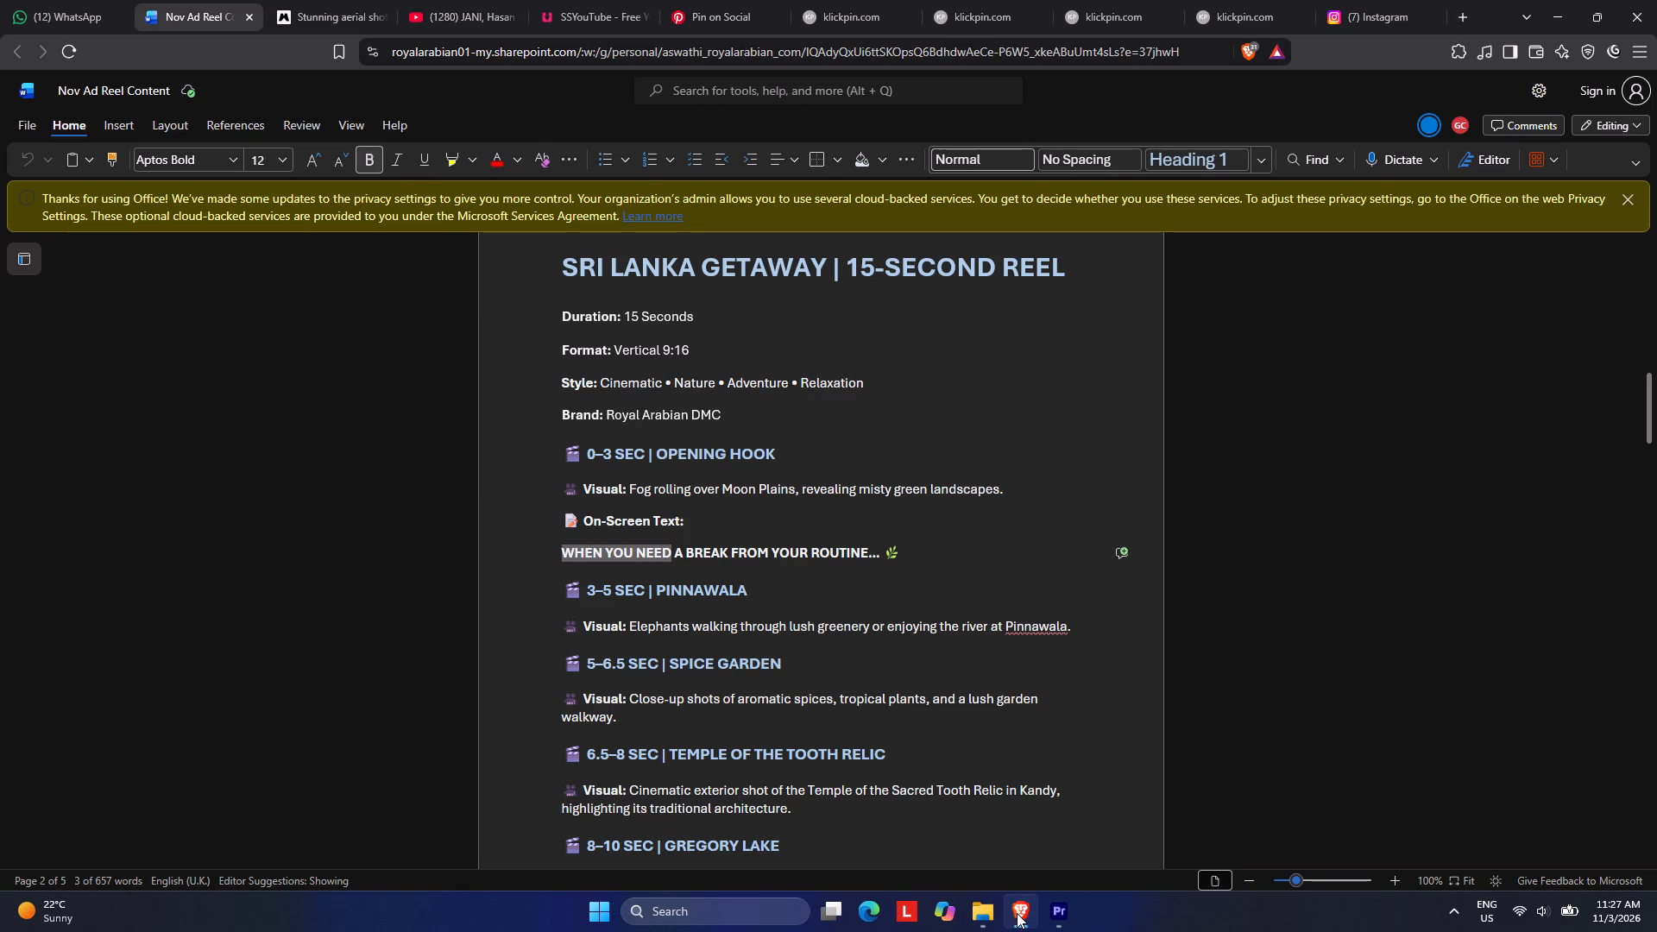
left_click(1017, 912)
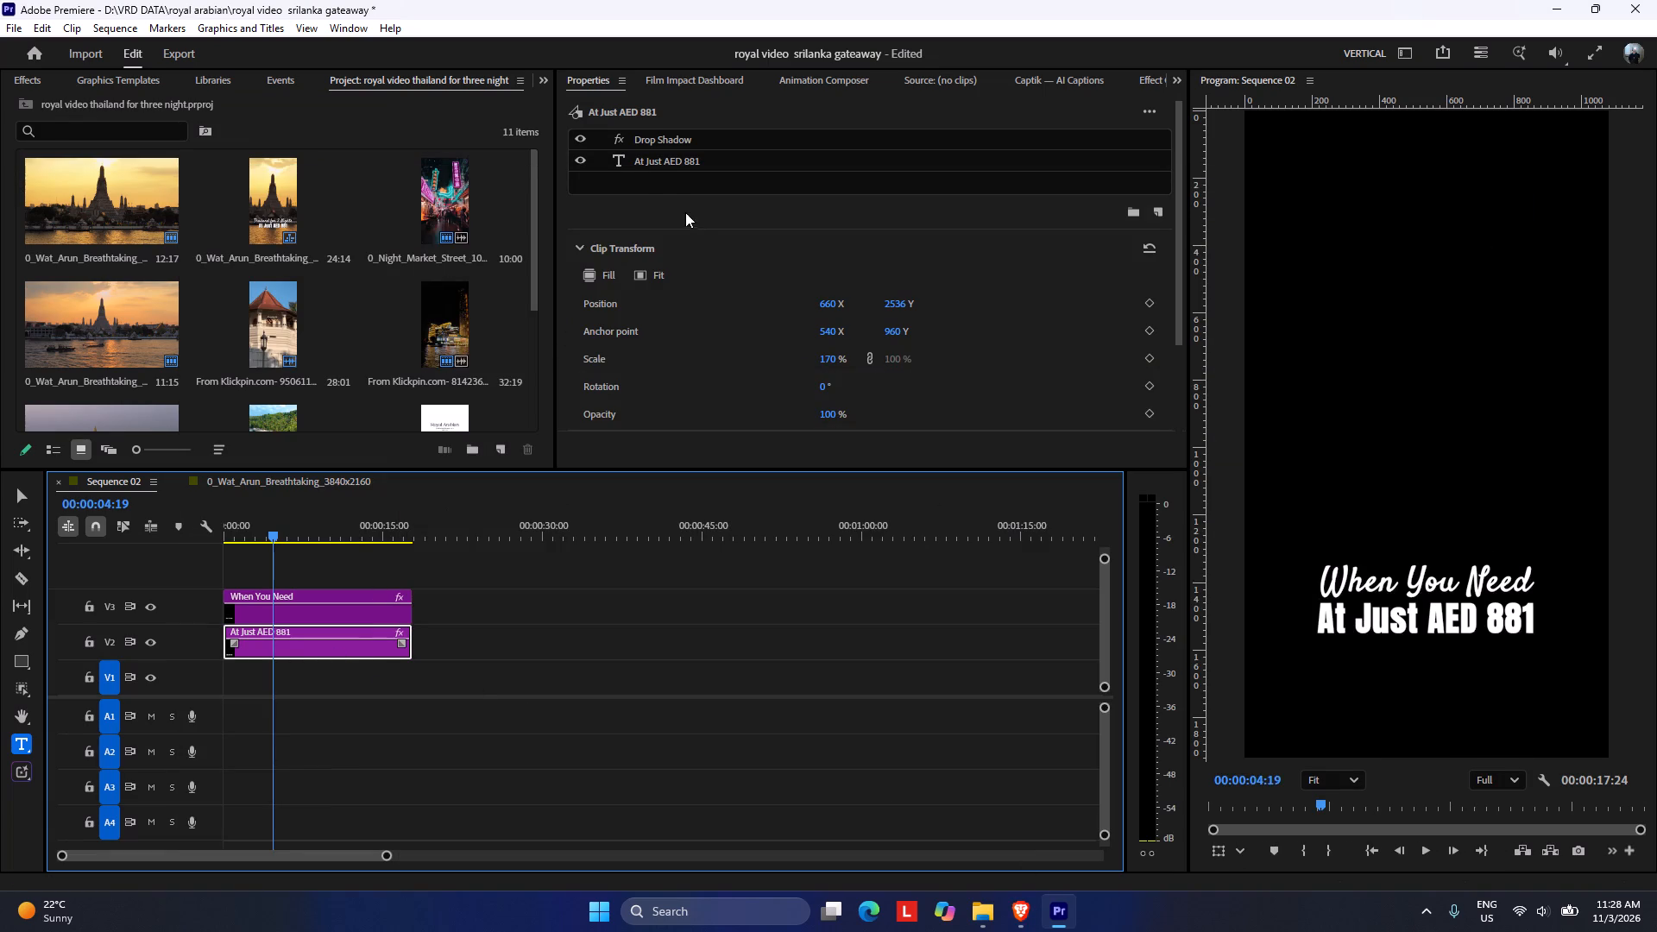
double_click(650, 166)
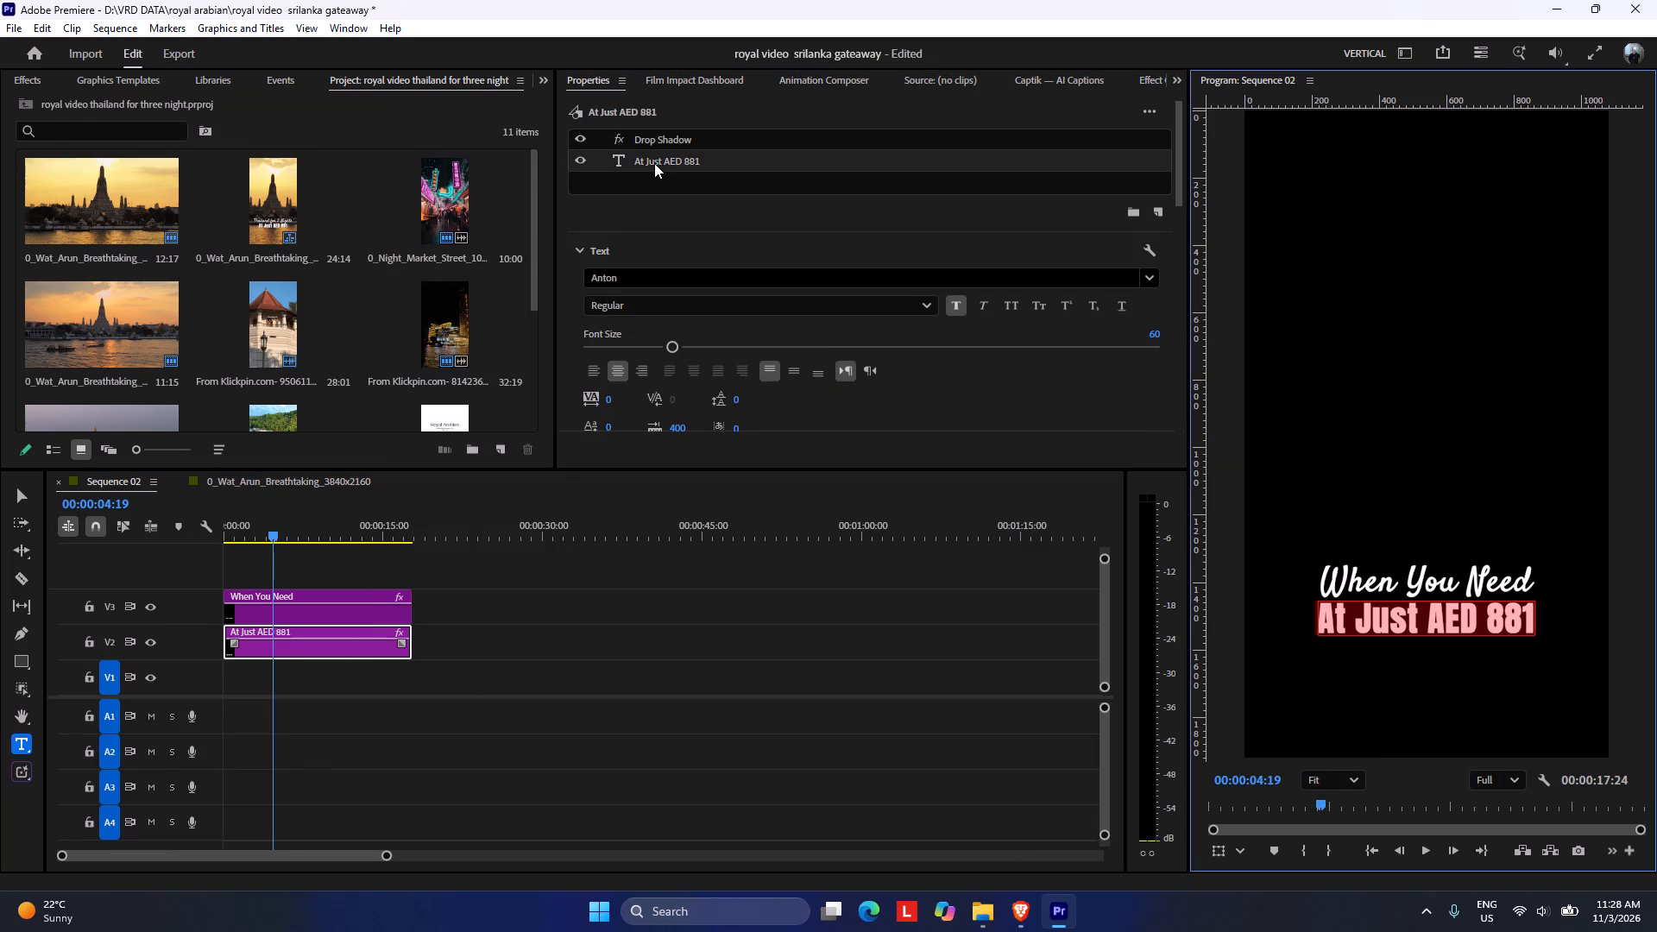
key("BackSpace")
type("a")
key("space")
key("BackSpace")
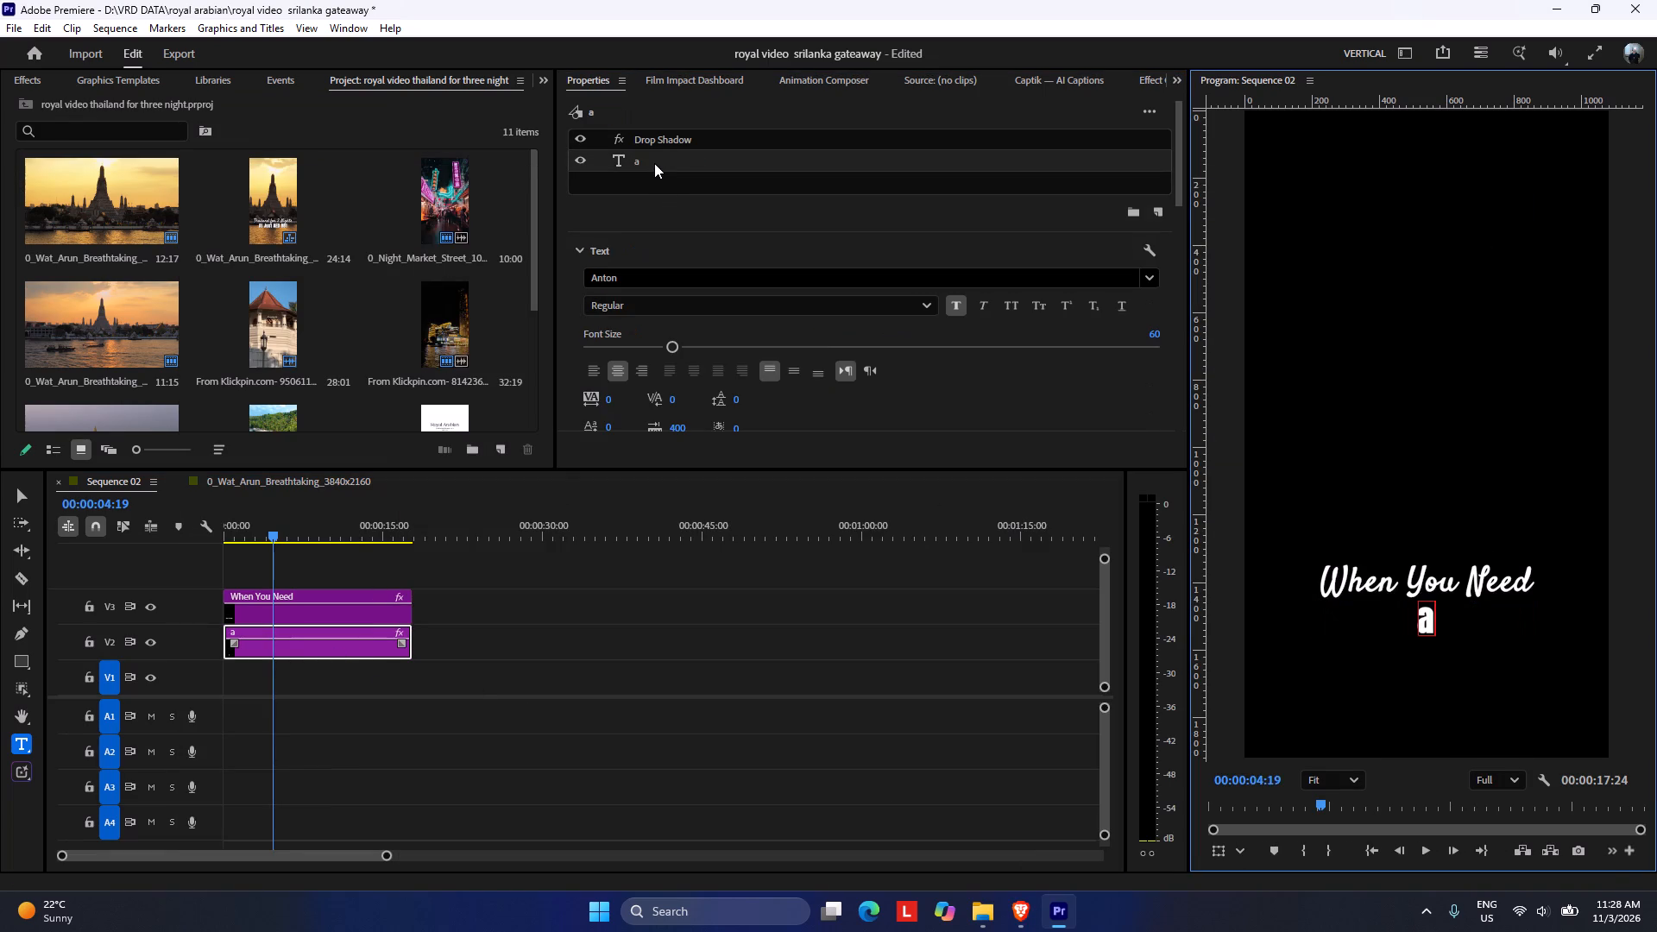
key("BackSpace")
type("A Break")
key("space")
type("From")
key("space")
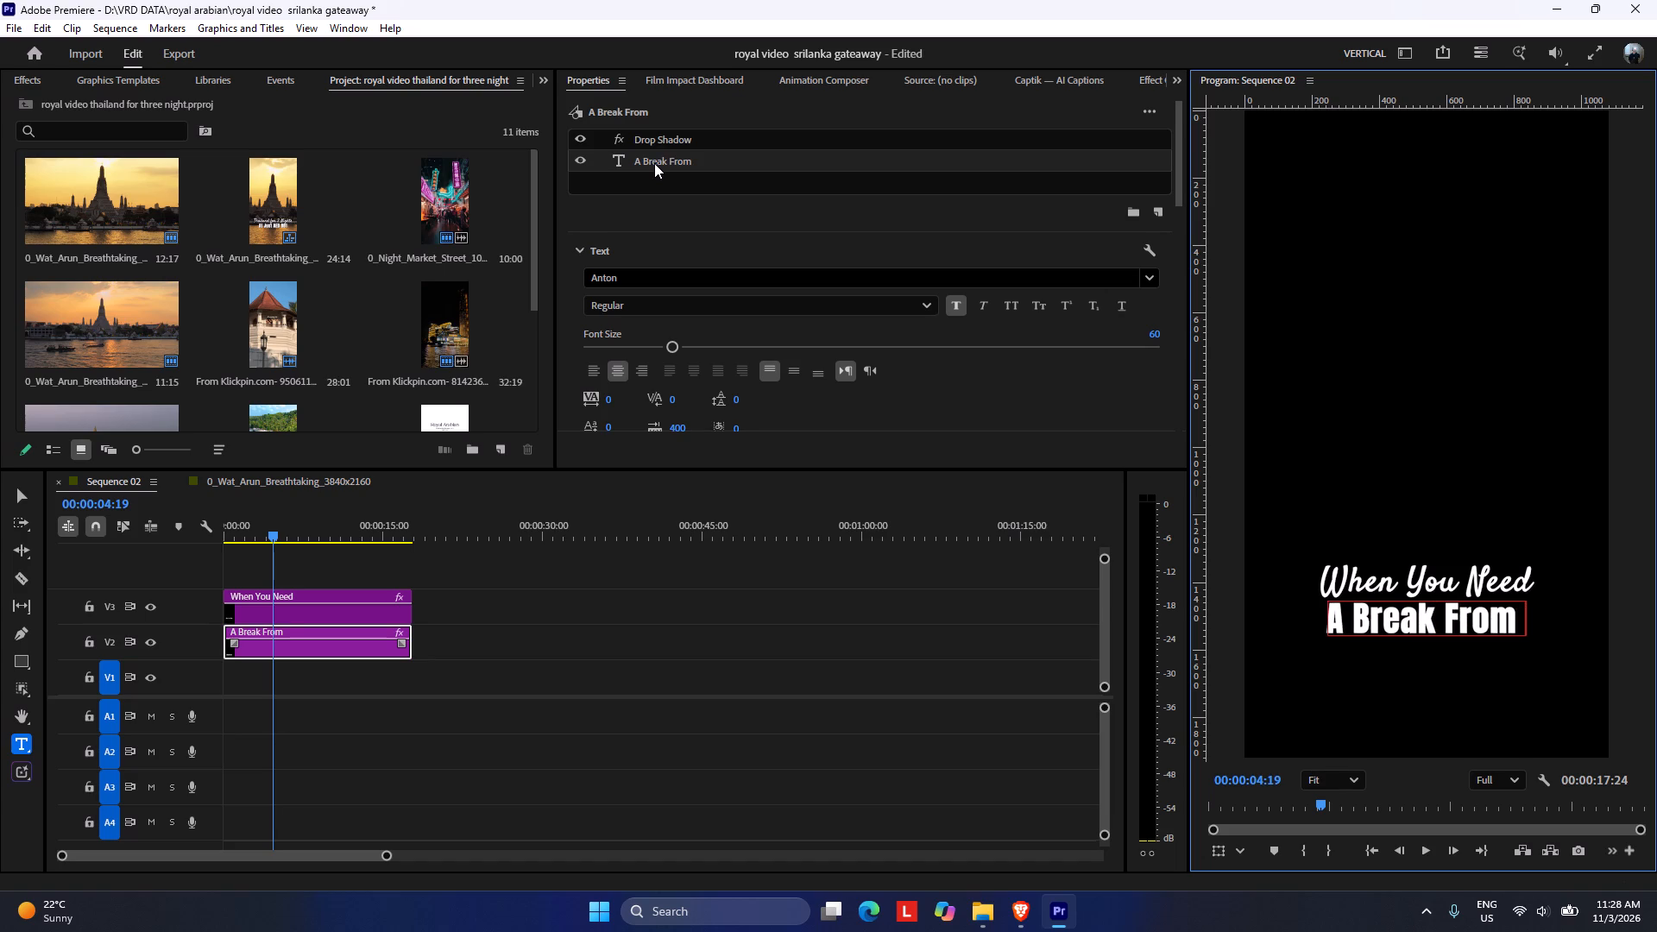
key("shift+f")
key("shift+BackSpace")
type("Your")
key("space")
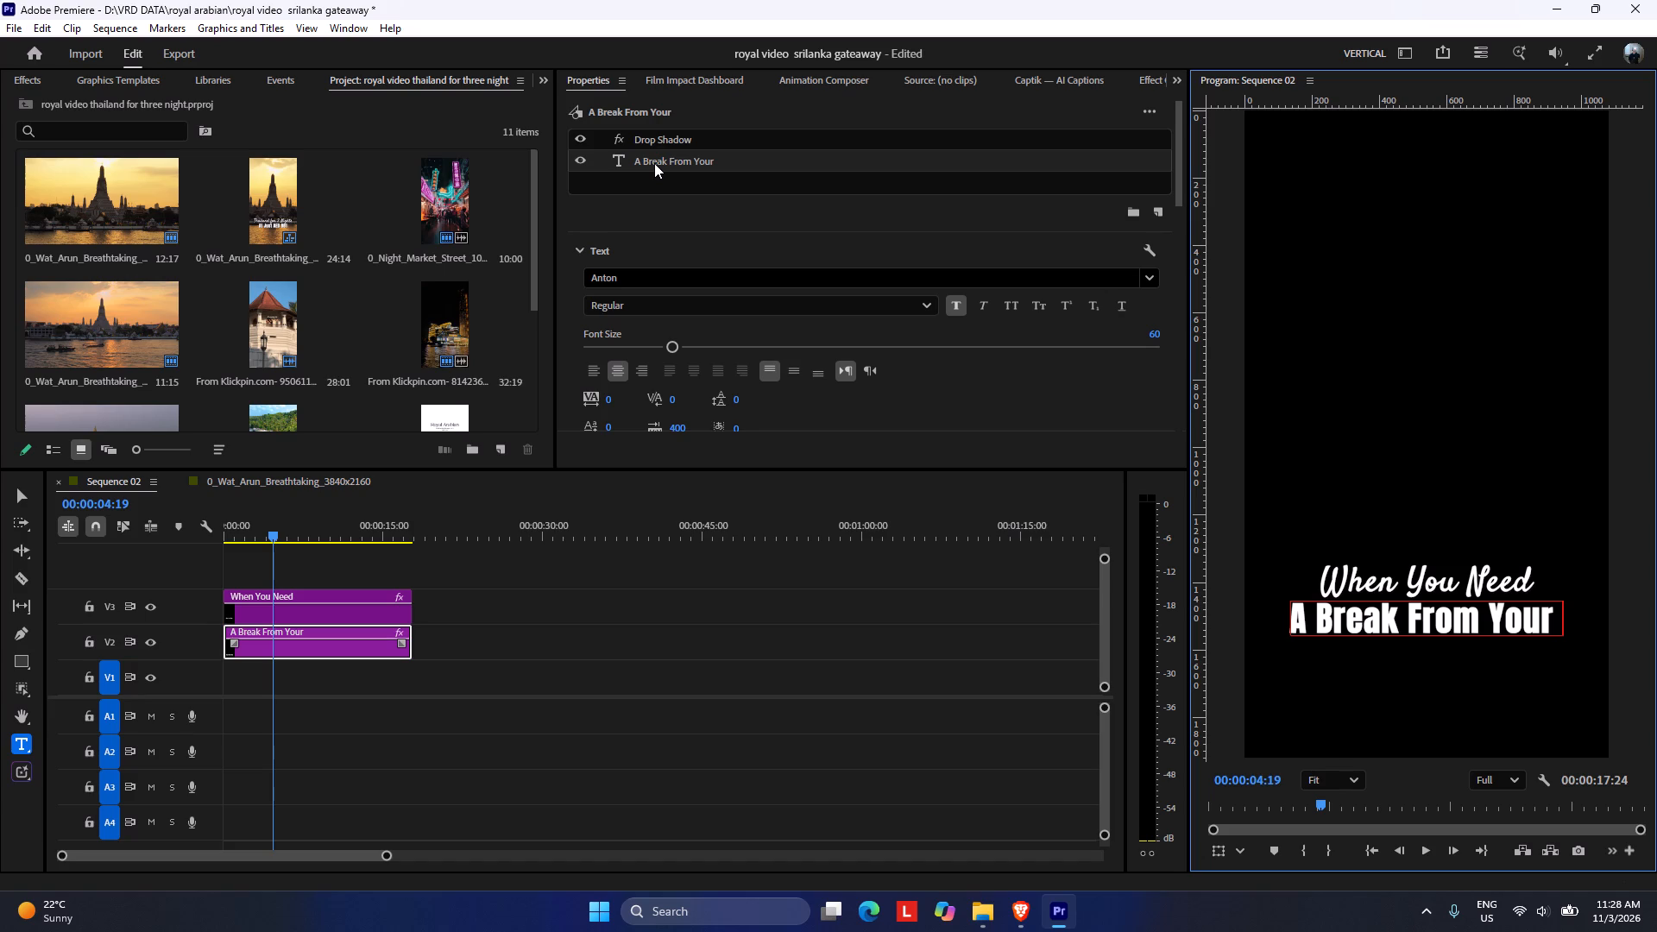
type("rou")
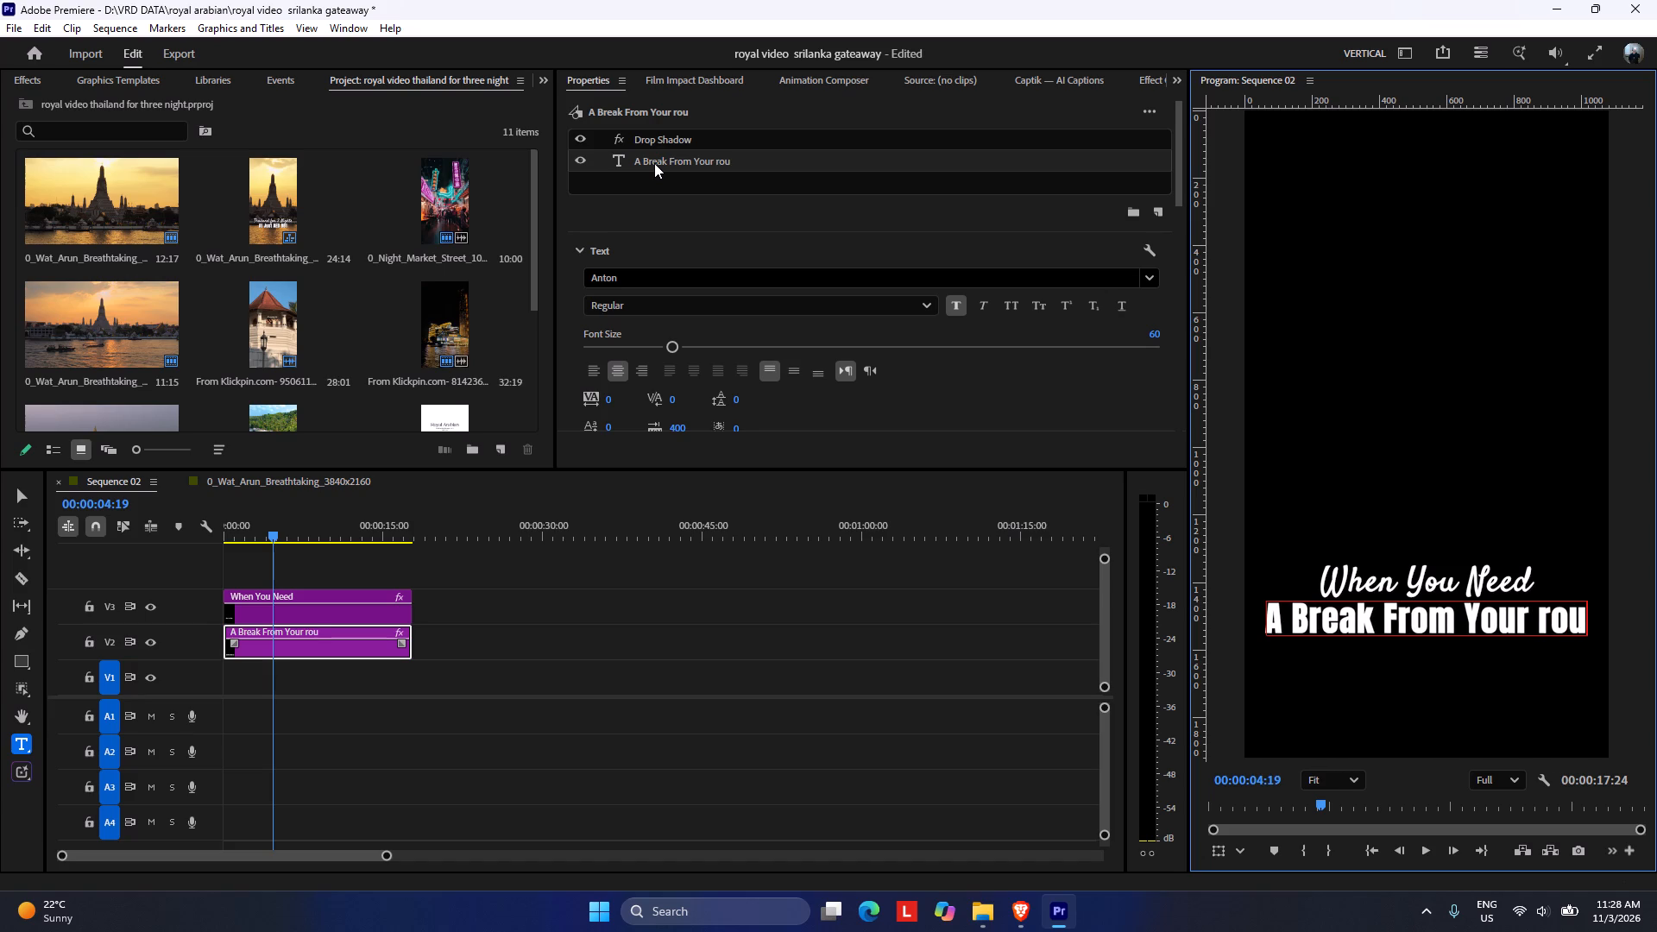
key("Home")
key("BackSpace")
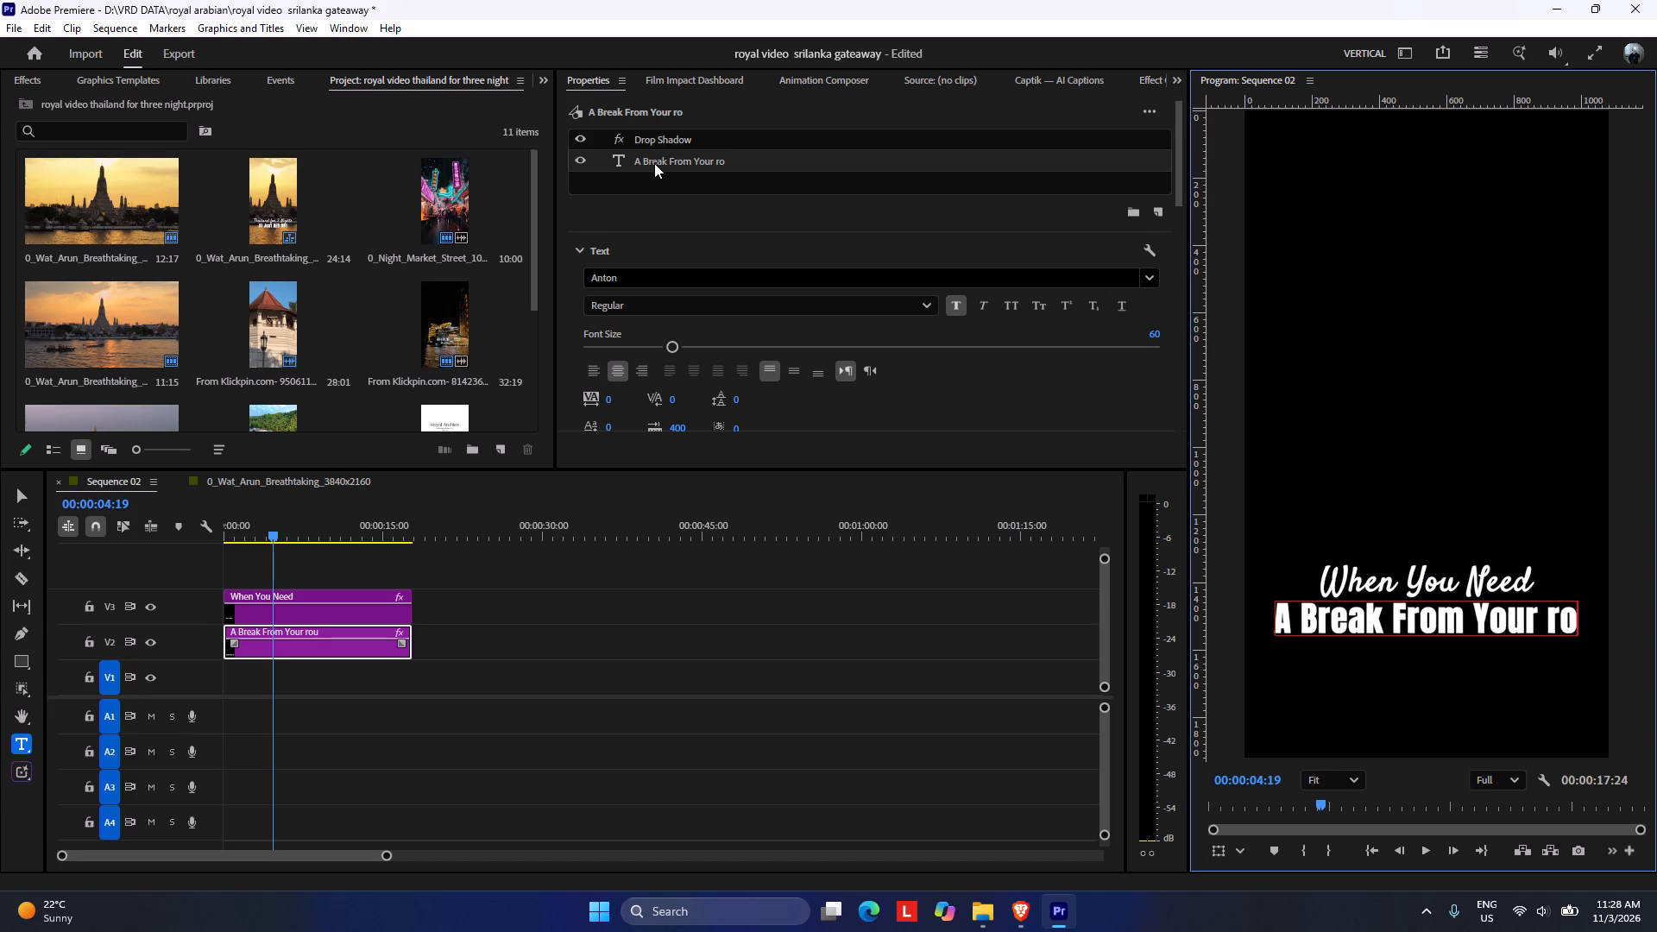
key("BackSpace")
key("BackSpace")
type("Routine")
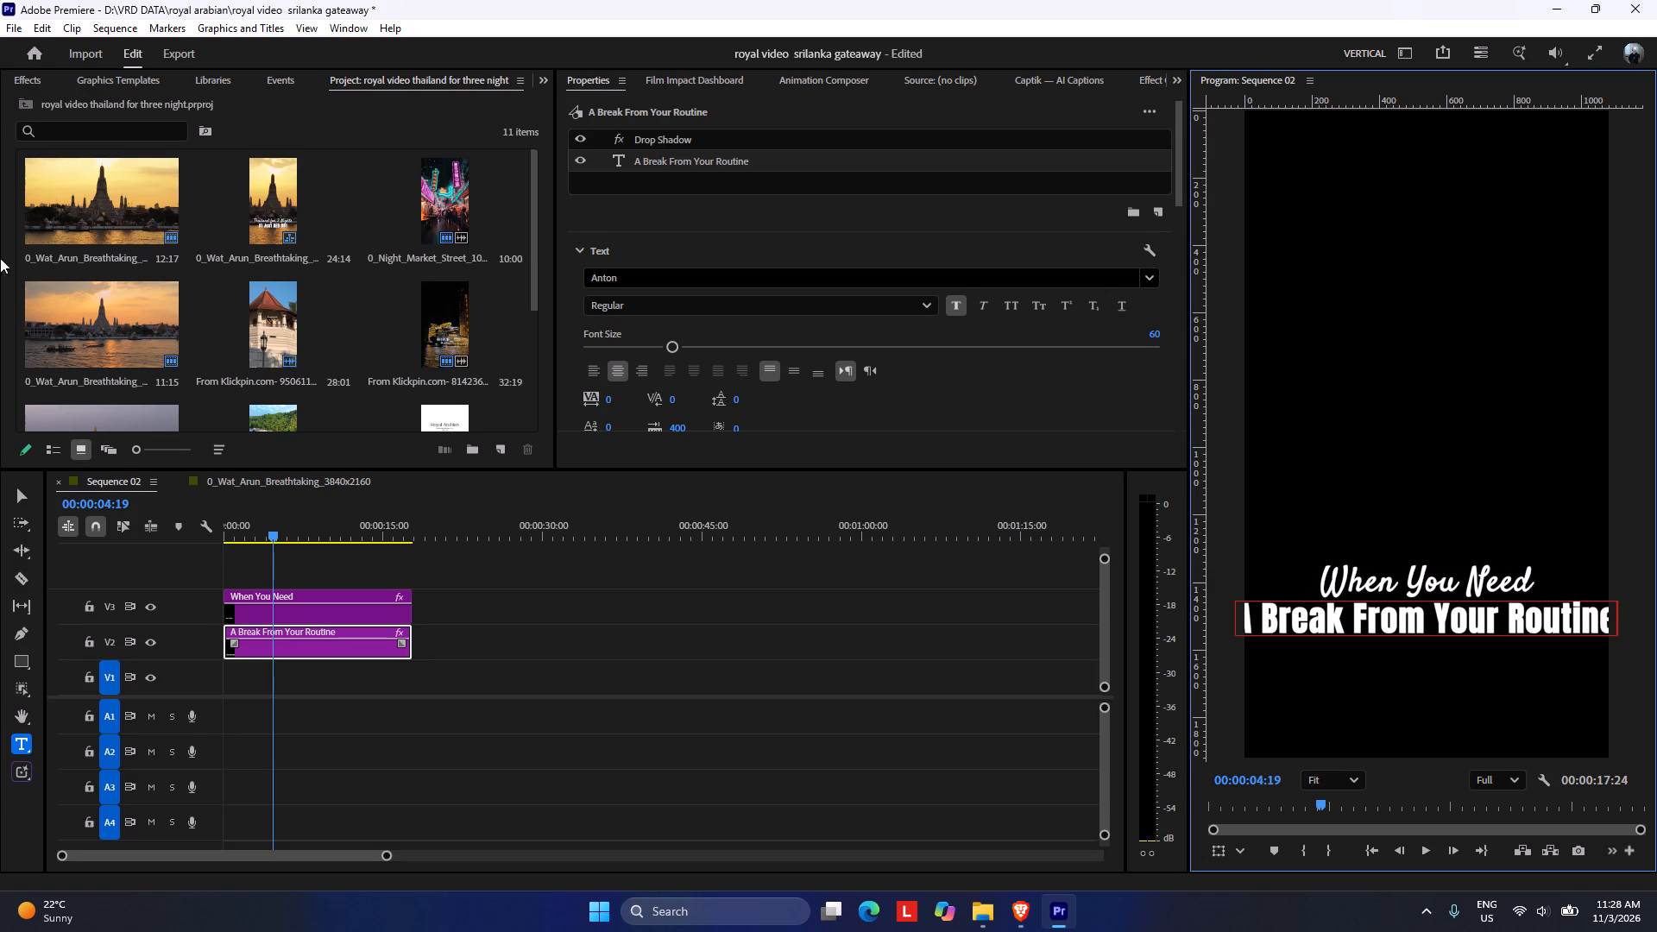
Scale the "A Break From Your Routine" title clip to 139 and position it at 657, 2365 beneath "When You Need".
left_click(400, 638)
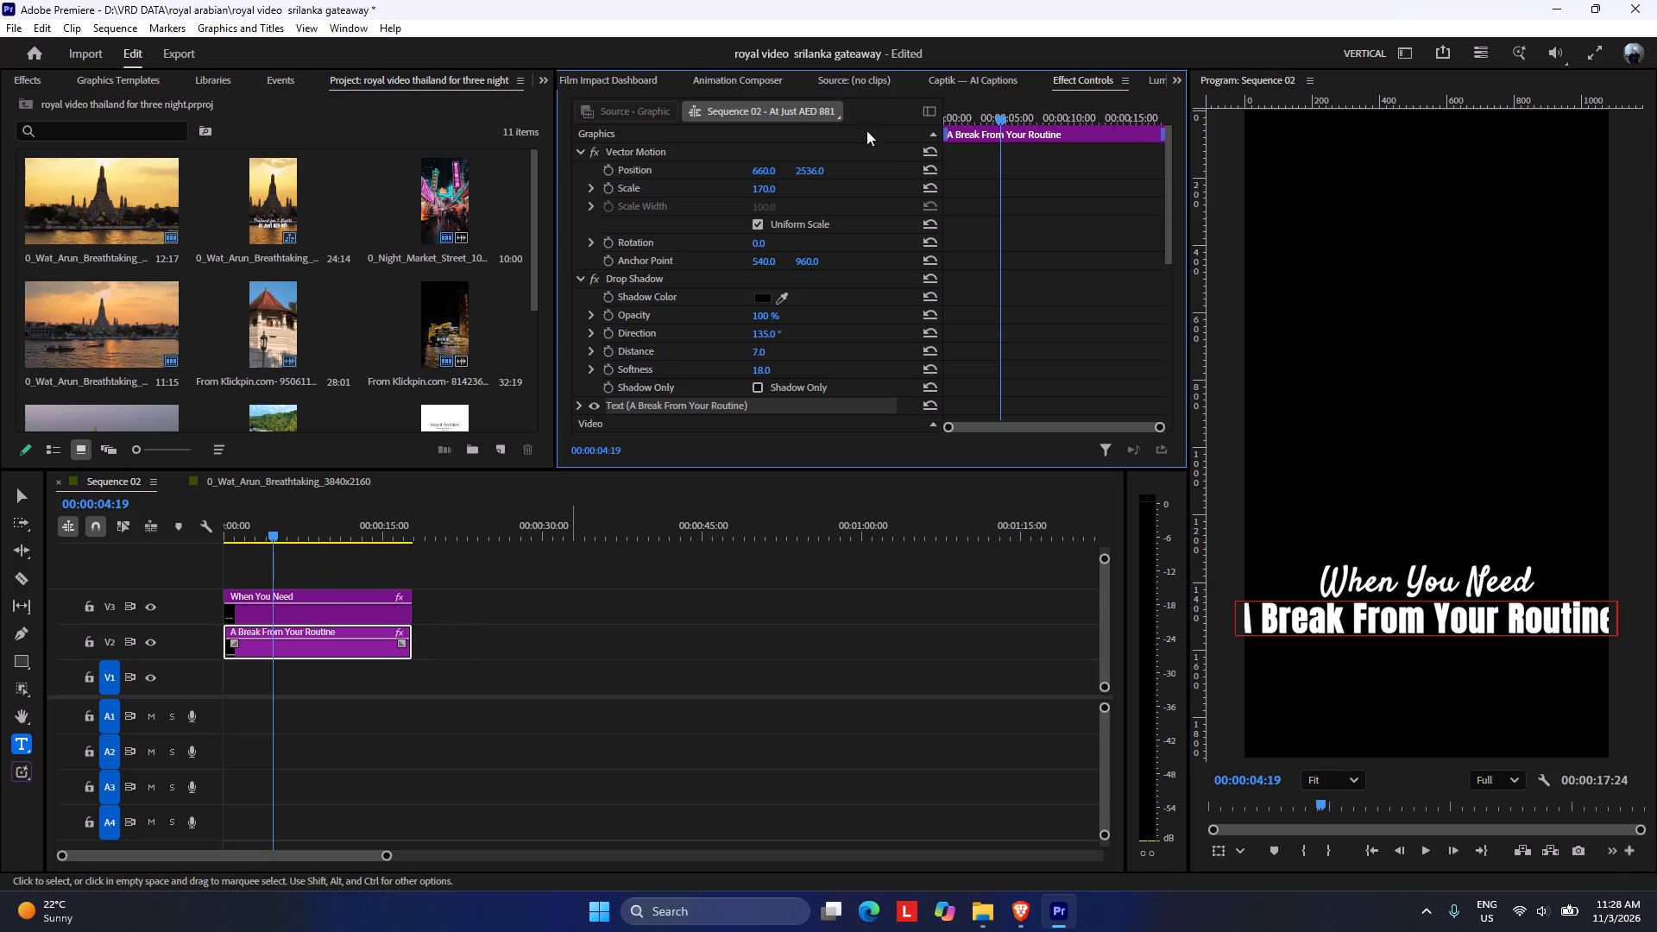
left_click_drag(764, 191, 746, 191)
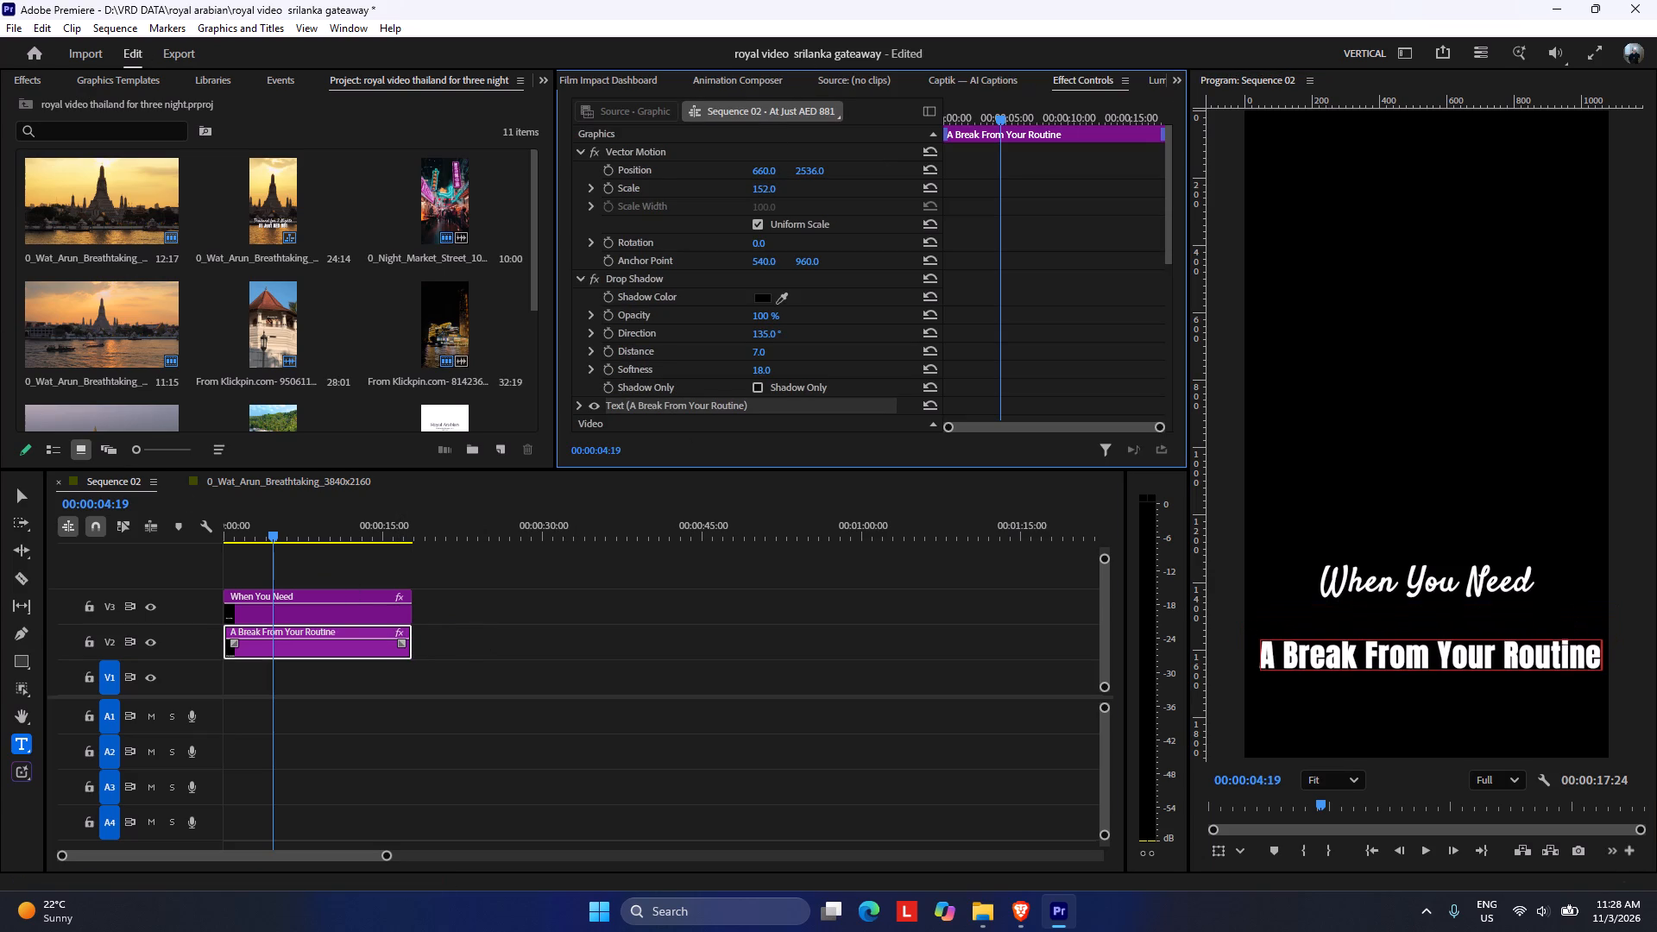
left_click_drag(746, 191, 740, 191)
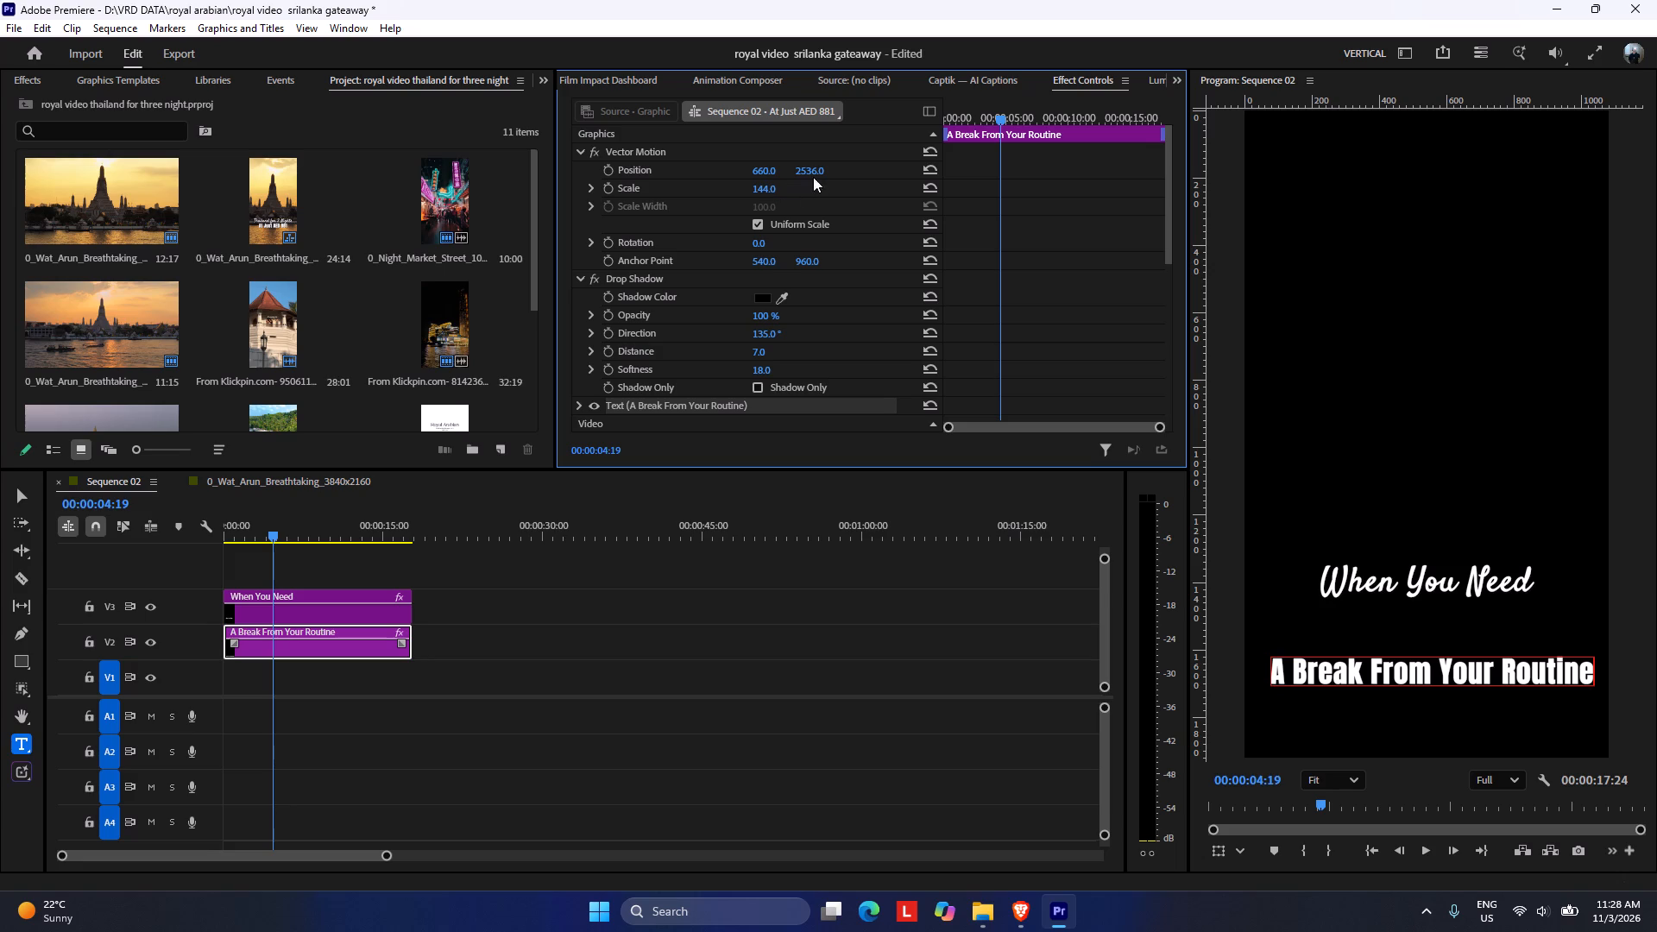
left_click_drag(820, 170, 670, 186)
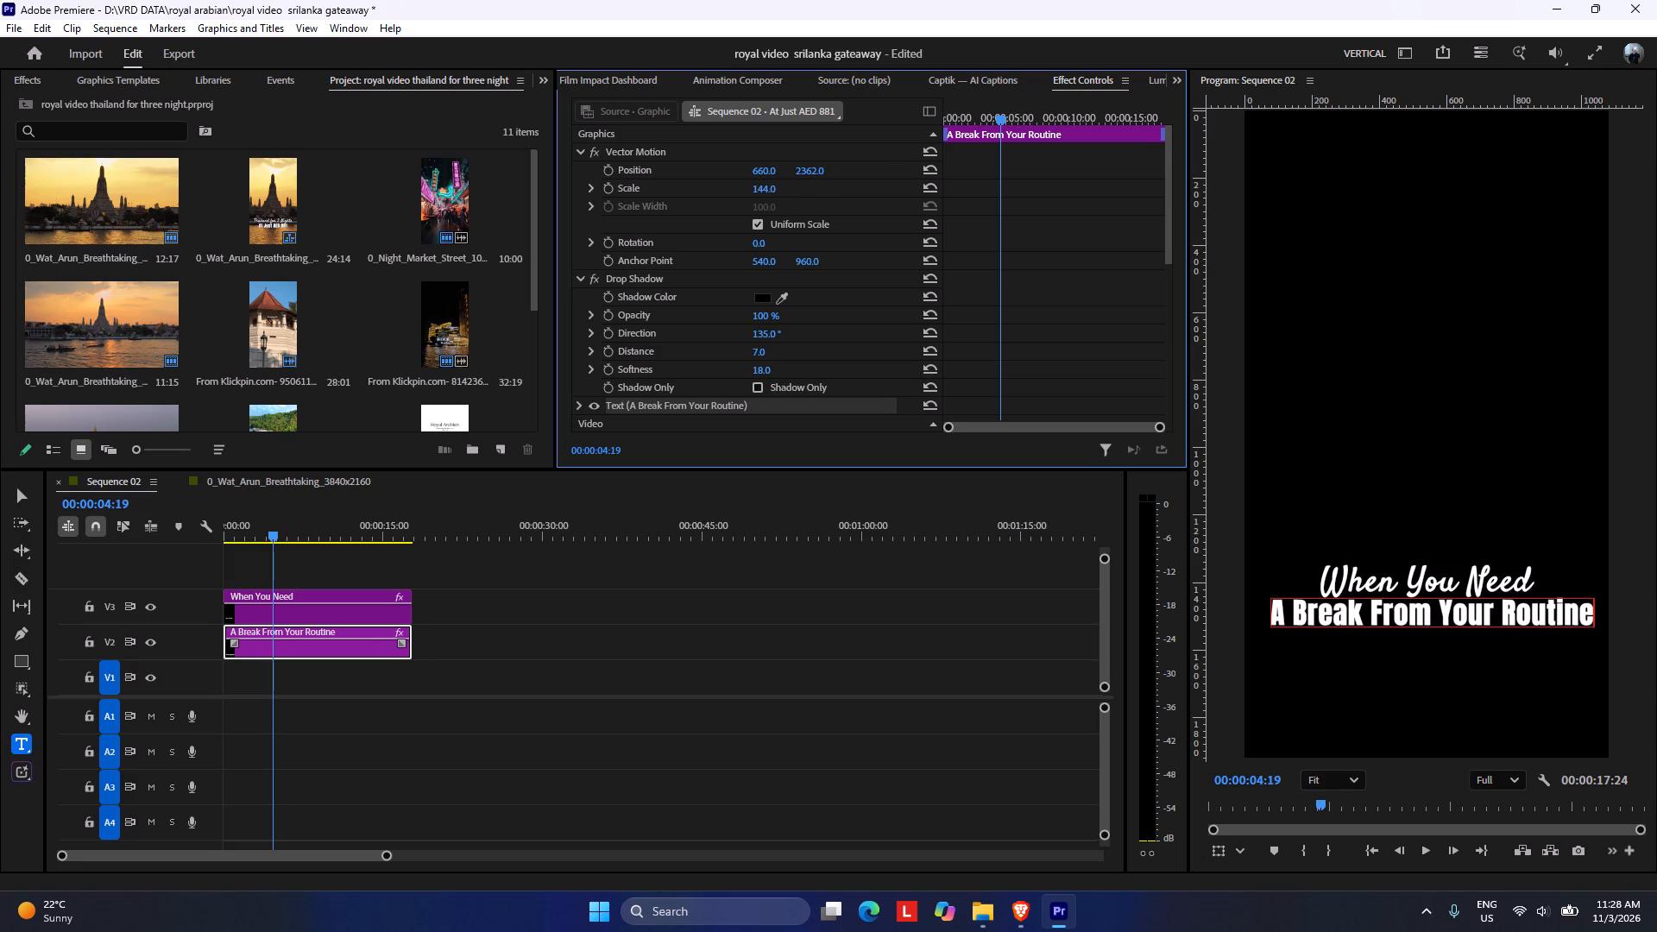
left_click_drag(670, 186, 669, 185)
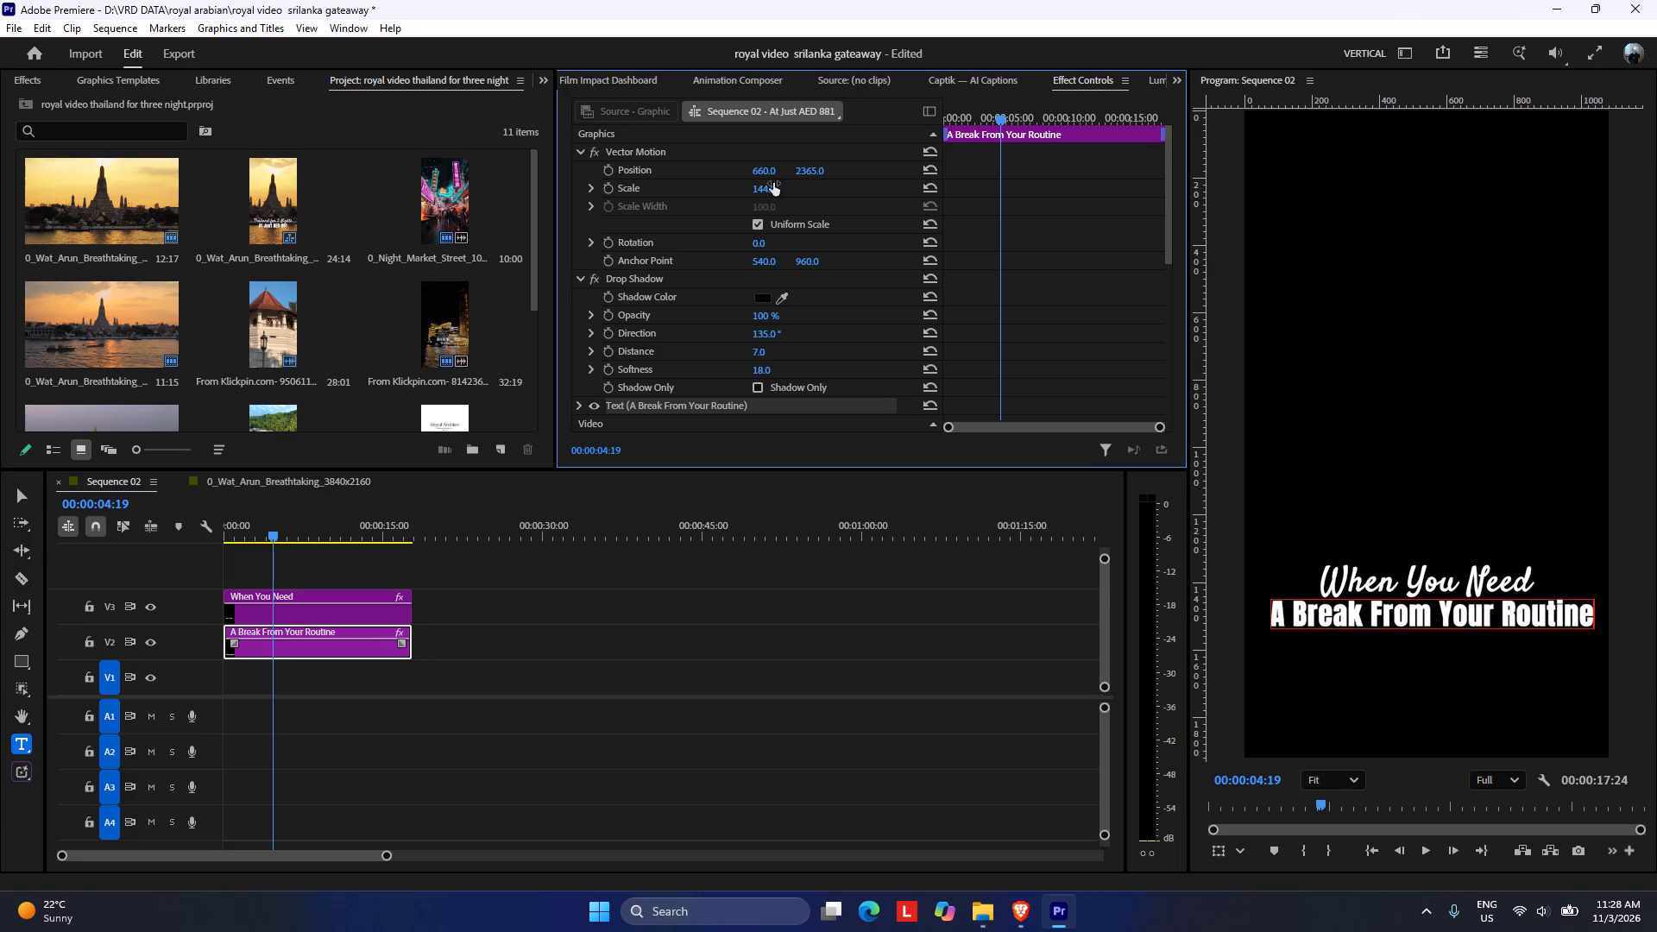
left_click(771, 183)
left_click(770, 169)
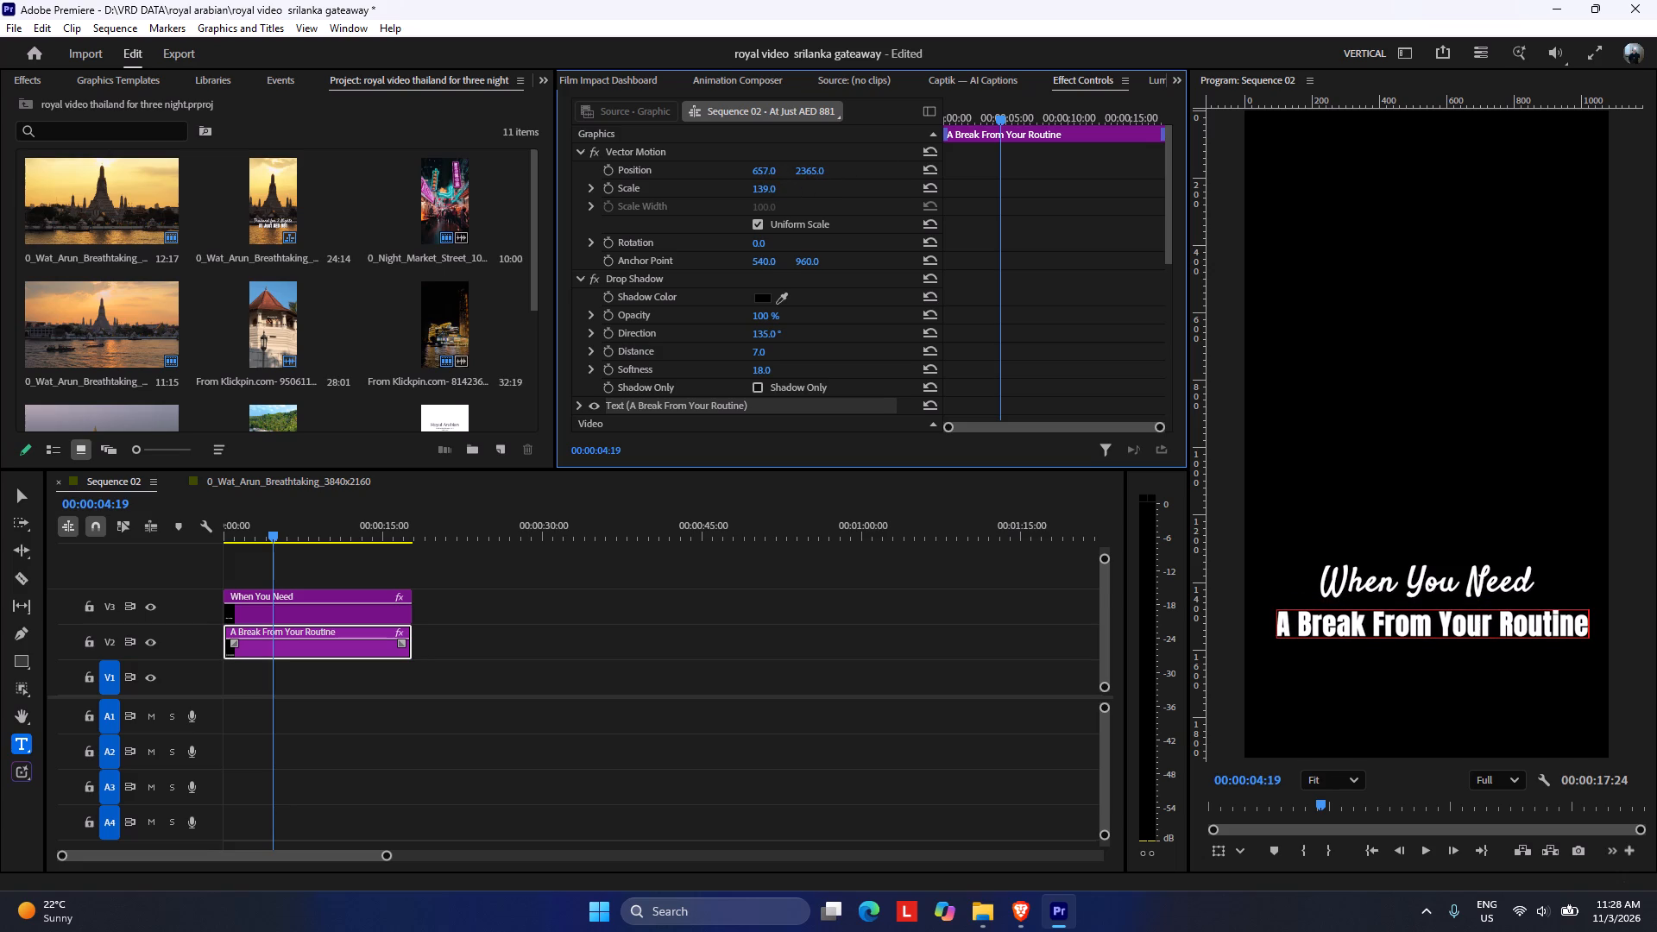
Tighten the tracking of the "A Break From Your Routine" text to -25.
scroll(668, 273, "down", 15)
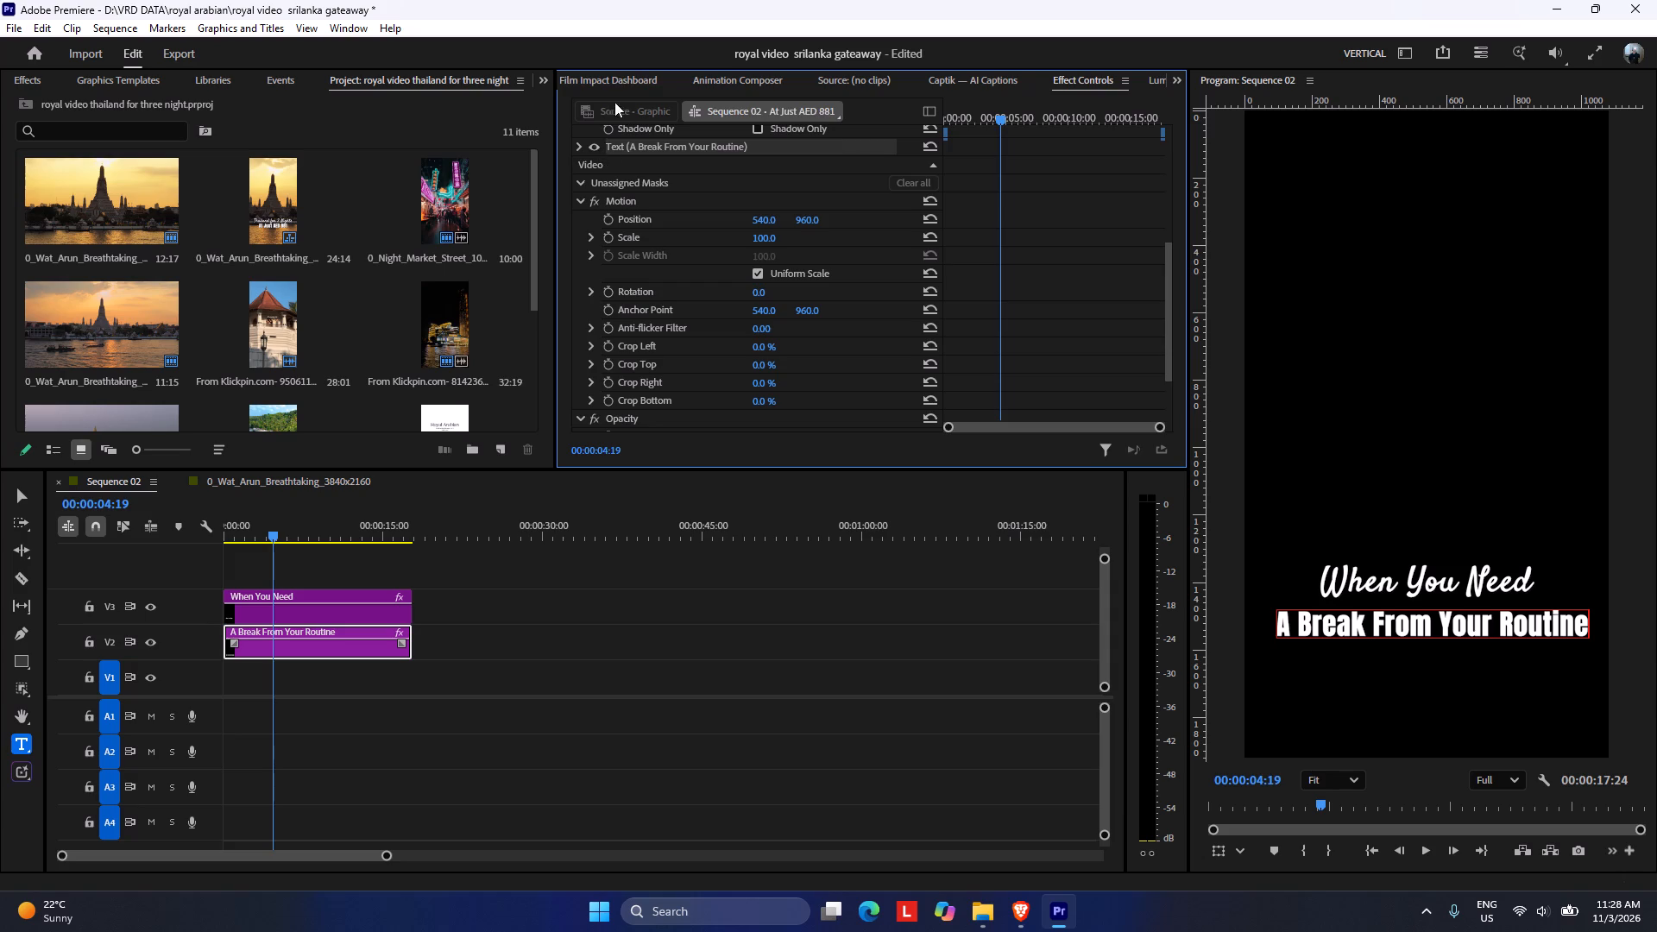
scroll(616, 83, "up", 10)
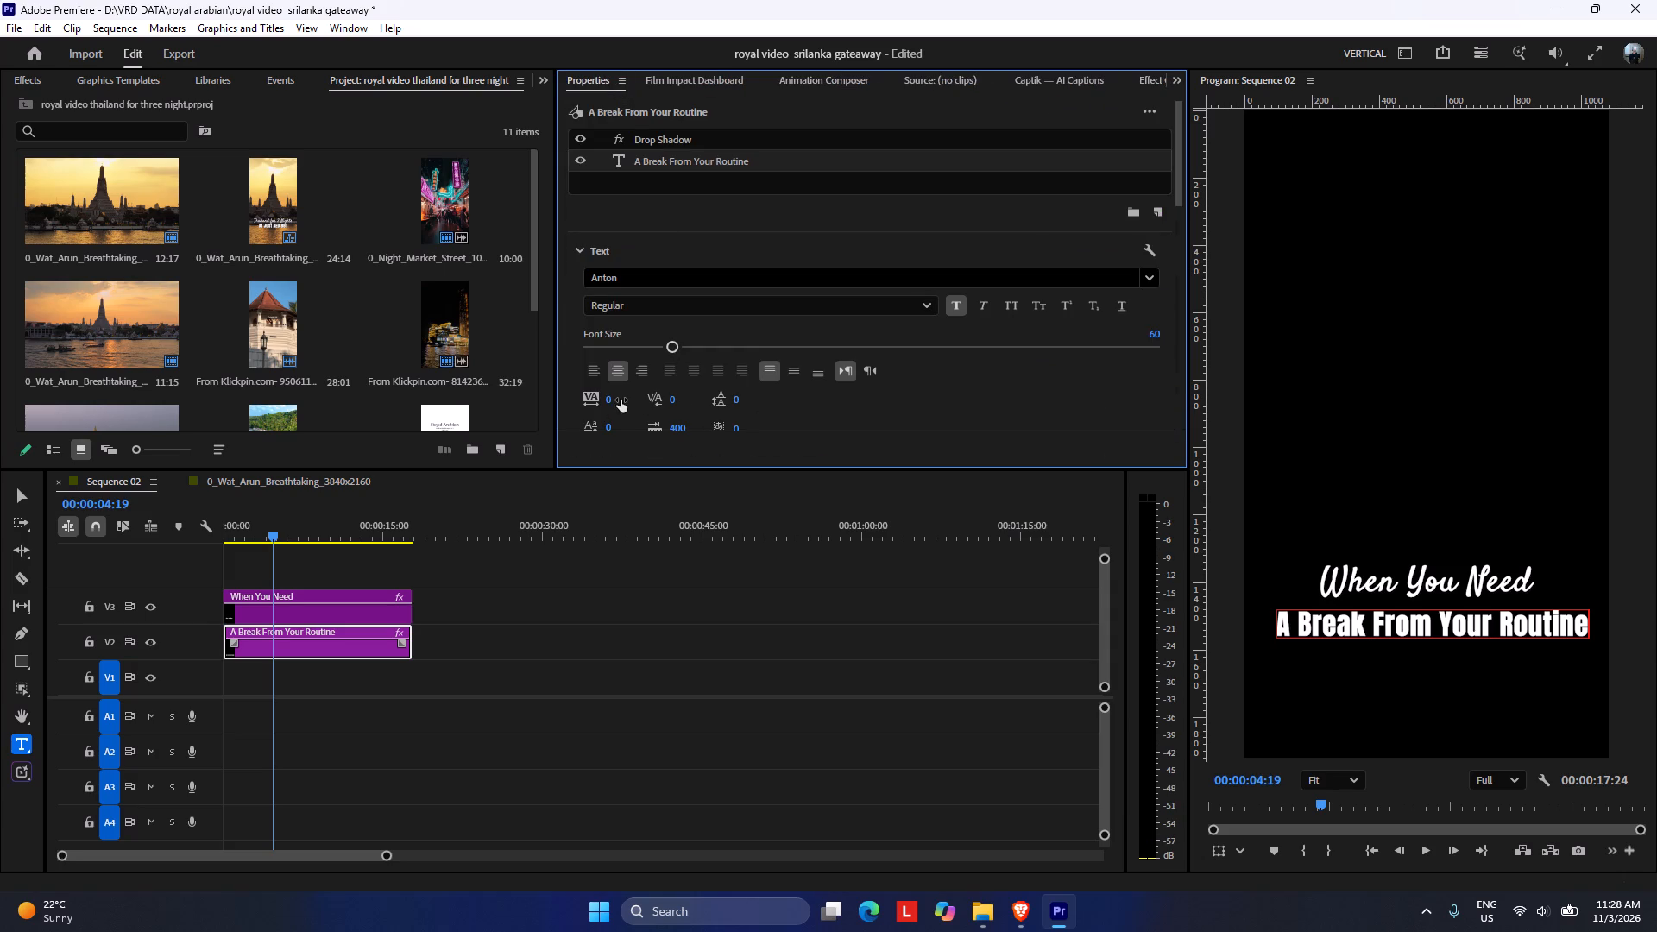
left_click_drag(607, 398, 560, 412)
left_click_drag(560, 412, 568, 412)
double_click(665, 163)
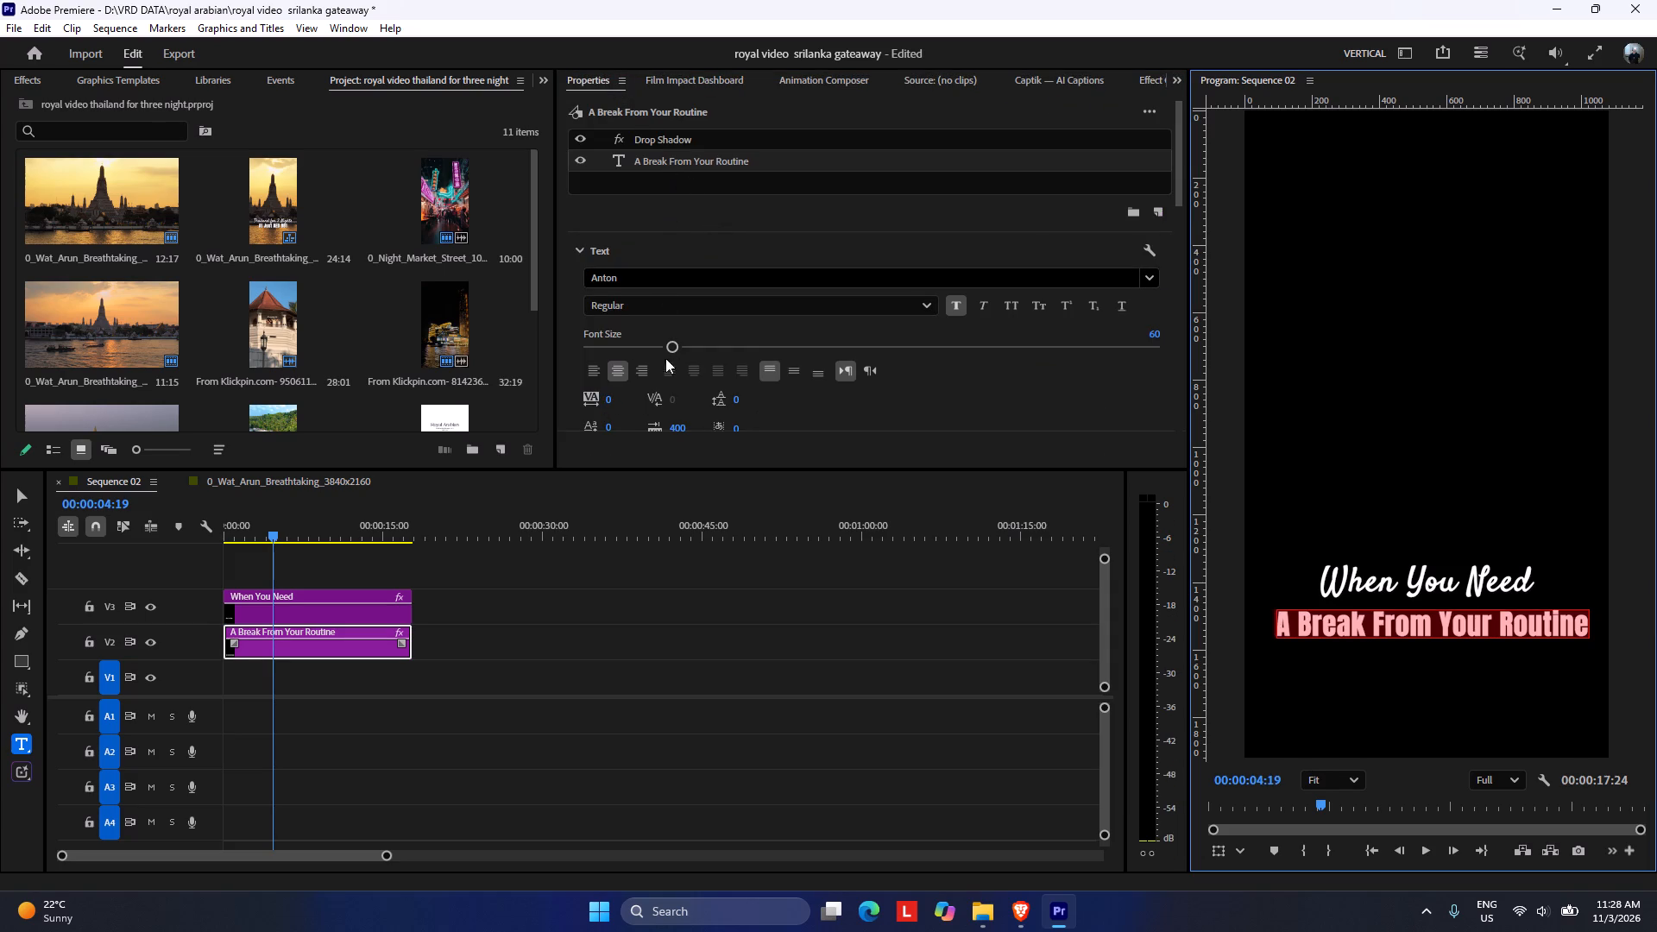
left_click_drag(609, 399, 601, 395)
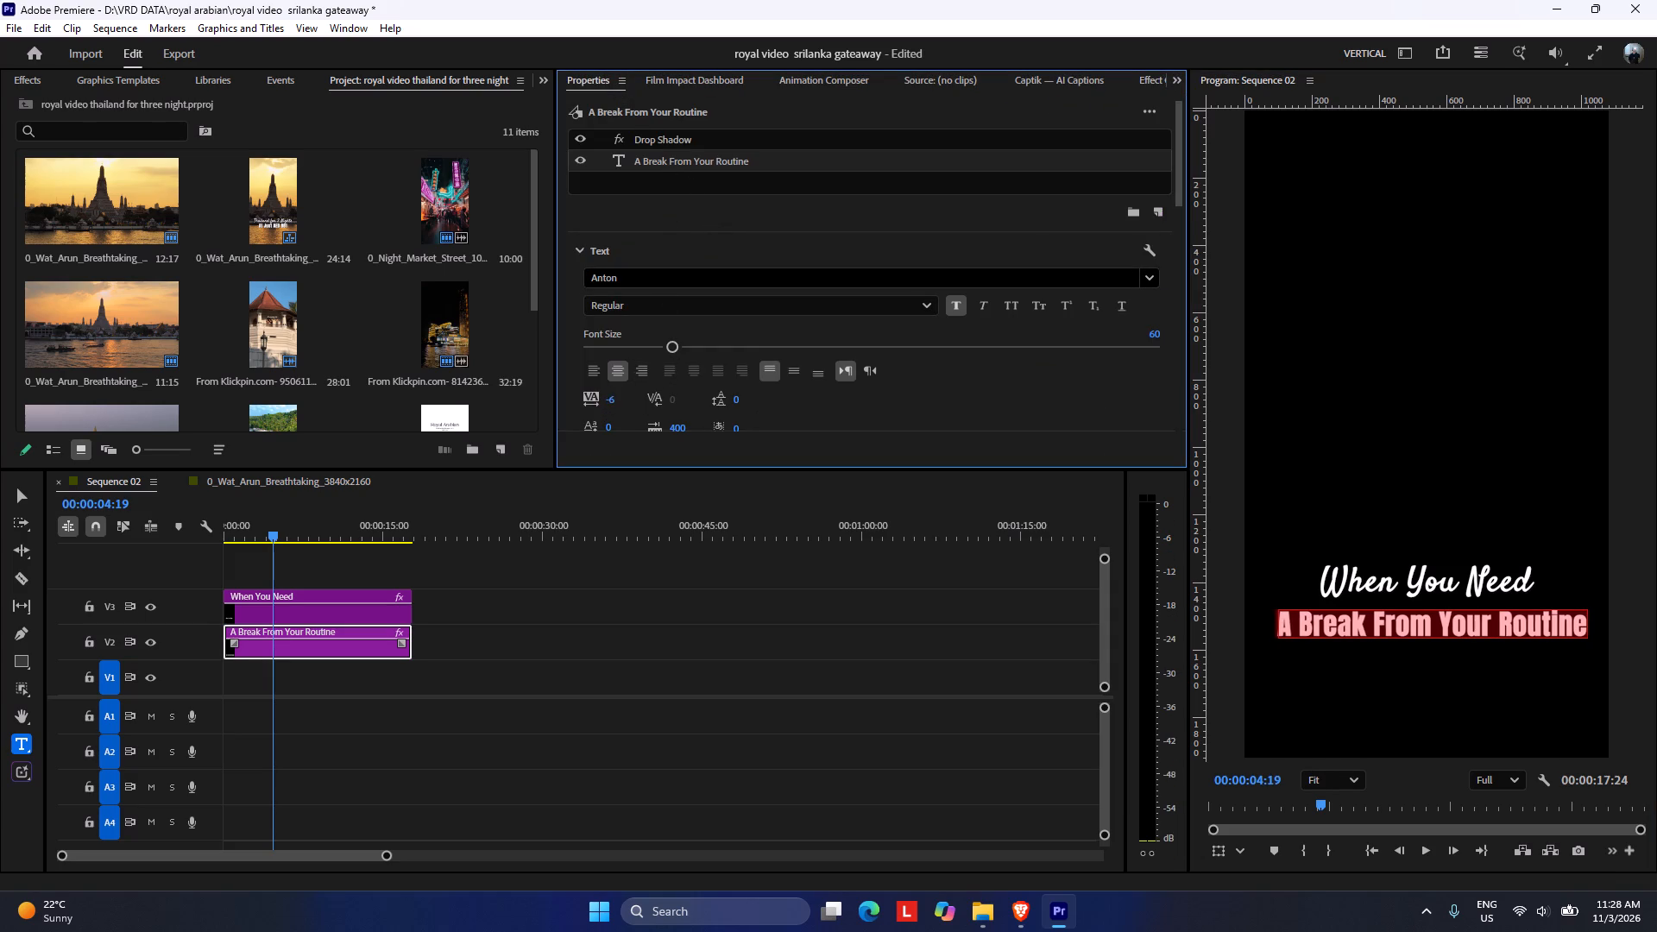
left_click_drag(601, 395, 581, 394)
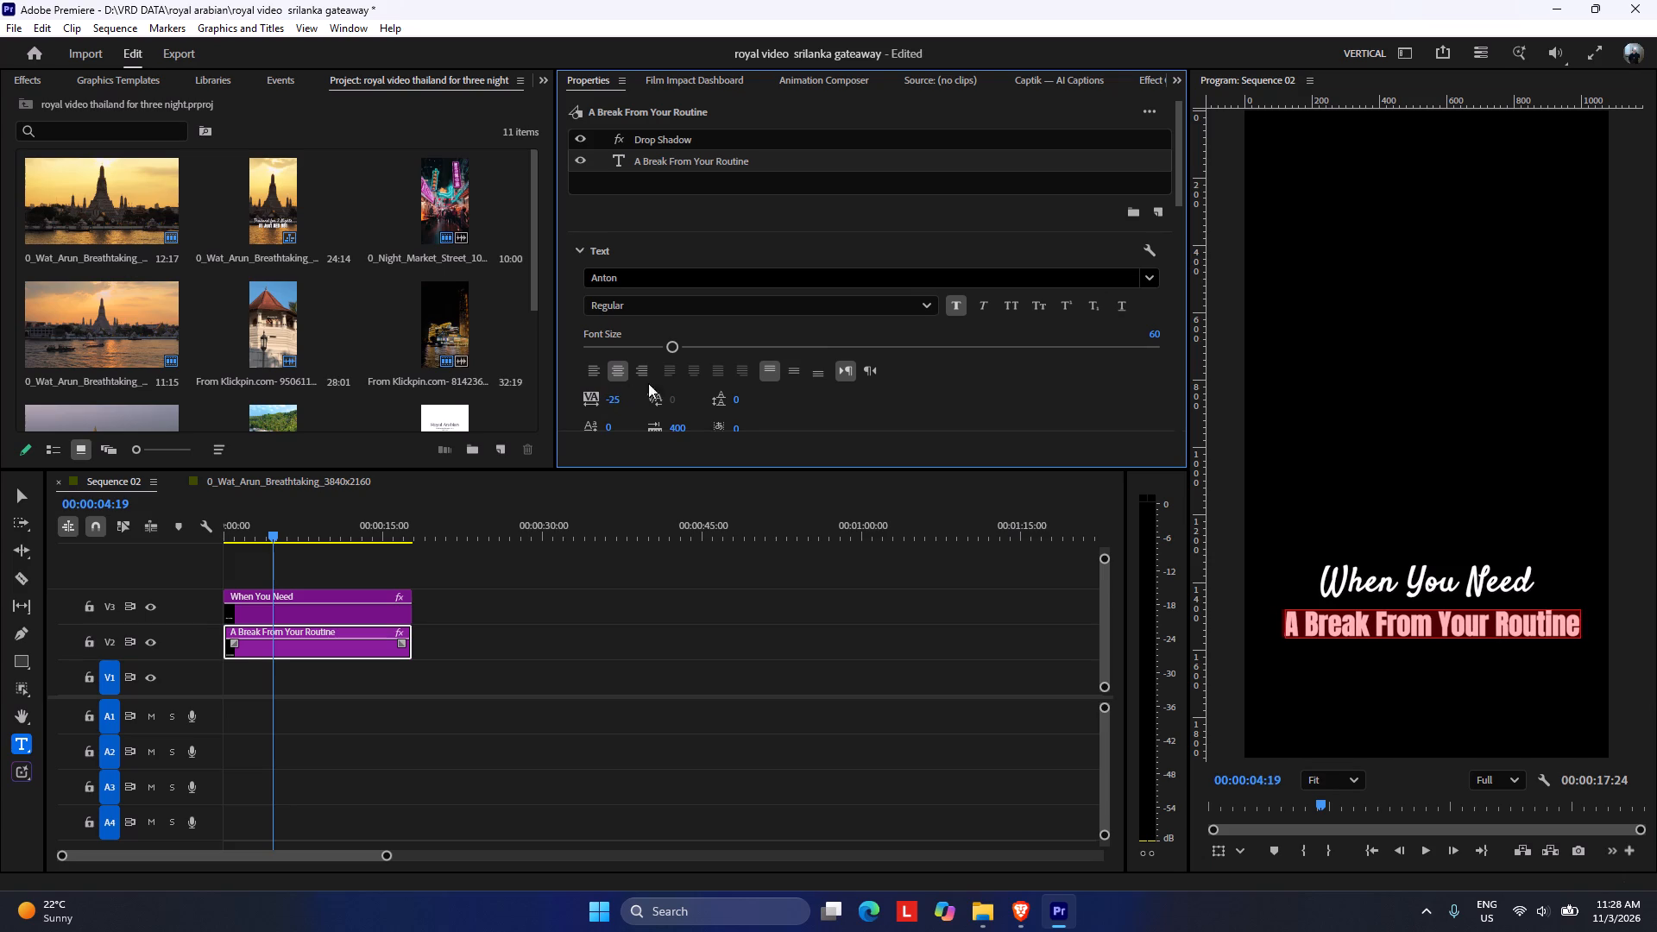
Raise the "A Break From Your Routine" text layer closer to "When You Need" by setting its Y position to 336.
scroll(798, 236, "up", 2)
scroll(784, 394, "down", 9)
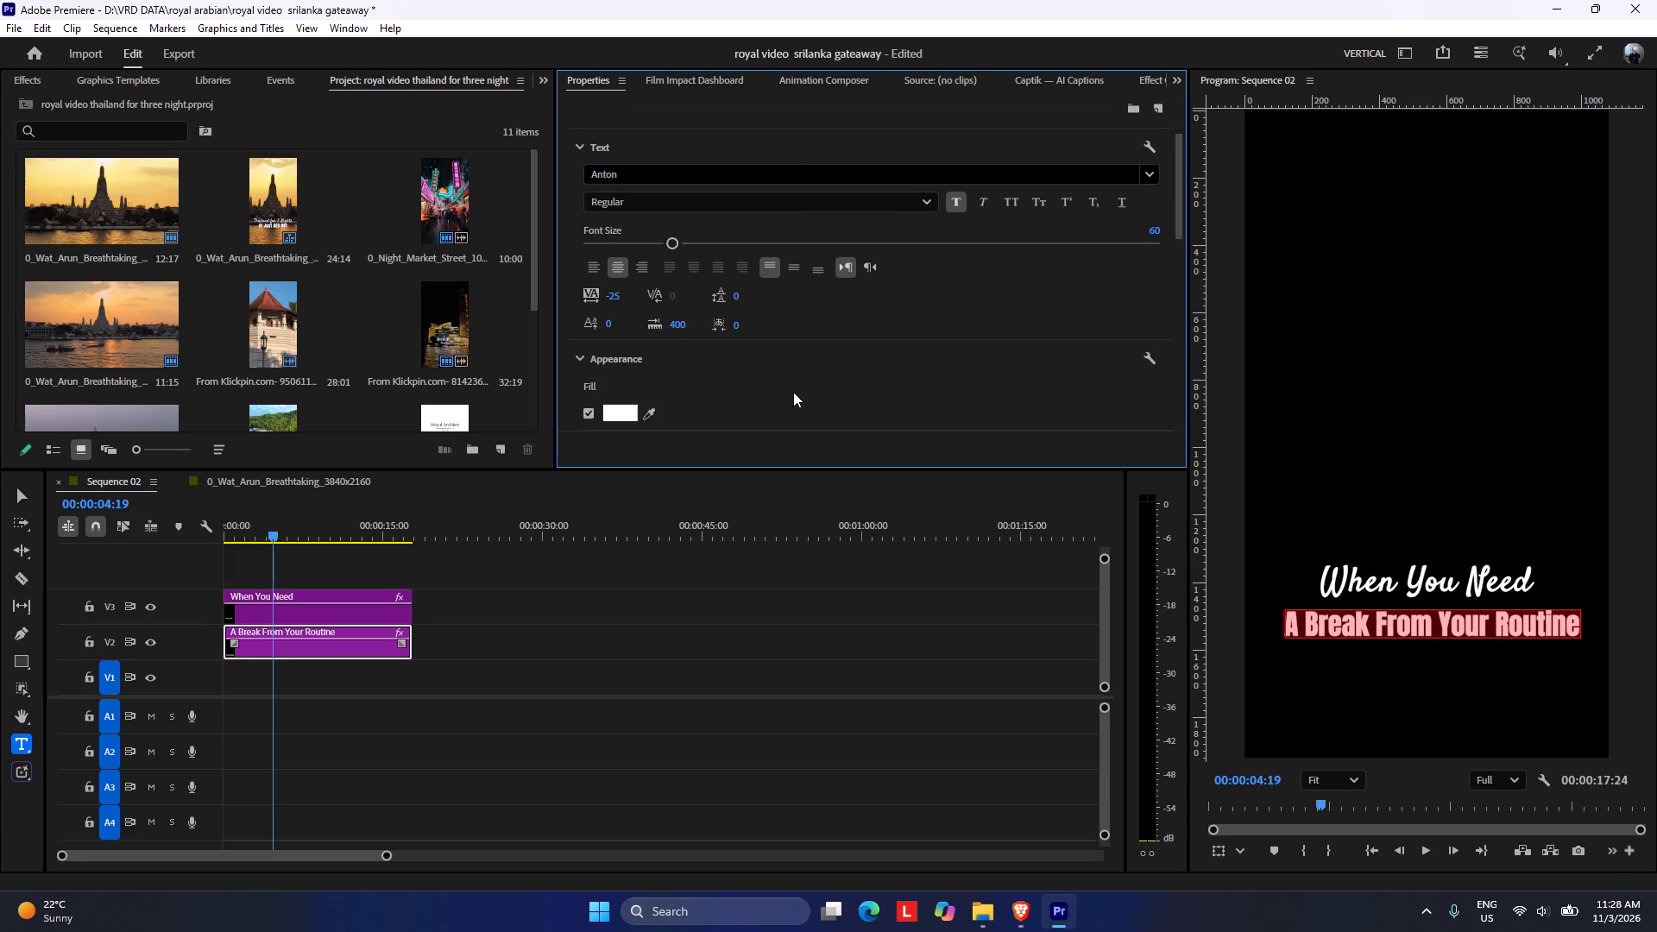
scroll(793, 392, "down", 20)
left_click_drag(895, 311, 871, 318)
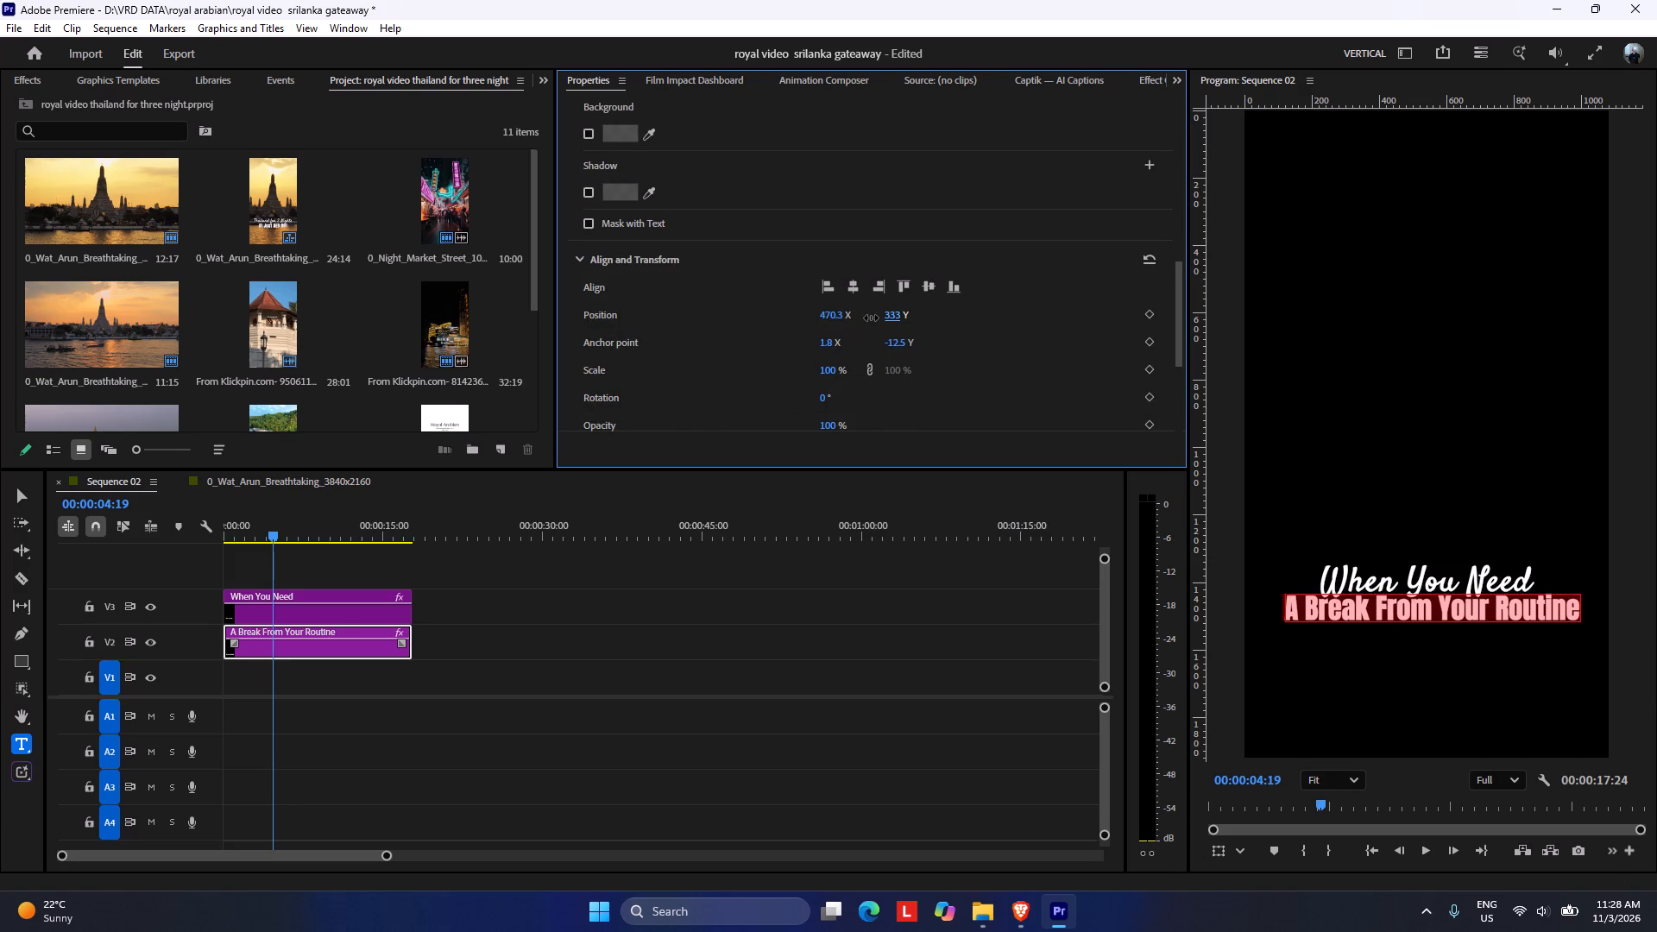
left_click_drag(871, 318, 873, 318)
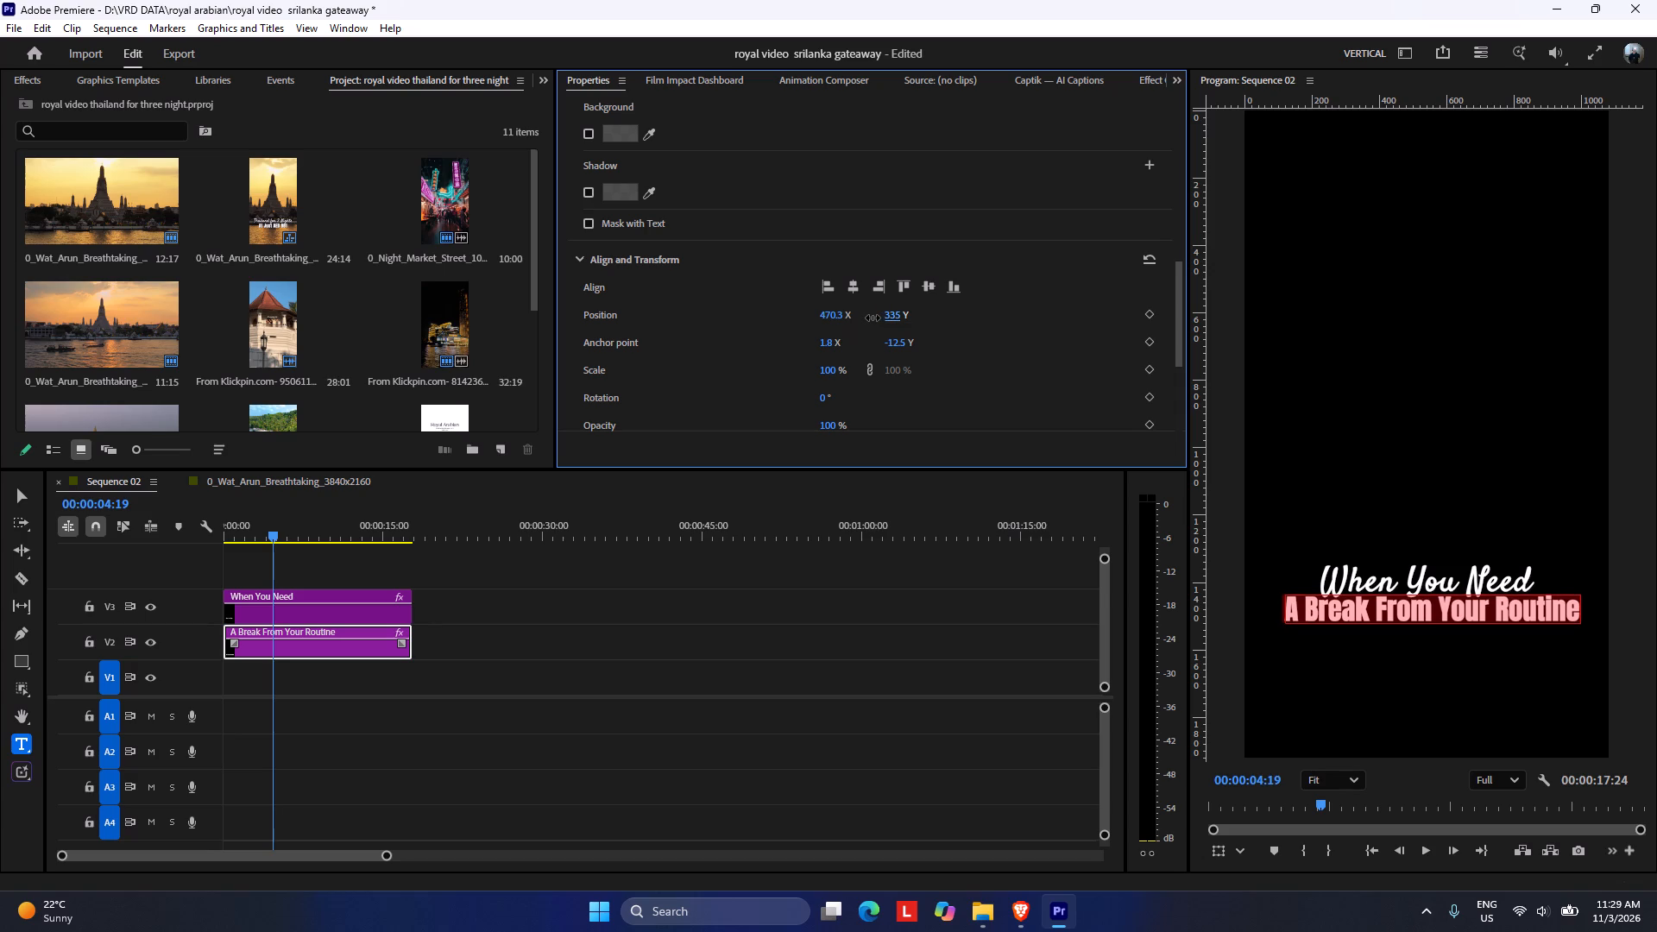
left_click_drag(873, 318, 875, 319)
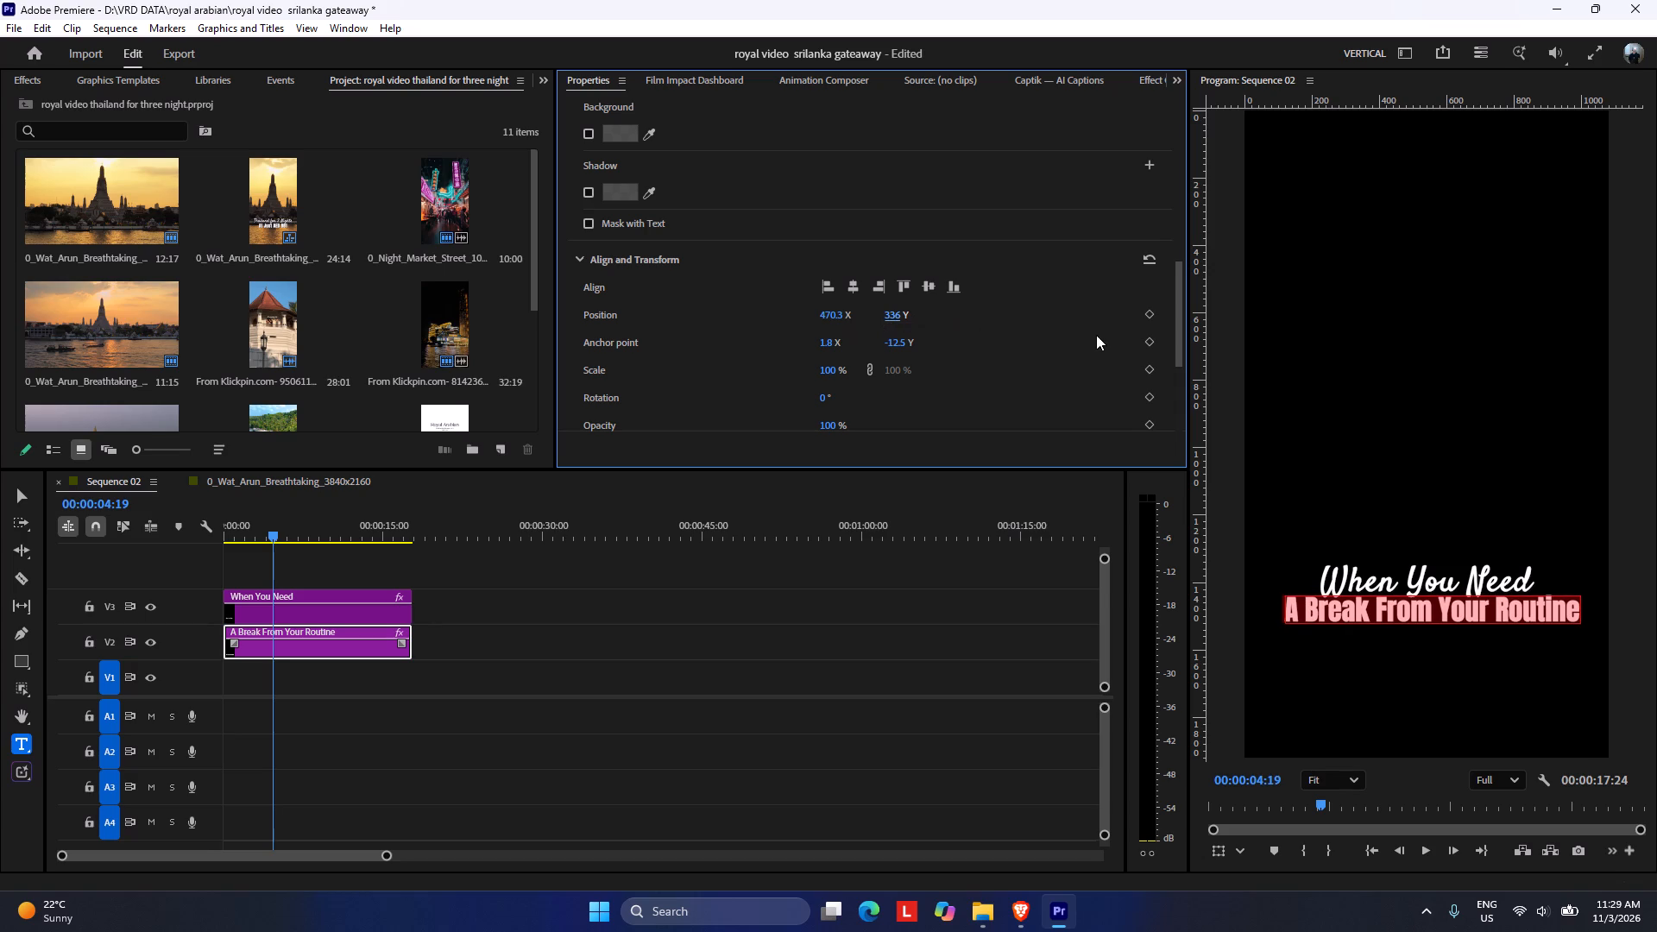
Widen the tracking of the "When You Need" title text to 51.
left_click(461, 615)
left_click(377, 618)
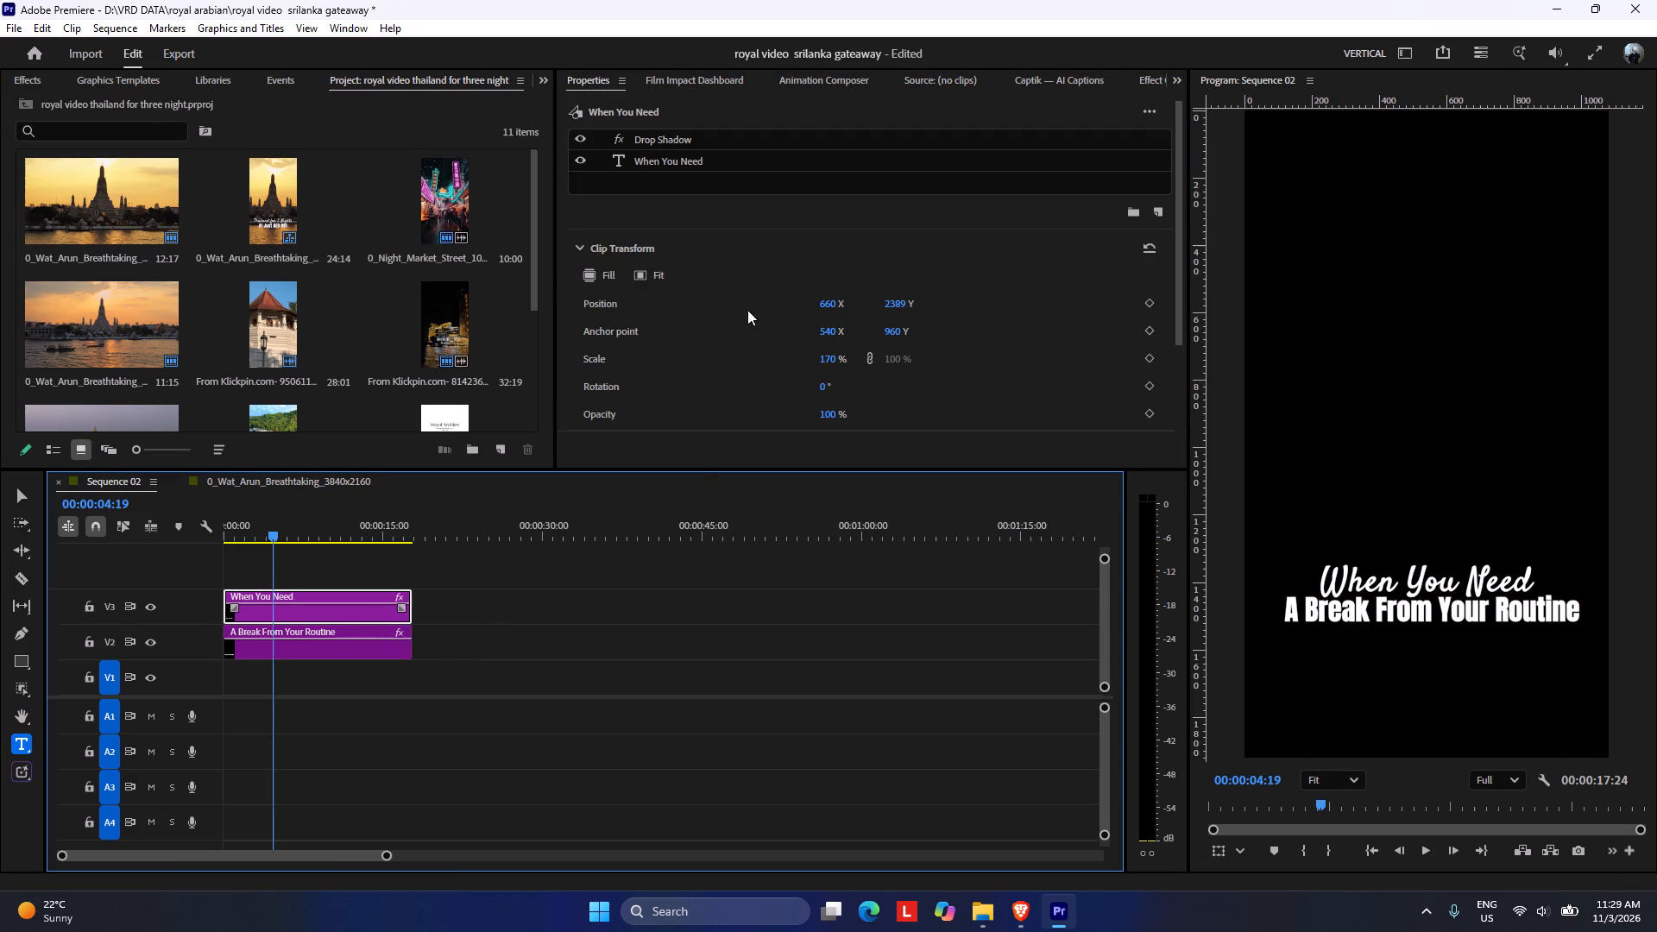
scroll(686, 323, "down", 4)
scroll(696, 312, "up", 4)
double_click(666, 162)
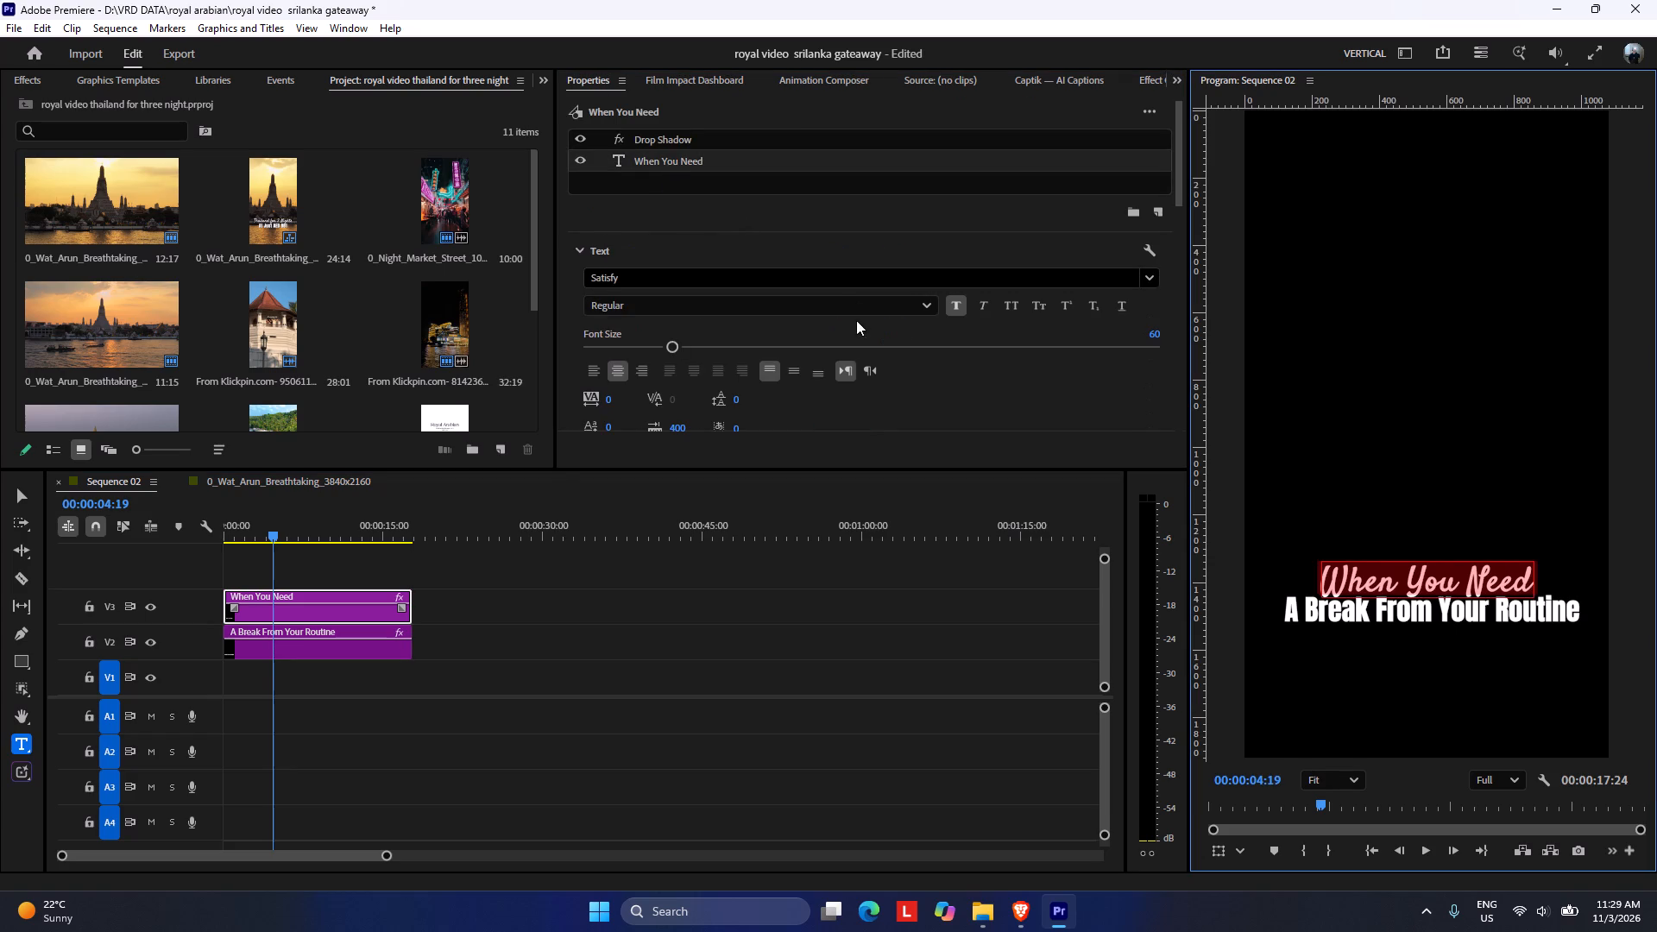
scroll(846, 405, "down", 3)
scroll(769, 374, "down", 4)
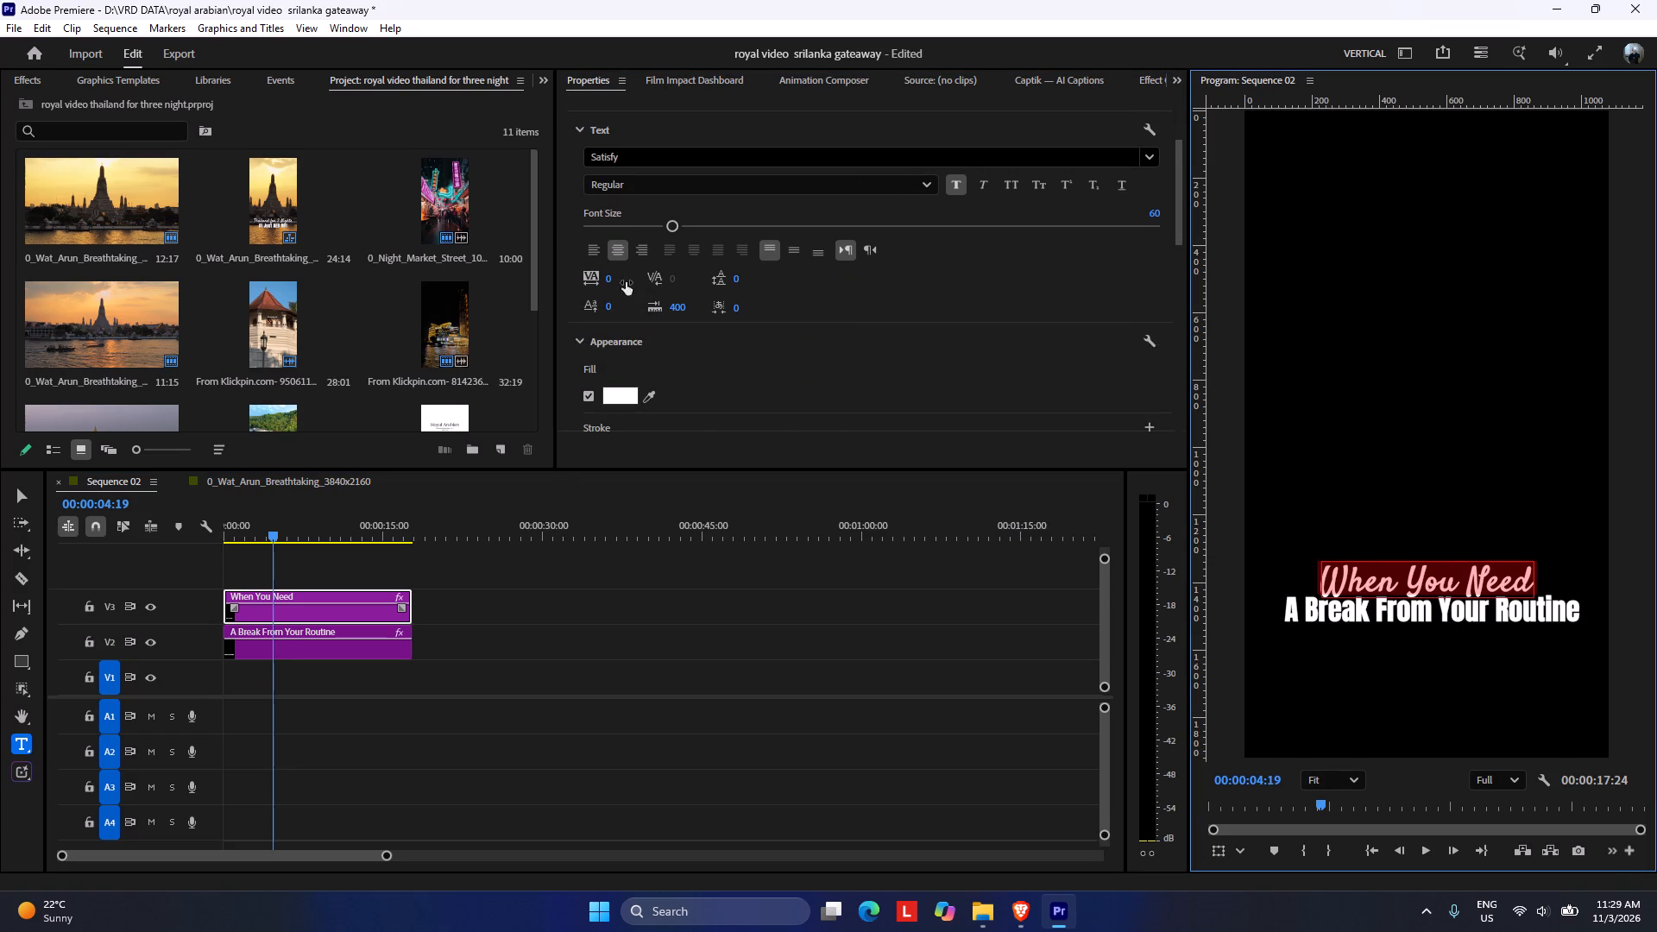
scroll(792, 313, "down", 3)
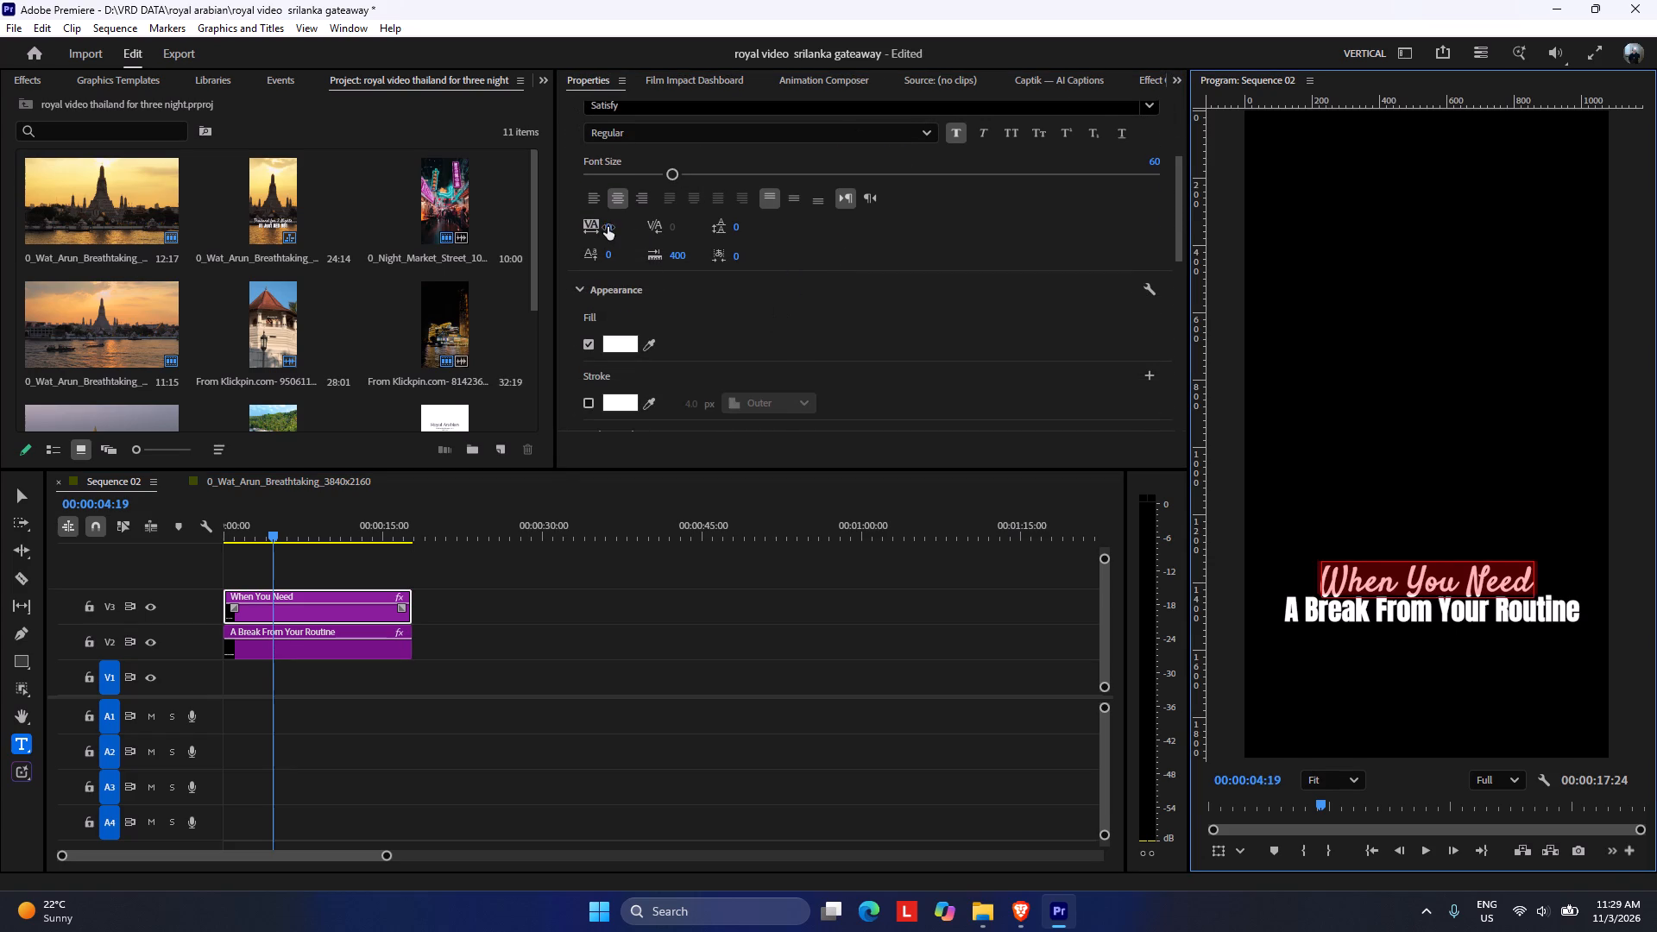
left_click_drag(608, 227, 674, 254)
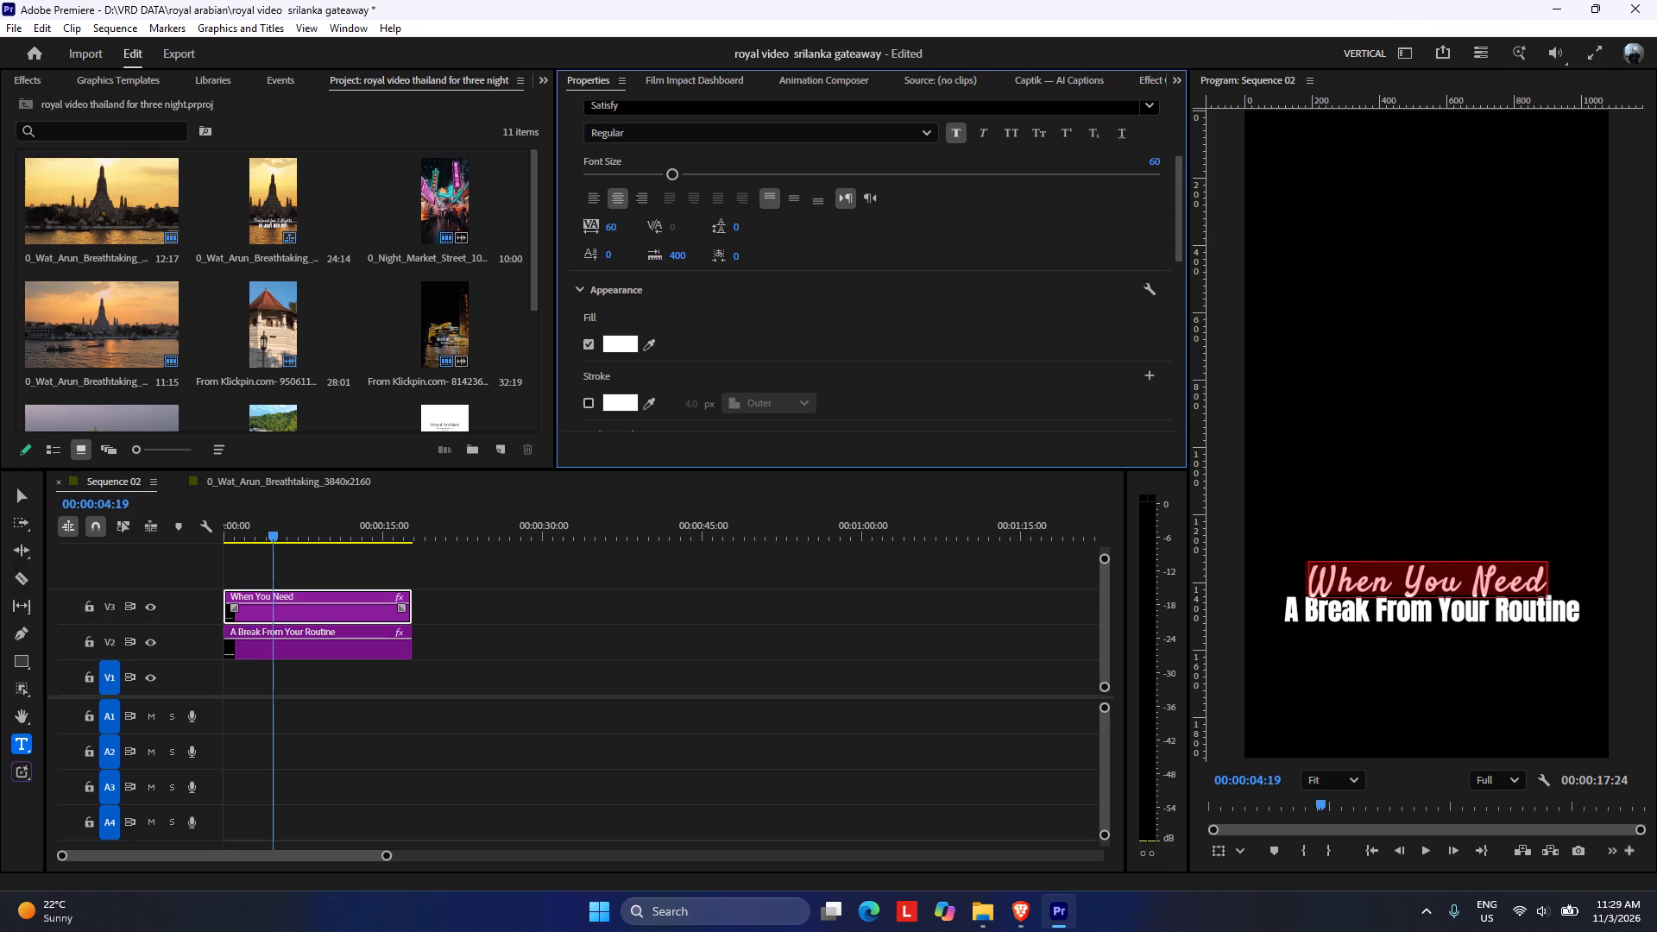
left_click_drag(674, 254, 667, 255)
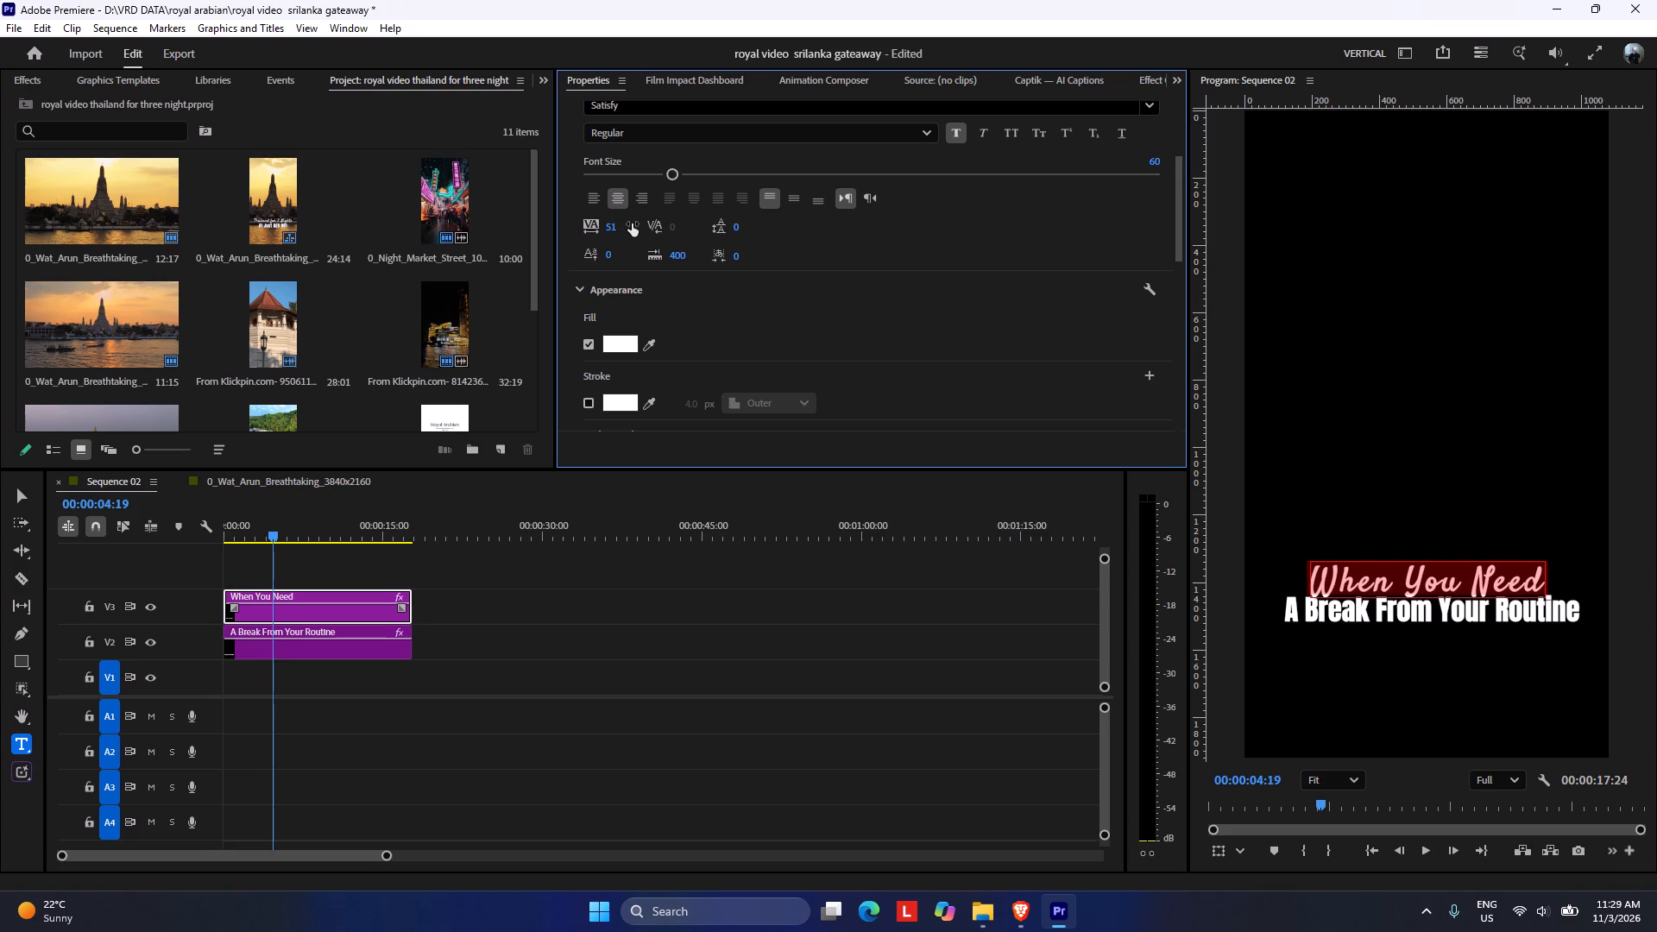
Return the playhead to the sequence start and lower the "A Break From Your Routine" clip to Y position 2394.
scroll(732, 304, "down", 11)
scroll(745, 299, "up", 1)
scroll(745, 299, "down", 9)
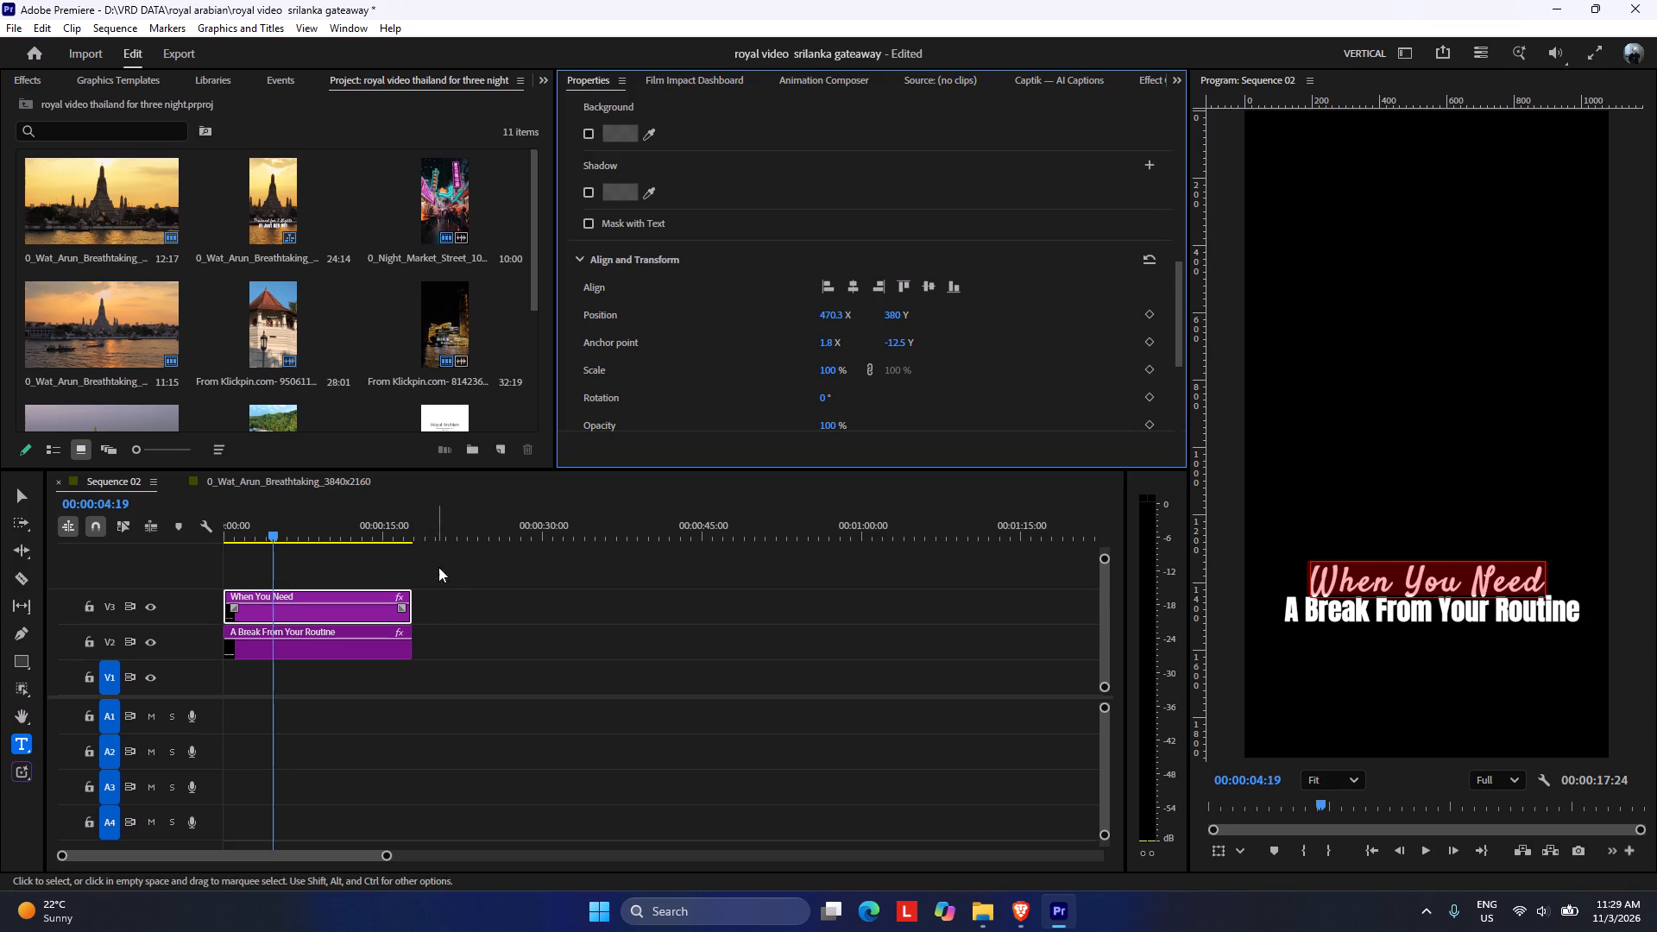
left_click(450, 600)
left_click(297, 562)
left_click_drag(276, 522, 211, 526)
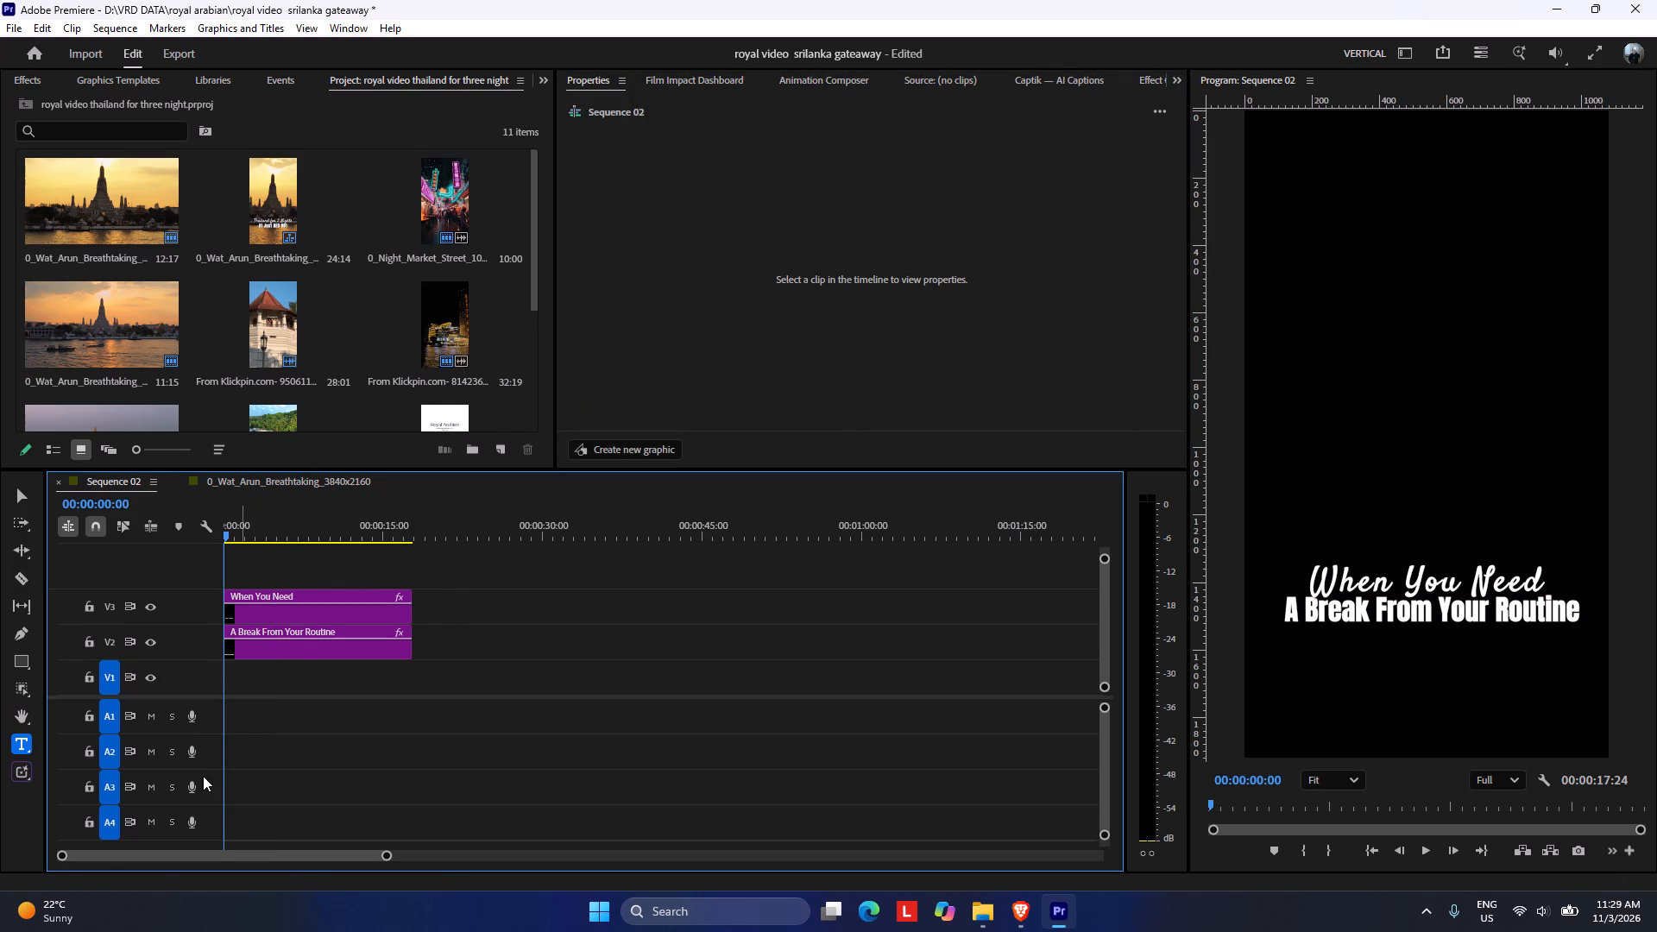
left_click(294, 652)
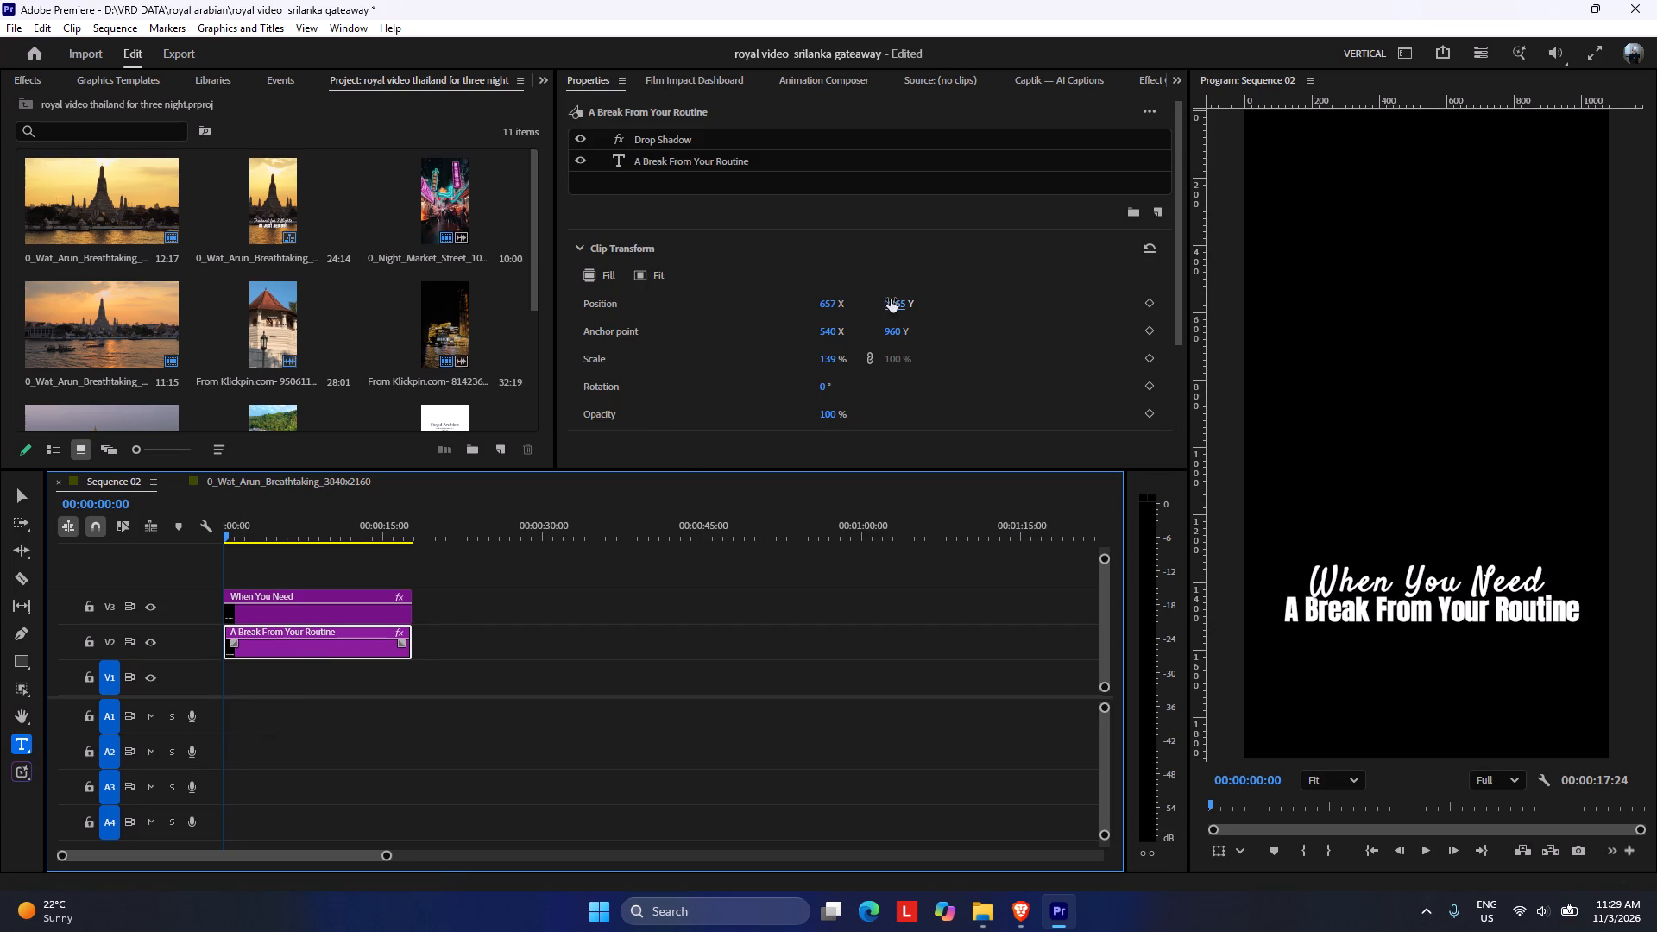
left_click_drag(893, 308, 925, 317)
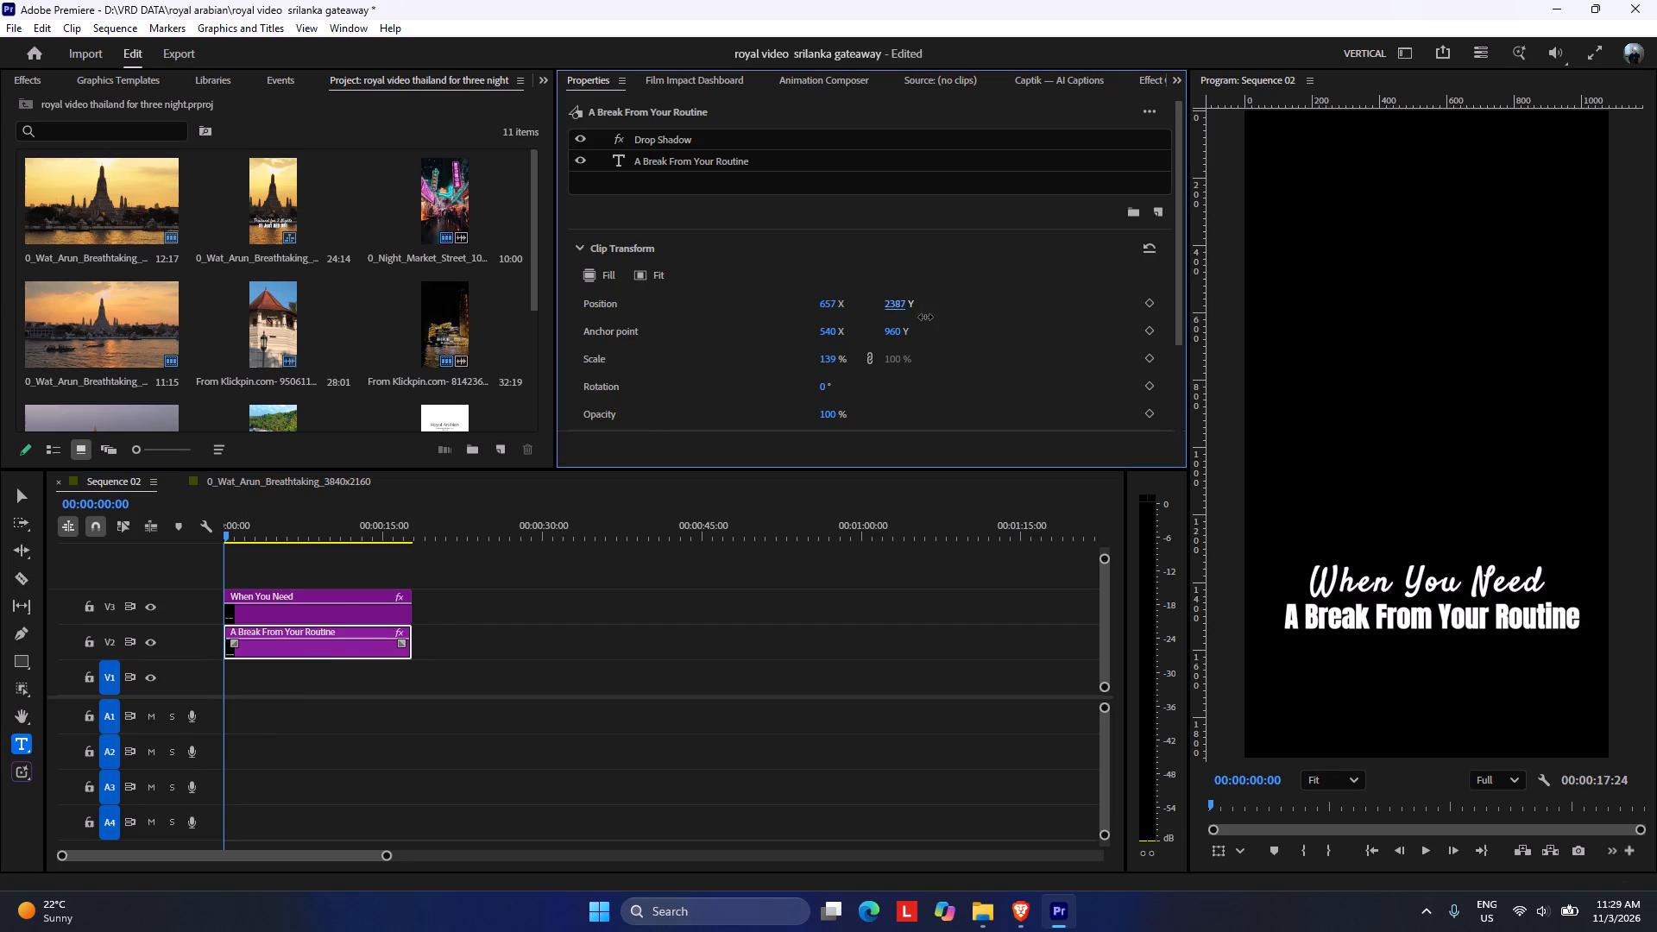
left_click_drag(925, 317, 931, 318)
Centre the "A Break From Your Routine" text layer horizontally in the frame.
scroll(657, 261, "down", 2)
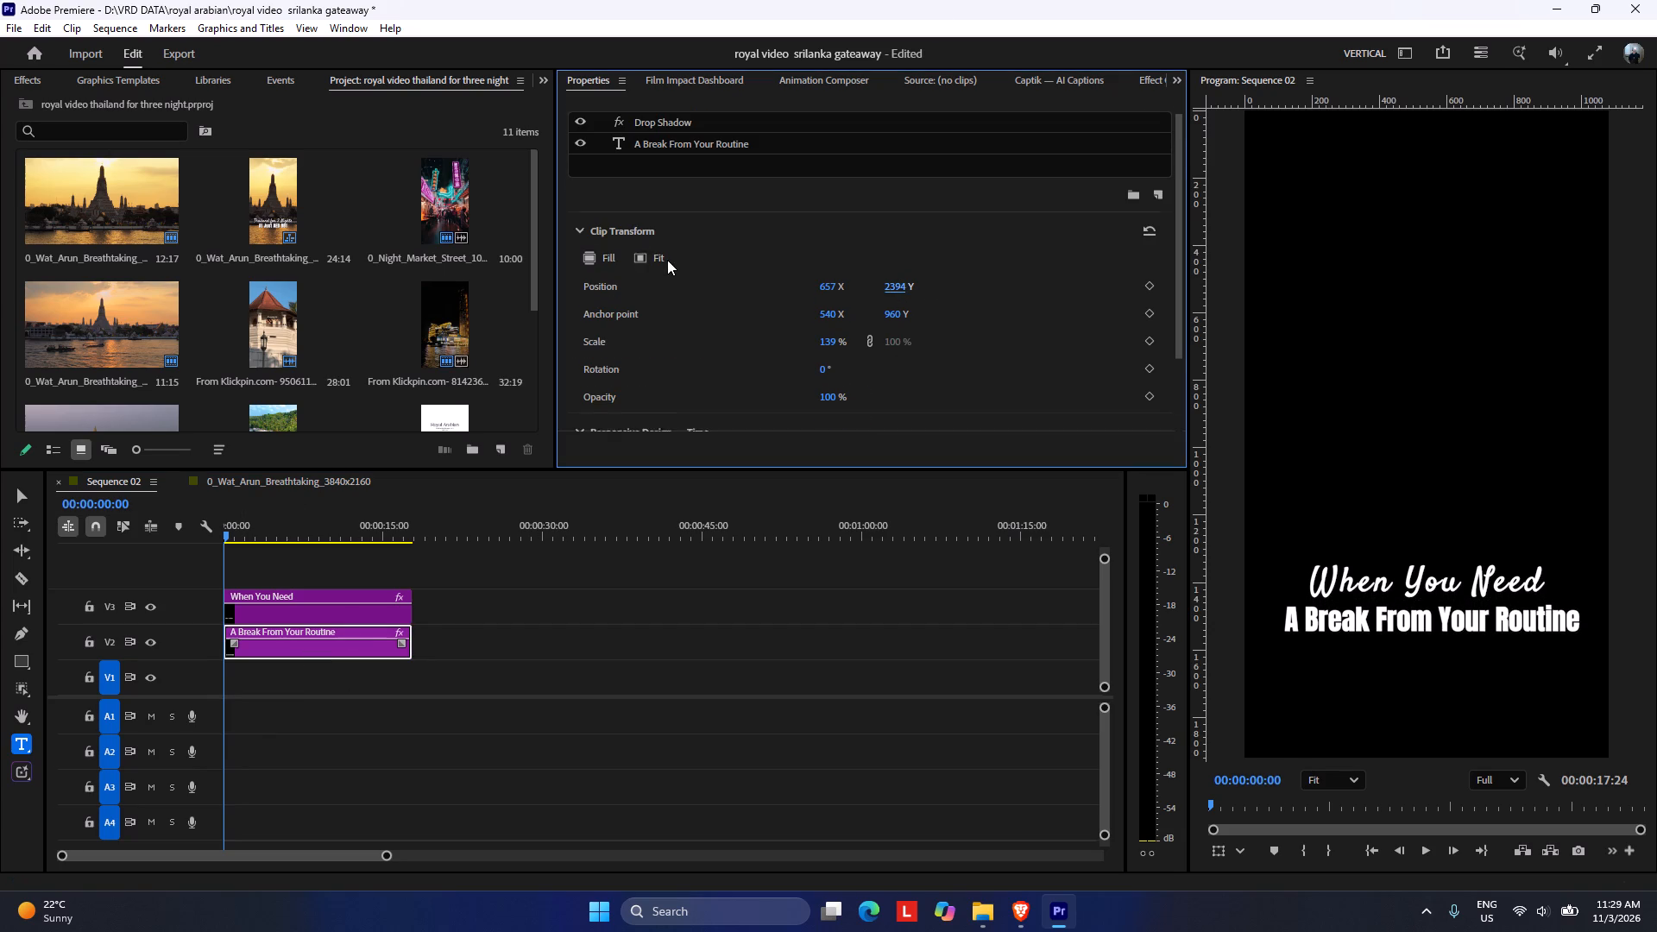
scroll(667, 260, "down", 15)
scroll(683, 215, "up", 12)
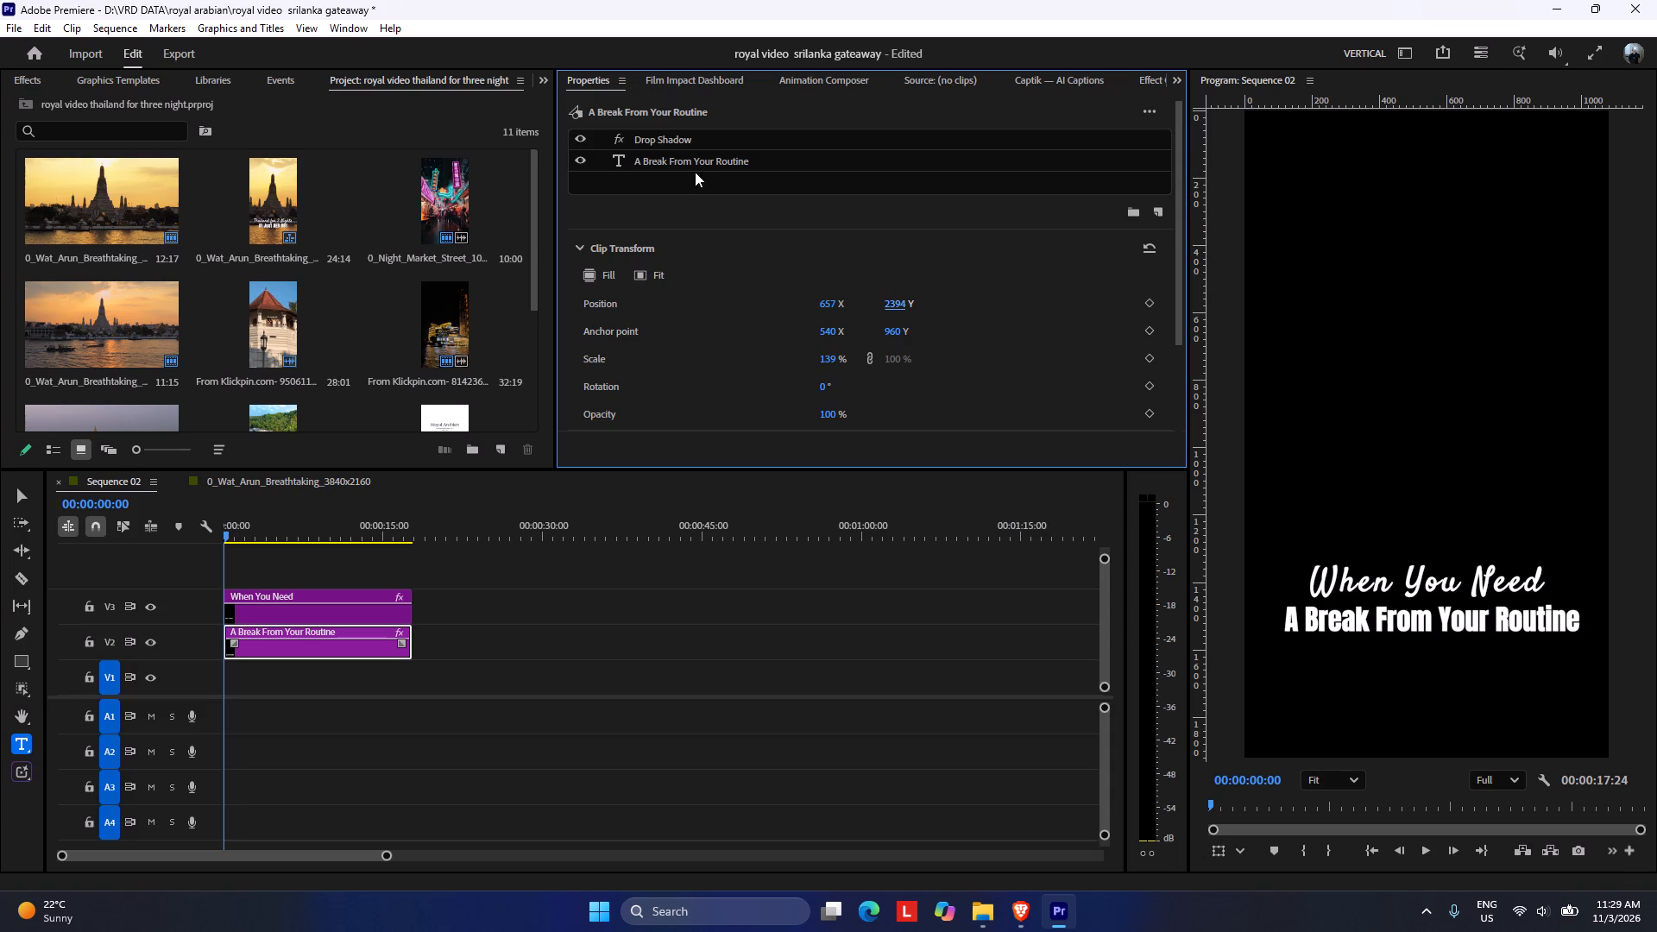
left_click(671, 157)
scroll(801, 261, "down", 20)
scroll(801, 261, "down", 5)
scroll(811, 249, "up", 1)
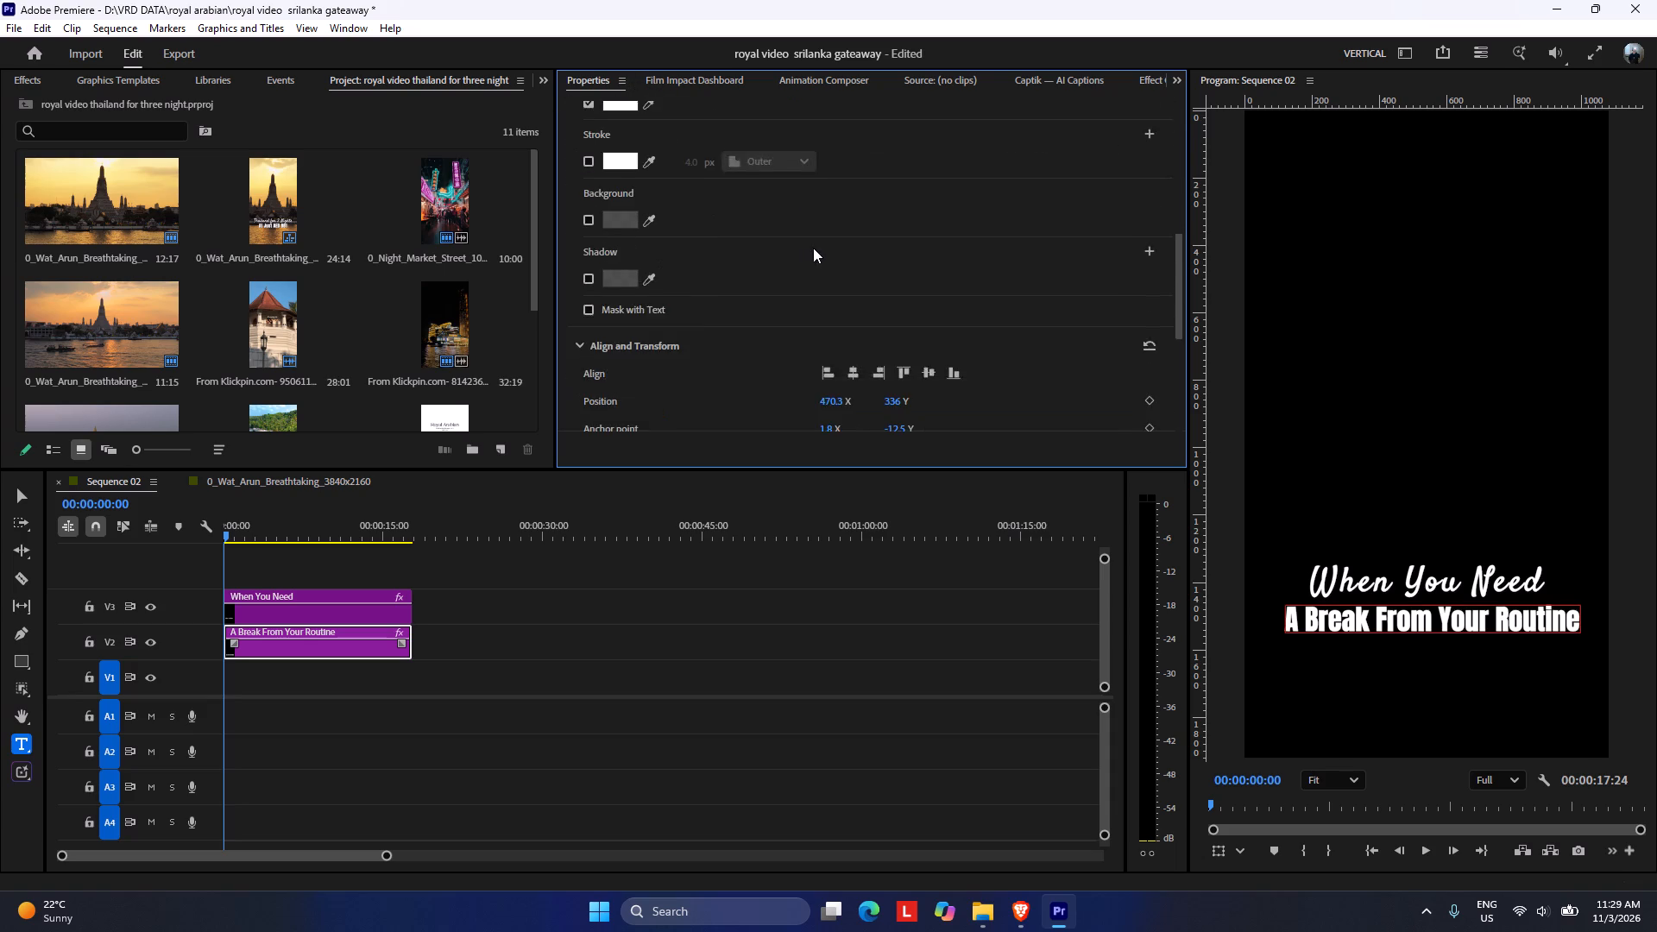
scroll(813, 248, "down", 5)
left_click(854, 283)
triple_click(854, 283)
triple_click(854, 283)
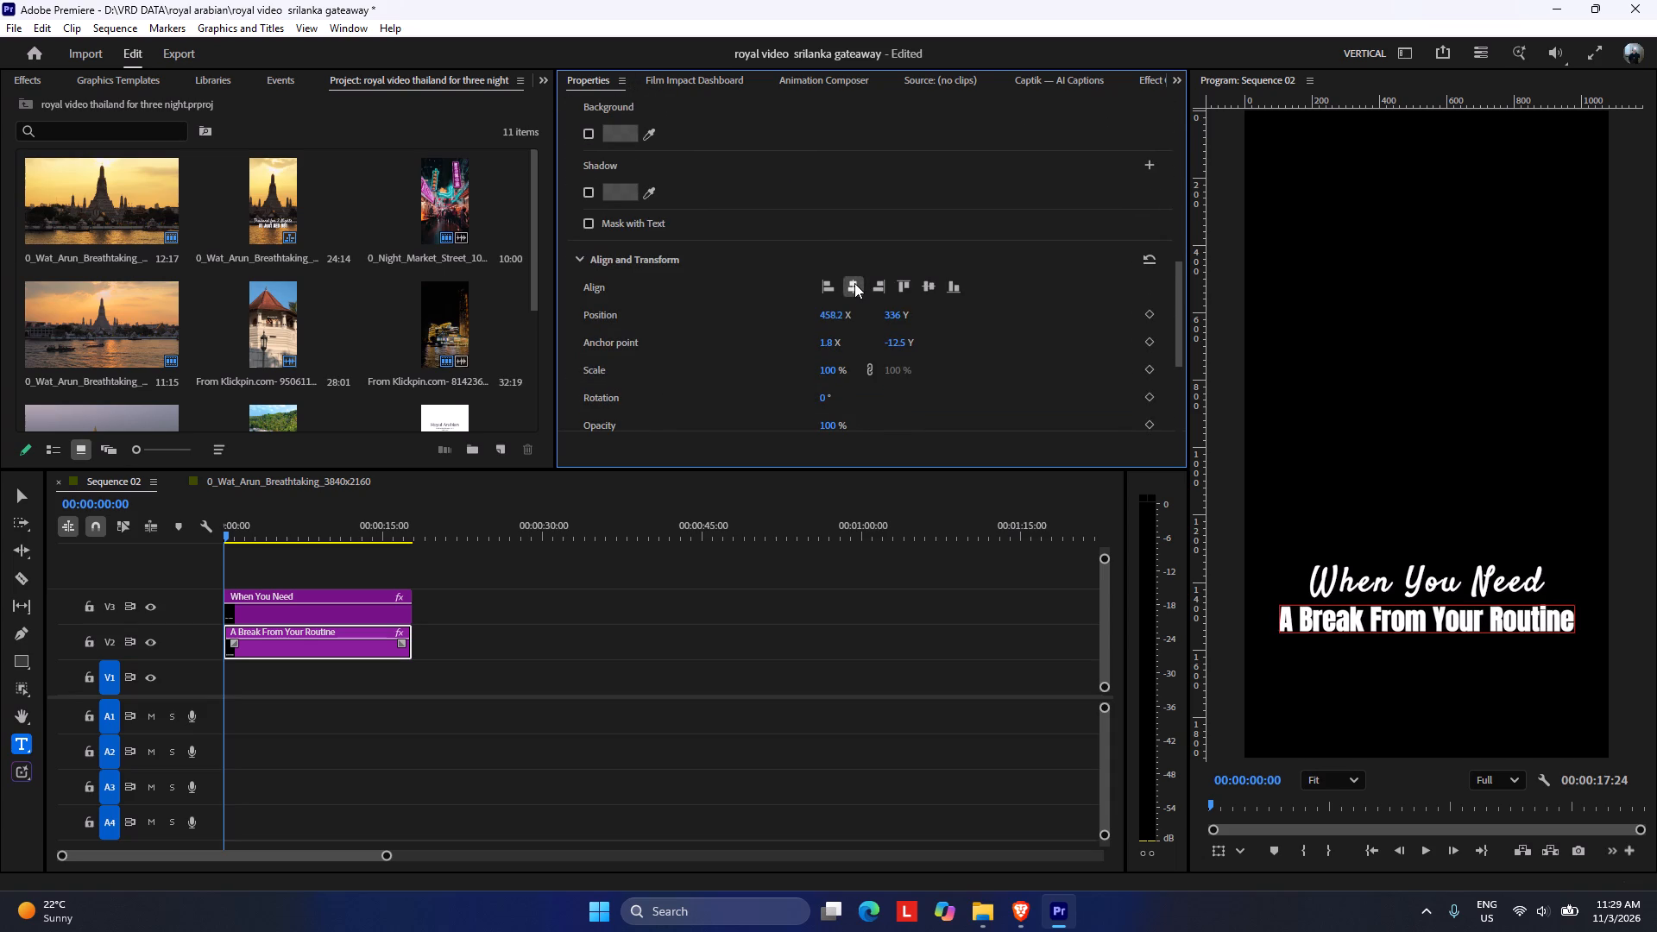
triple_click(854, 283)
double_click(854, 283)
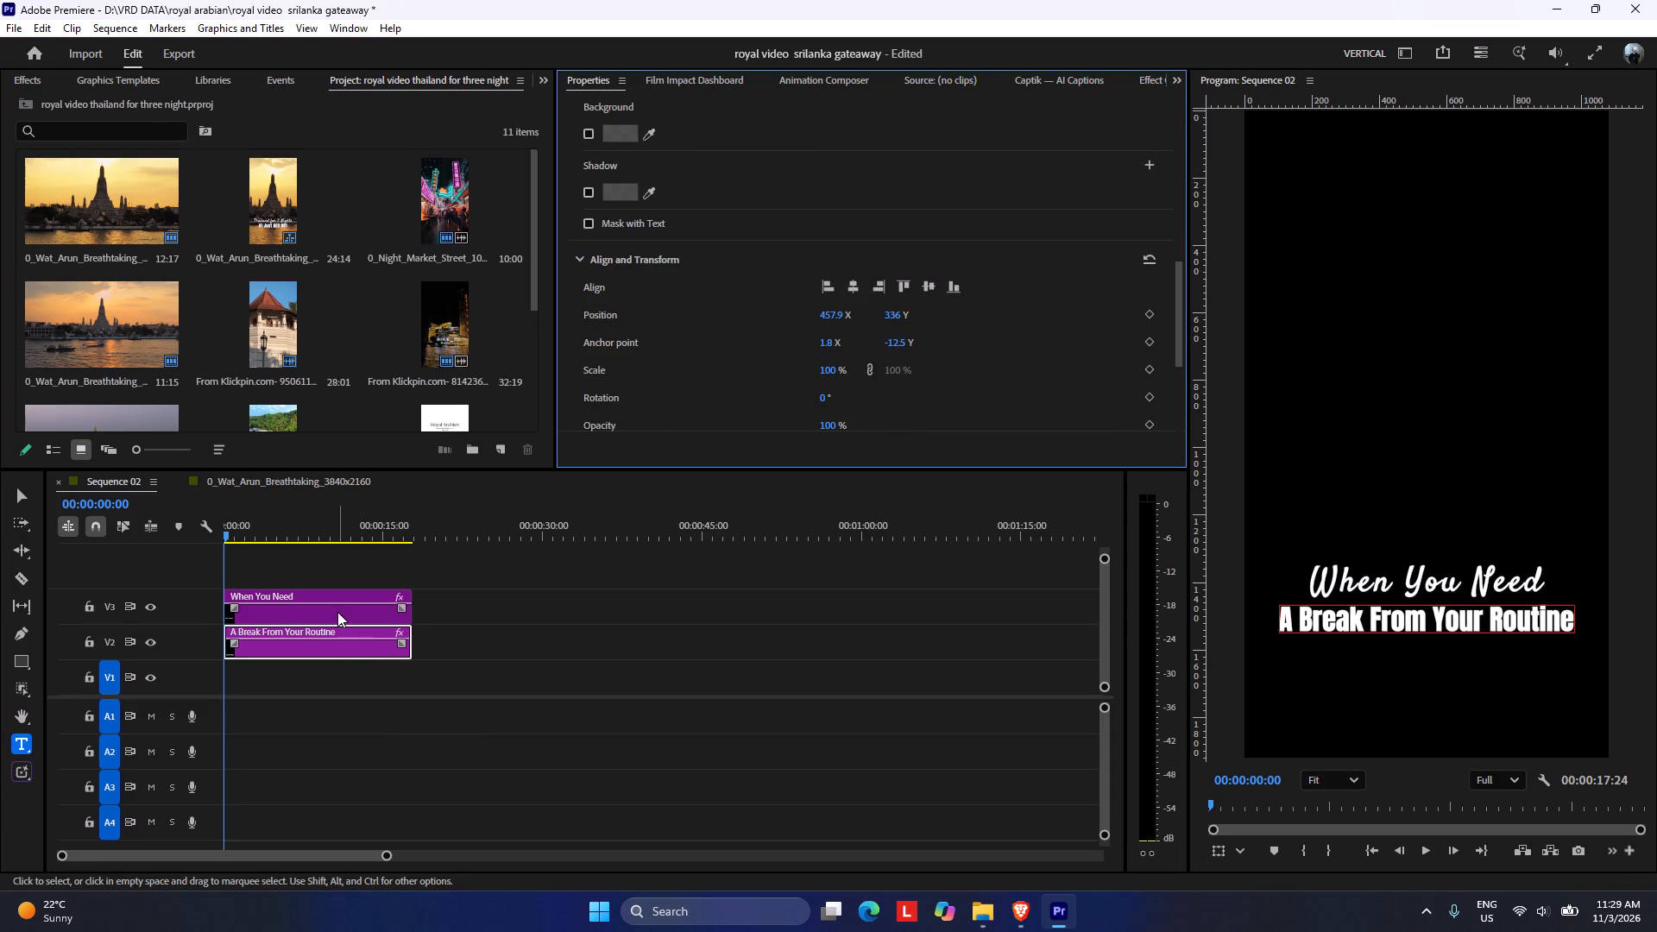
Centre the "When You Need" text layer horizontally in the frame.
left_click(337, 612)
scroll(784, 299, "down", 20)
scroll(784, 299, "down", 1)
scroll(740, 324, "up", 9)
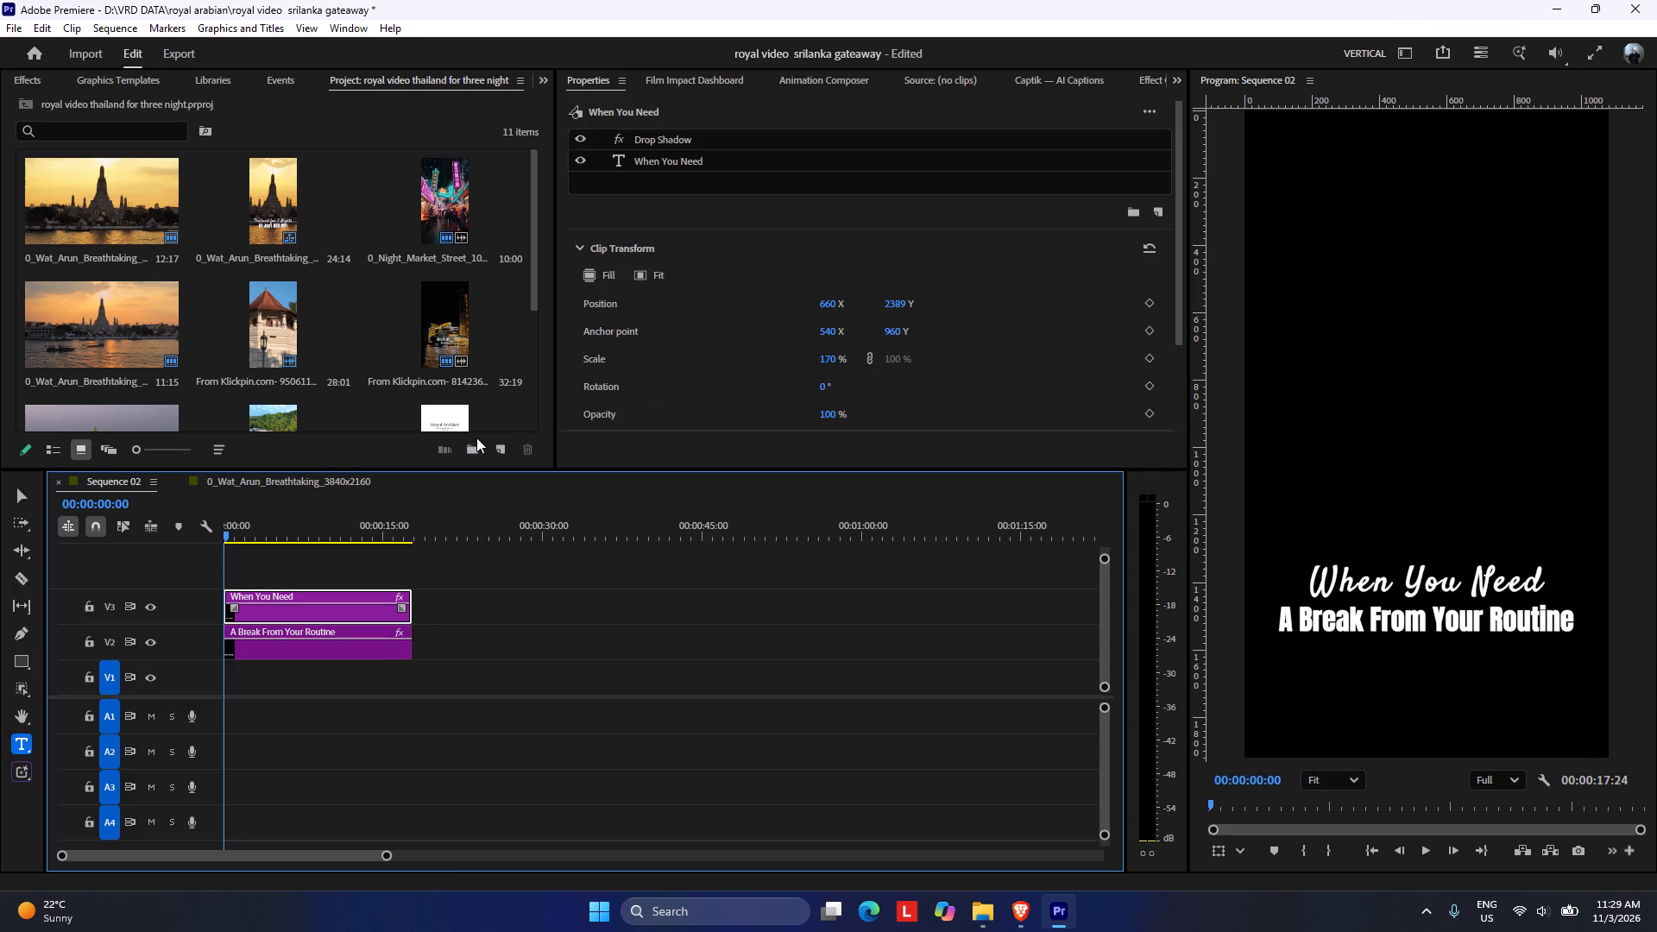
double_click(672, 161)
scroll(772, 292, "down", 8)
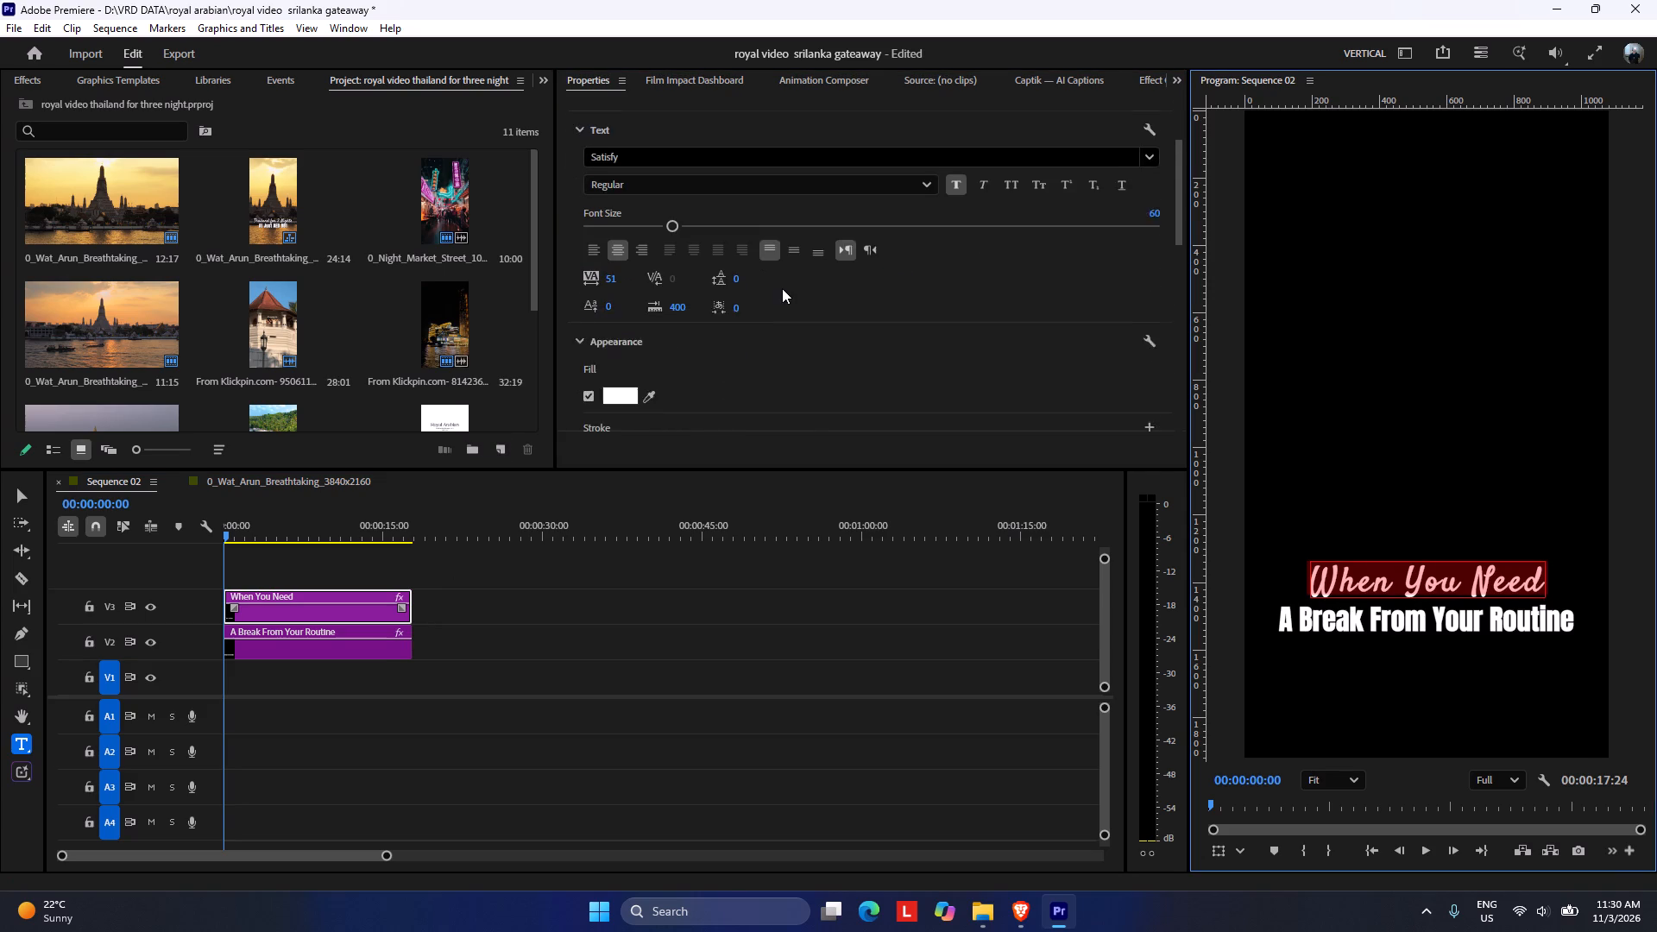
scroll(782, 288, "down", 20)
scroll(782, 288, "down", 3)
triple_click(851, 254)
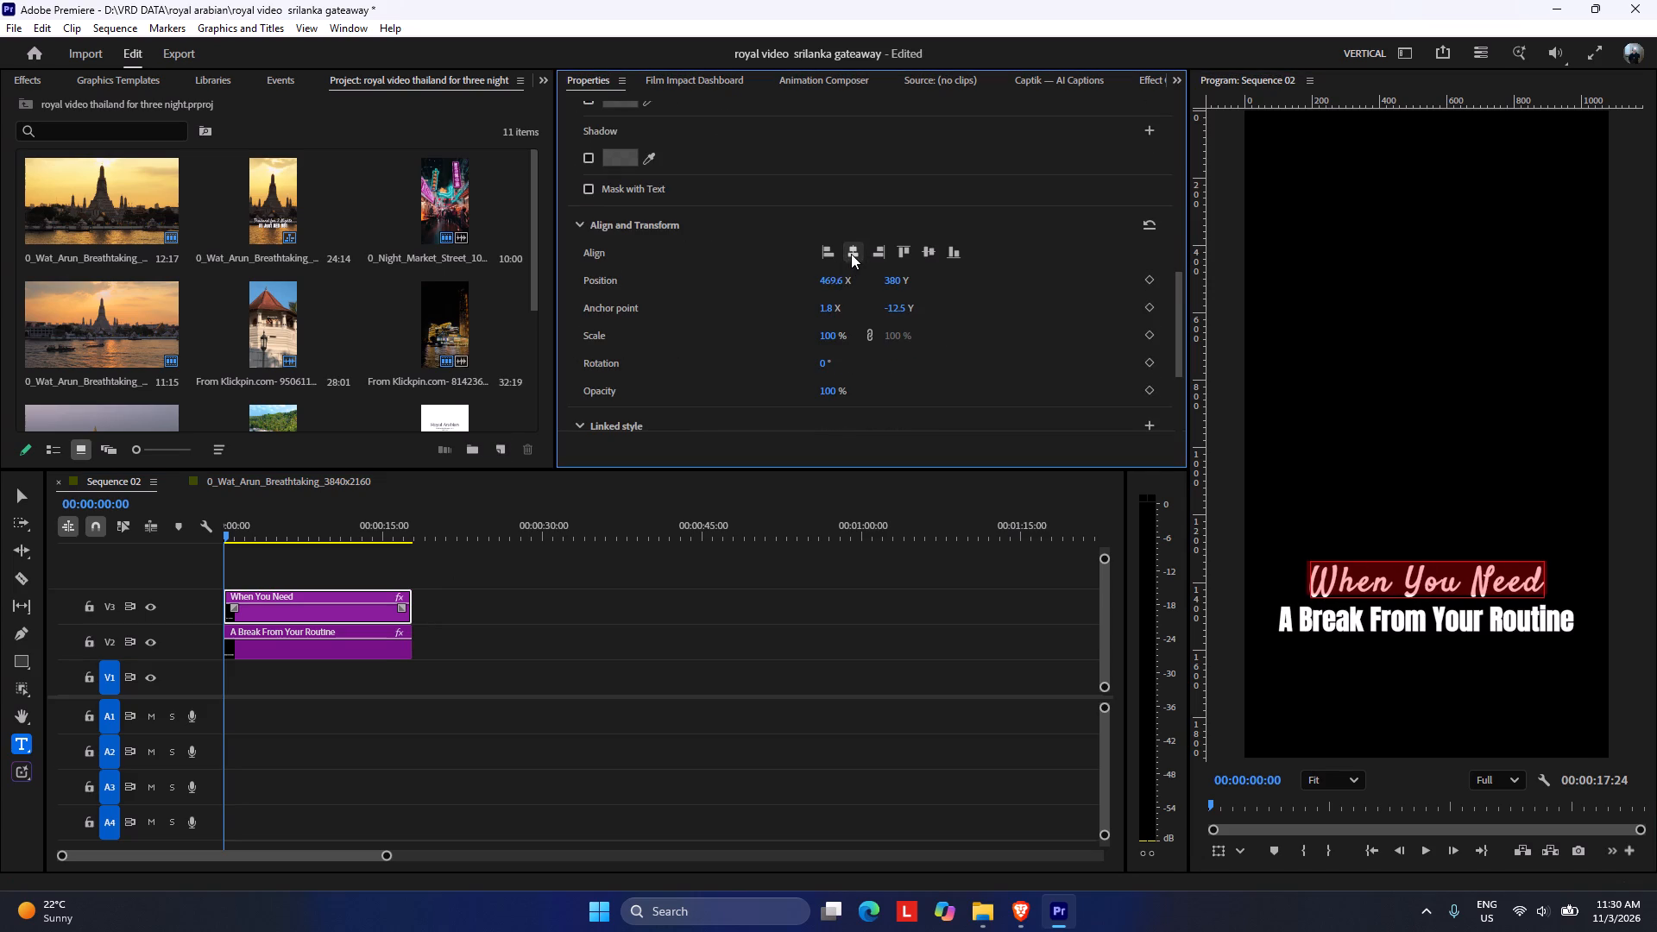
triple_click(851, 254)
triple_click(851, 254)
triple_click(851, 254)
double_click(851, 254)
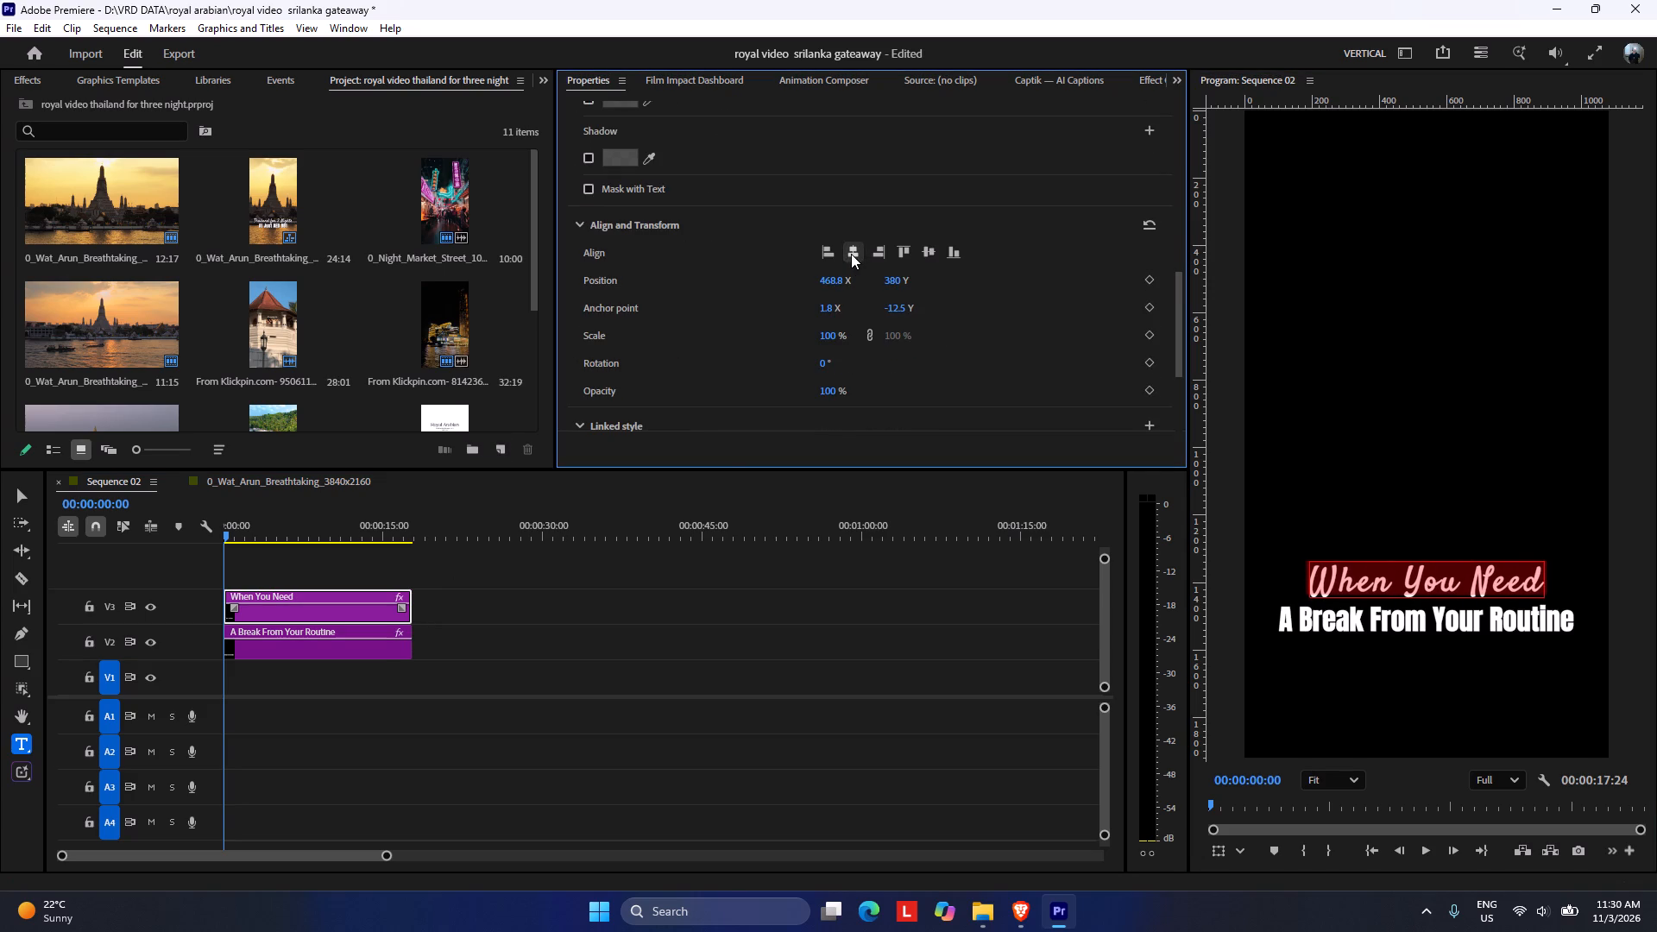
Move the "When You Need" and "A Break From Your Routine" clips together up to the upper third of the frame, keeping the preview fitted.
left_click(456, 607)
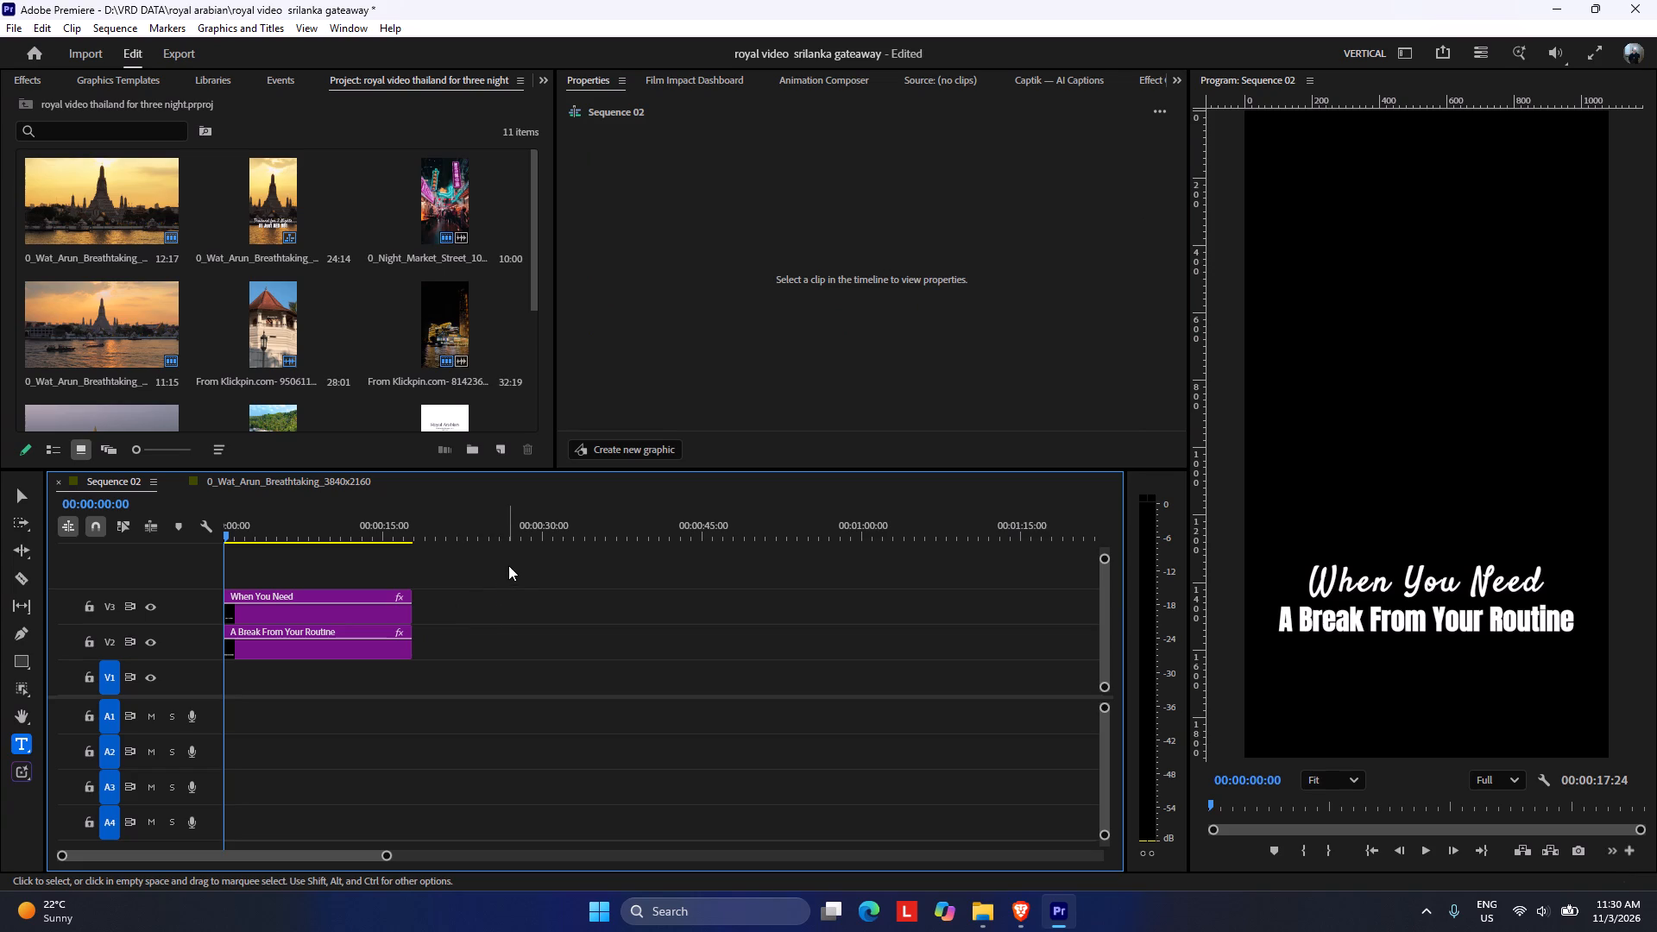
left_click_drag(486, 588, 377, 674)
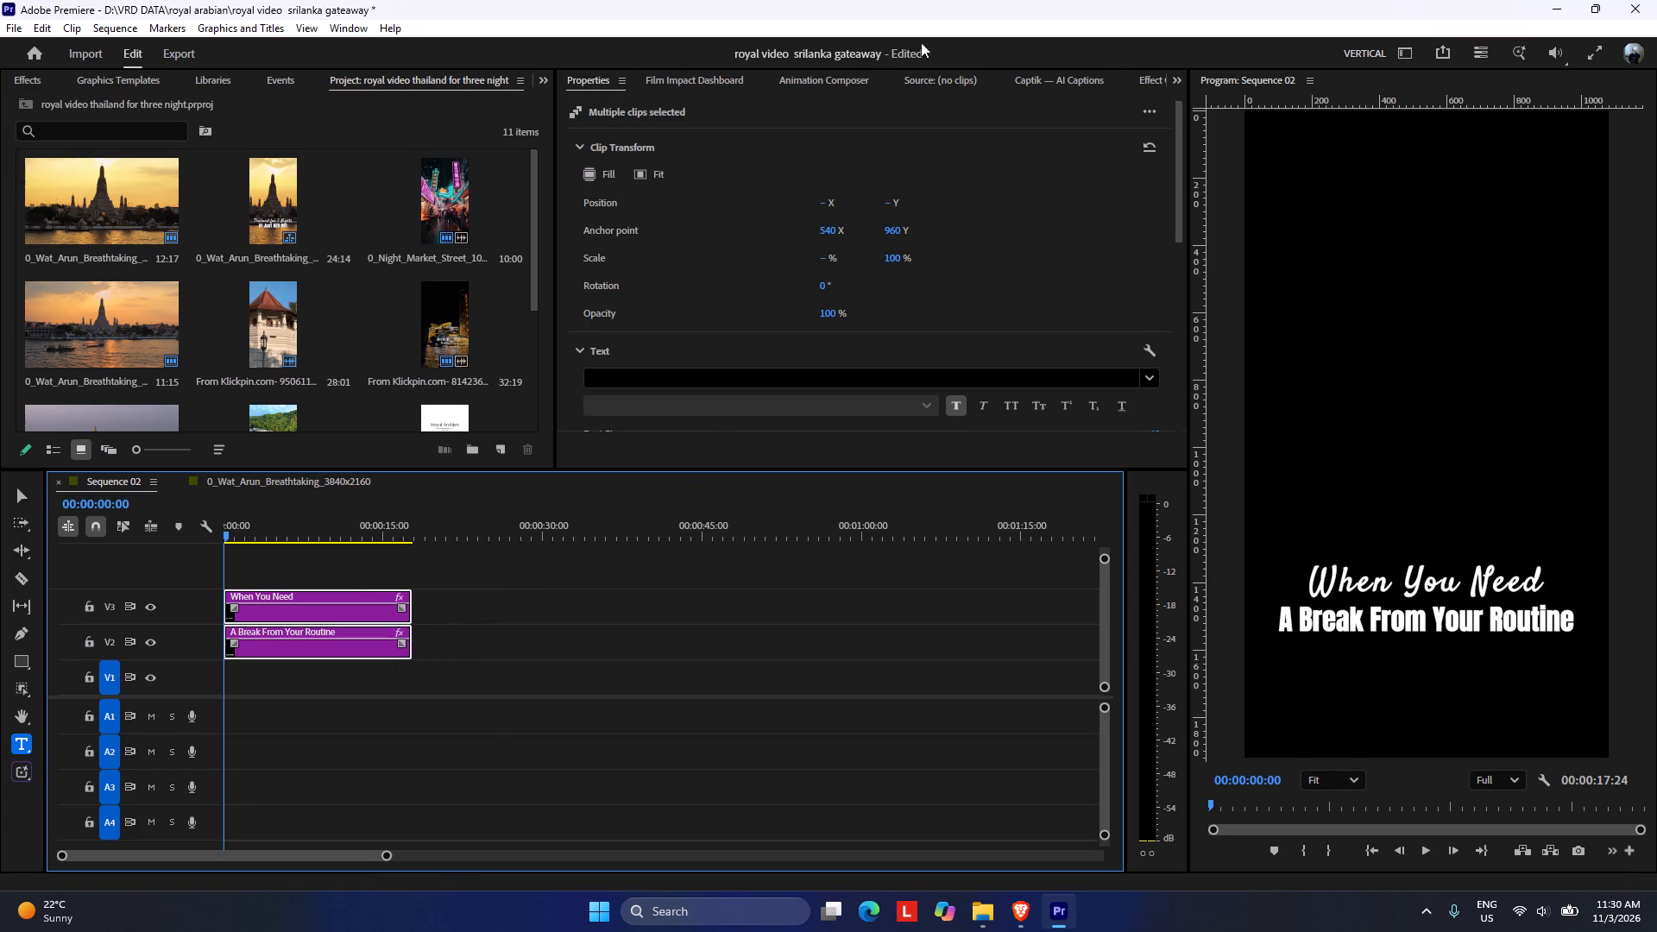
left_click_drag(889, 200, 116, 243)
scroll(1656, 263, "down", 4)
scroll(1528, 301, "down", 4)
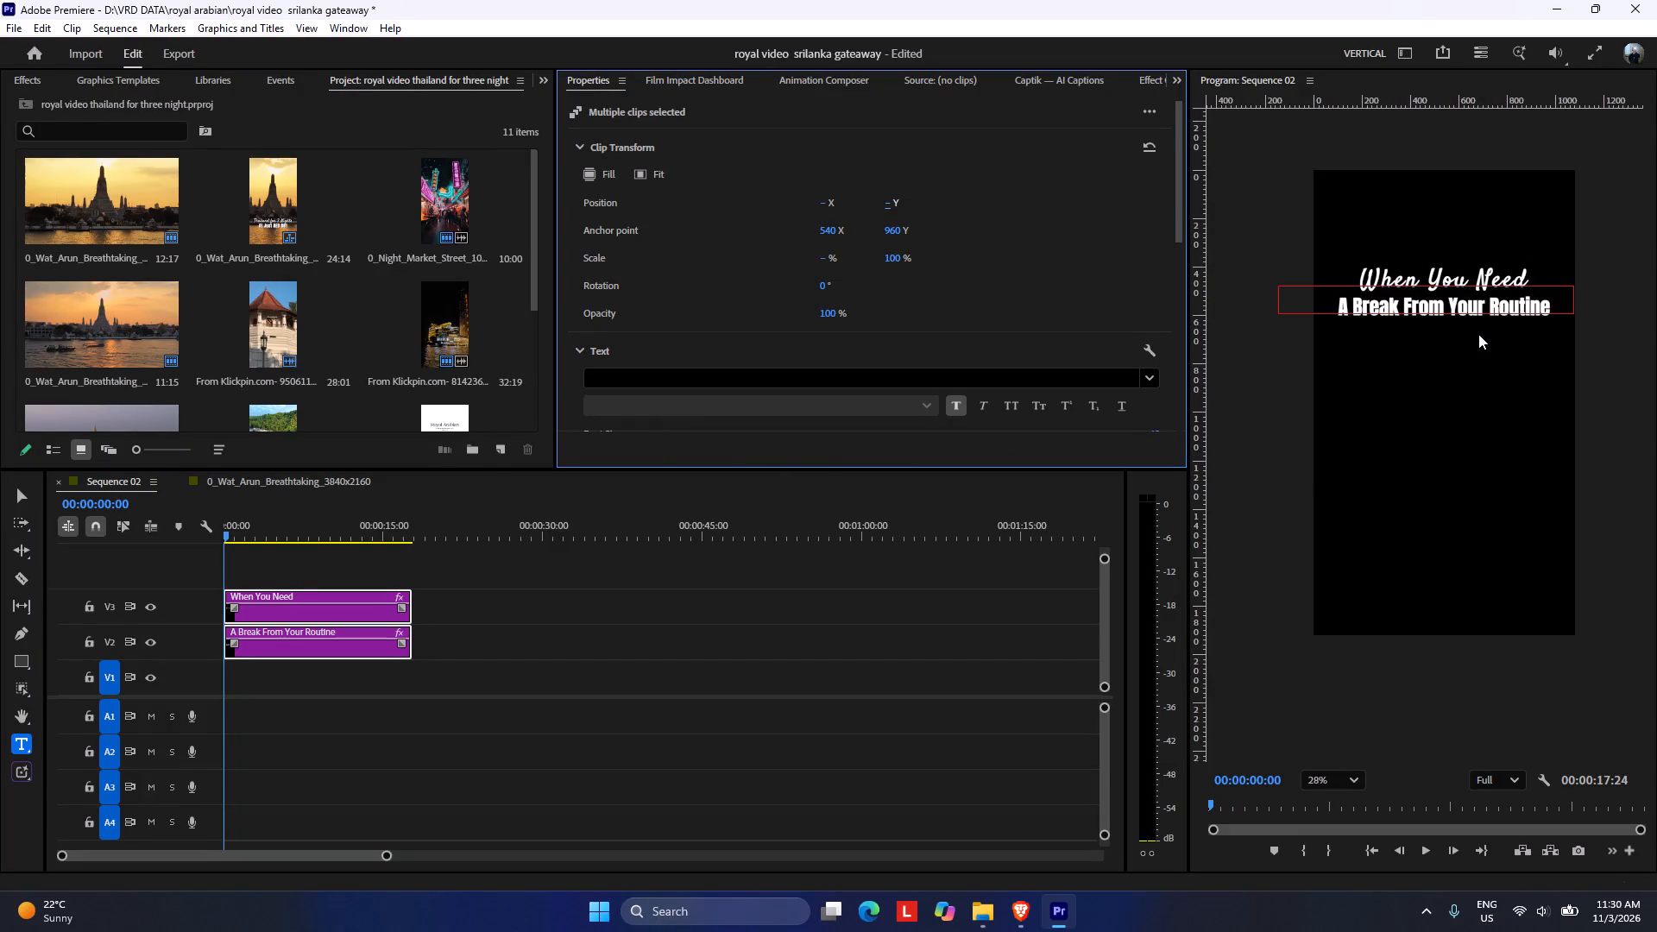
scroll(1481, 331, "up", 1)
left_click(448, 628)
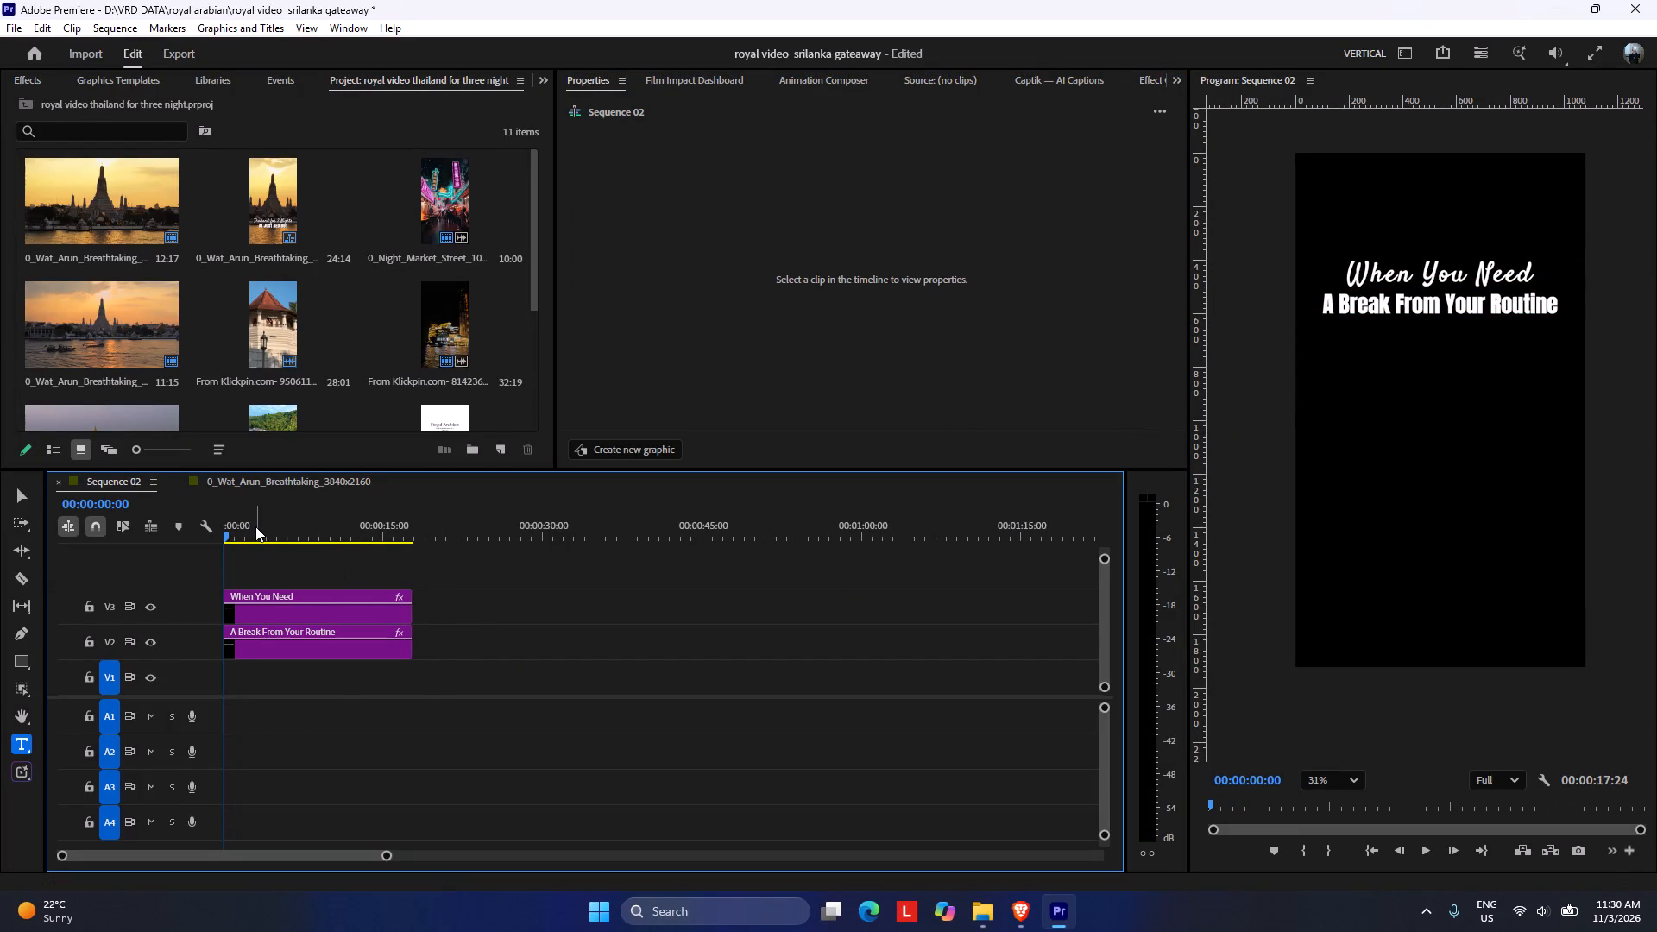
left_click(1336, 780)
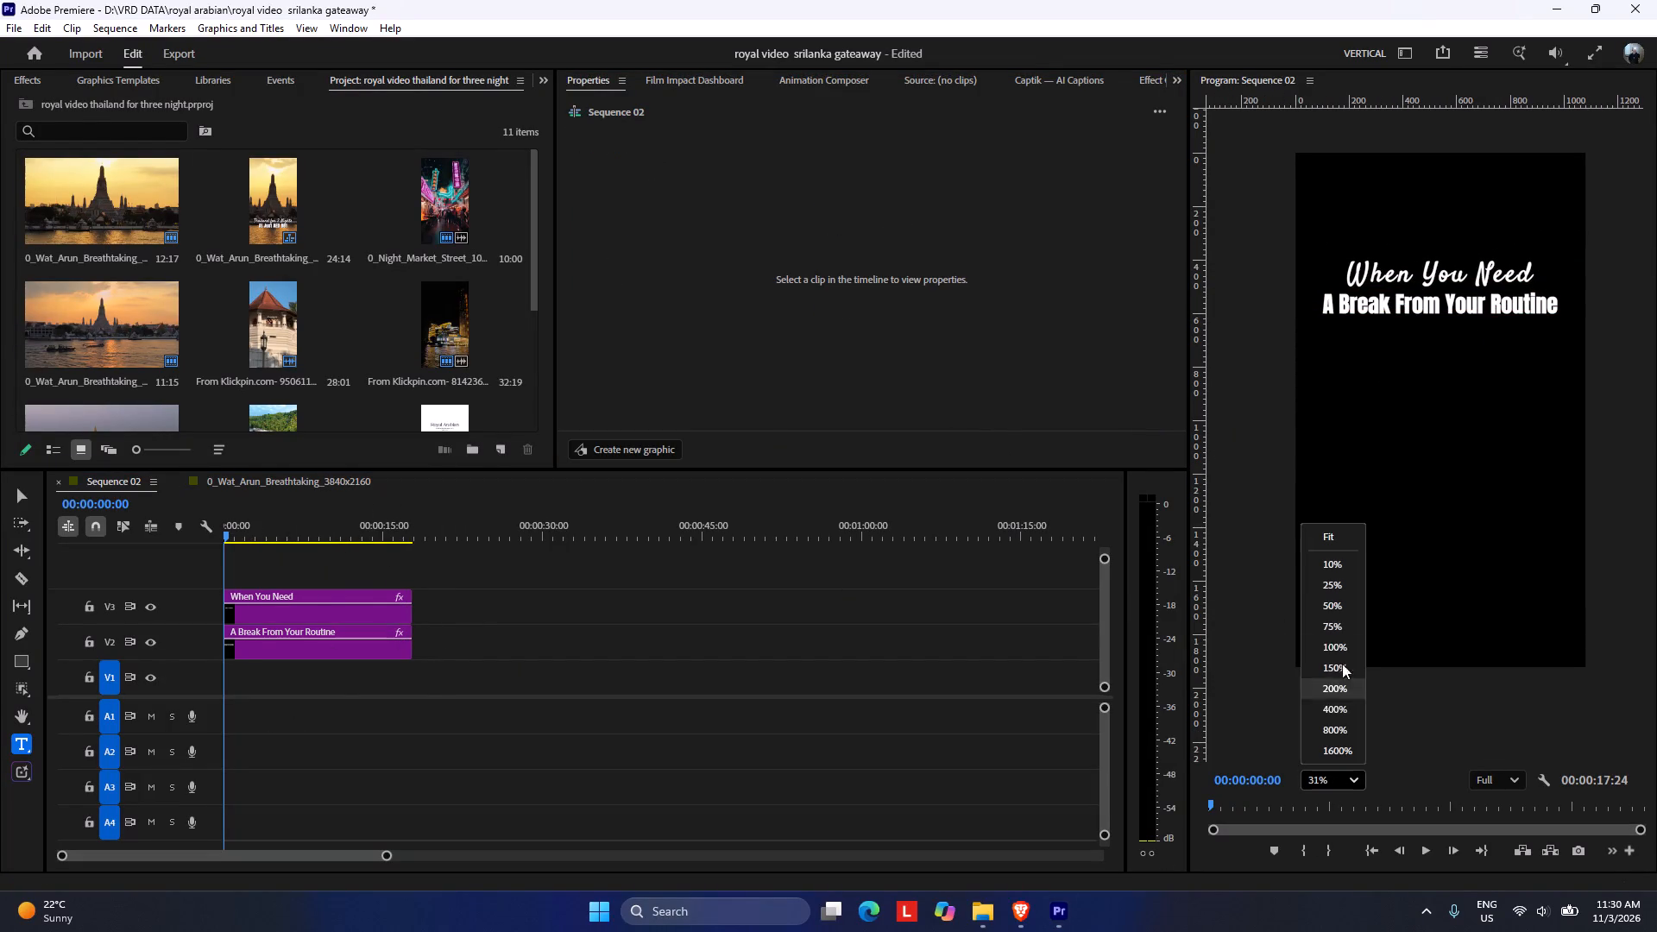
left_click(1344, 531)
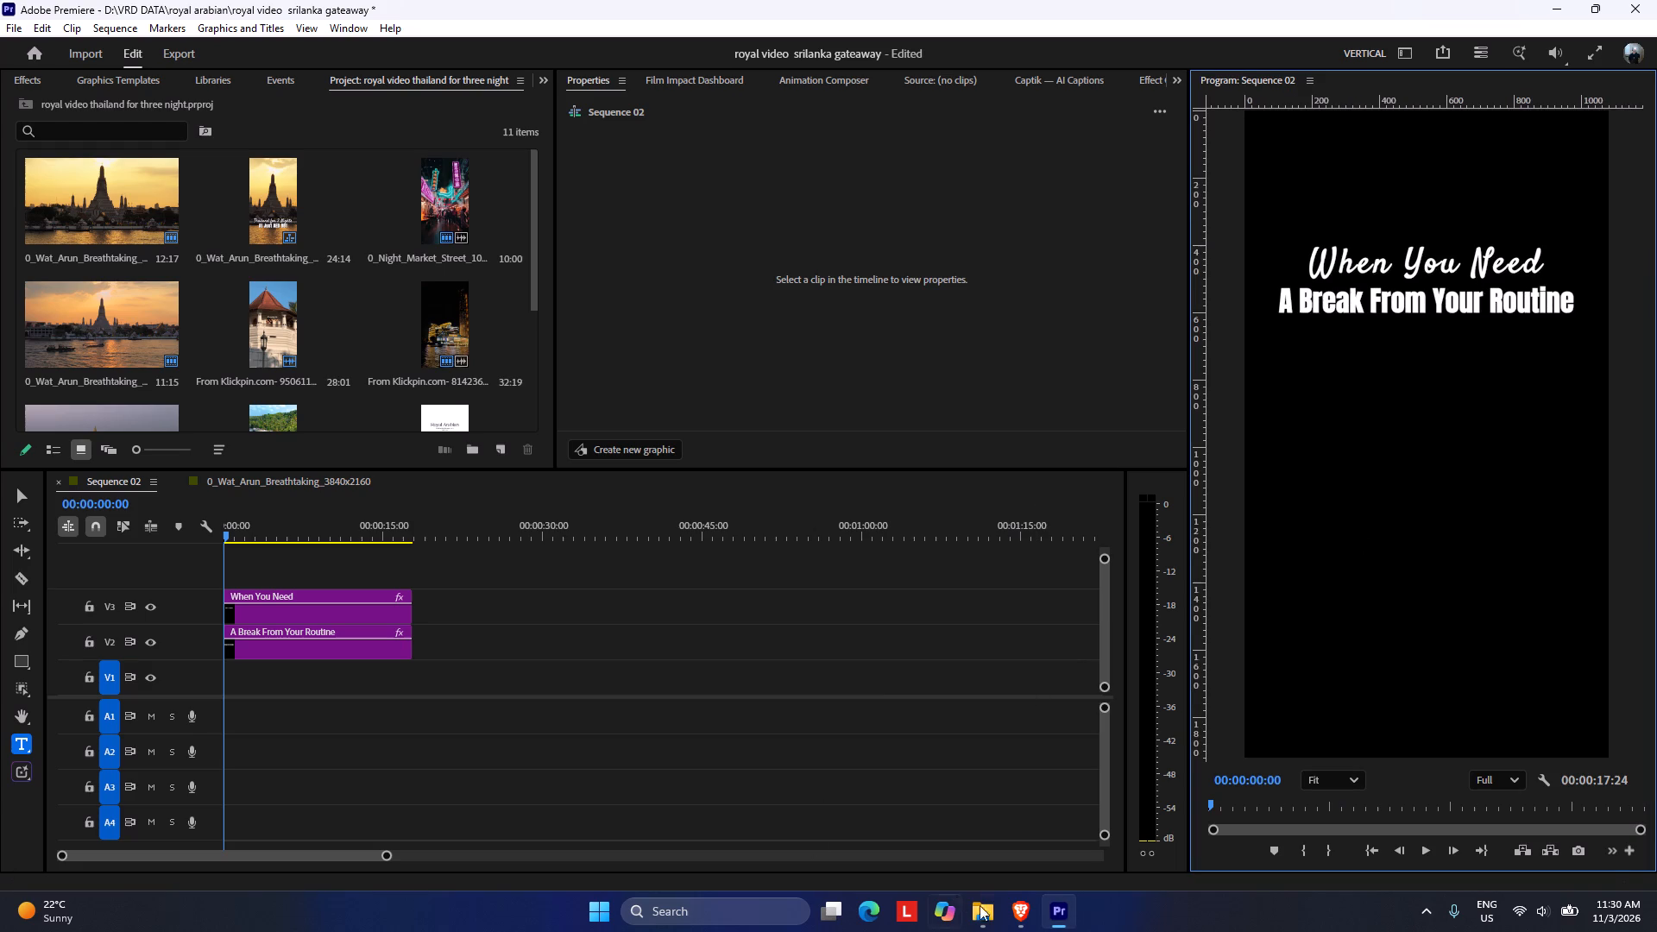
left_click(1024, 909)
left_click(969, 568)
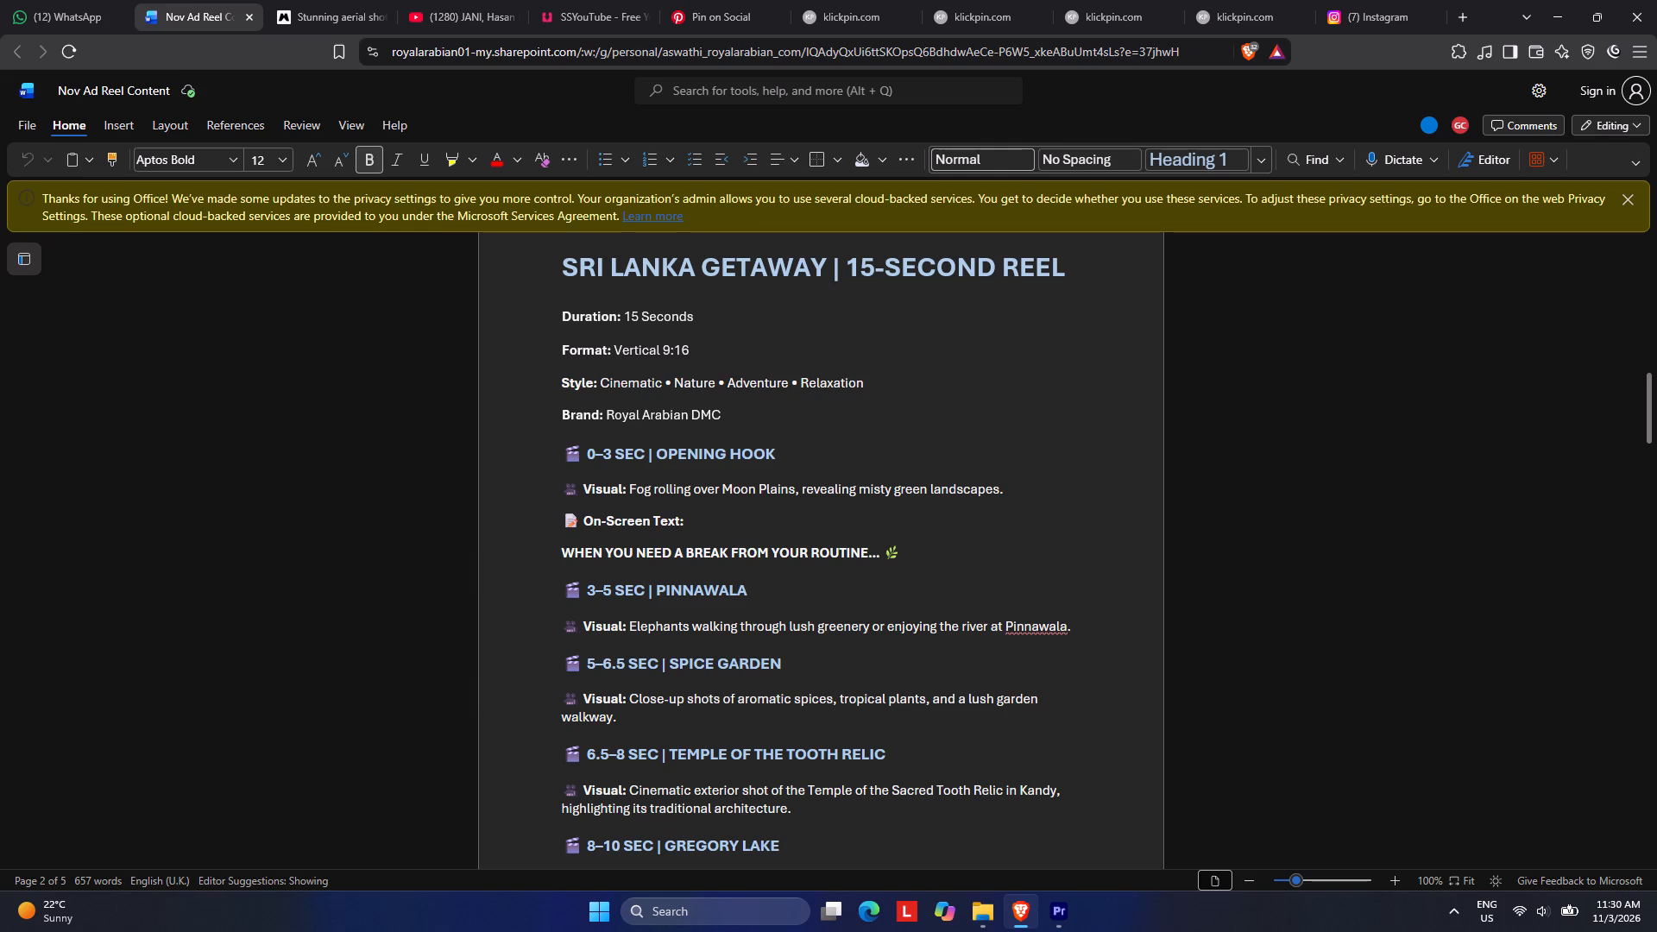
left_click_drag(630, 487, 791, 479)
key("ctrl+c")
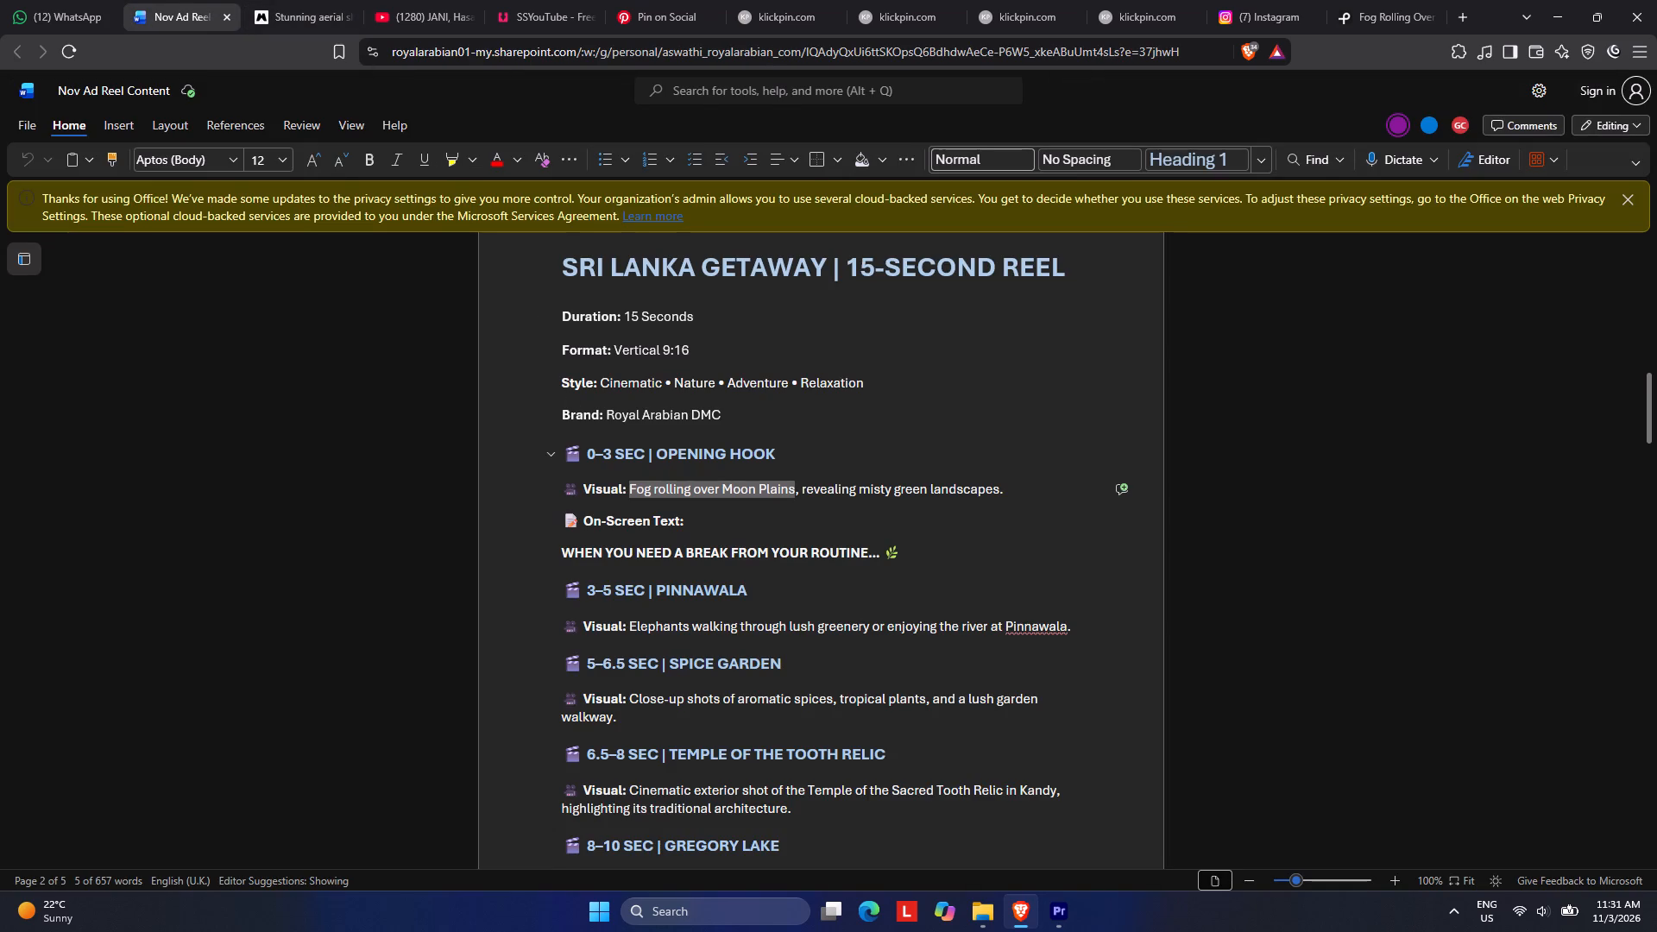
left_click(886, 458)
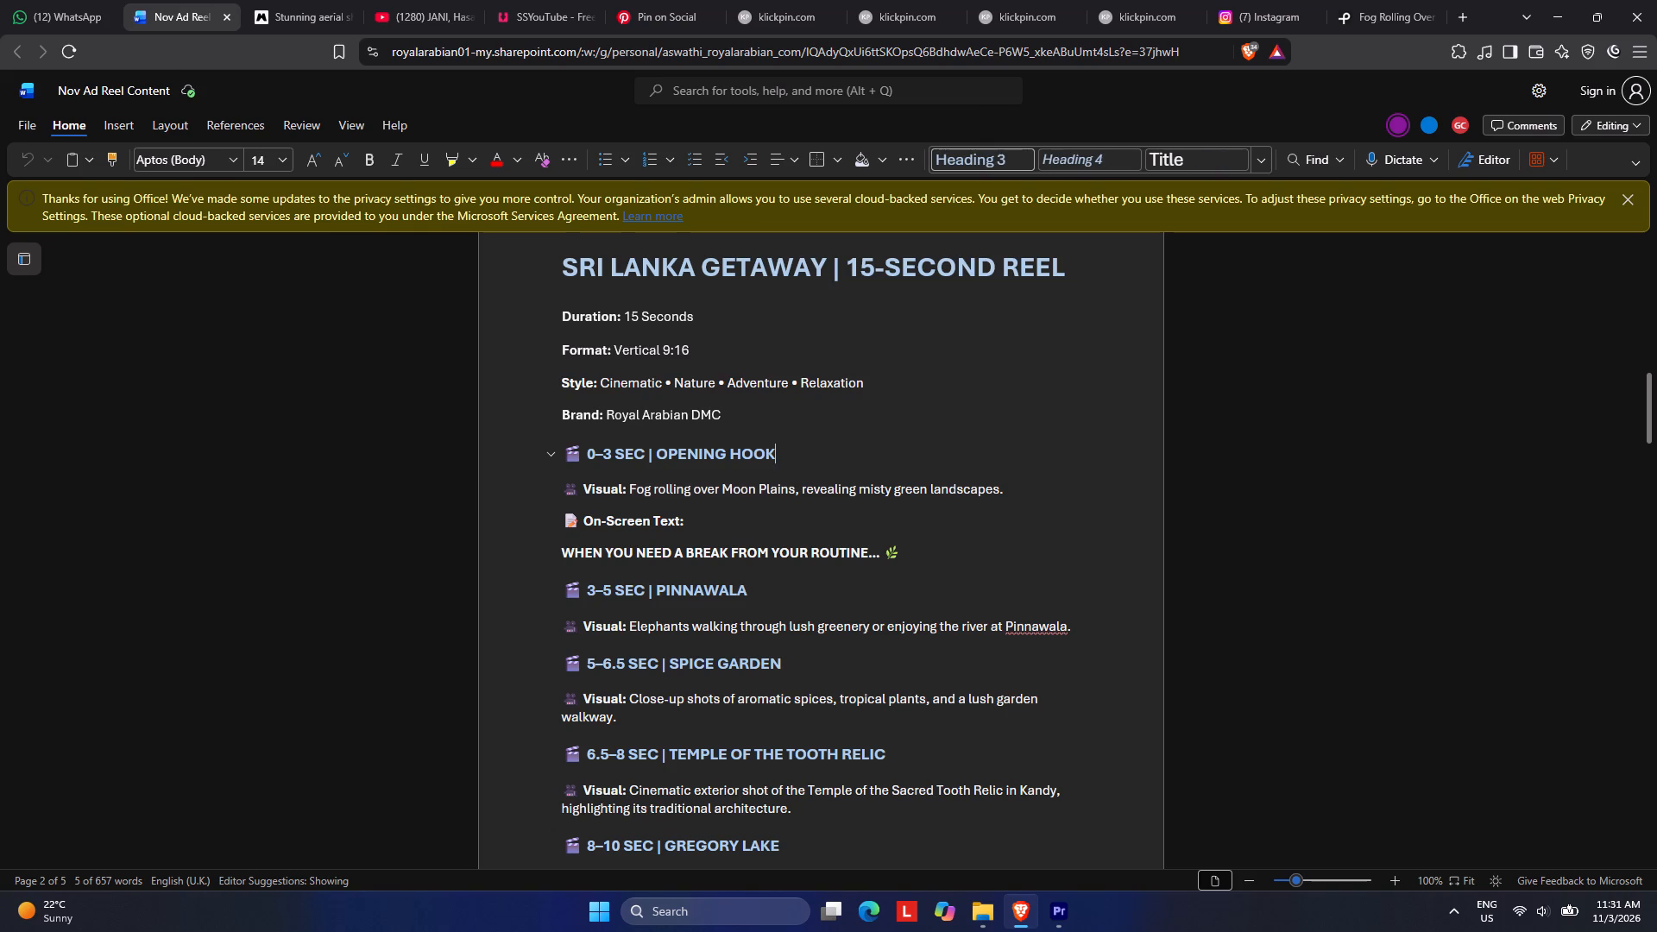
left_click(886, 458)
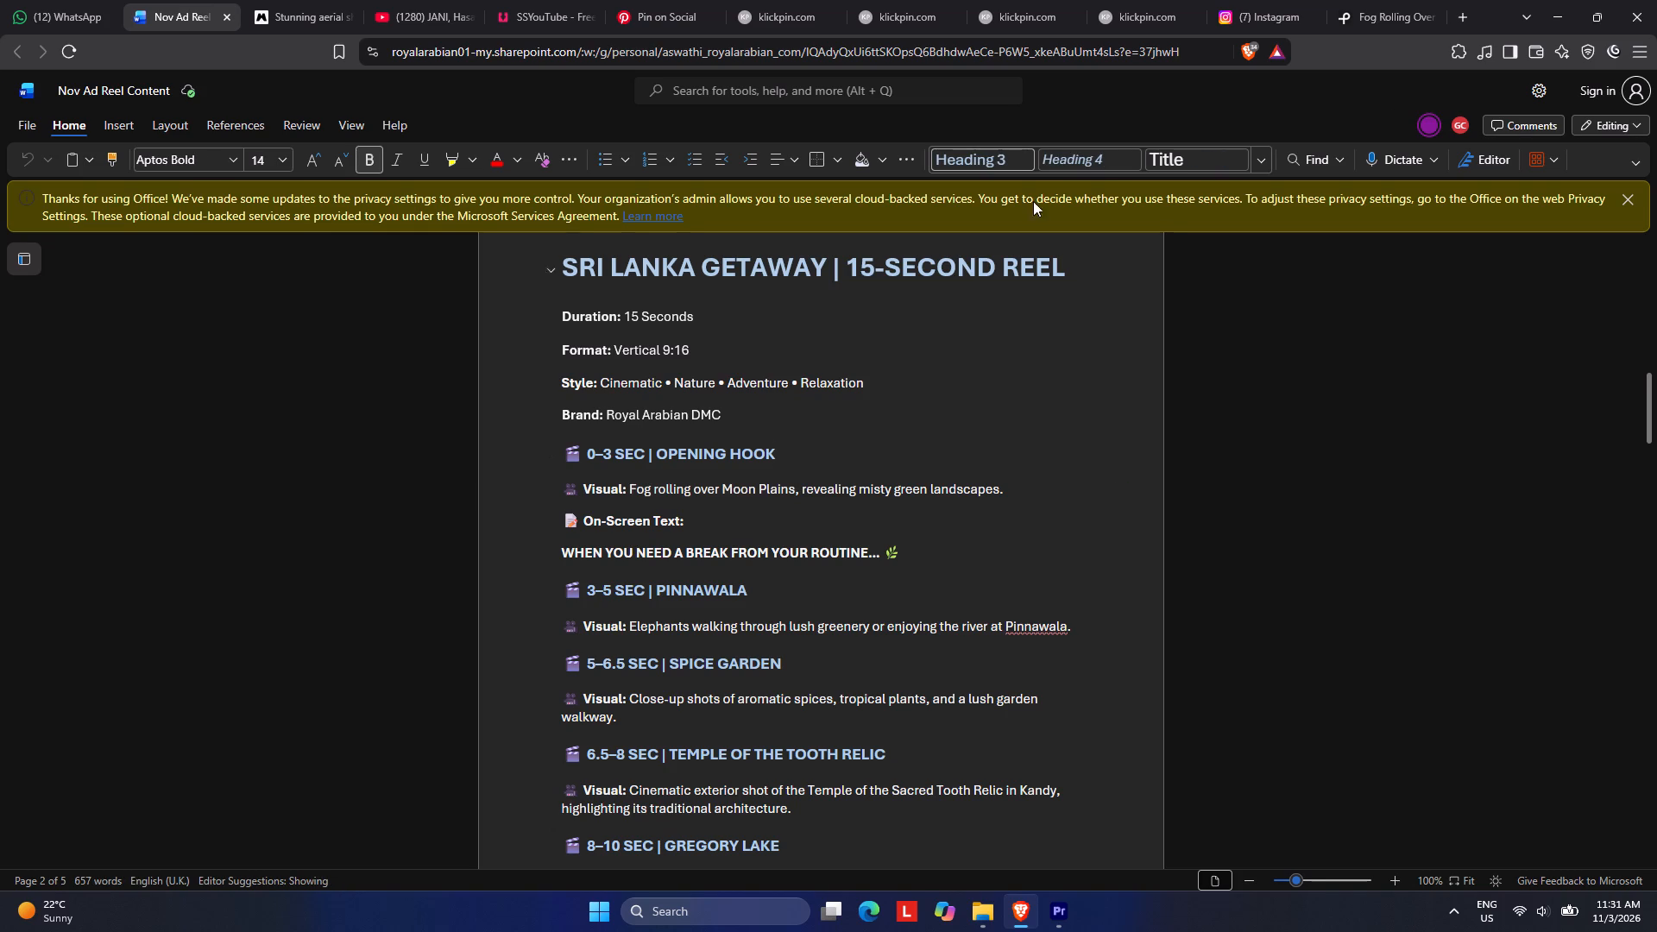
Duplicate the YouTube tab and search YouTube for "Fog rolling over Moon Plains" in the copy.
left_click(424, 0)
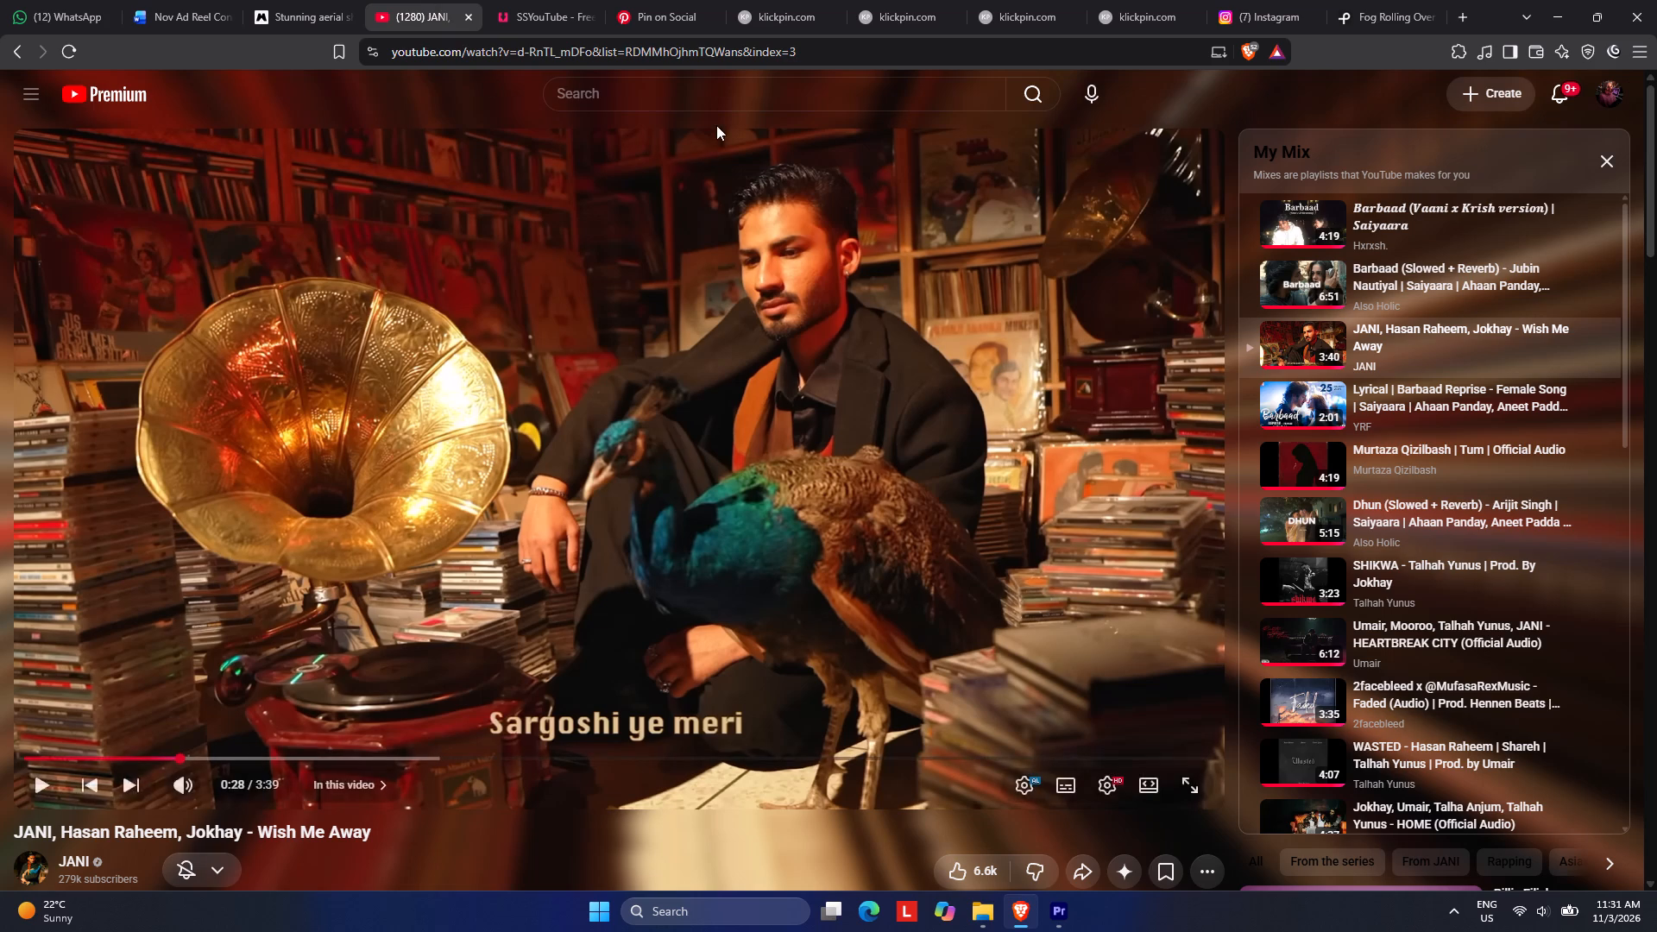
right_click(413, 10)
left_click(482, 170)
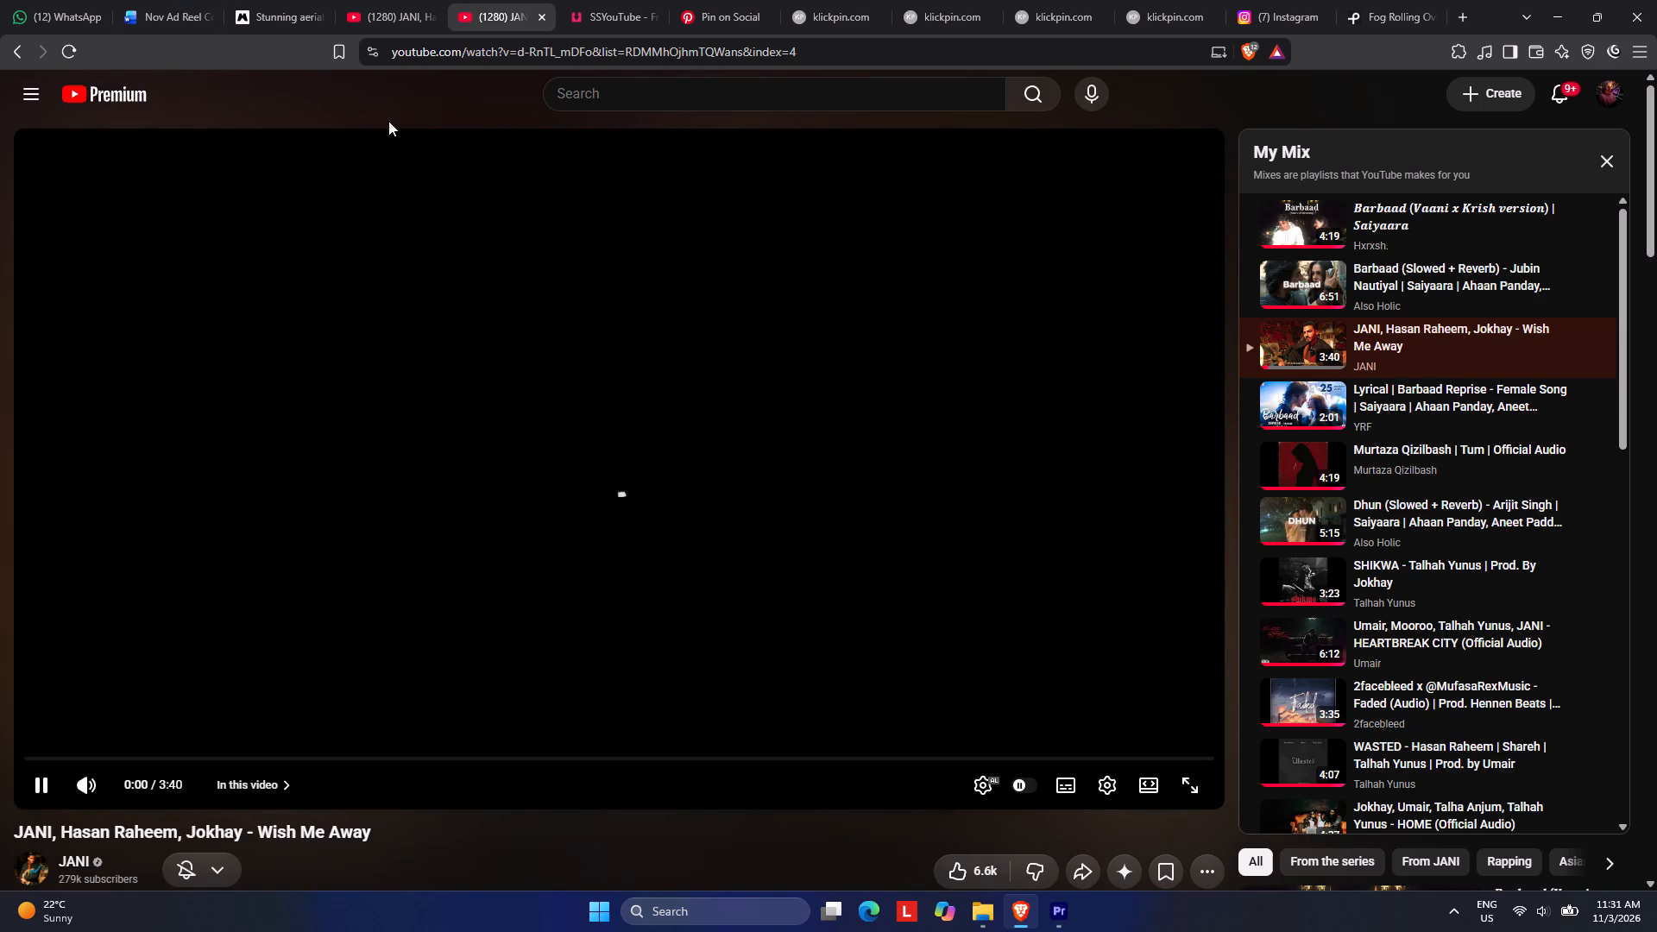
left_click(599, 98)
key("ctrl+v")
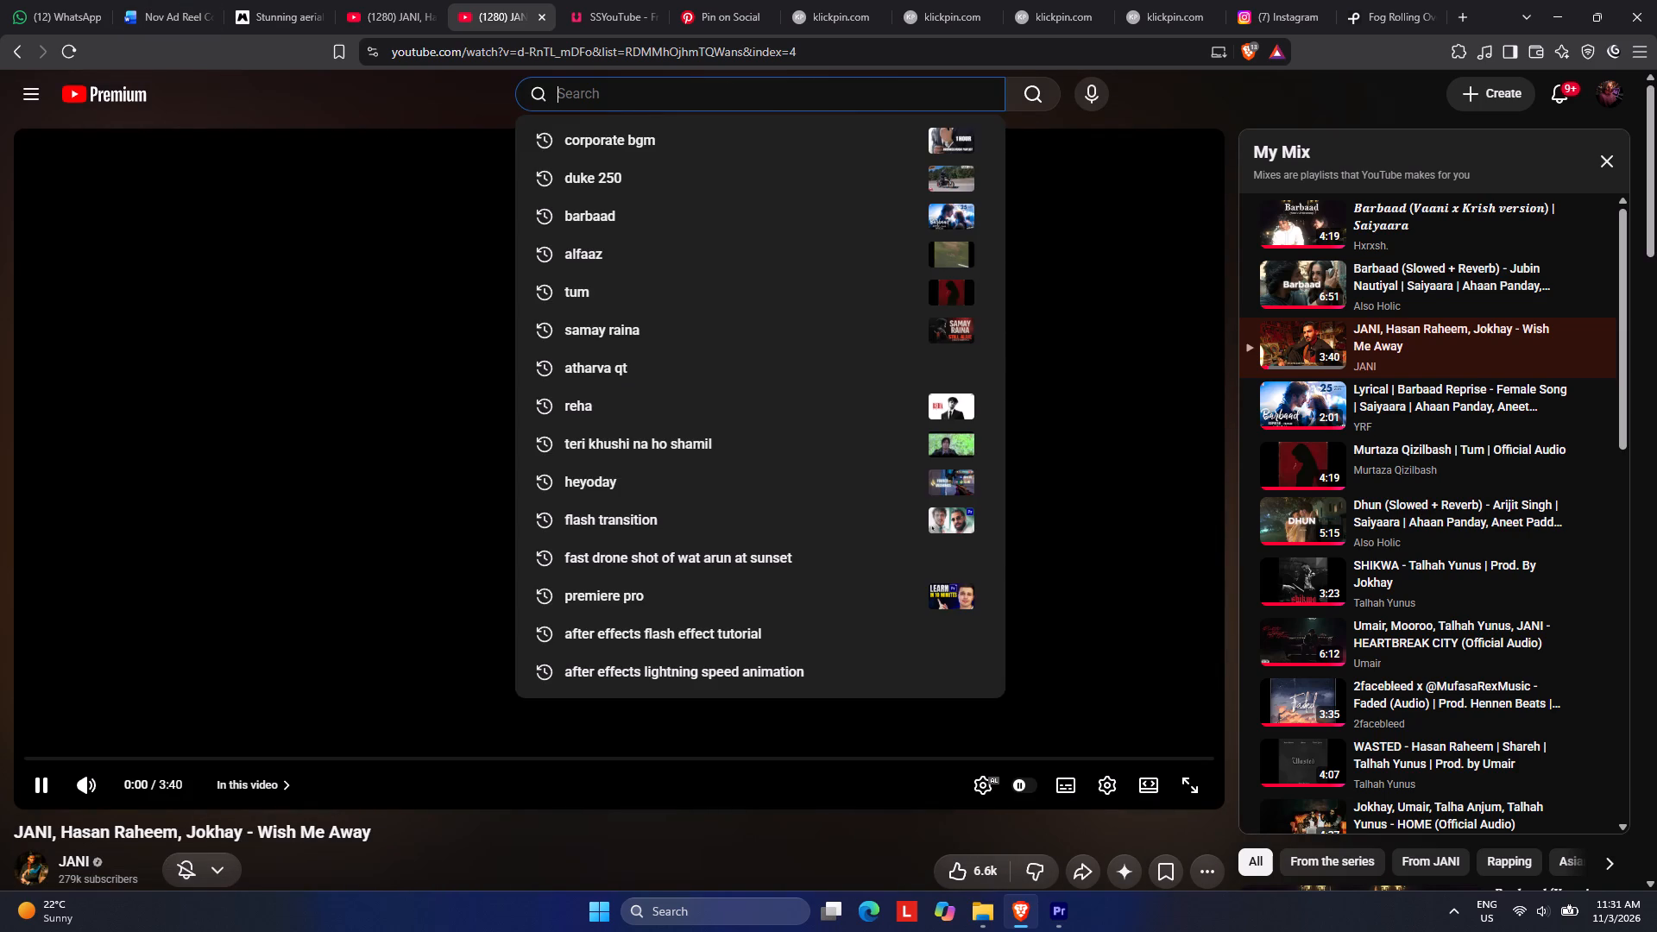
key("Return")
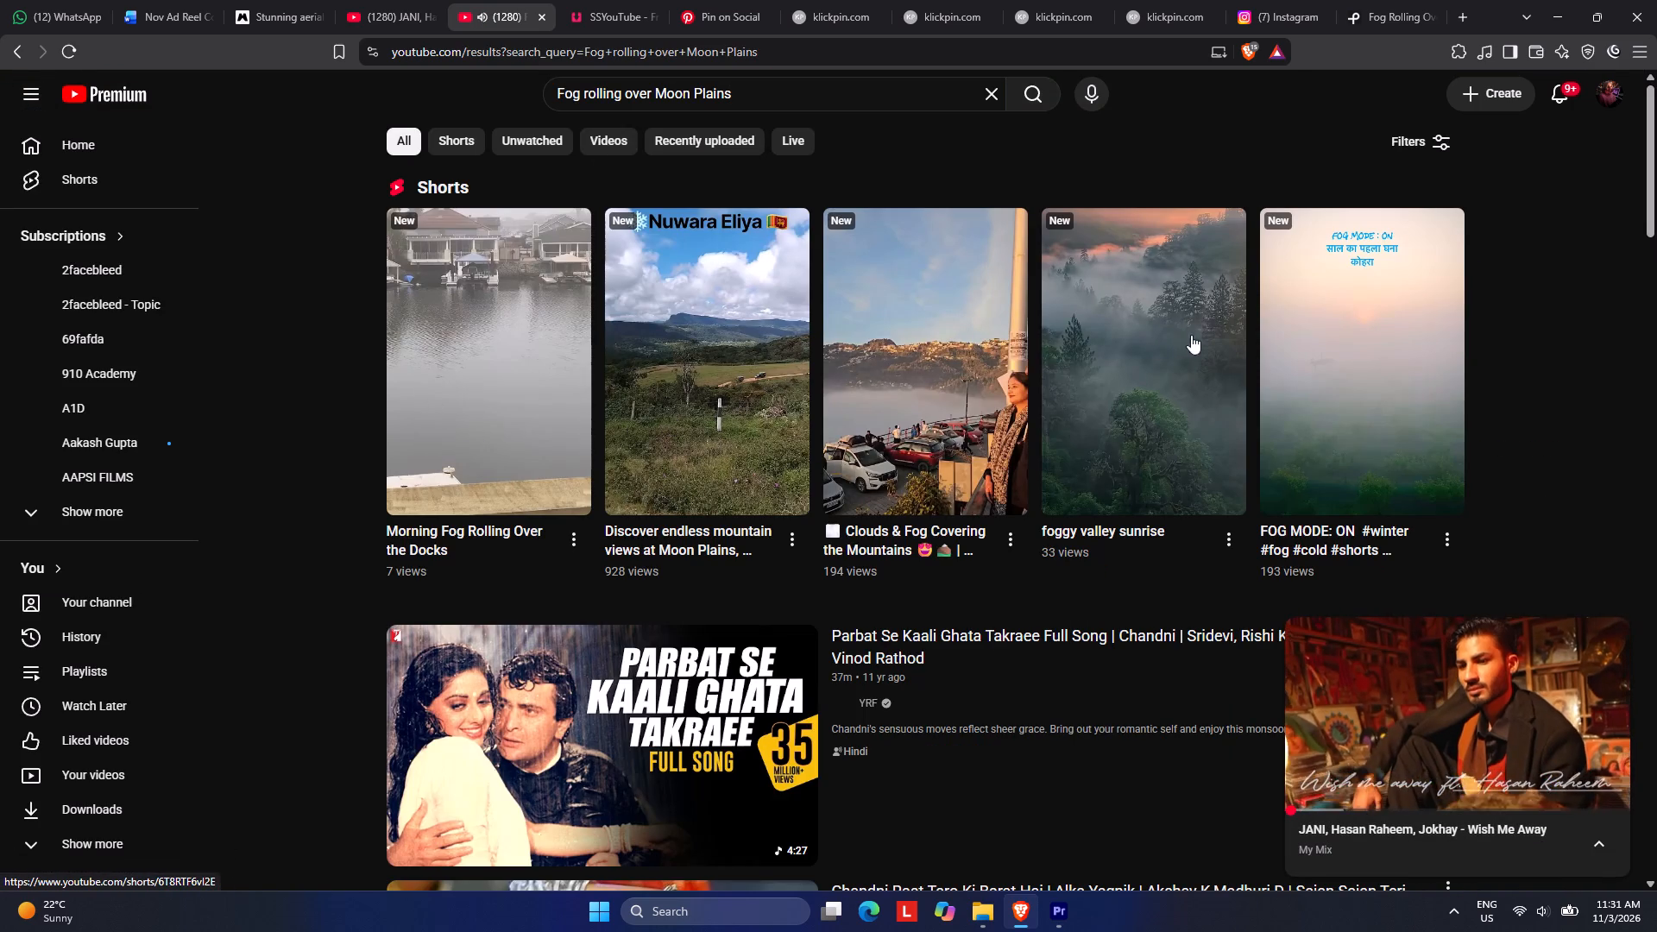
Preview the "foggy valley sunrise" short and return to the search results.
left_click(1154, 434)
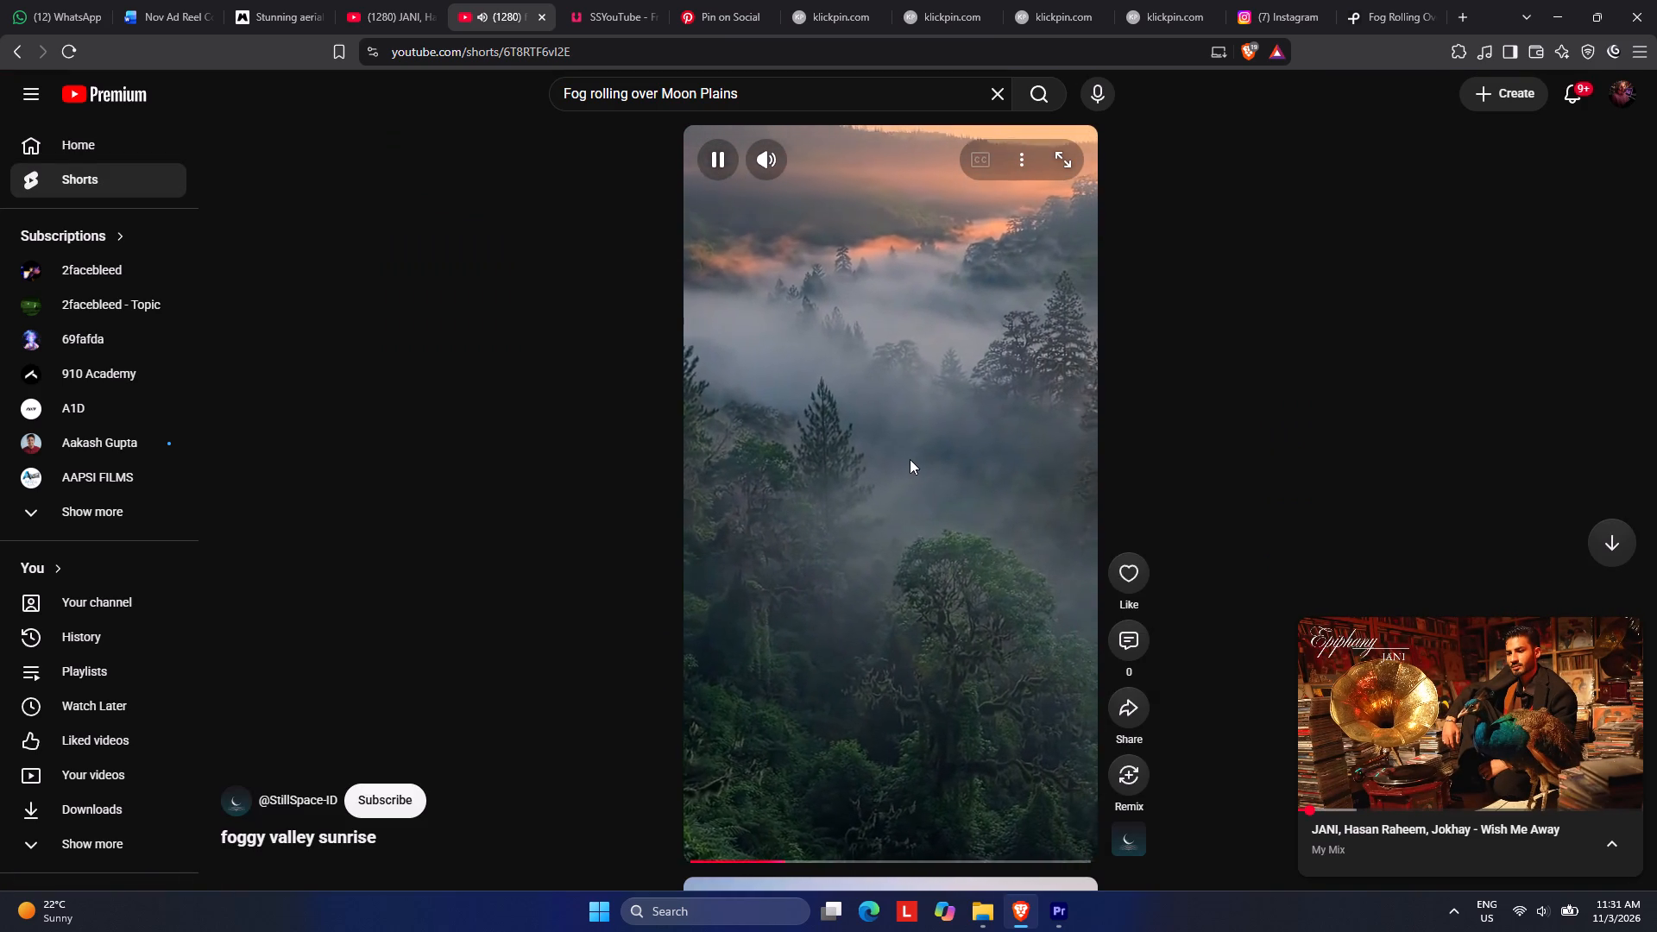
left_click(898, 460)
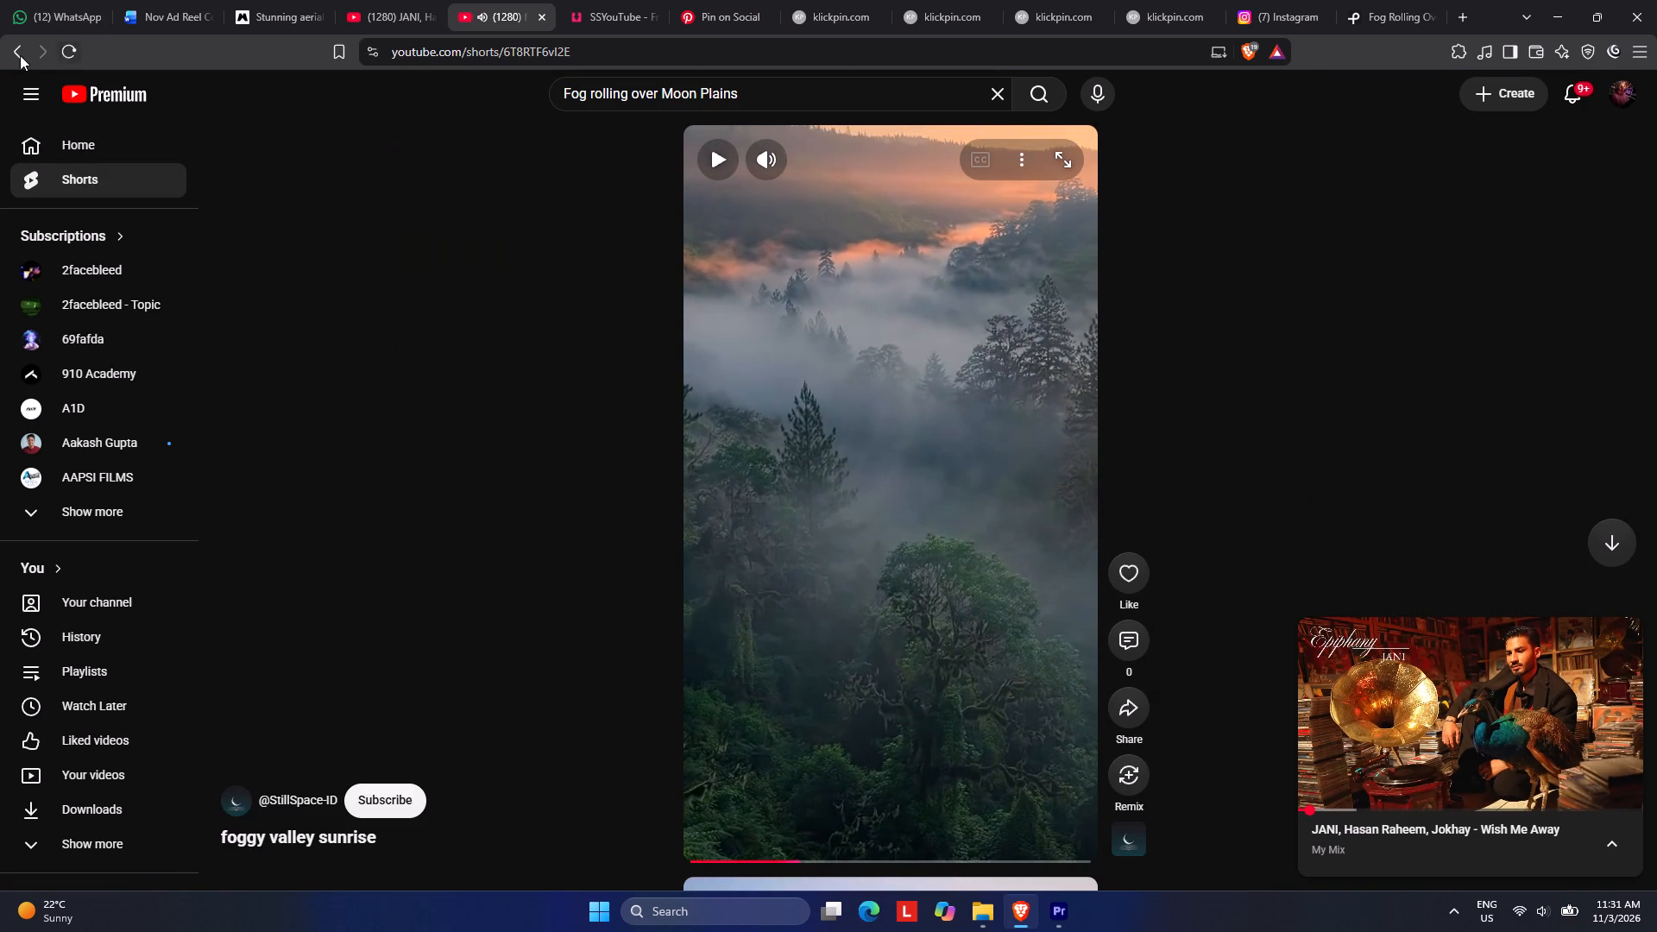
left_click(16, 54)
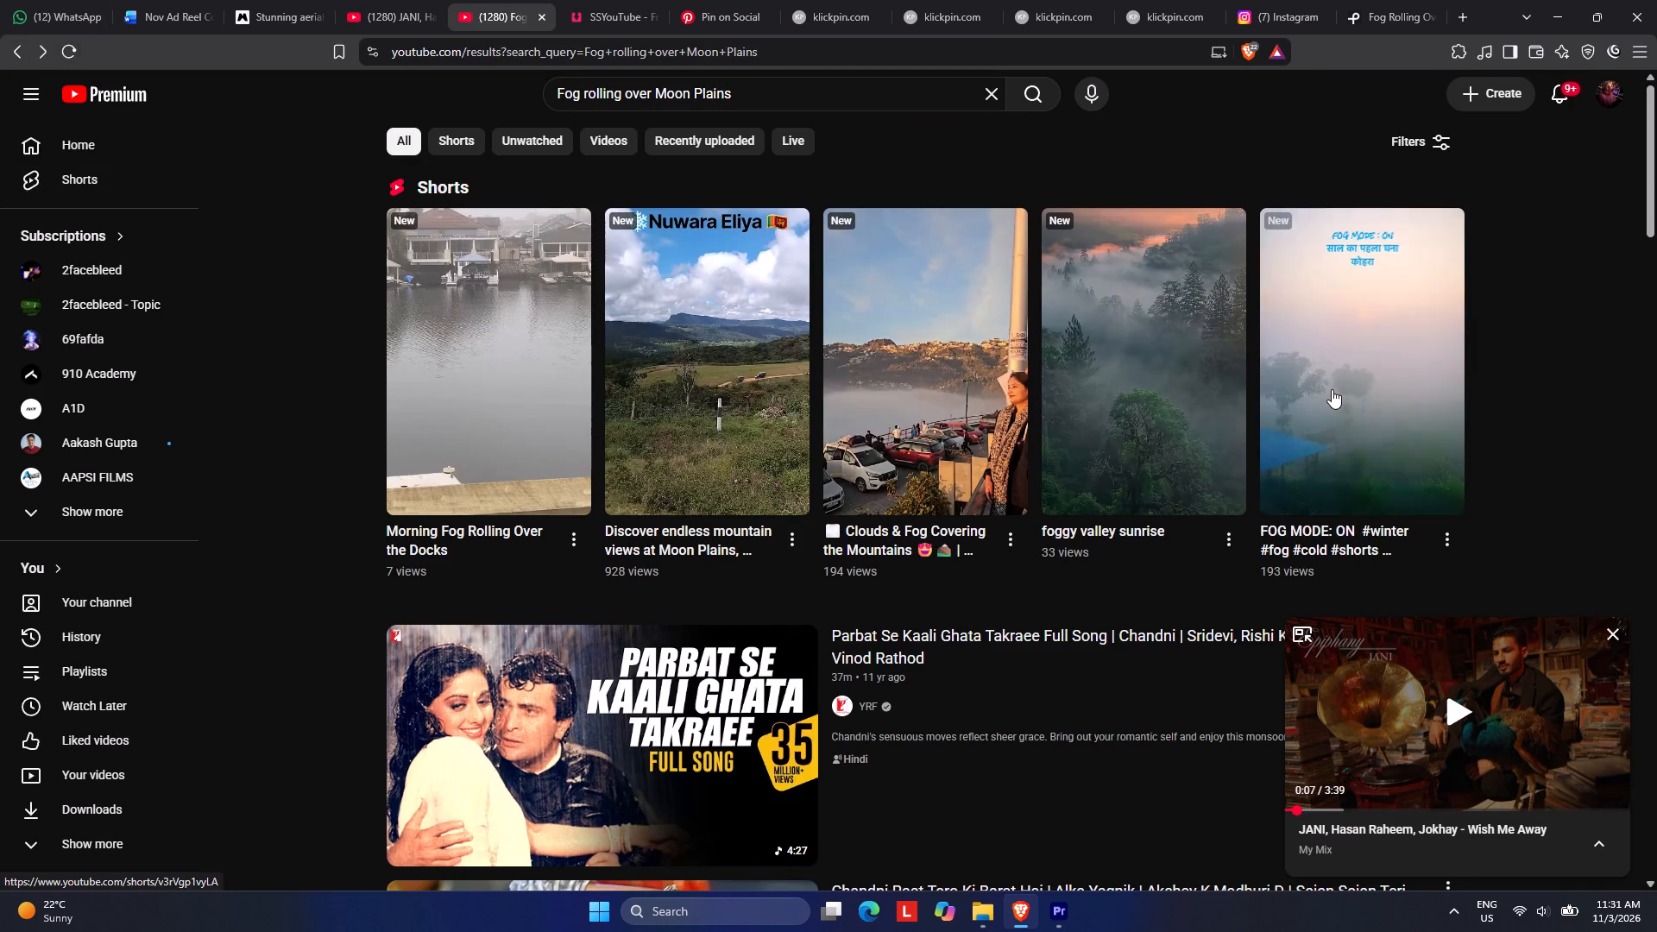
Look through the YouTube results for "Fog rolling over Moon Plains" for usable opening footage.
scroll(1158, 438, "down", 13)
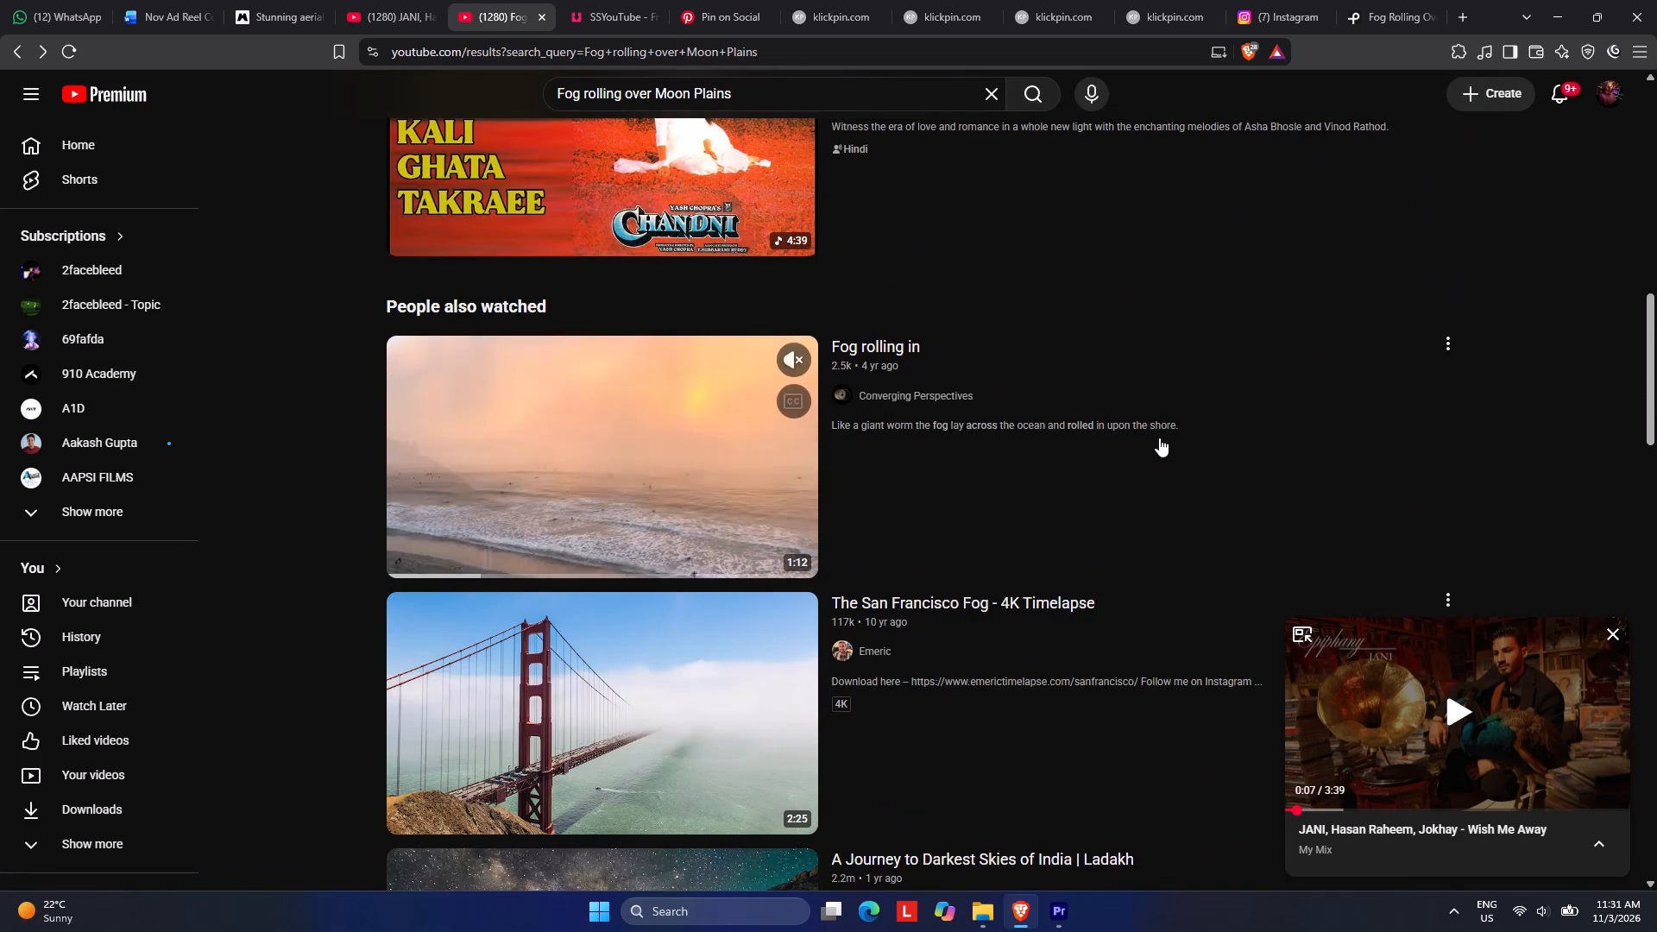
scroll(1160, 441, "down", 5)
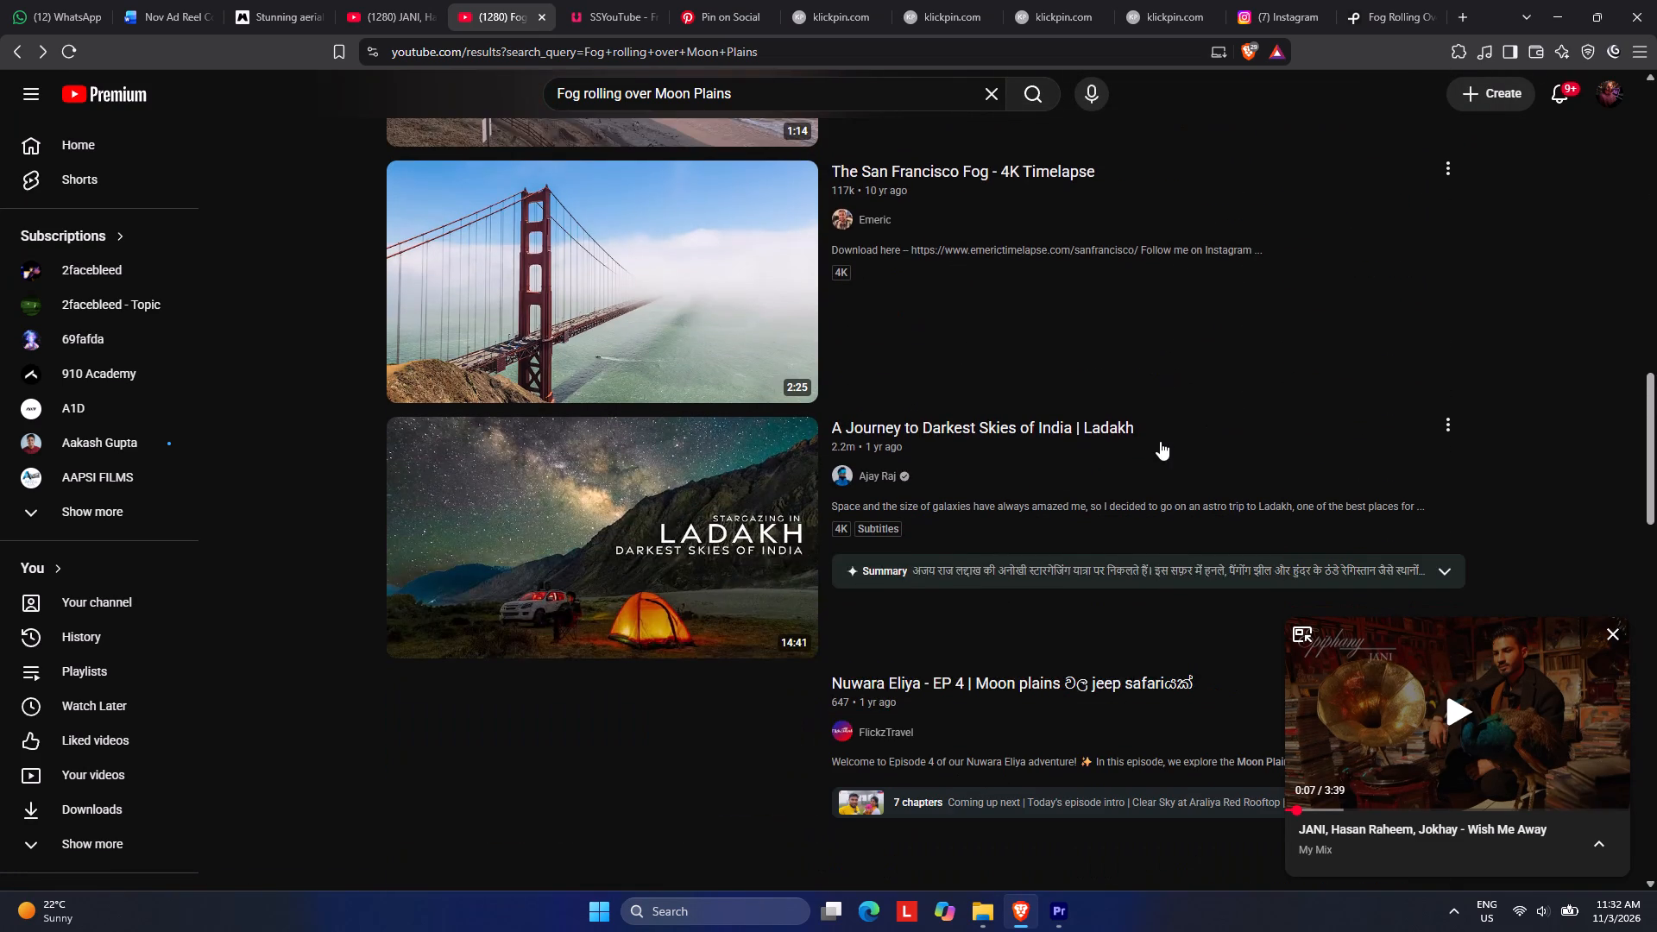
scroll(1160, 441, "down", 6)
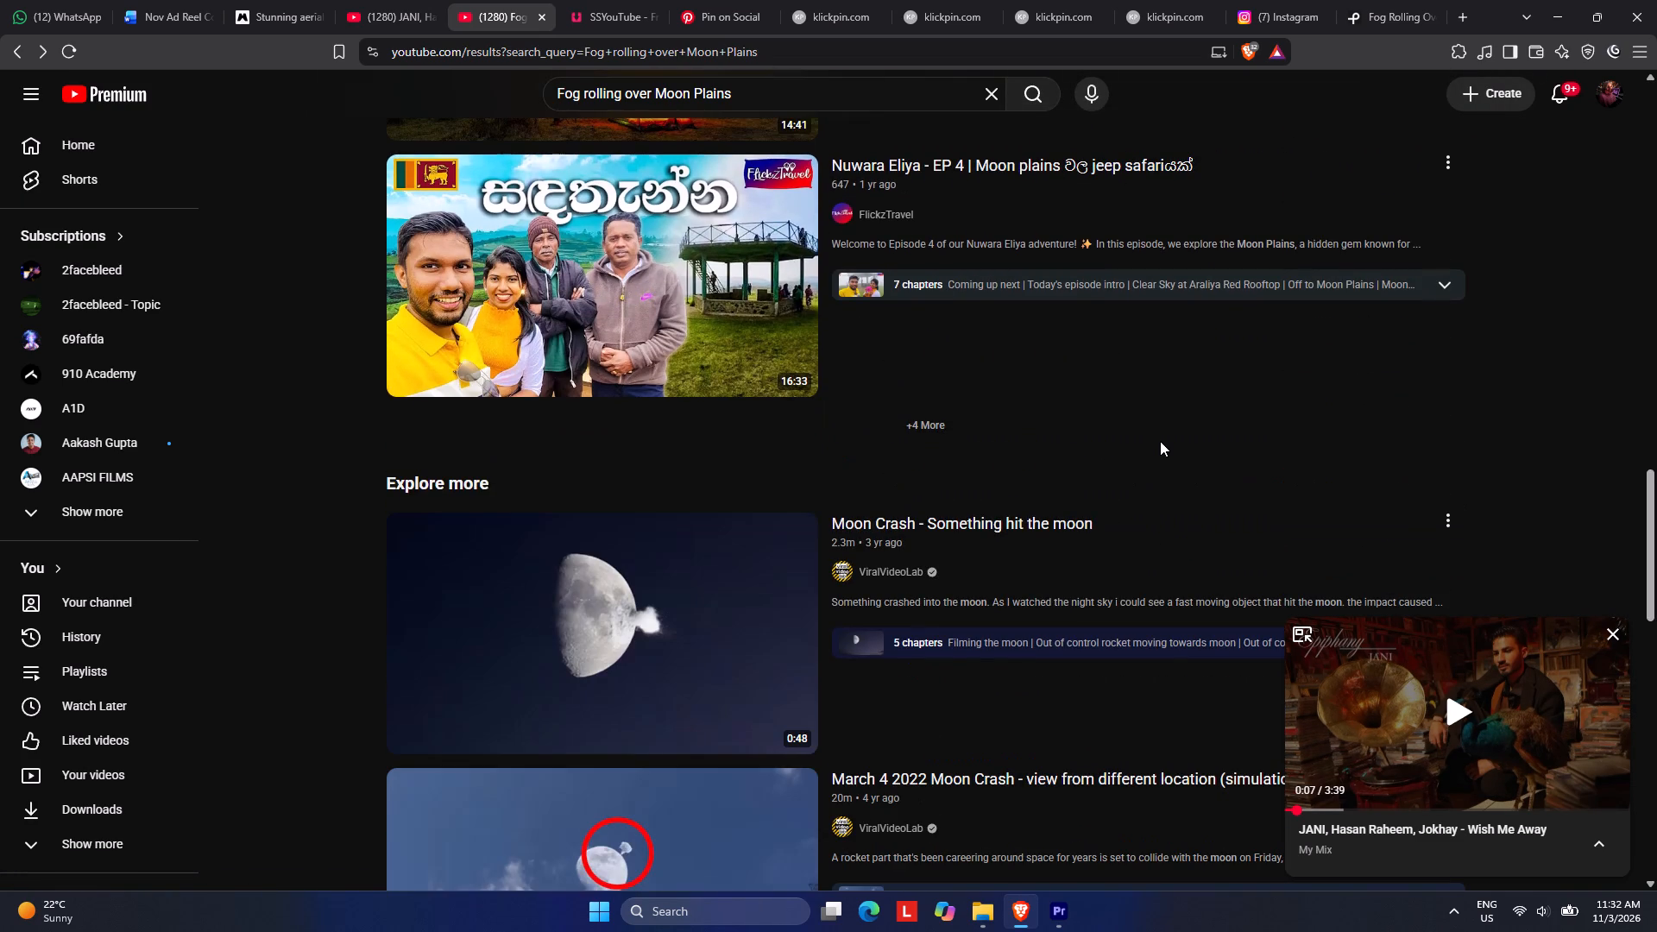
scroll(1160, 441, "down", 11)
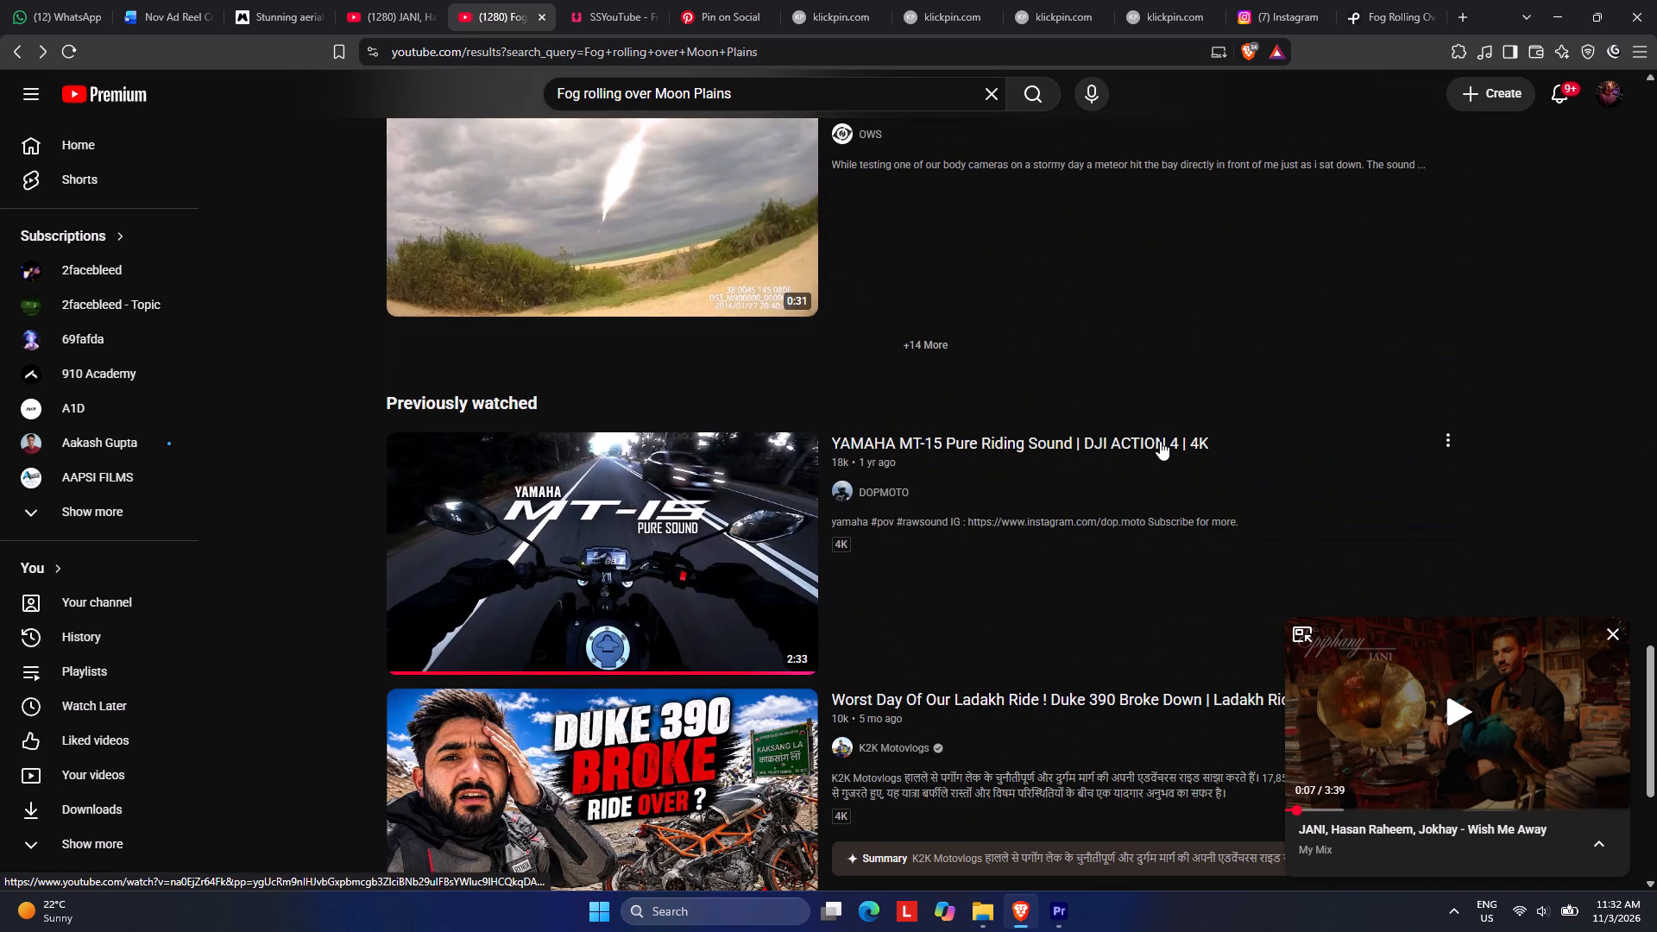
scroll(1160, 441, "up", 20)
scroll(1160, 441, "up", 9)
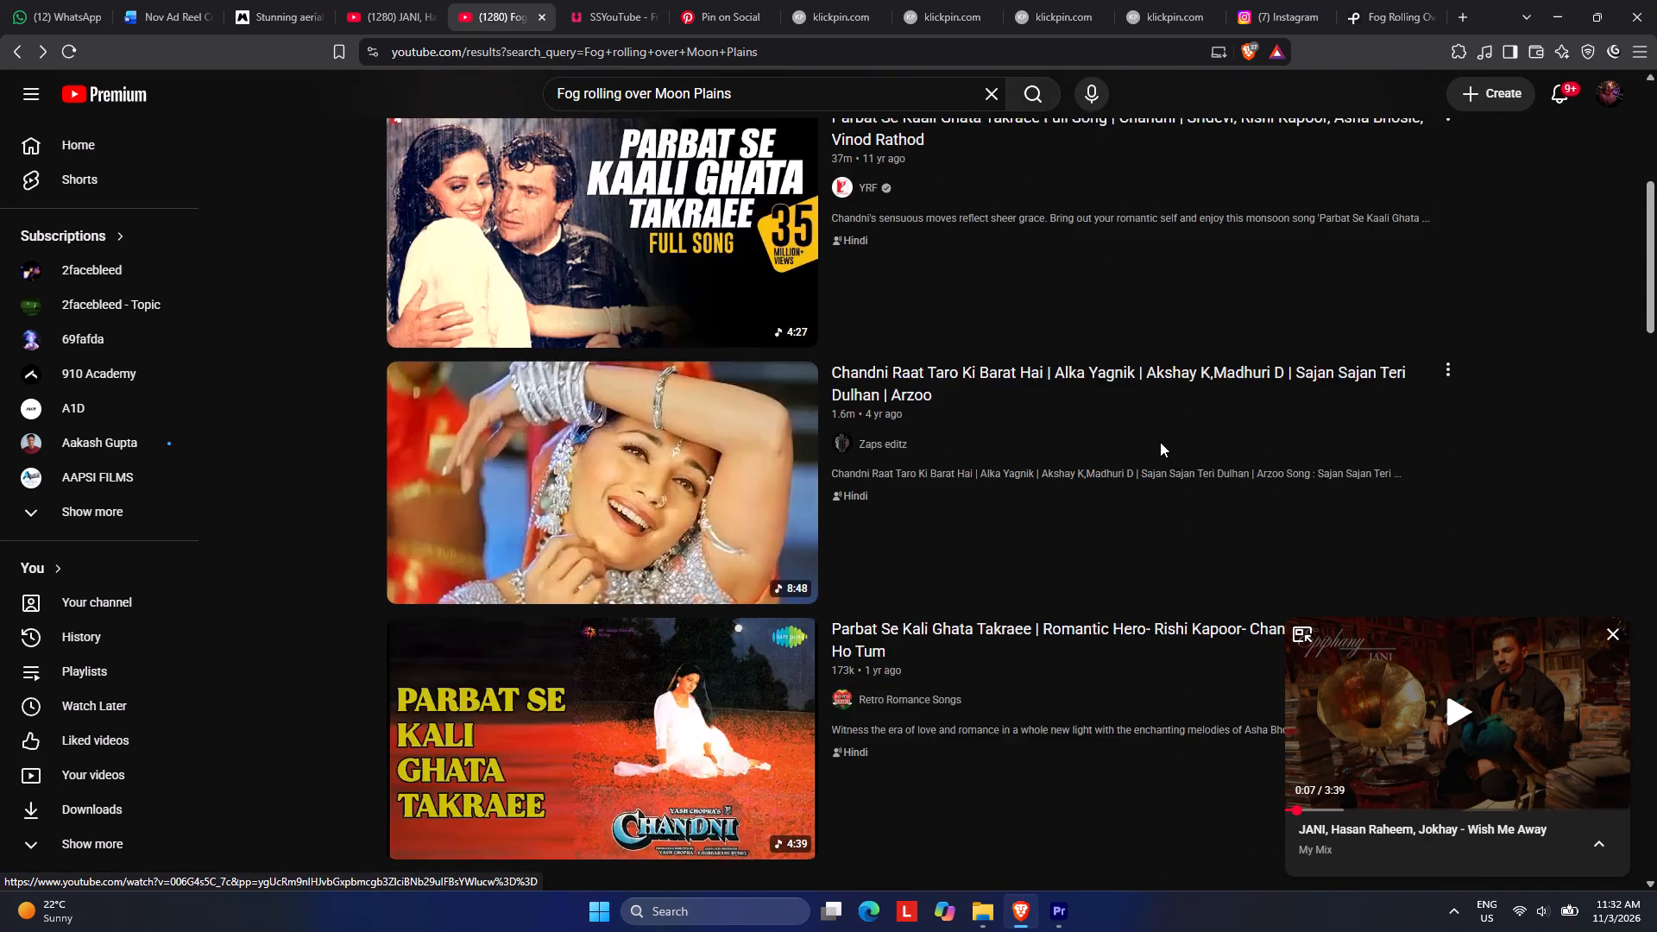
scroll(1160, 442, "up", 11)
Reopen the "foggy valley sunrise" short and pause it.
left_click(1144, 430)
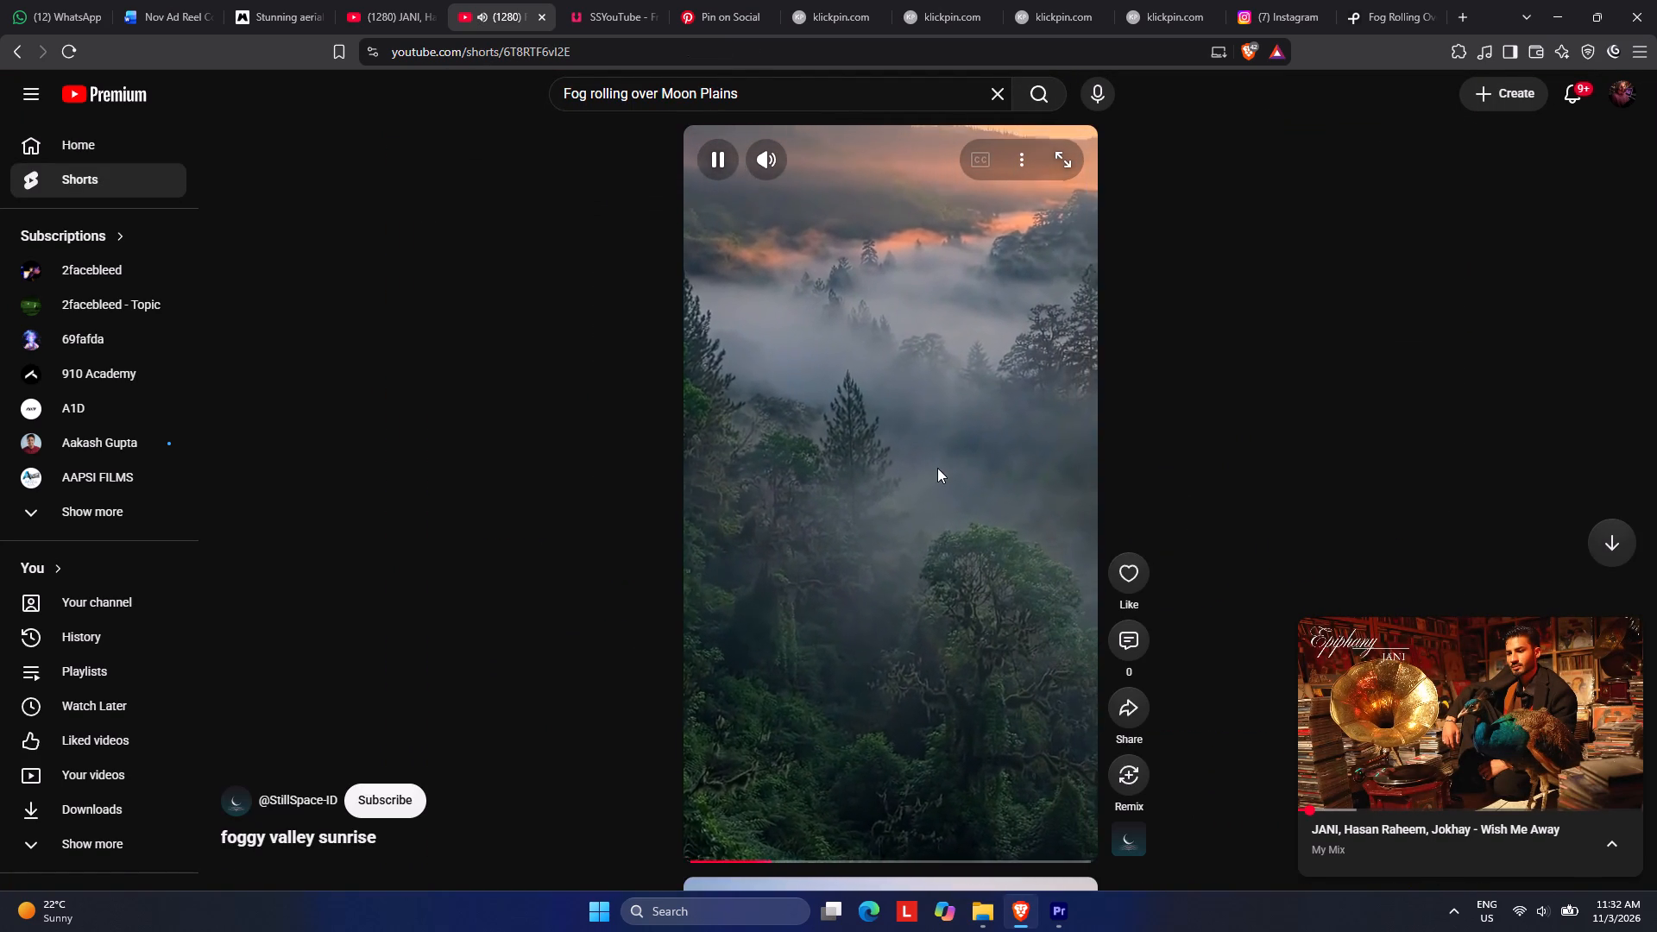
left_click(955, 485)
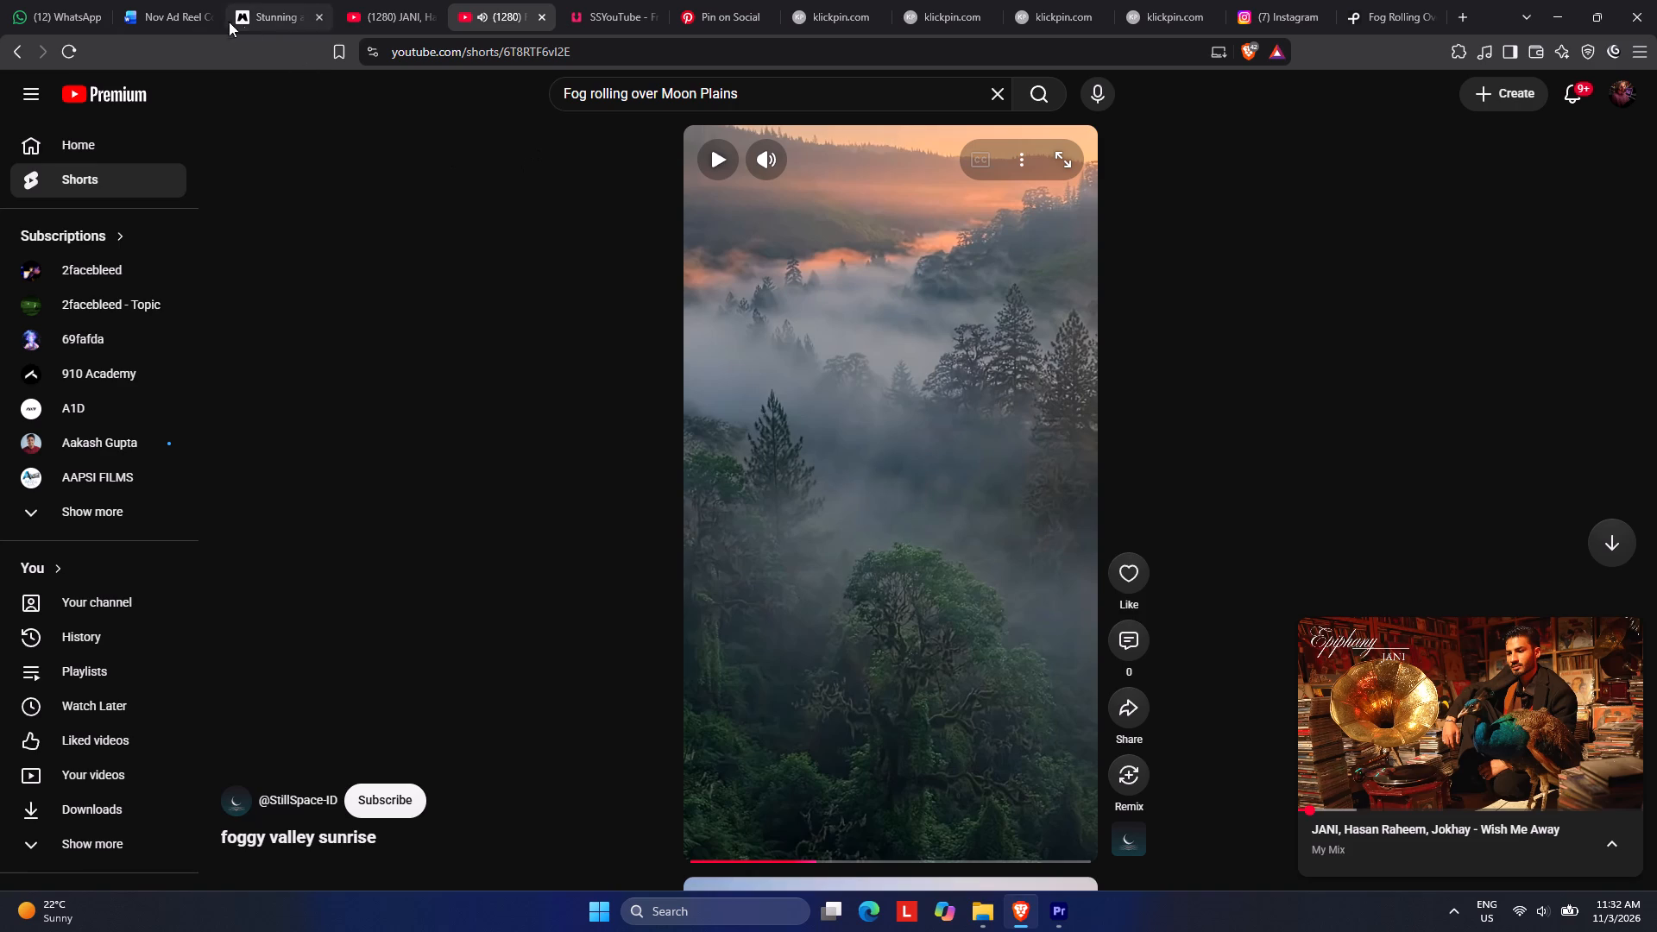
Copy "Moon Plains" from the script's opening hook visual and search the web for images of it in a new tab.
left_click(187, 9)
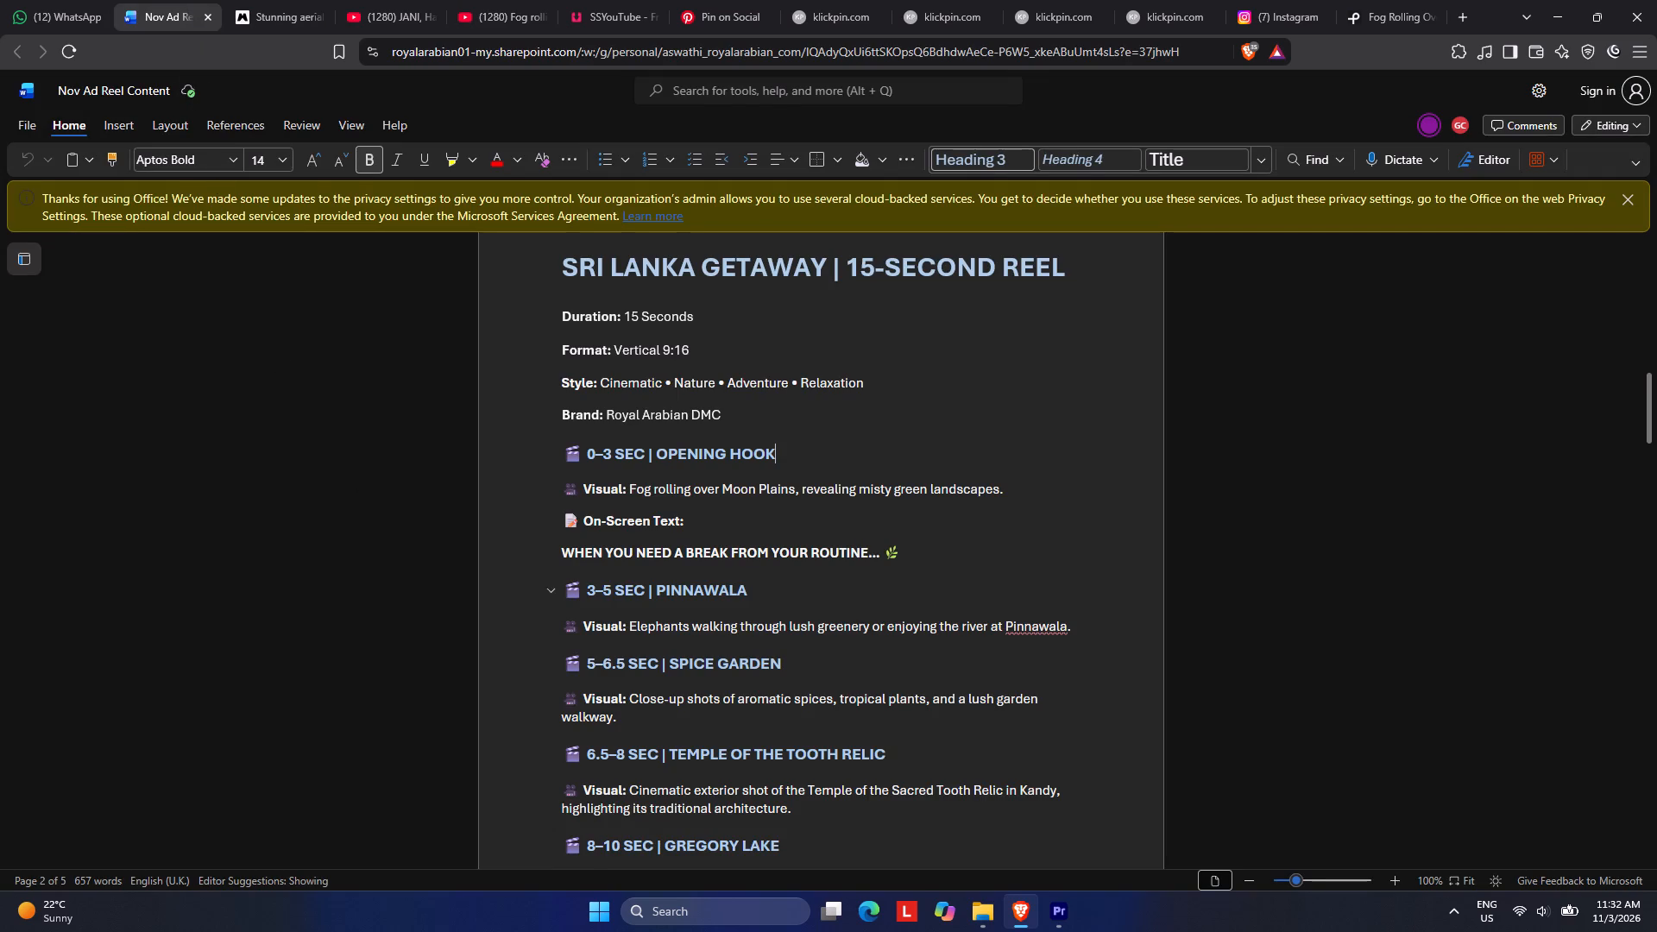
left_click_drag(727, 488, 766, 488)
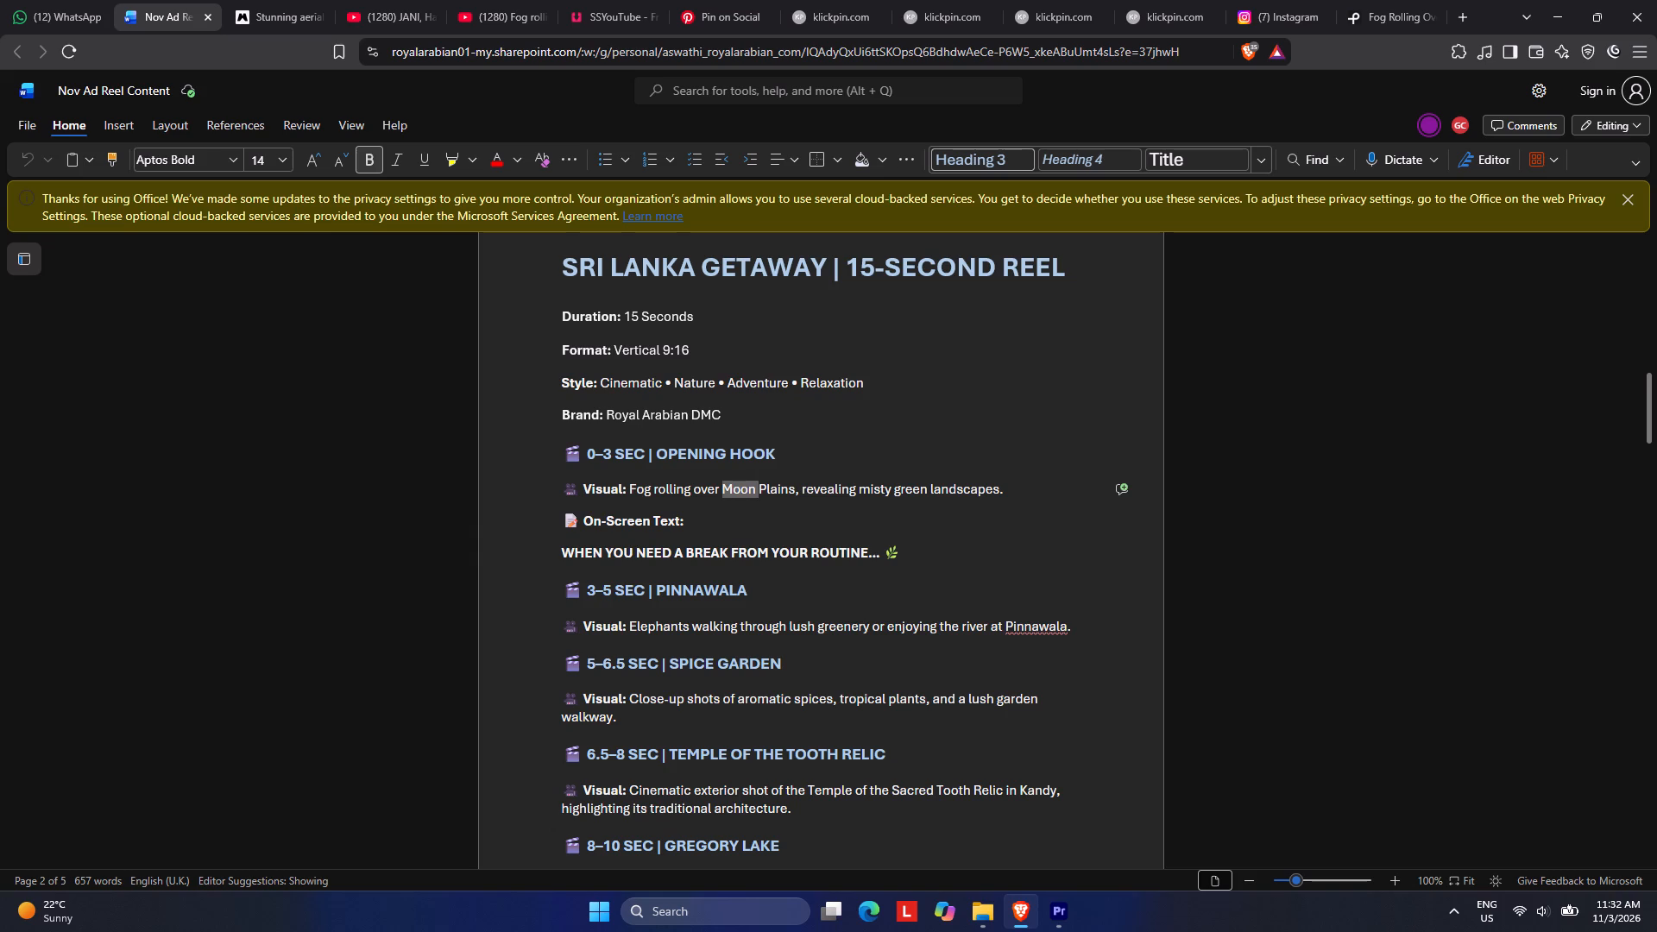
left_click_drag(766, 488, 793, 489)
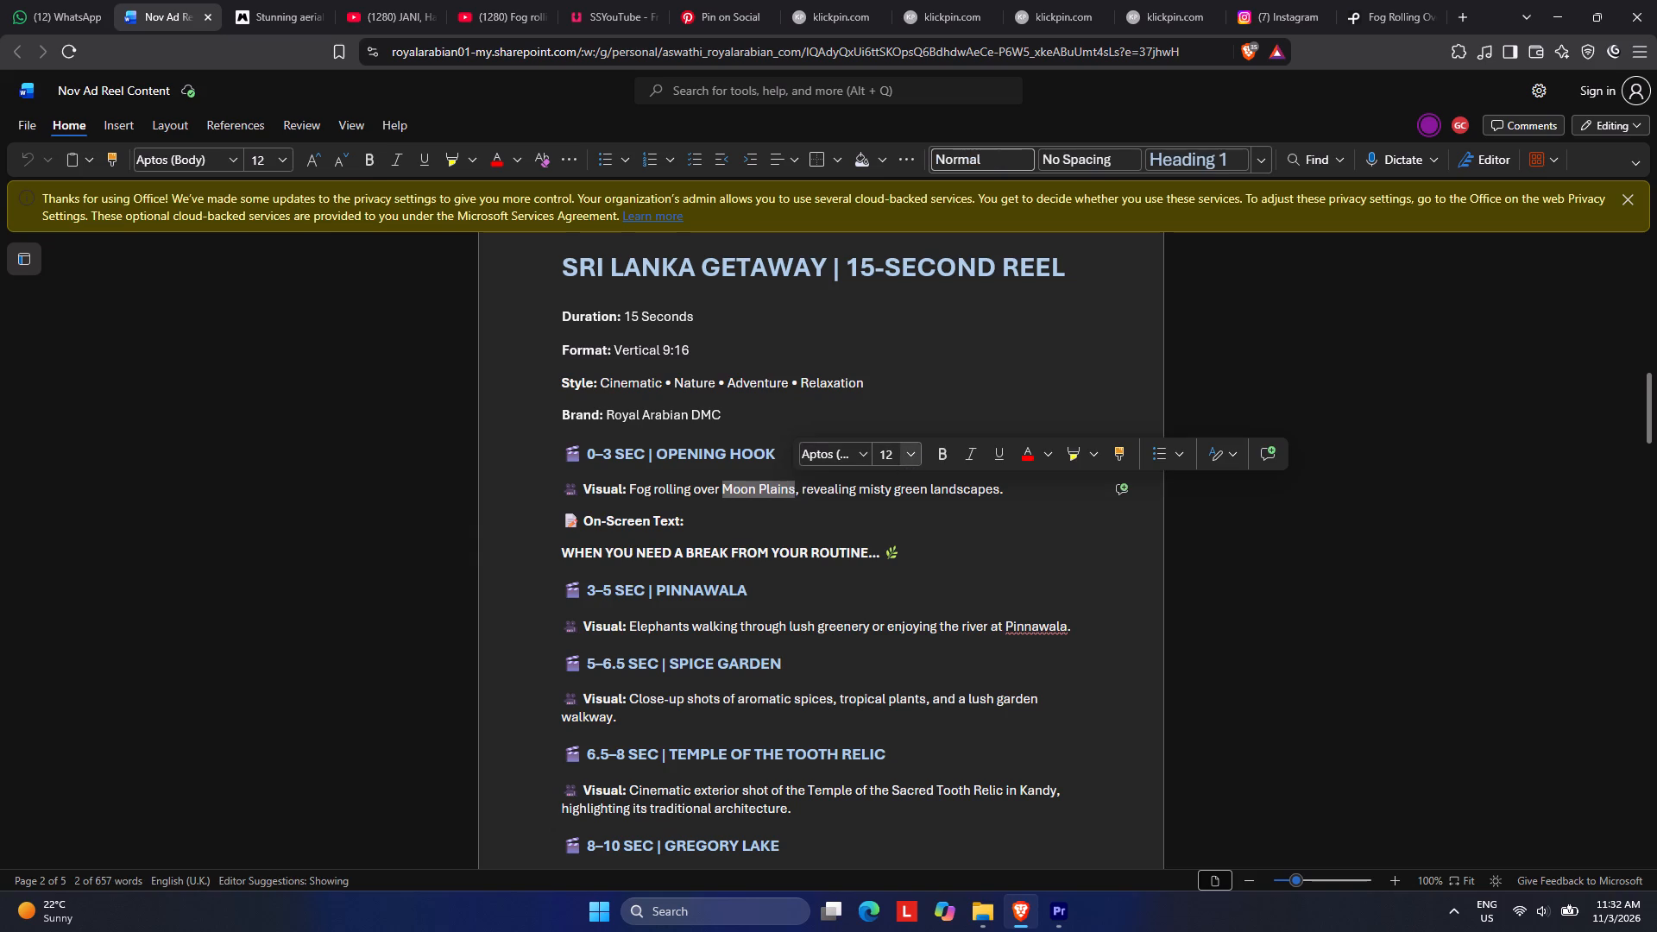
key("ctrl+c")
left_click(1455, 18)
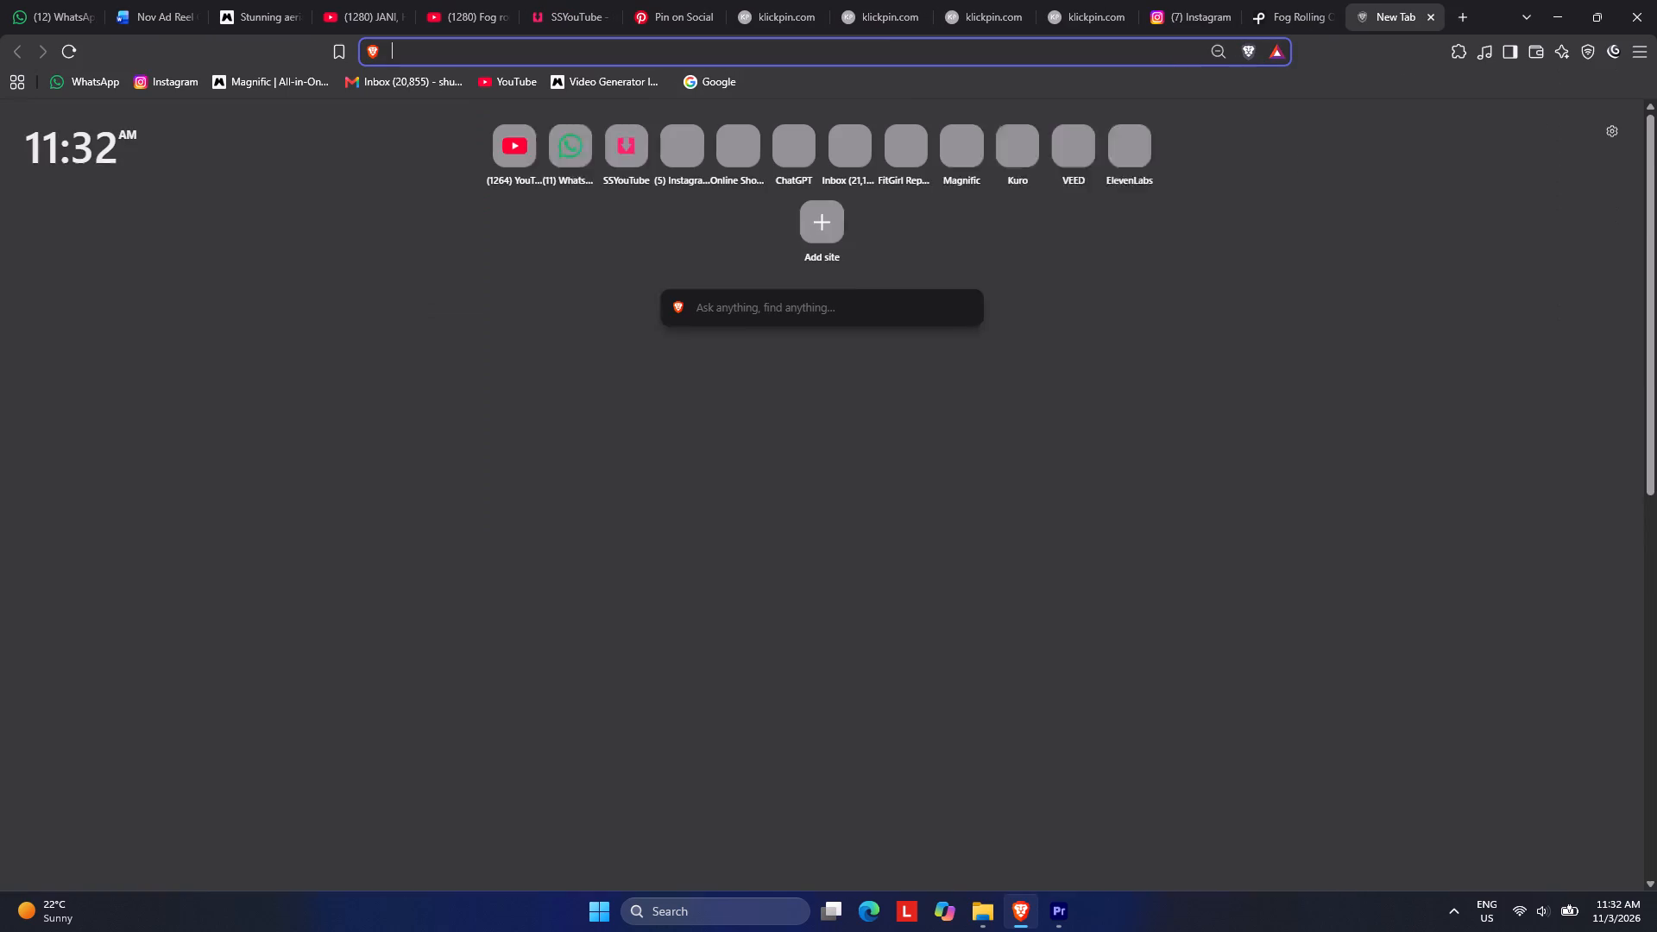
left_click(755, 307)
key("ctrl+v")
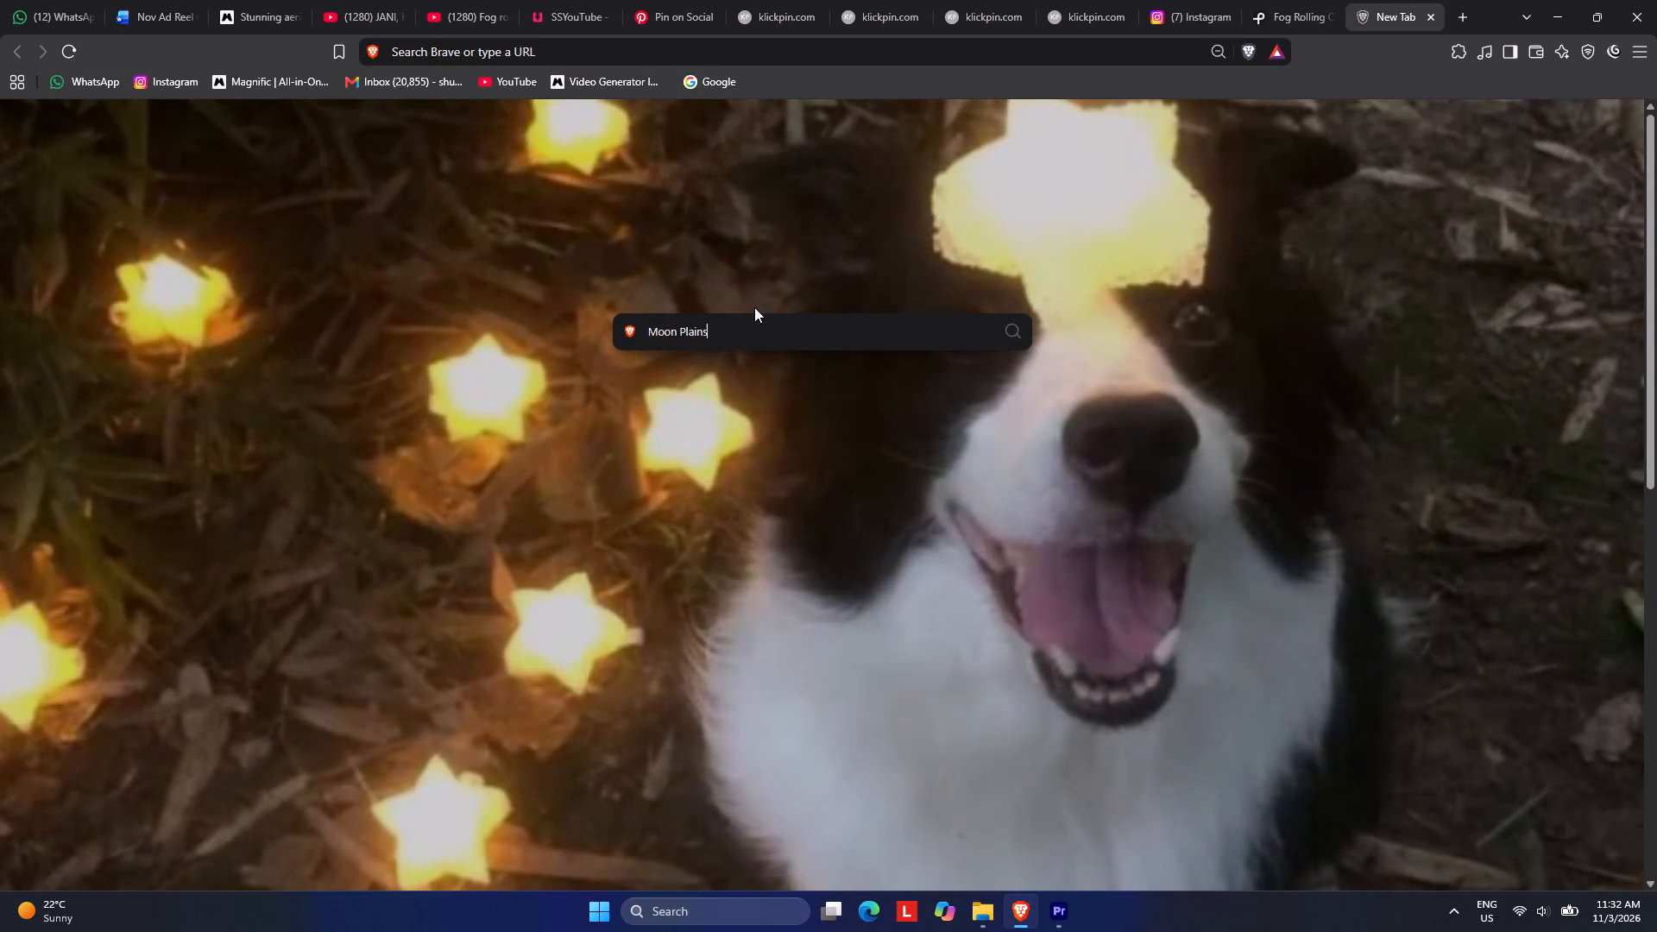
key("Return")
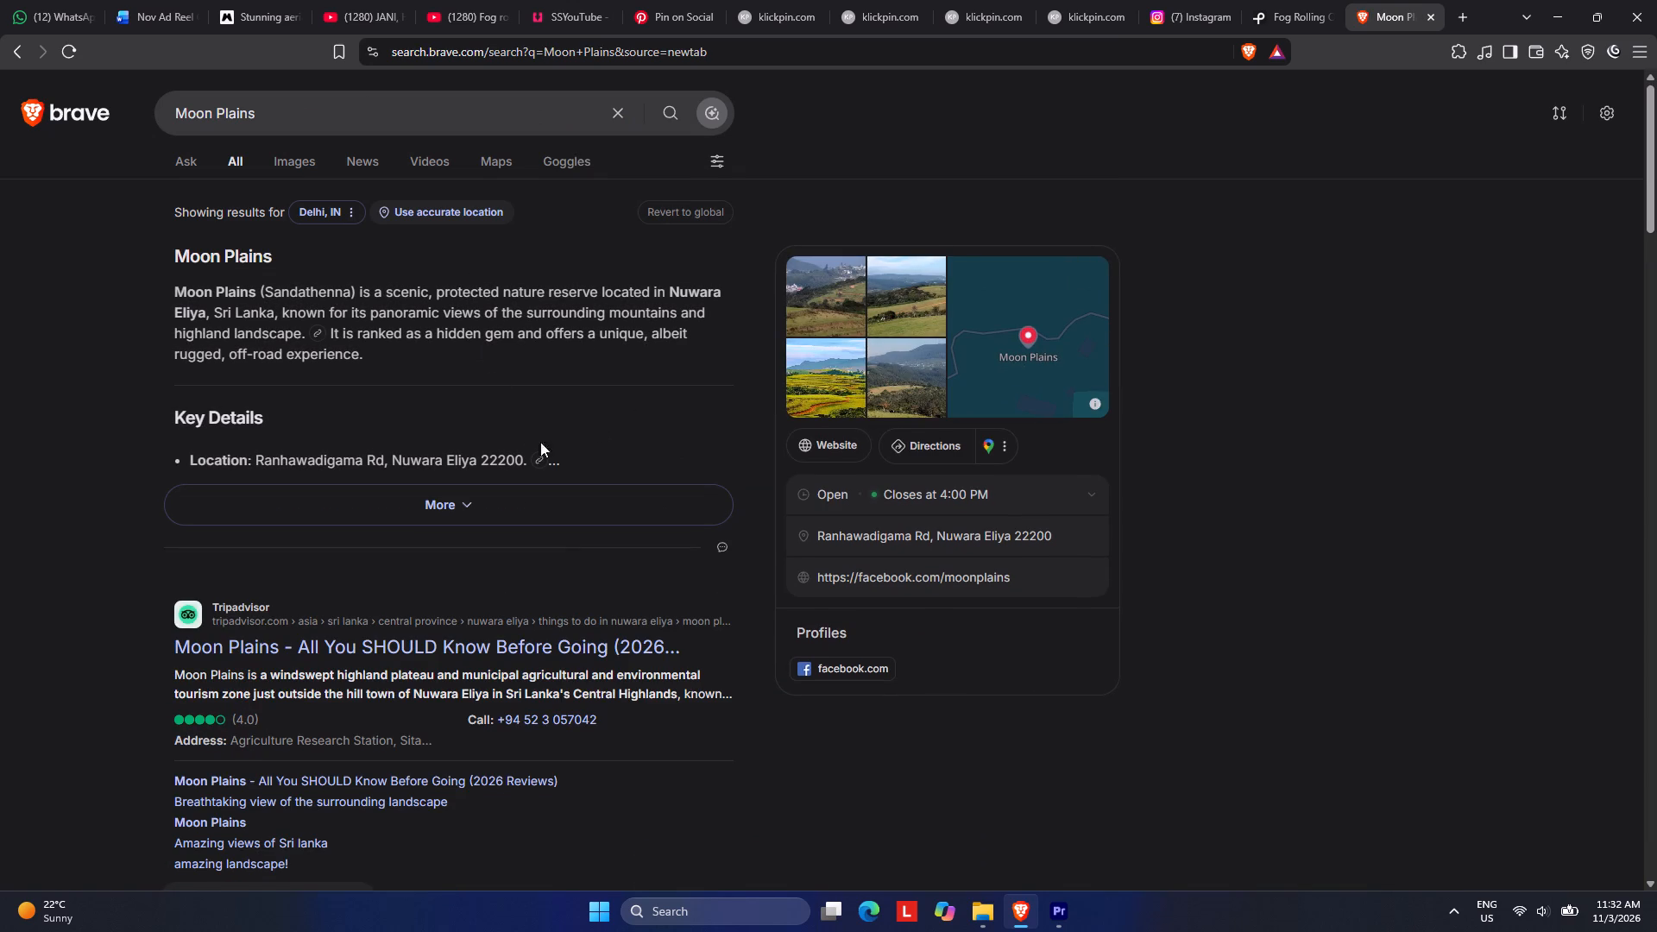
left_click(284, 150)
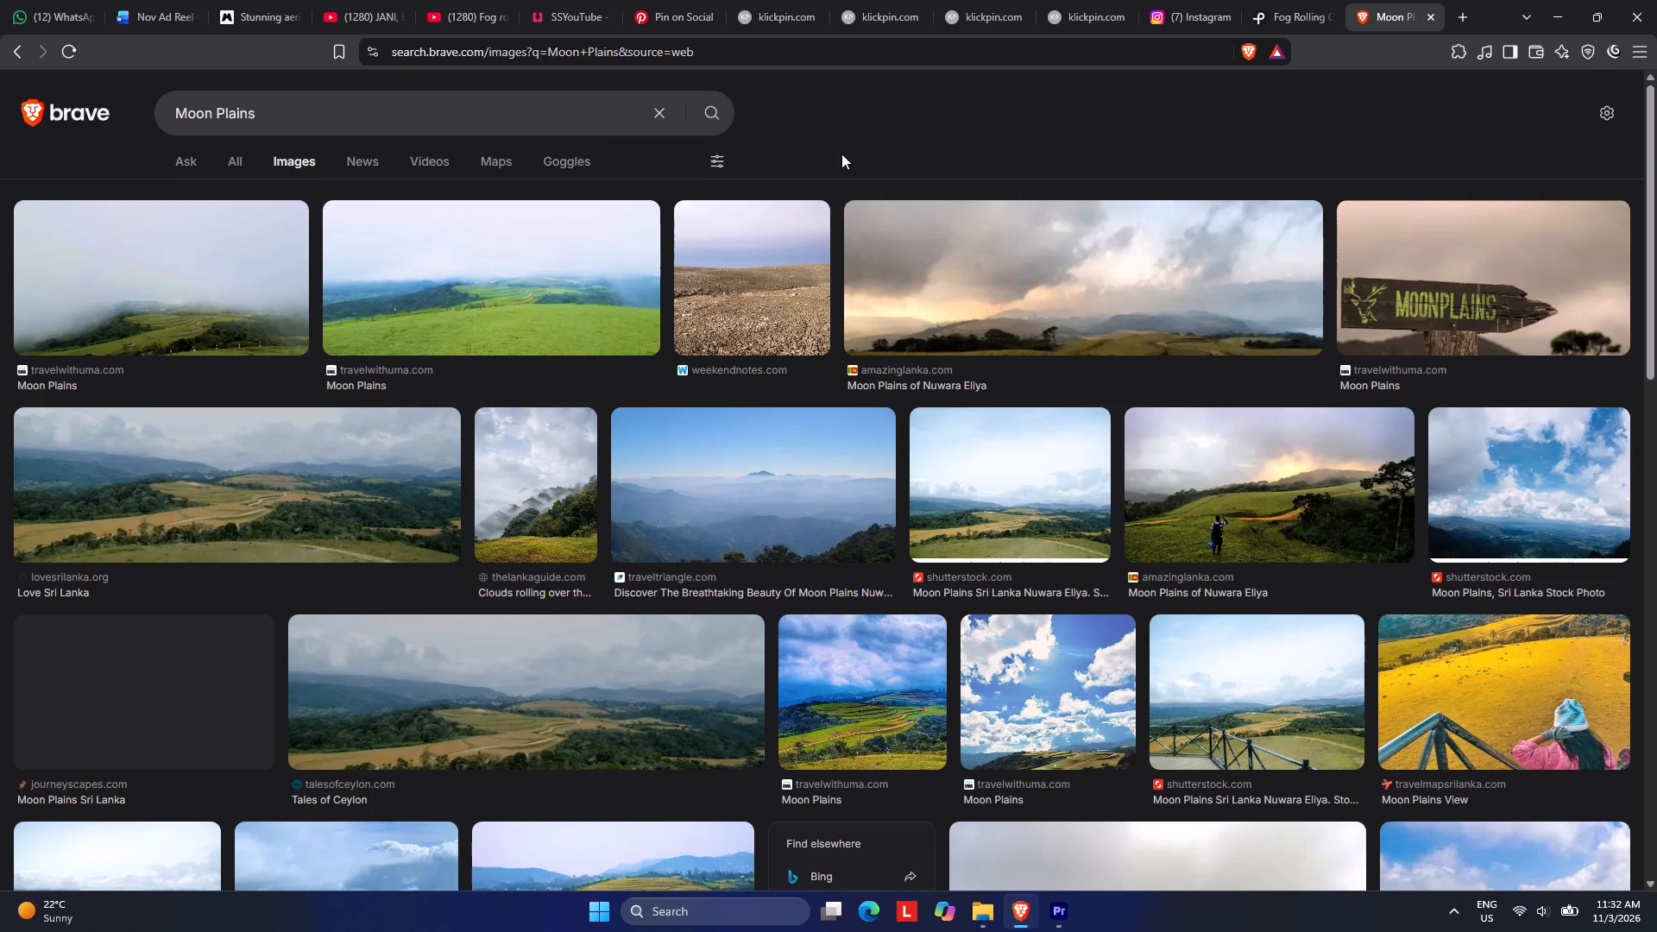
Return to the YouTube tab with the foggy valley short and search YouTube for "moon plains".
left_click(489, 0)
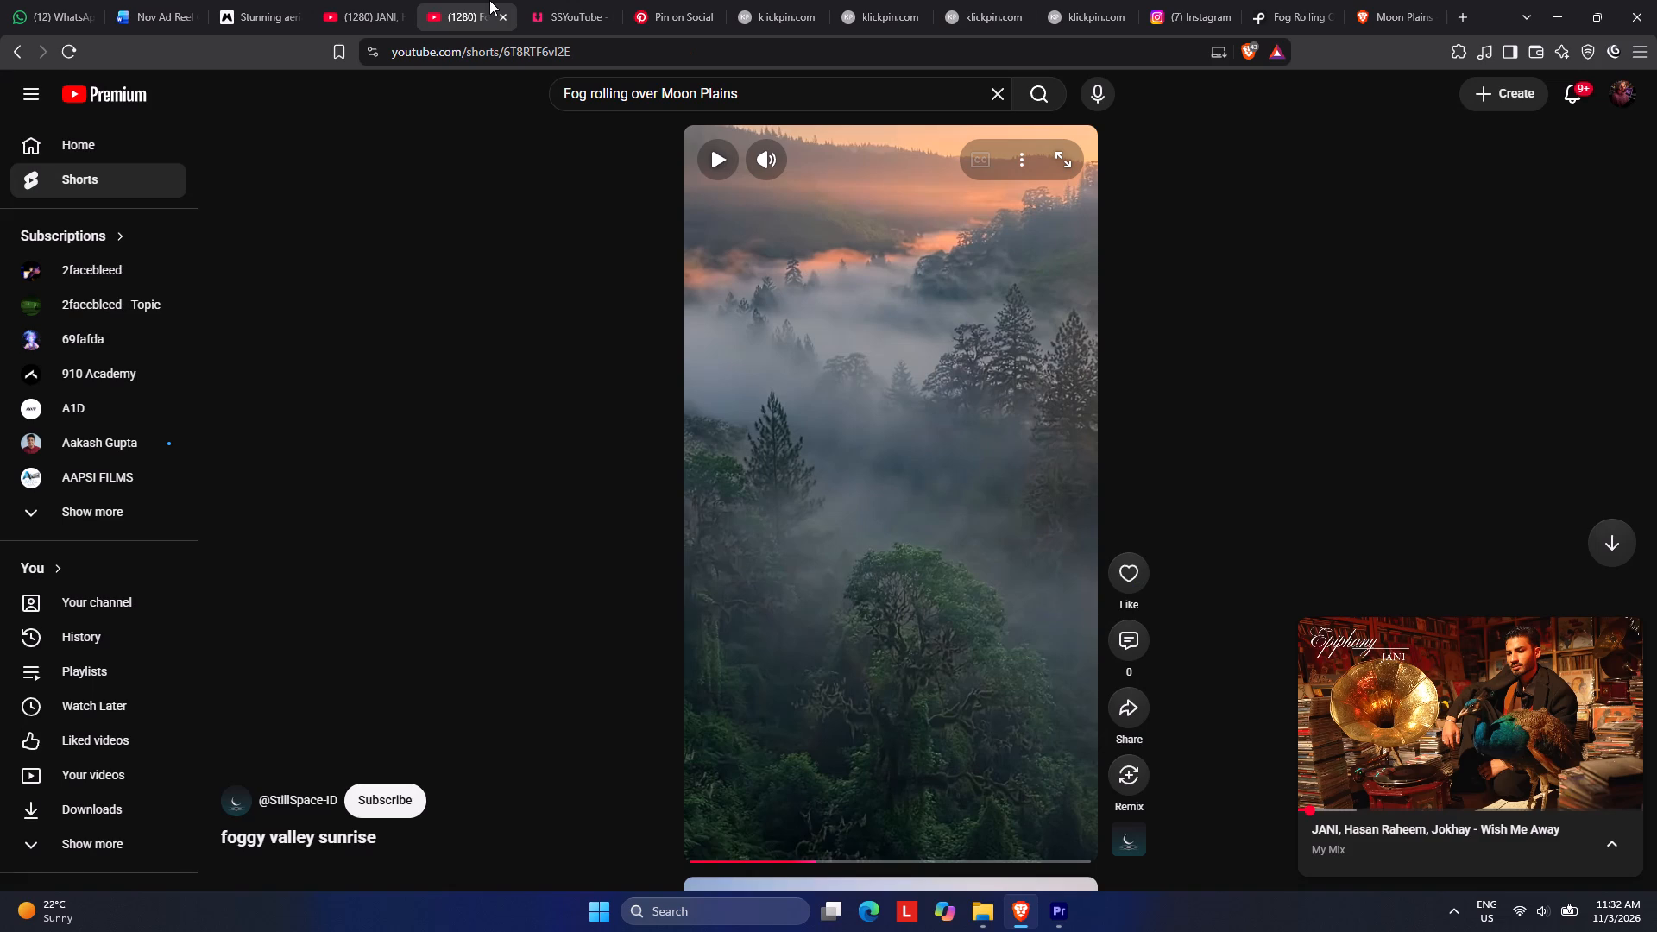
left_click_drag(797, 87, 451, 115)
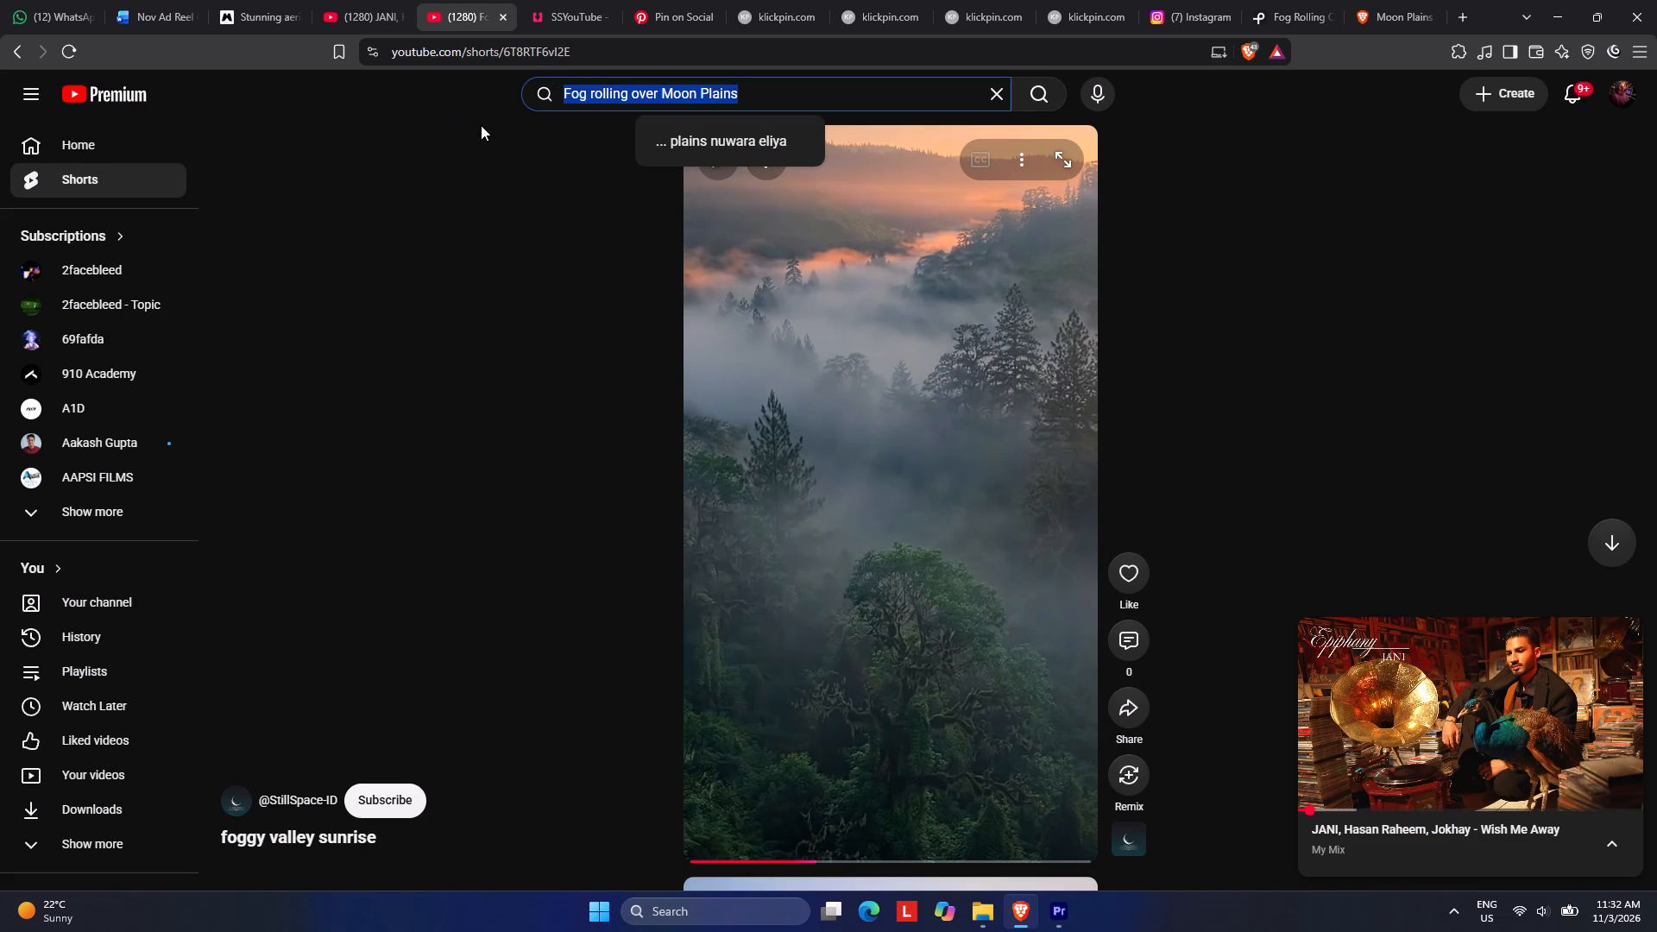
type("moon plains")
key("Return")
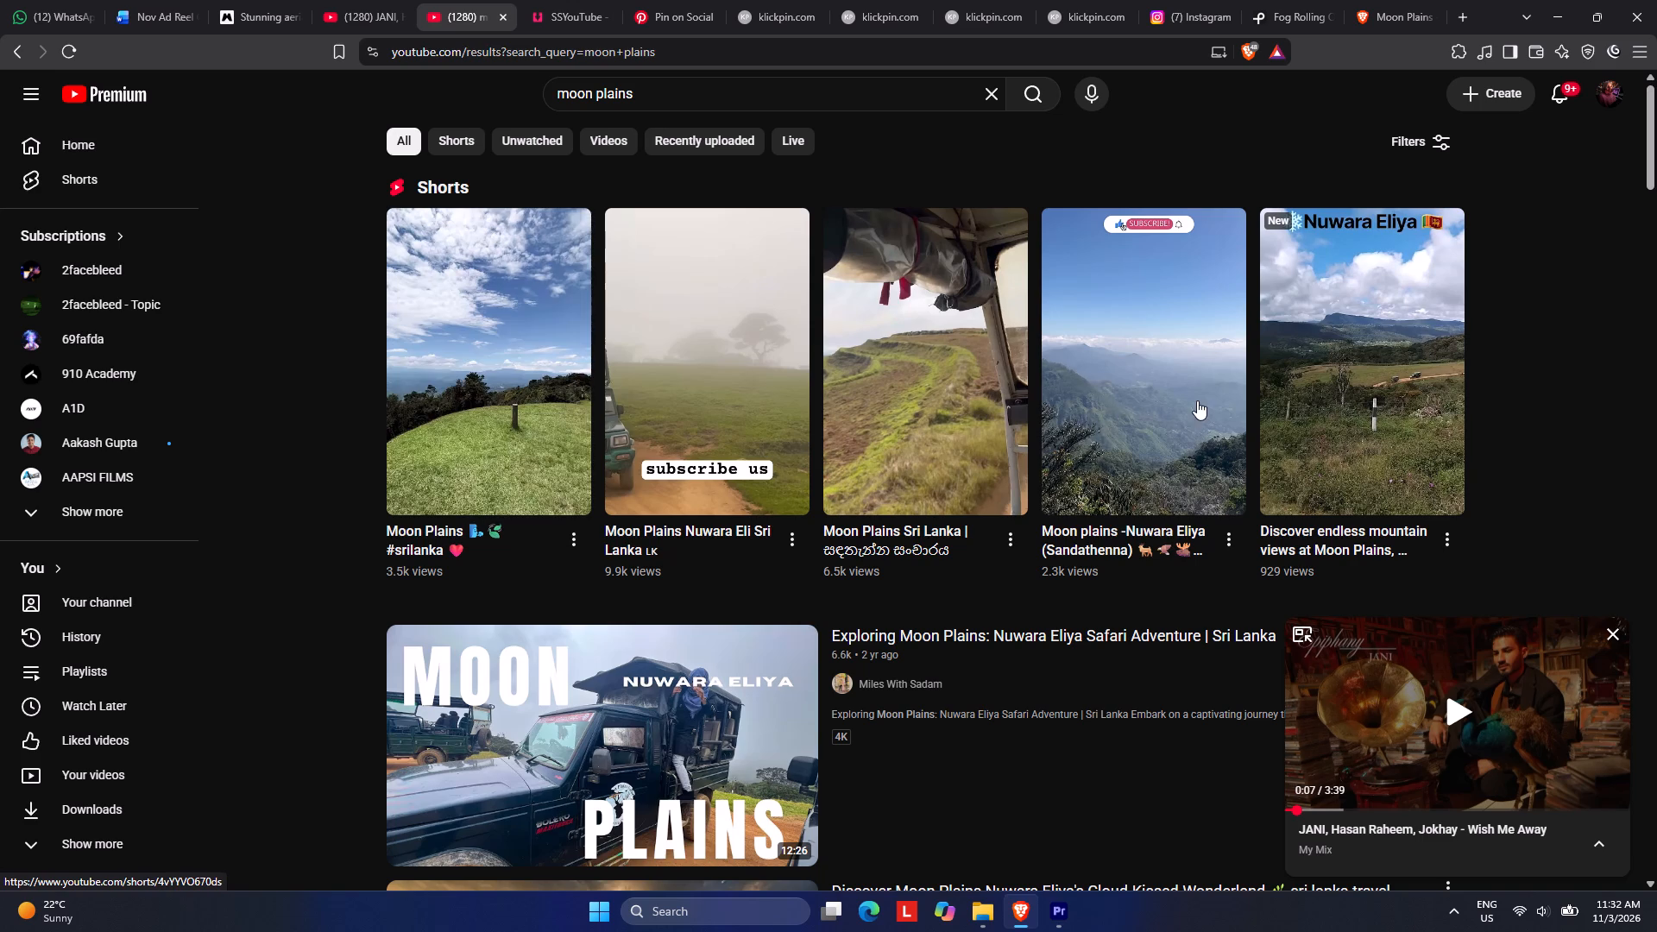
Refine the YouTube search to "moon plains fog".
left_click(642, 96)
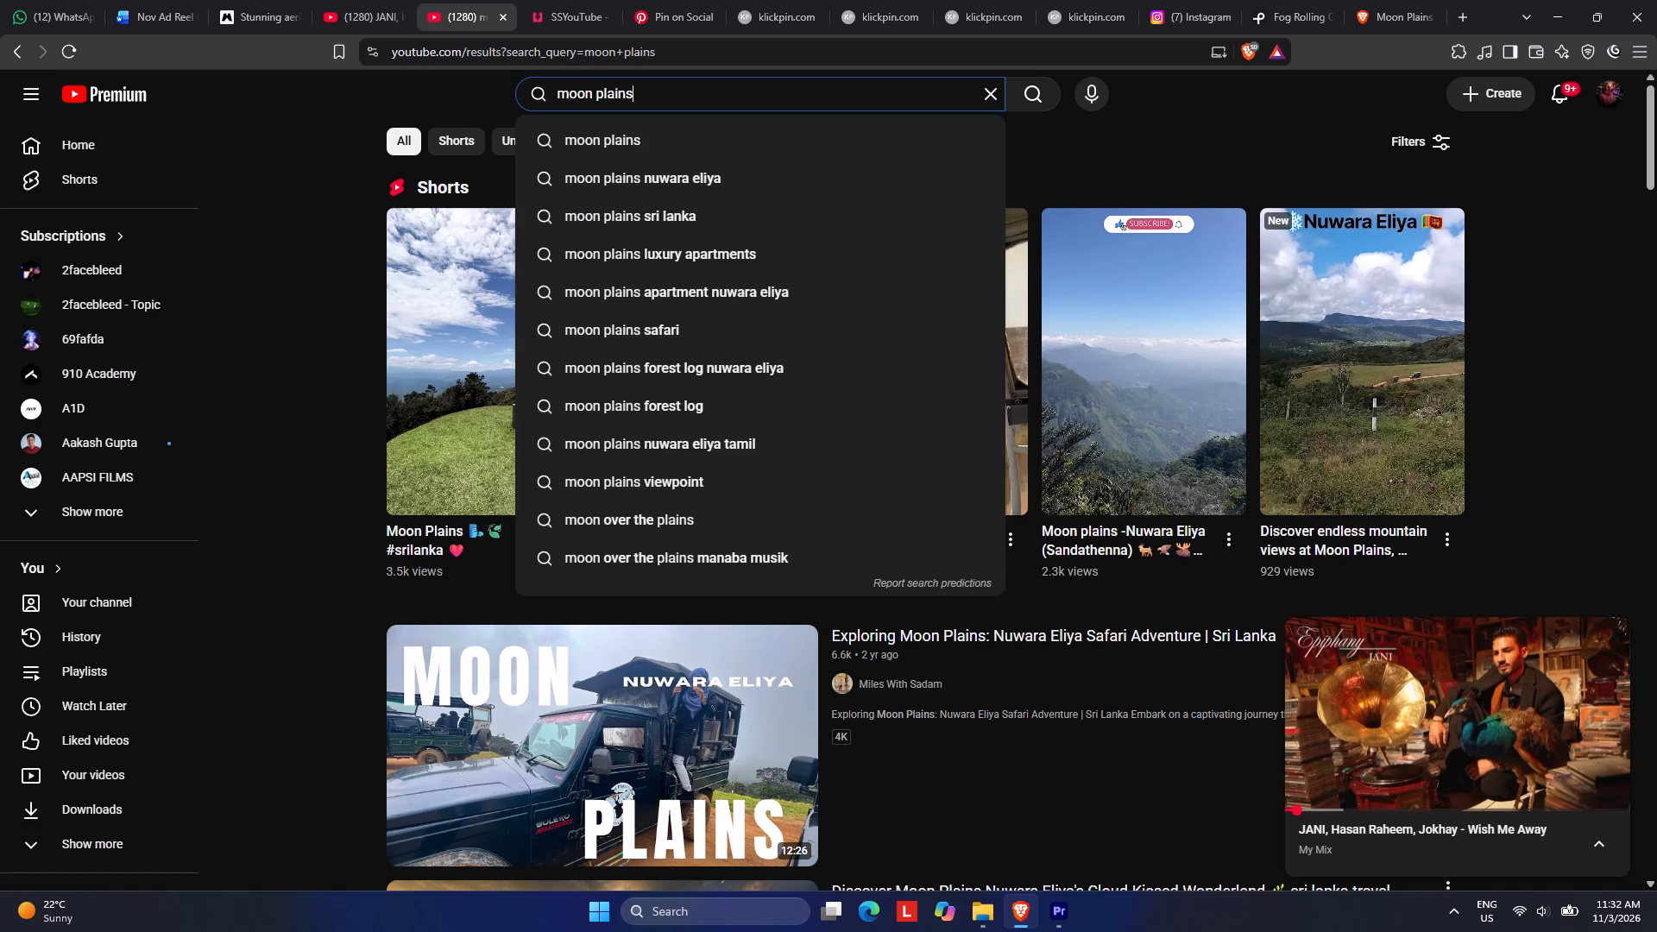
key("space")
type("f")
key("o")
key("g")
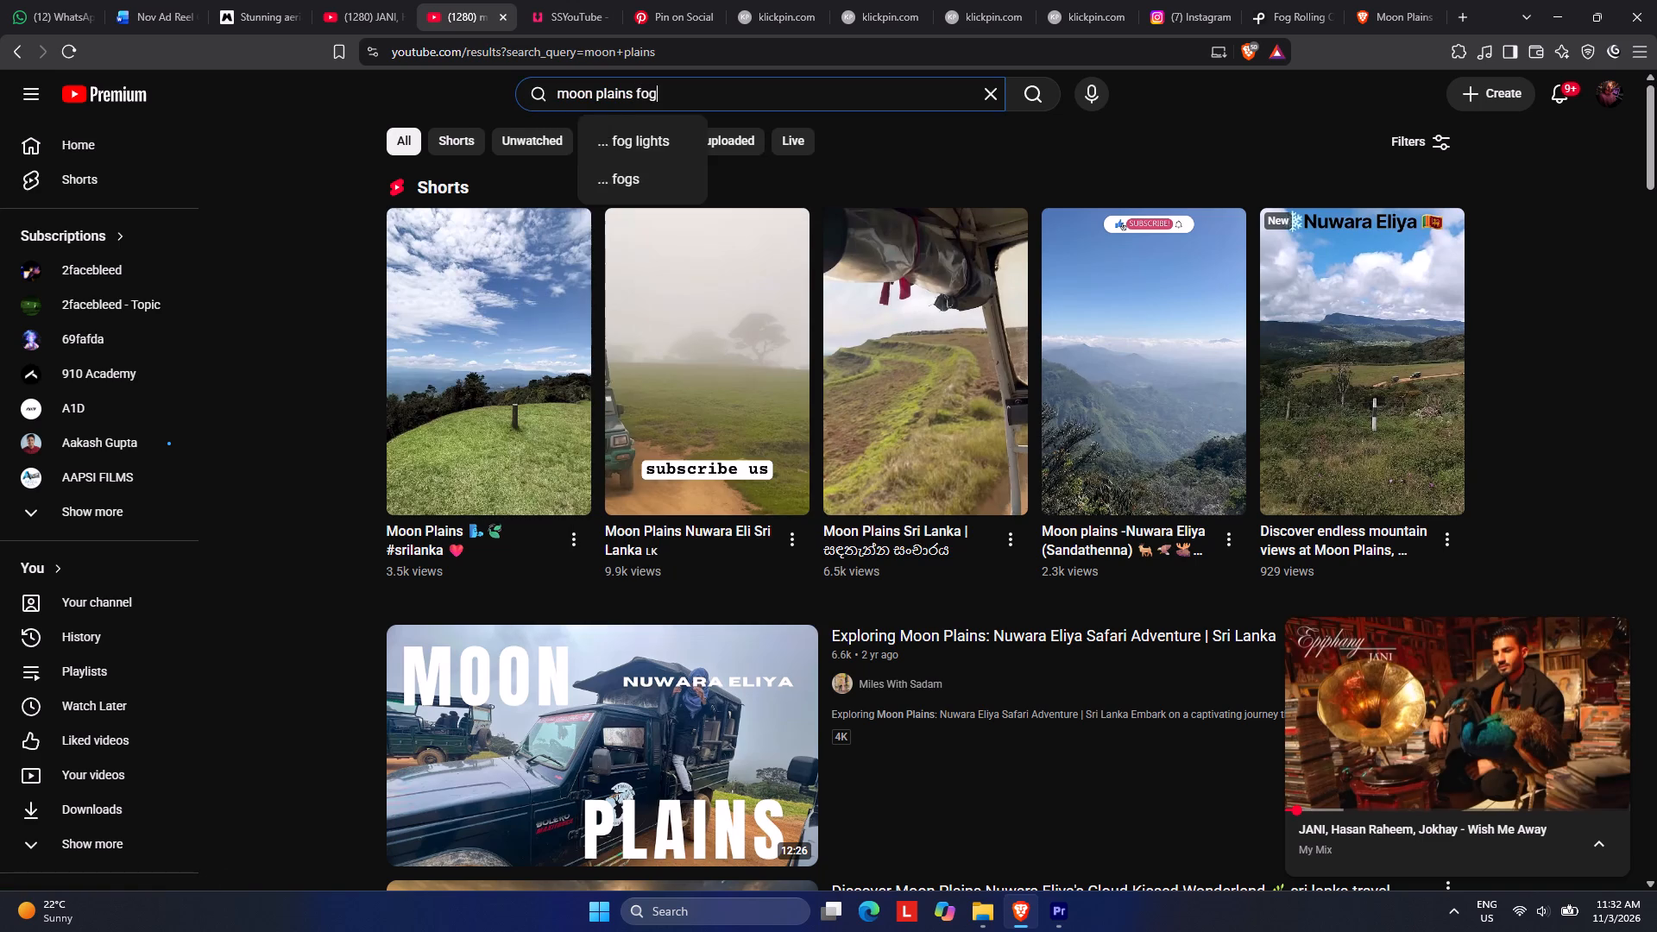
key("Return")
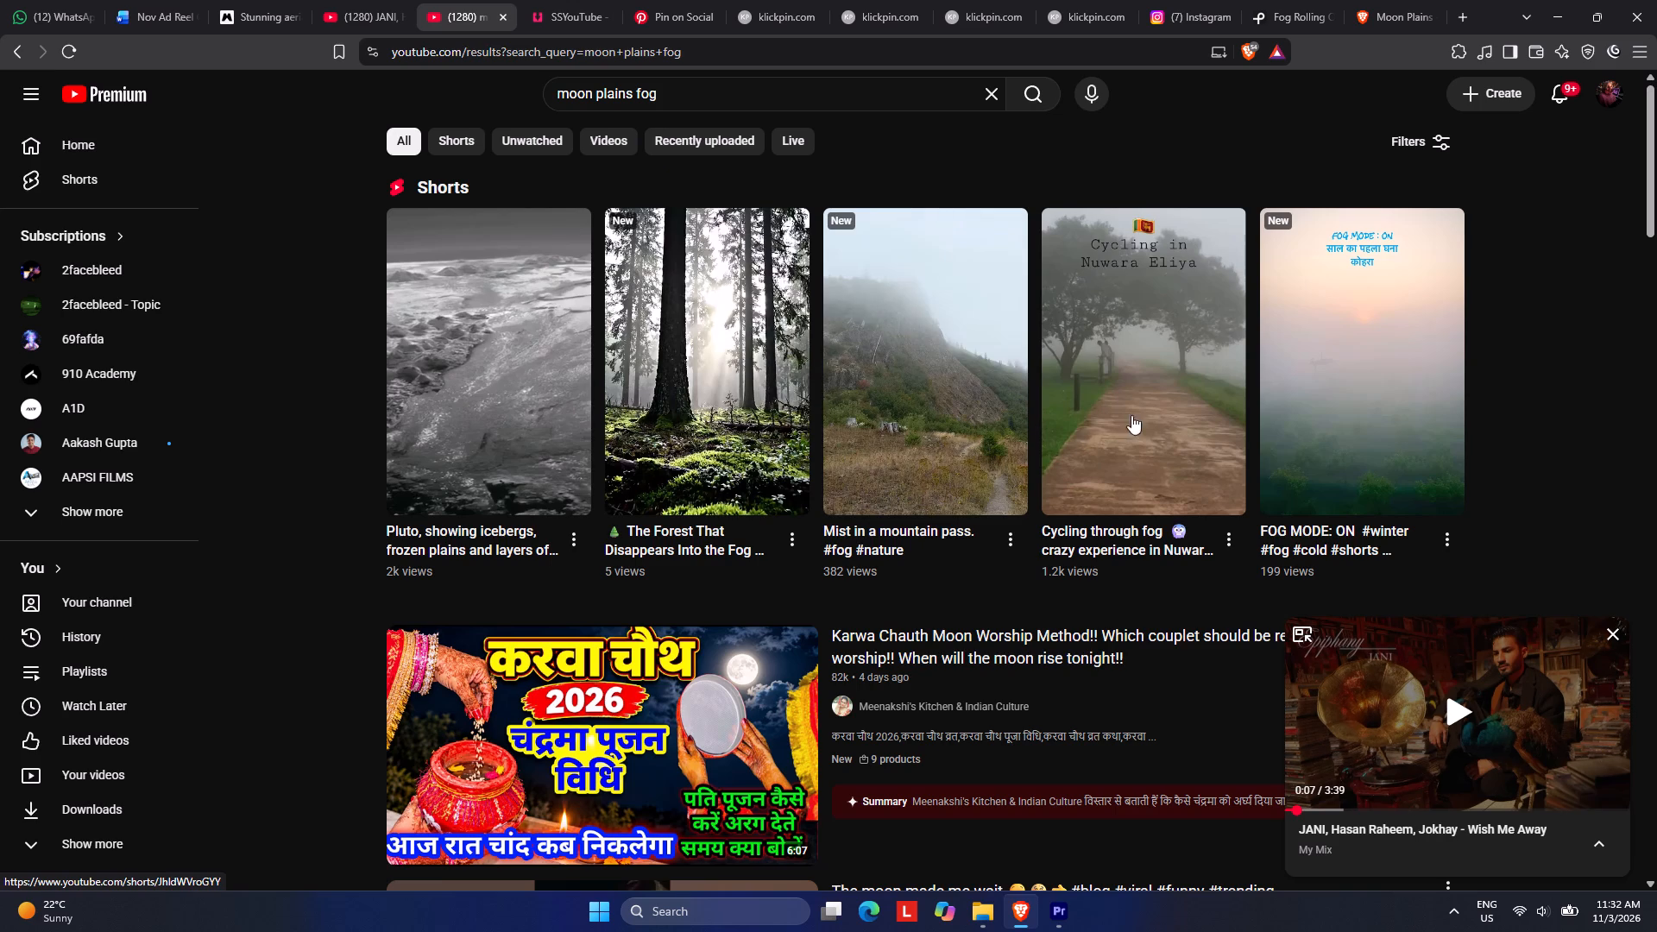
Browse the "moon plains fog" video results for suitable foggy landscape footage, skimming the preview of the Mars Curiosity Rover fog video.
scroll(1370, 402, "down", 10)
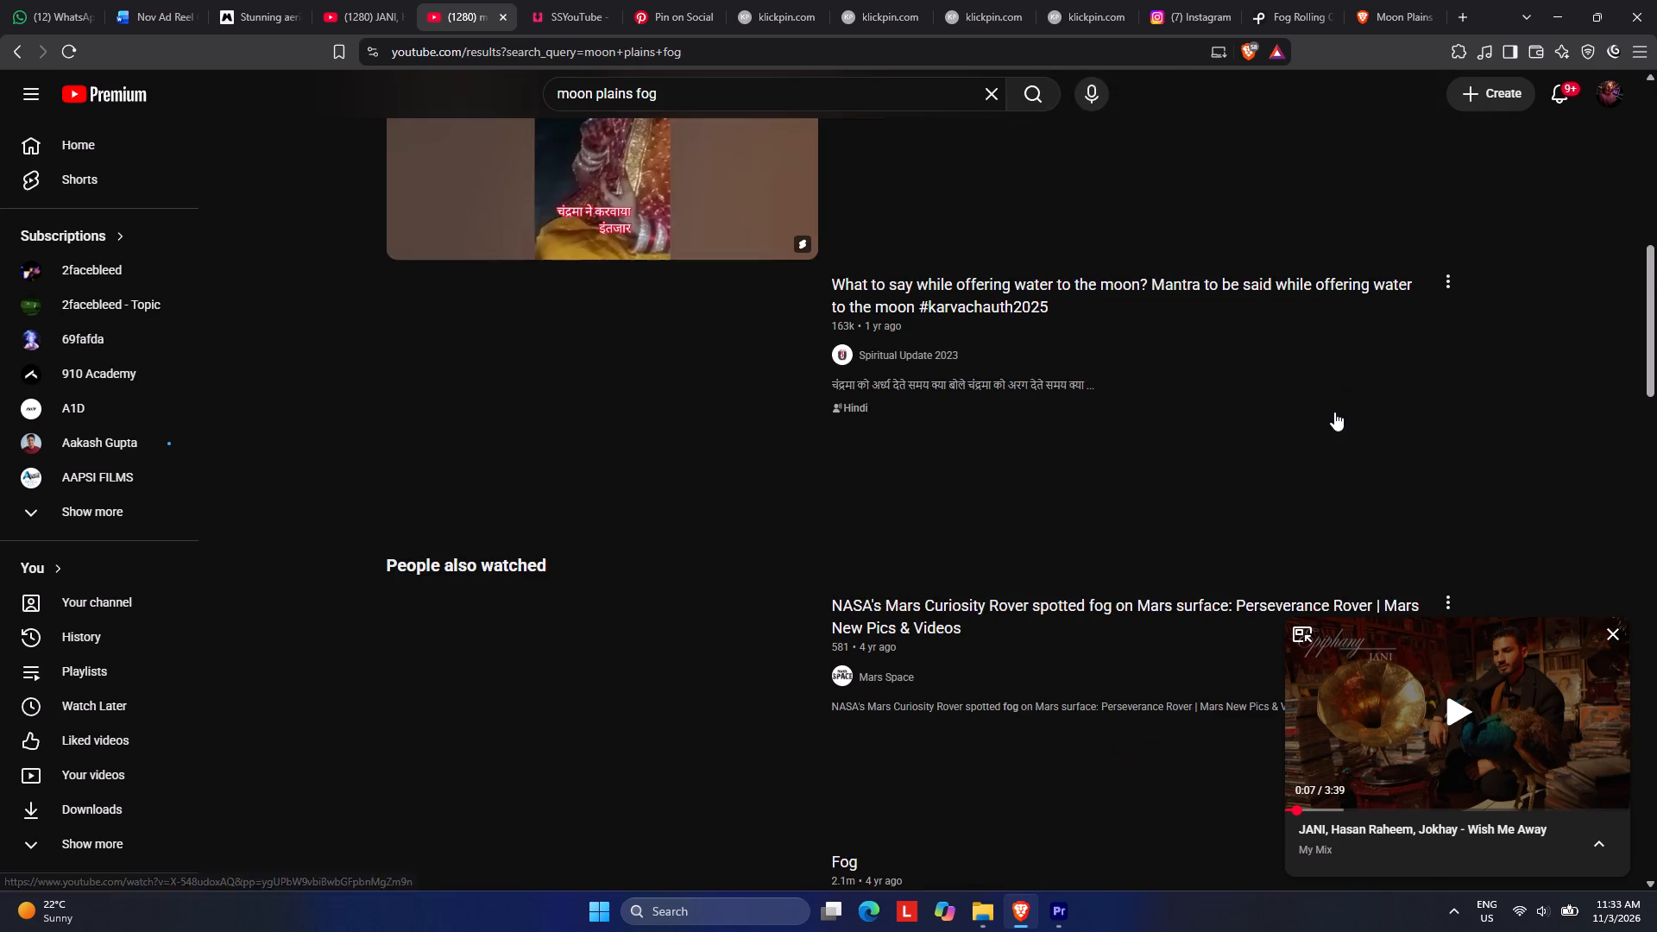
scroll(1331, 412, "down", 2)
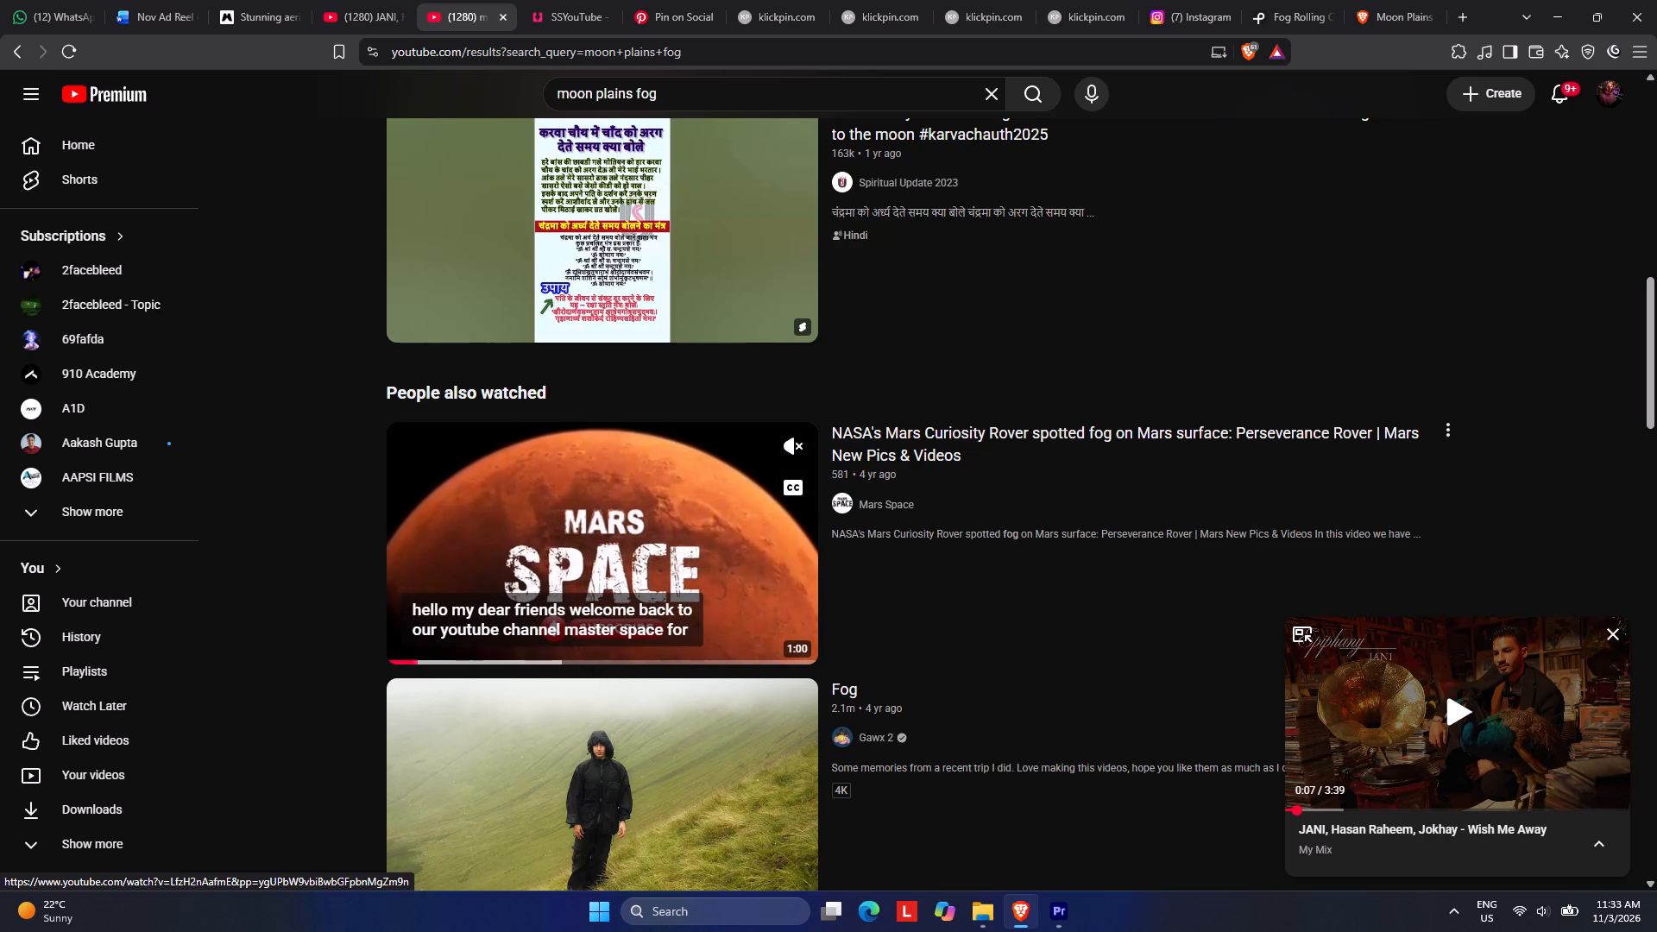
left_click(482, 656)
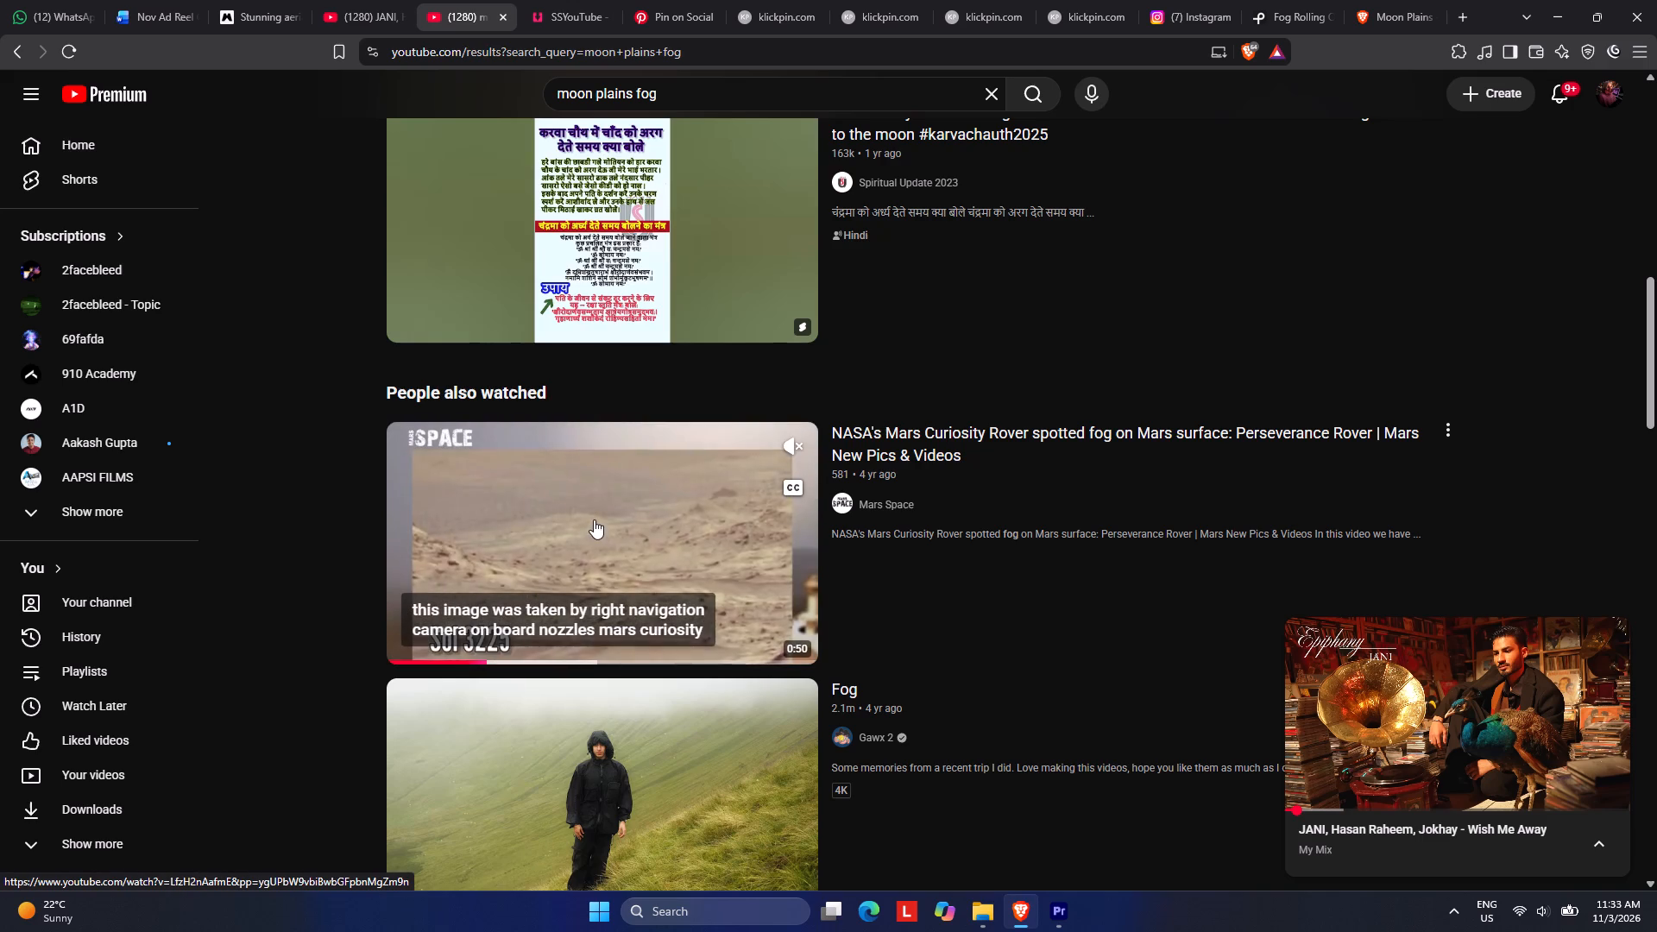
left_click(549, 653)
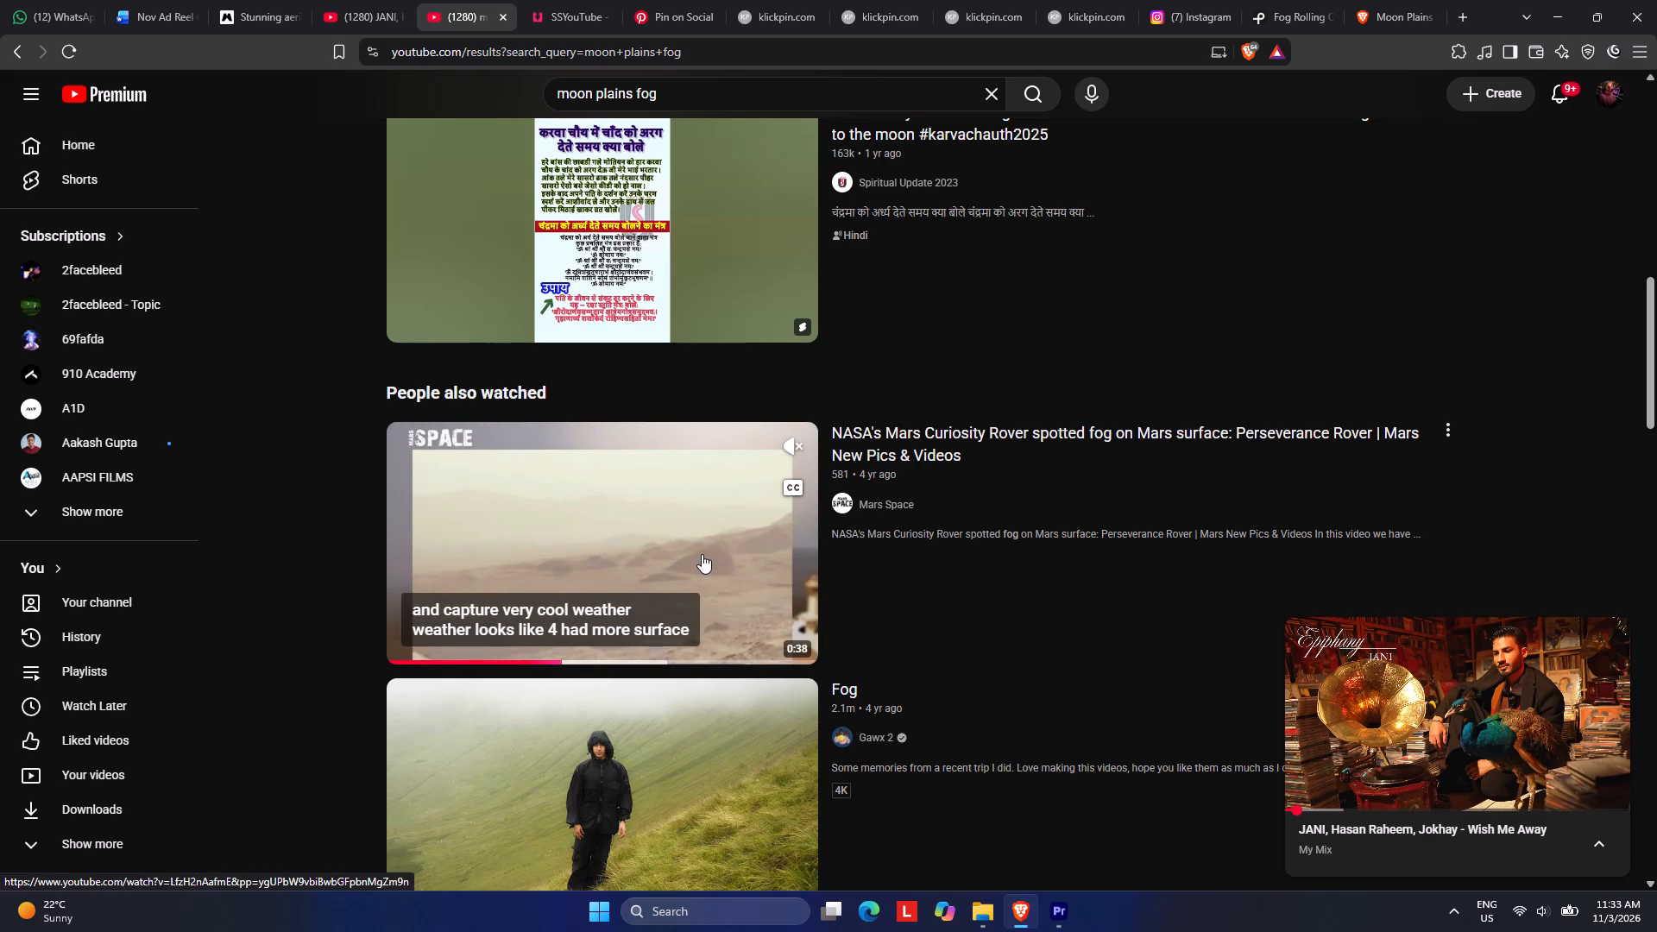
scroll(702, 554, "down", 6)
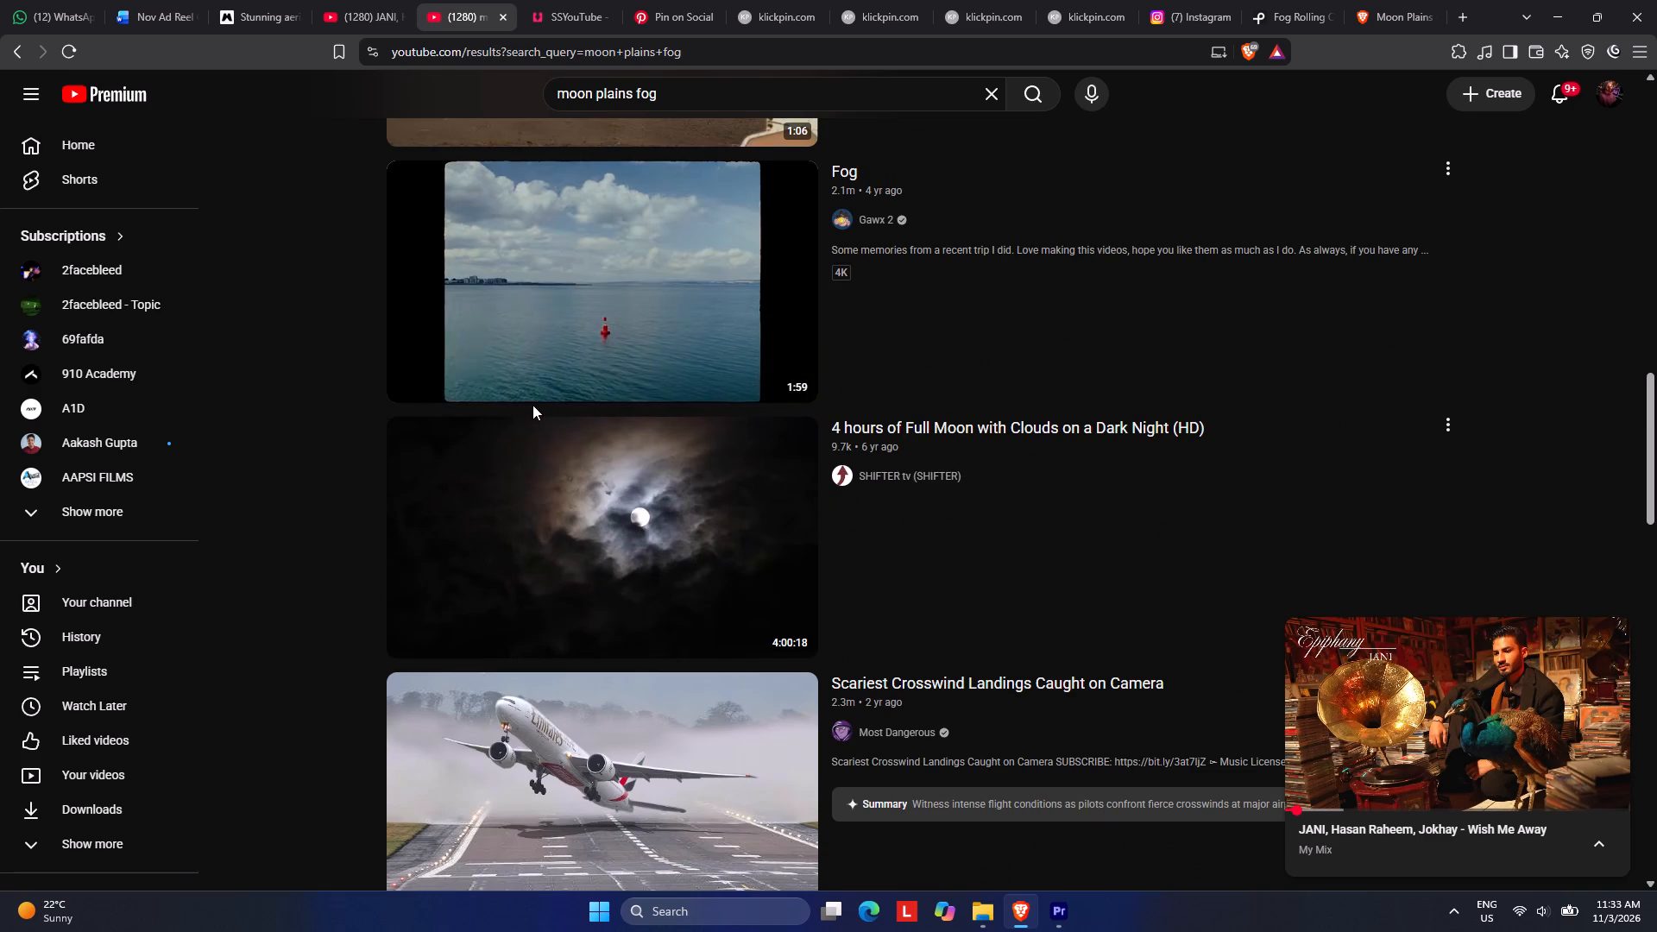
scroll(537, 405, "down", 19)
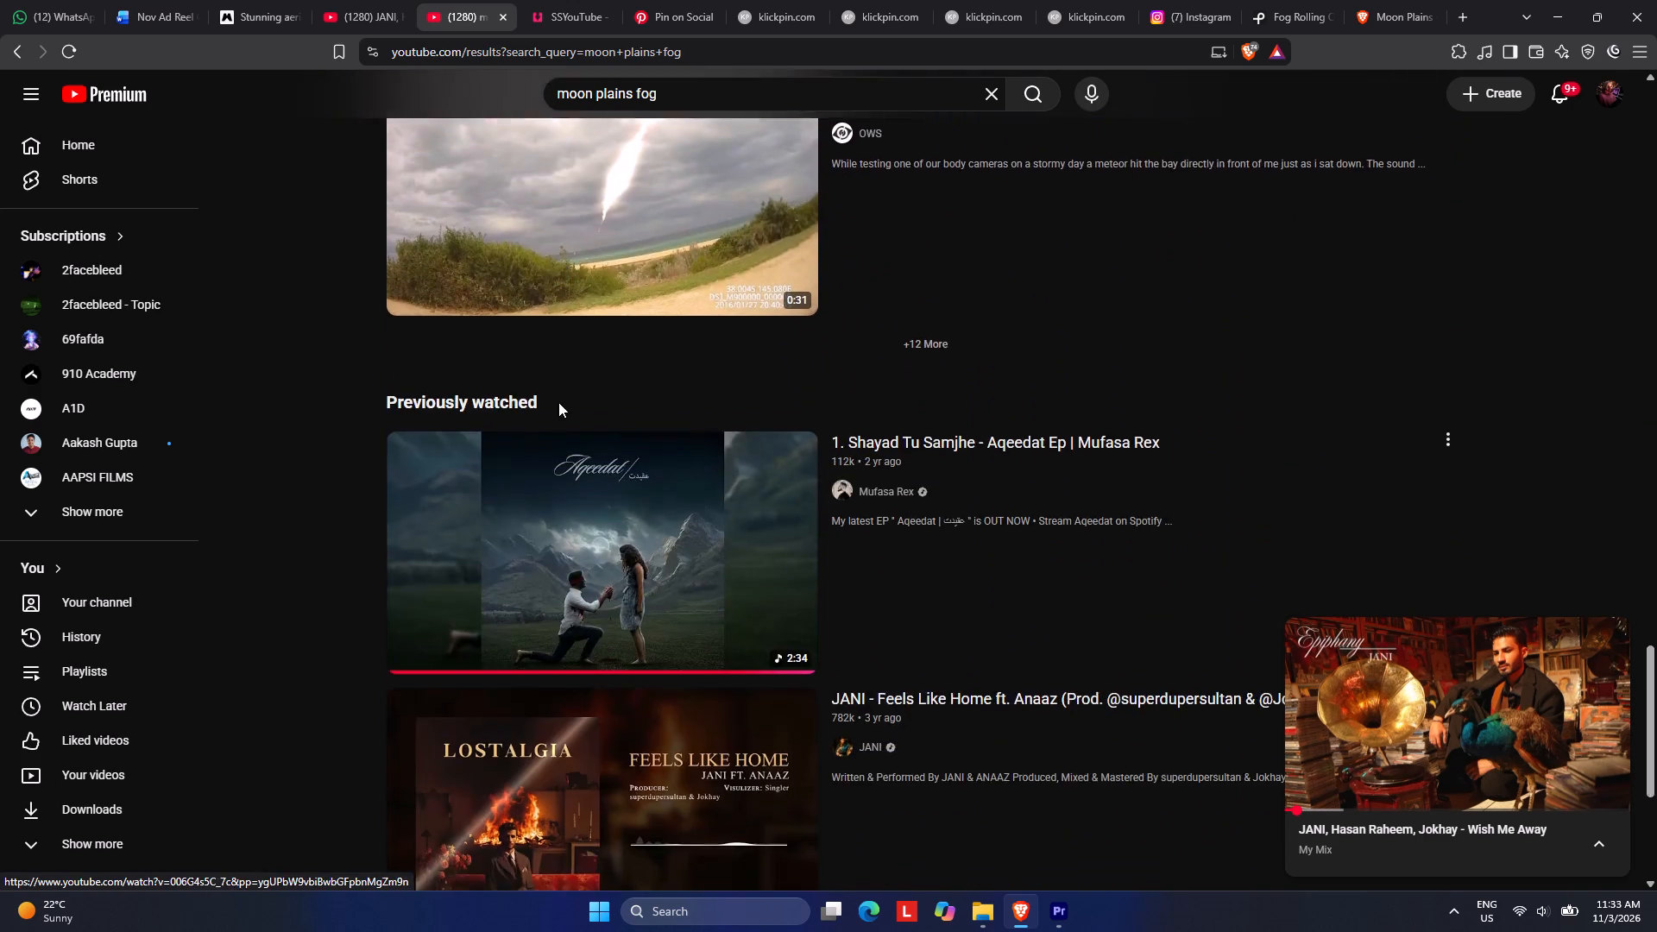
scroll(558, 402, "down", 14)
scroll(566, 392, "up", 5)
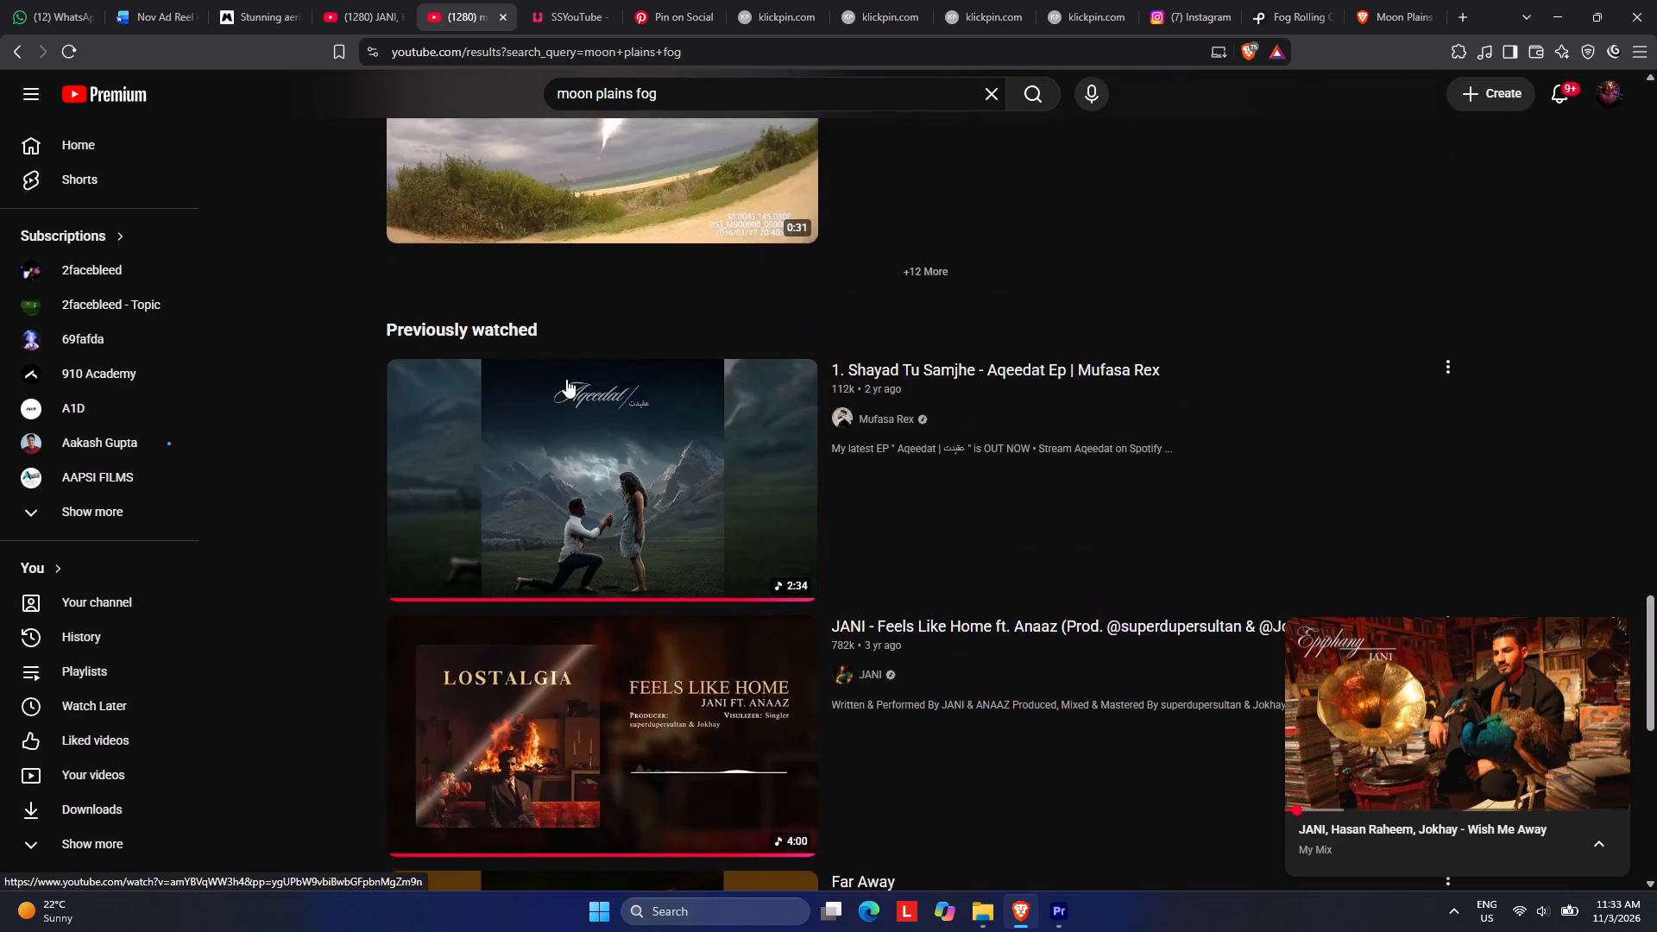
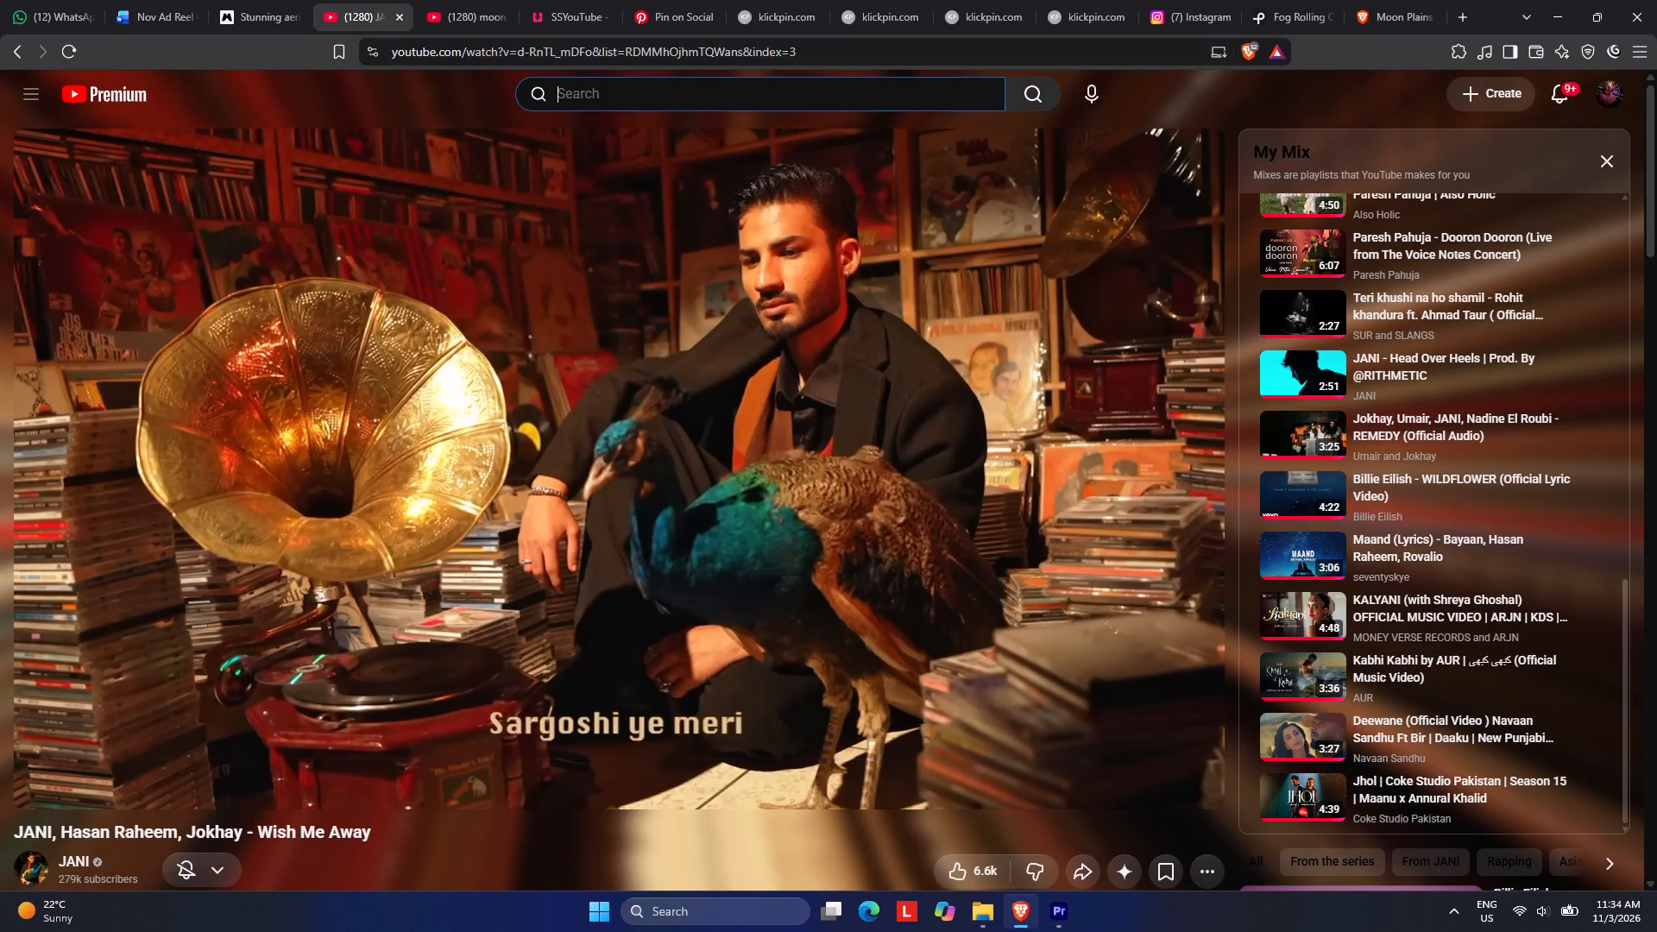
Search YouTube for "2 facebleed" in the tab playing the music mix.
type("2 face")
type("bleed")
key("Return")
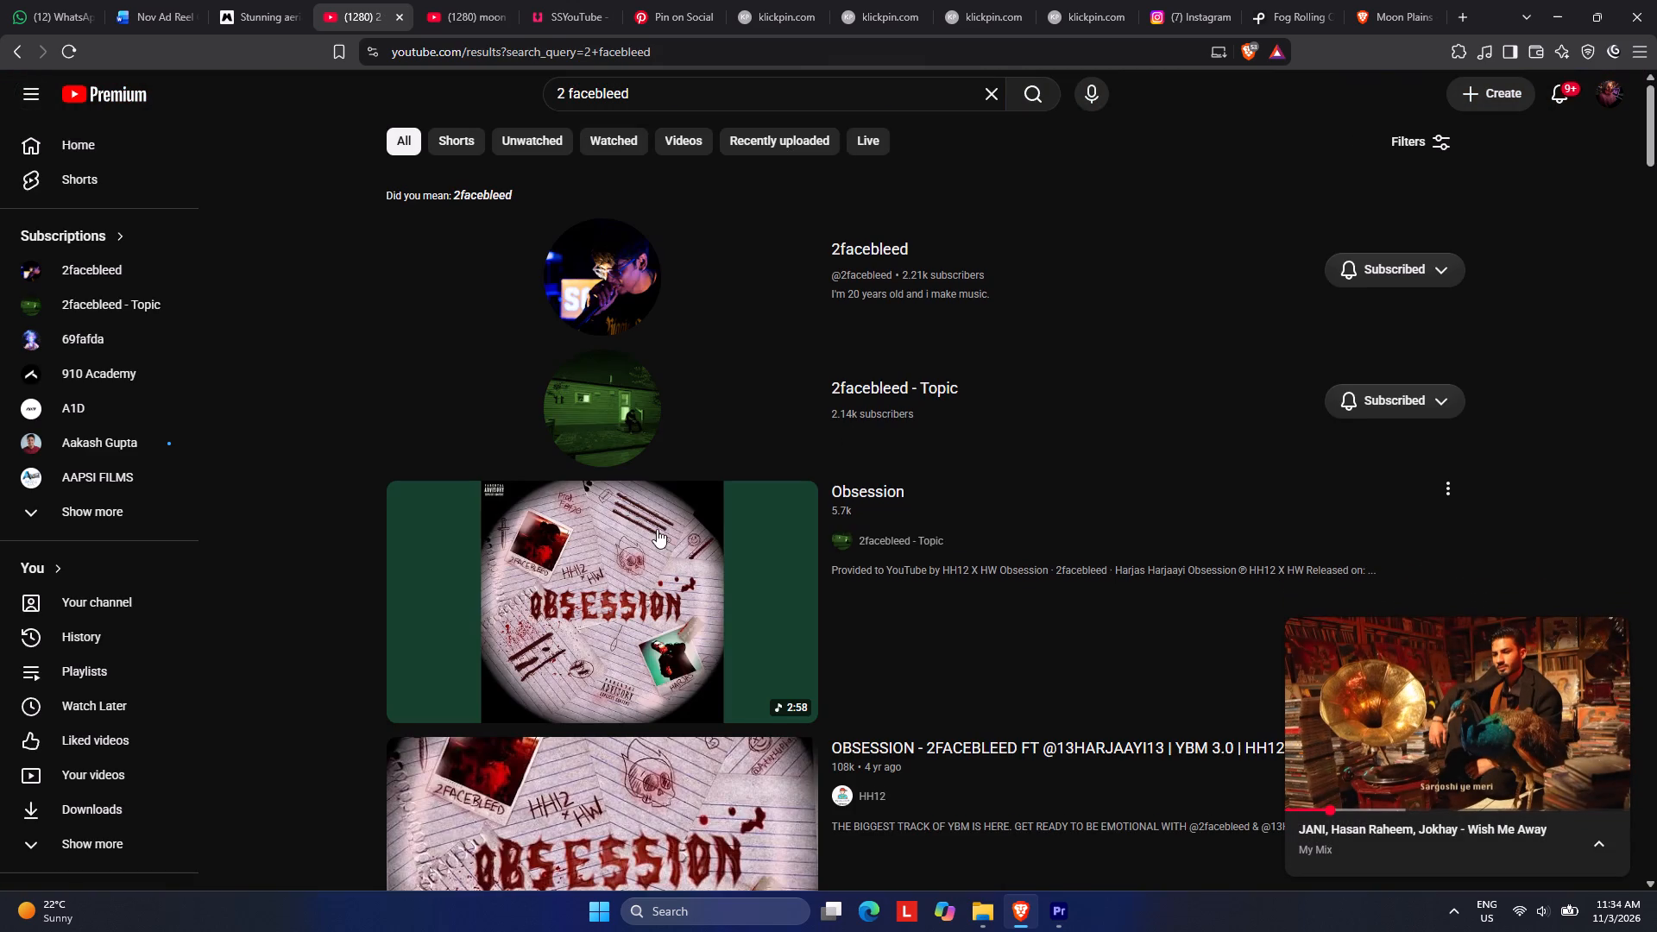
Browse the YouTube results for "2 facebleed" and play the track "epiphany".
scroll(669, 520, "down", 9)
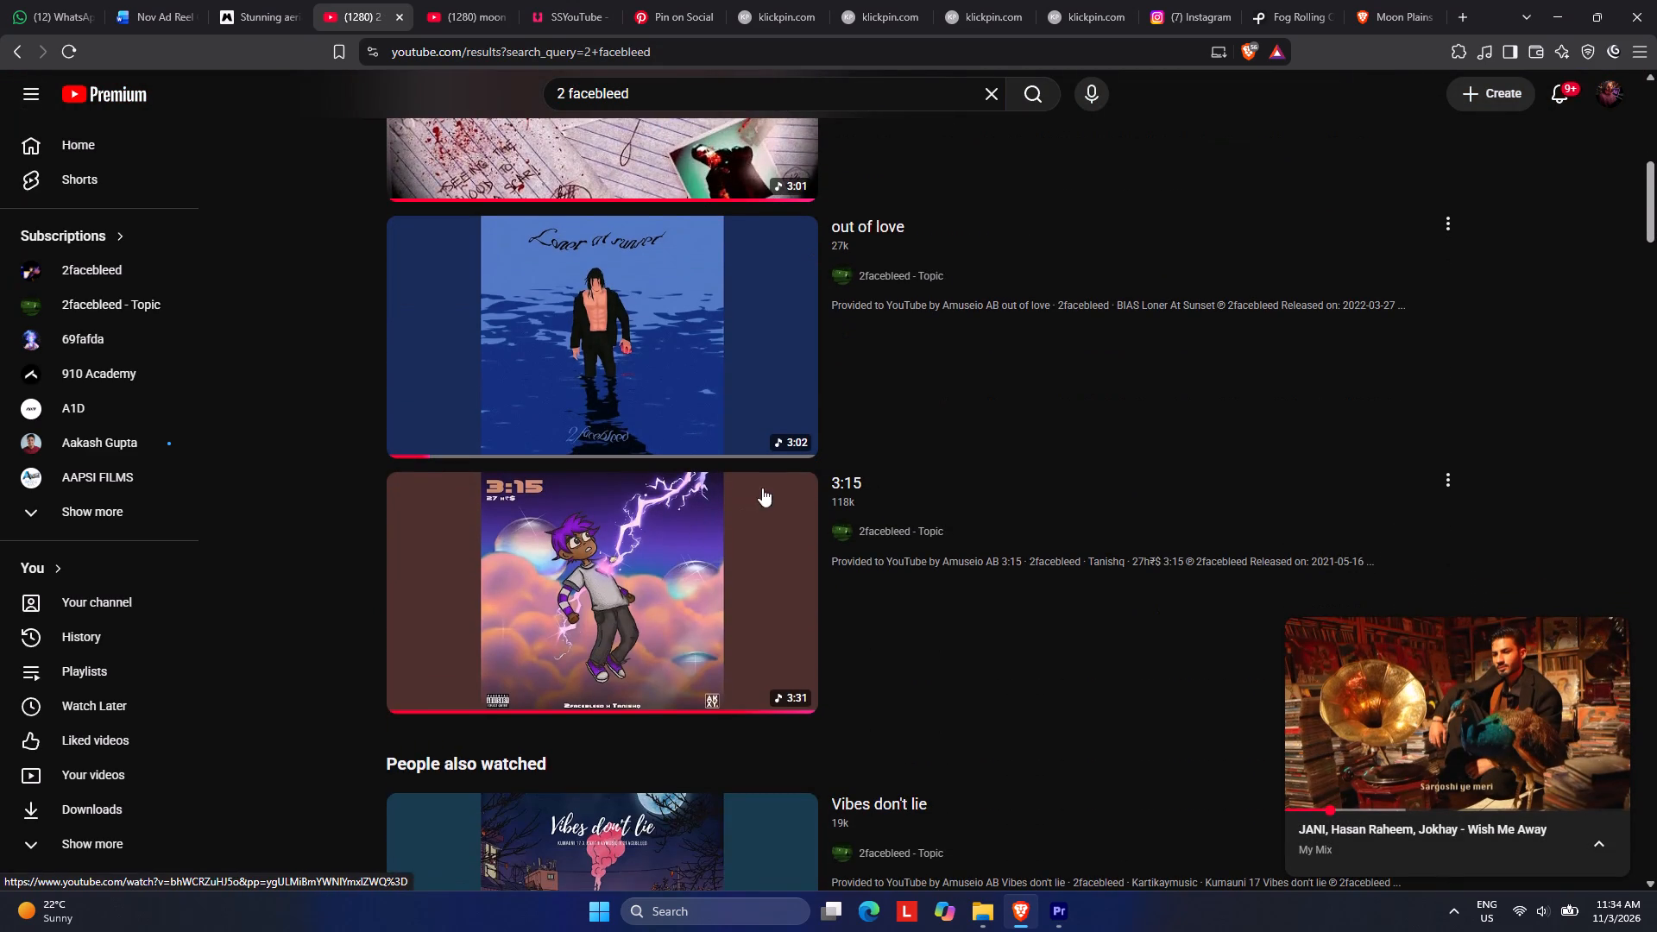
scroll(882, 488, "down", 9)
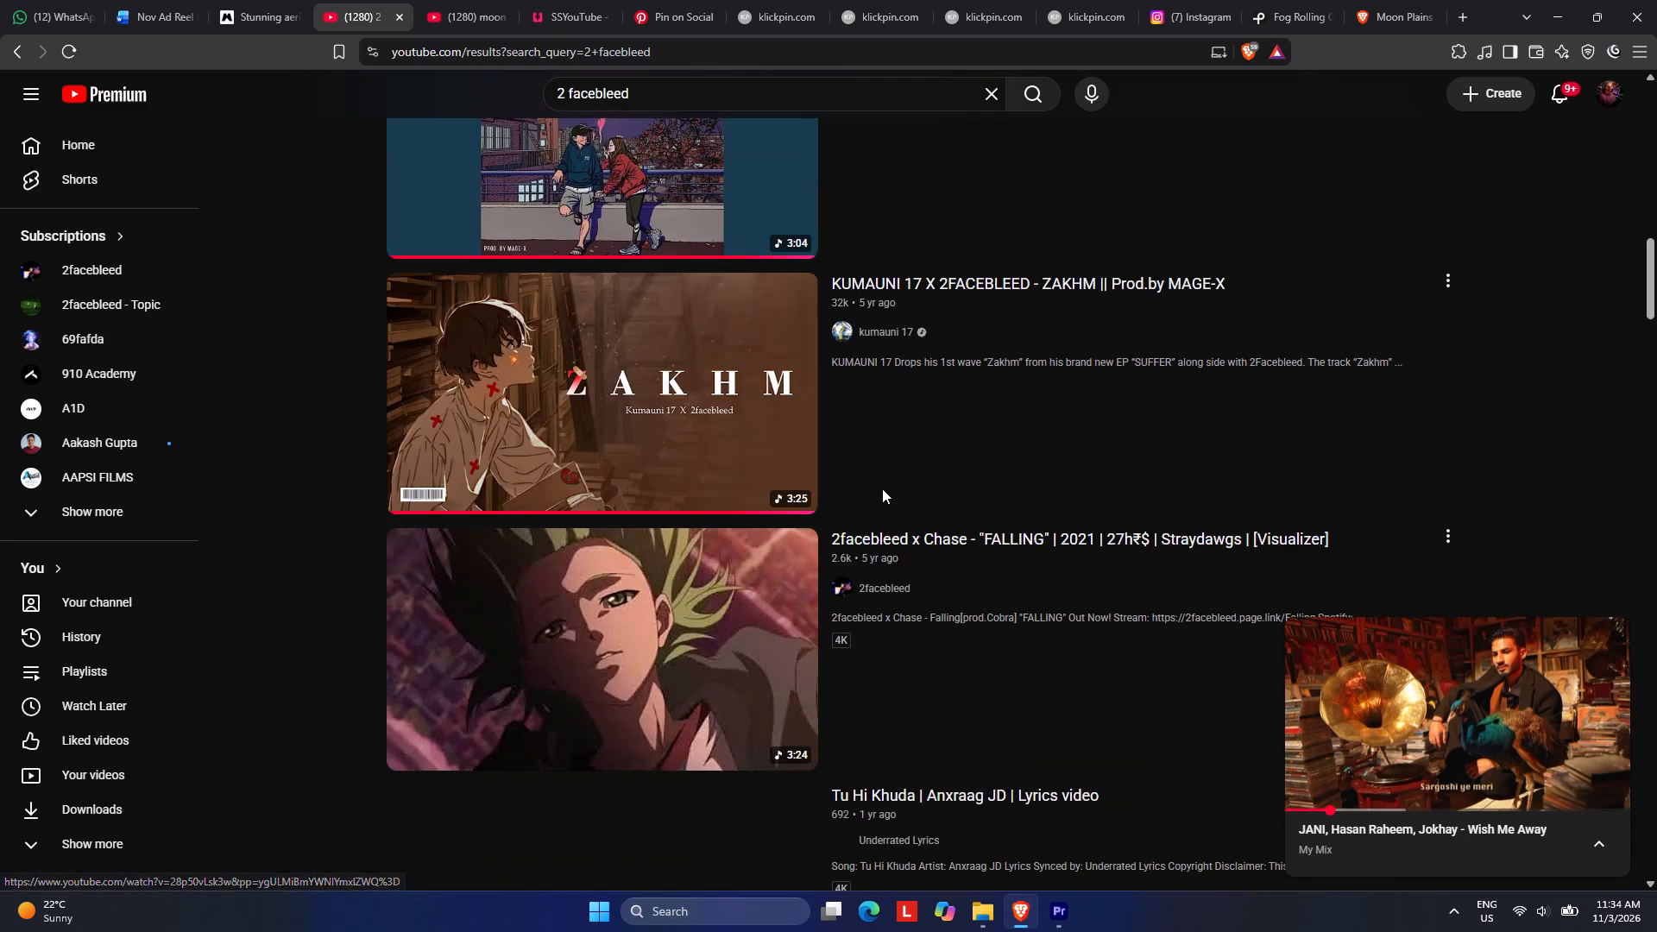
scroll(882, 488, "down", 6)
scroll(879, 491, "up", 3)
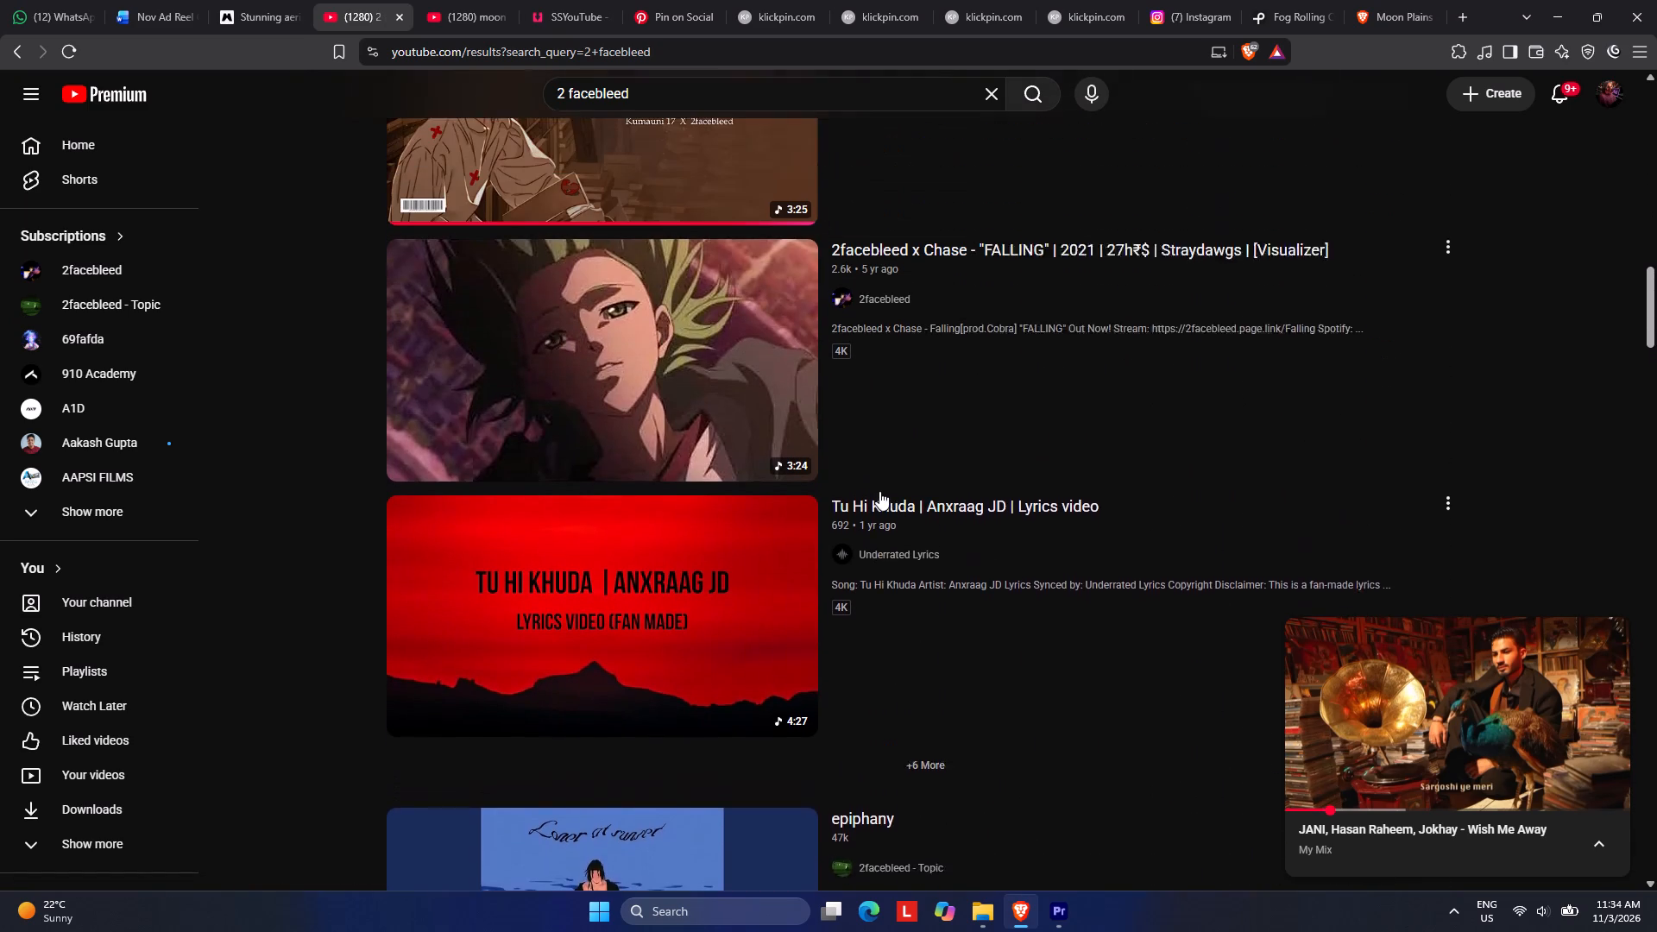
scroll(878, 494, "down", 5)
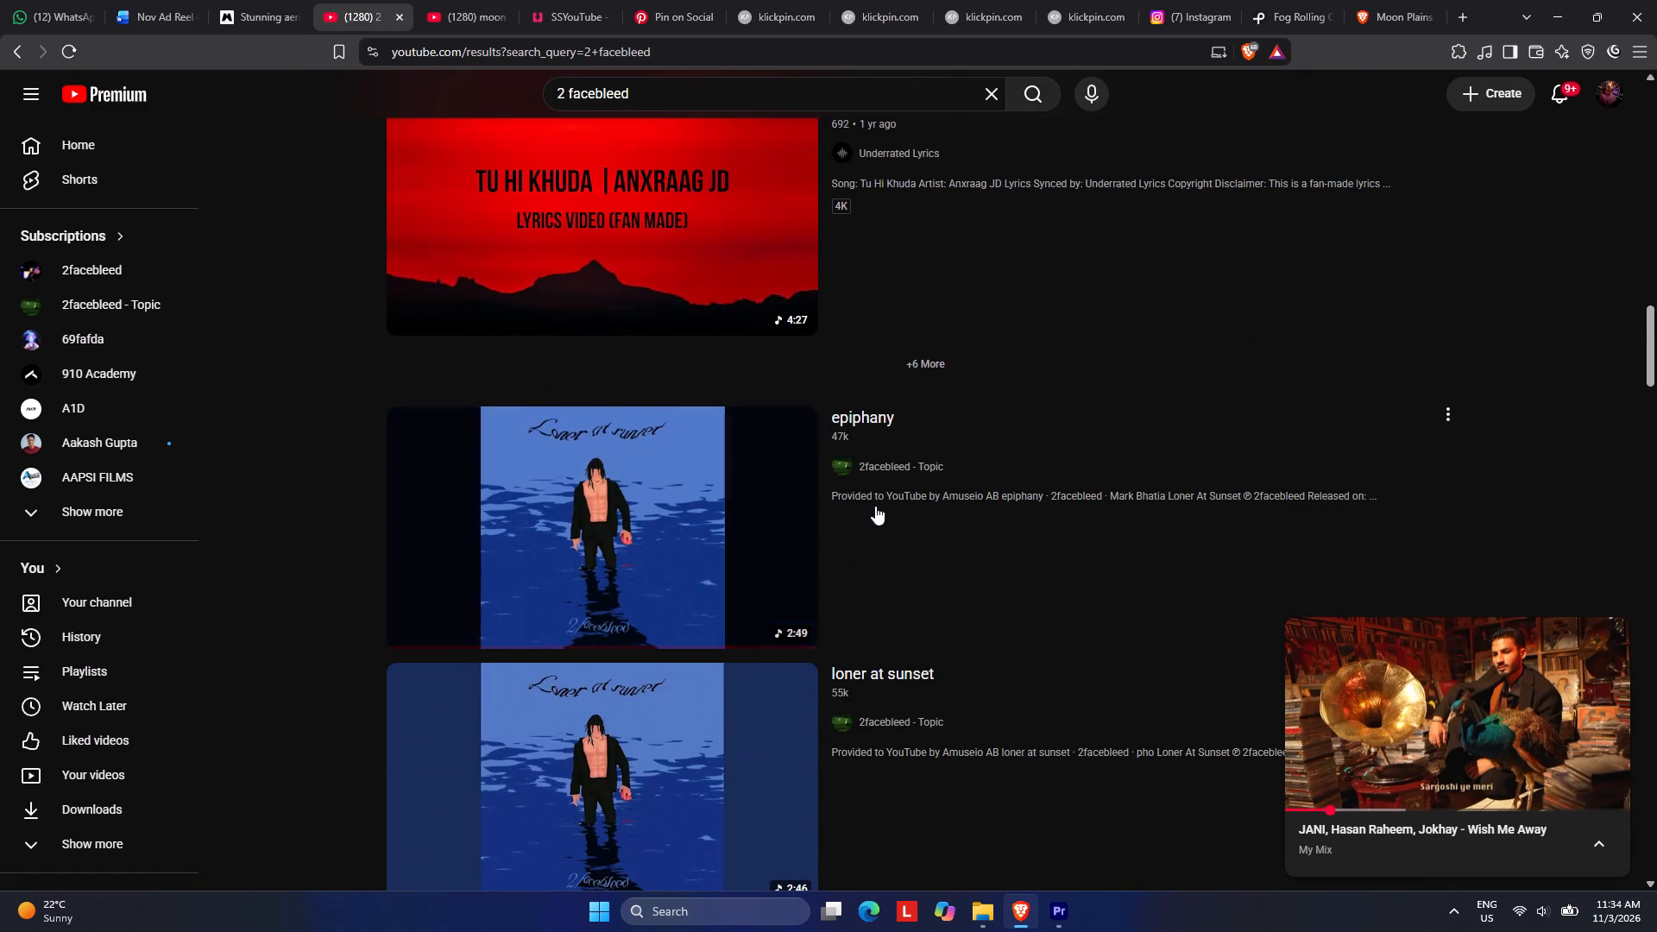
scroll(875, 506, "down", 1)
left_click(593, 358)
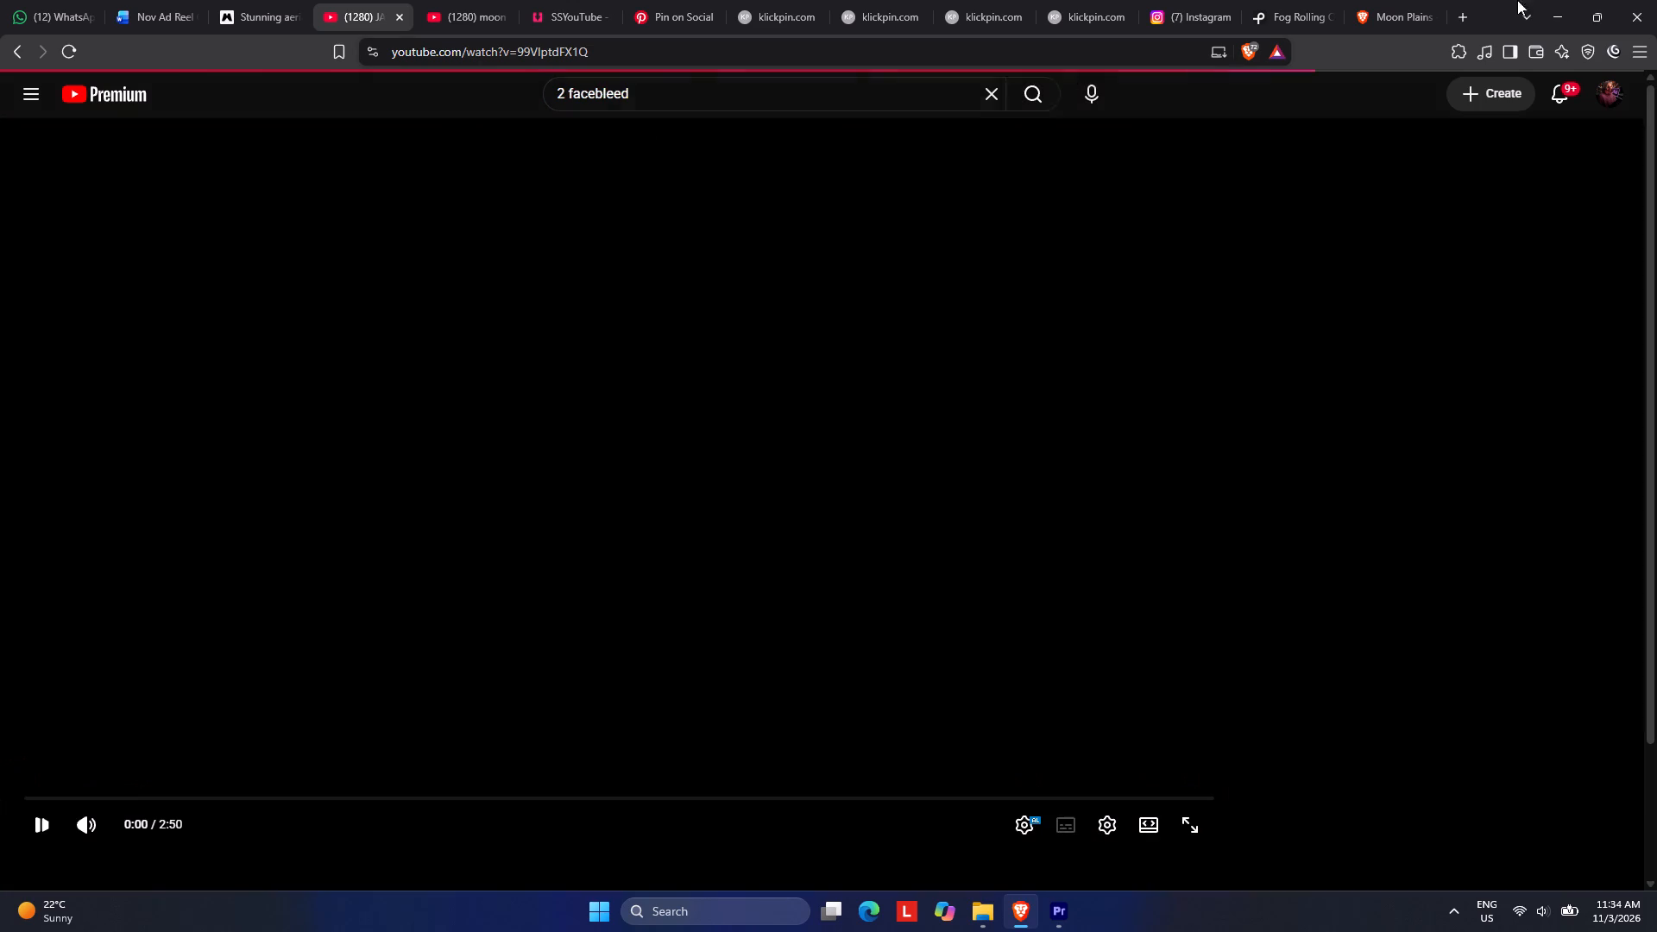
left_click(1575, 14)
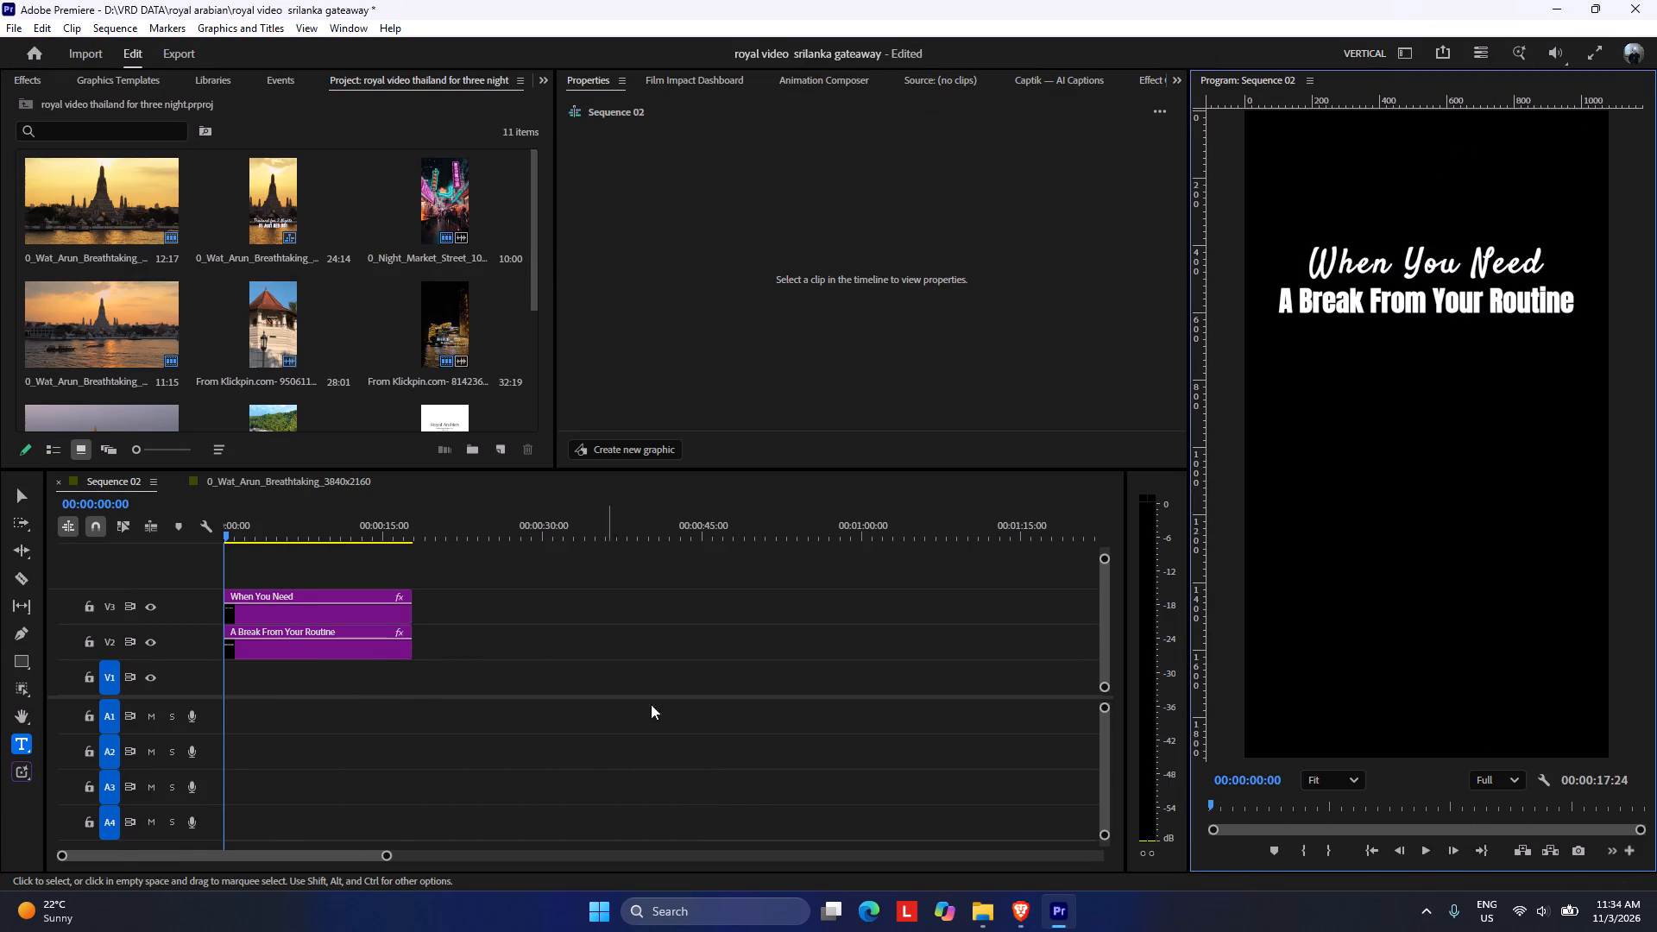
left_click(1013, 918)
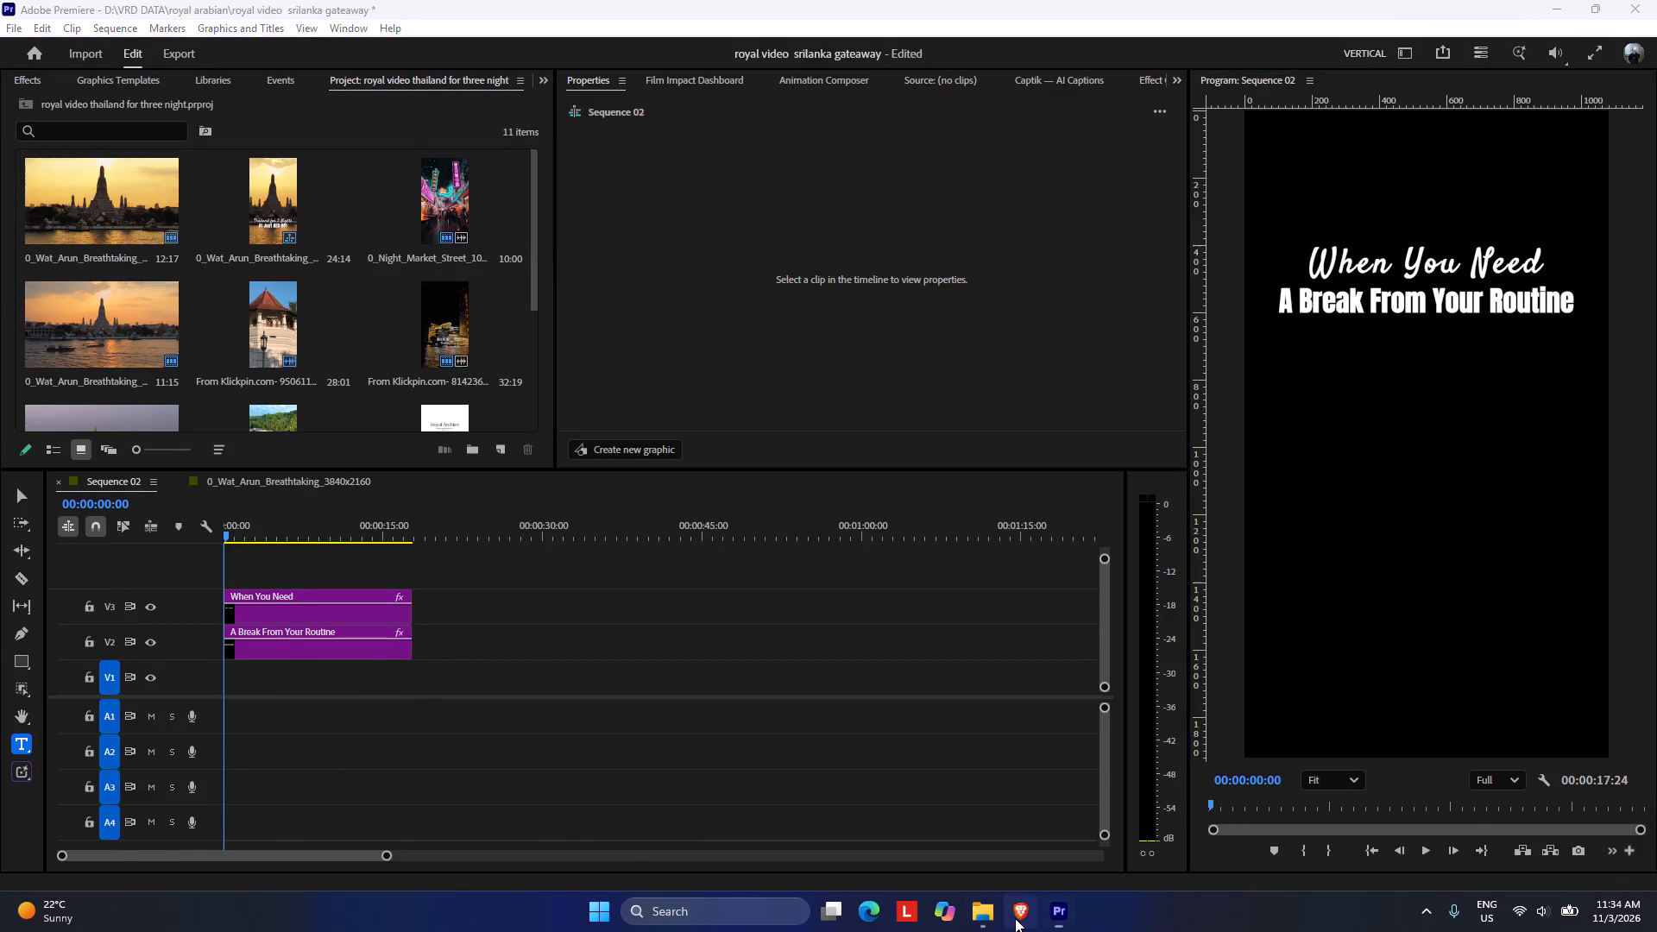
Go to the Pinterest tab and search for "travelling".
left_click(655, 1)
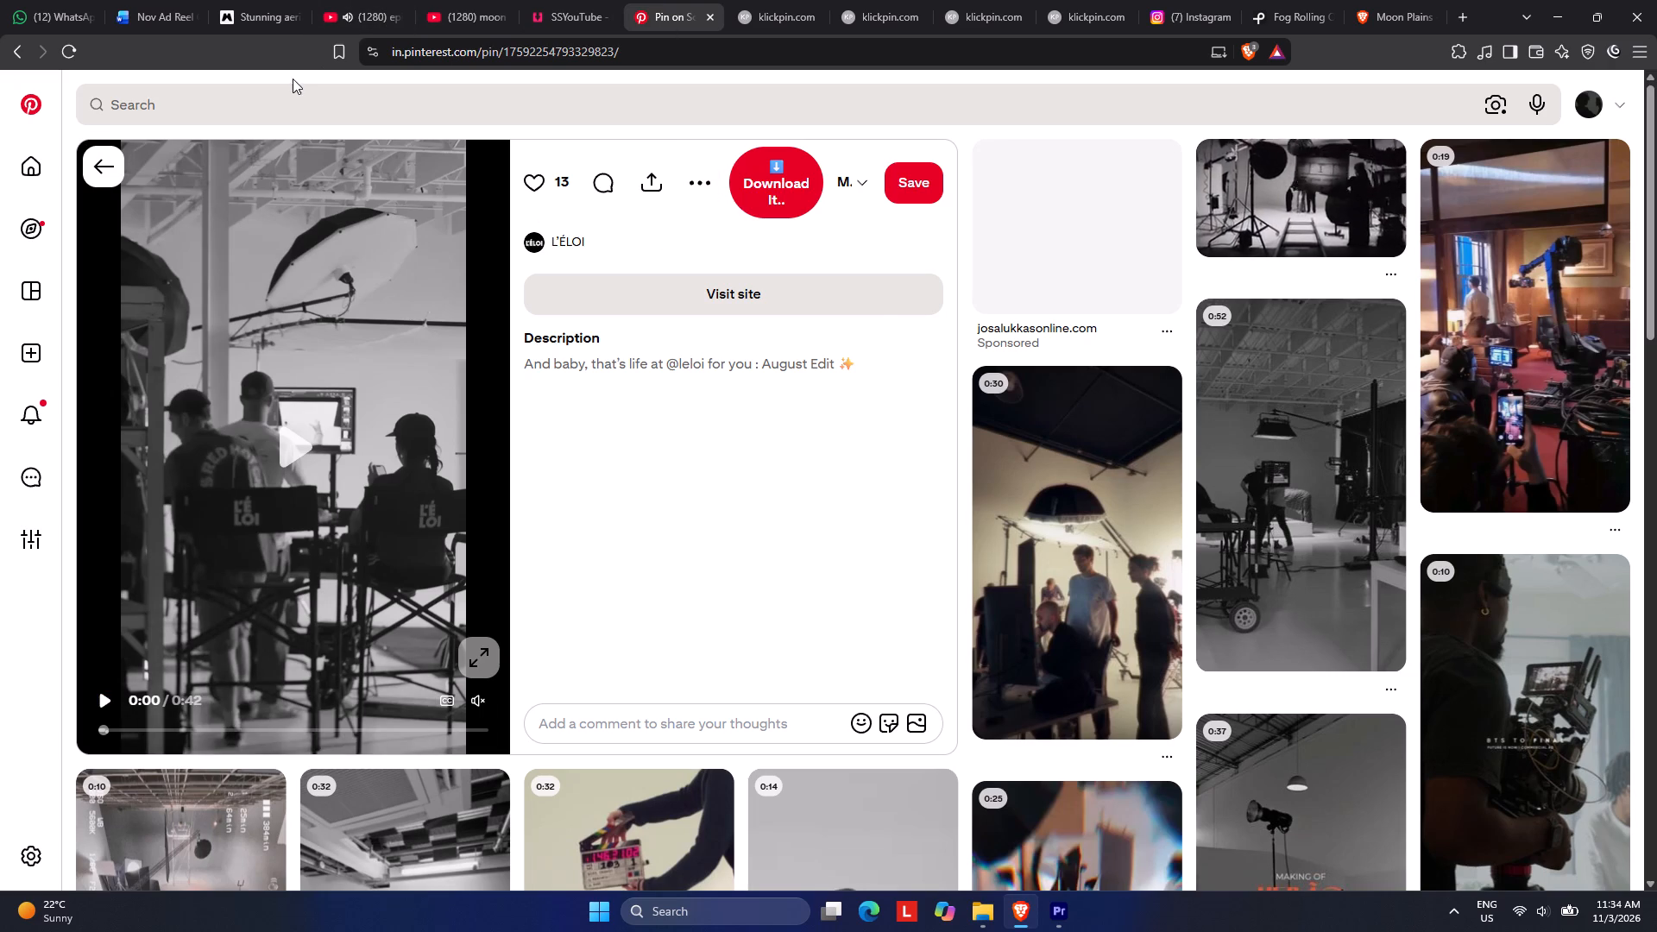
left_click(293, 79)
left_click(295, 98)
type("travelling")
key("Return")
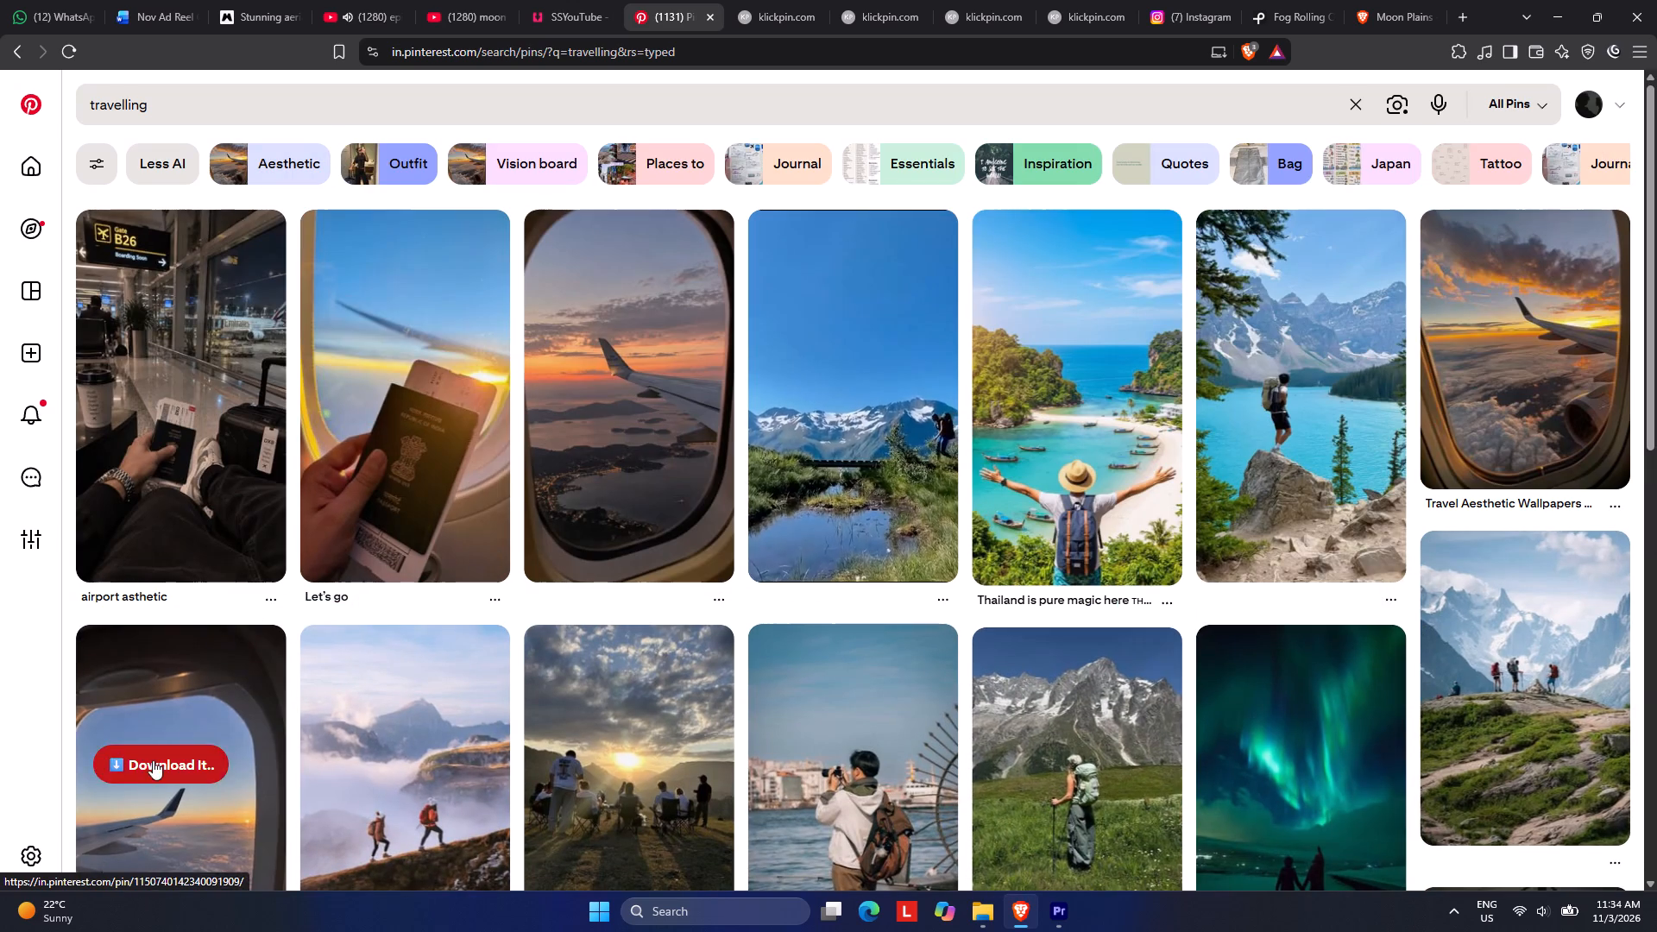
Preview the "Hellooo mountain view" pin, return to the travelling results and look through them for usable footage.
left_click(834, 443)
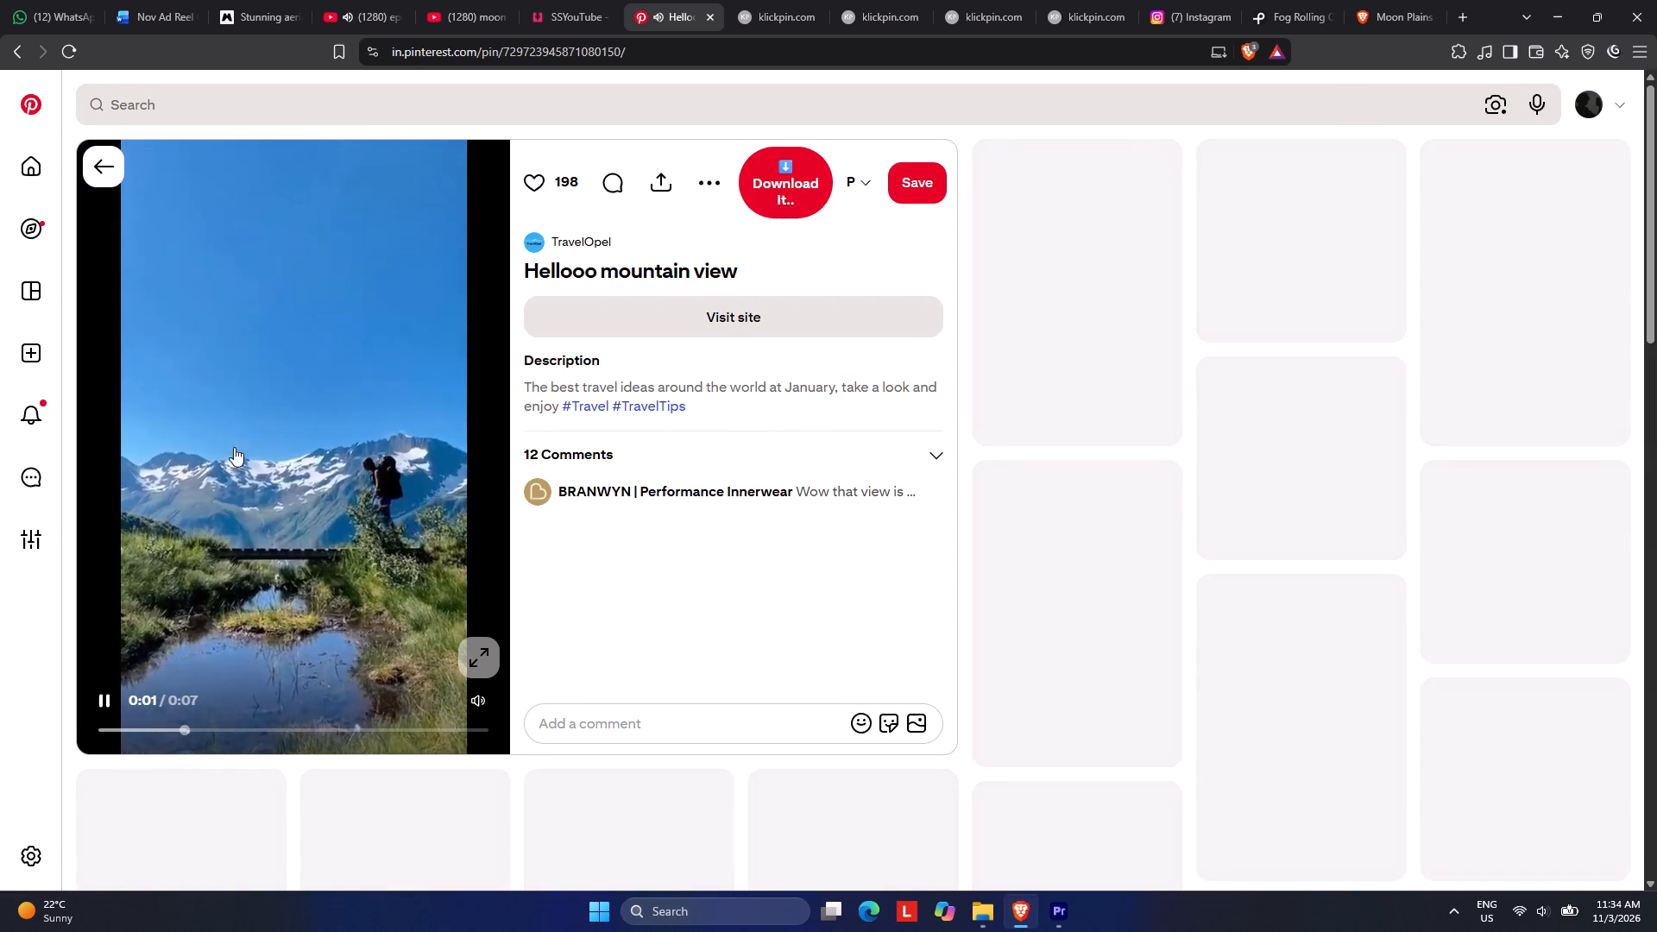
left_click(105, 165)
scroll(685, 448, "down", 5)
scroll(766, 432, "down", 4)
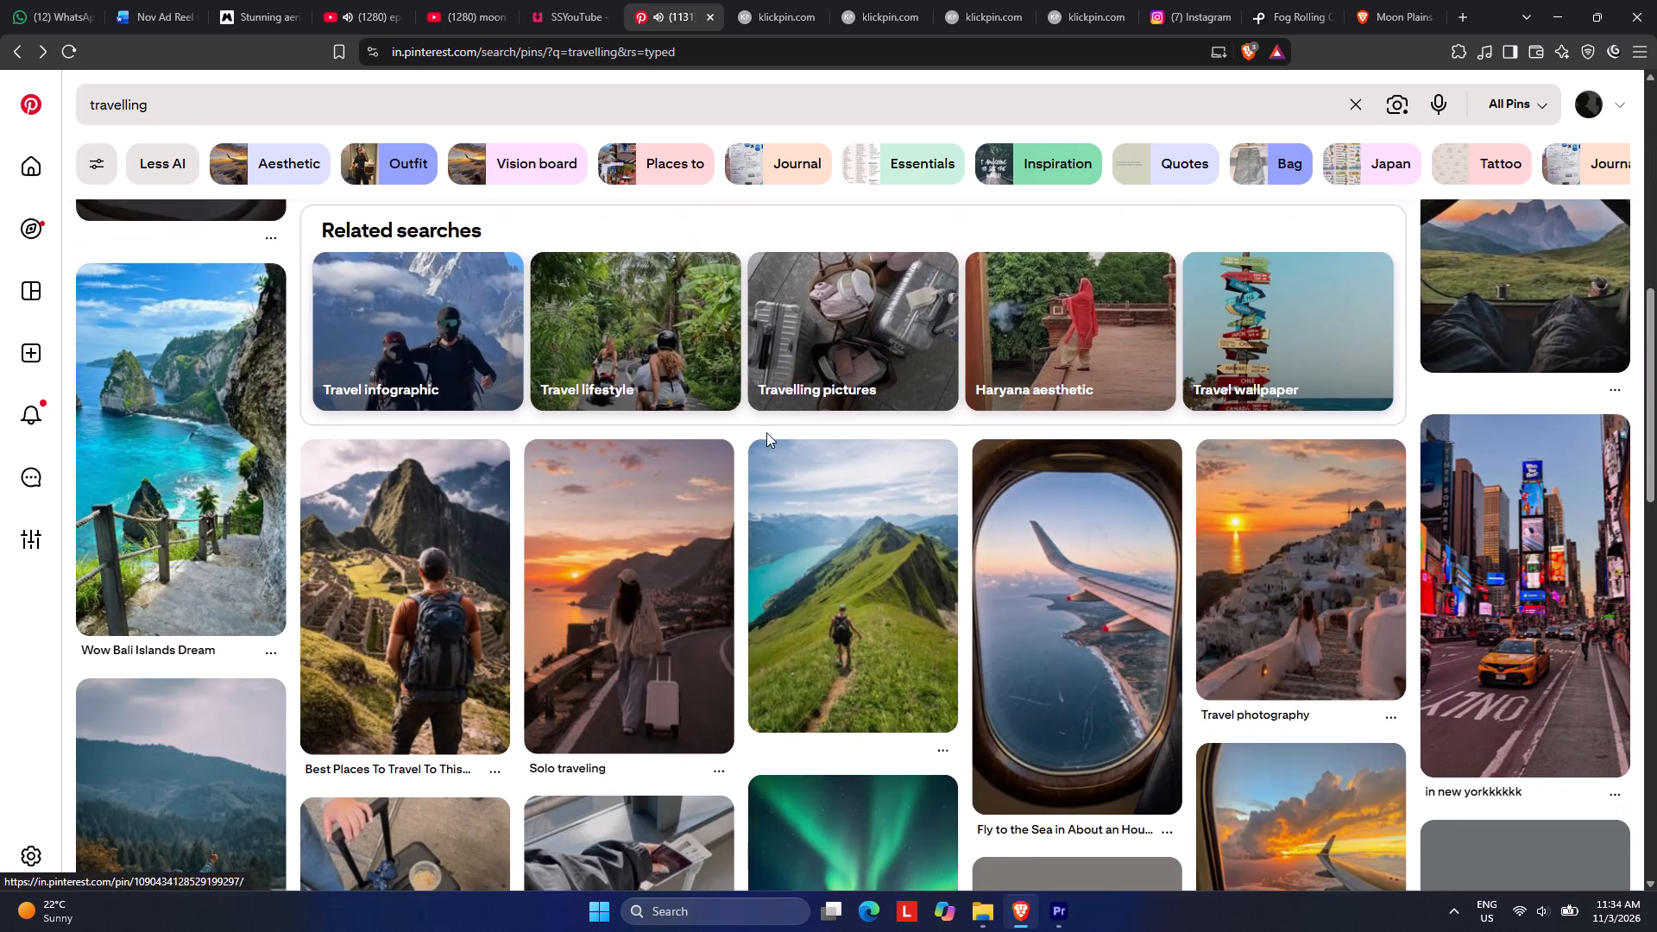
scroll(766, 432, "down", 15)
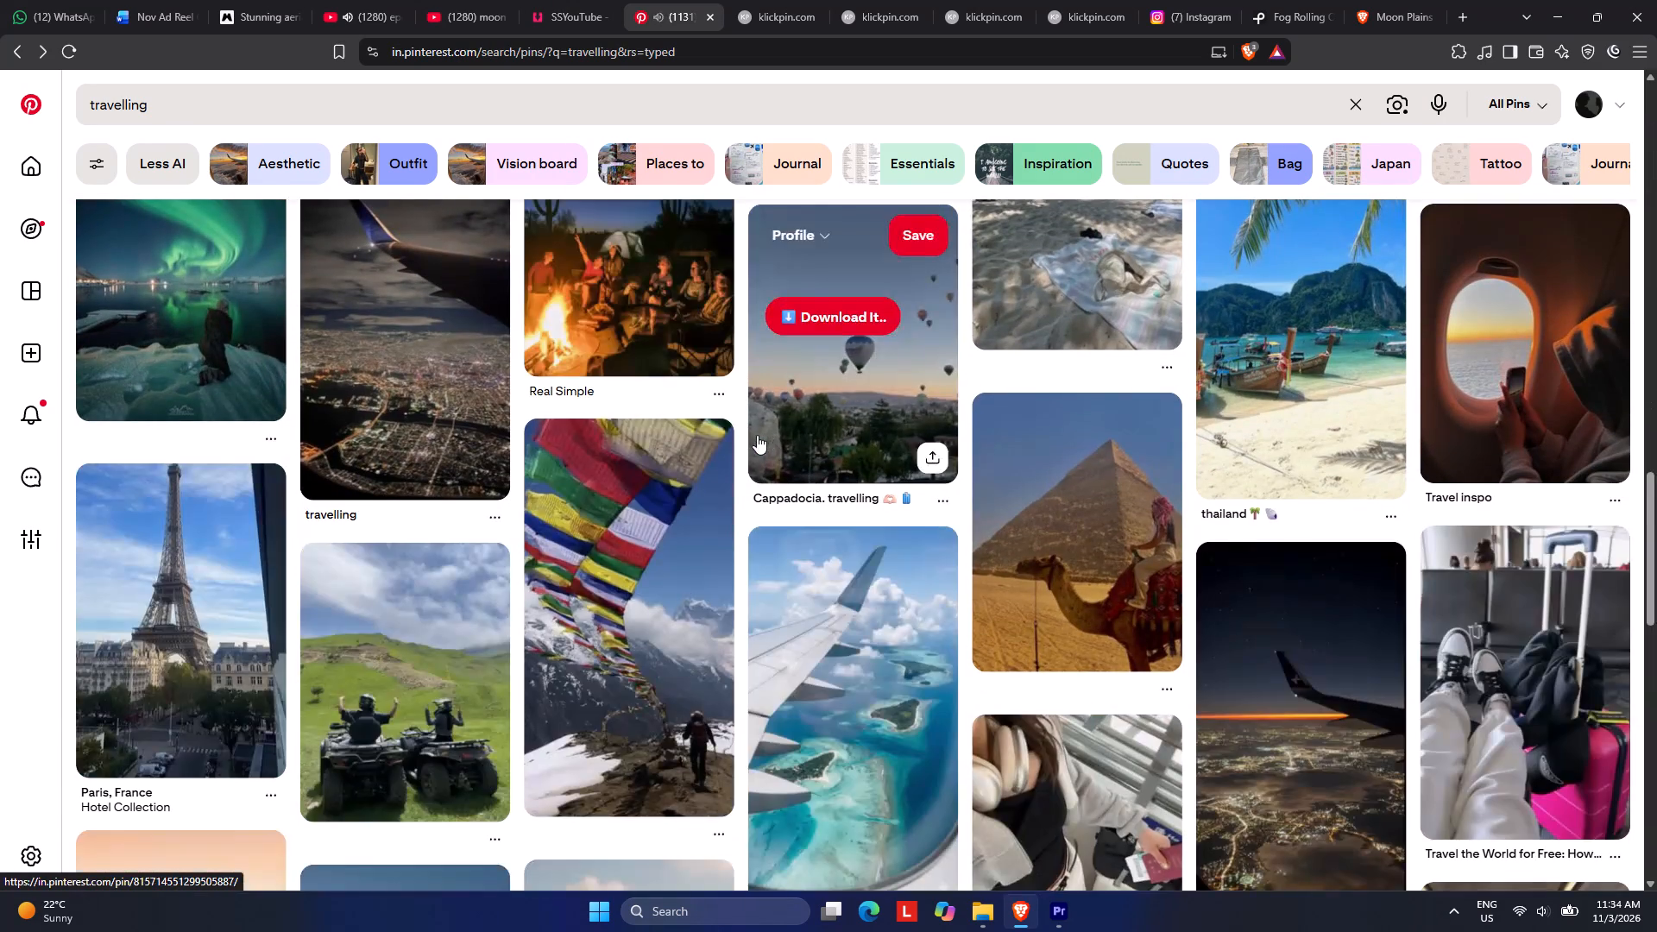
scroll(756, 435, "down", 7)
scroll(734, 427, "up", 11)
Replace the Pinterest search with "srilanka travelling".
left_click_drag(189, 115, 0, 186)
type("sr")
key("i")
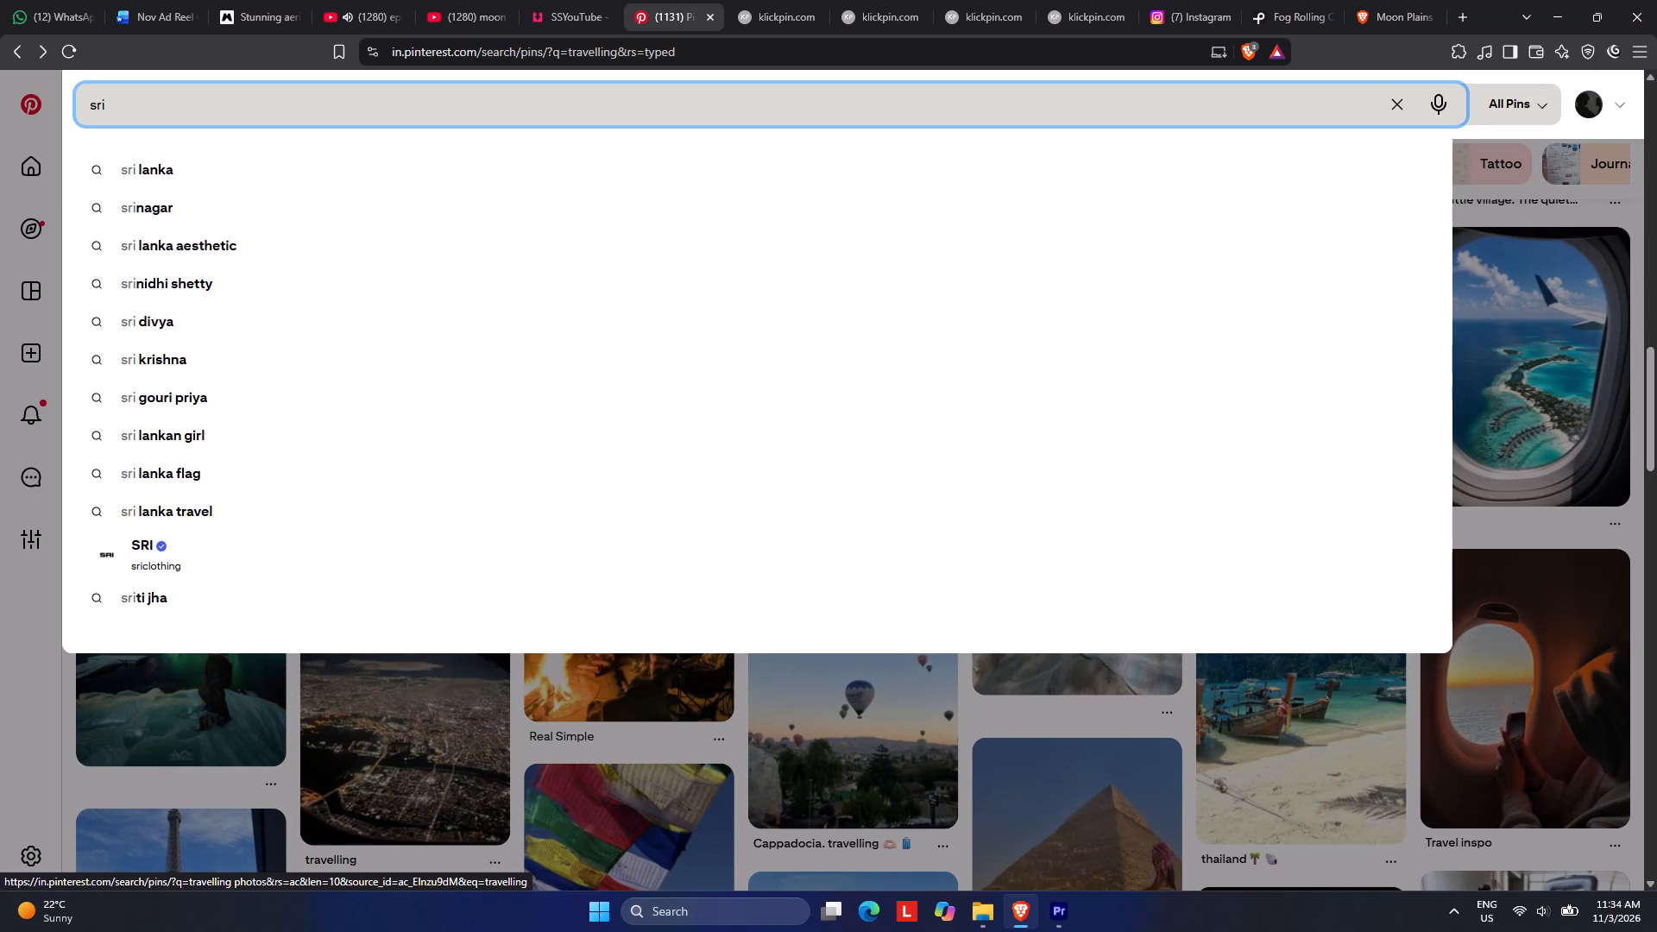
type("lanks]a\\")
key("BackSpace")
key("BackSpace")
key("BackSpace")
key("BackSpace")
type("a")
key("space")
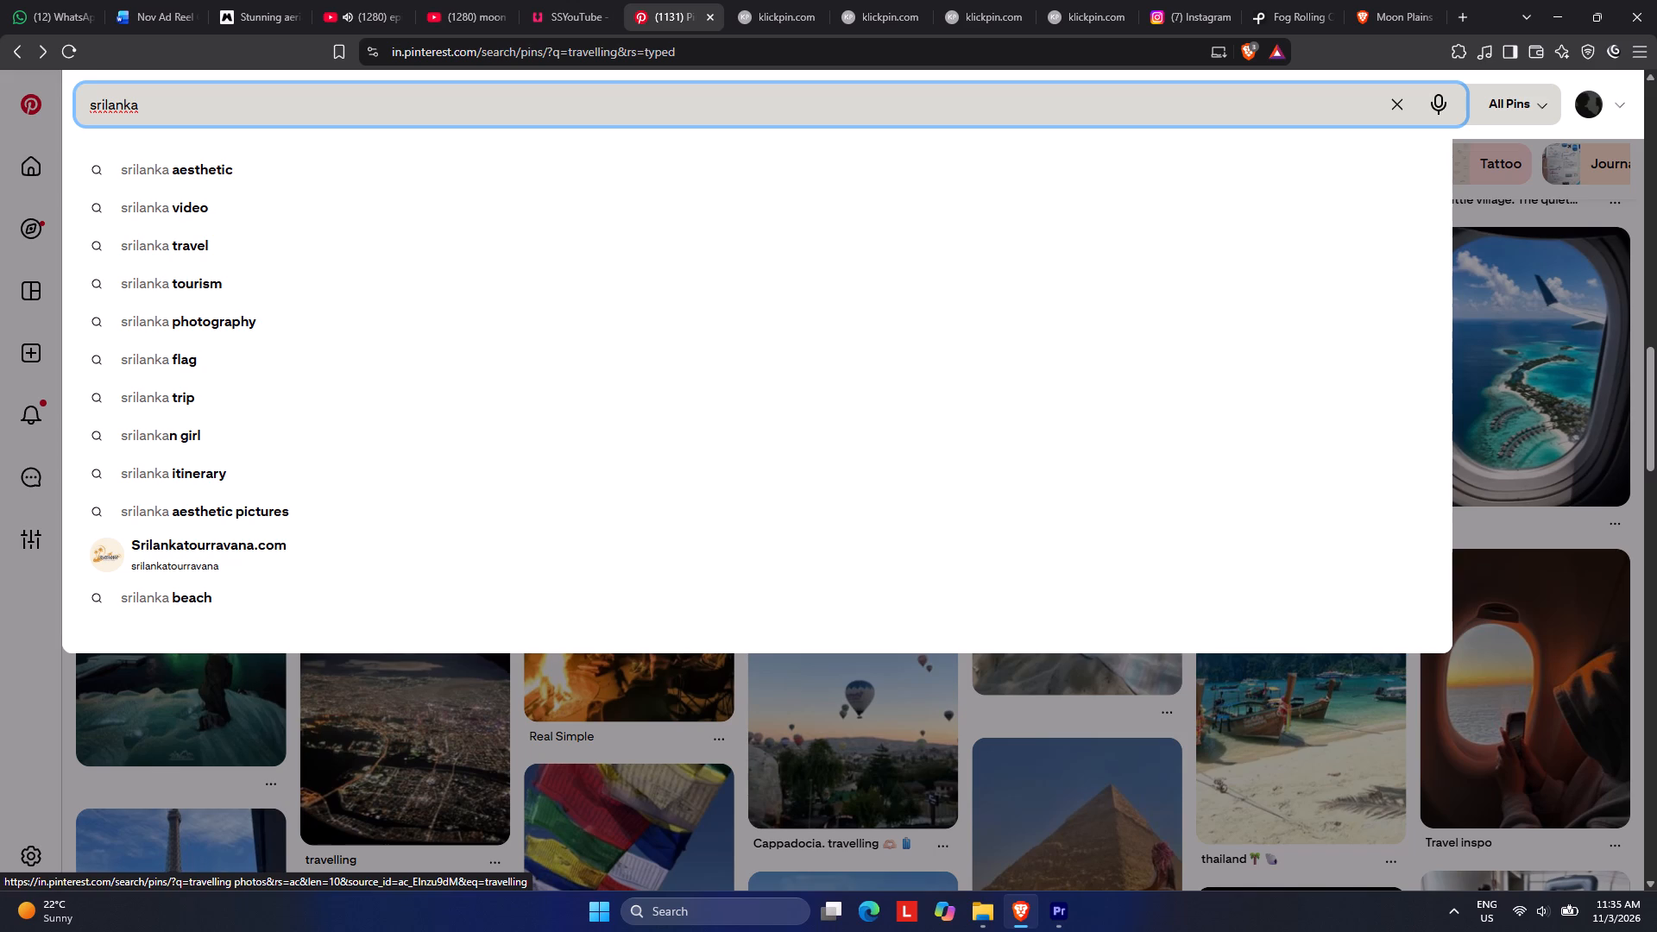
type("travelling")
key("Return")
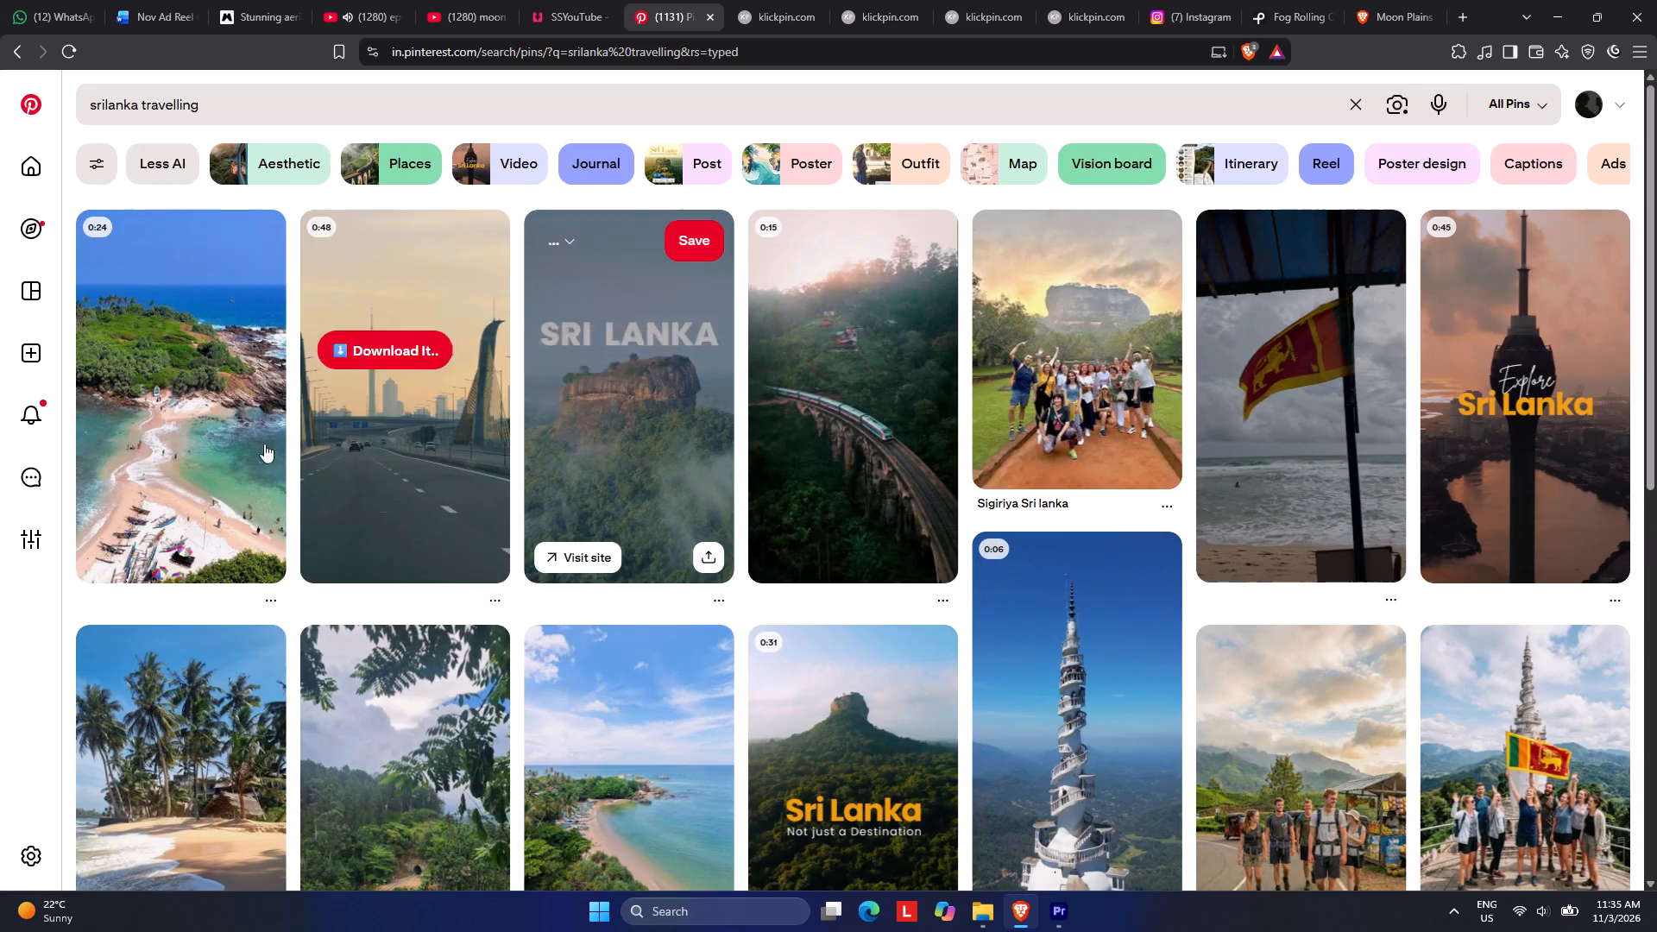
Open Travelarii's pin with the "SRI LANKA" title over the misty rock and play its video.
left_click(655, 423)
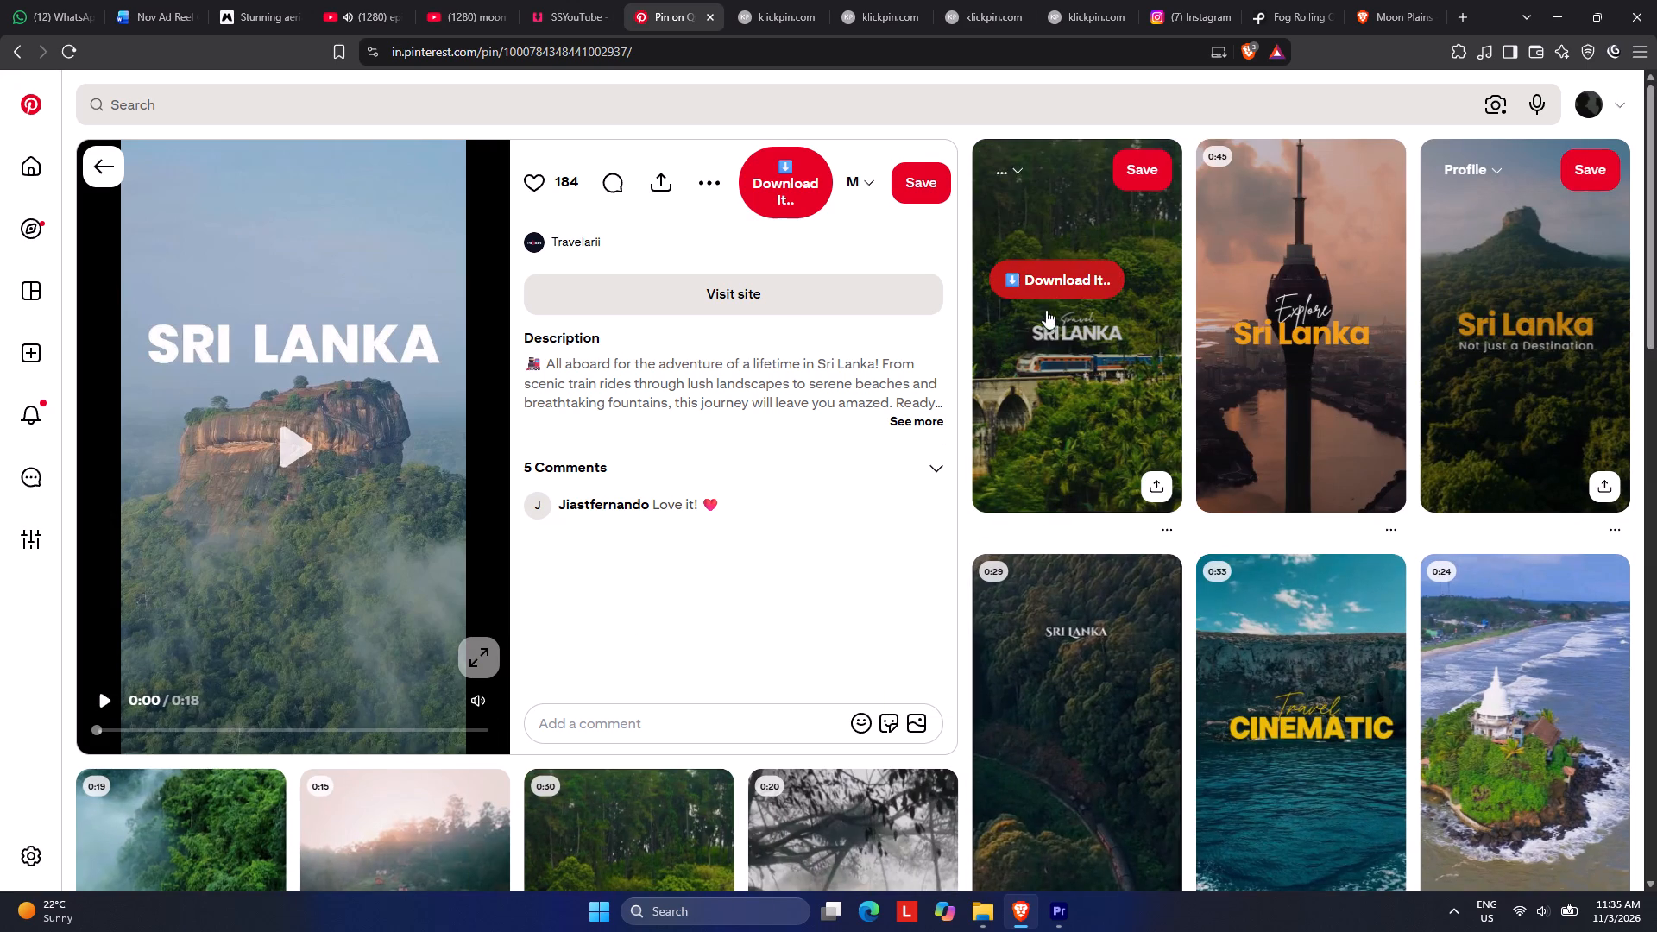
left_click(291, 444)
left_click(322, 482)
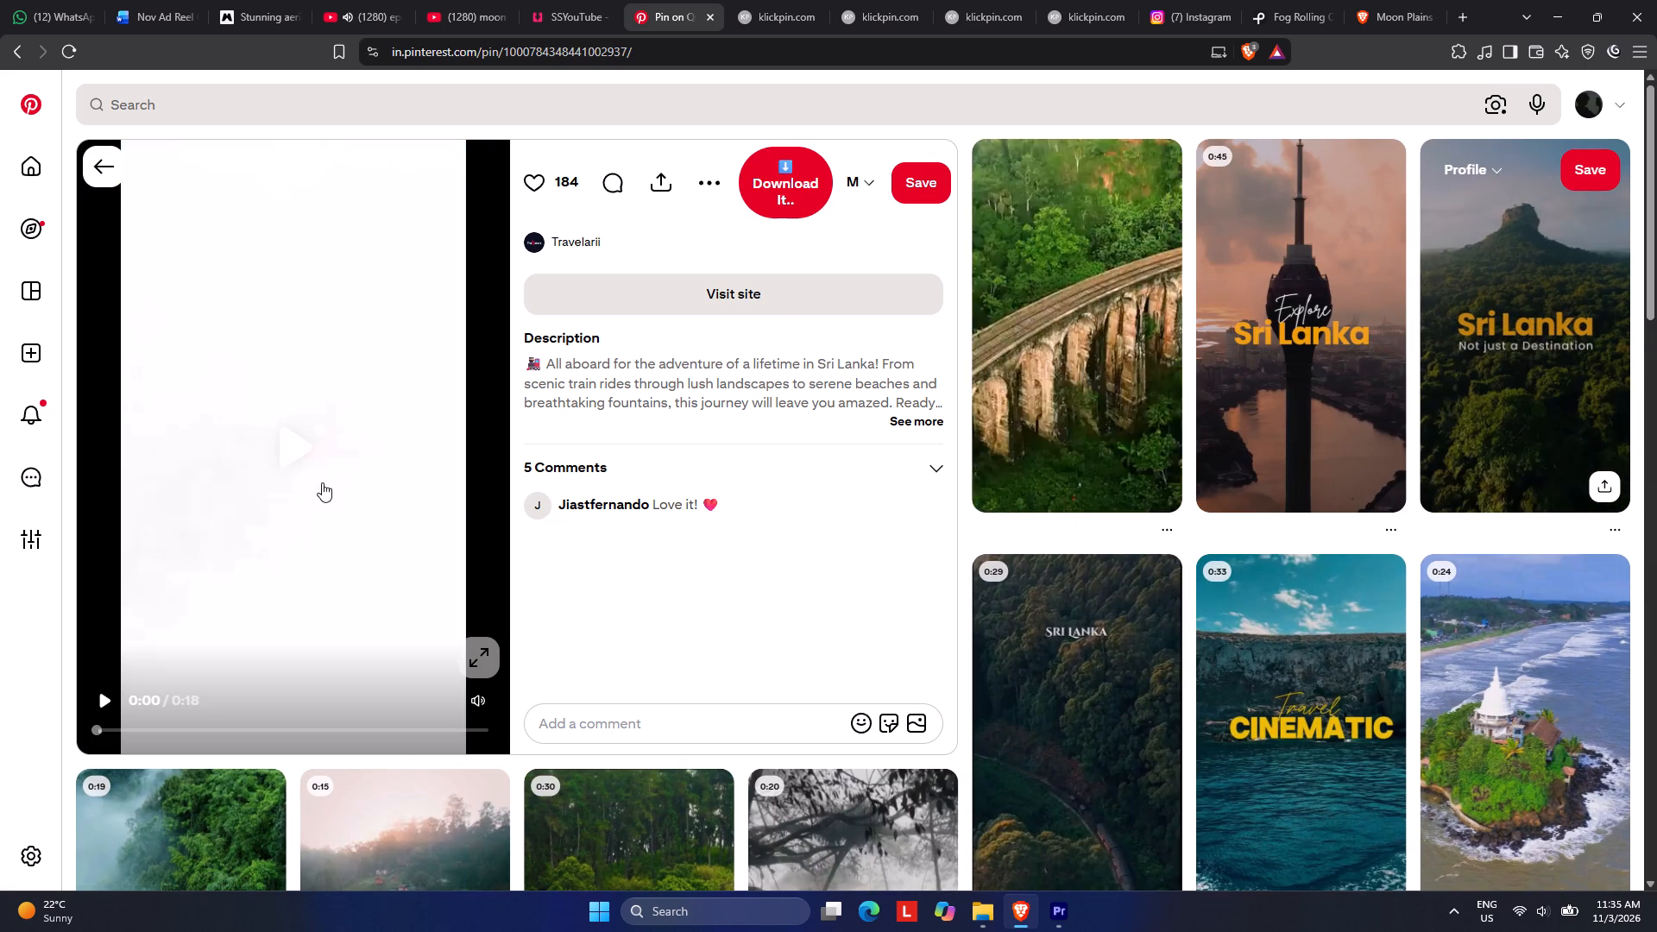
left_click(323, 481)
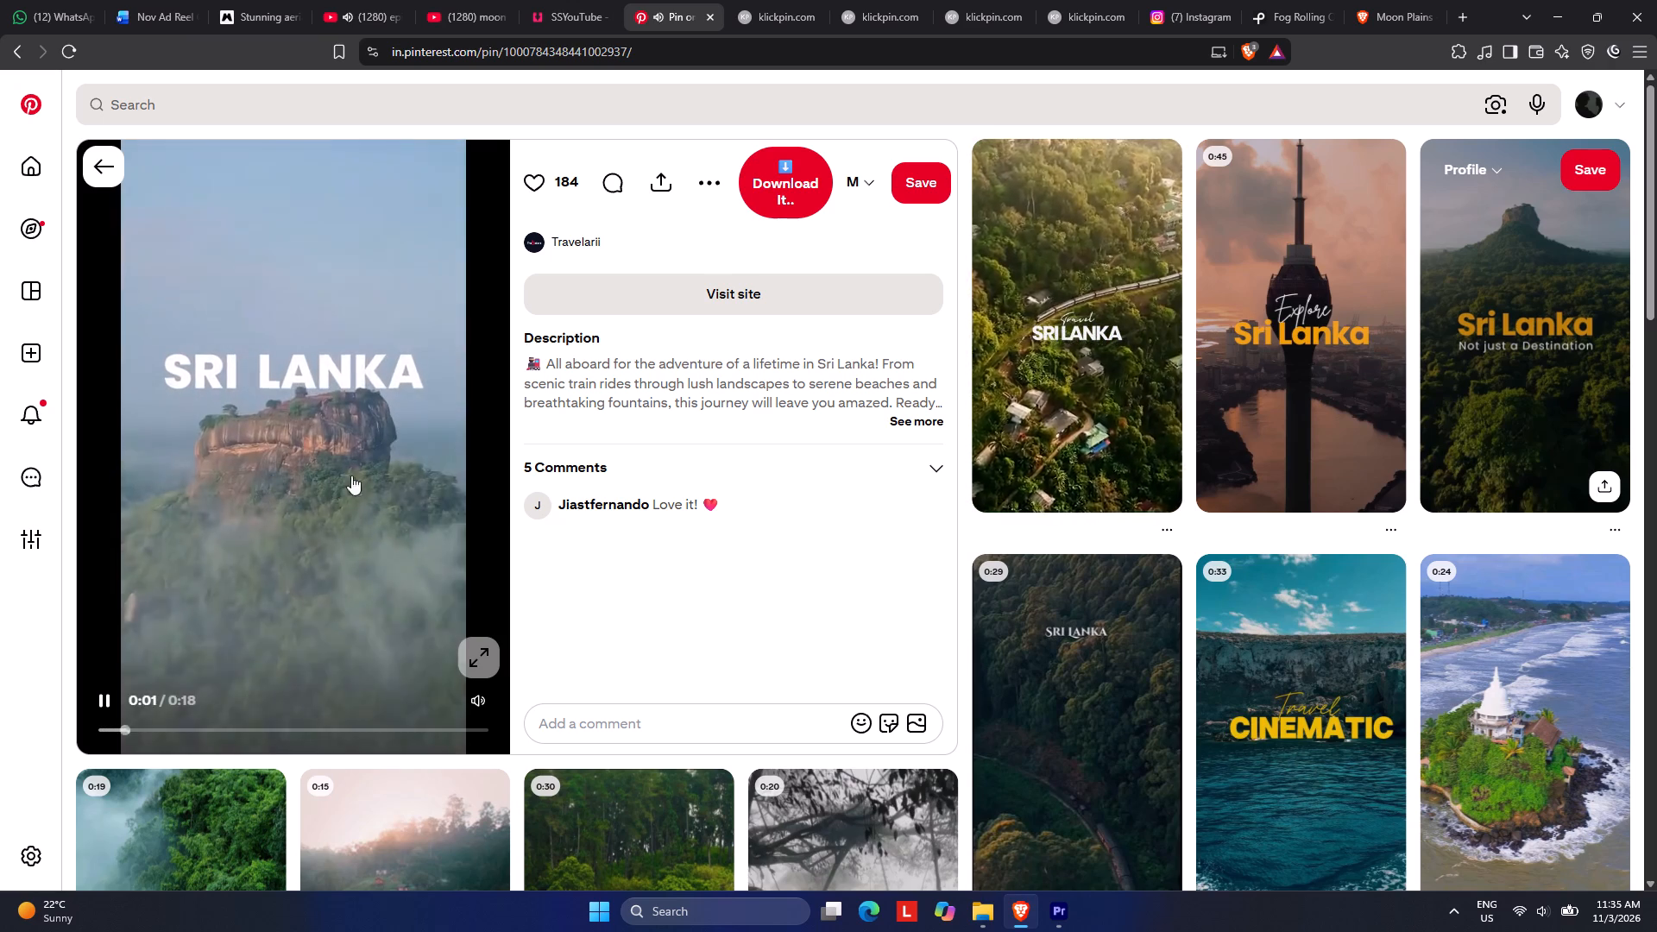
Pause the "epiphany" track in the YouTube tab and return to the Sri Lanka pin on Pinterest.
left_click(371, 4)
left_click(444, 343)
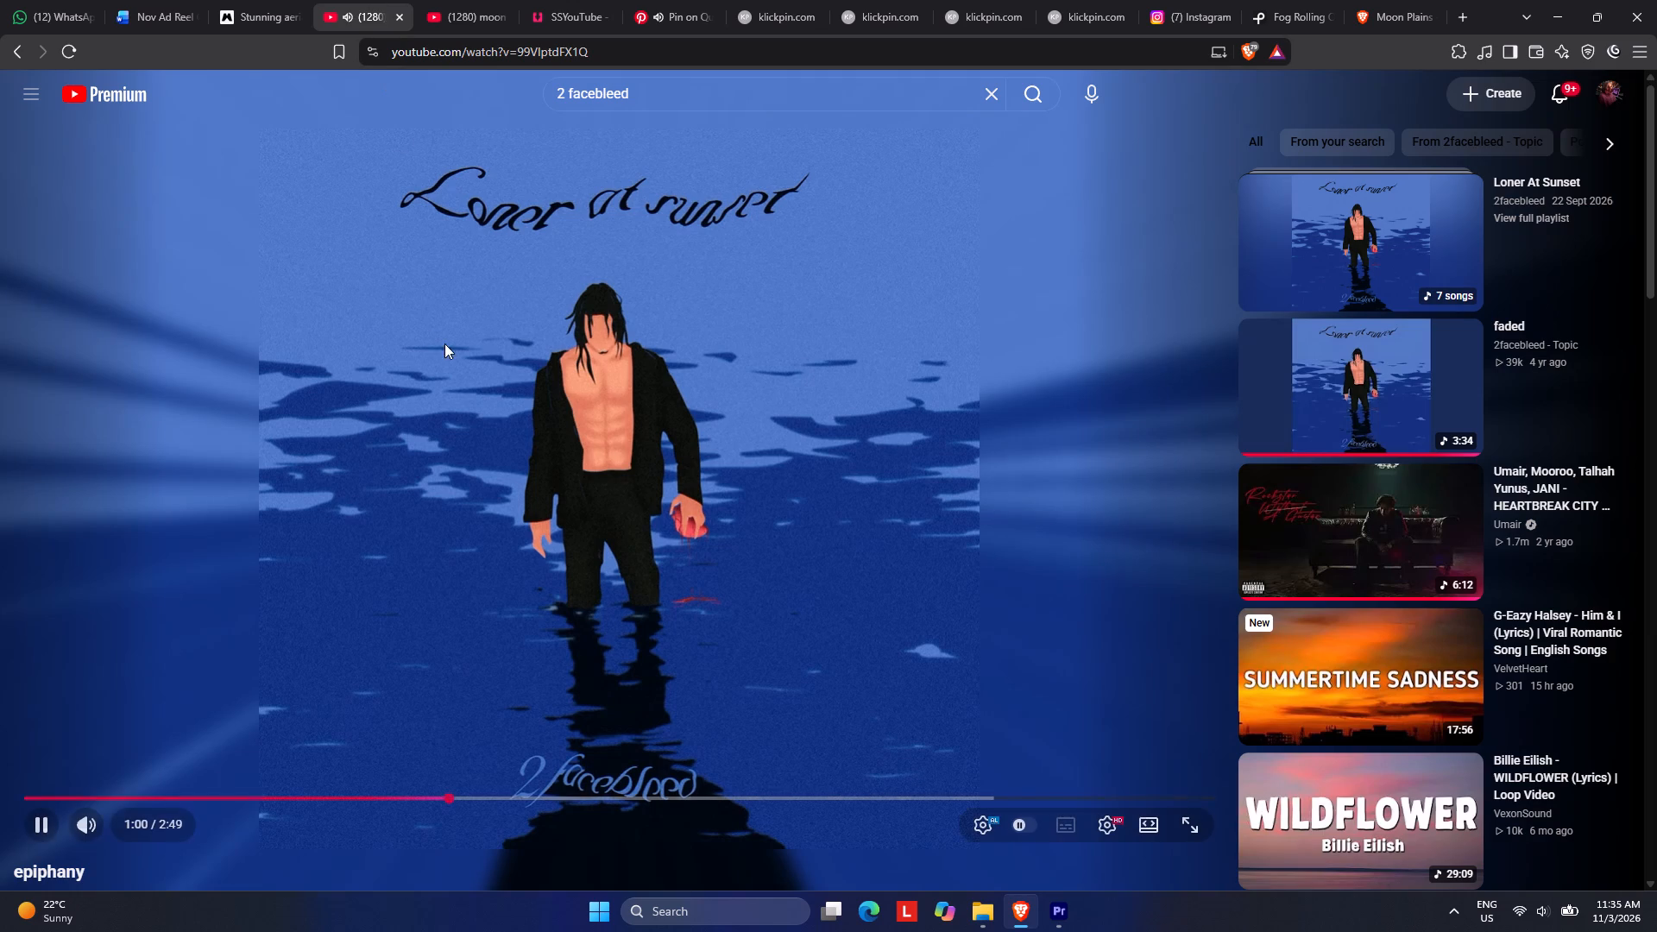
left_click(677, 15)
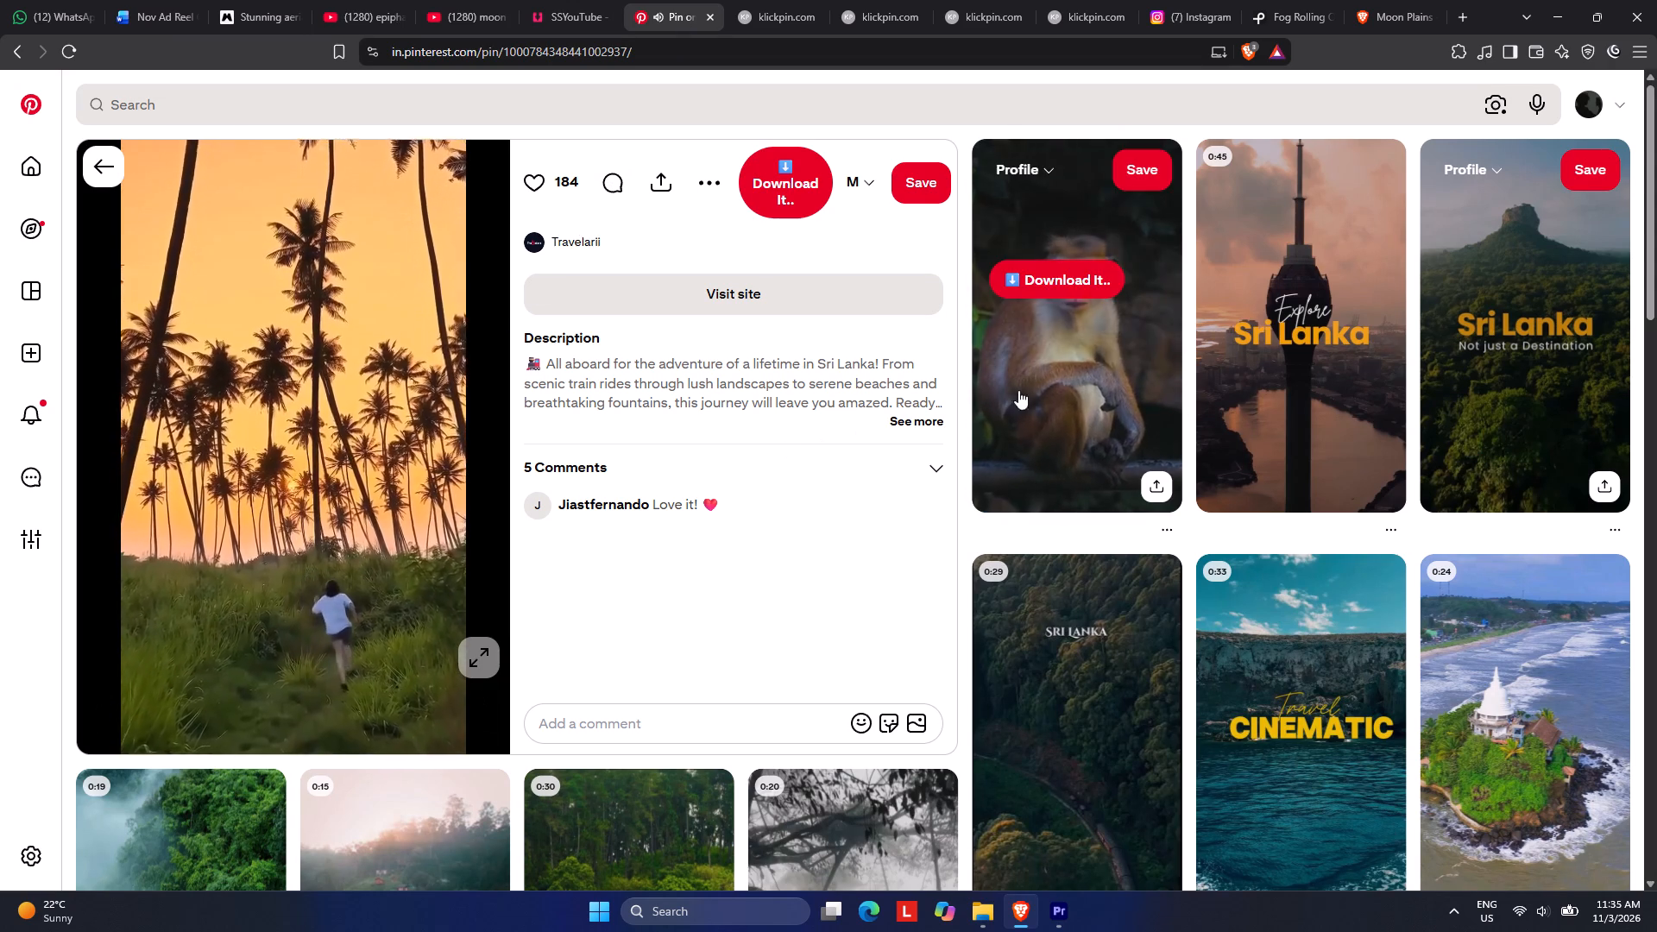
Preview the related "Travel CINEMATIC" ocean pin, try rewinding it to the start, and return to the Travelarii pin.
scroll(502, 489, "down", 3)
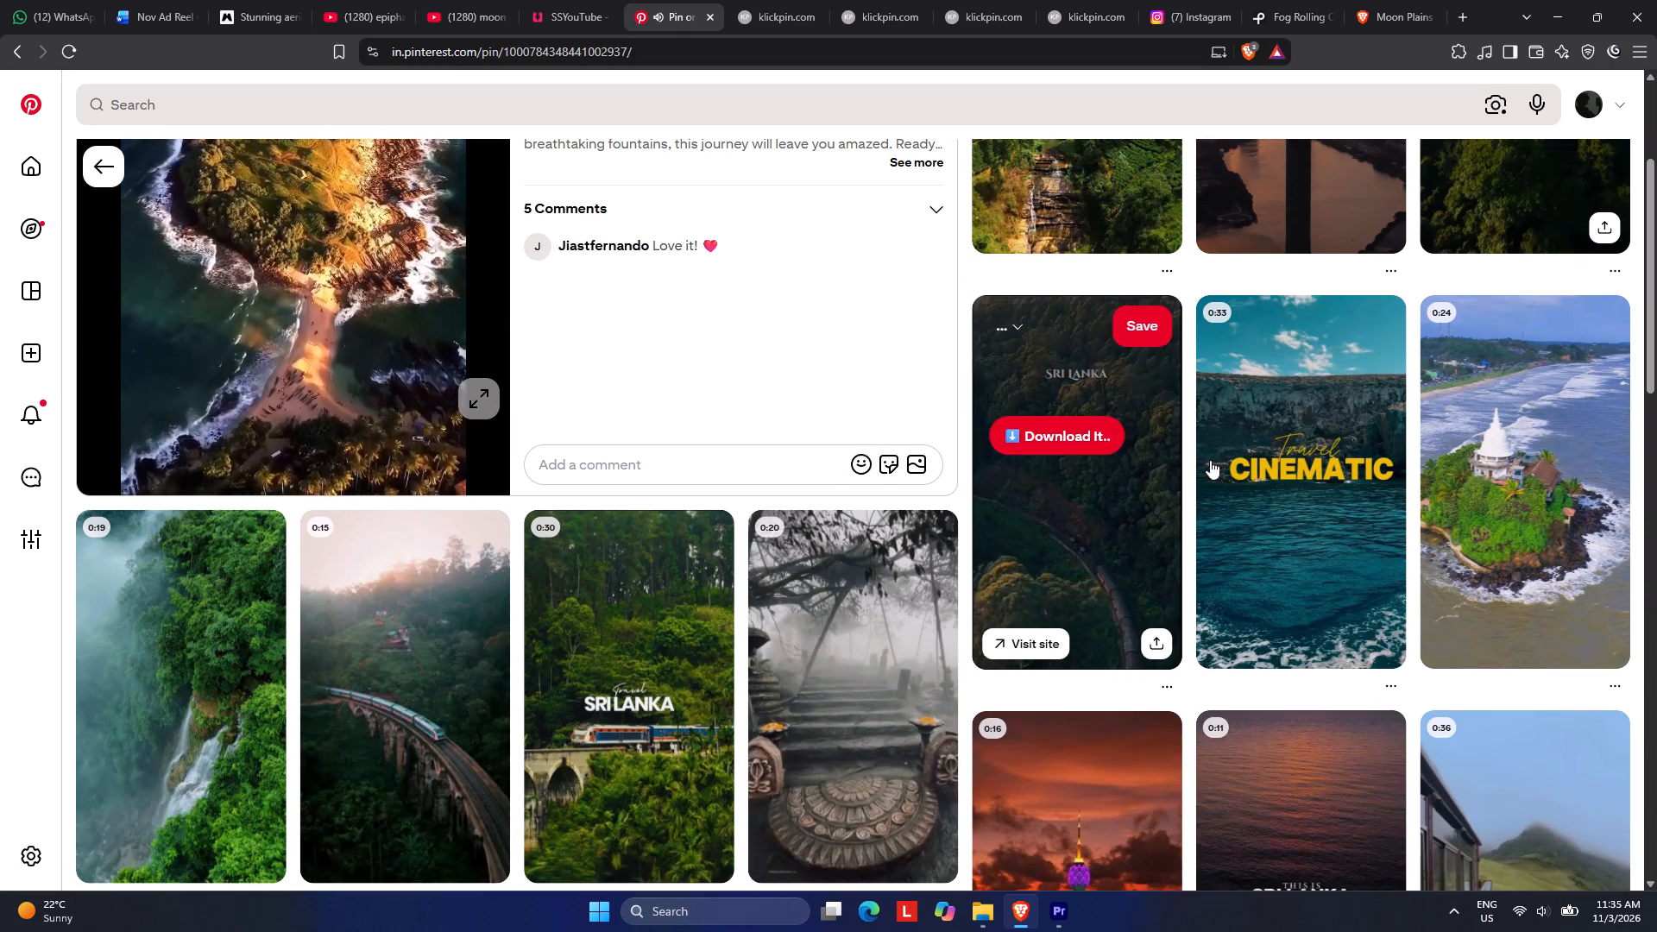
left_click(1293, 507)
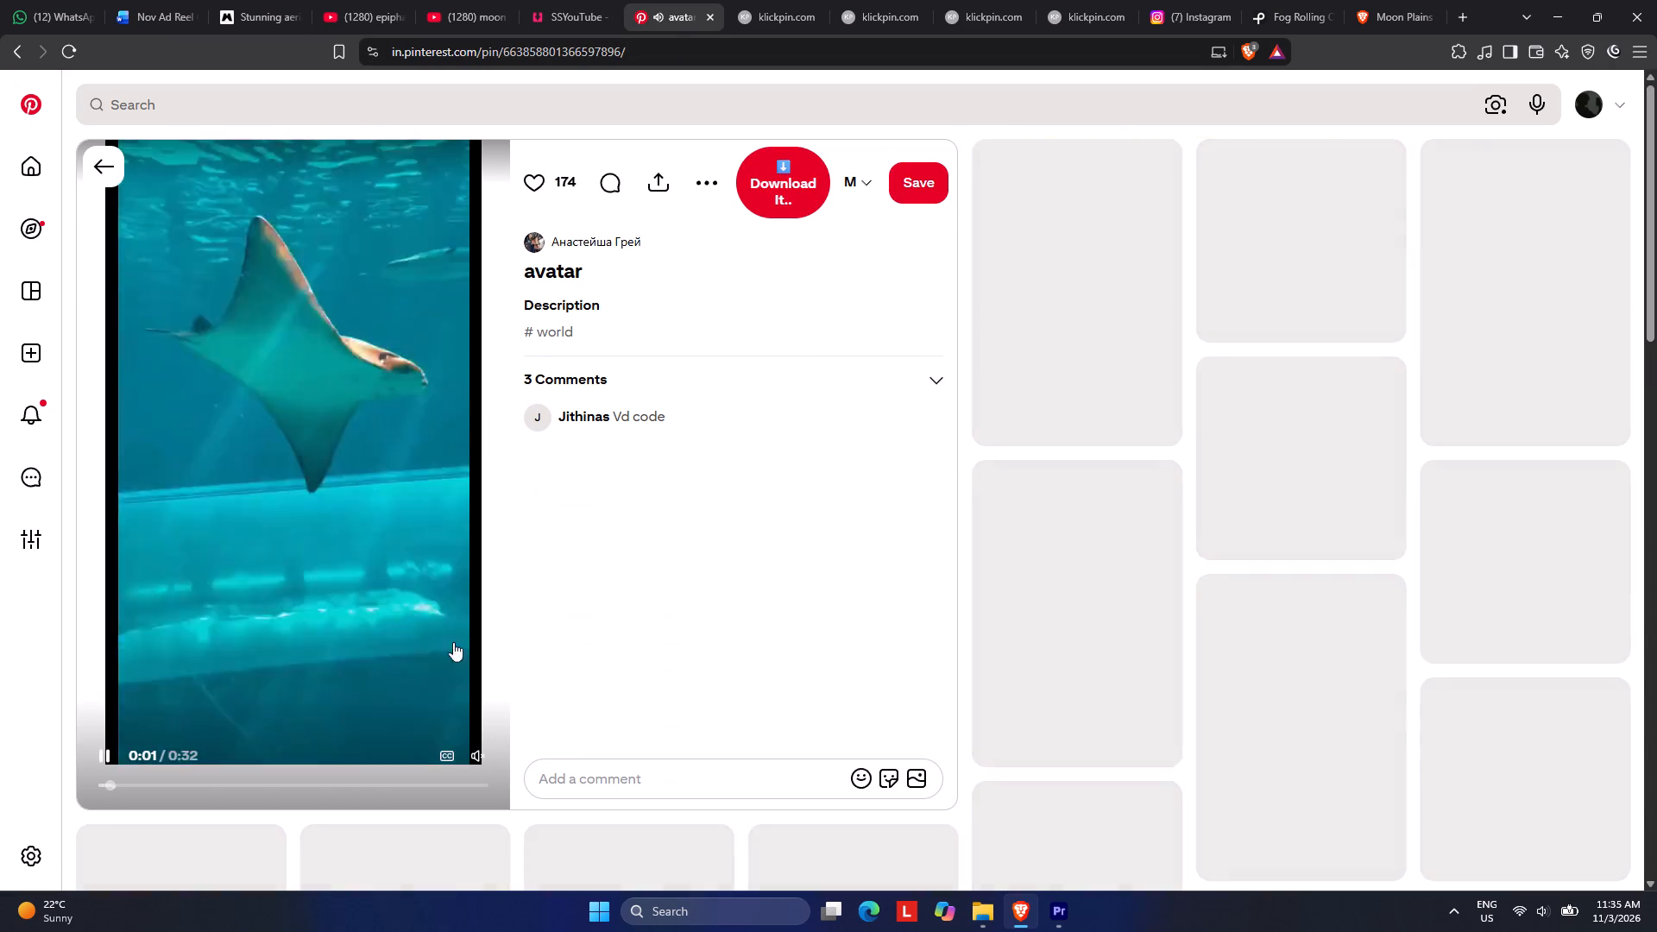
left_click(486, 754)
left_click(478, 754)
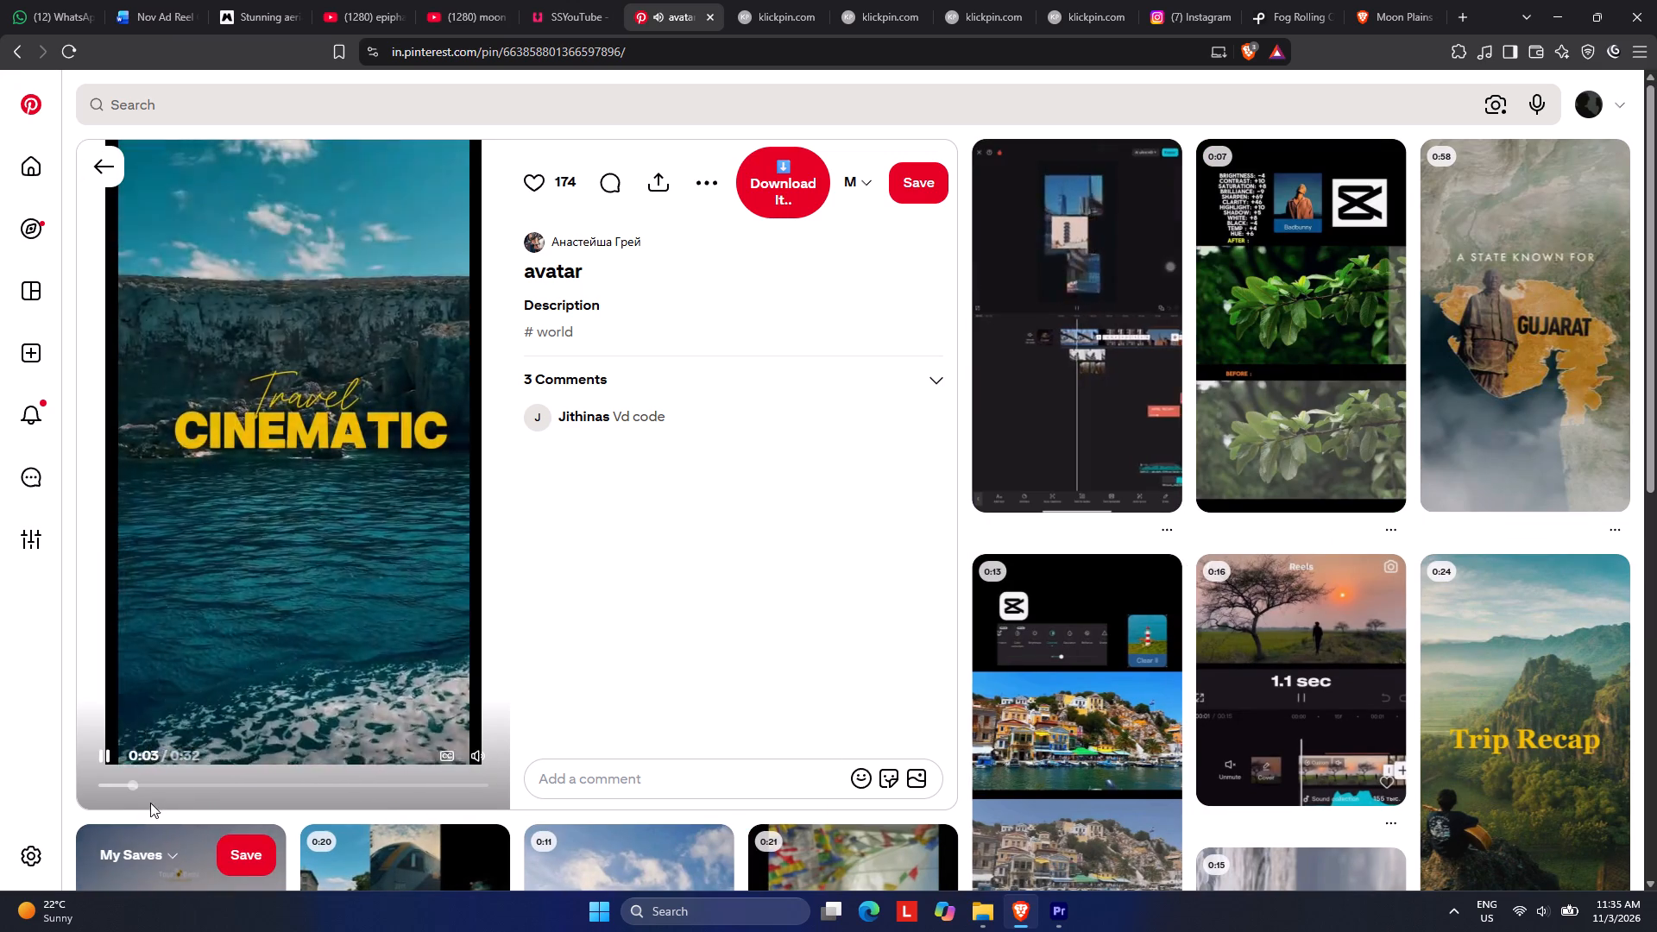
left_click_drag(124, 788, 29, 797)
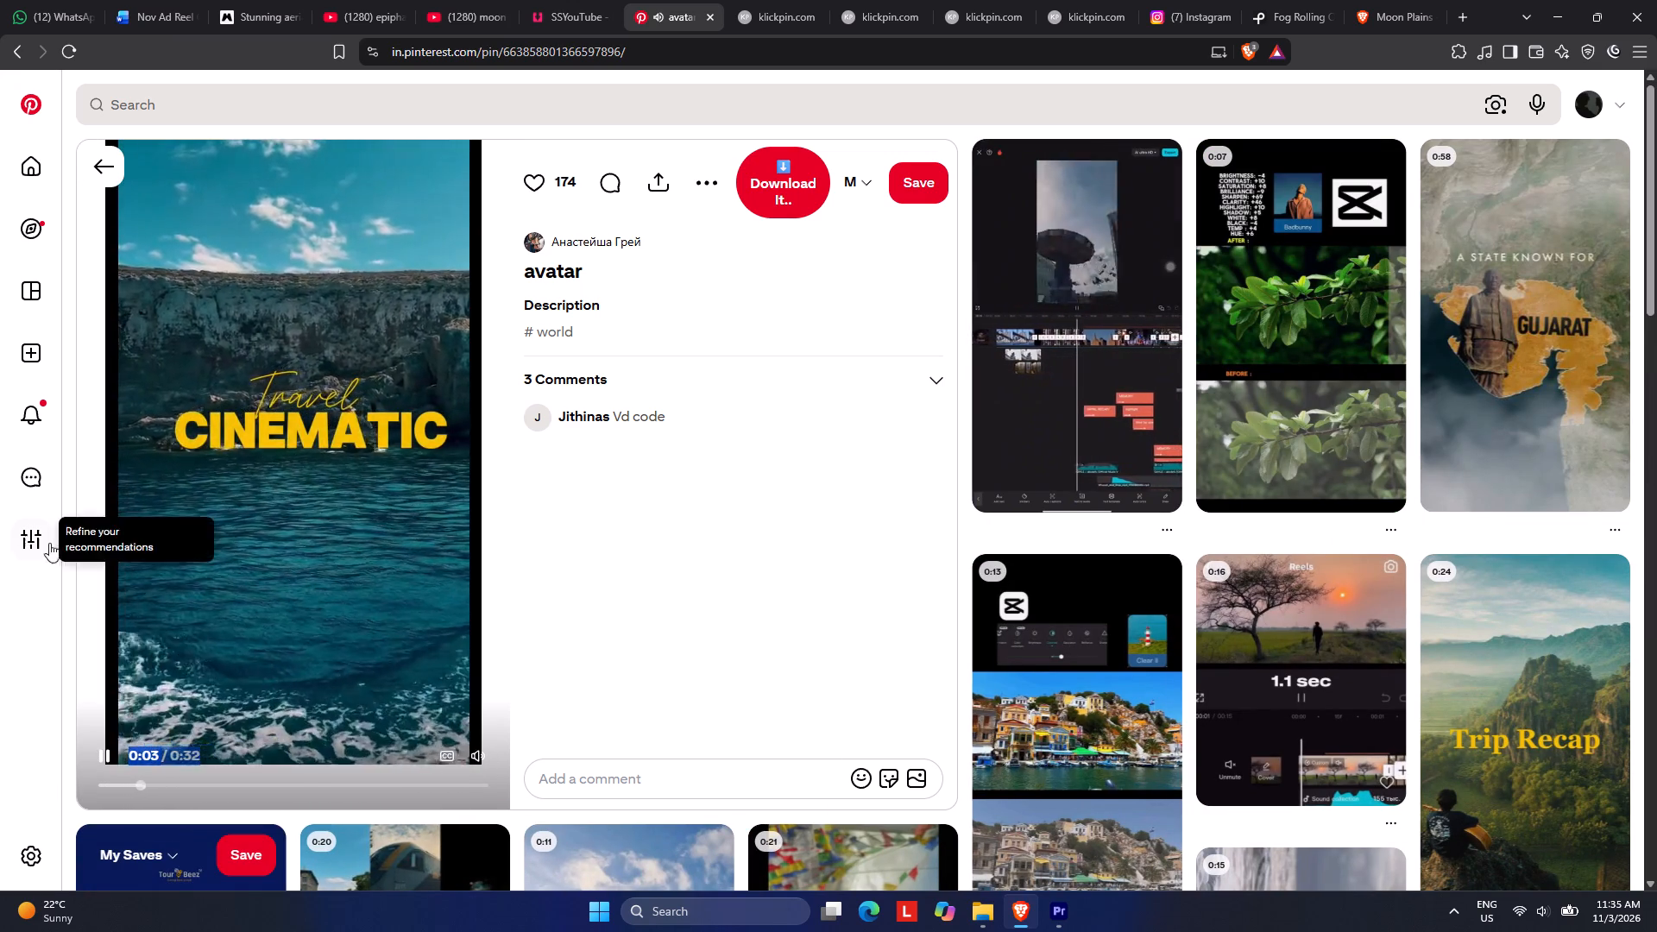
left_click(94, 157)
Find purplewaytravels' "Travel SRI LANKA" train pin among the related pins and preview it, toggling its sound.
scroll(494, 664, "down", 5)
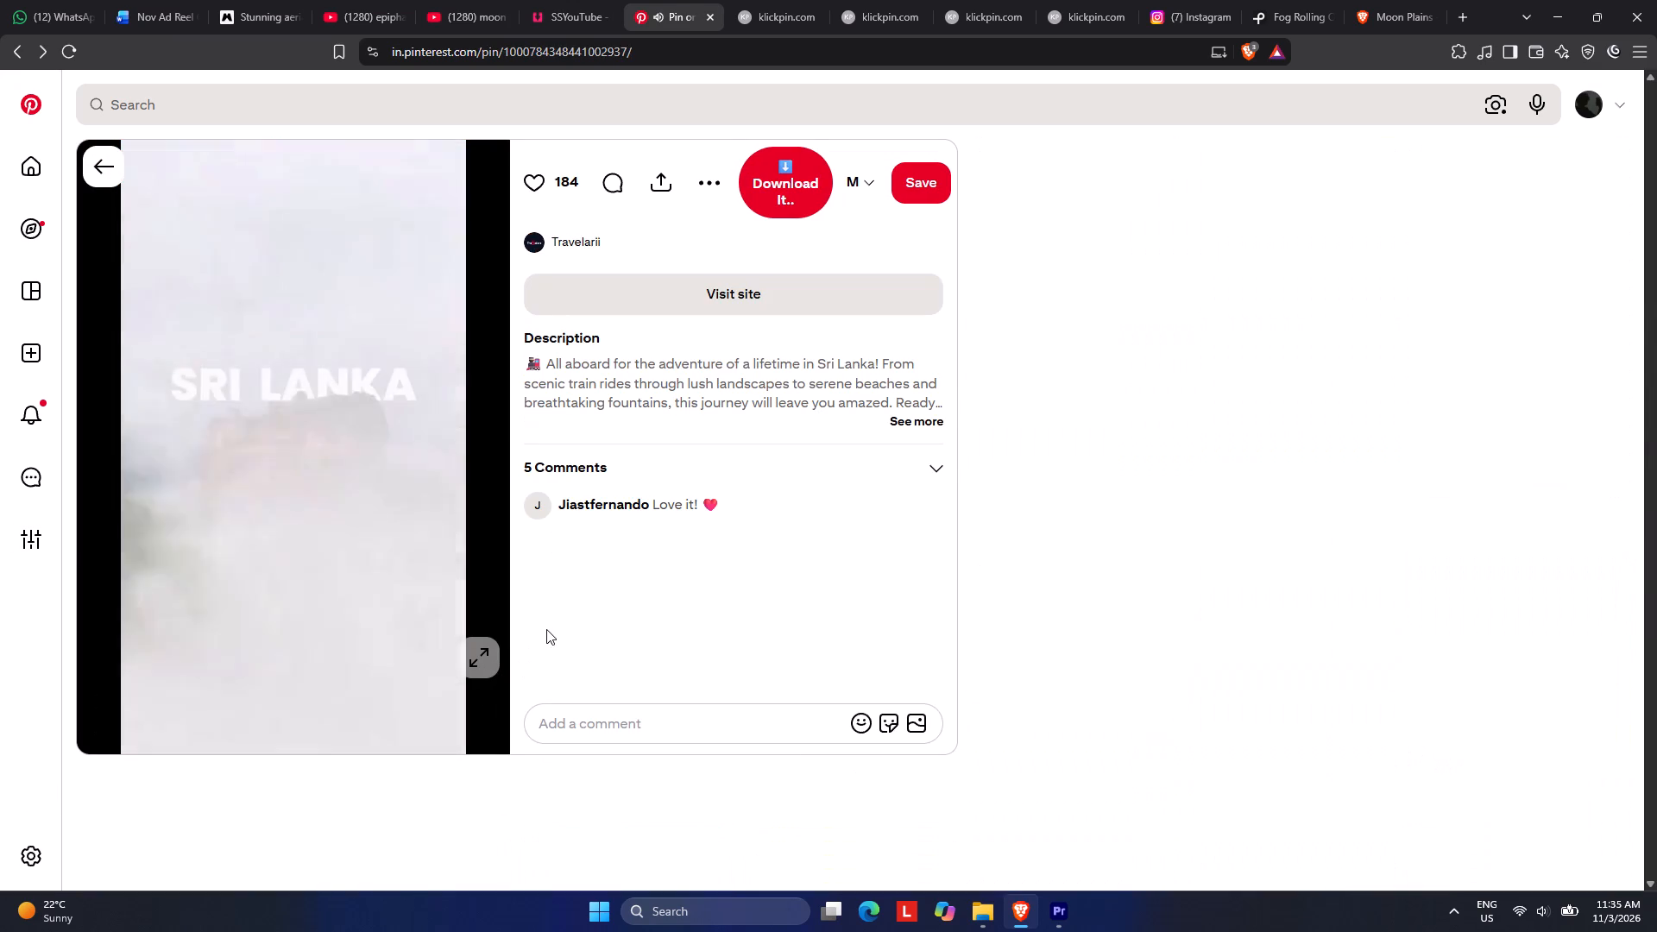
scroll(546, 629, "down", 3)
scroll(419, 772, "down", 6)
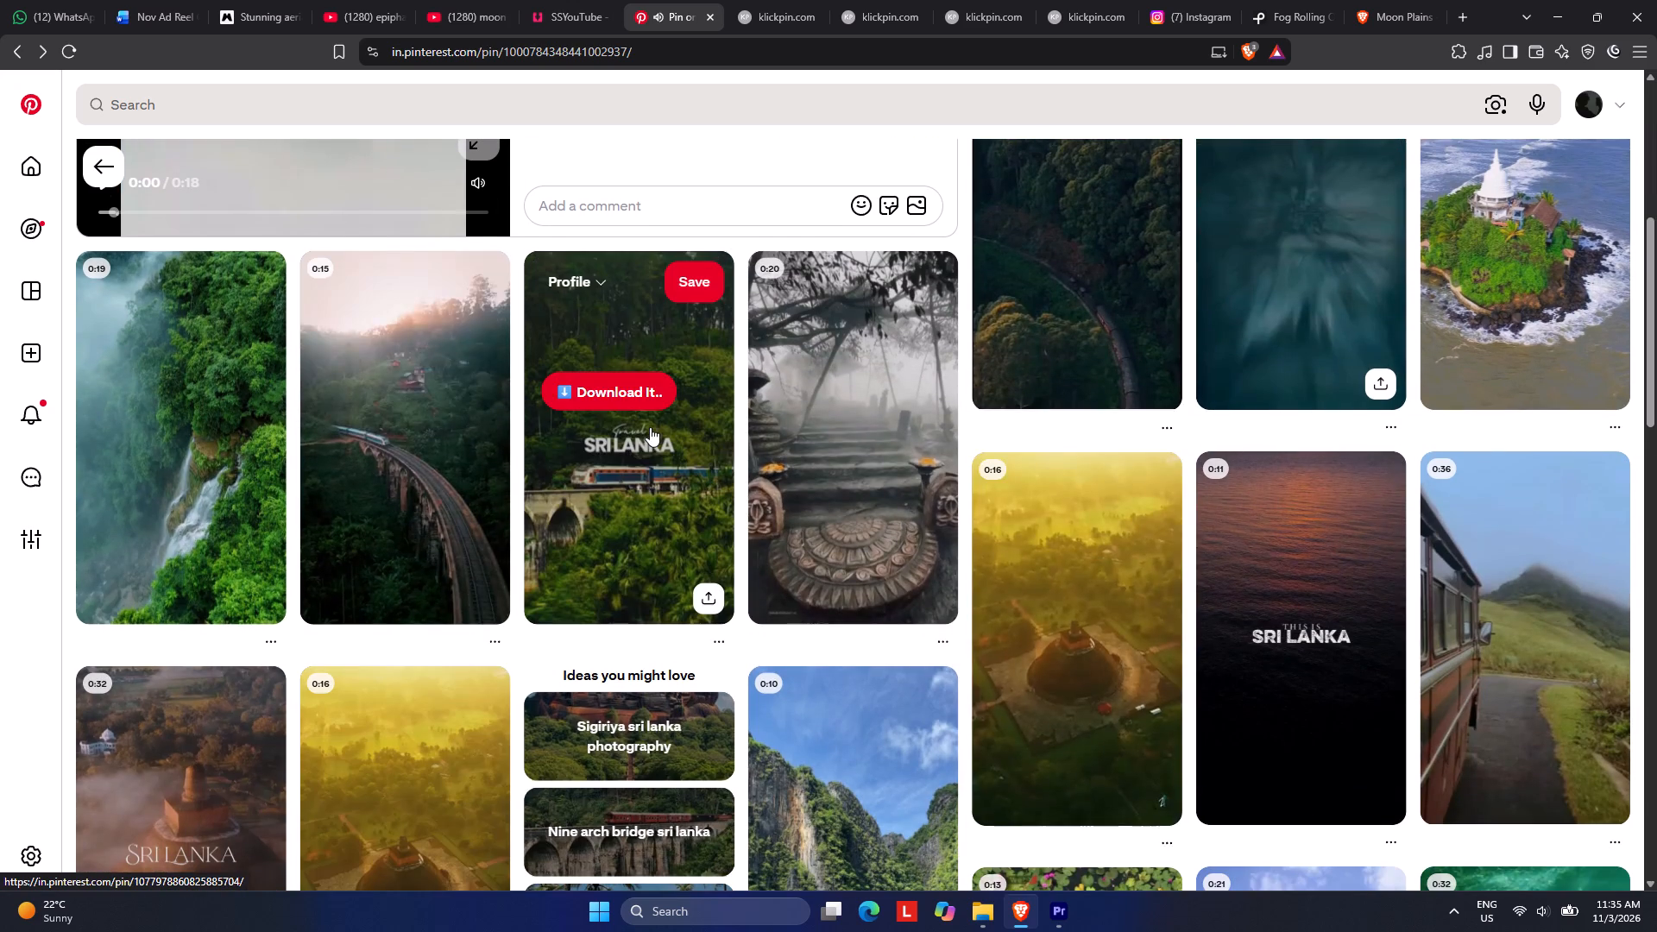
left_click(648, 469)
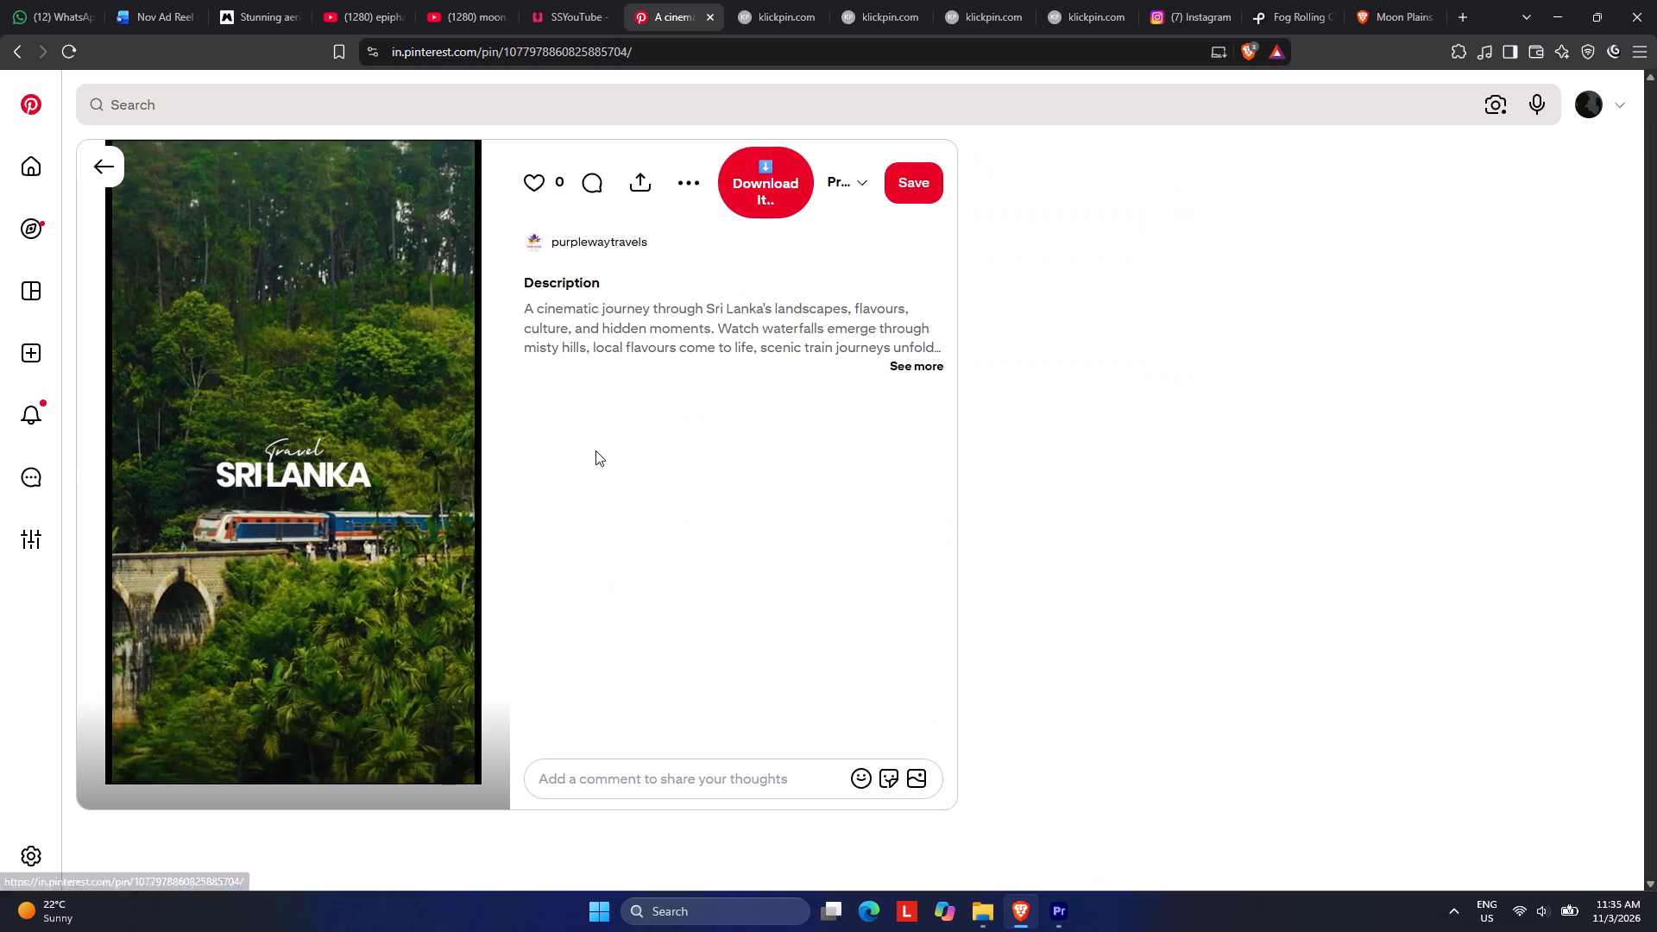
left_click(482, 758)
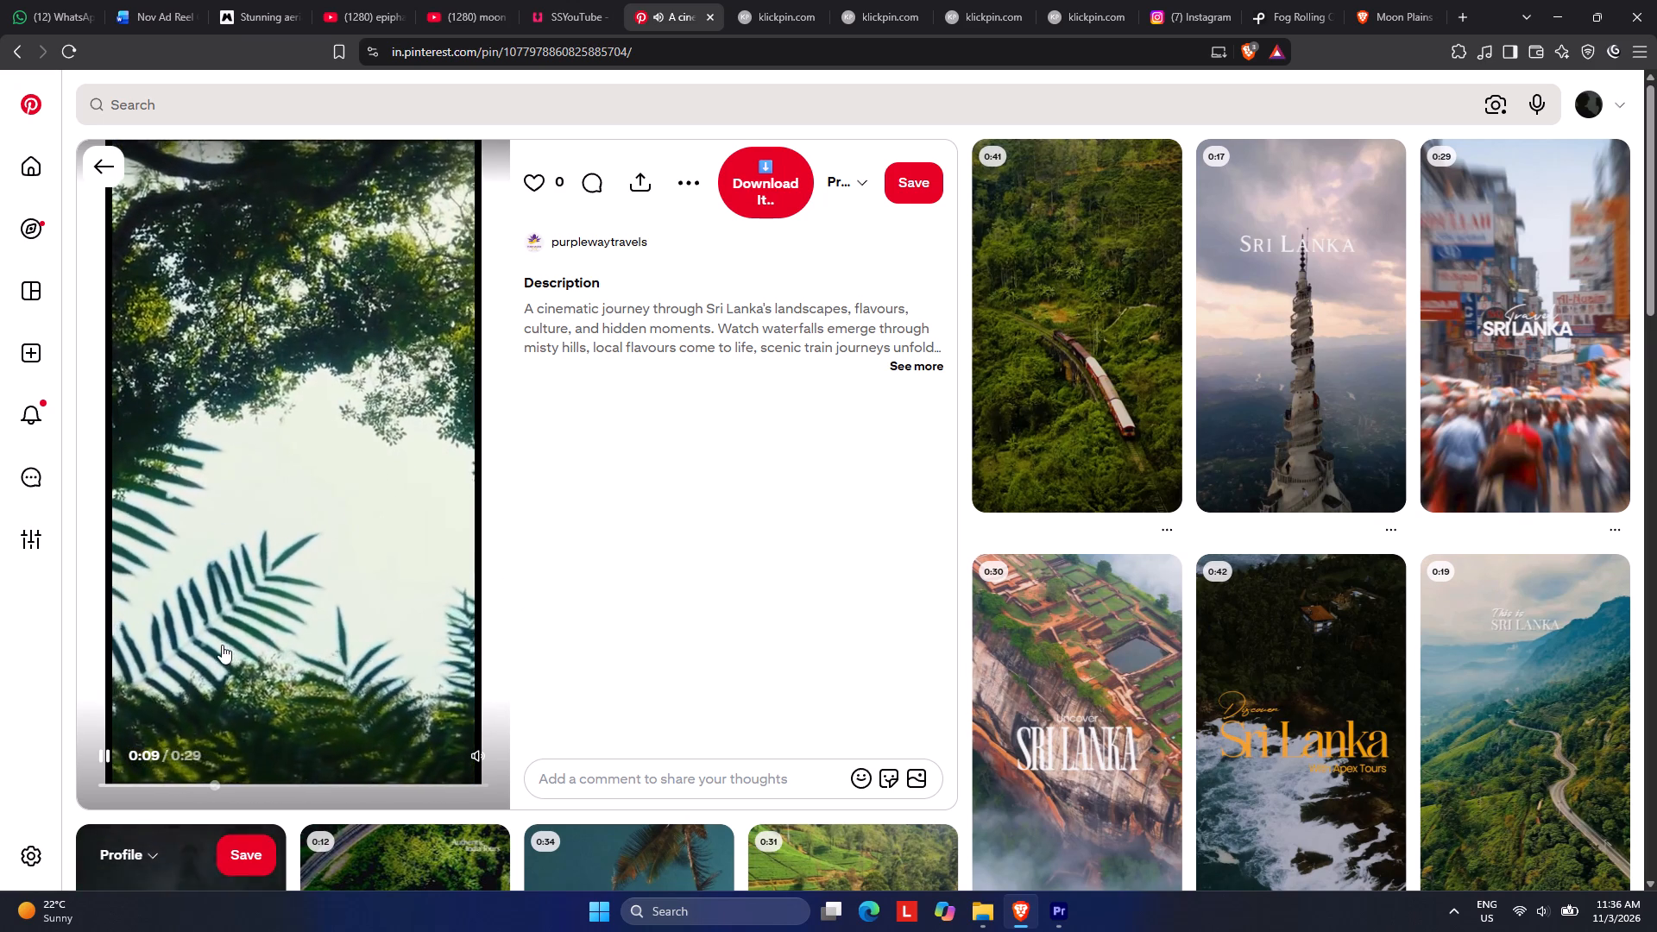
Preview Travel Neir's "Sri Lanka" spiral tower reel and Serendib Verge's "Travel SRI LANKA" reel, toggling their sound.
left_click(1288, 423)
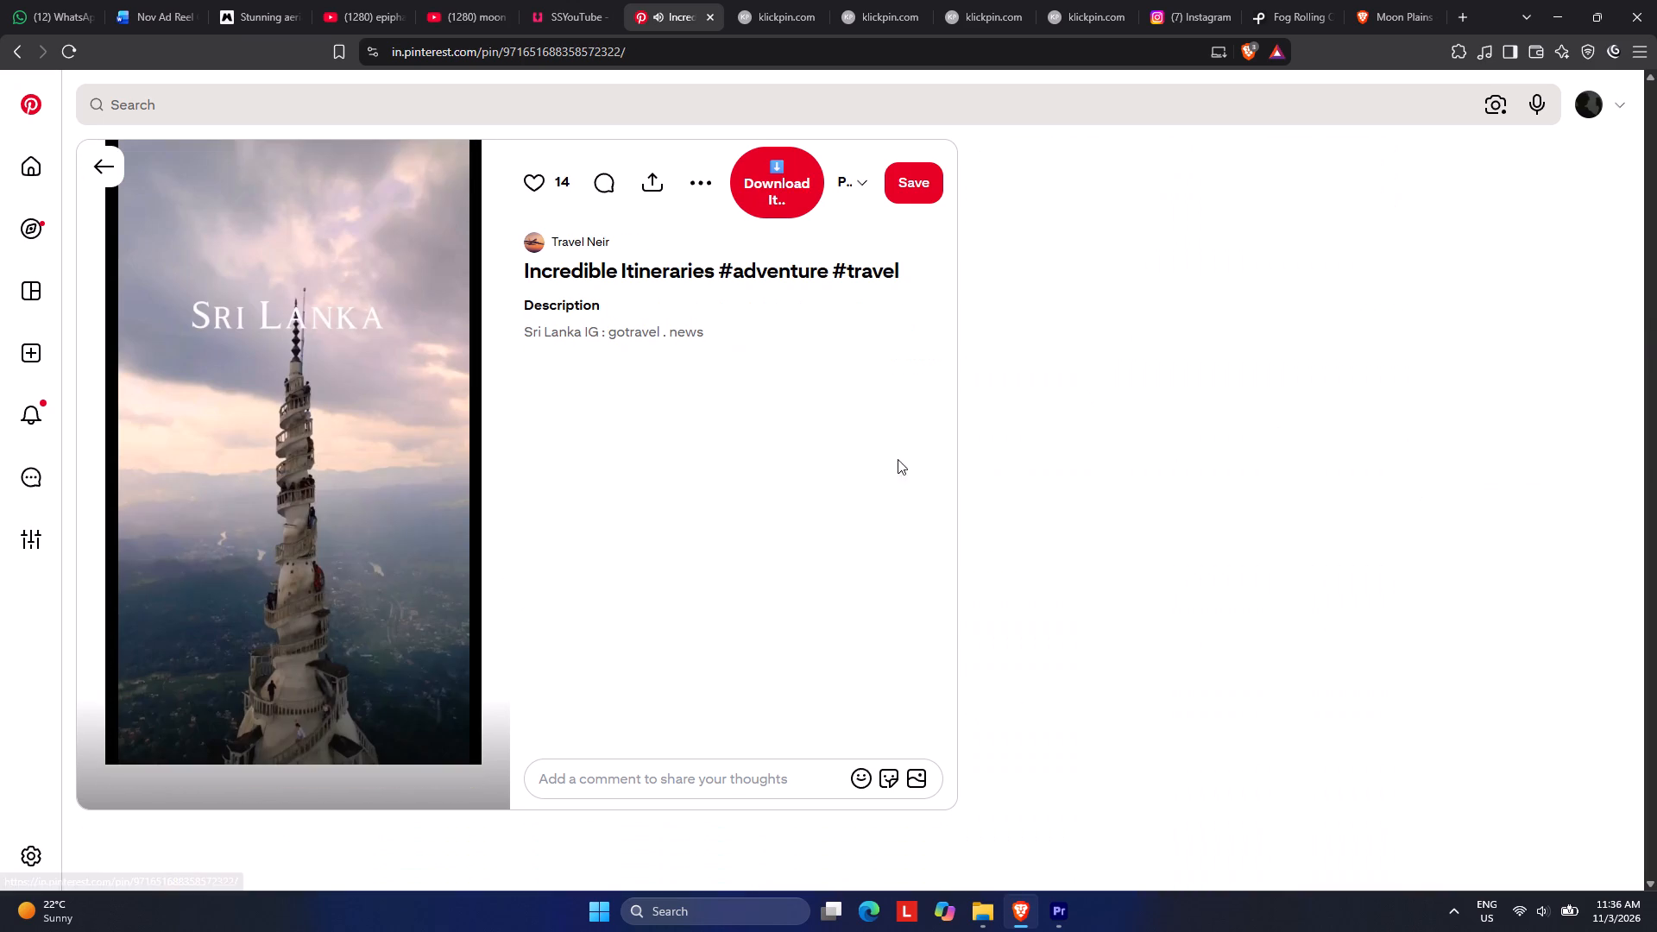
left_click(491, 764)
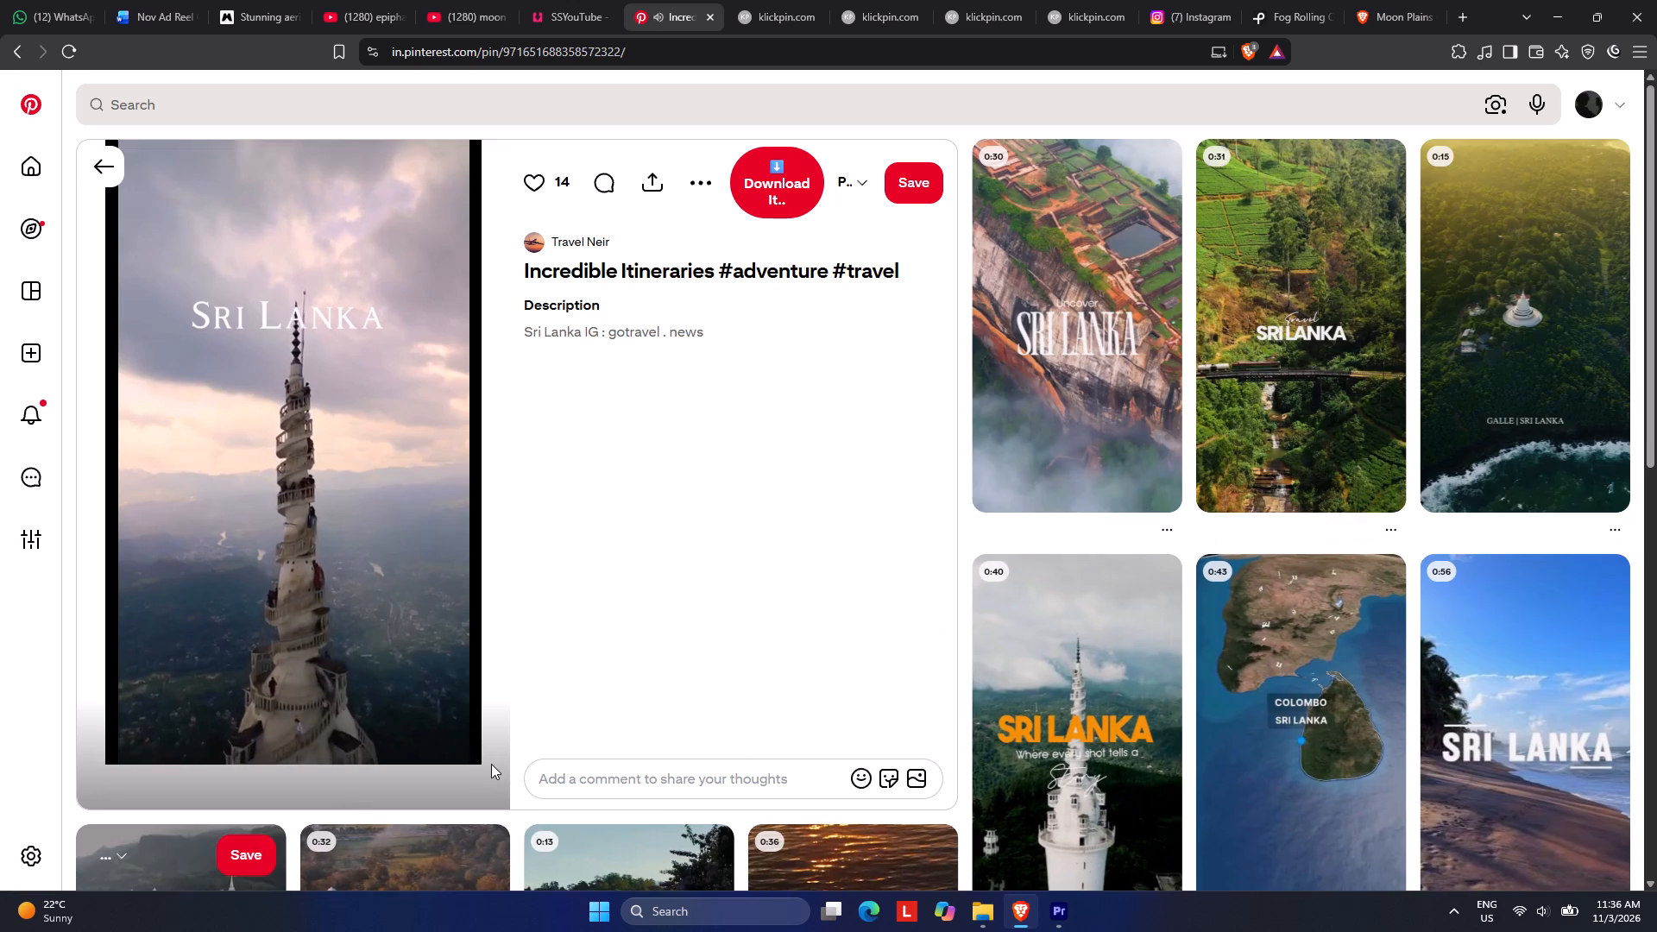
triple_click(480, 753)
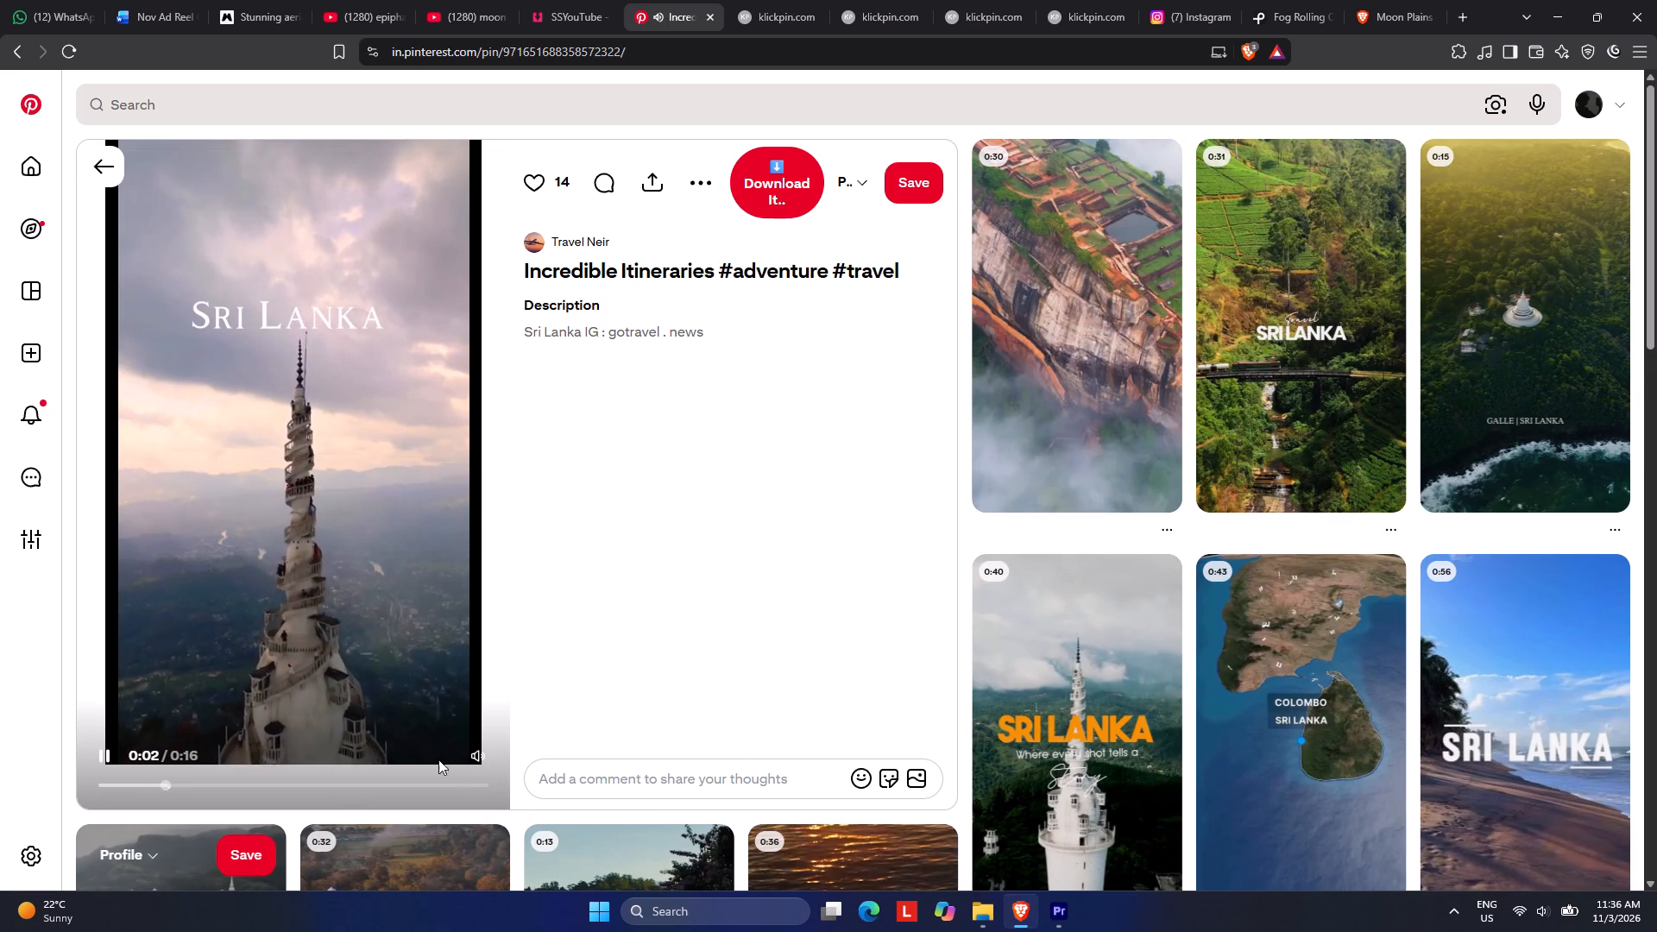
left_click(1298, 324)
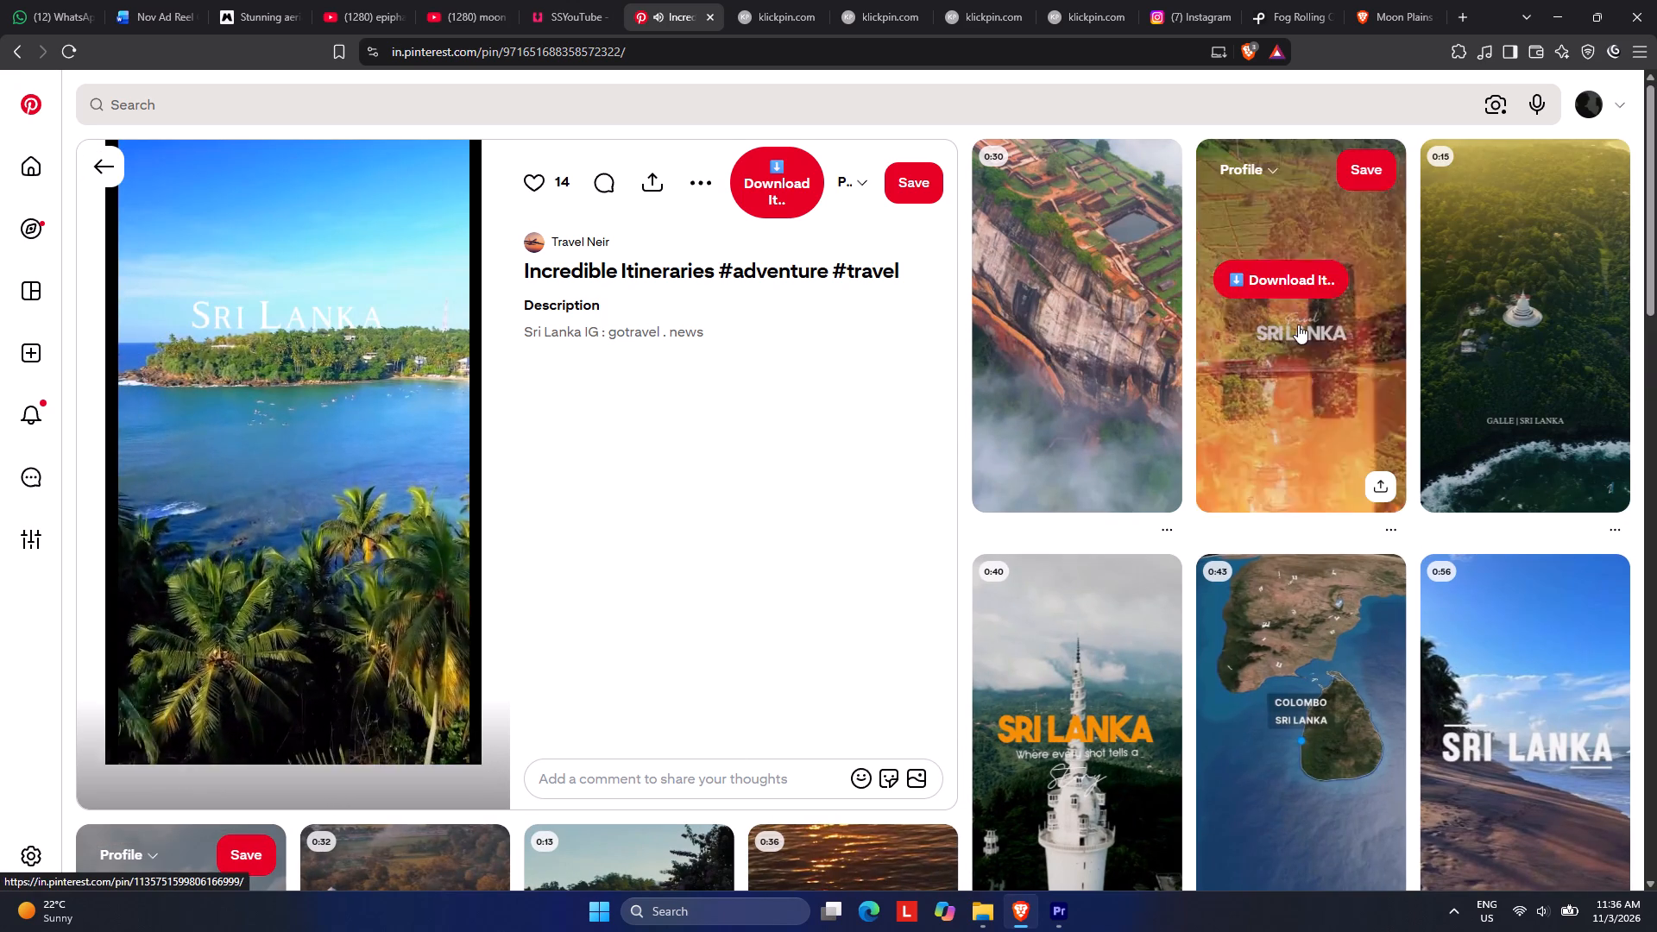
left_click(475, 753)
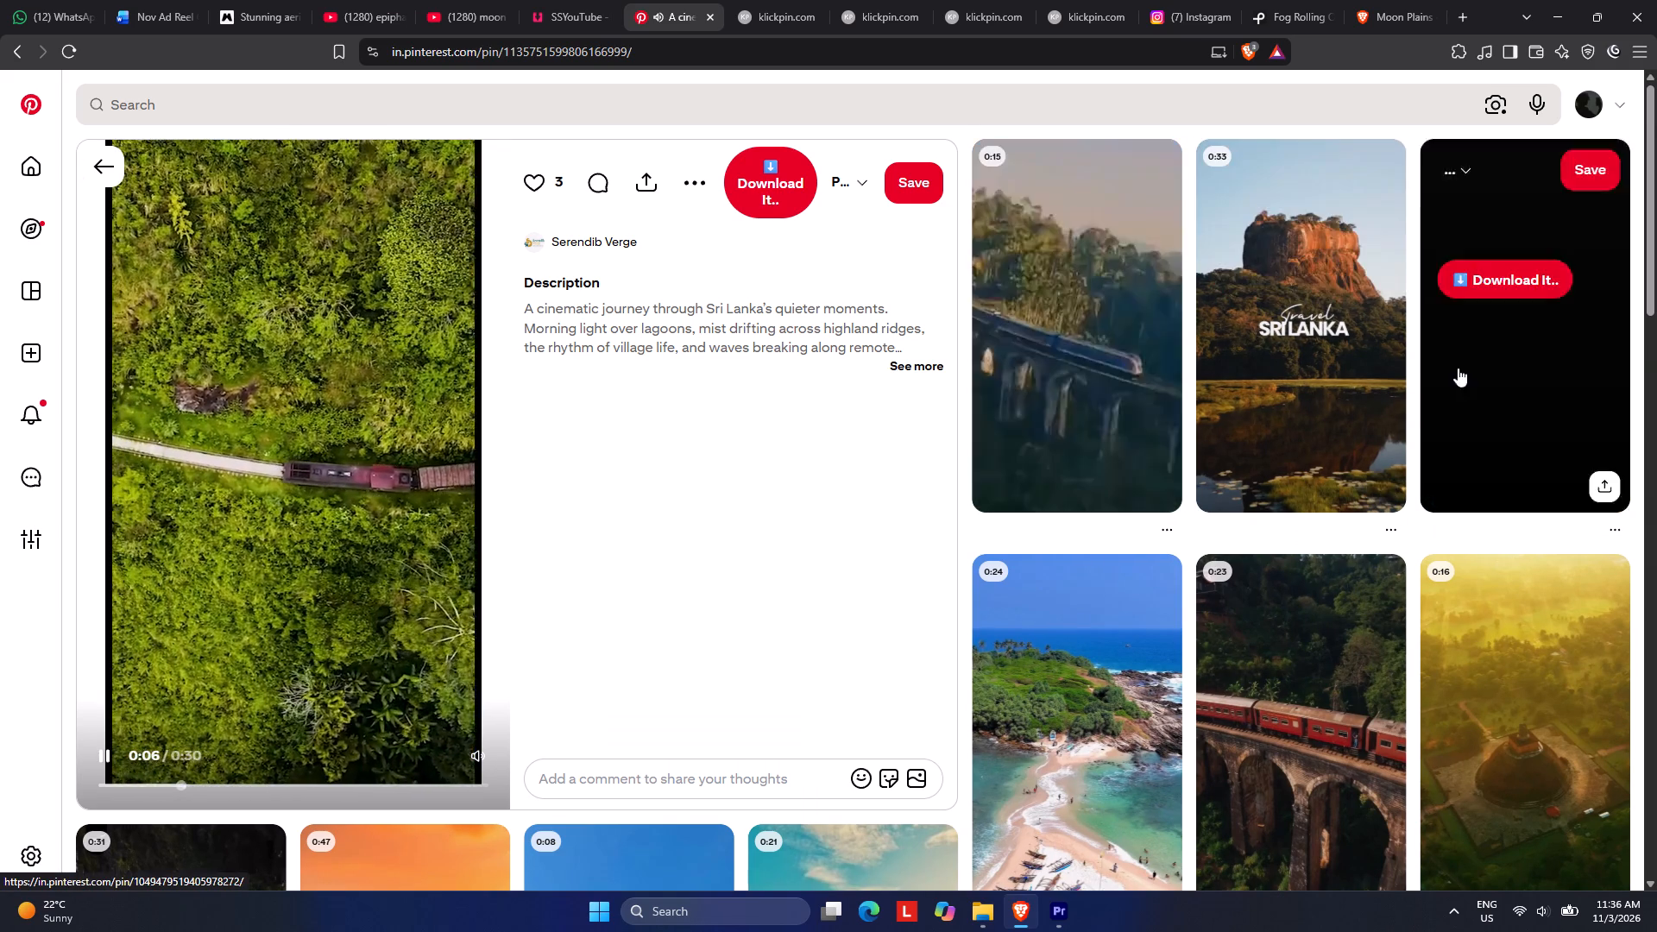
Preview Darash Lanka Tours' "Travel SRI LANKA" rock fortress reel, toggling its sound.
left_click(1333, 383)
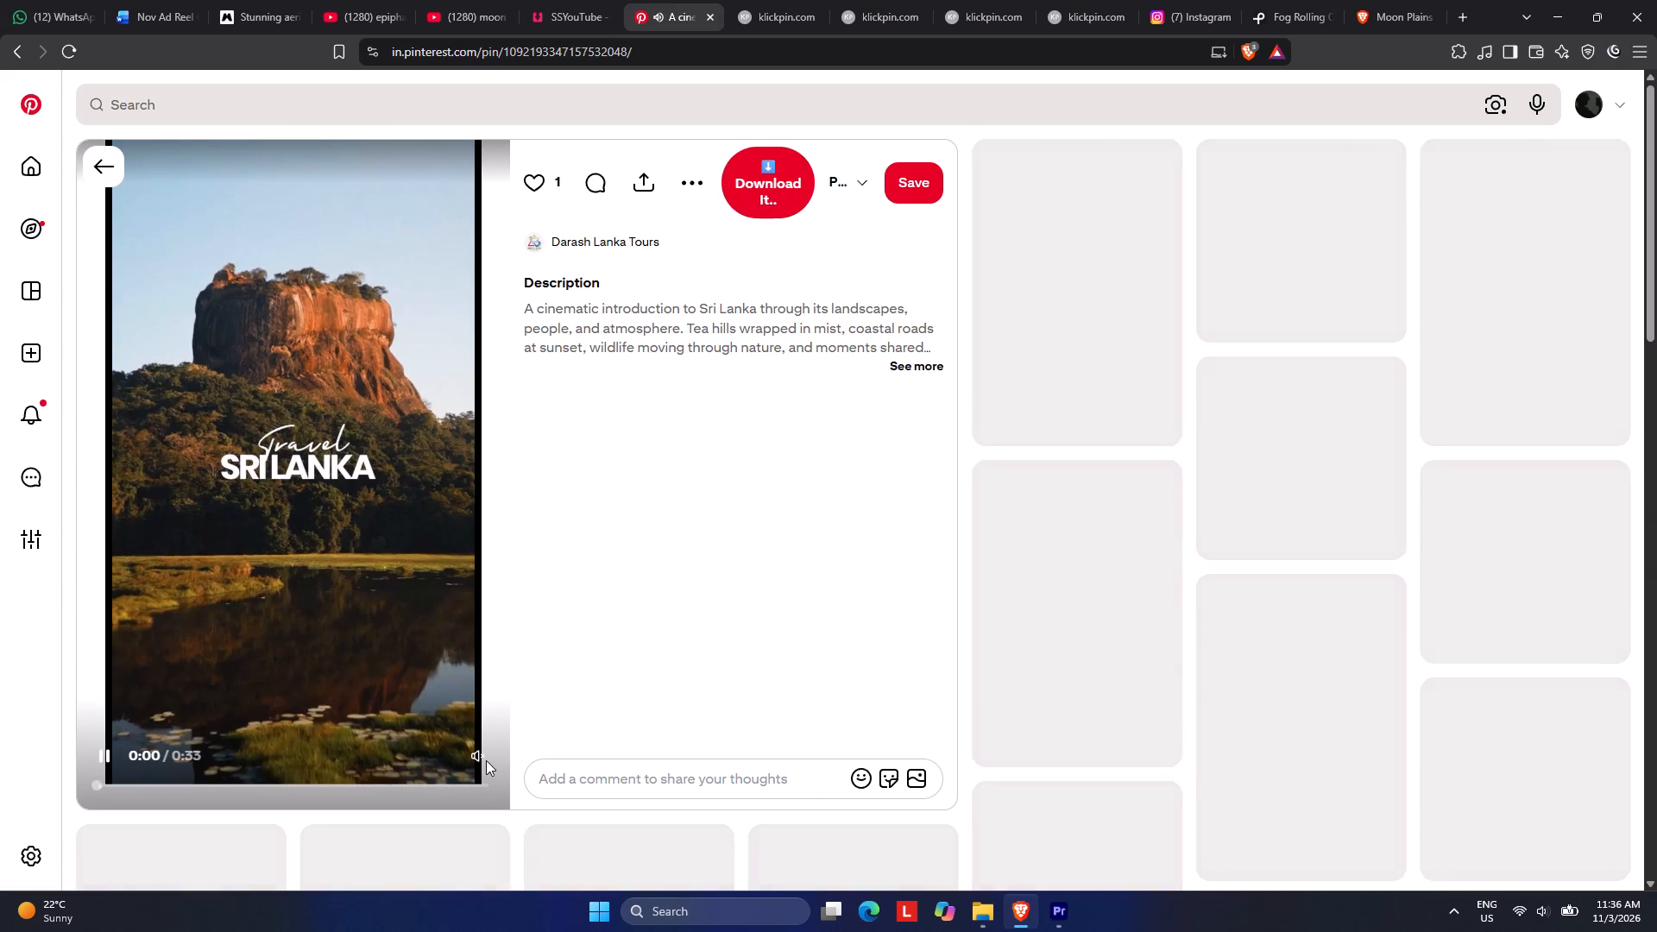
left_click(477, 764)
left_click(480, 758)
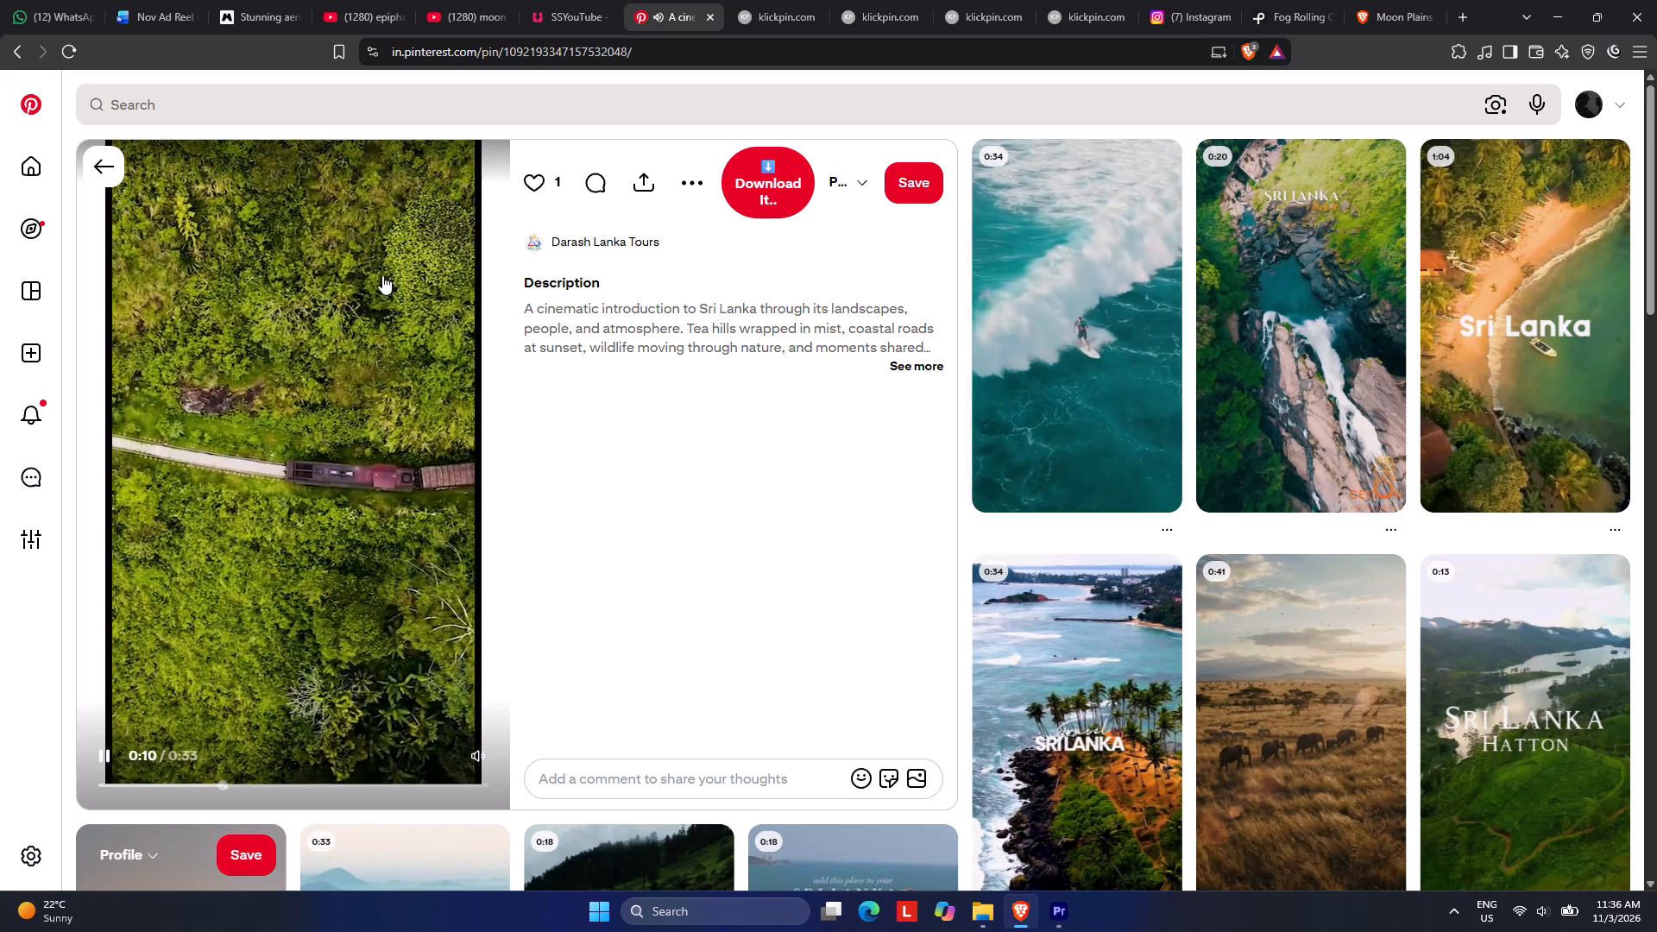
Preview Joanna Ceylon Journeys' "Uncover SRI LANKA" reel, toggling its sound and pausing playback.
left_click(1057, 375)
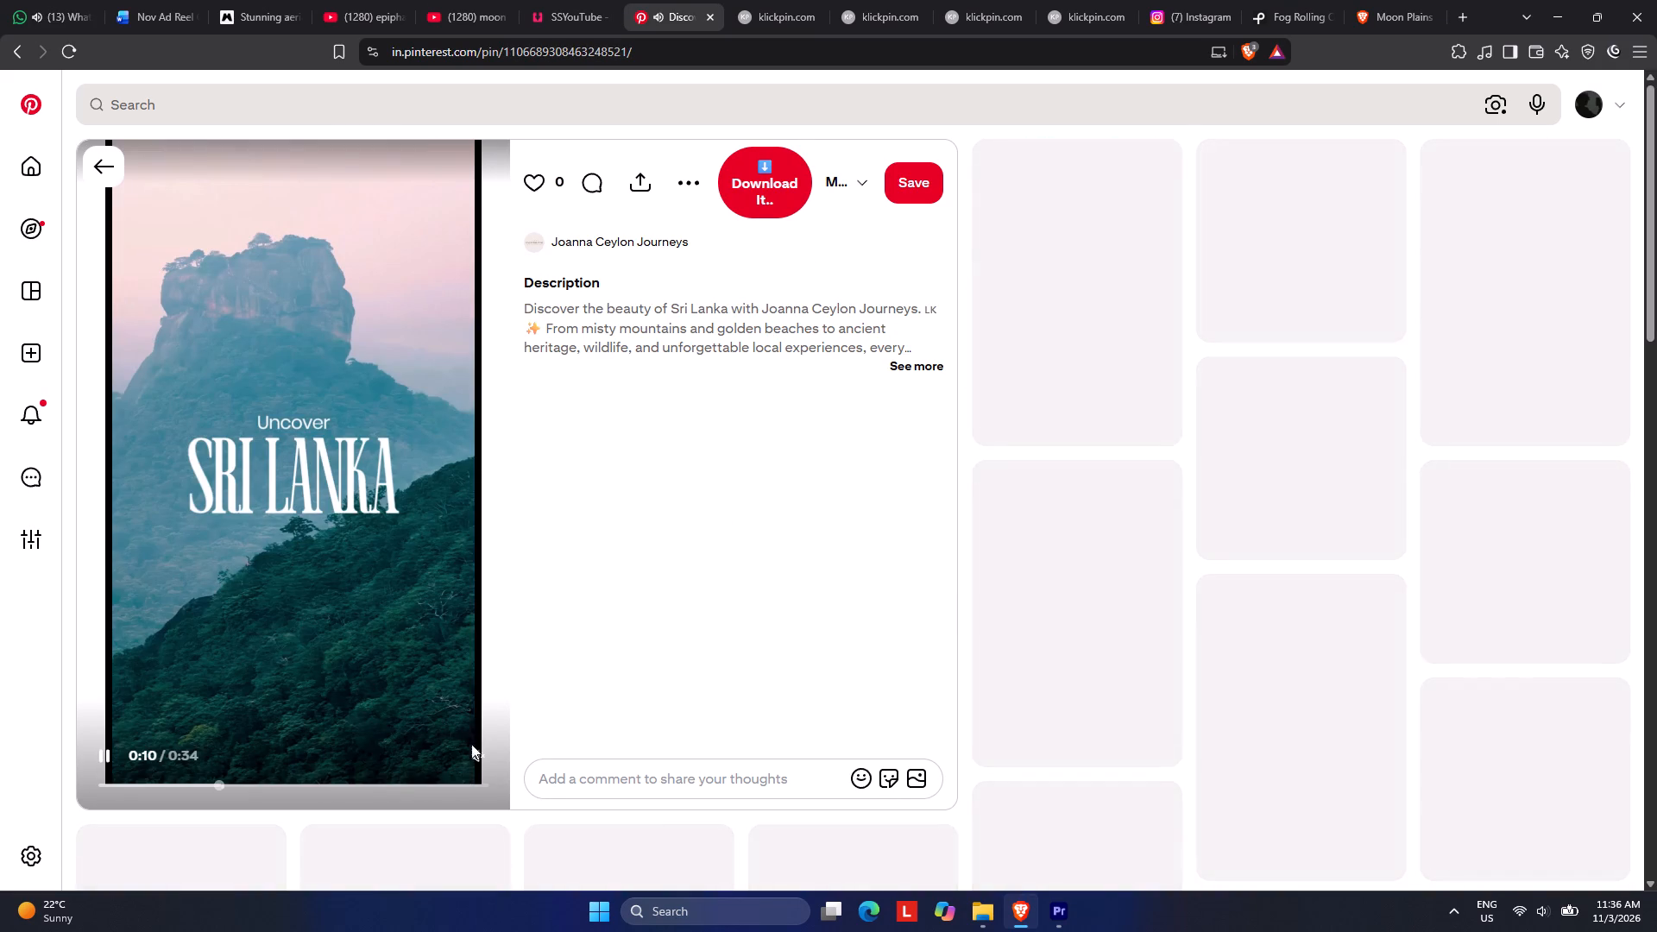
left_click(478, 758)
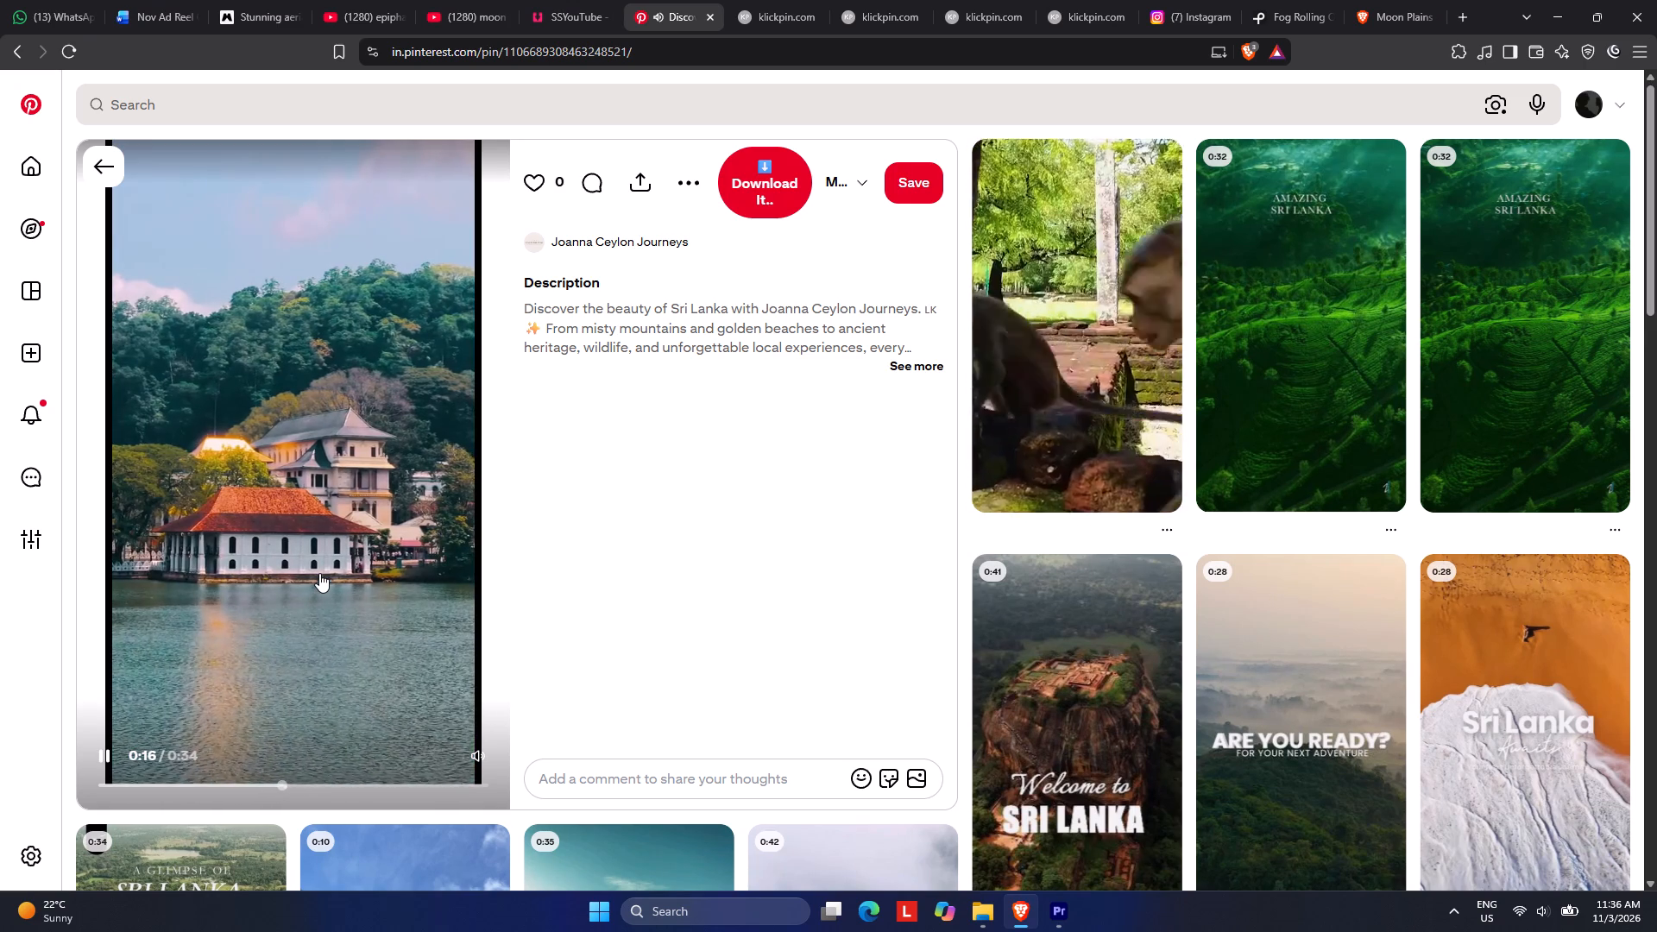
left_click(319, 573)
Switch to Premiere and play the Thailand sequence 0_Wat_Arun_Breathtaking_3840x2160 from the start as a reference.
left_click(1067, 913)
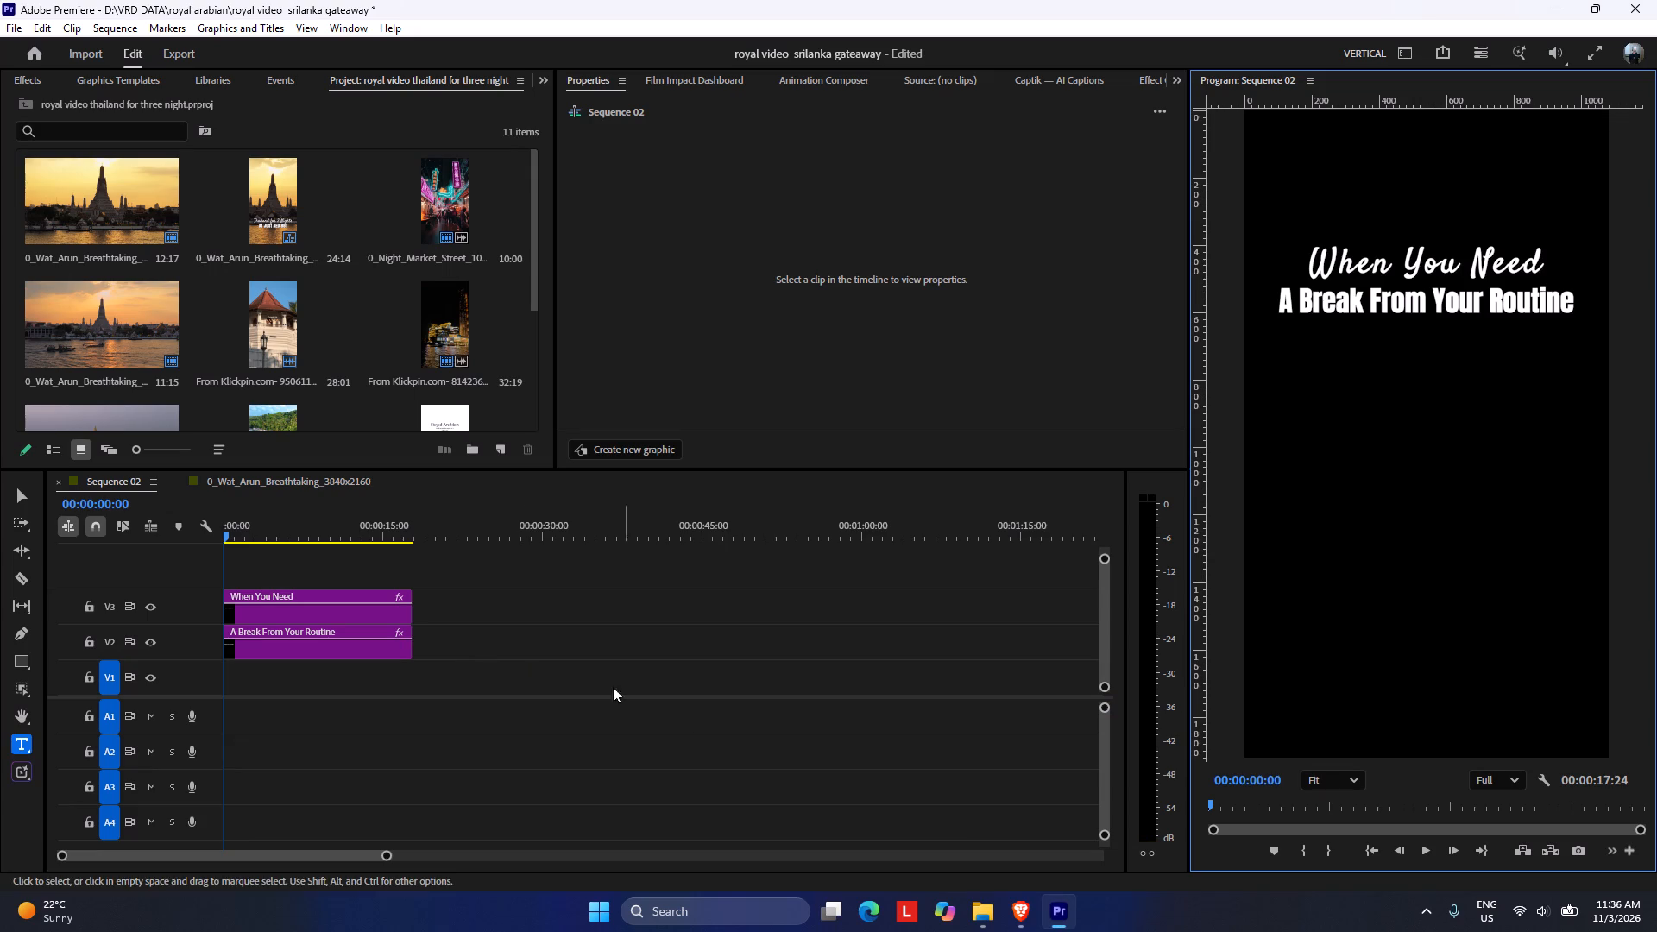
left_click(268, 480)
left_click_drag(300, 524, 206, 544)
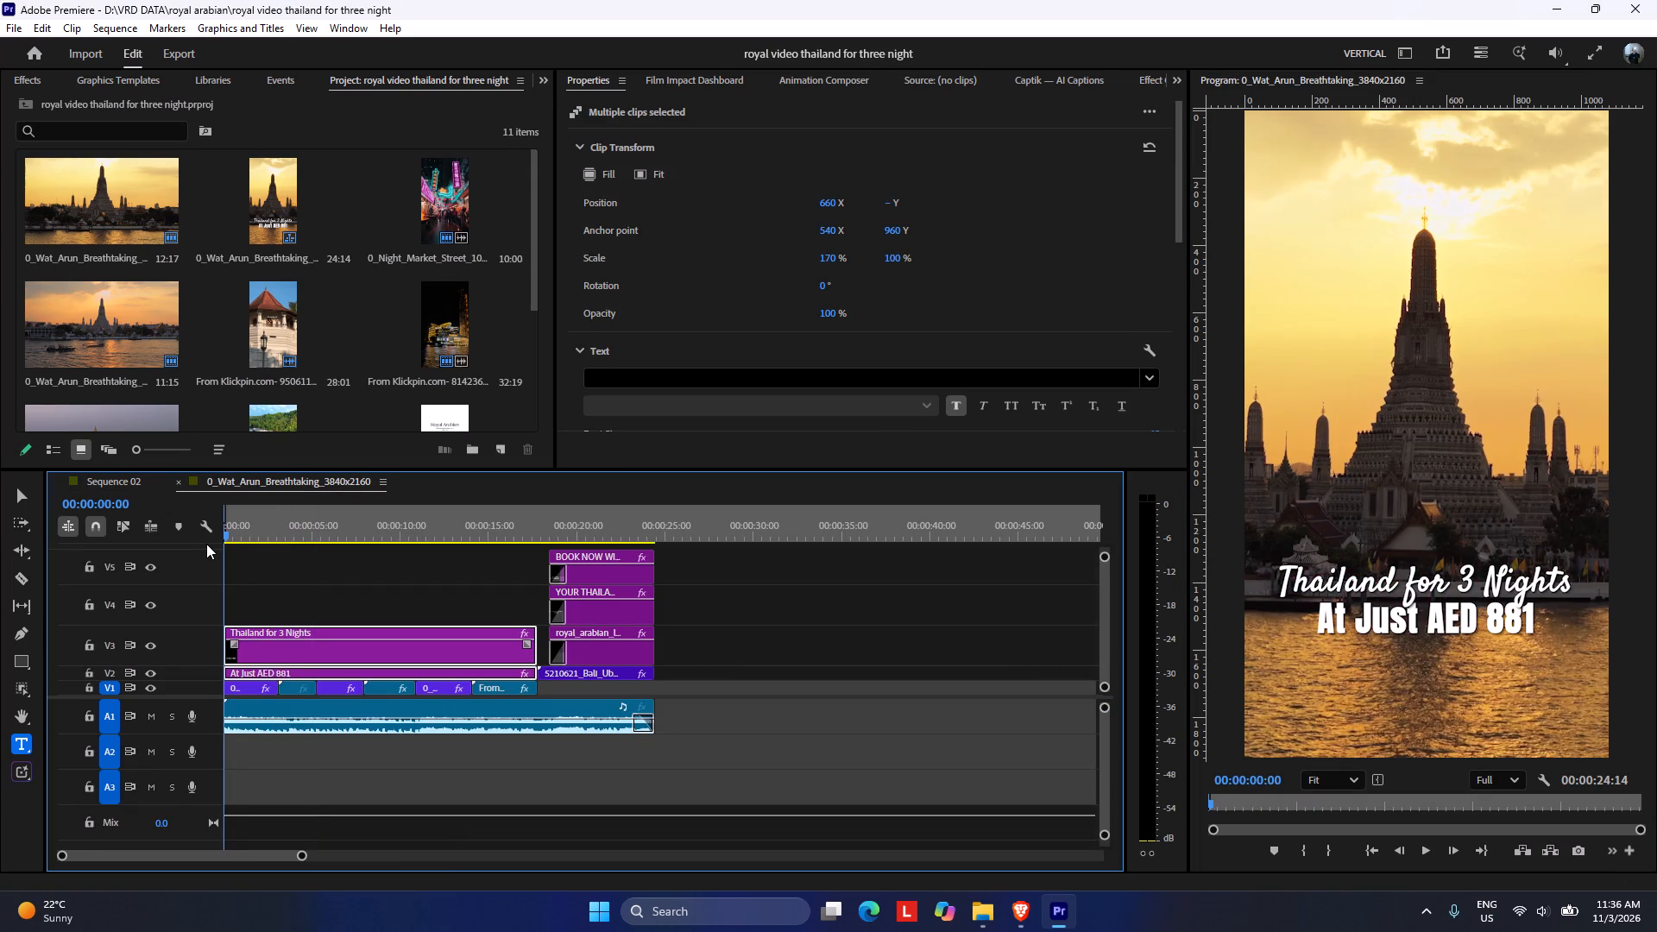
key("space")
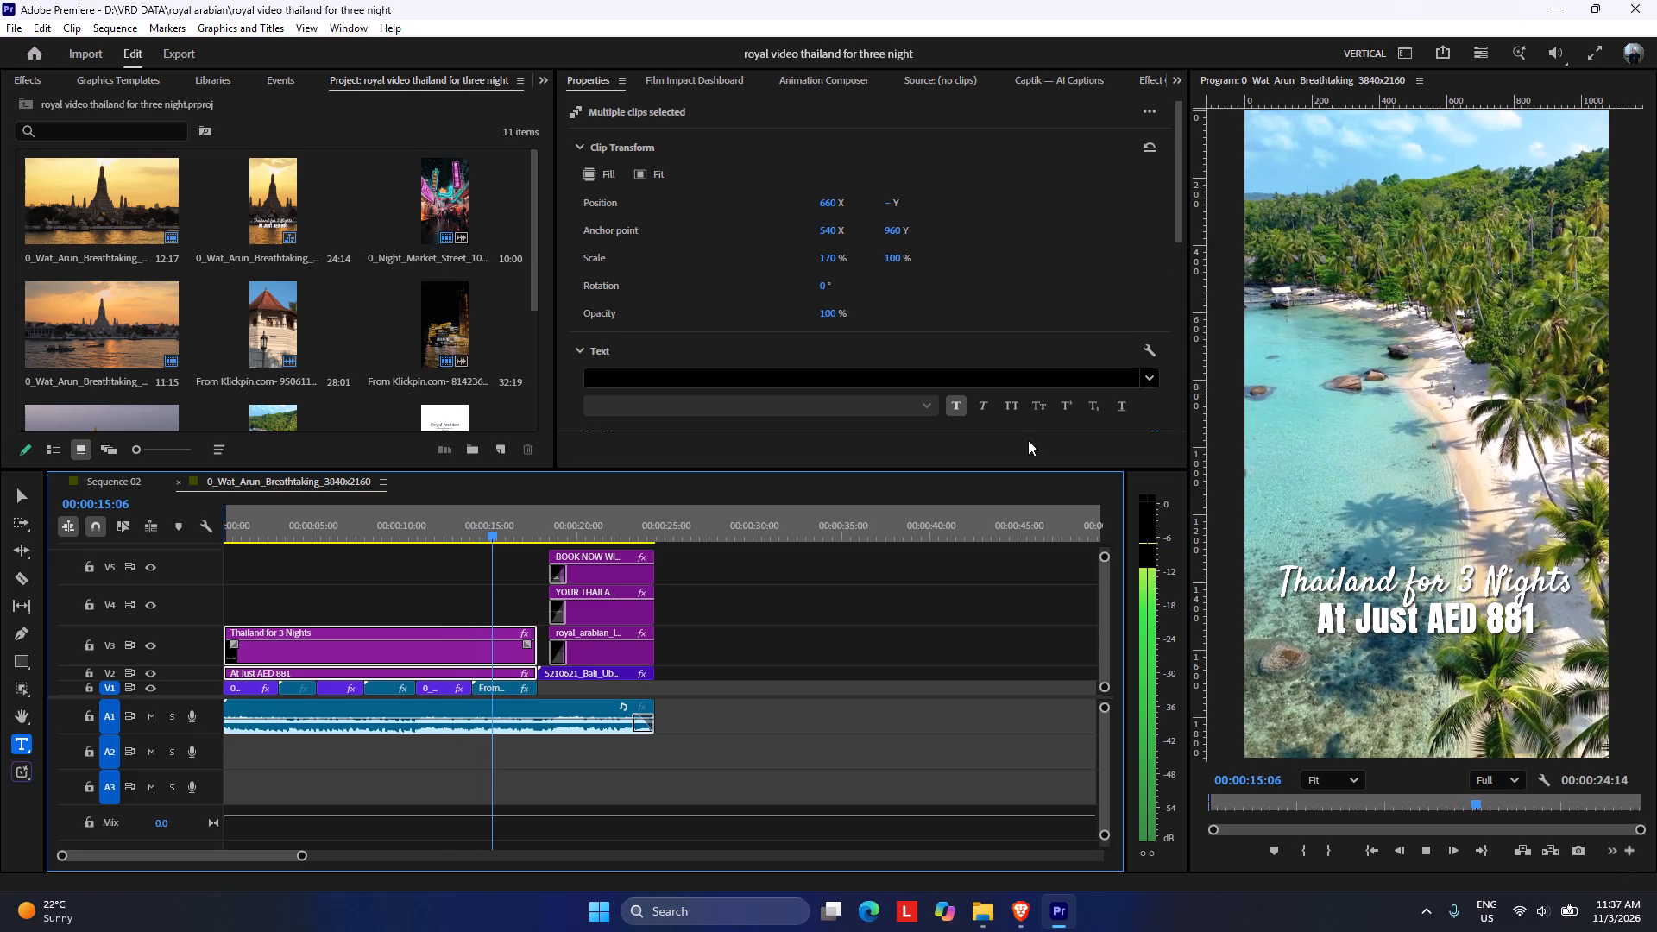
key("space")
Return to Joanna Ceylon Journeys' reel in the browser, resume it, and rewind it to the start for another look.
left_click(1012, 909)
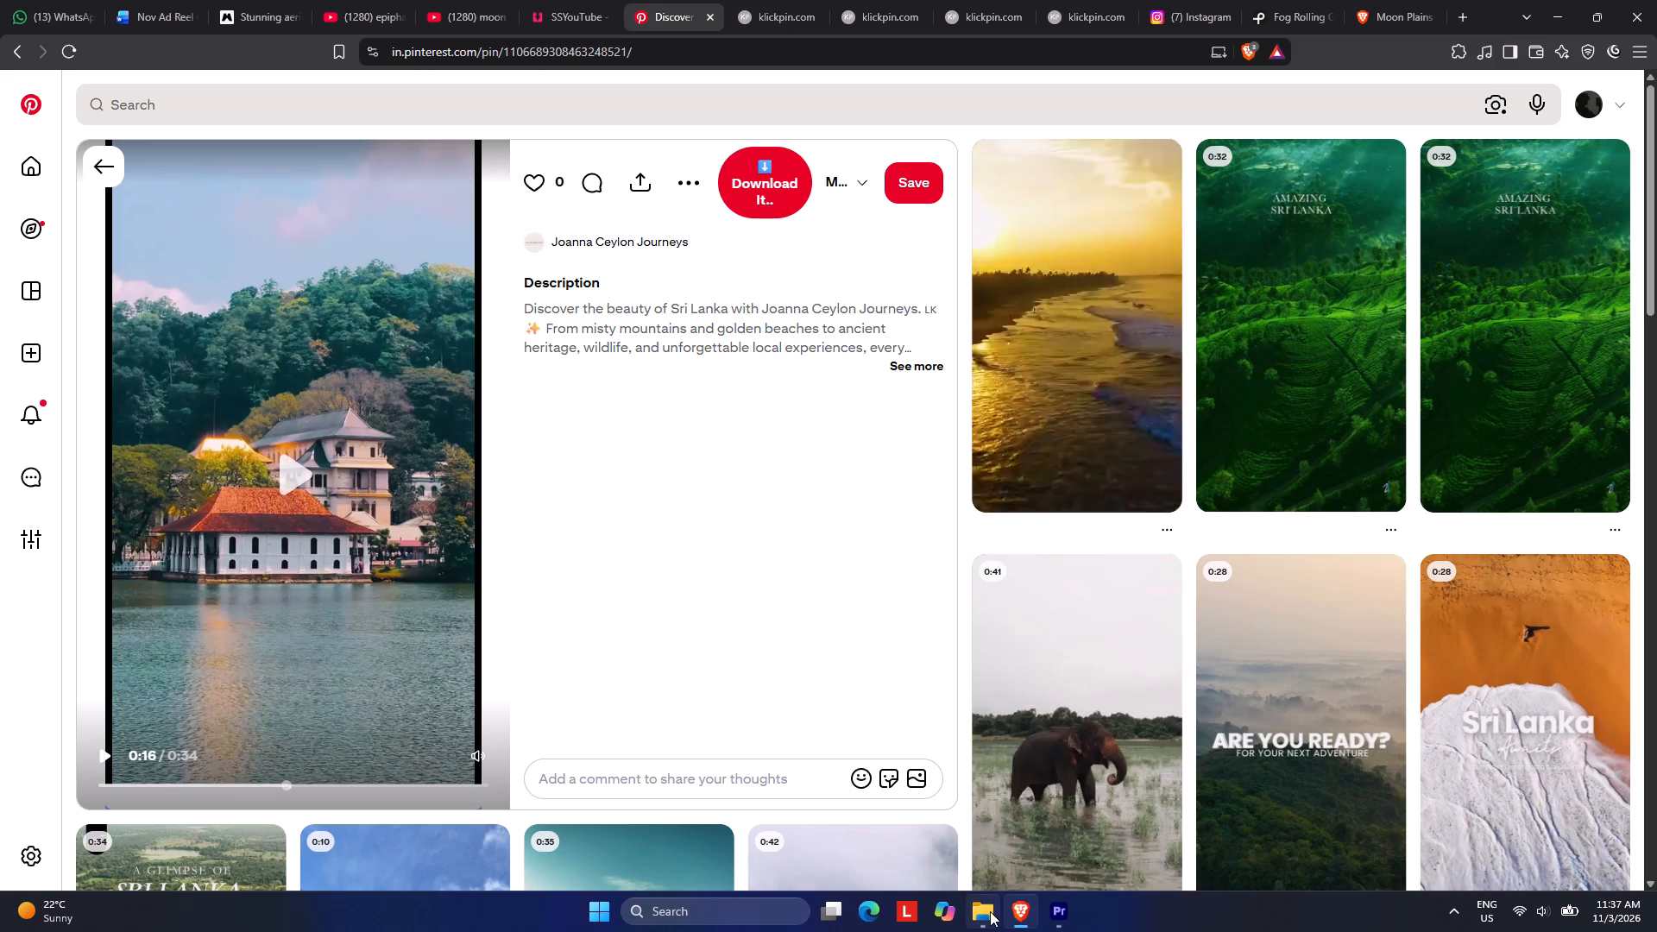
left_click(261, 485)
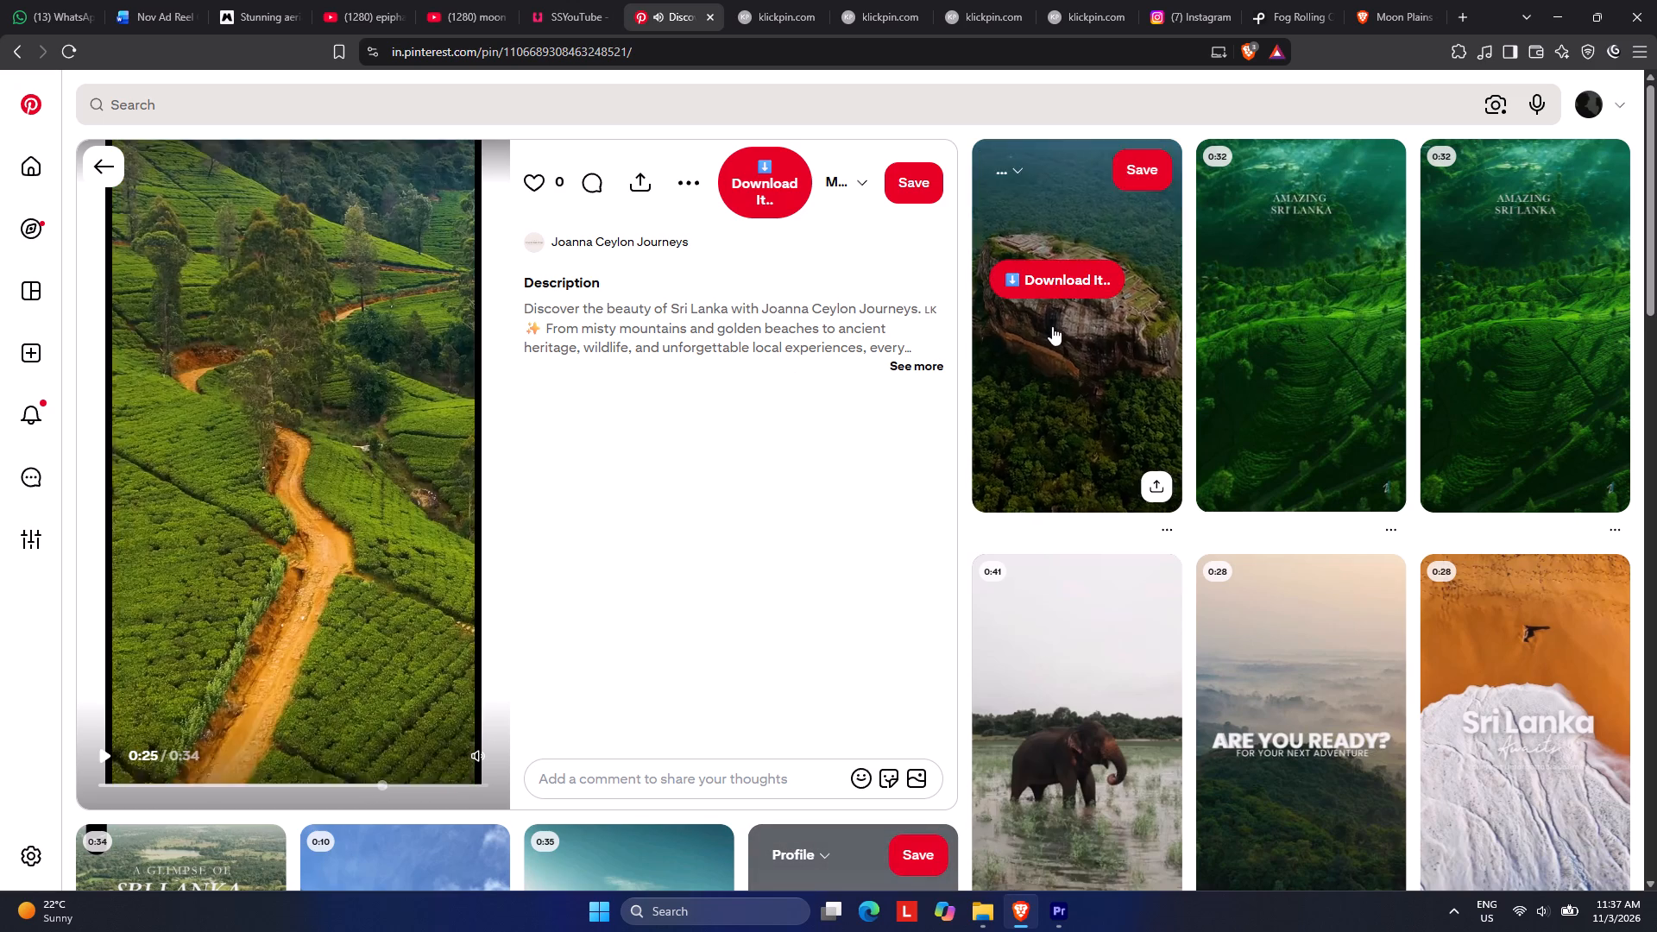
left_click_drag(139, 783, 109, 784)
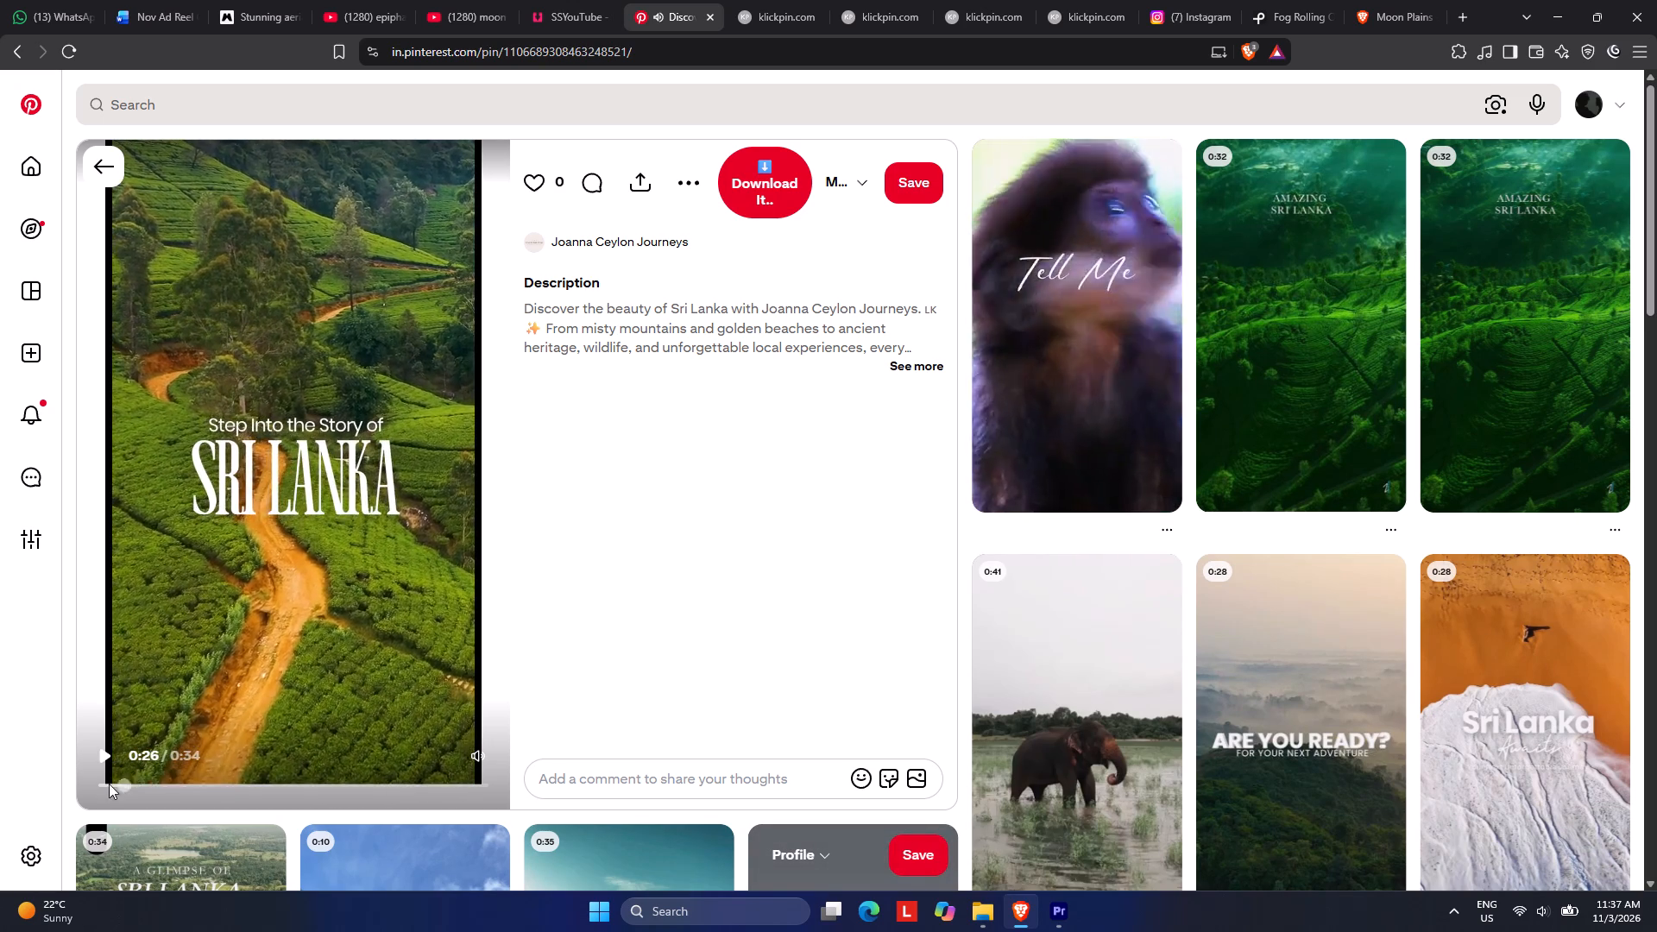
left_click_drag(109, 784, 92, 790)
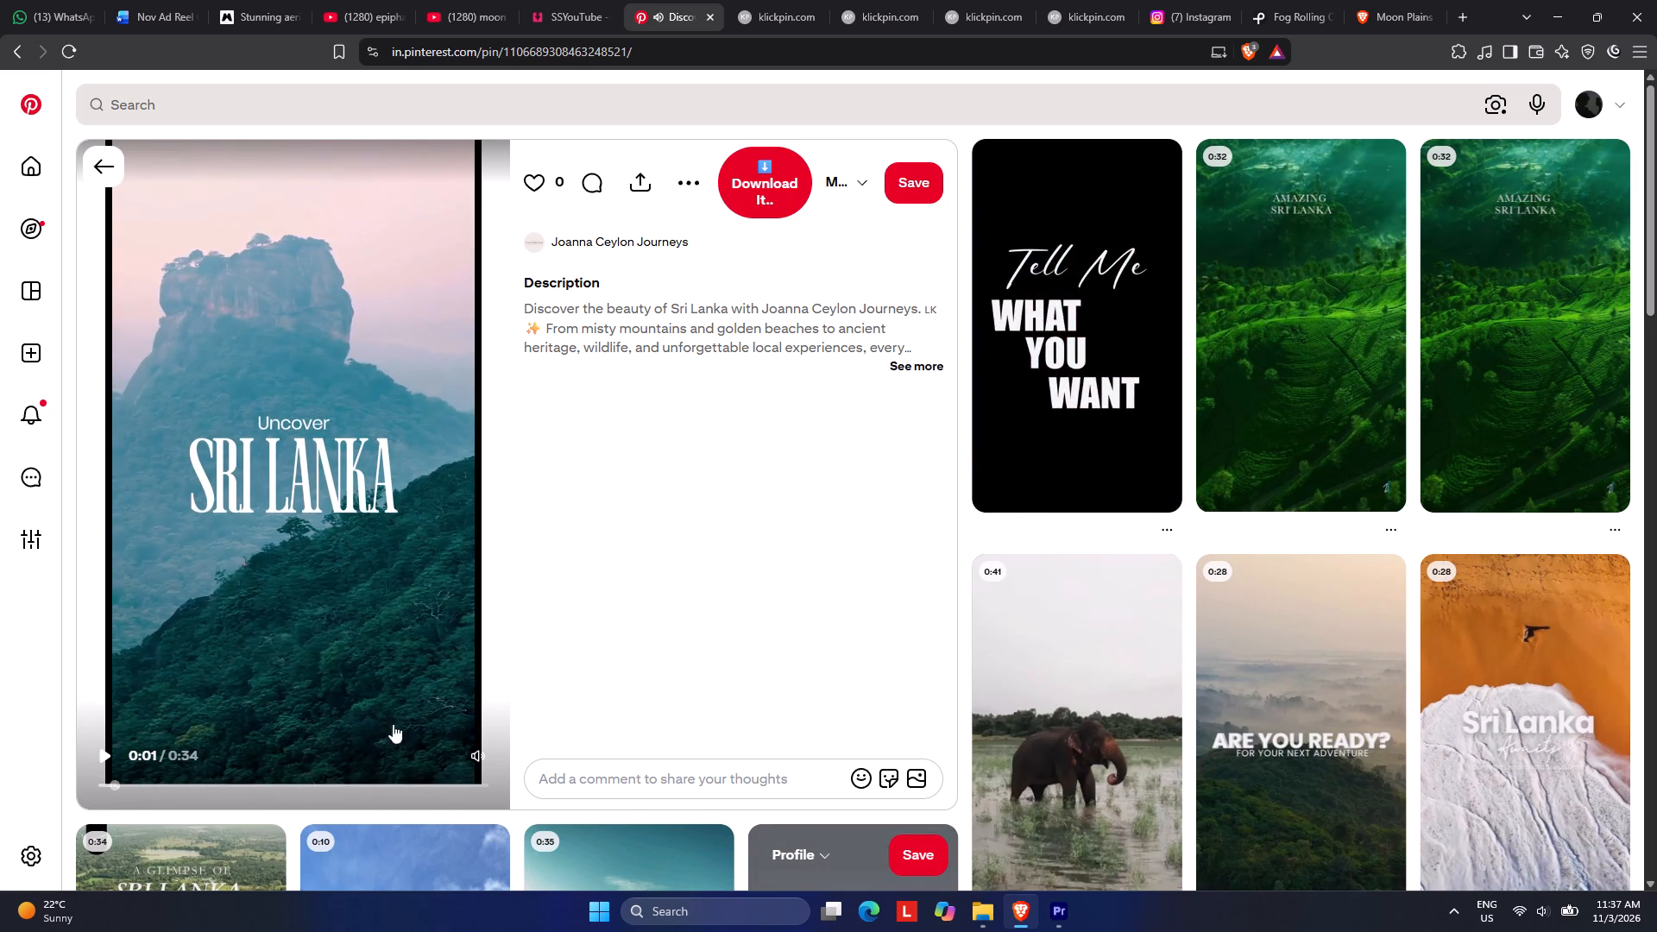
left_click(361, 534)
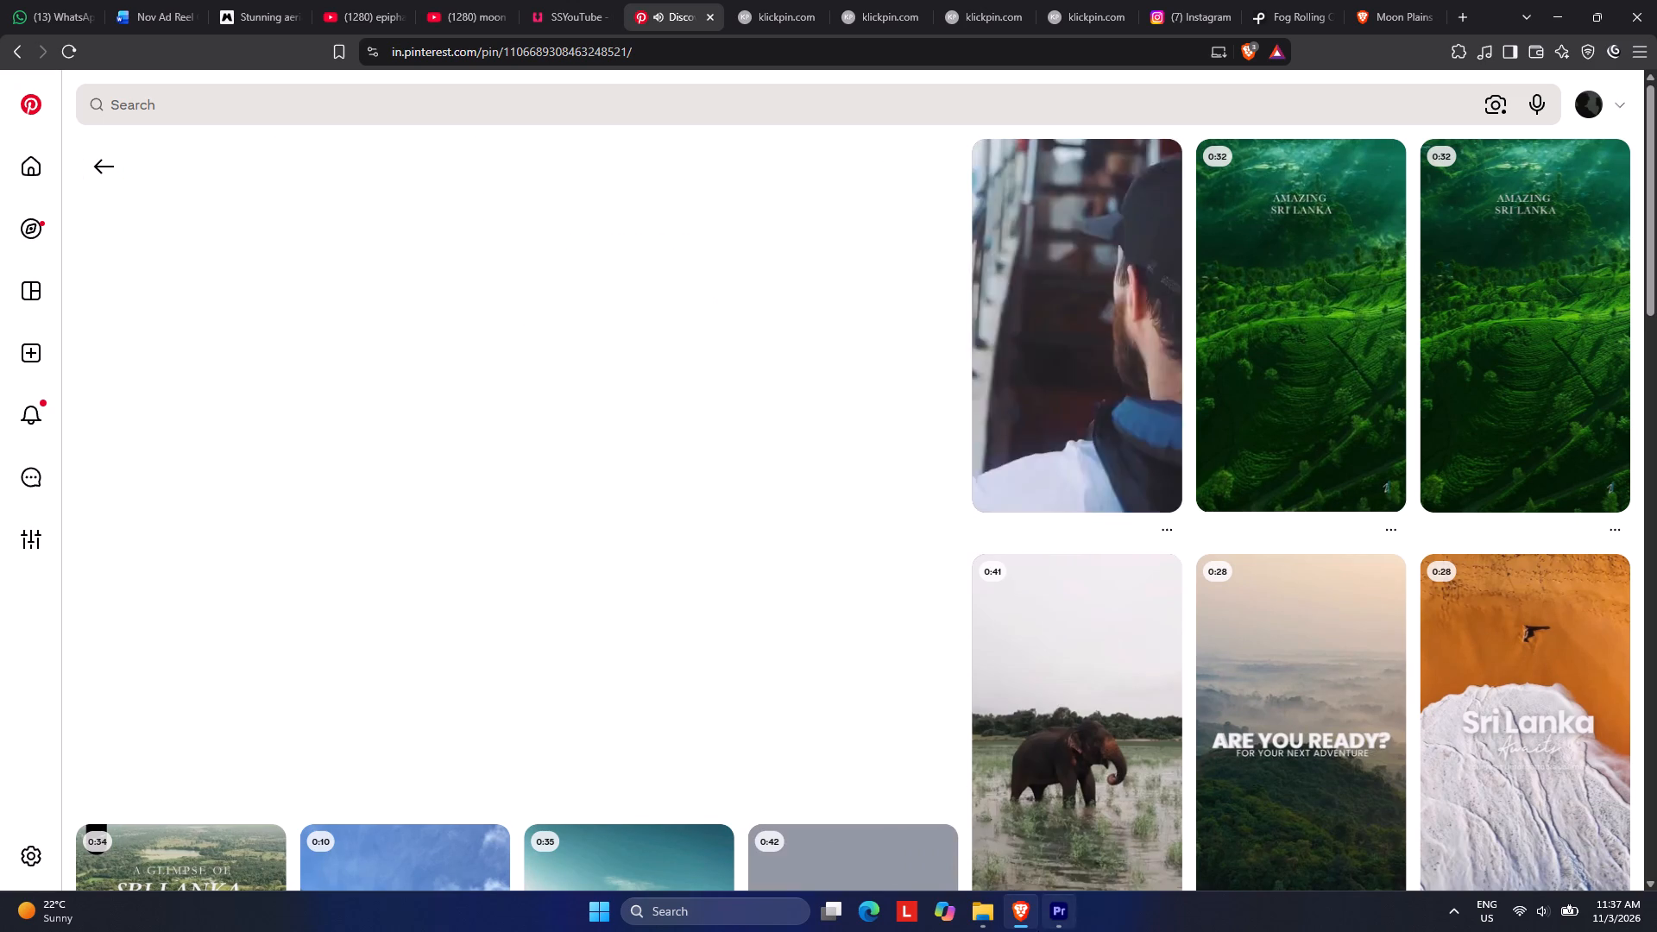
Switch to Premiere and replay the opening seconds of the Thailand reference sequence.
left_click(1074, 915)
left_click_drag(240, 526, 200, 538)
key("space")
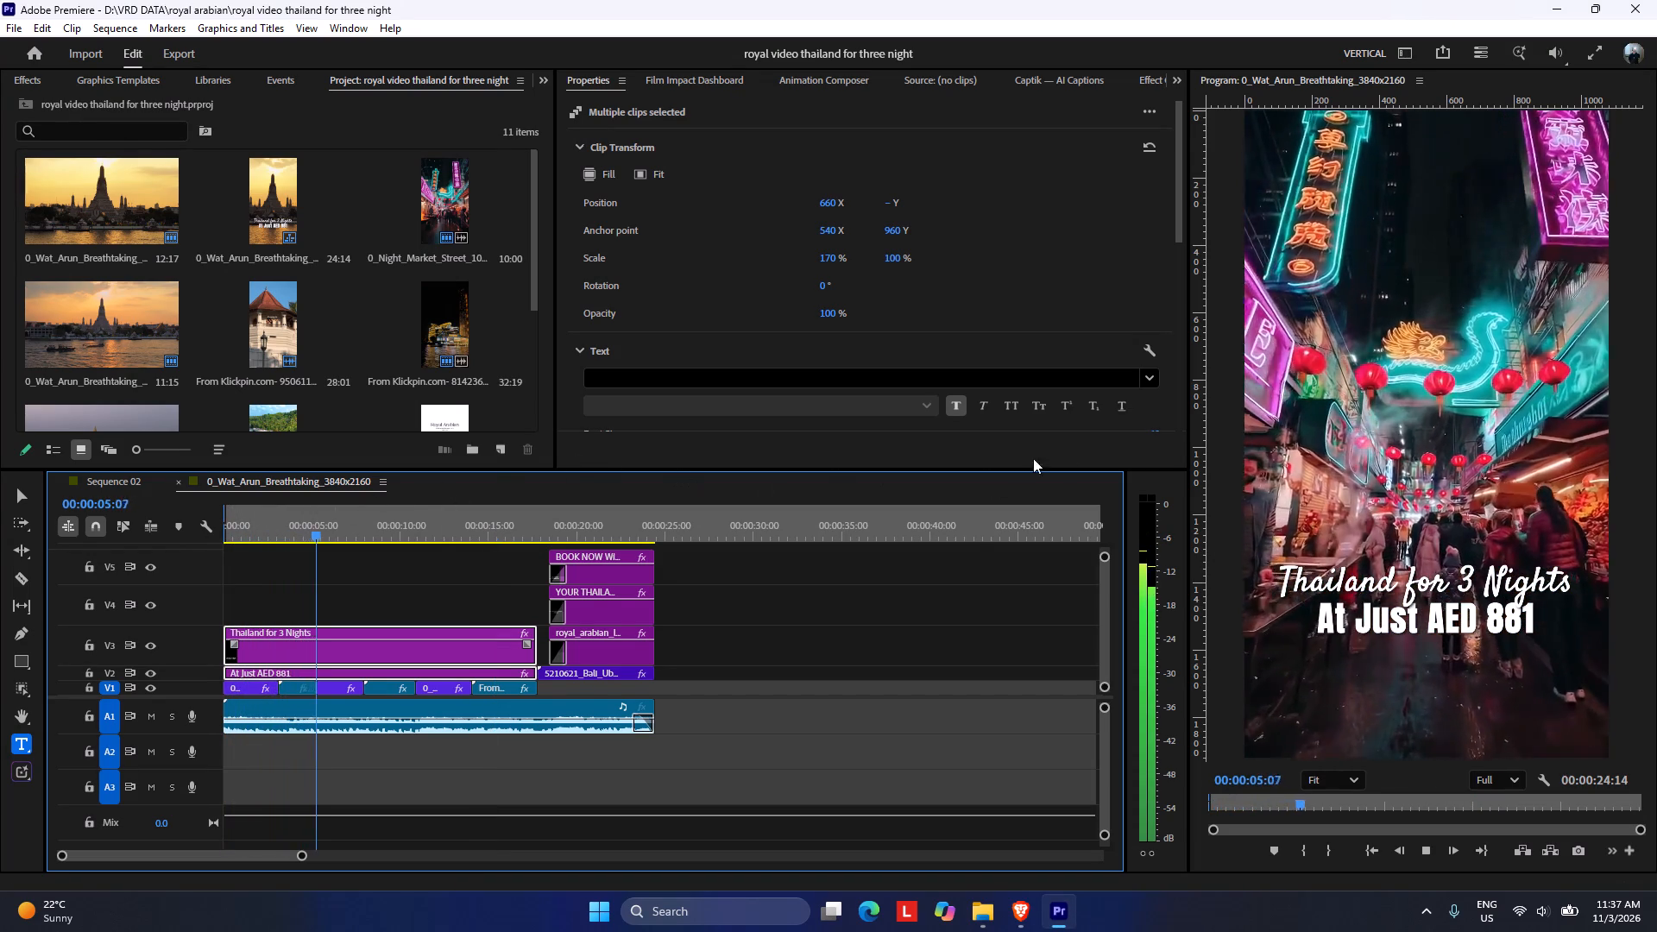
key("space")
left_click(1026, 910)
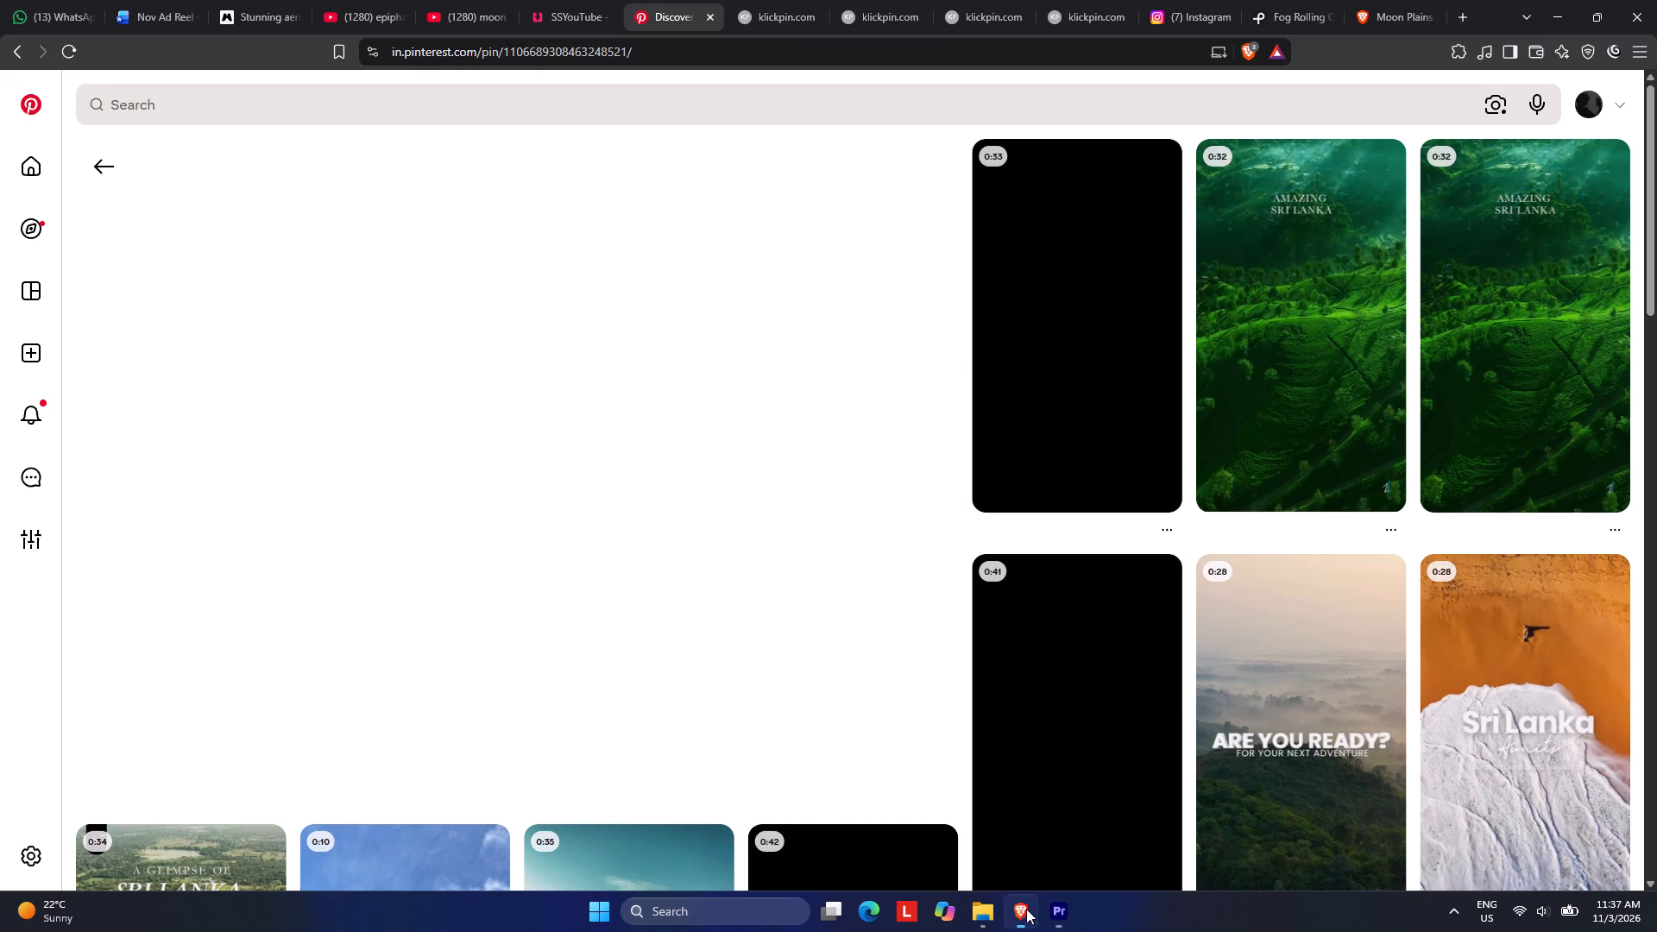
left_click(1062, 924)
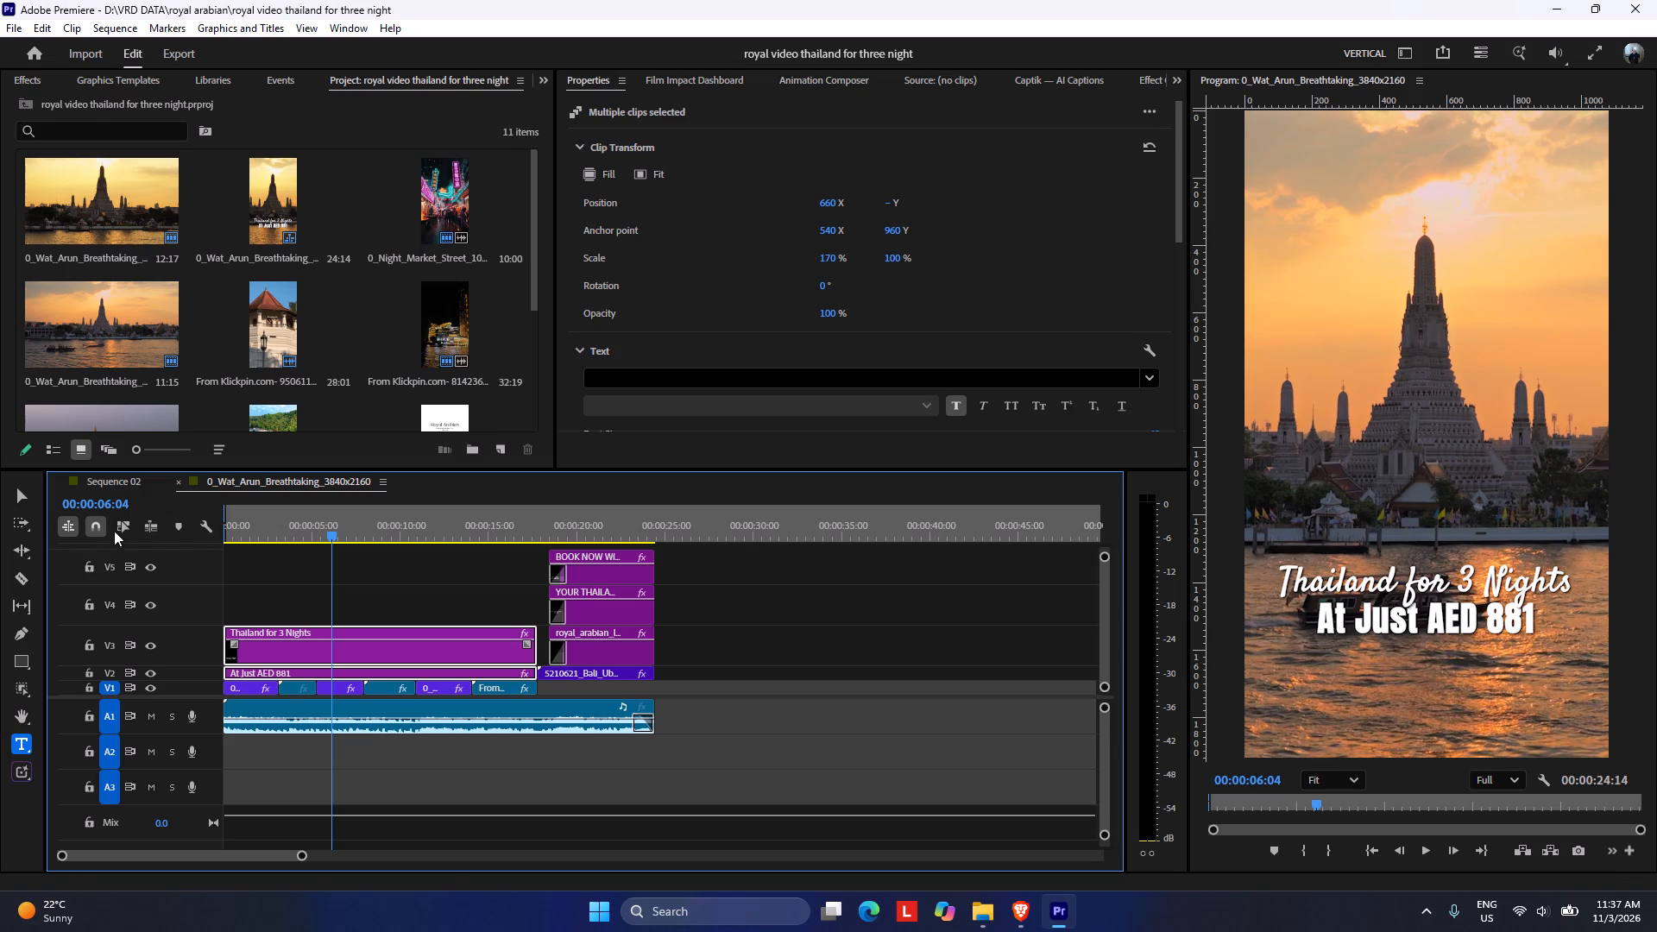
Return to the browser and preview TRAVEL LOVER'S "Amazing Sri Lanka" pin among the related pins.
left_click(1024, 916)
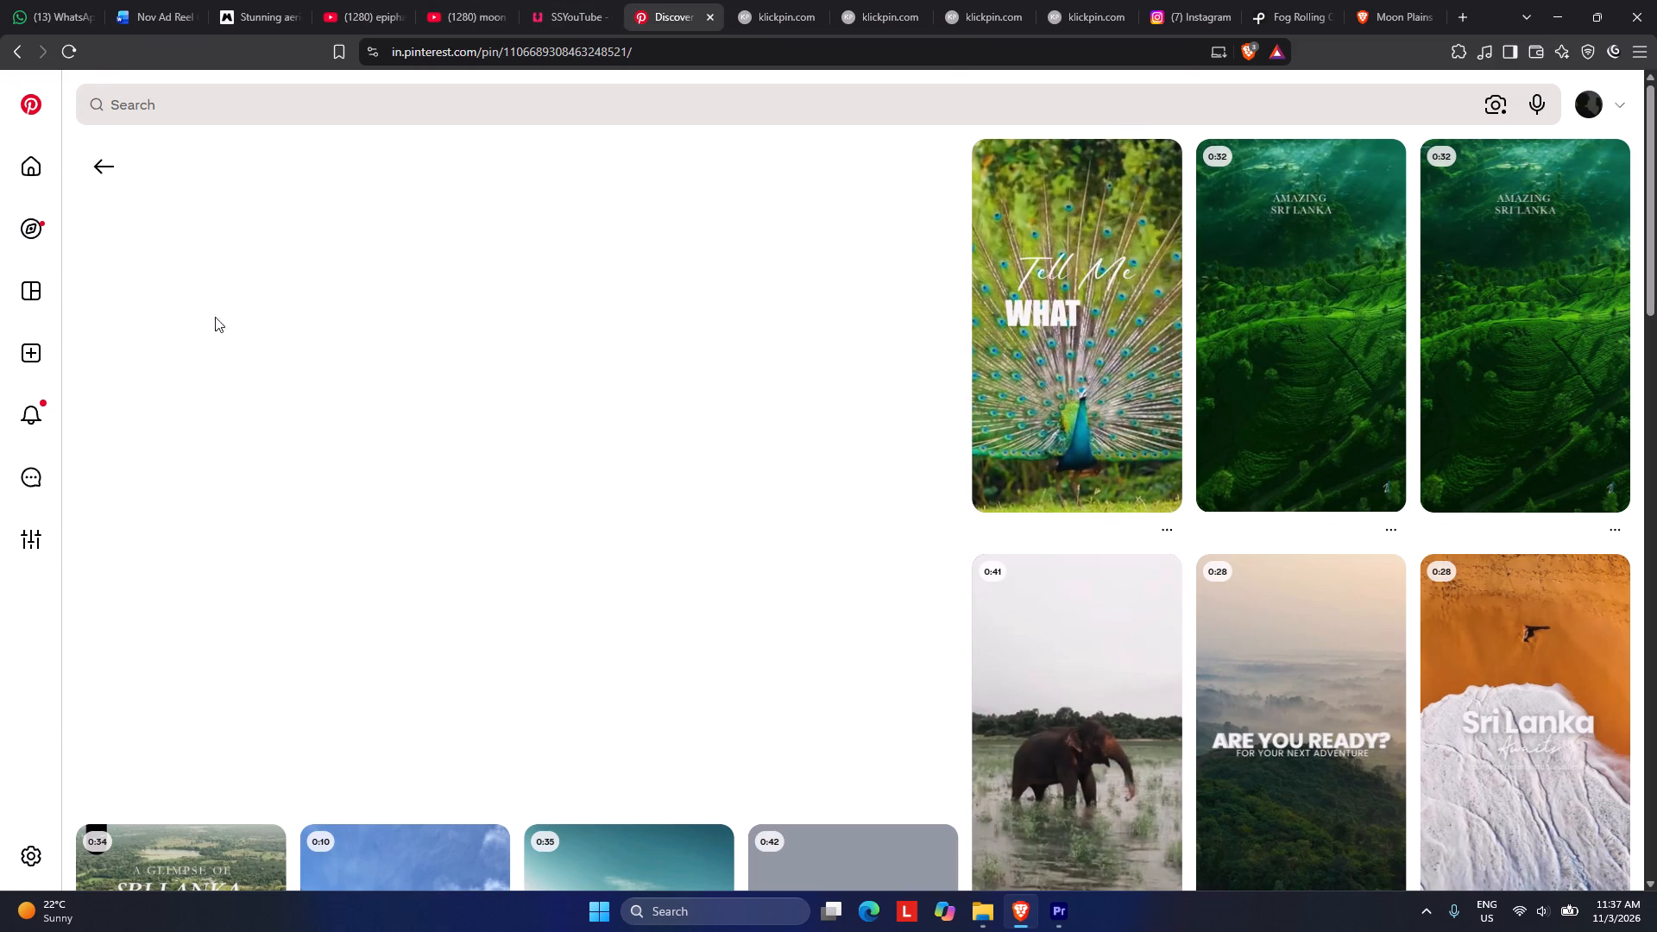
left_click(269, 356)
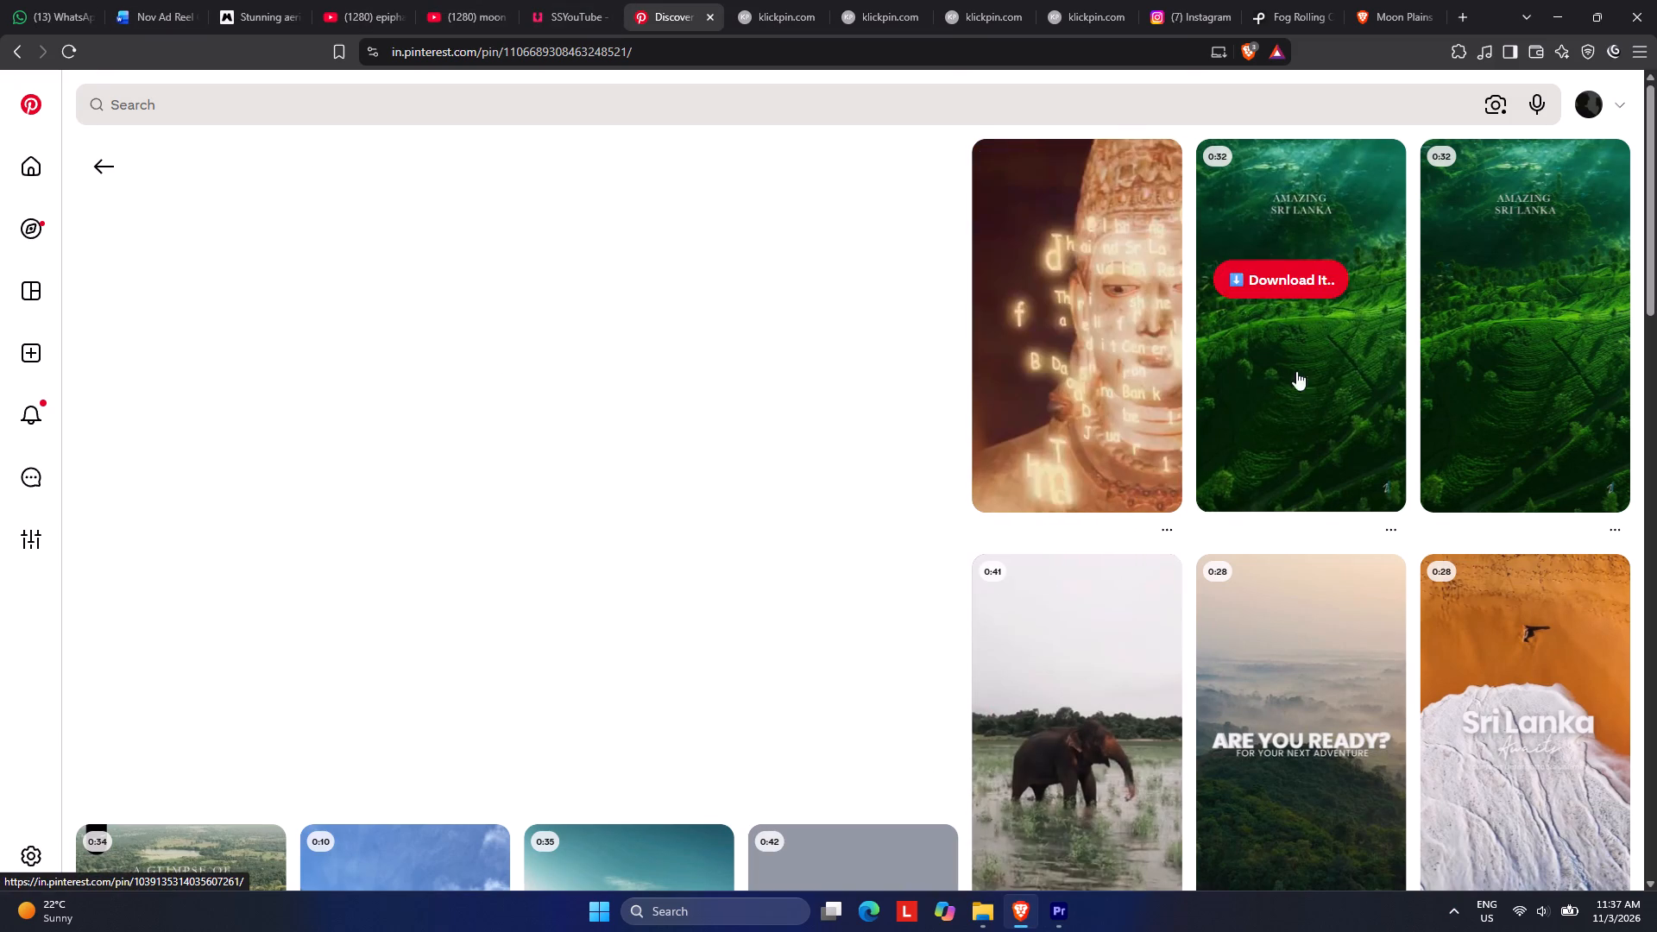
left_click(1321, 375)
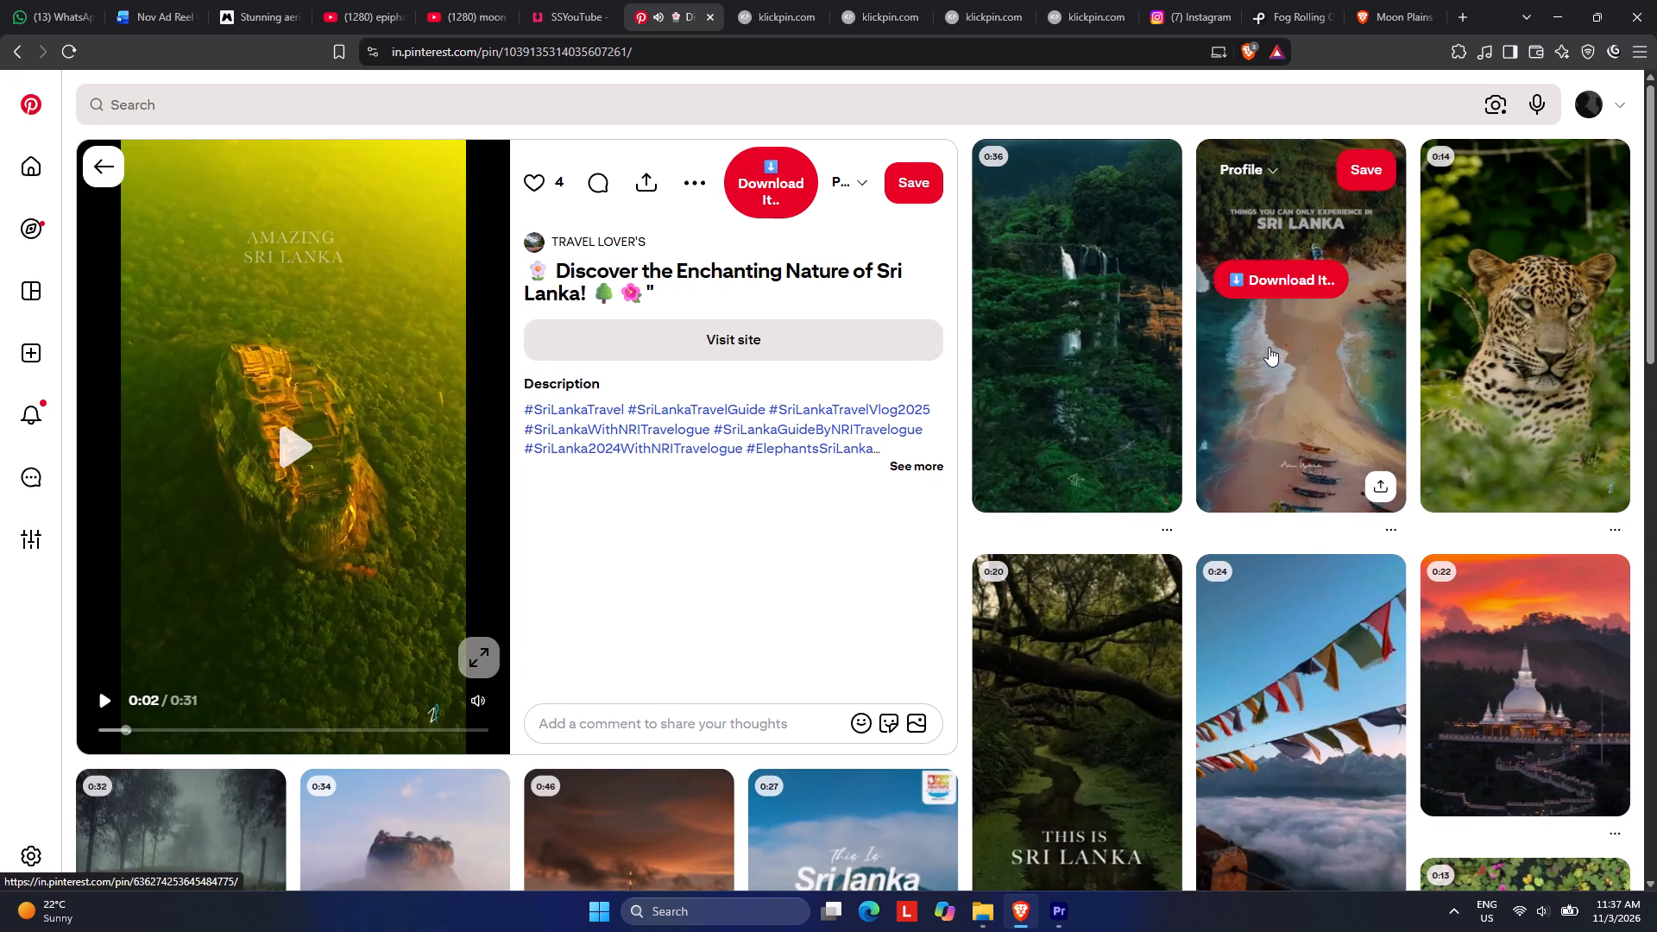
Preview the "Things you can only experience in Sri Lanka" beach reel, toggling its sound.
left_click(1269, 347)
left_click(470, 758)
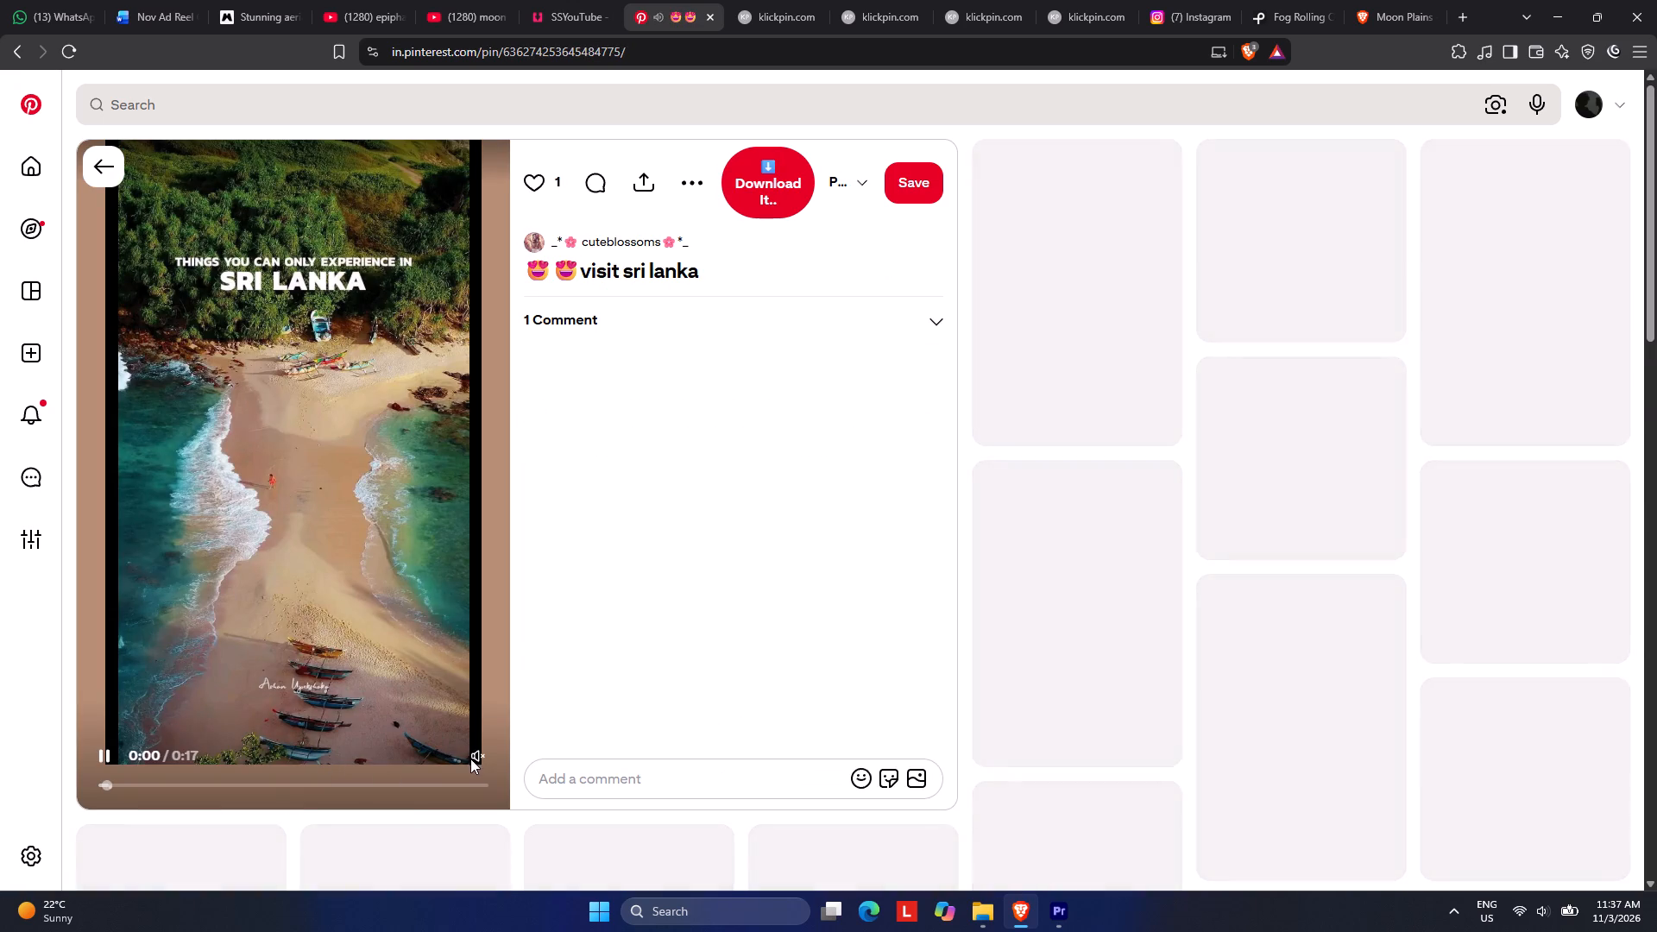
left_click(473, 759)
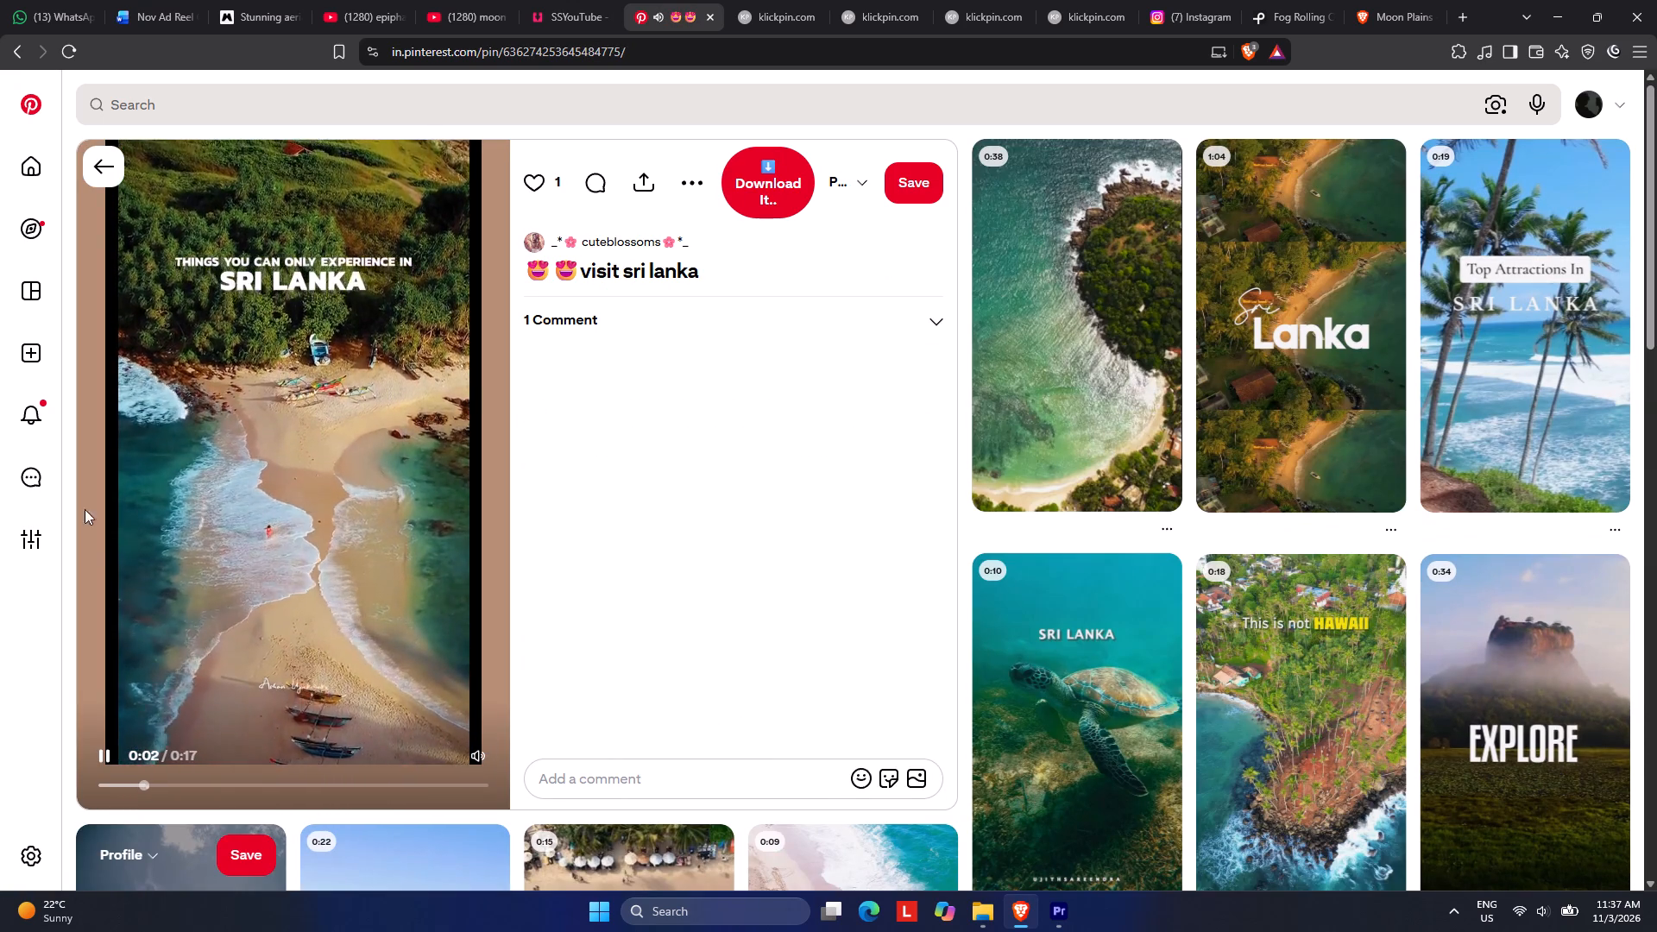
Preview Kanmel Tours' "Sri Lanka" coastline reel, toggling its sound.
left_click(1317, 381)
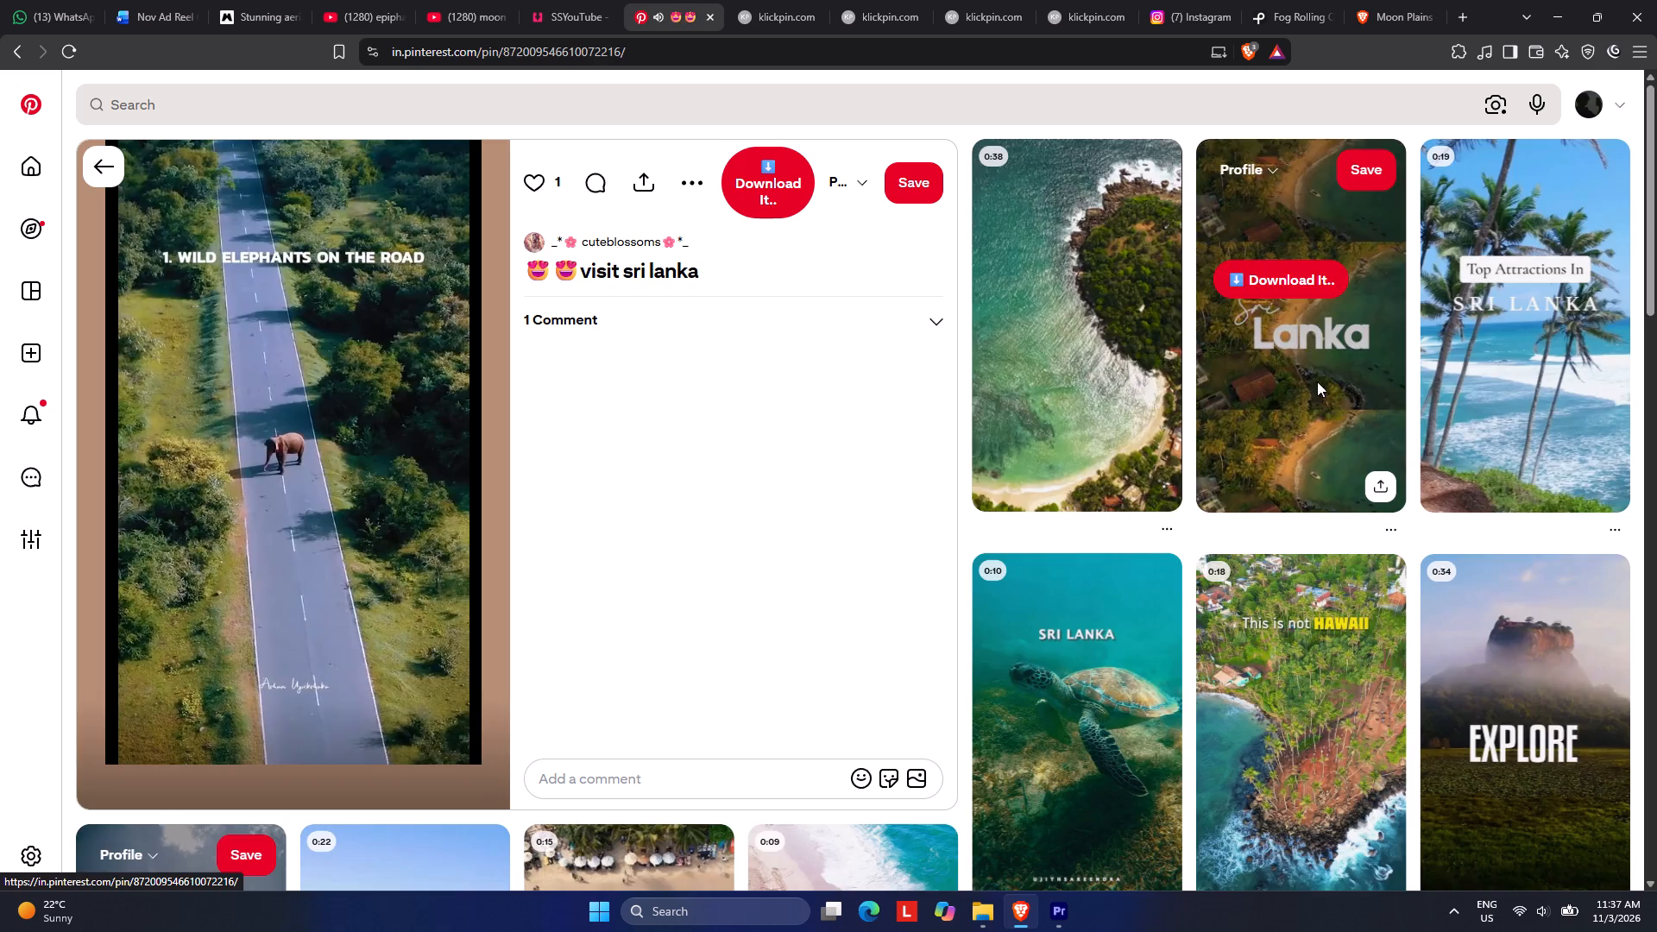
left_click(476, 754)
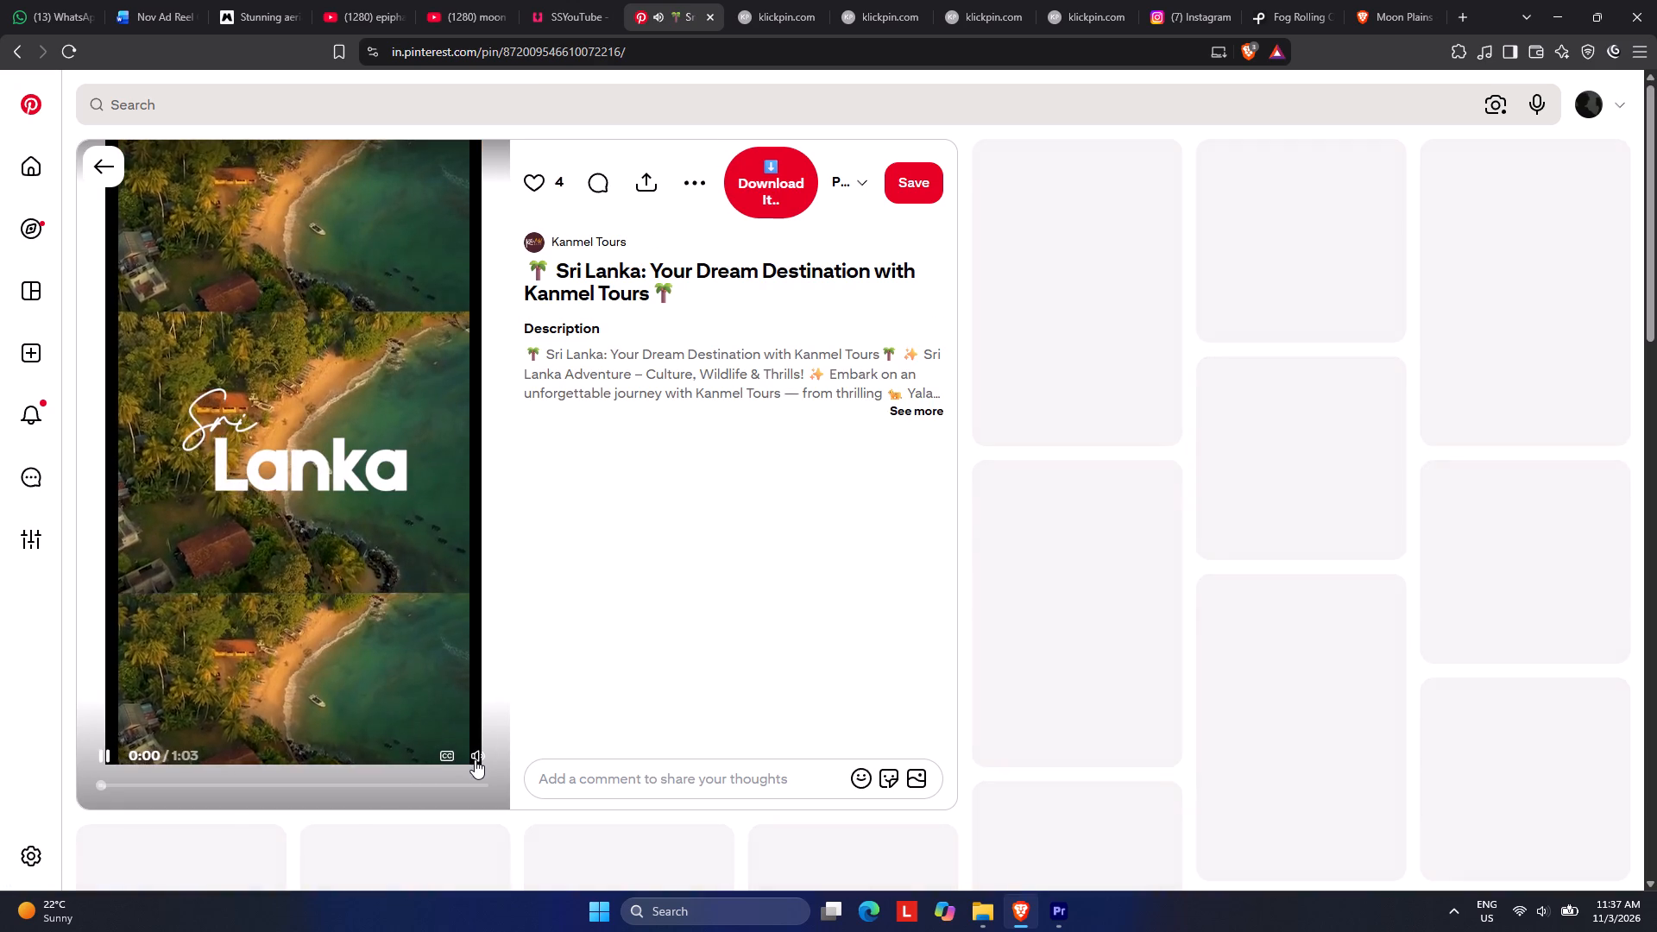
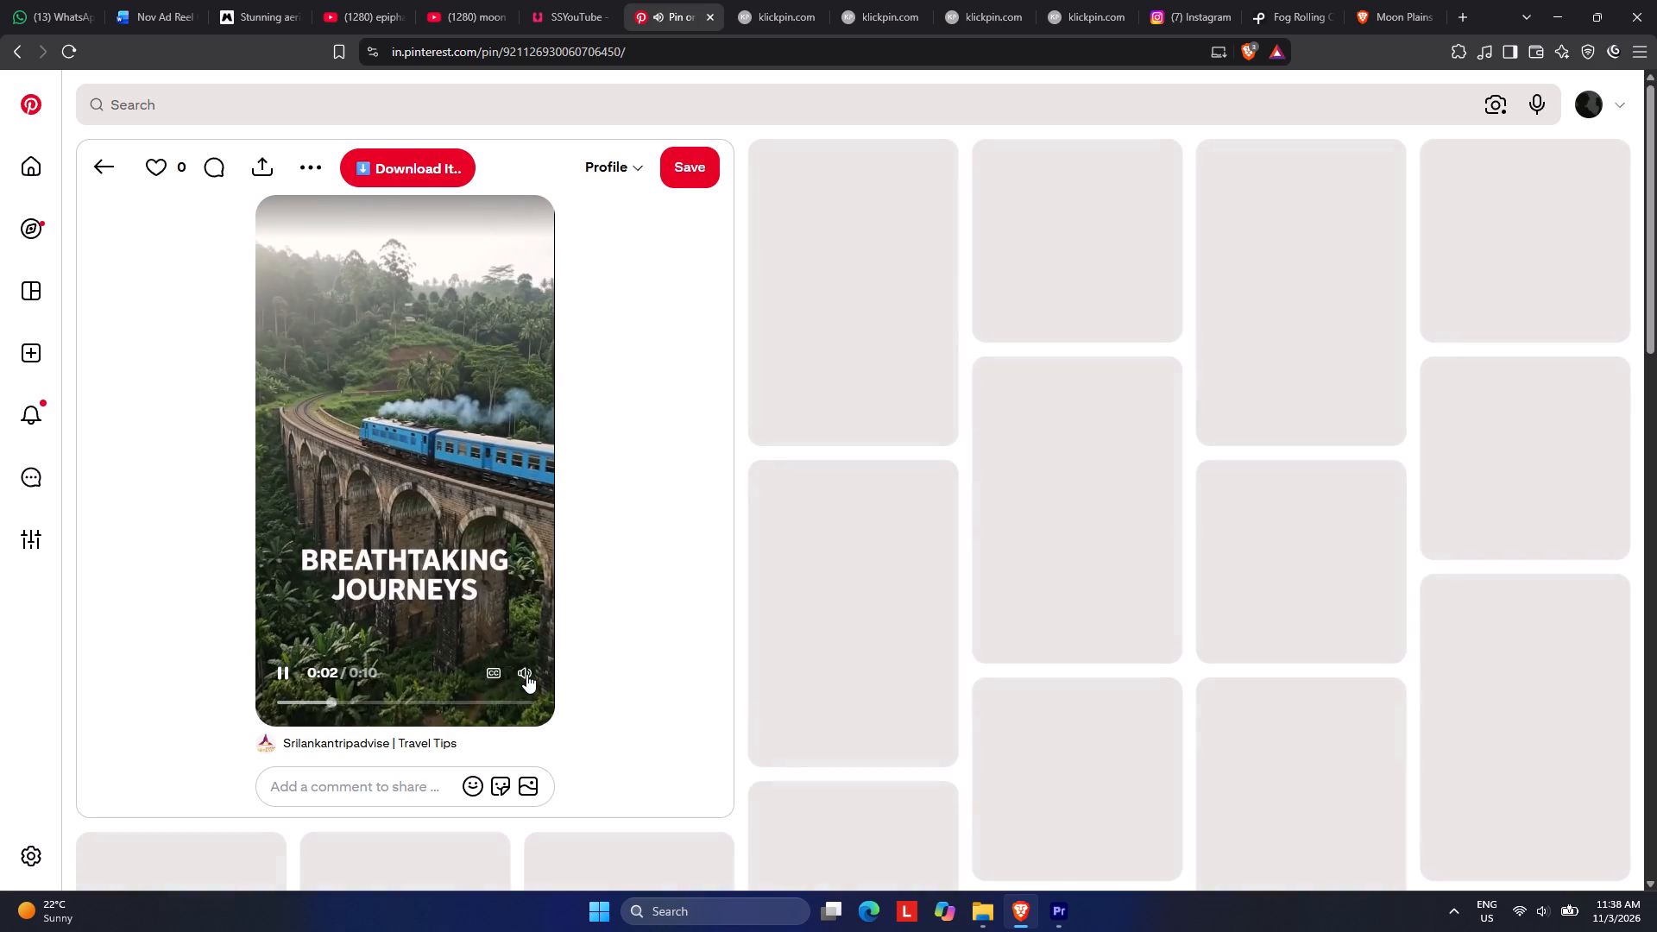
Preview the melinzescapes "Explore Sri Lanka" reel and the Veliro Travels "Travel Sri Lanka" reel with sound.
left_click(879, 357)
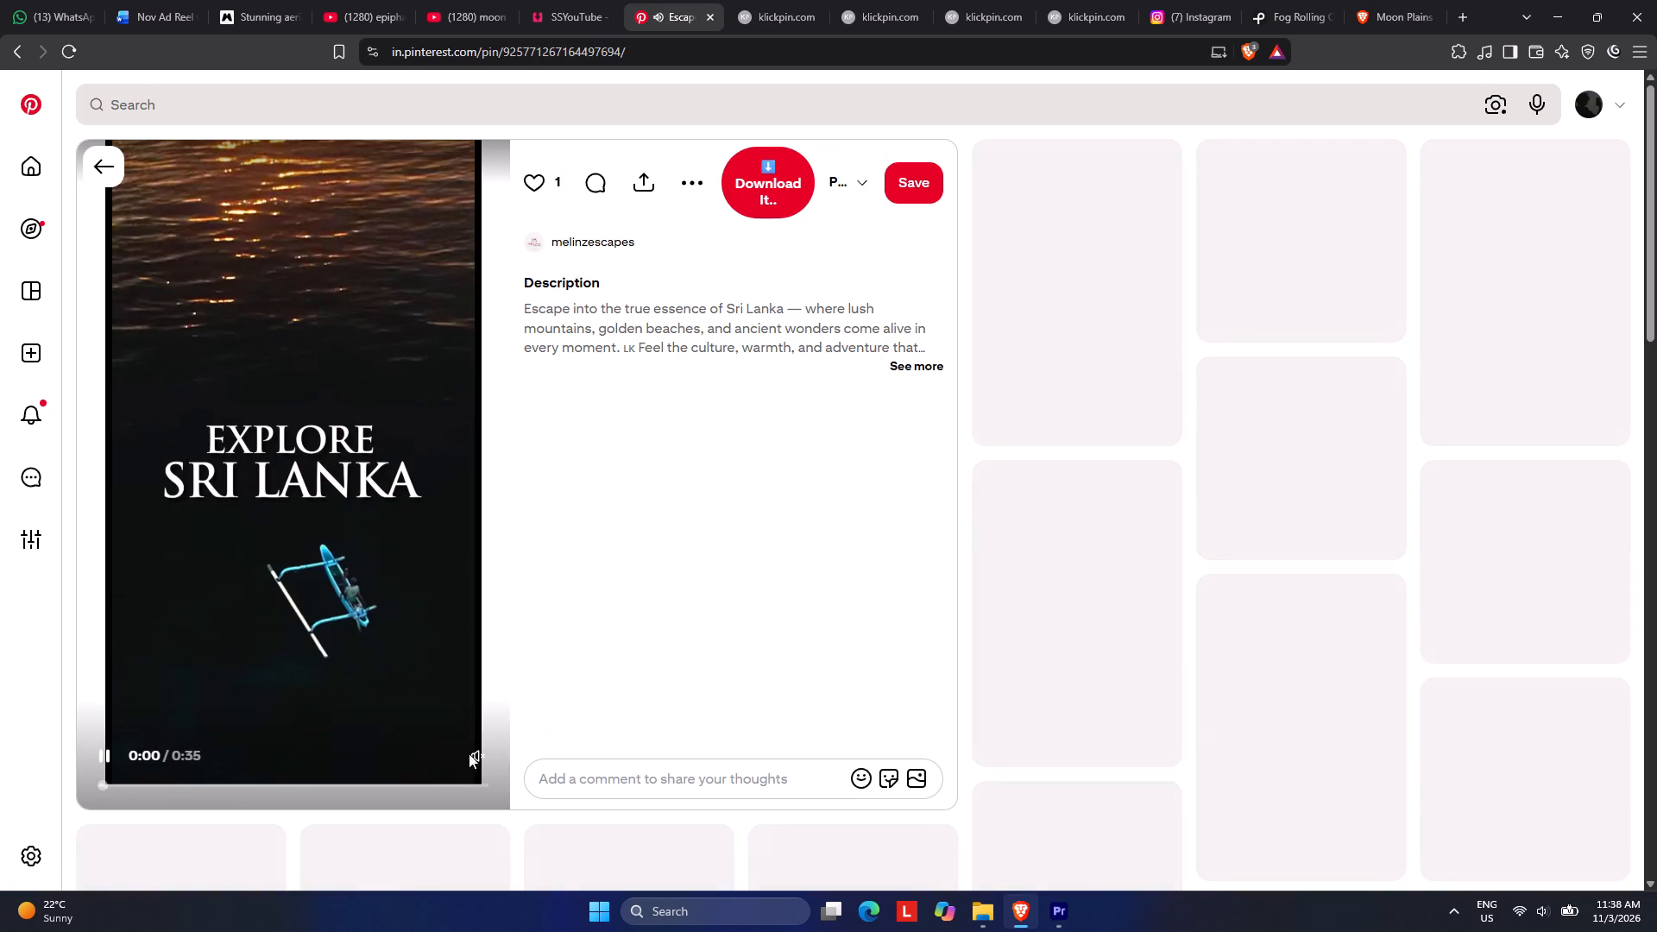
left_click(476, 757)
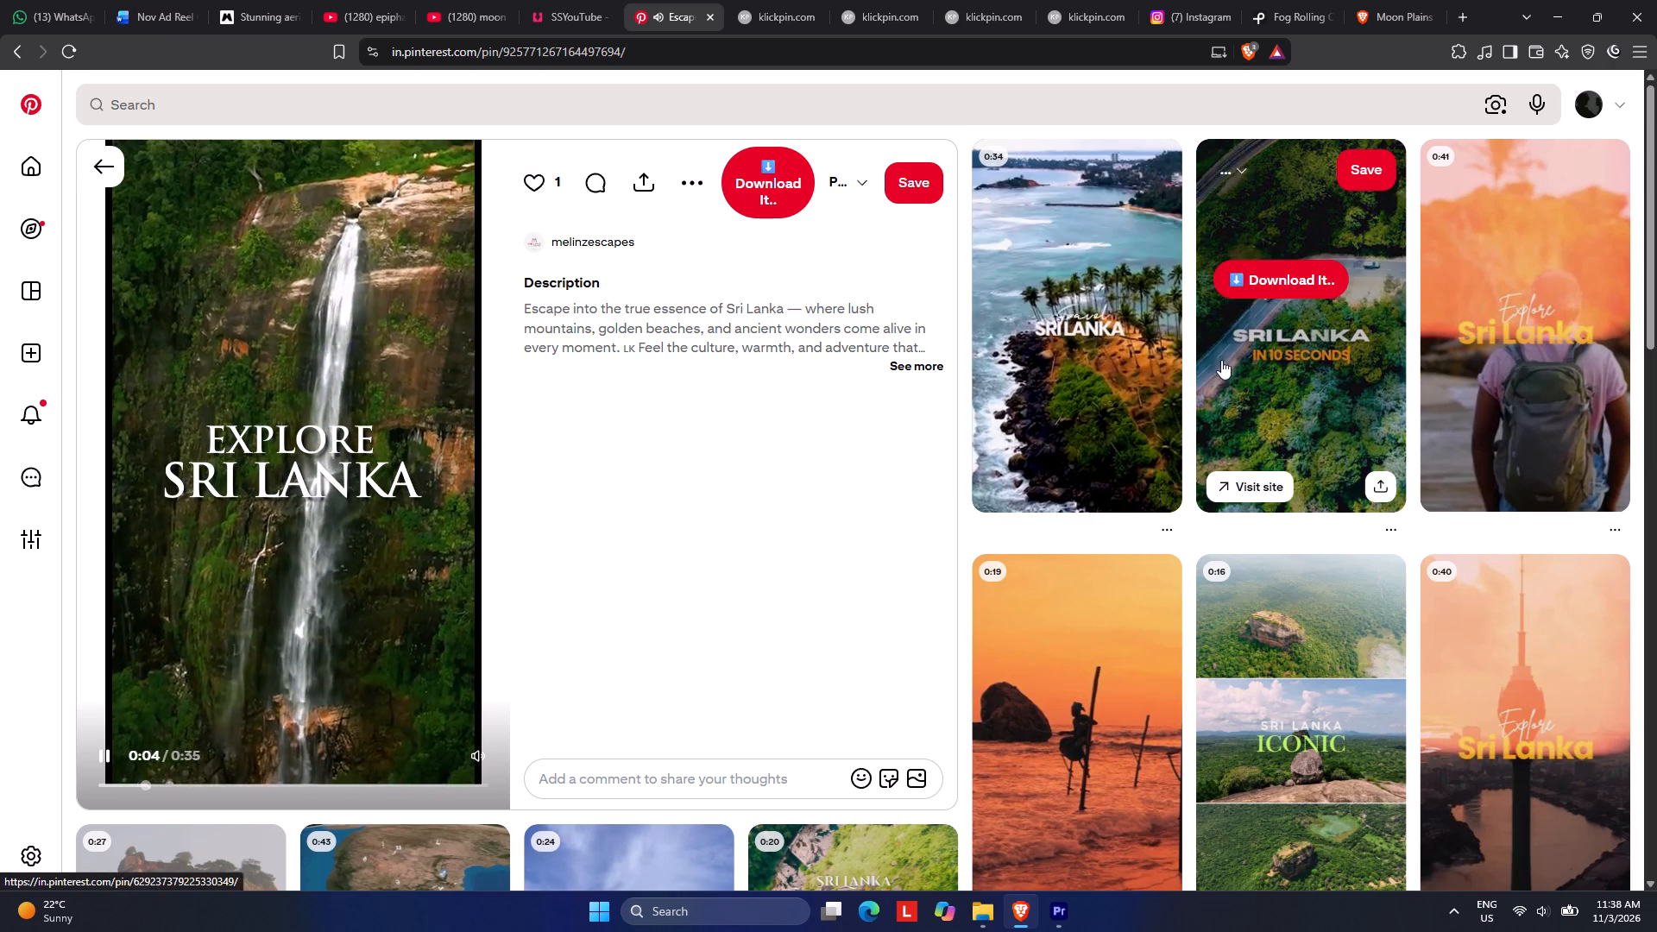
left_click(1104, 392)
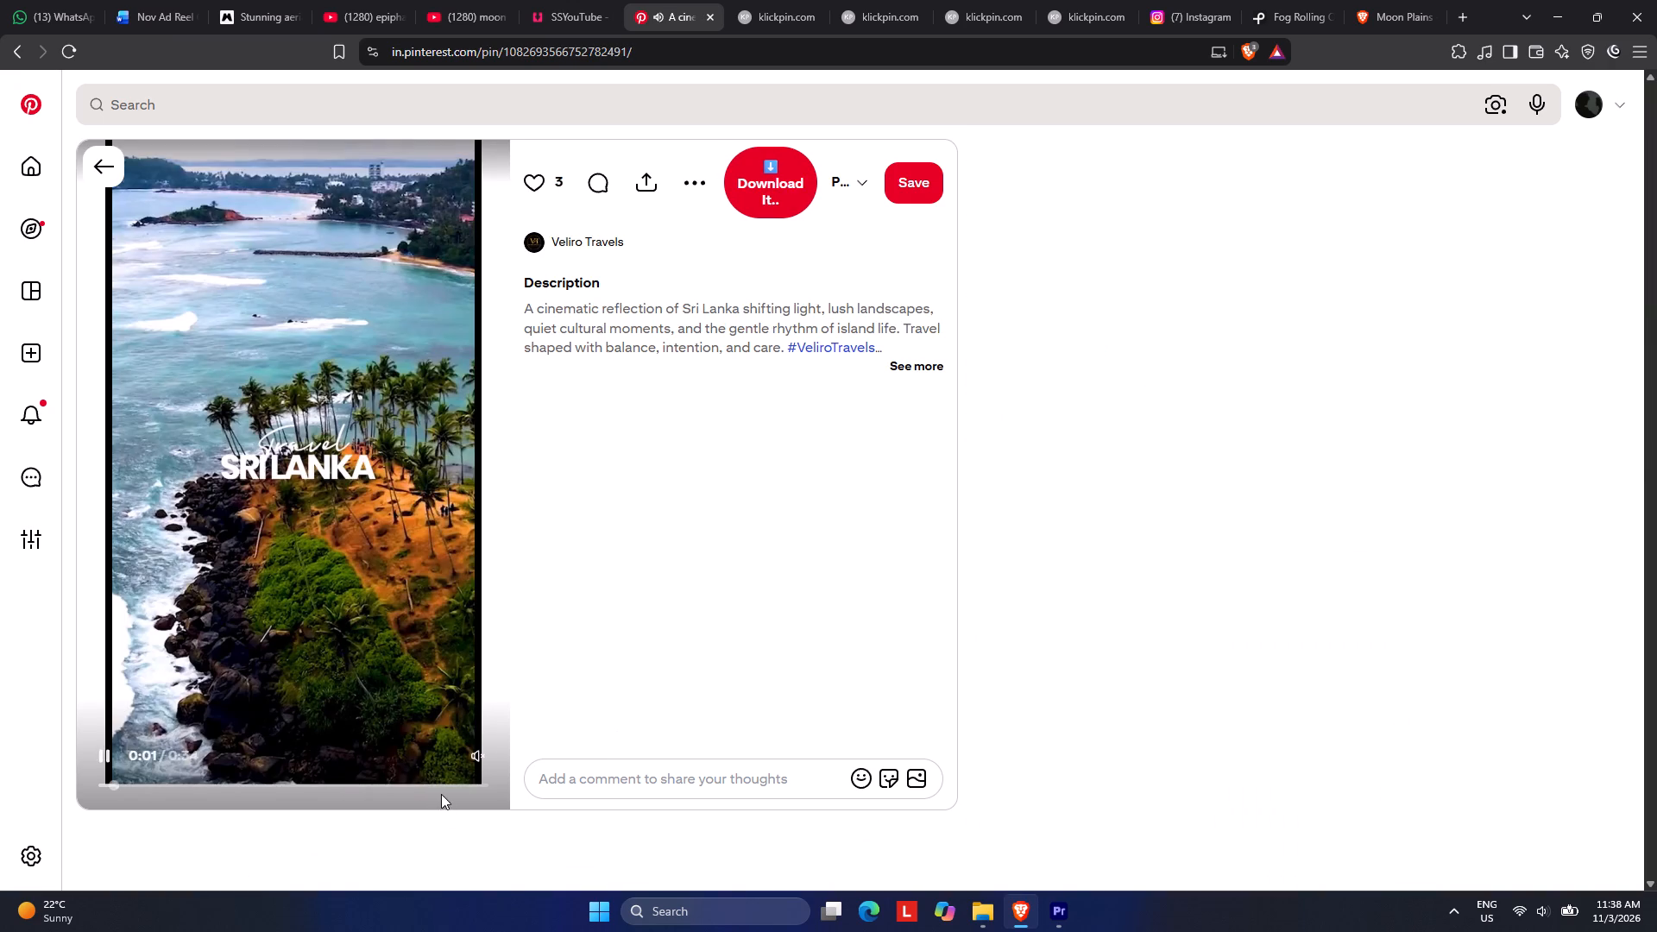
left_click(473, 755)
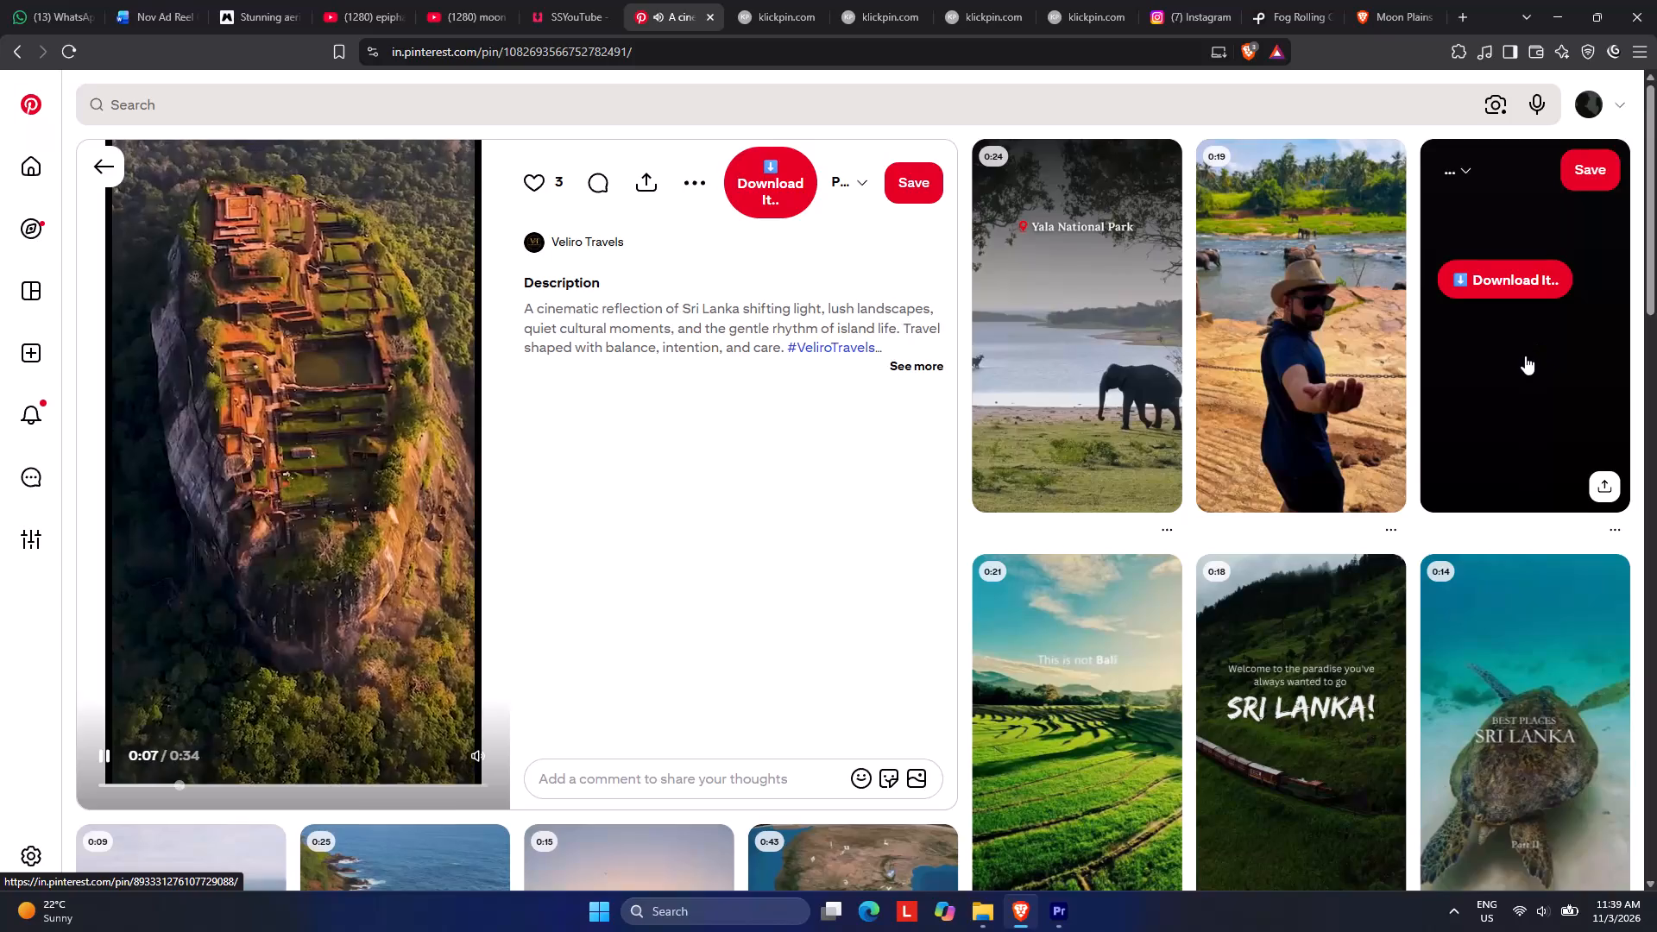
Find the Ceylon Vibes "Mirissa, Sri Lanka" reel among the related pins and preview it, toggling its sound.
scroll(1519, 354, "down", 4)
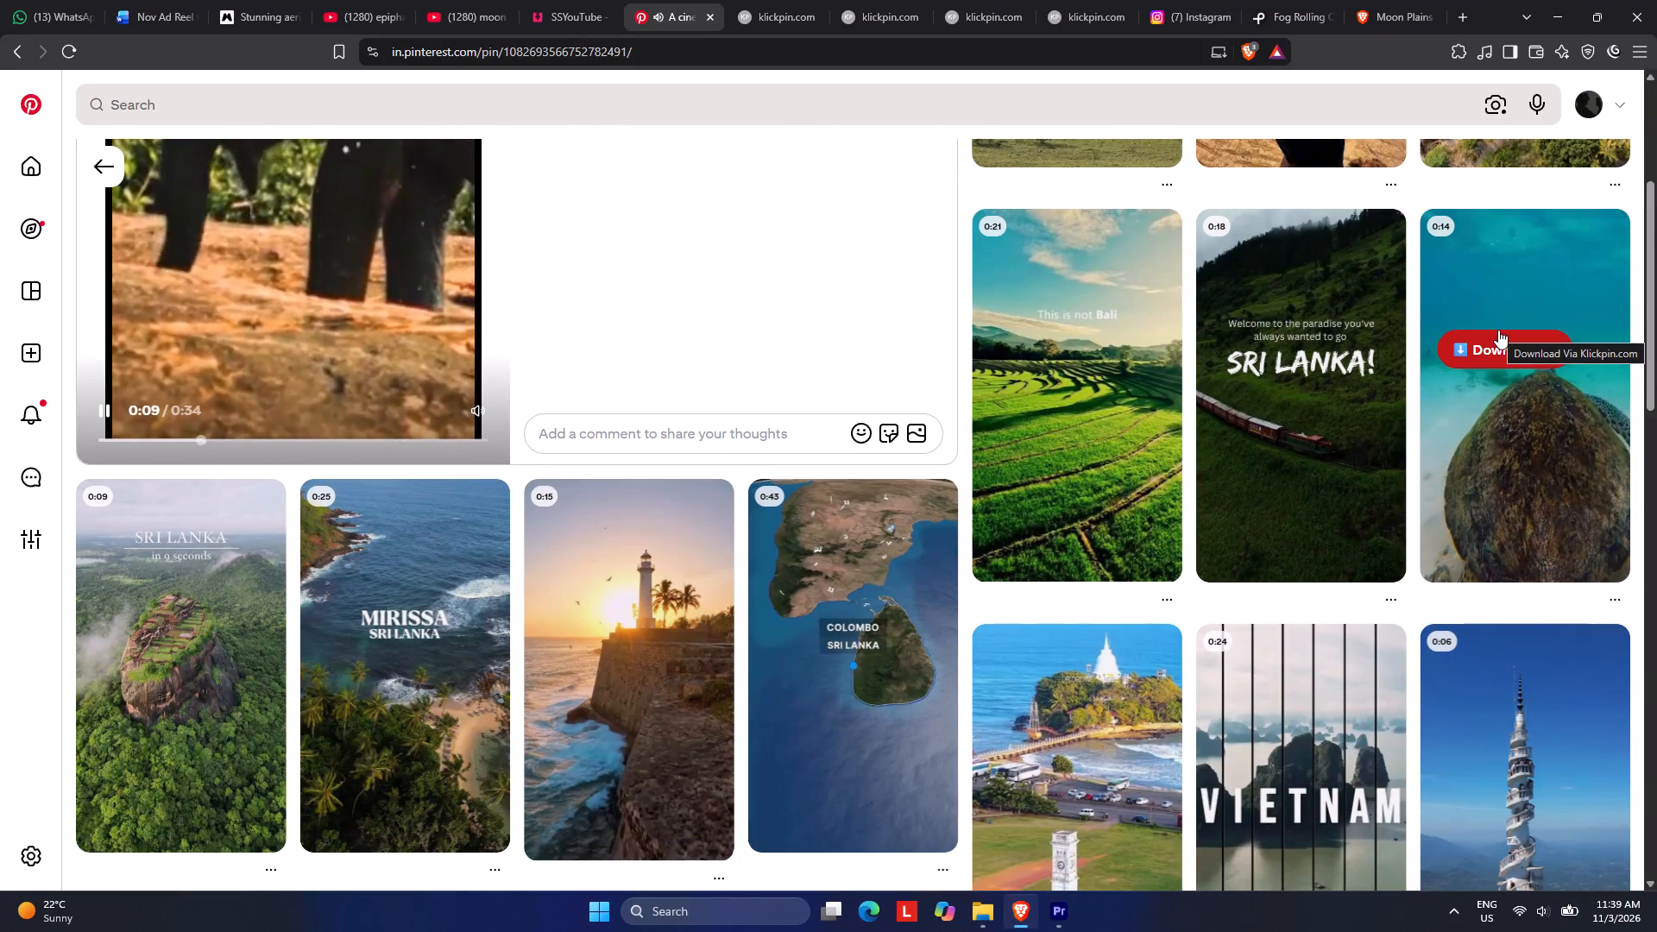
left_click(315, 740)
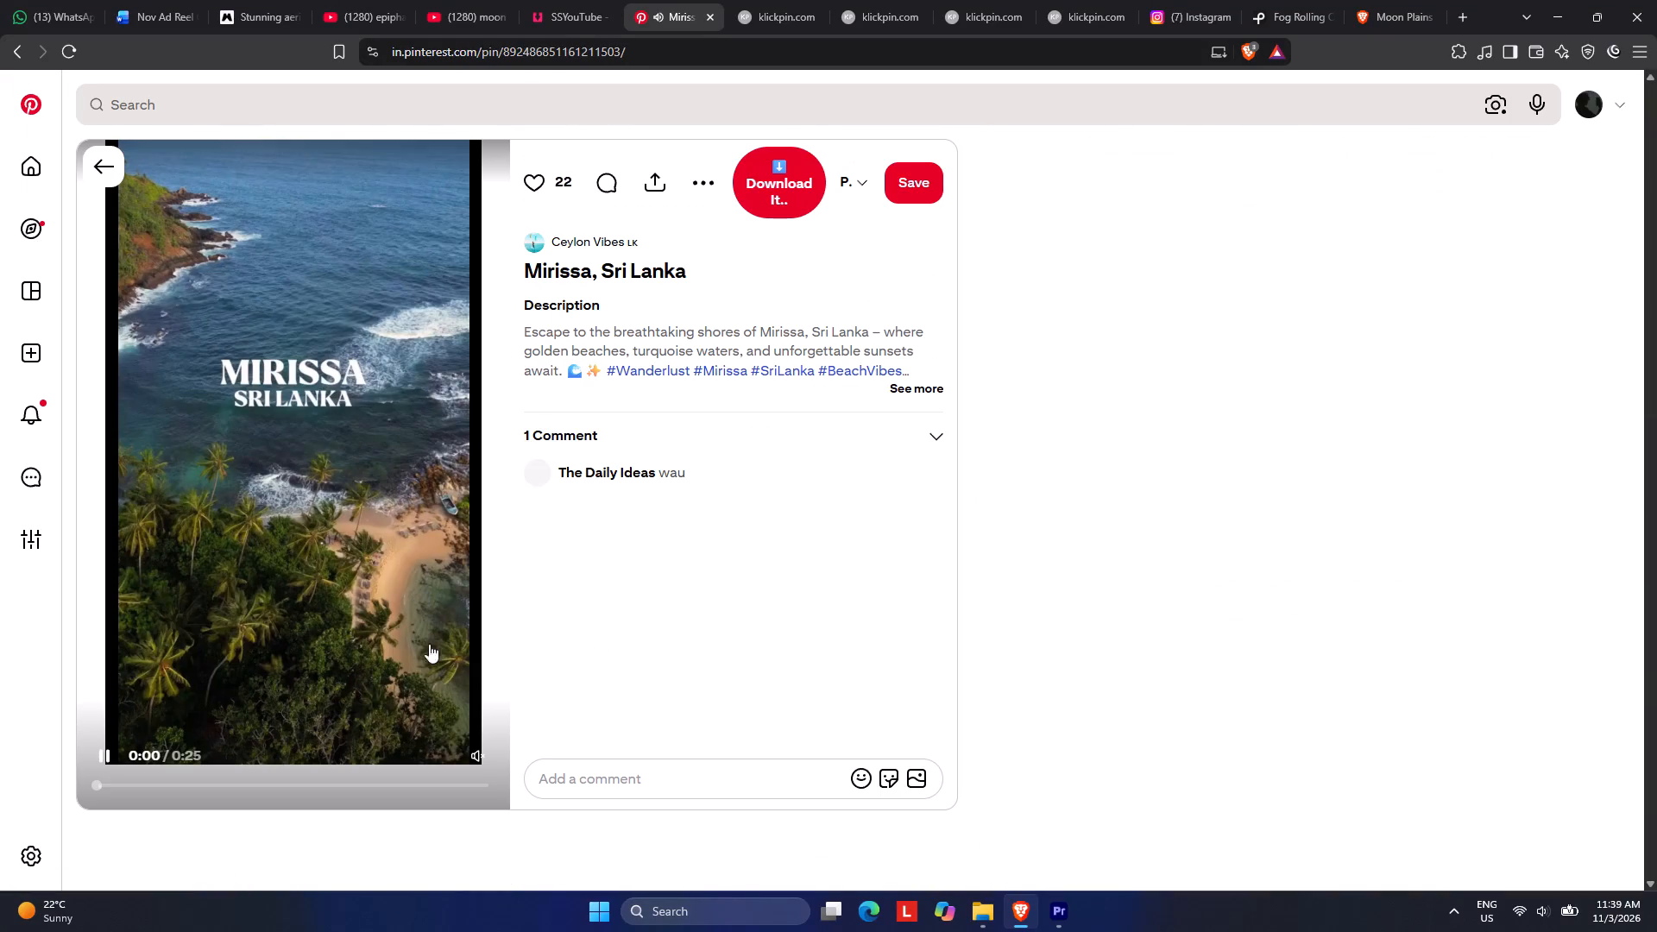
left_click(472, 747)
left_click(475, 755)
left_click(477, 755)
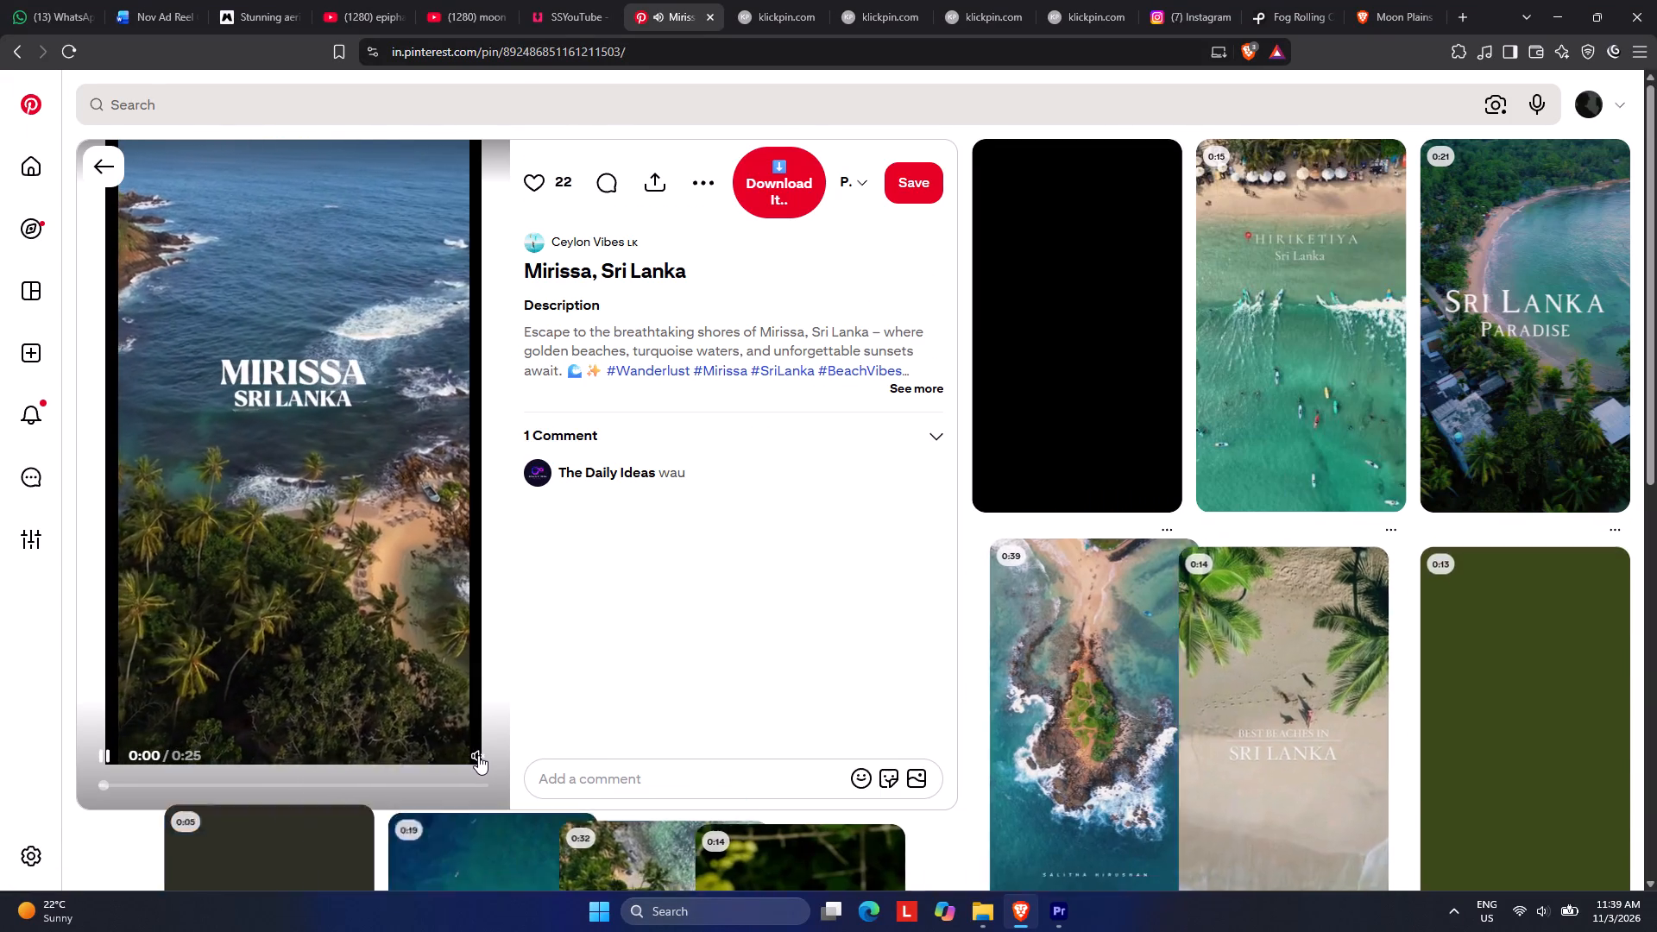
left_click(478, 755)
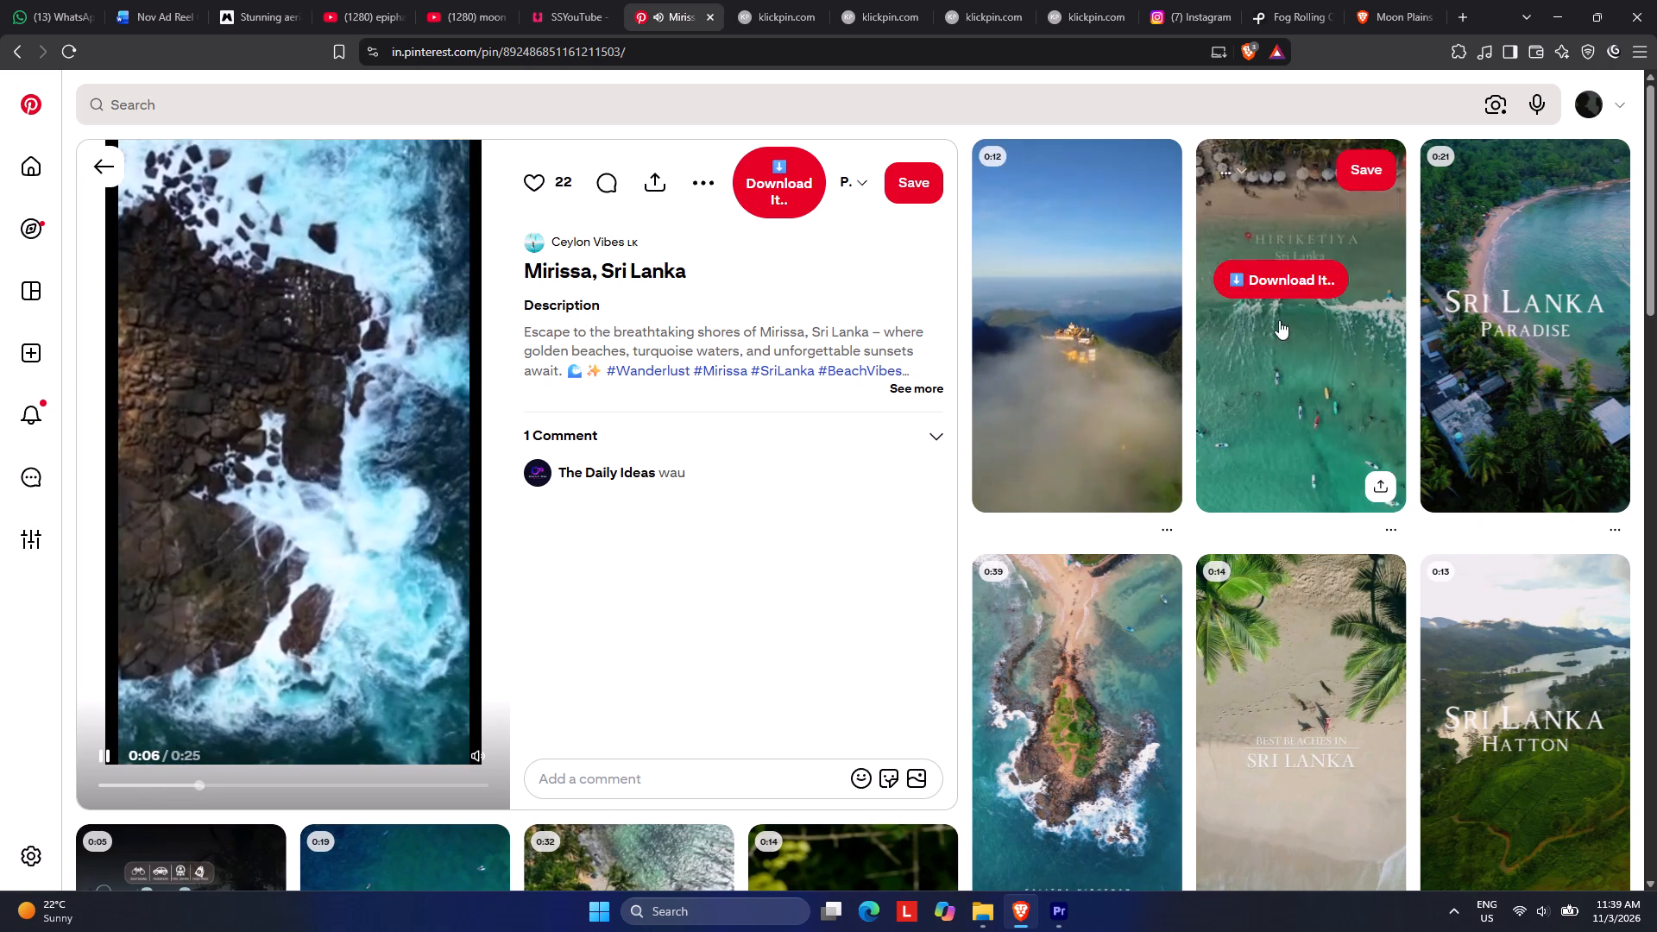
Preview the "Sunrise Serenity at Adam's Peak" reel and Travelturf Holidays' "Pearl of the Indian Ocean" reel, toggling their sound.
left_click(1031, 384)
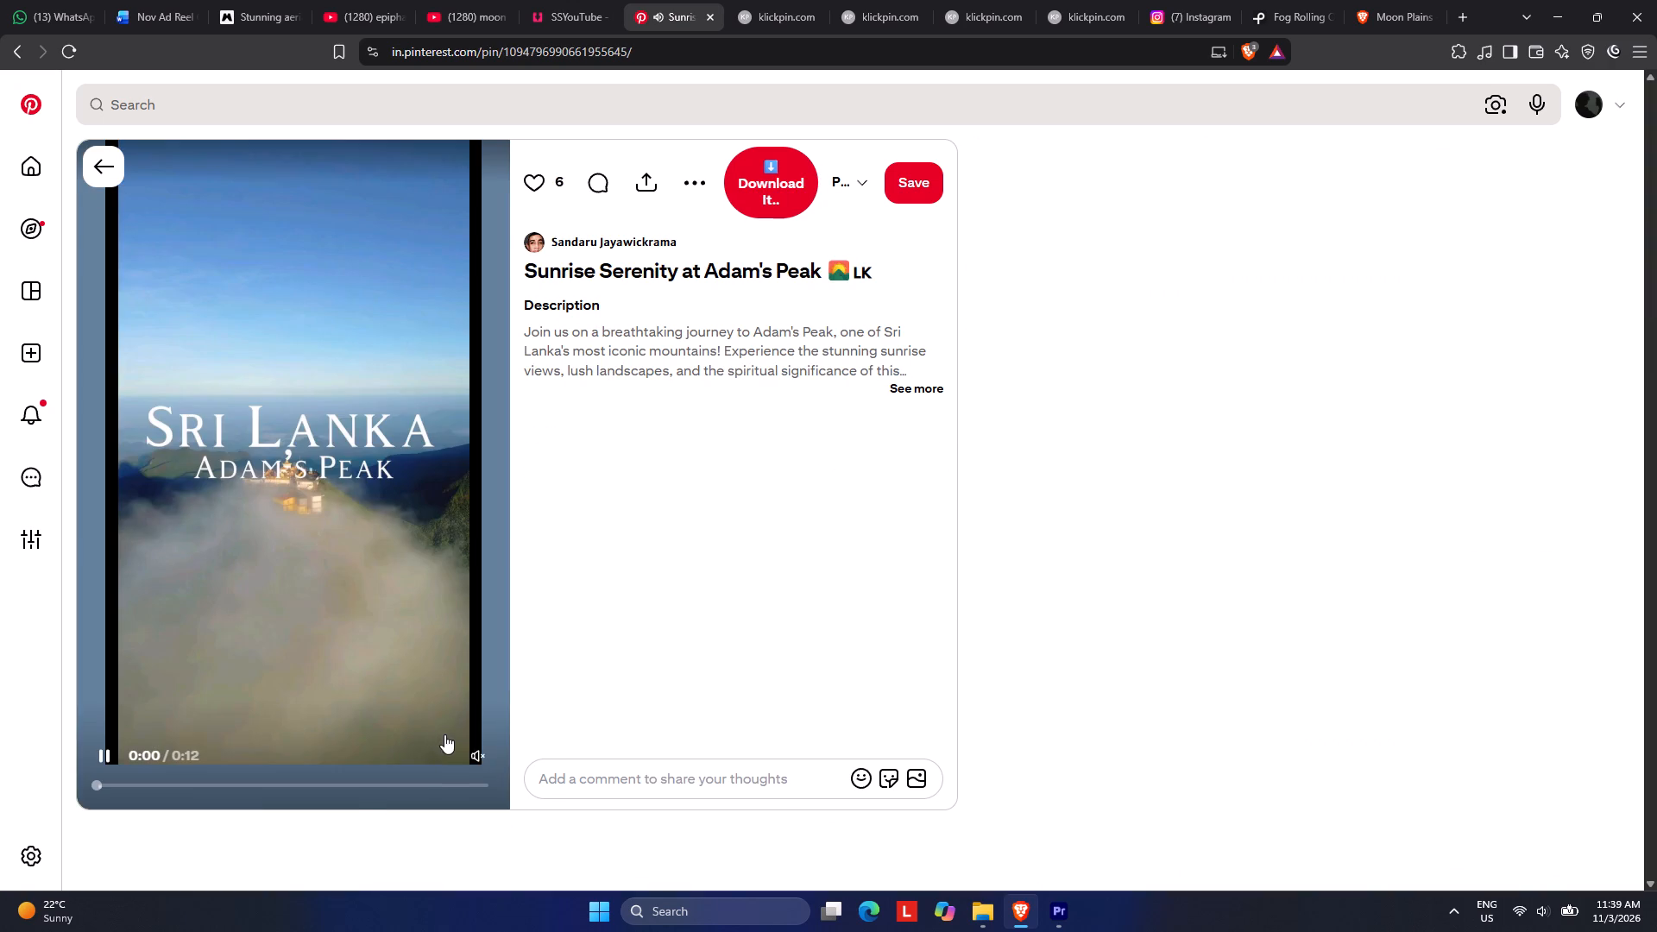
left_click(478, 752)
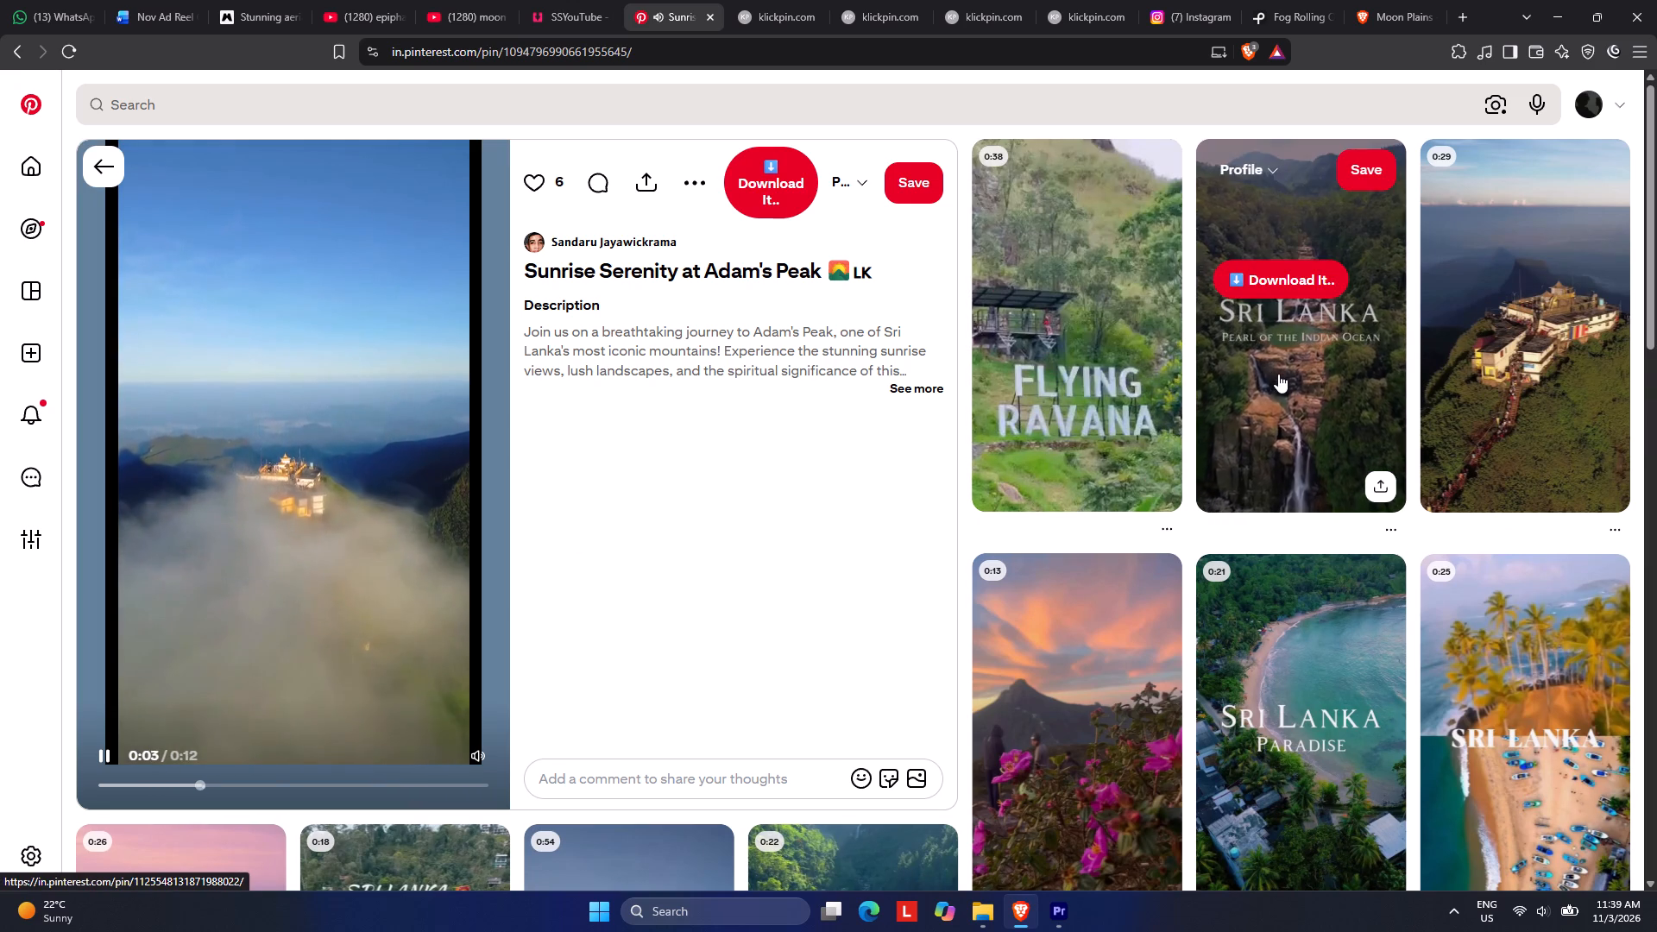
left_click(1278, 374)
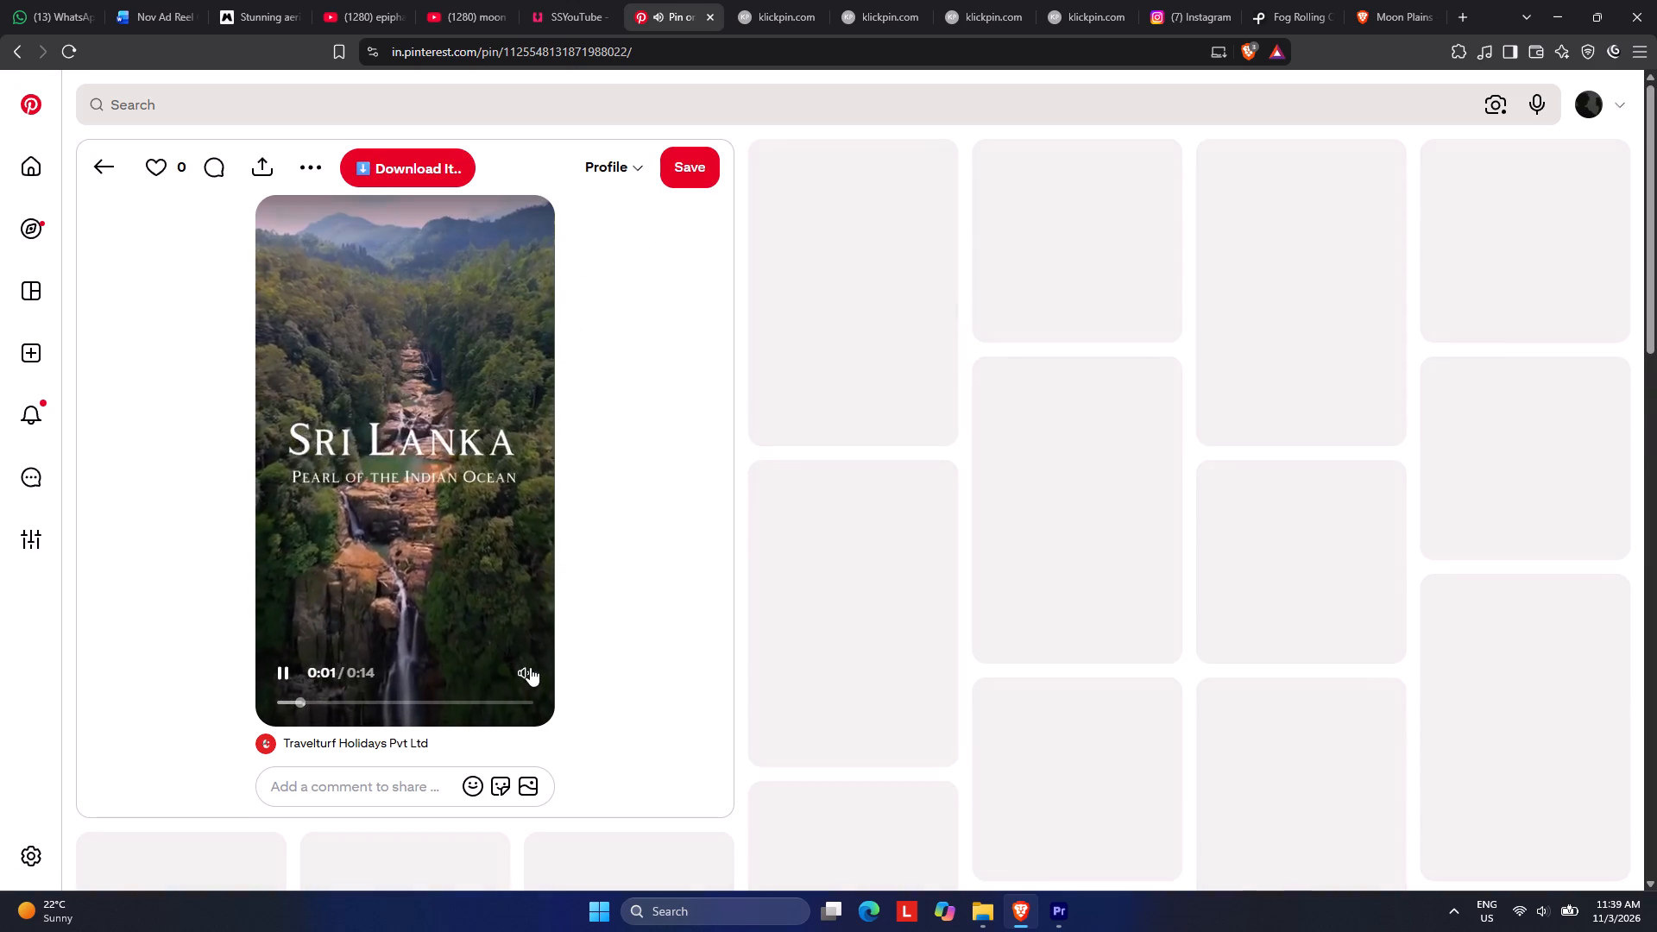
left_click(530, 667)
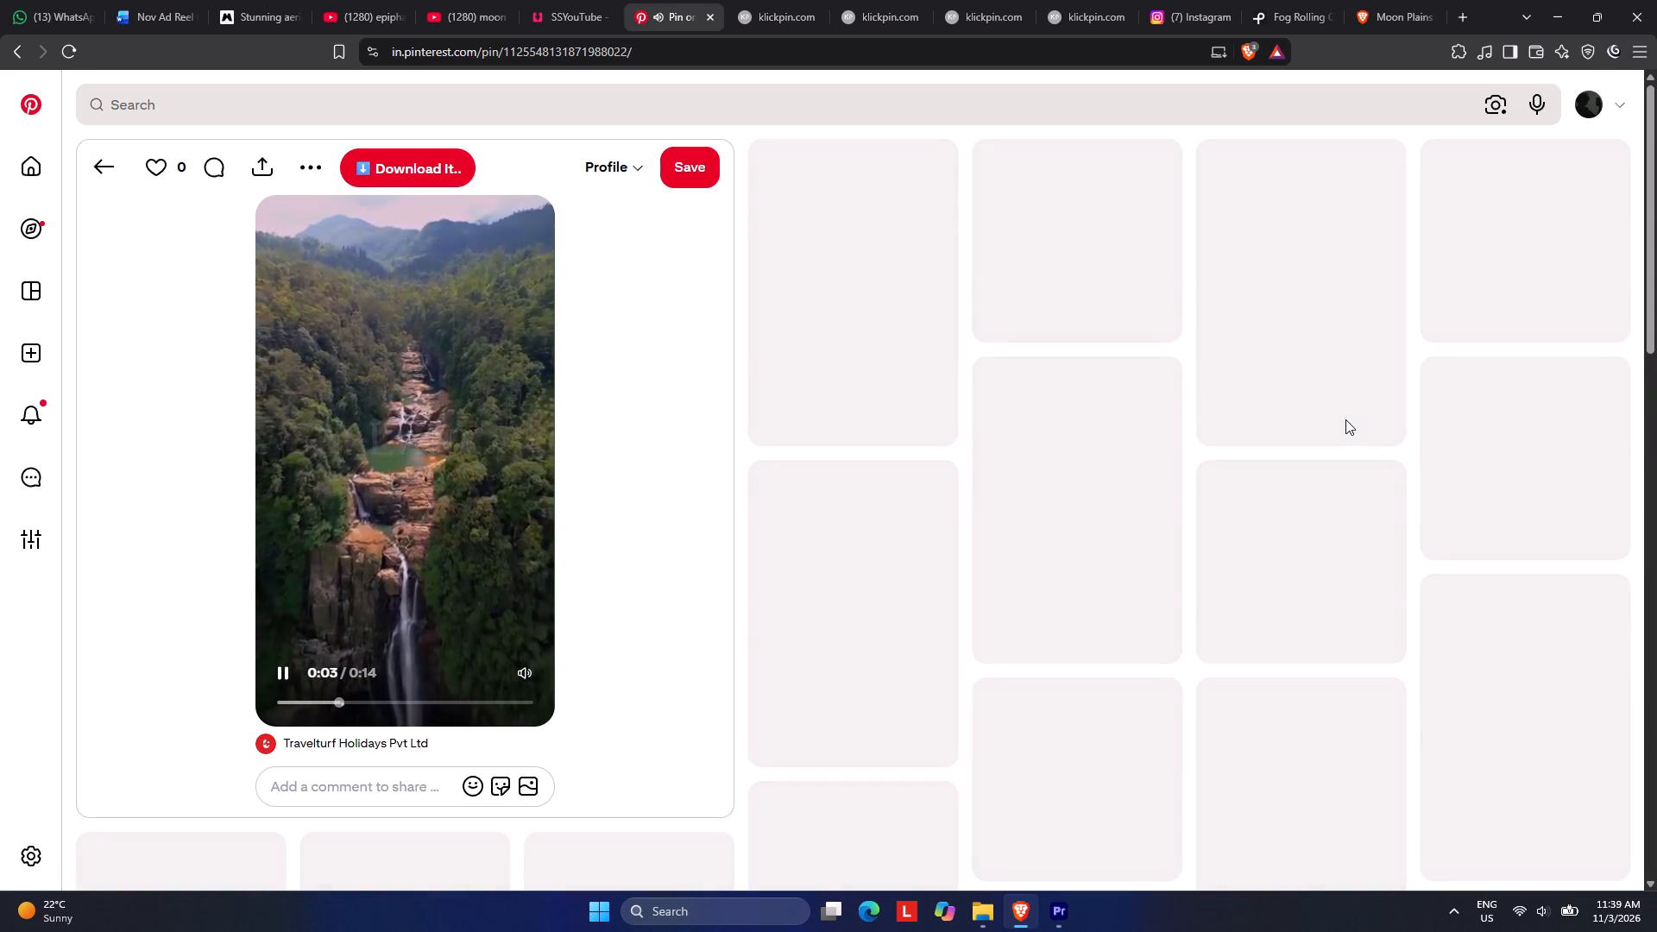
scroll(763, 560, "down", 4)
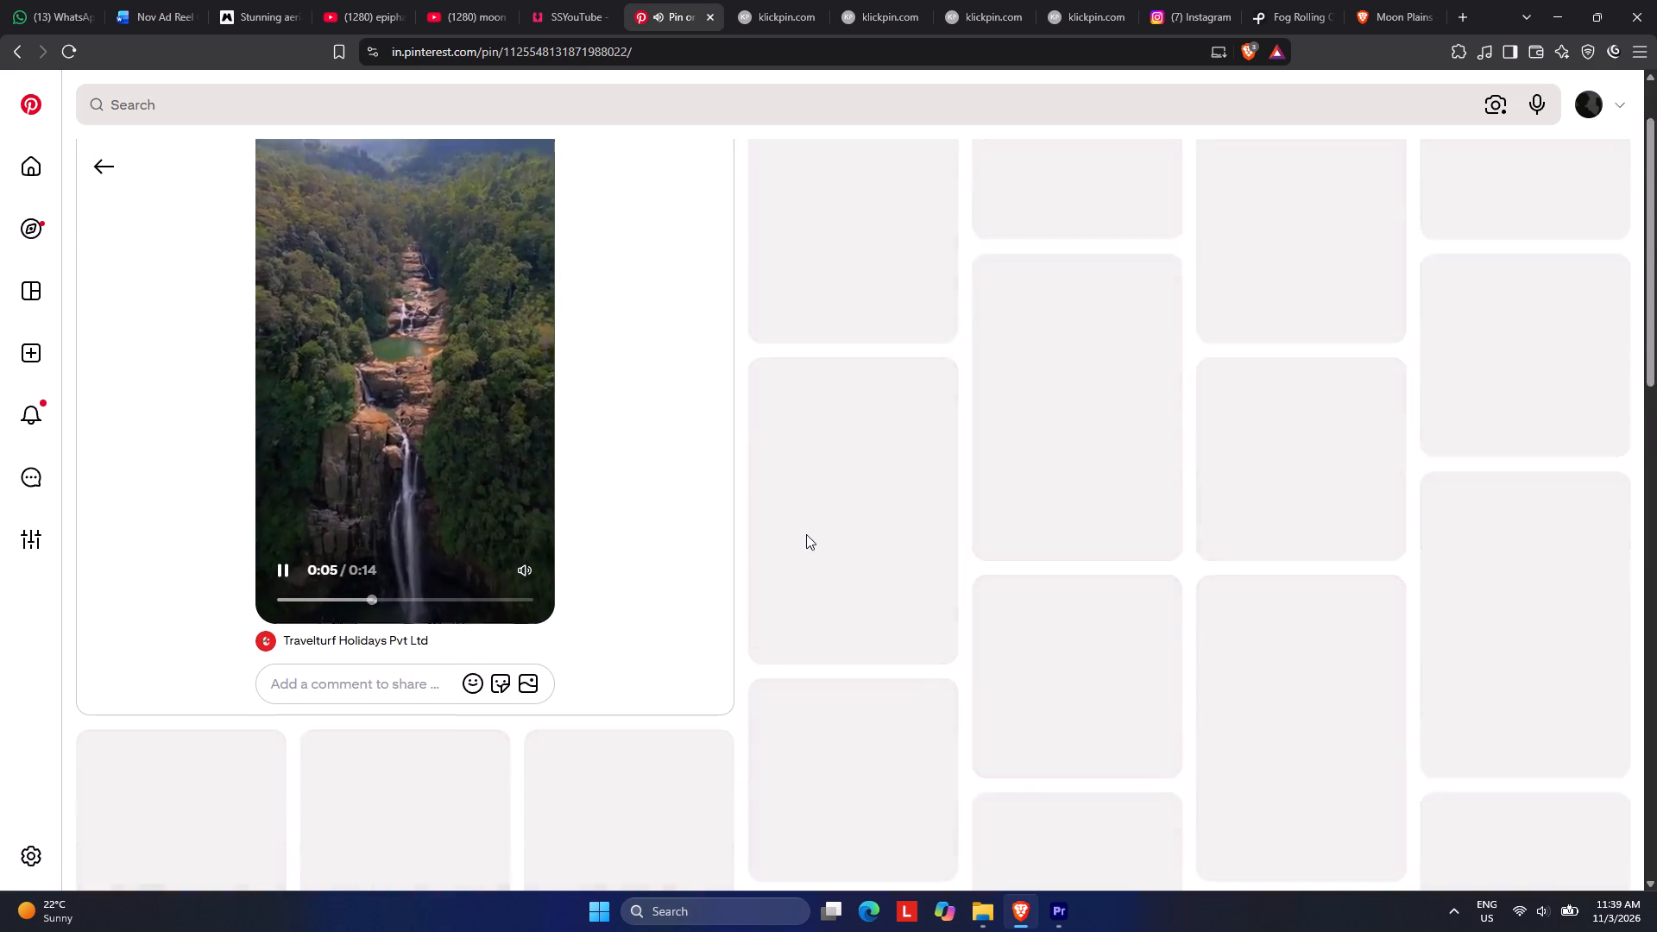
scroll(806, 534, "down", 8)
Search Pinterest for "bgm".
scroll(740, 502, "up", 10)
left_click(220, 112)
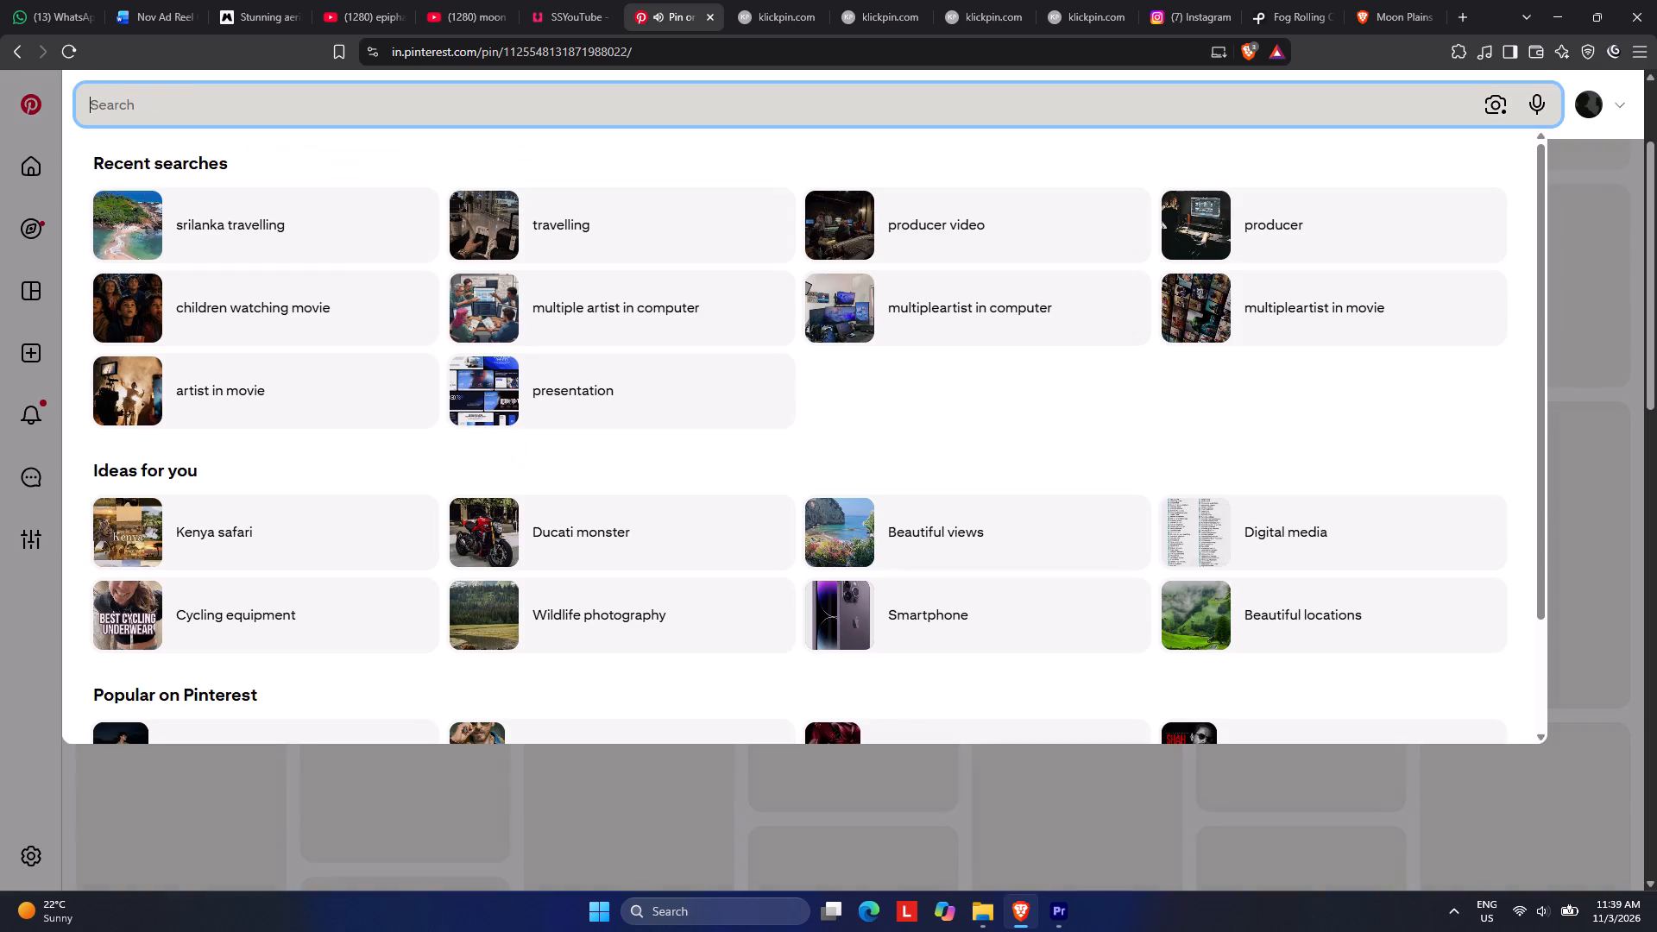
type("bgm")
key("Return")
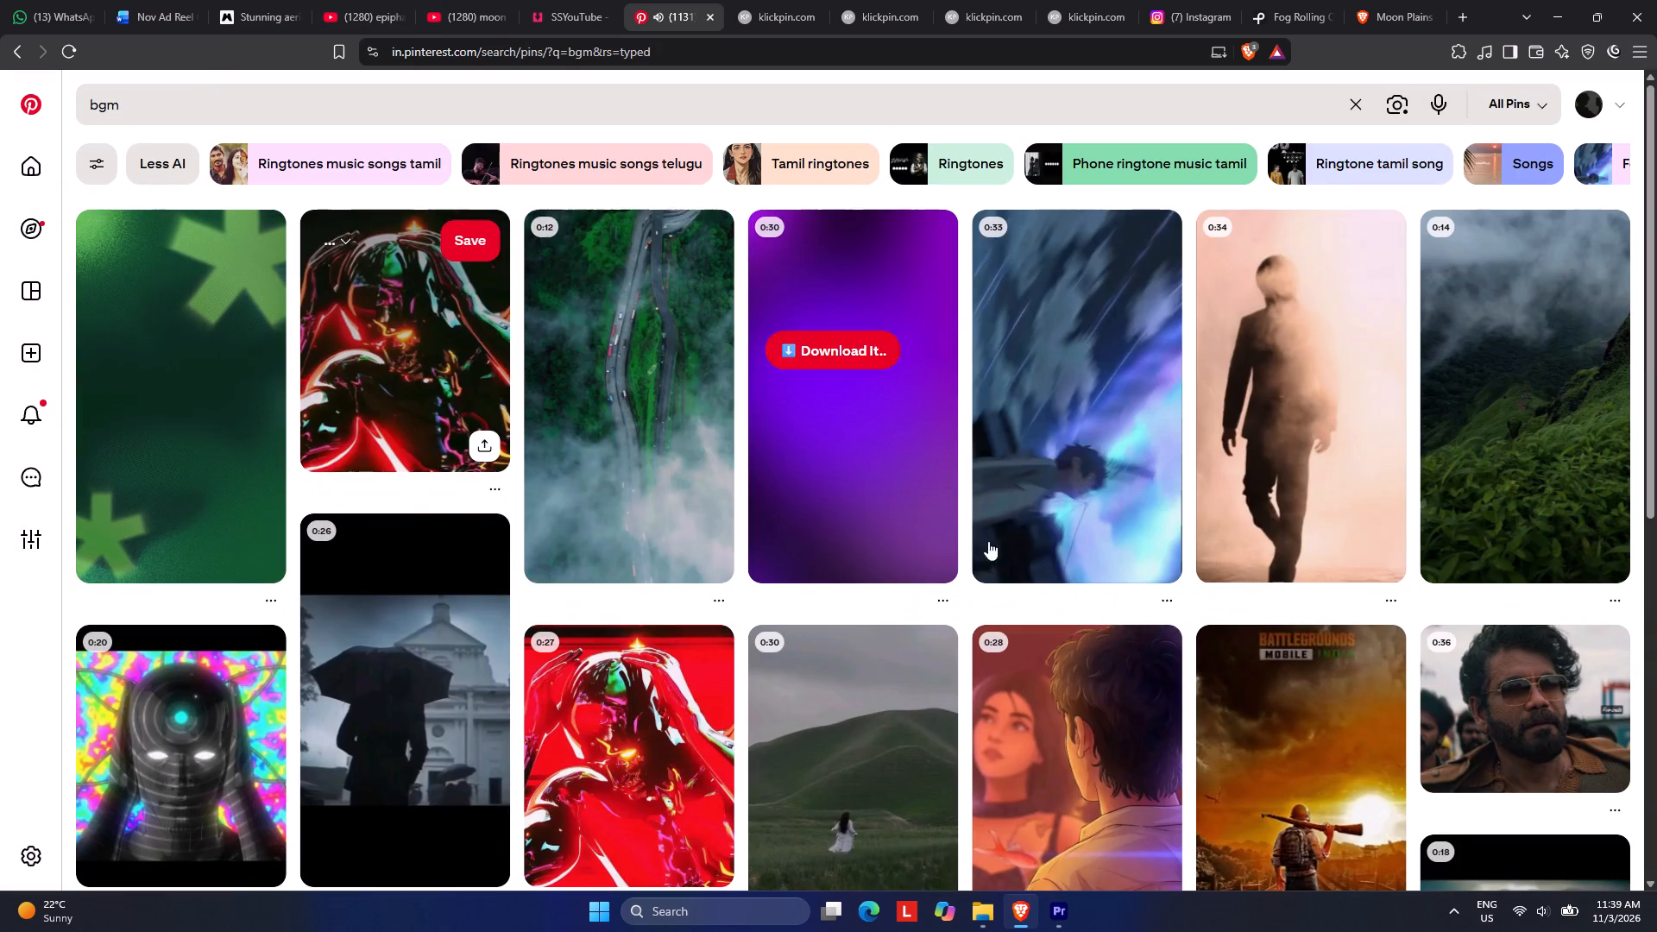
Preview SunSign Relaxing Music's misty road pin and the related "Sunset Dreams" pin with sound, and return to the bgm results.
left_click(608, 447)
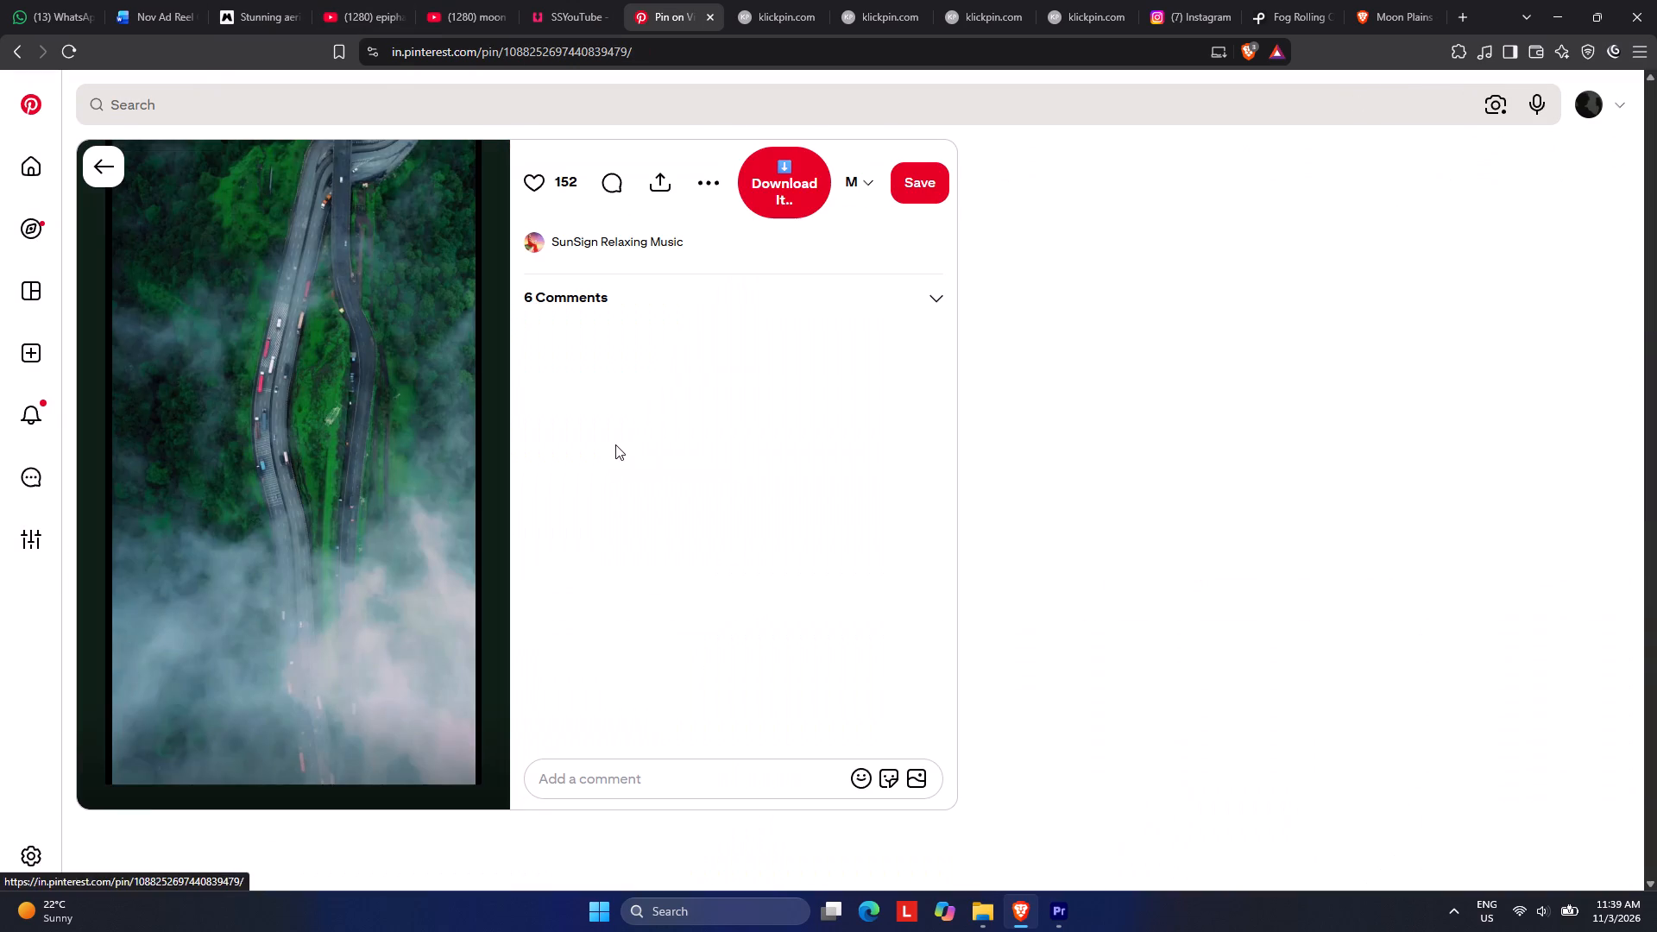
left_click(479, 753)
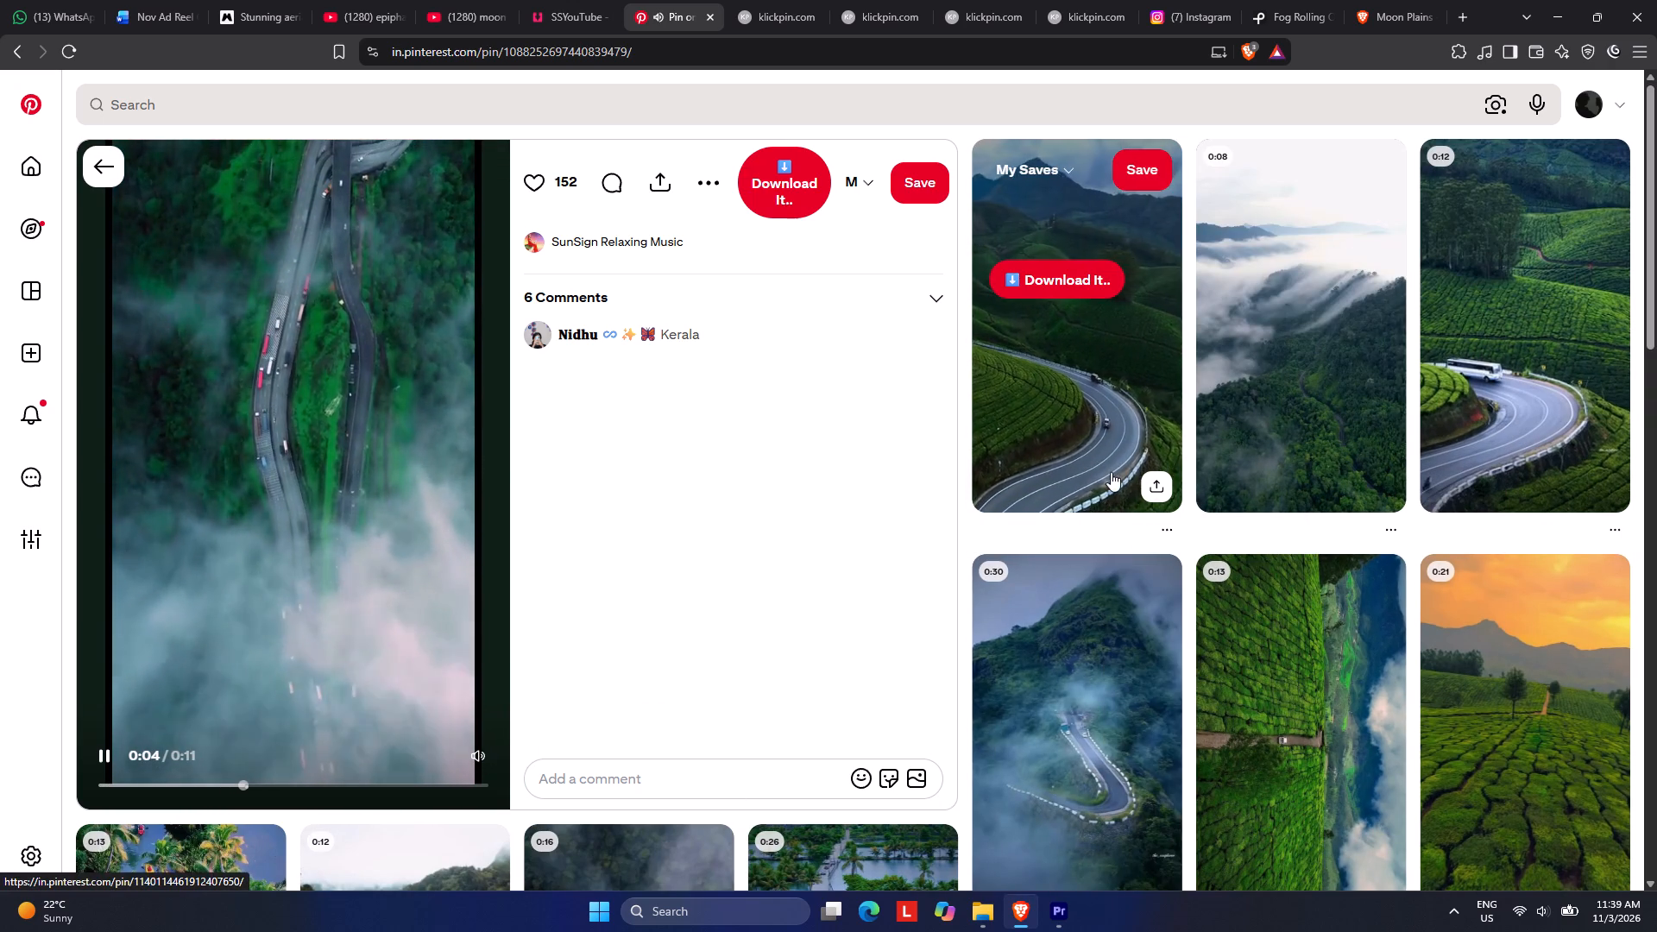
left_click(1116, 608)
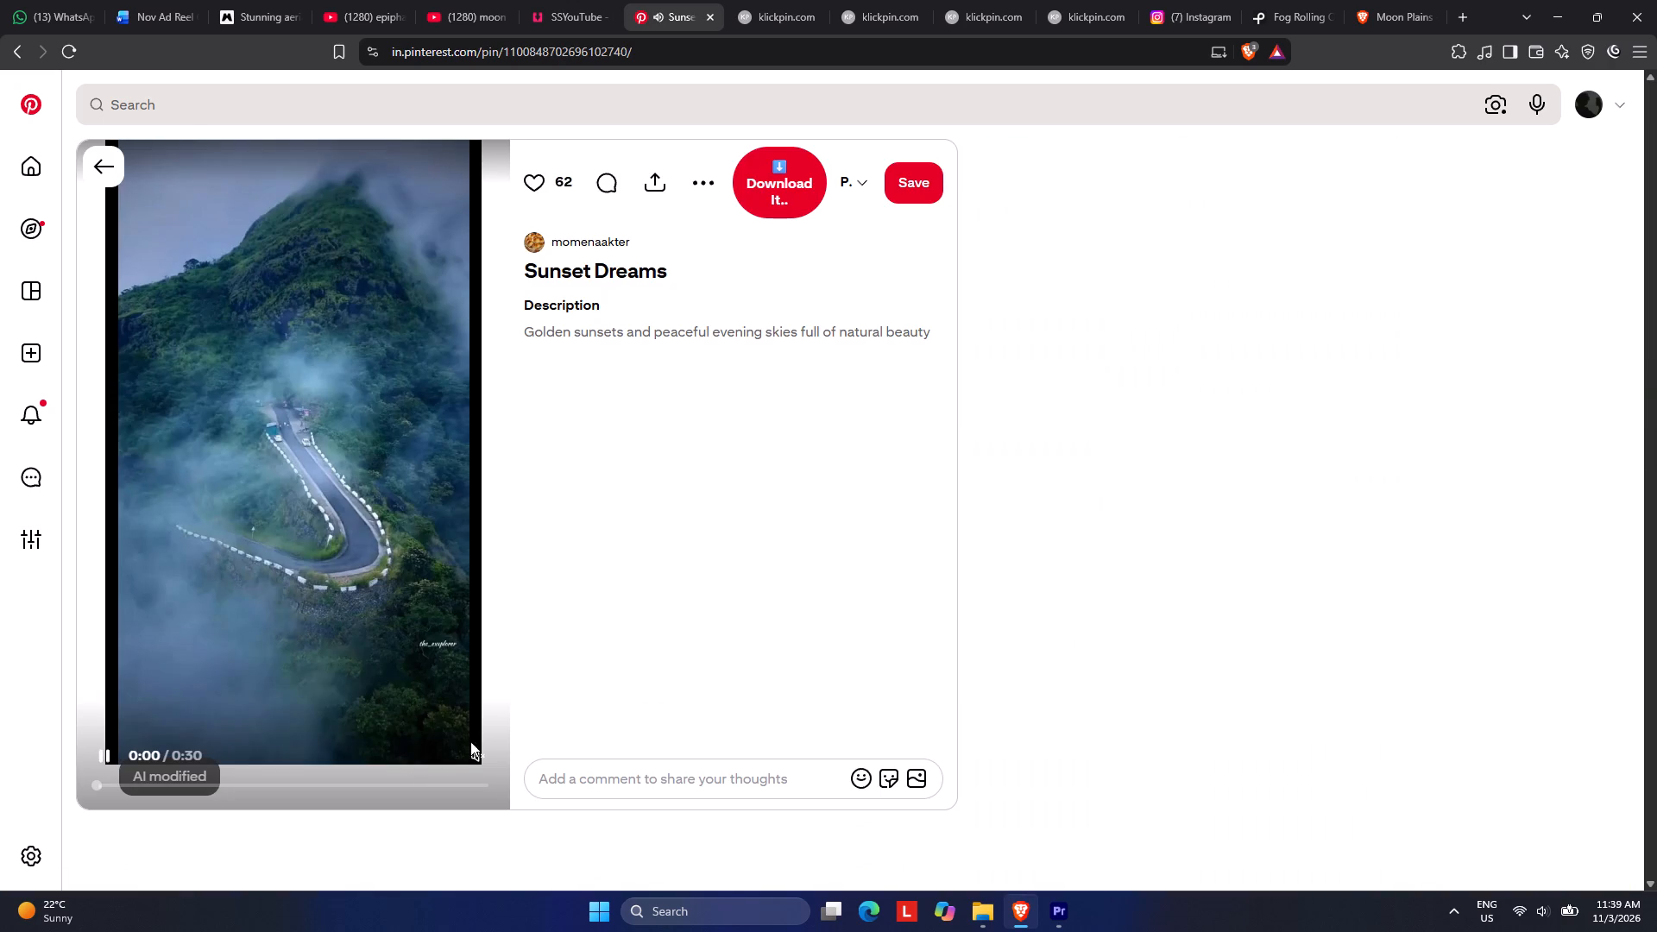
left_click(469, 753)
left_click(477, 758)
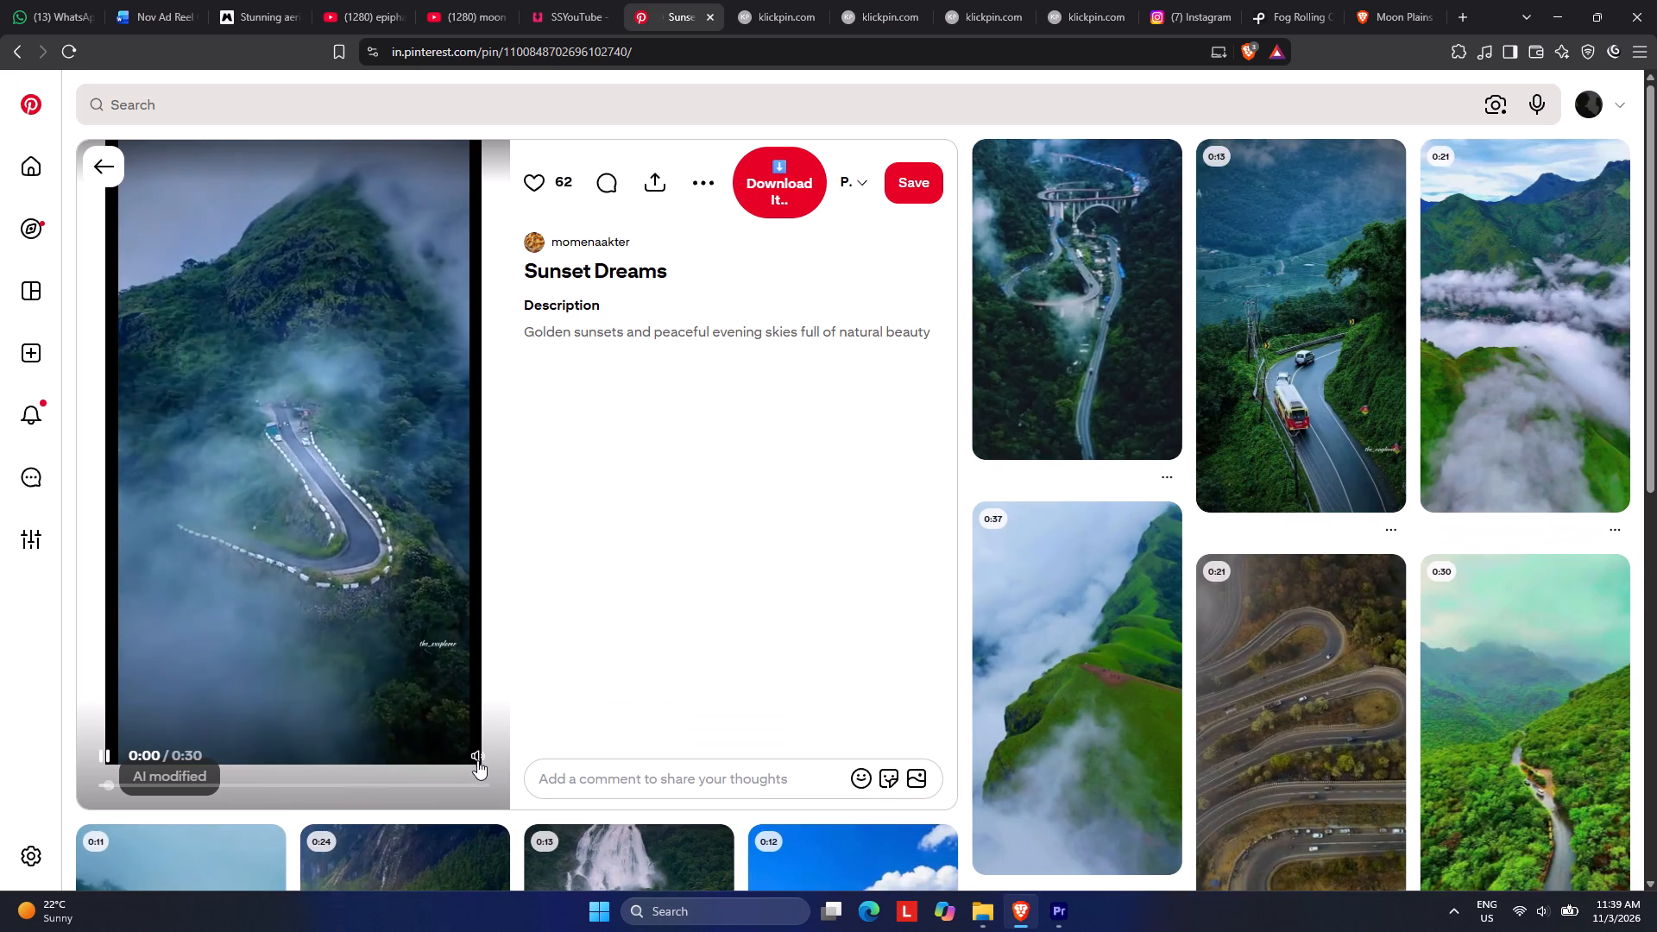
scroll(1284, 431, "down", 6)
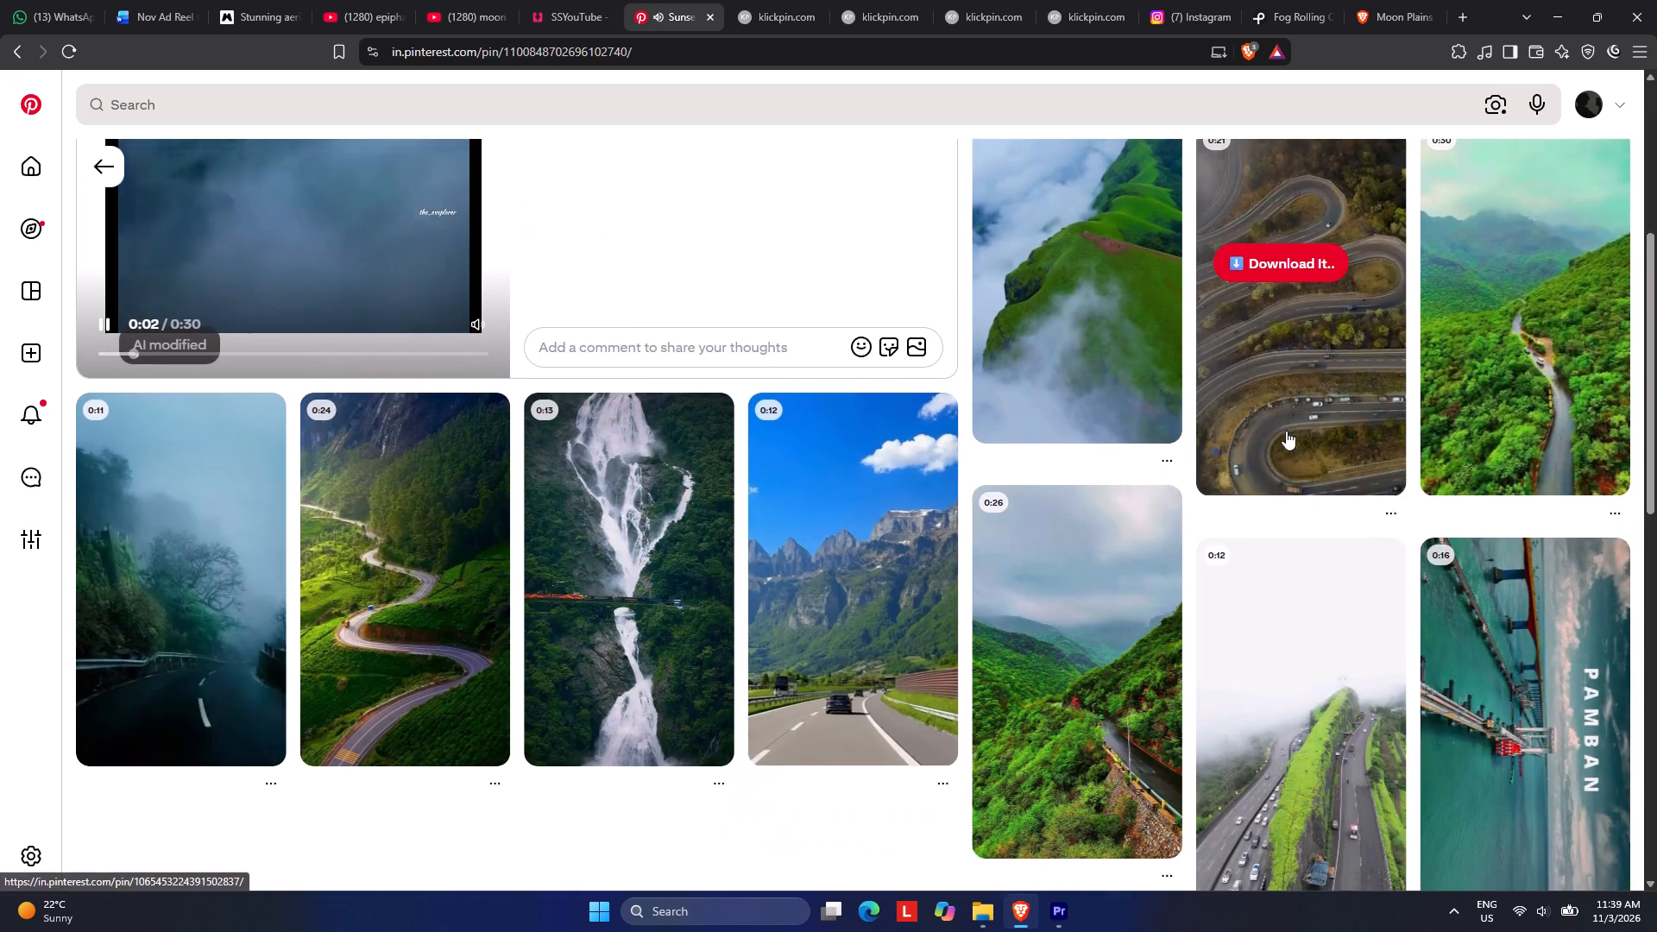
scroll(1286, 431, "down", 4)
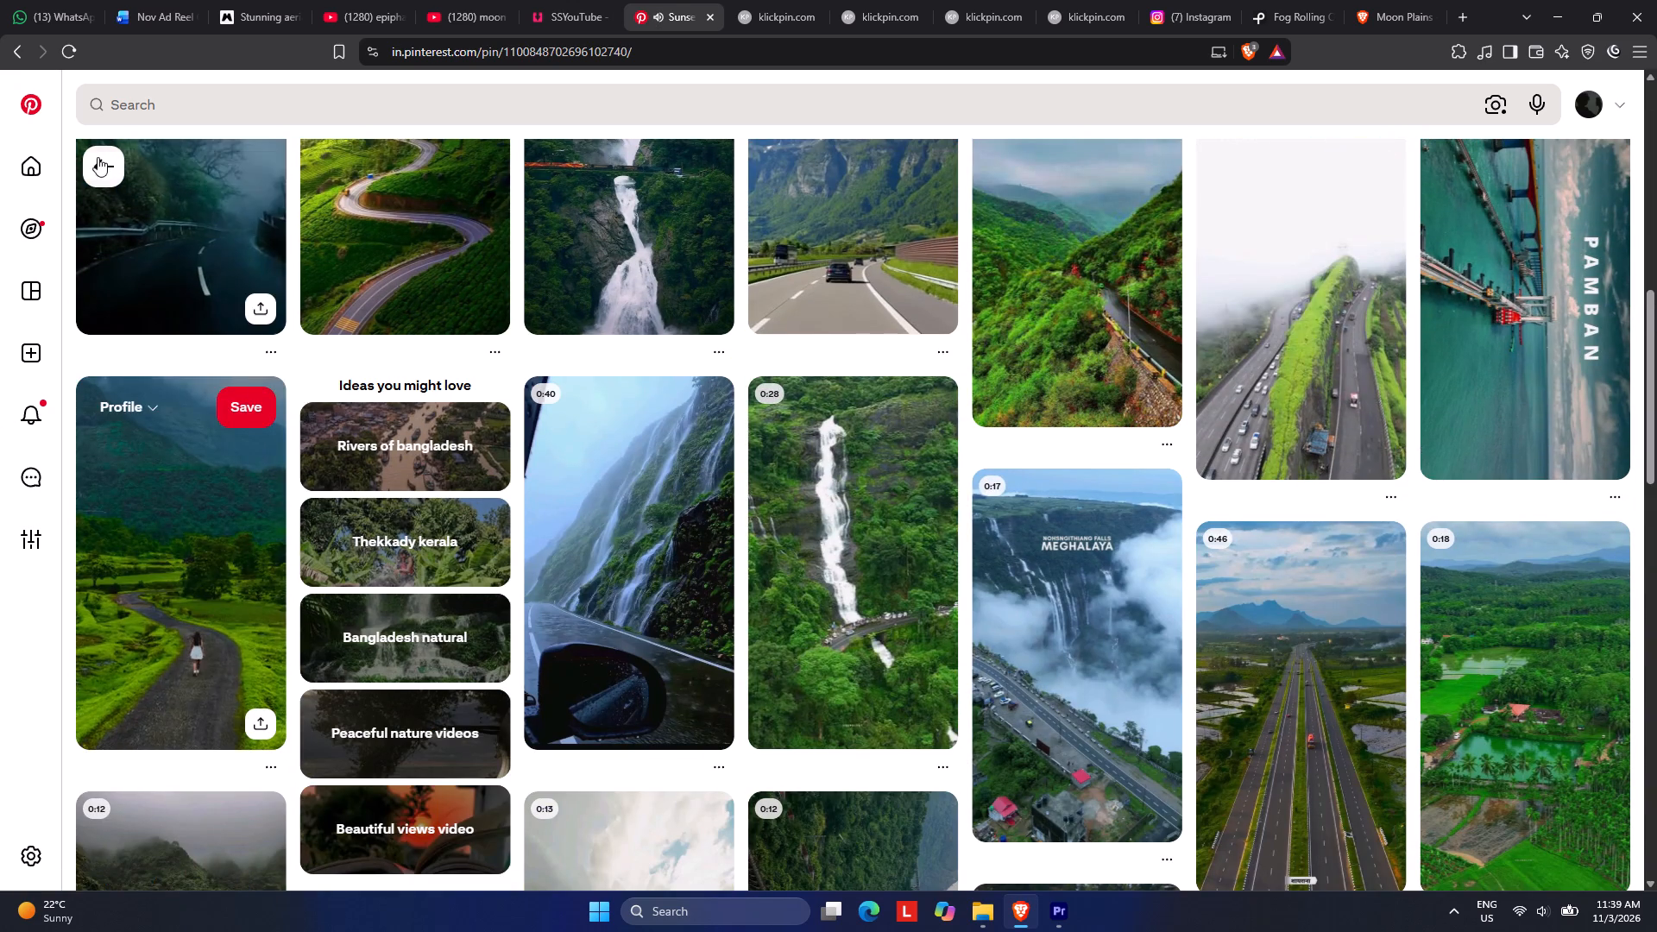
left_click(98, 157)
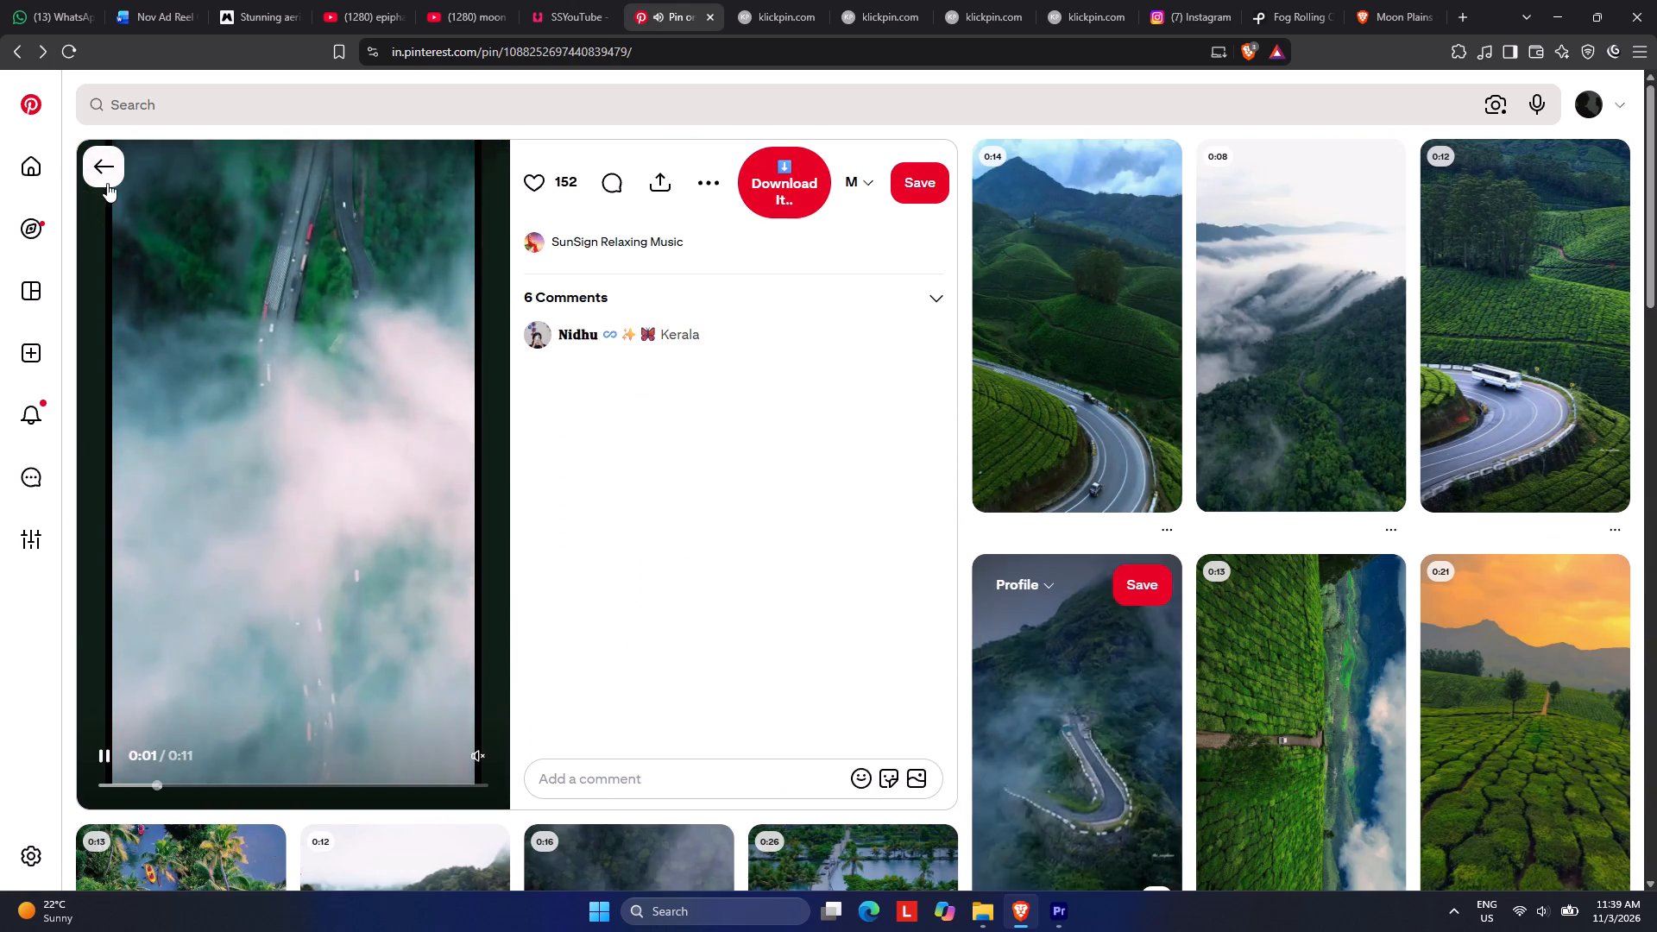
left_click(103, 168)
Preview the "BGM" umbrella pin and the related "Sometimes I look at you" pin, toggling their sound.
scroll(472, 648, "down", 5)
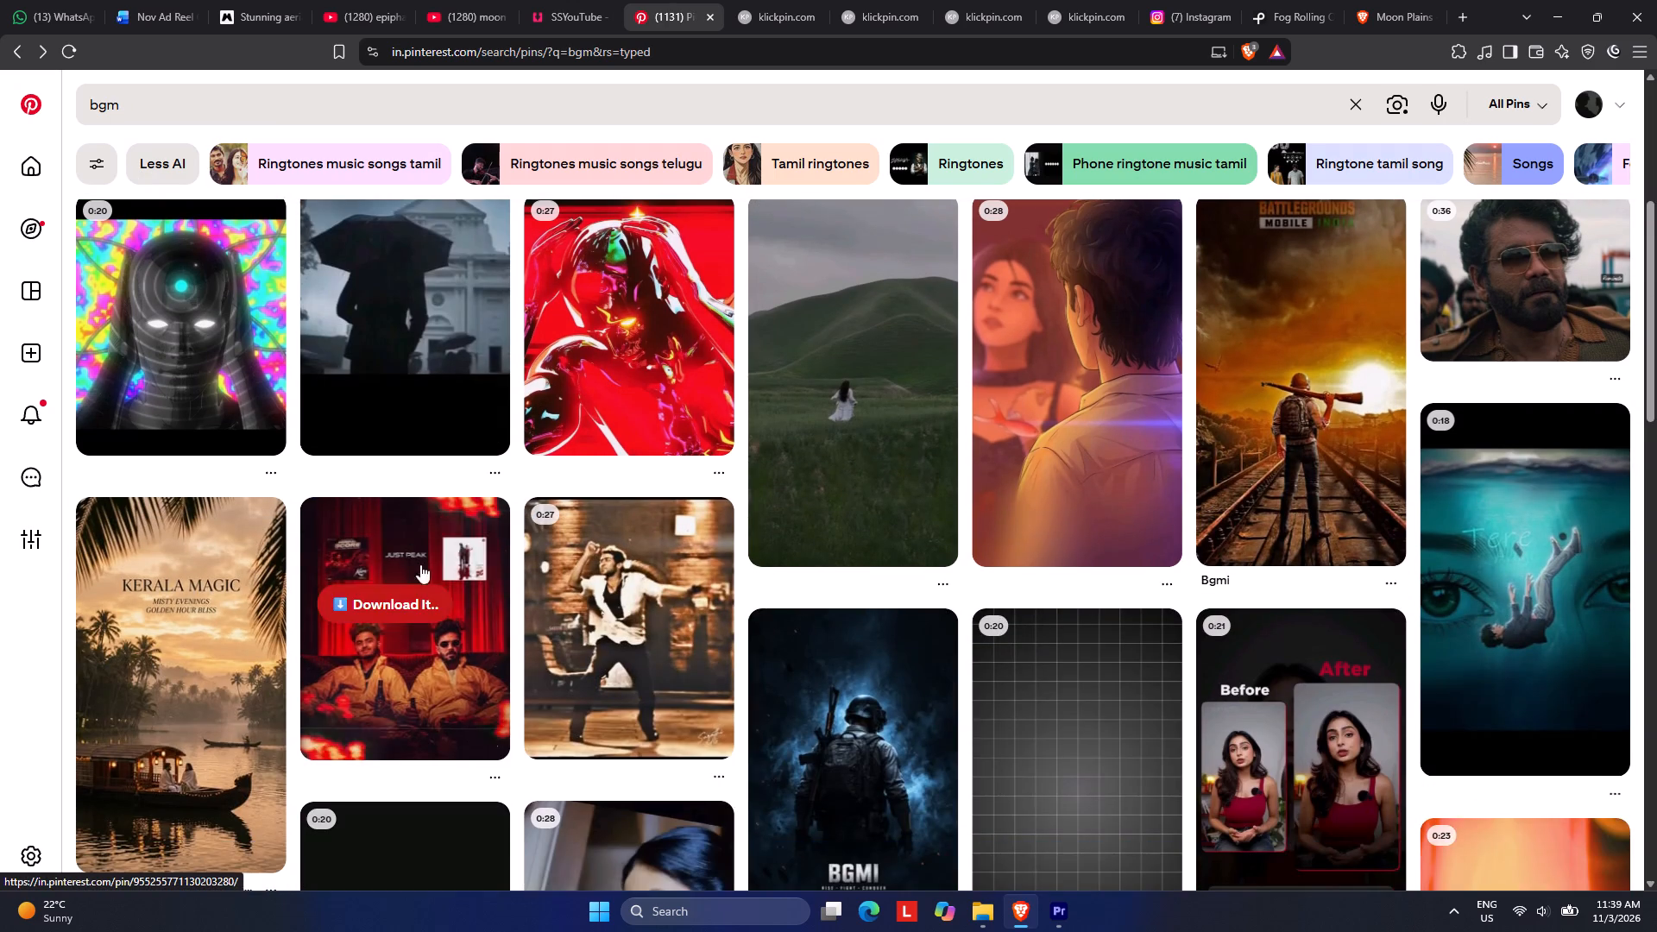
scroll(399, 500, "up", 2)
left_click(452, 500)
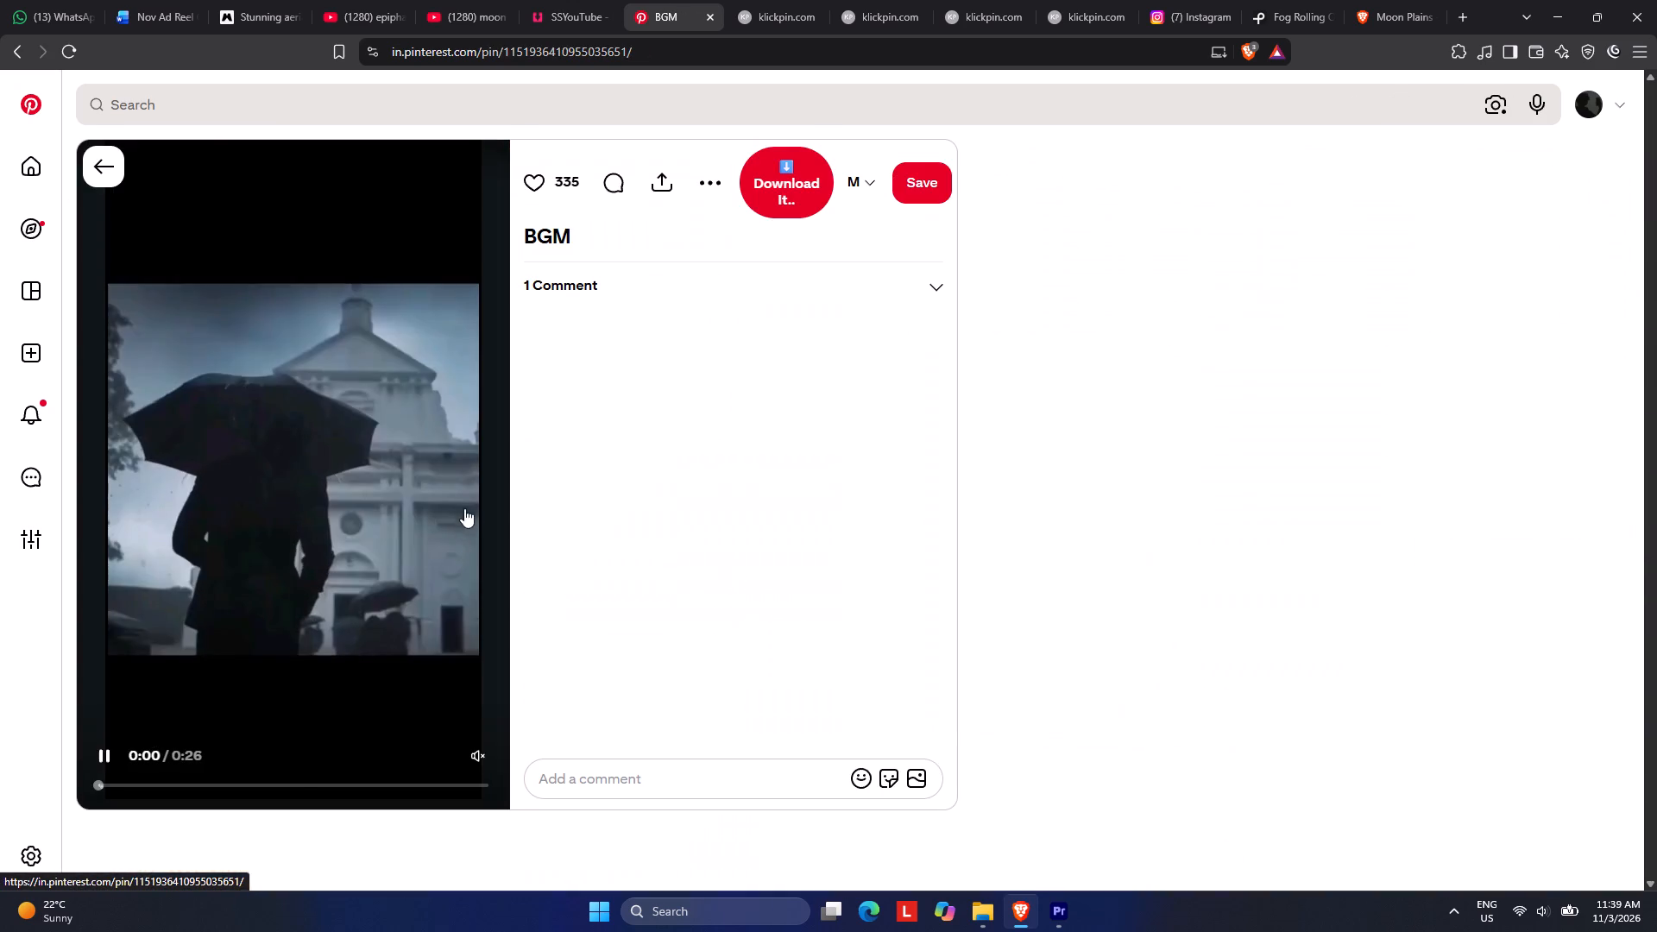
left_click(476, 753)
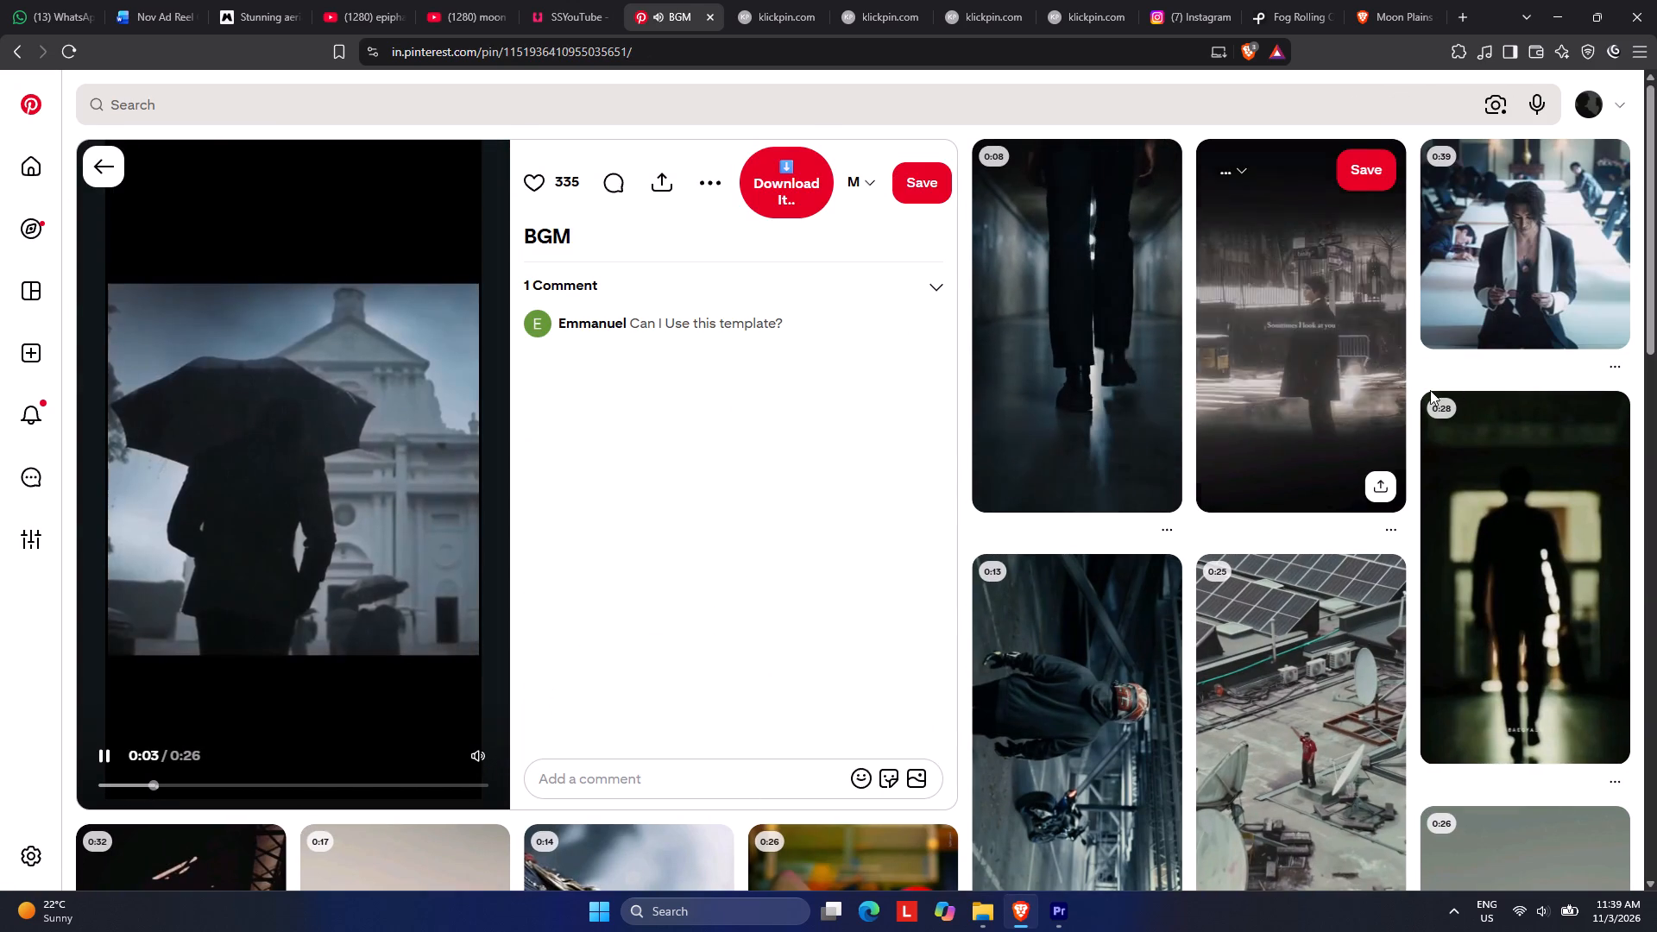
left_click(1307, 419)
left_click(484, 757)
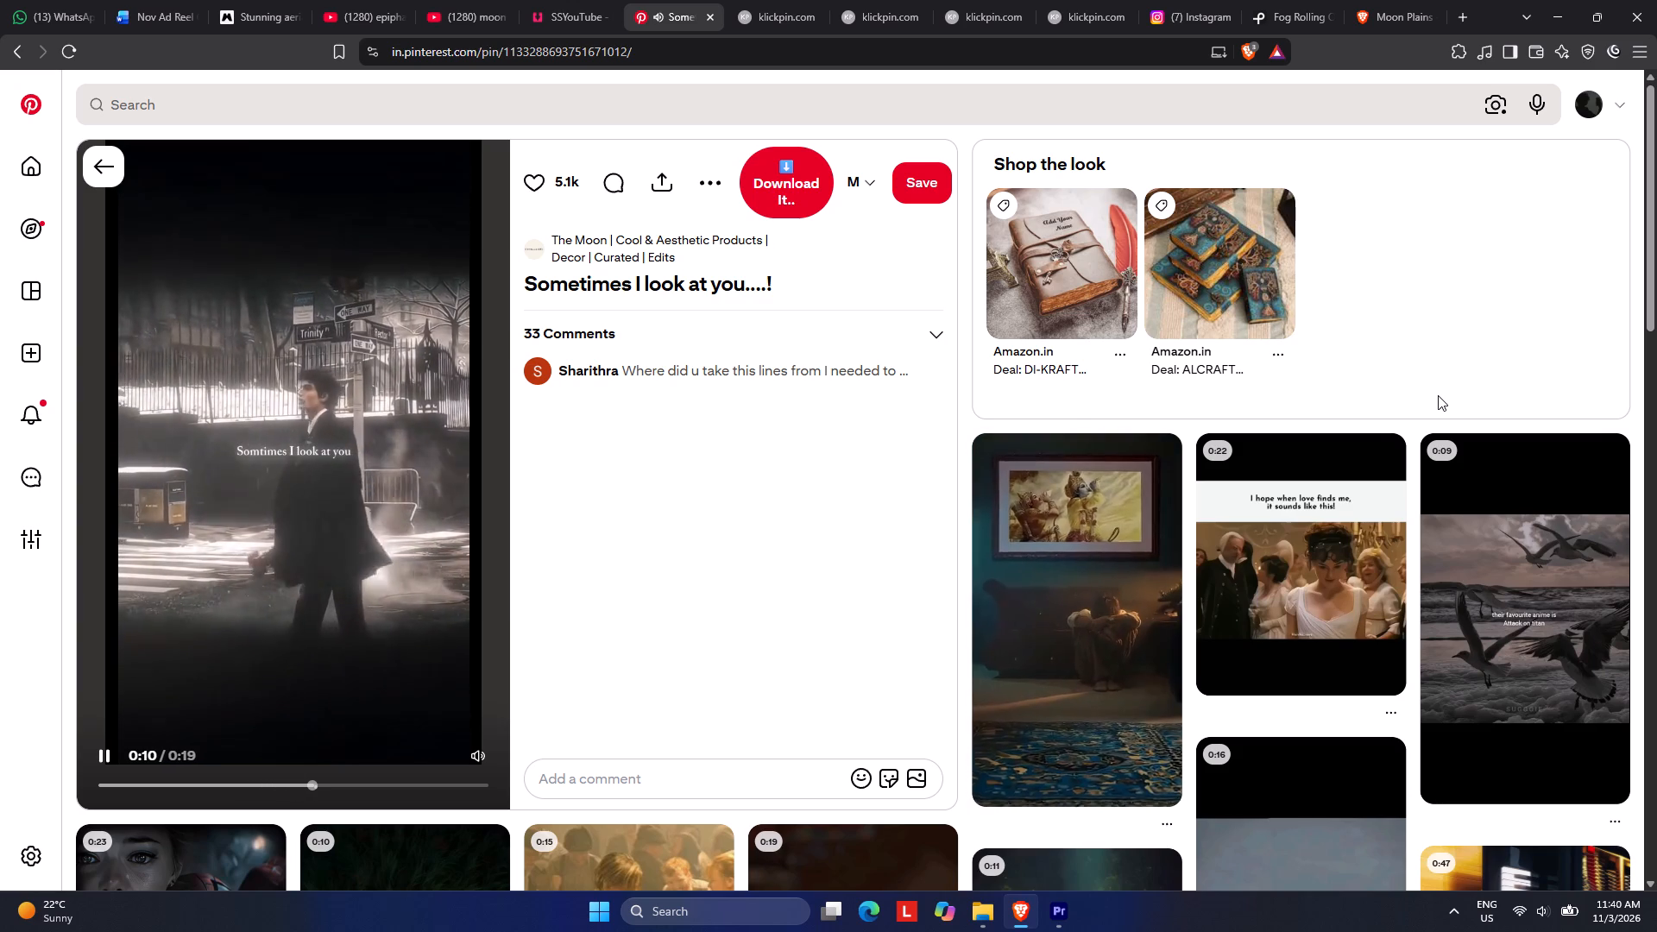
Find the "die with a smile <3!" Spider-Man edit among the related pins and preview it with sound.
scroll(1437, 398, "down", 4)
left_click(219, 646)
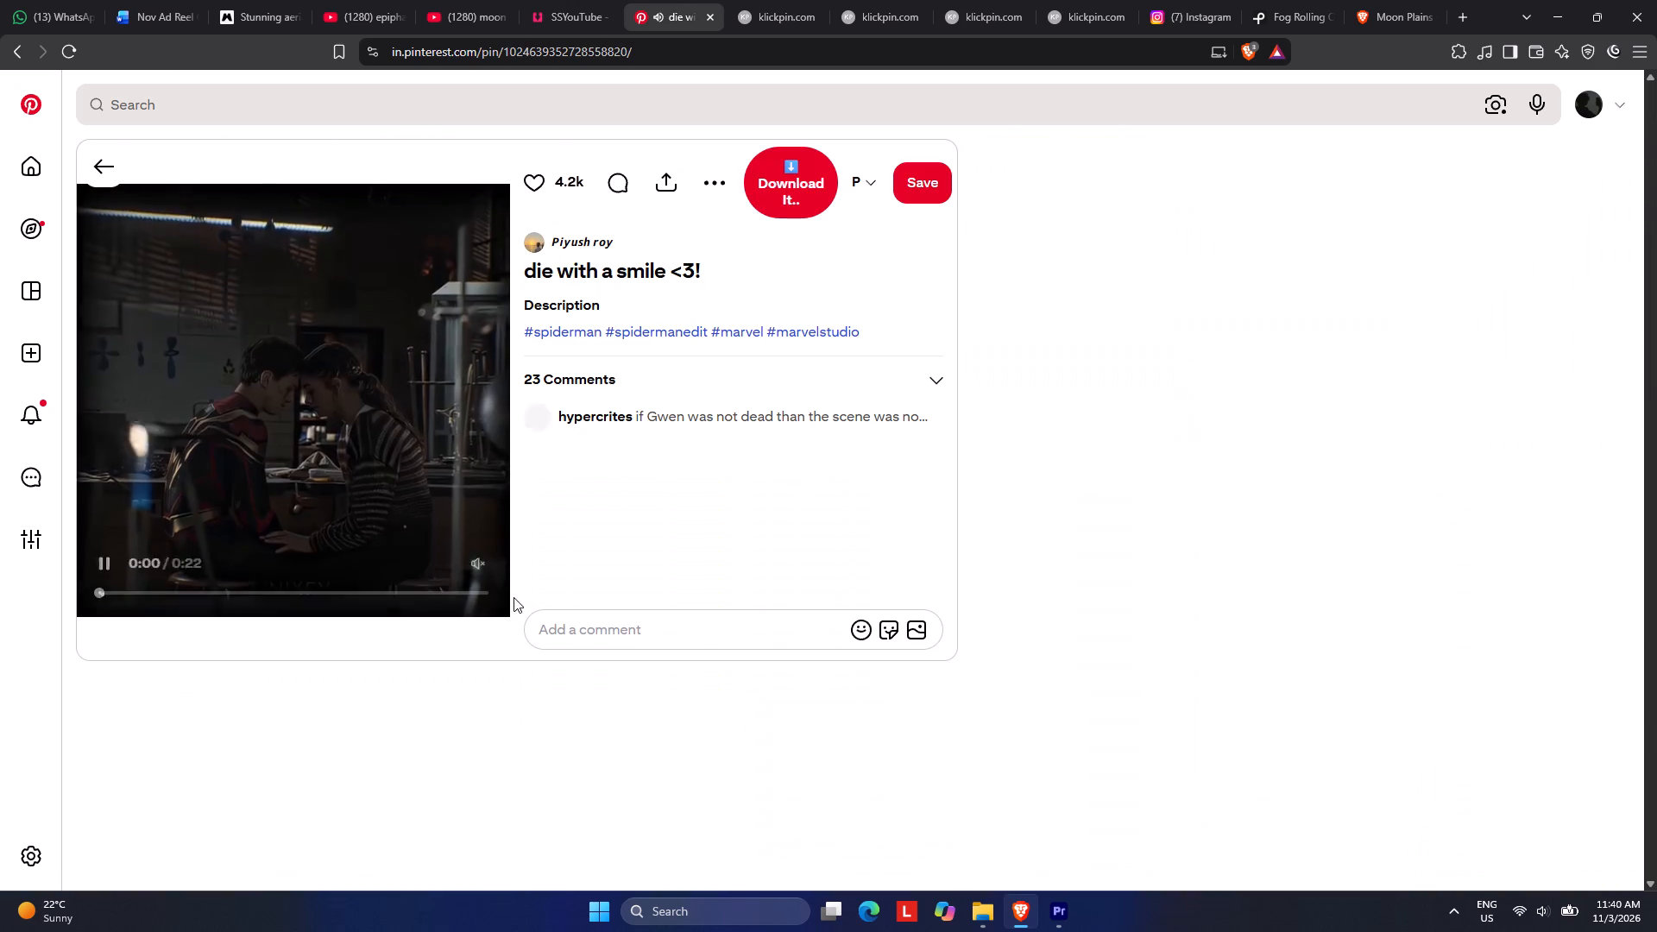
left_click(477, 564)
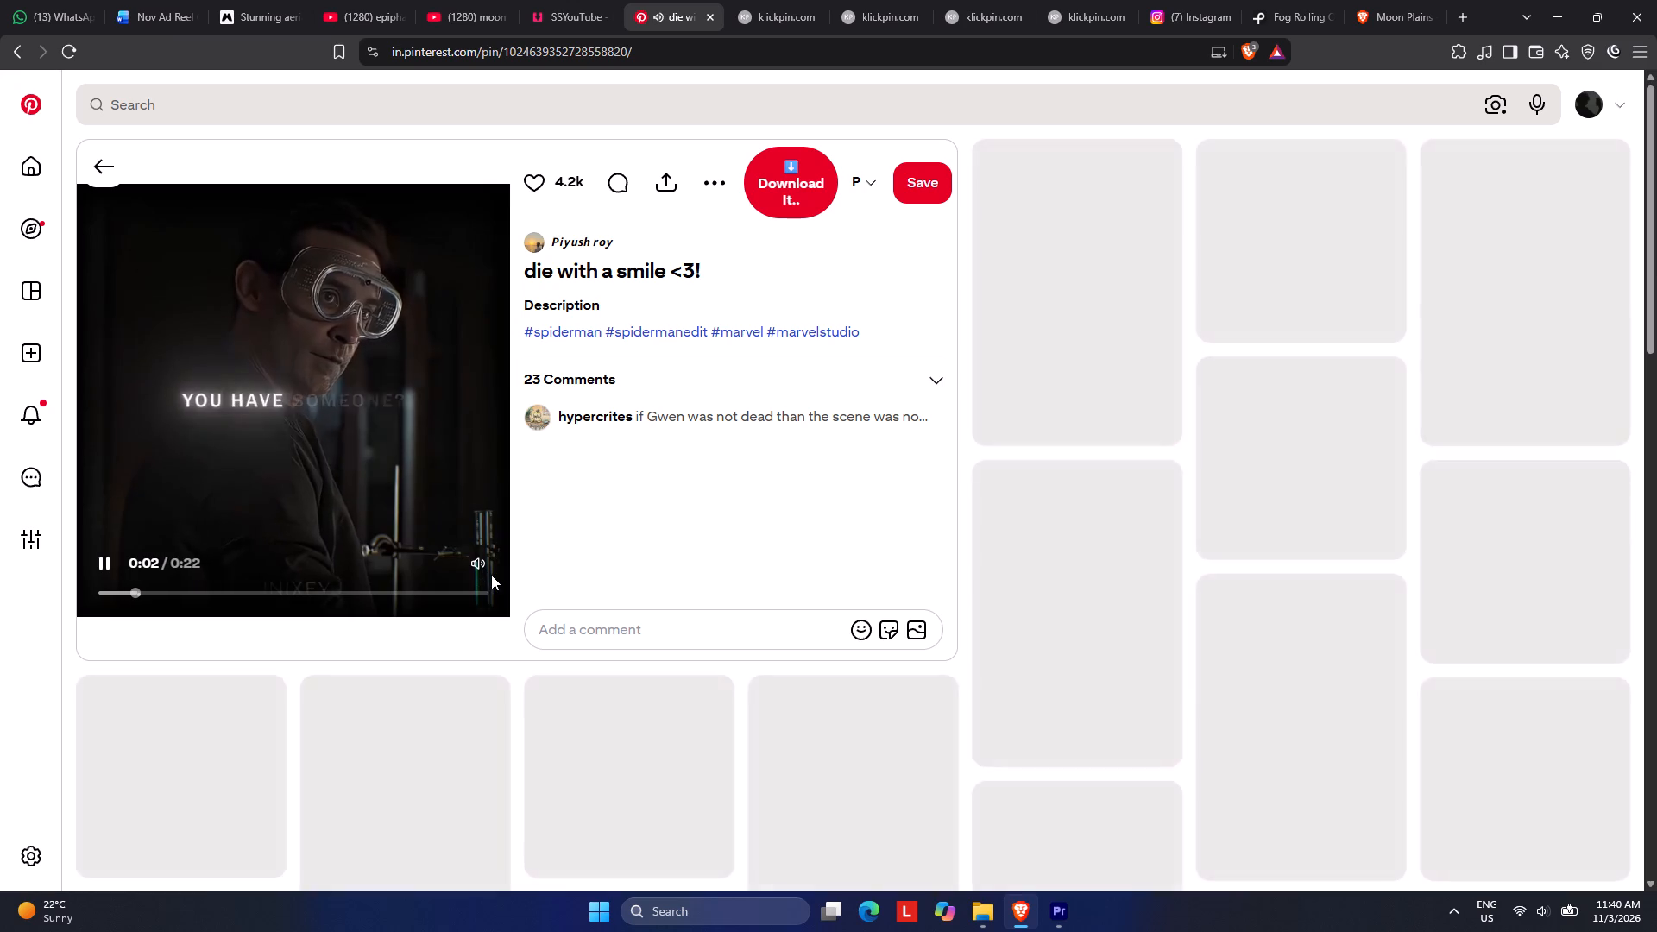
scroll(494, 596, "down", 2)
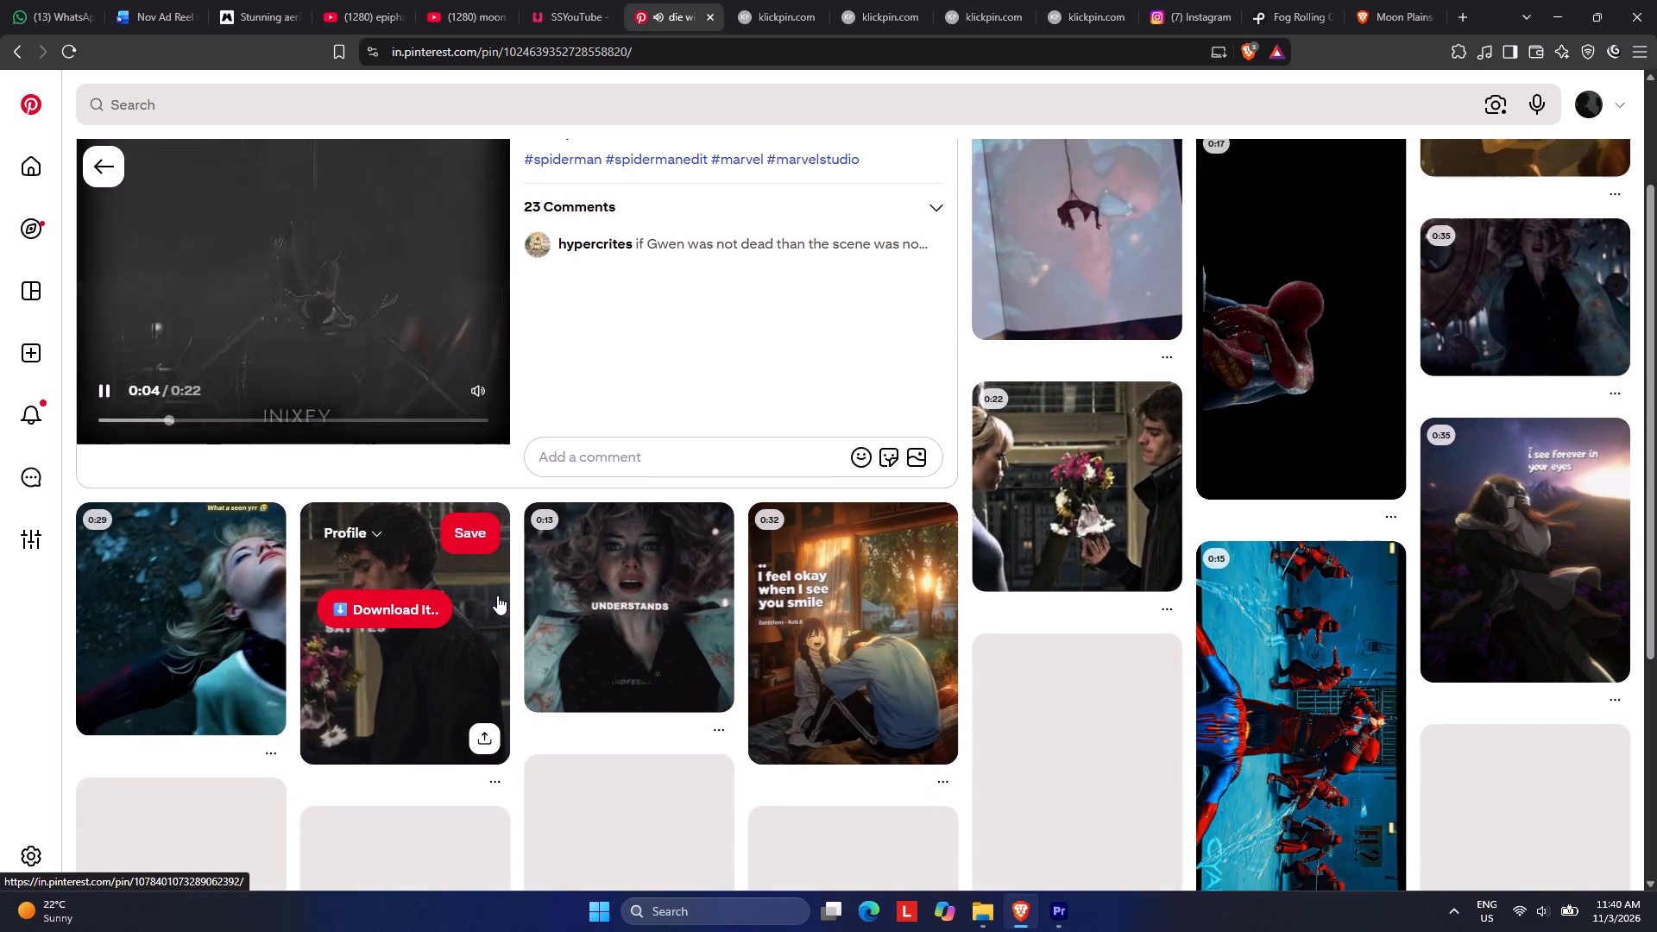
scroll(497, 595, "up", 1)
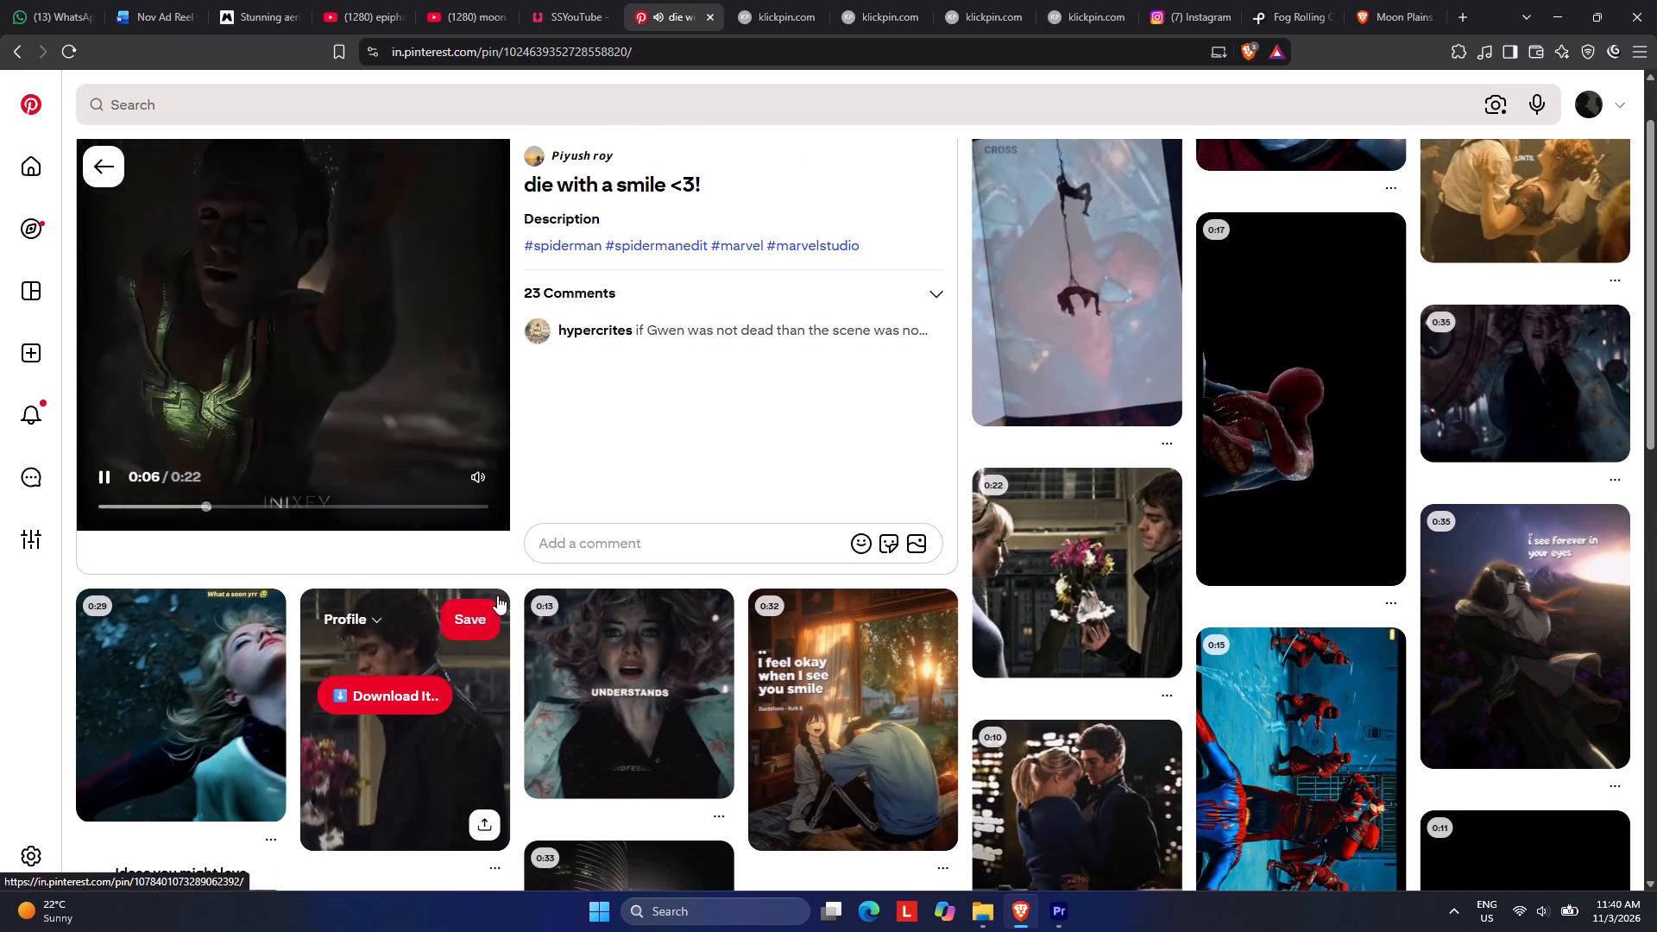
Search Pinterest for "die with a smile song" using the matching suggestion.
left_click(447, 104)
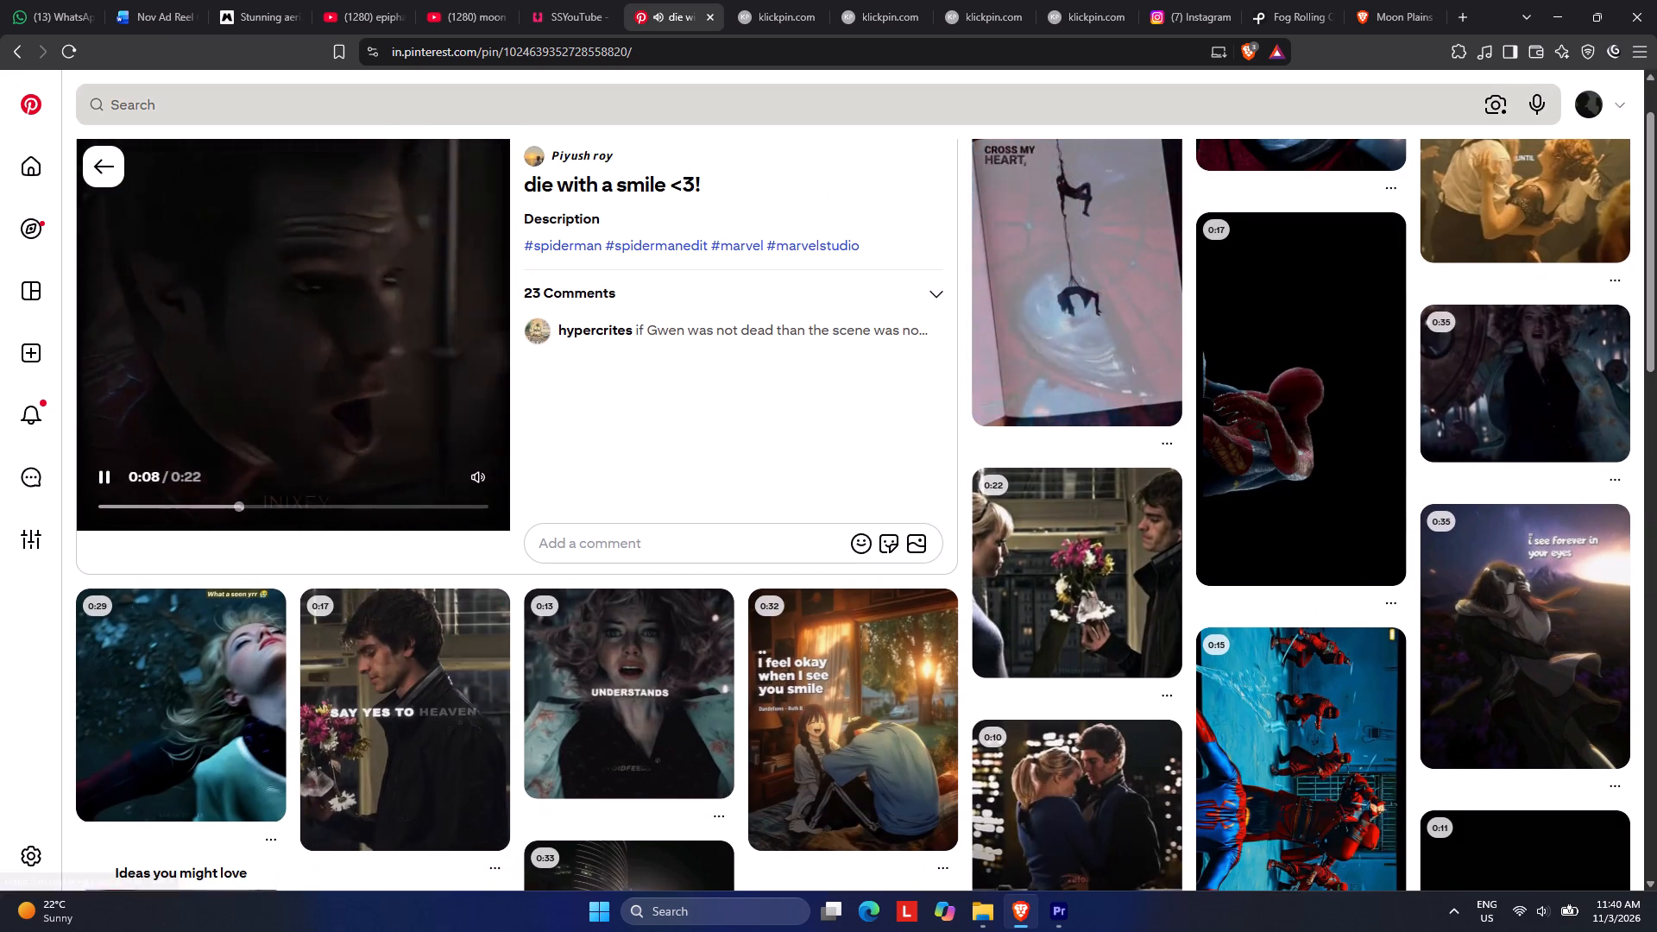
type("die with a")
key("space")
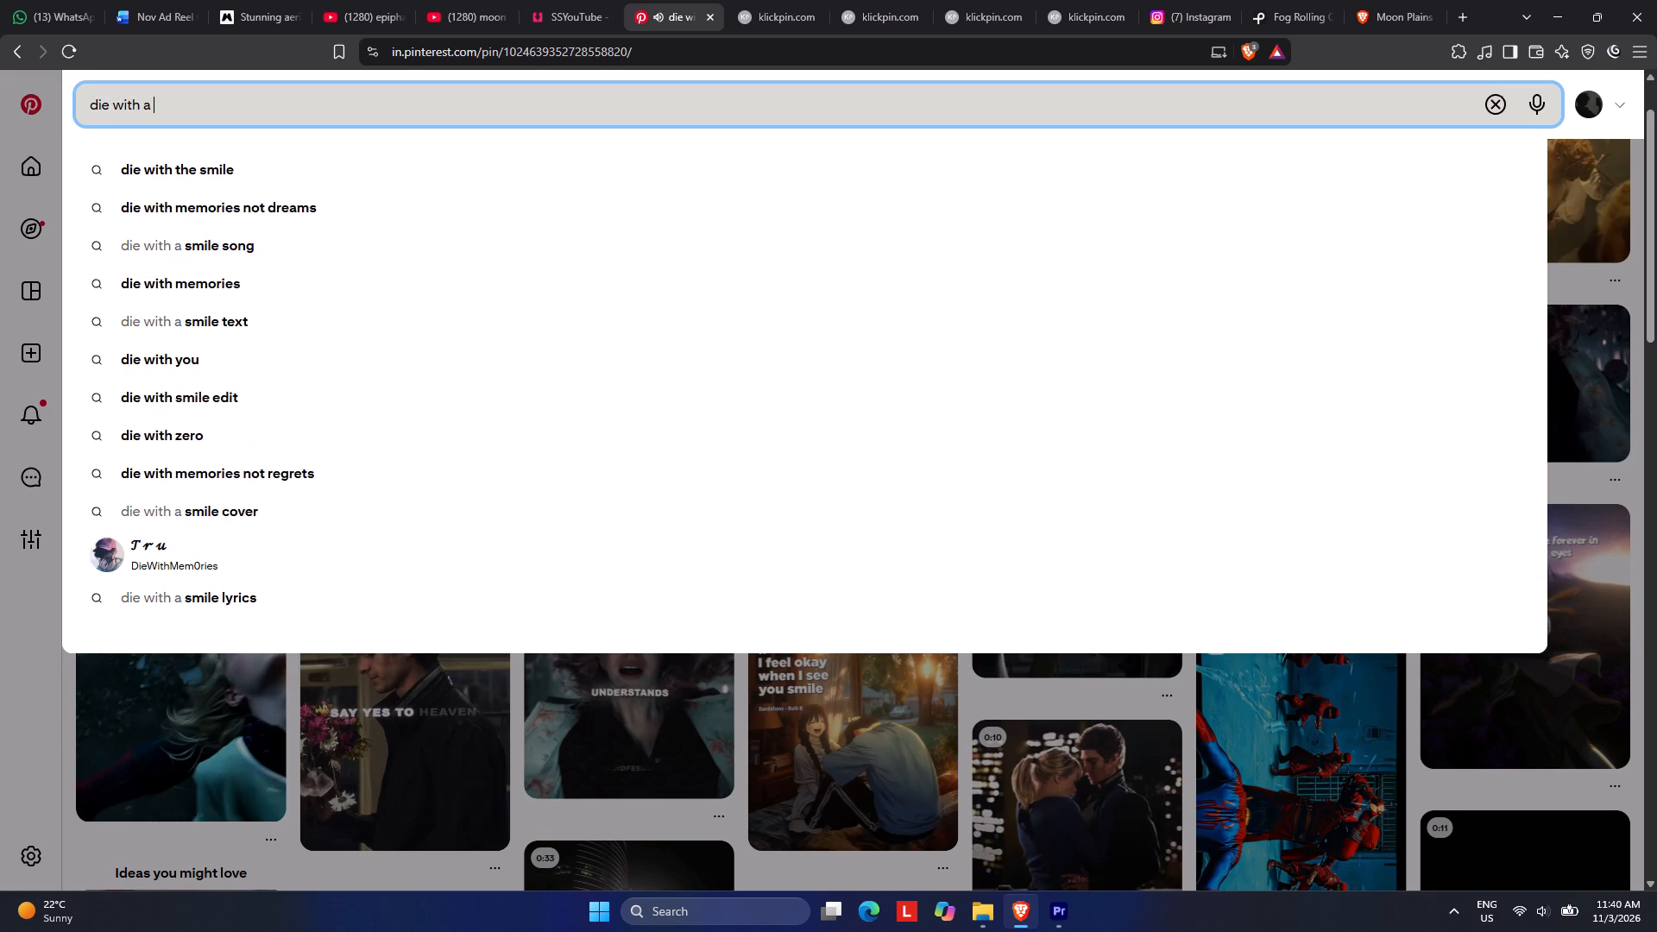
left_click(209, 165)
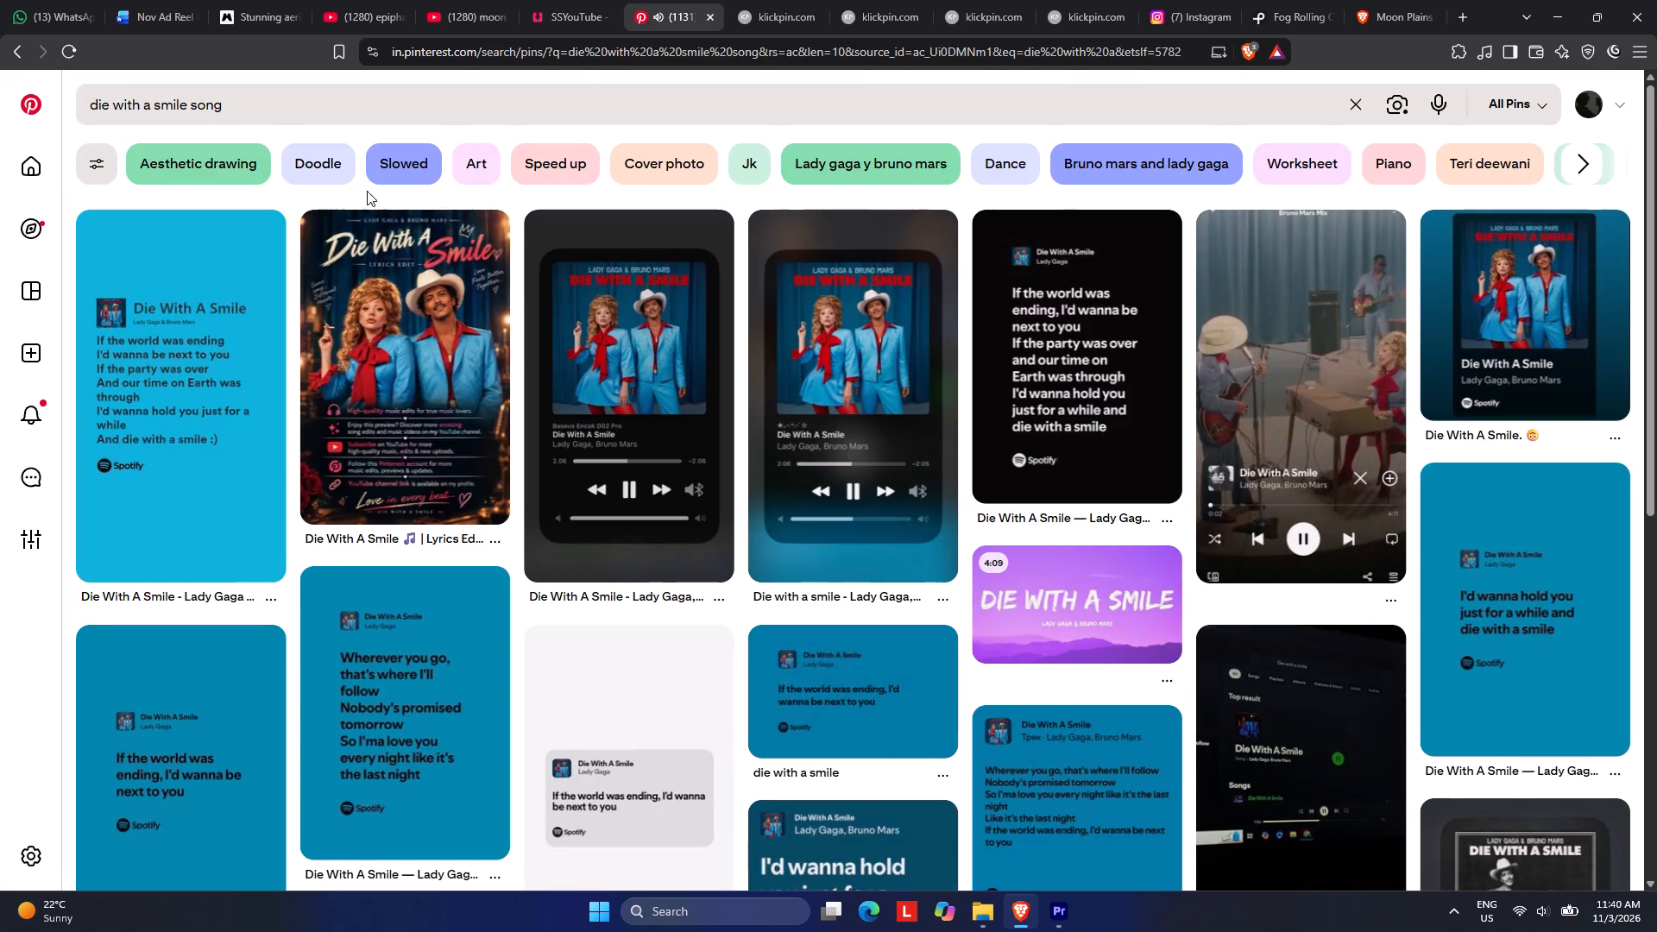
Refine the Pinterest search to "die with a smile song edit audio".
left_click(244, 100)
key("space")
type("edit audio")
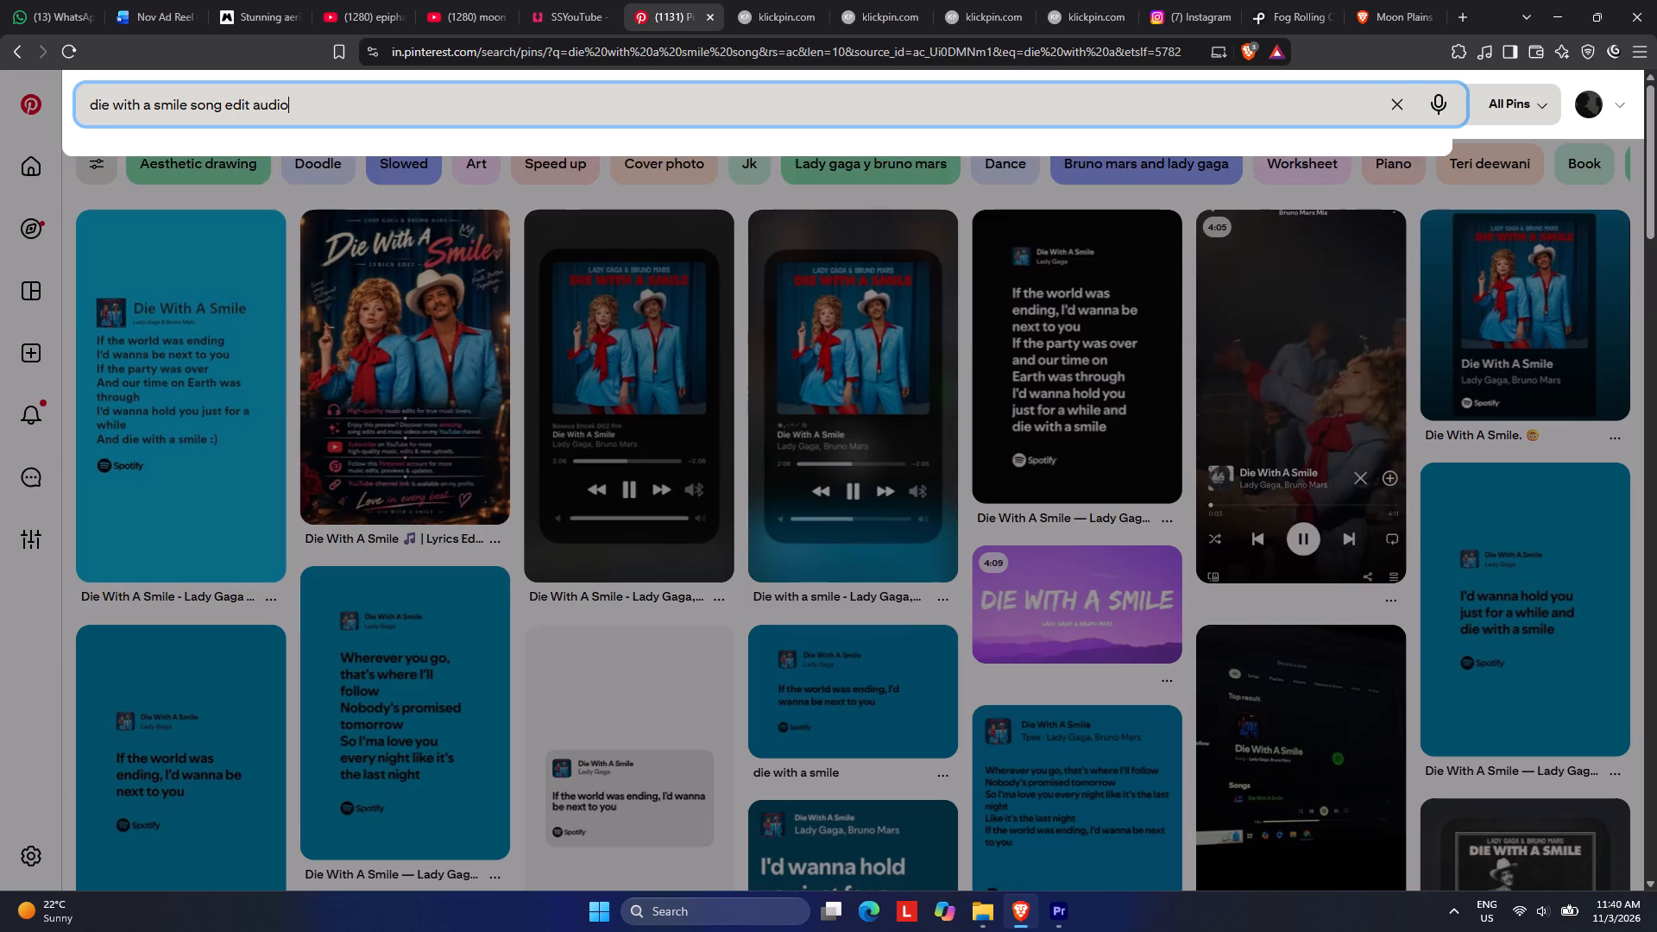
key("Return")
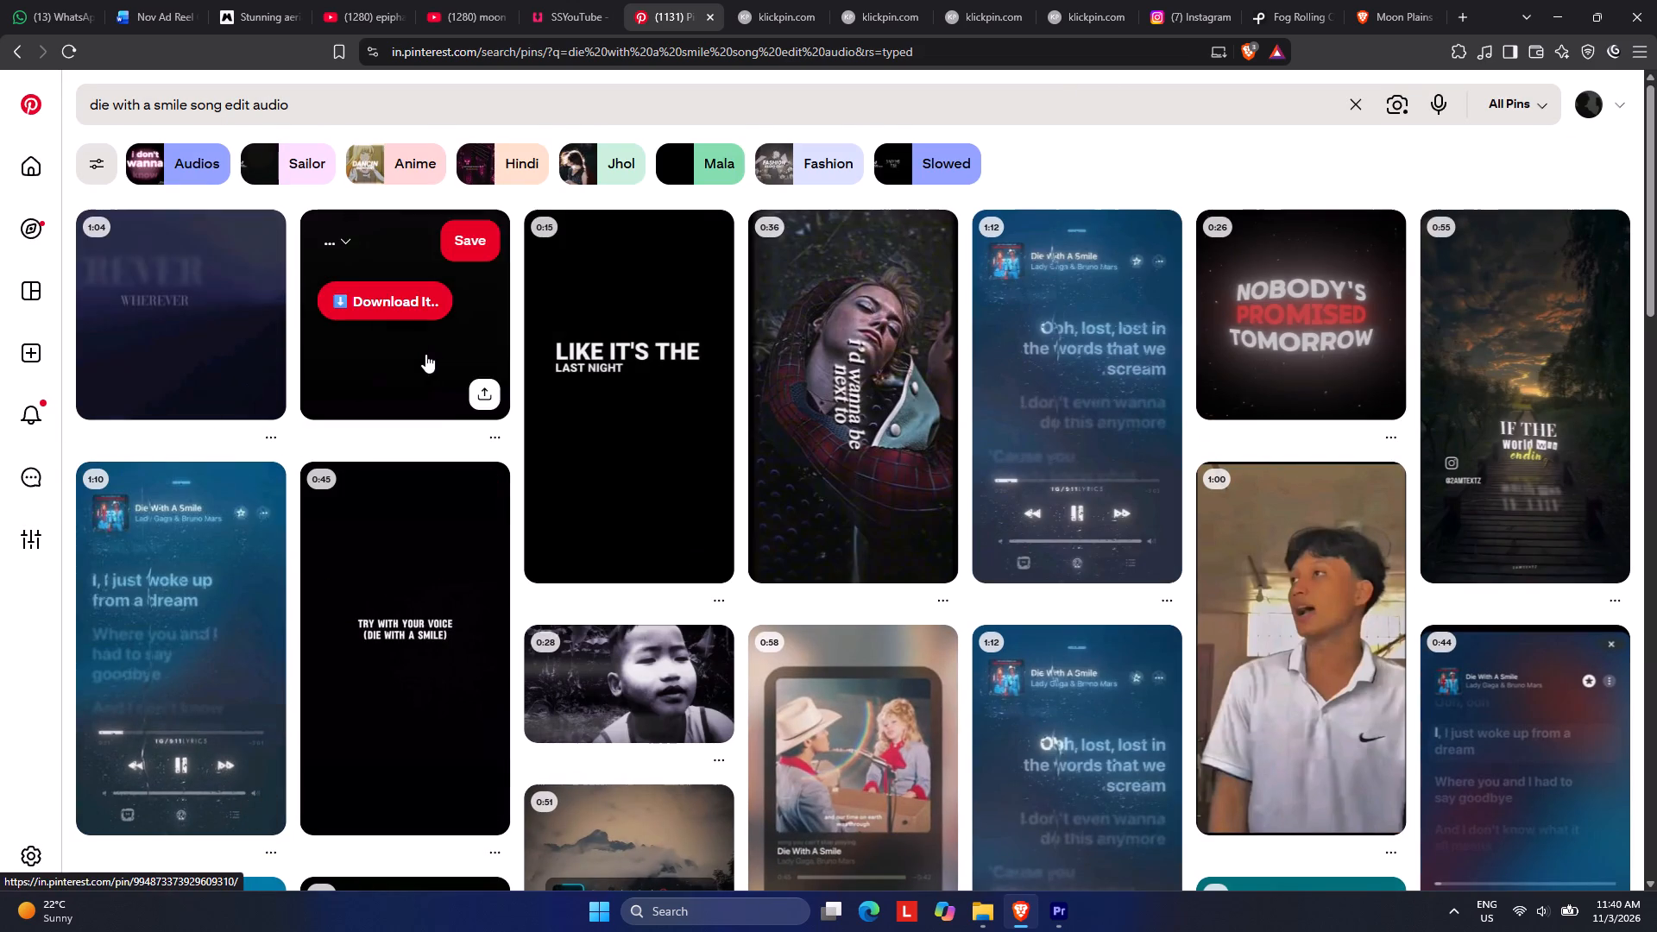
Preview the 1:04 "die with a smile" lyrics pin with sound and look through its related pins.
left_click(171, 339)
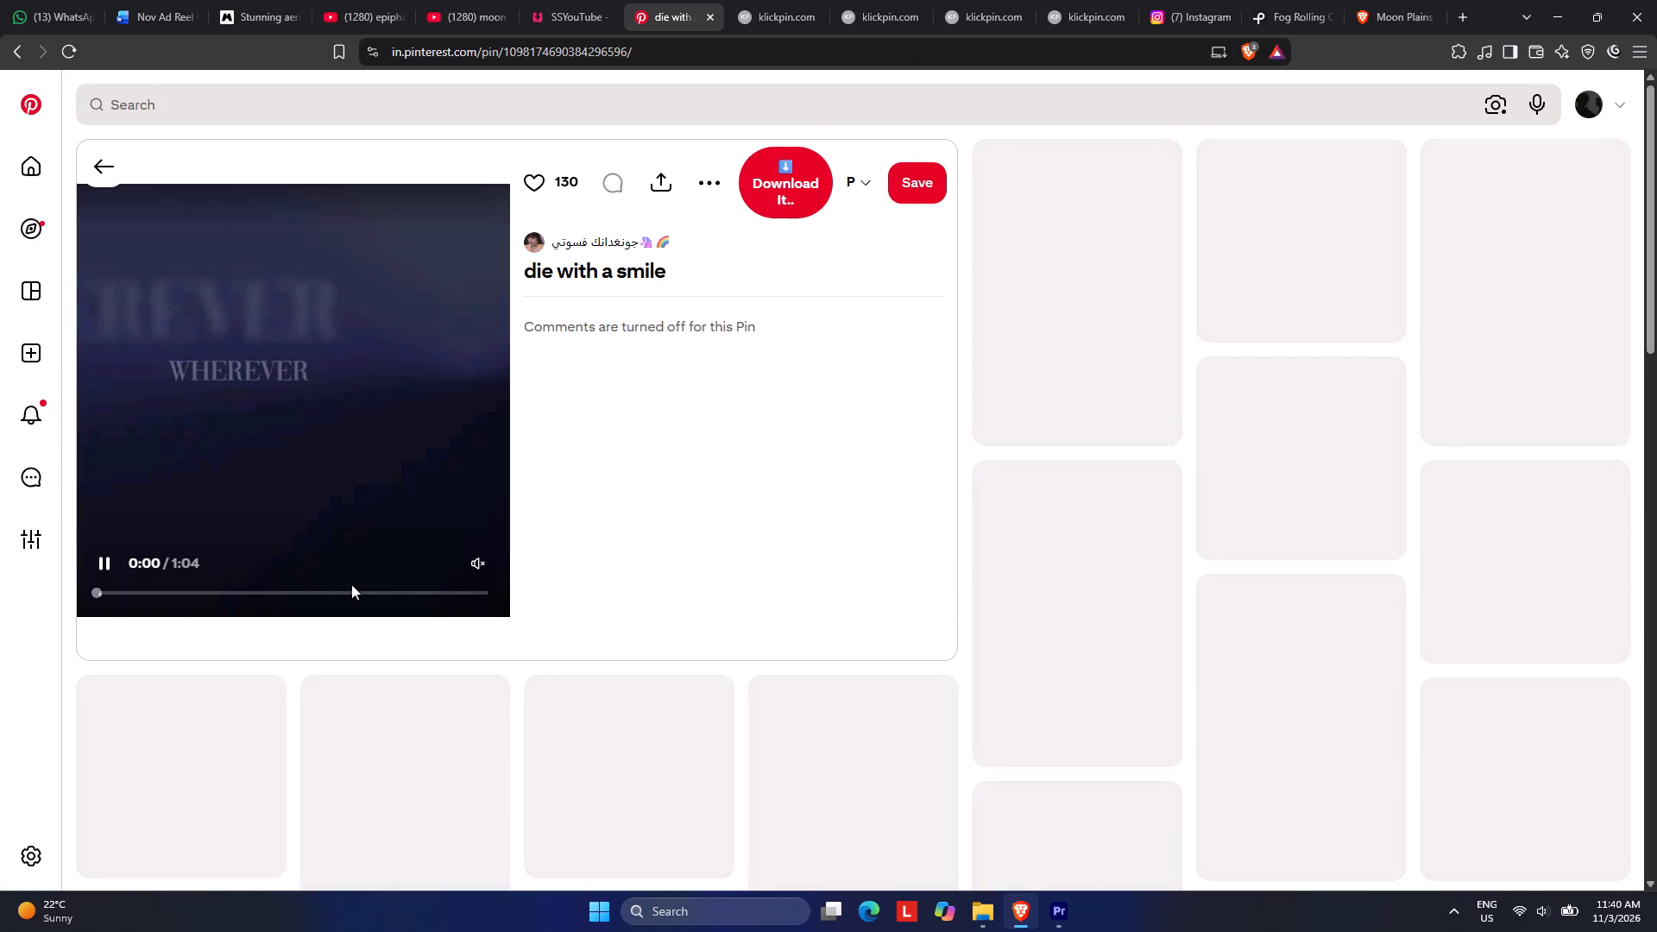
left_click(479, 562)
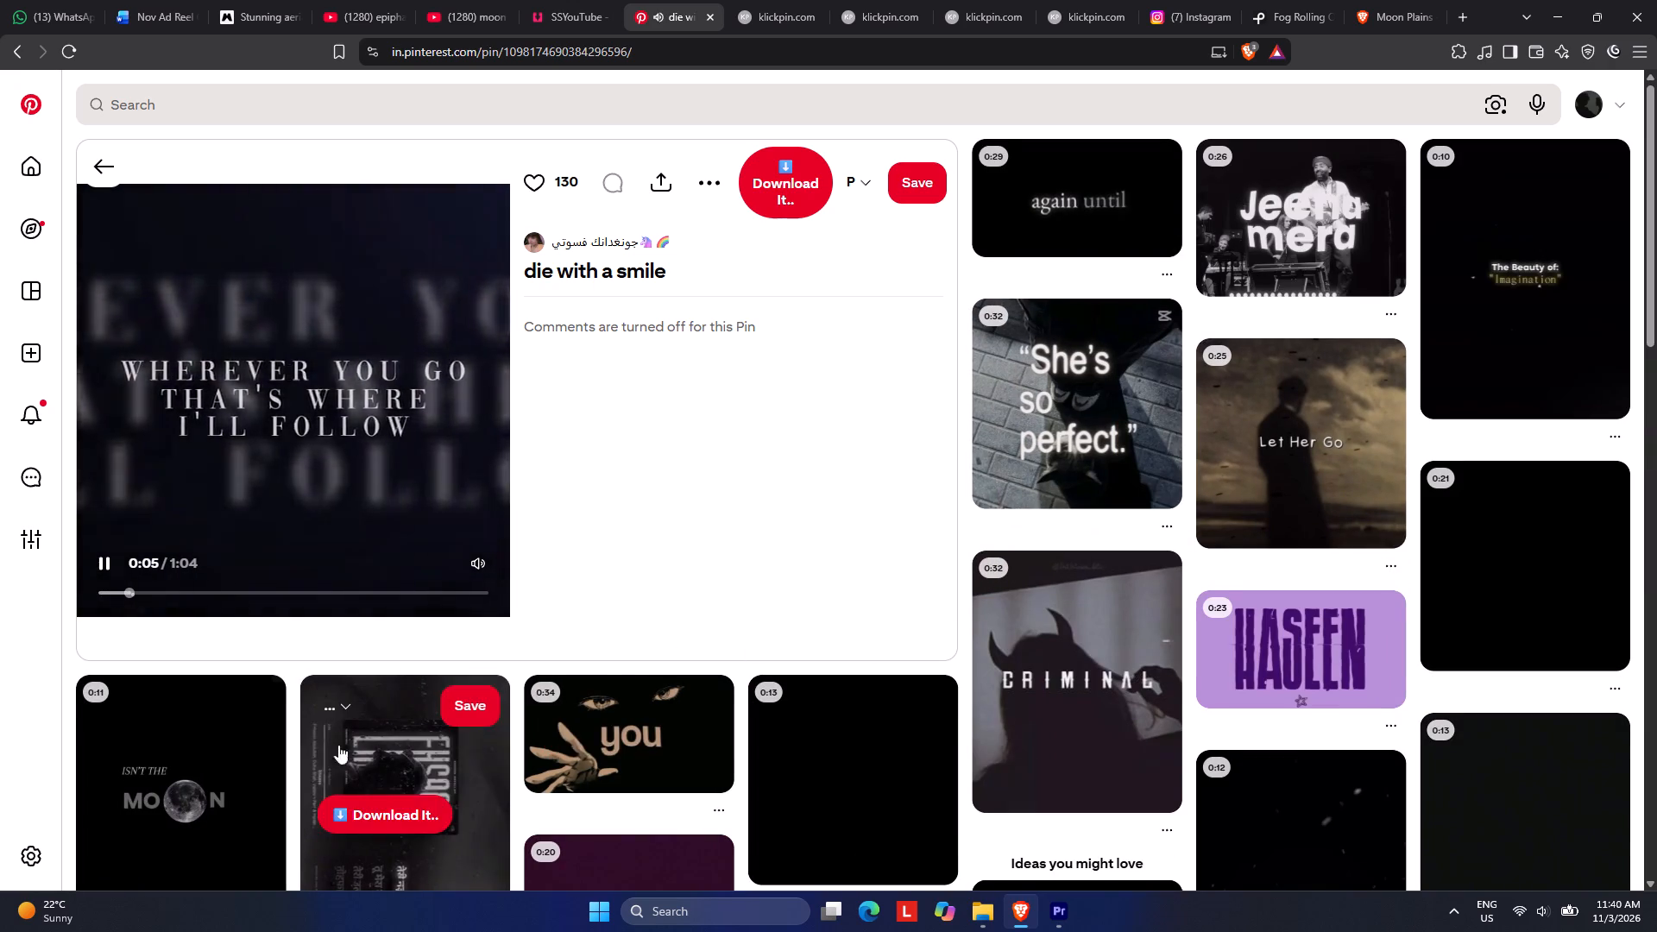
scroll(410, 720, "down", 3)
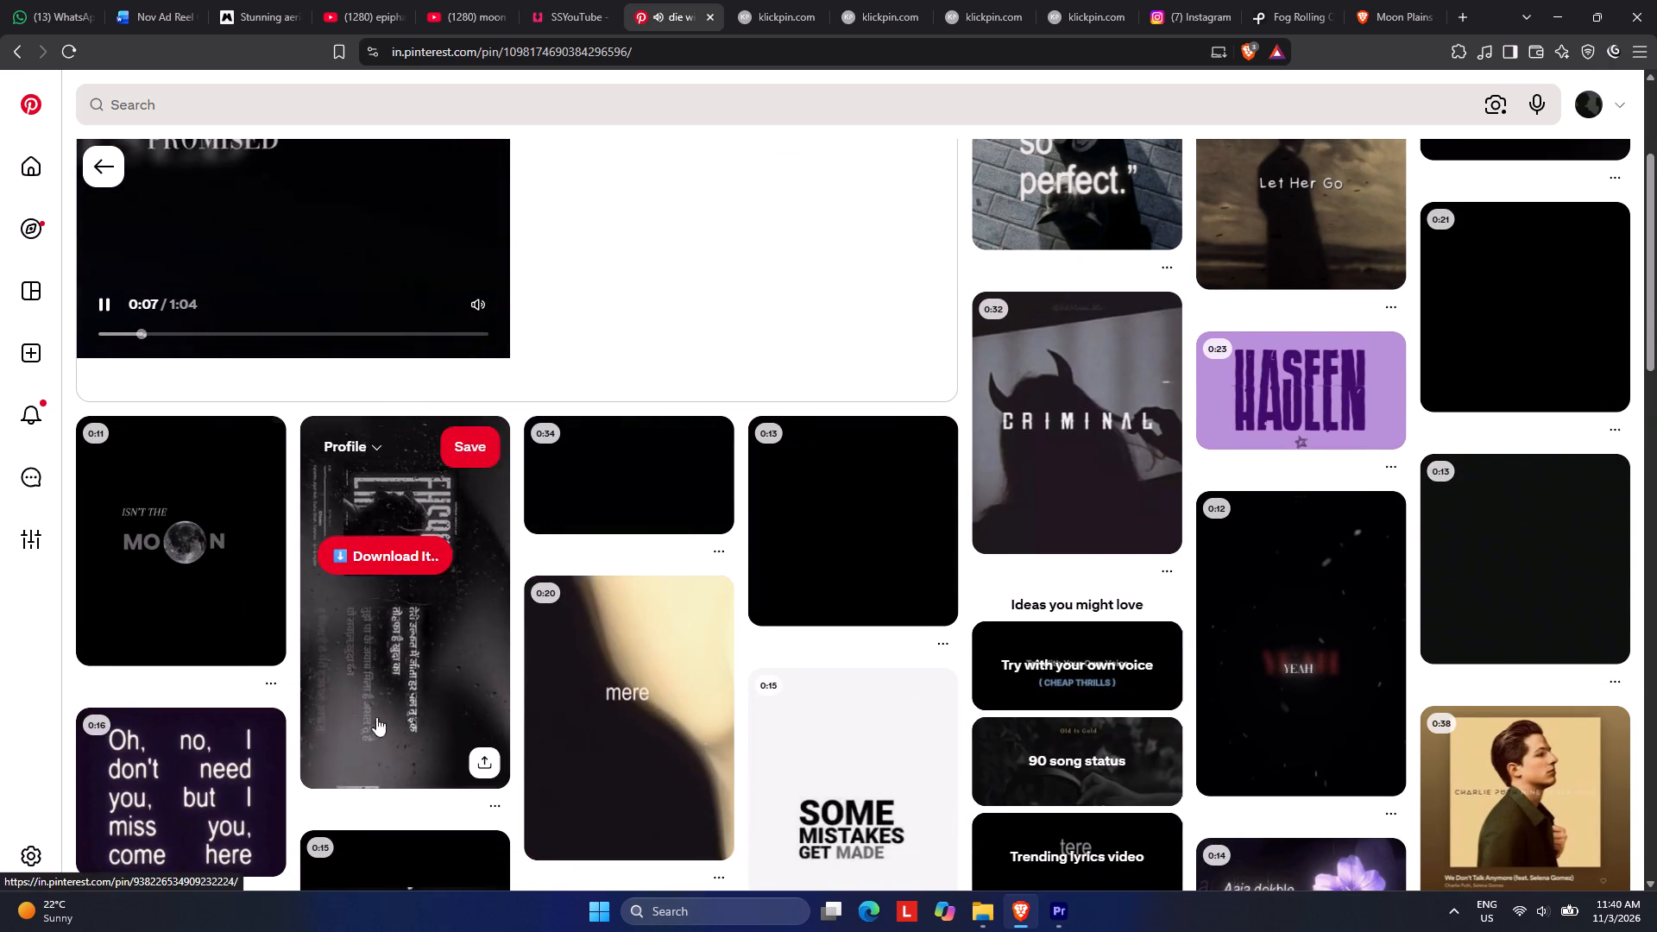
scroll(888, 529, "up", 3)
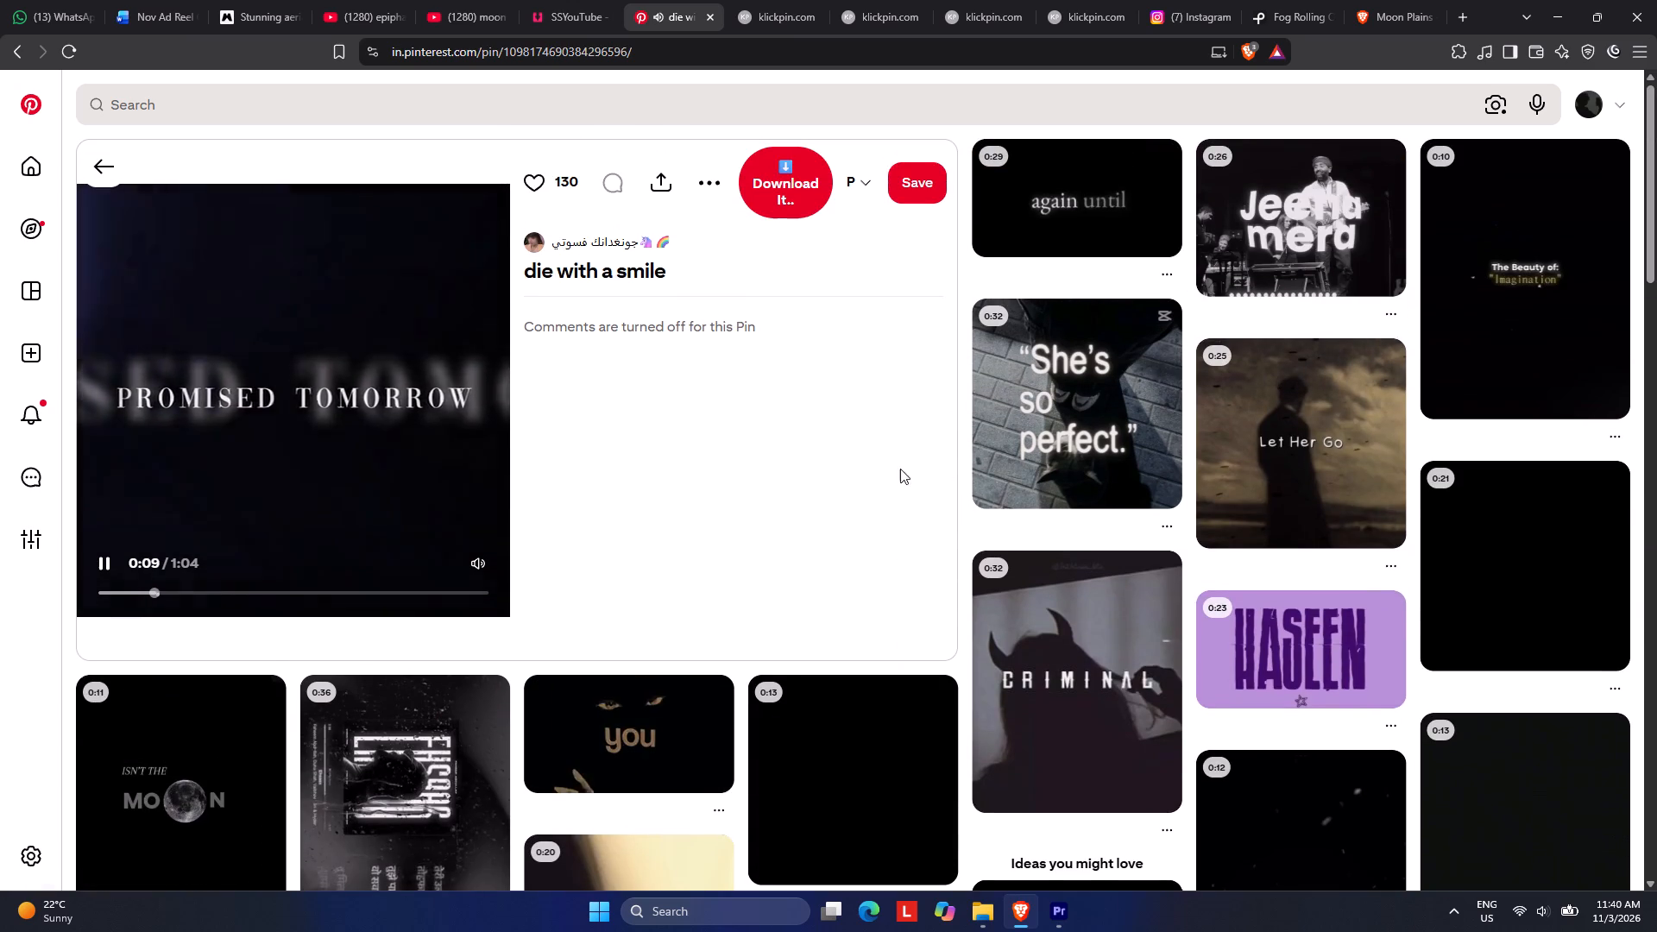
Preview the related "again until" lyrics pin, then return to the "die with a smile" pin.
left_click(1063, 247)
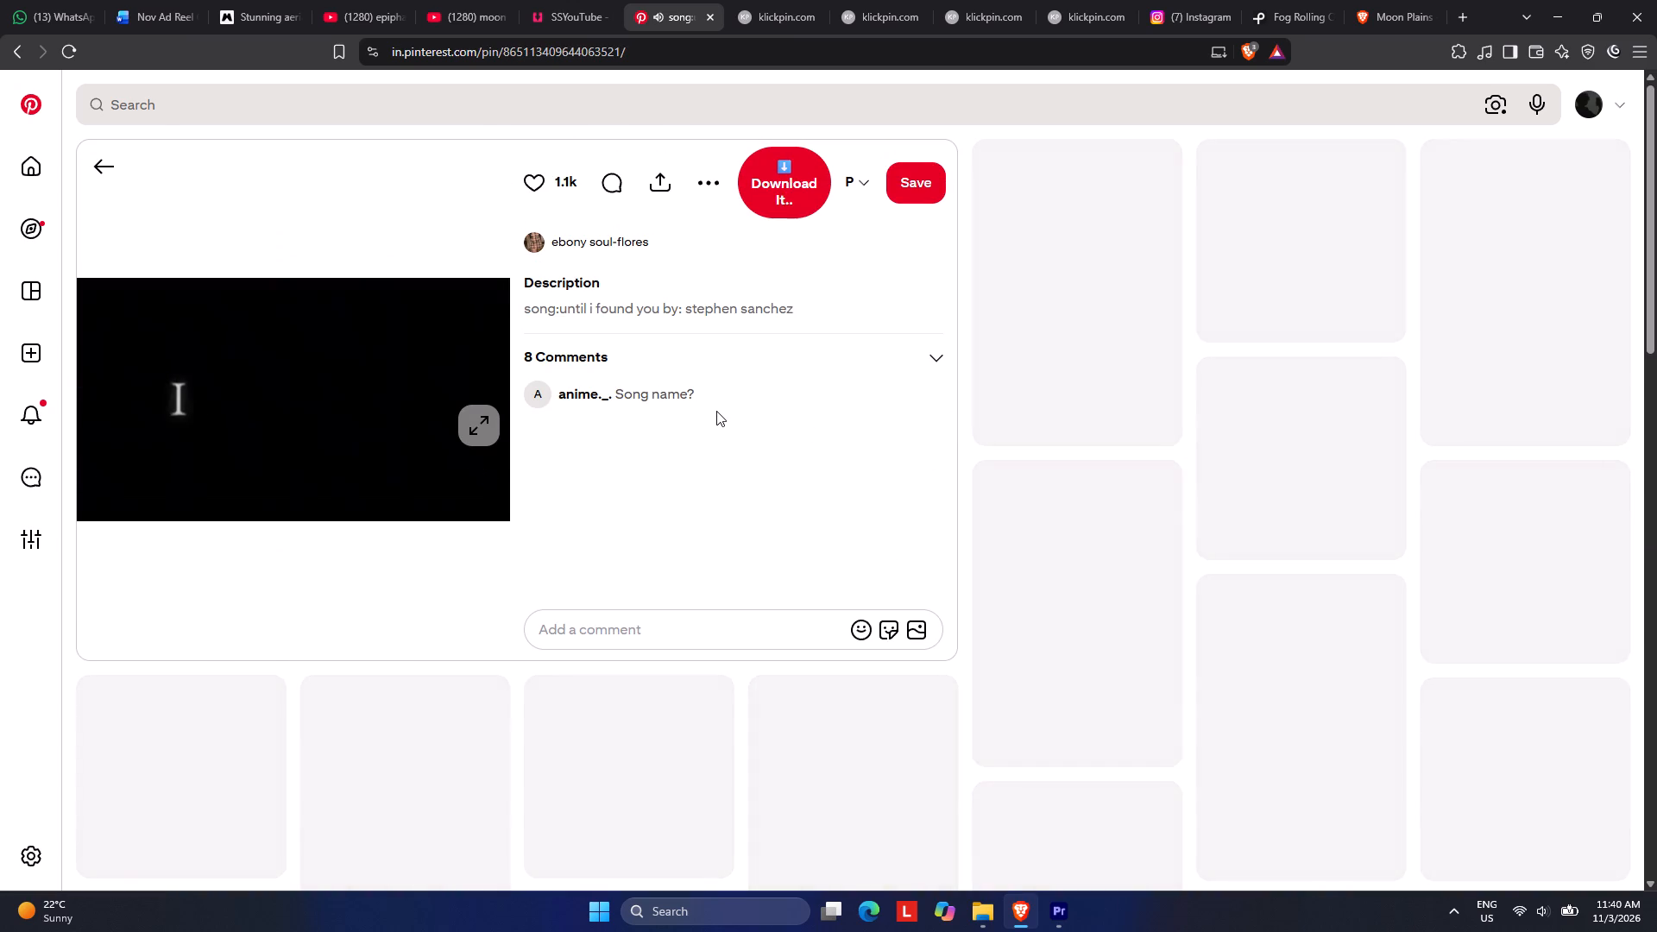
left_click(102, 155)
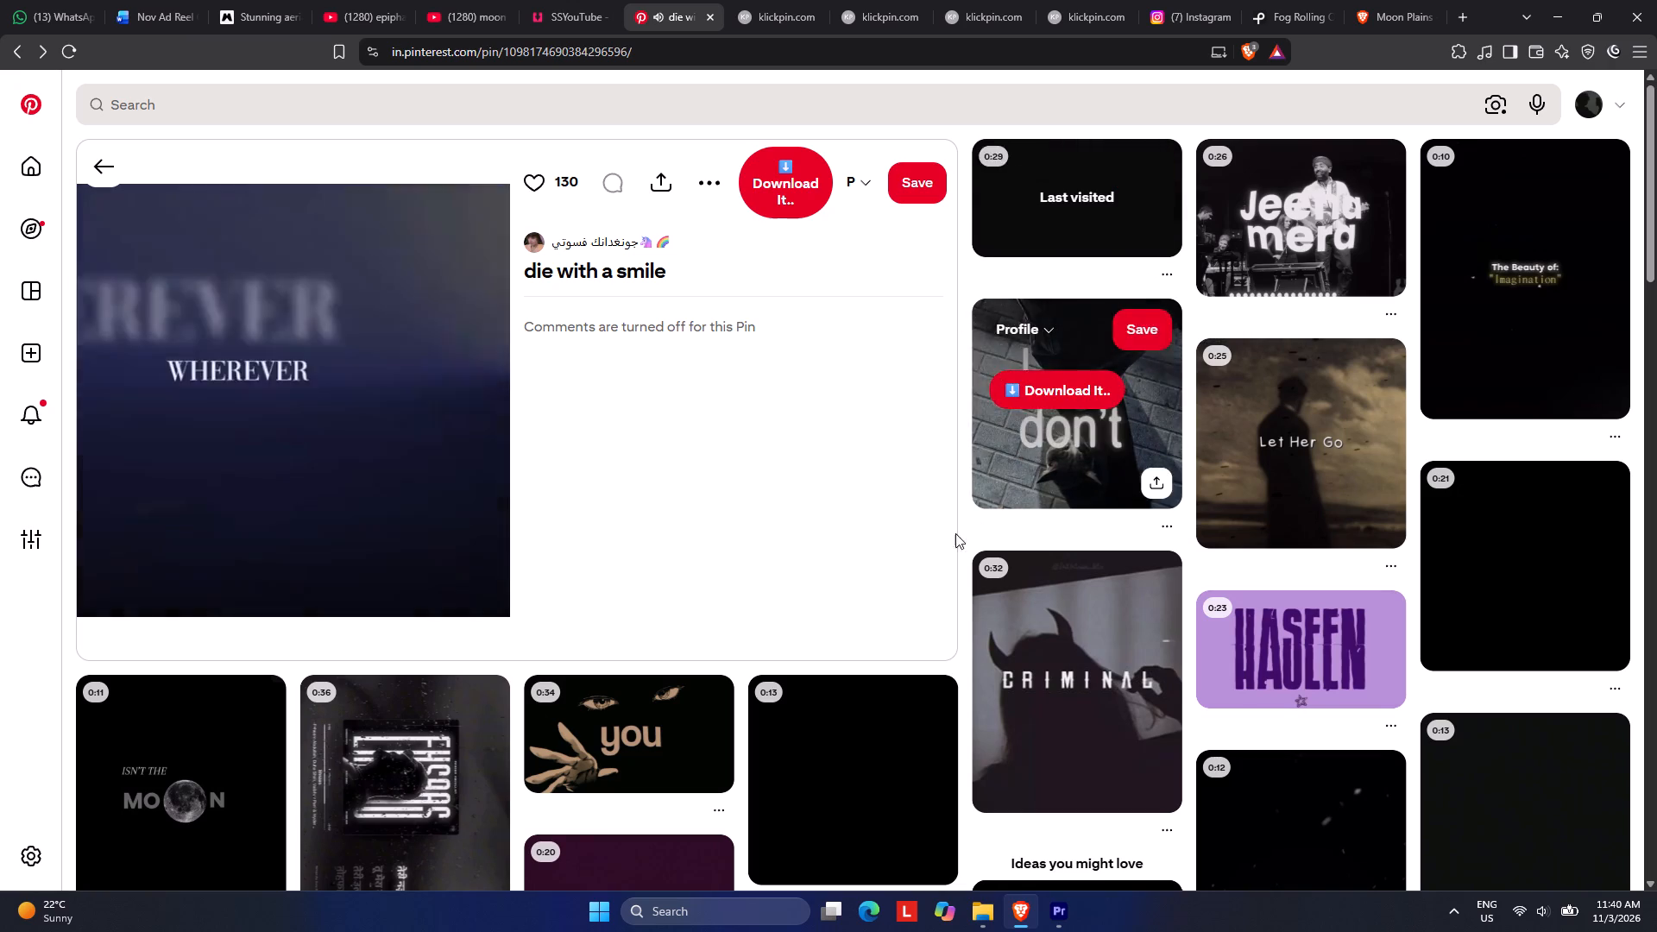
Preview the related "she's so perfect" pin with sound, followed by its related "LOVELY" night-street song pin.
left_click(1085, 460)
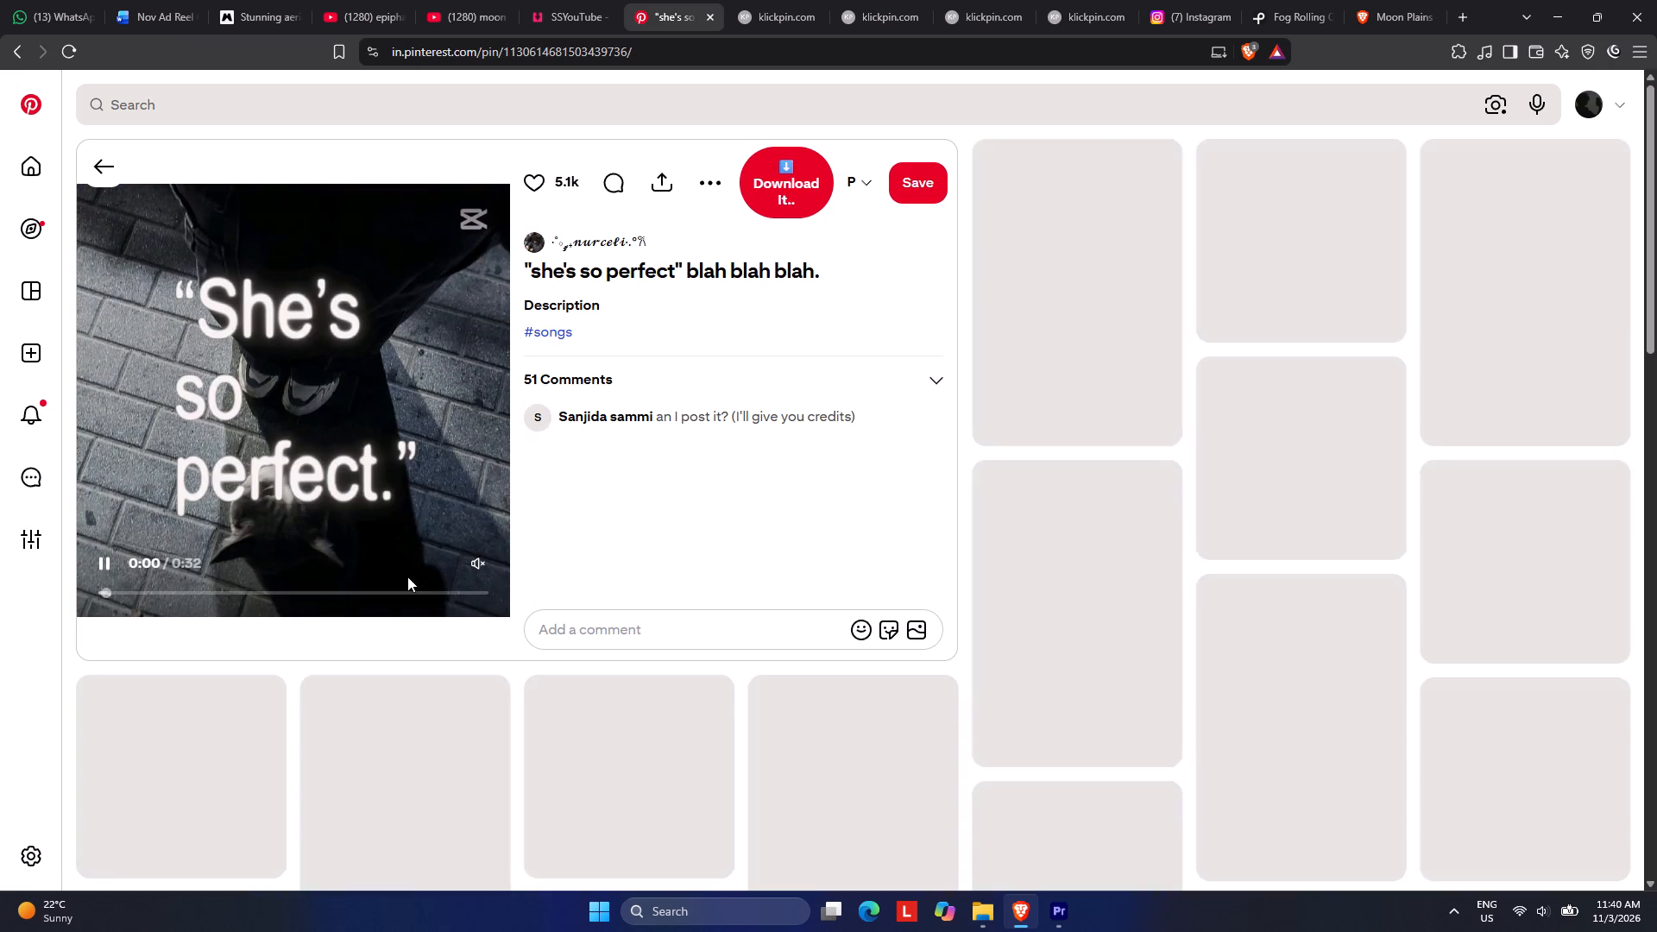
left_click(480, 559)
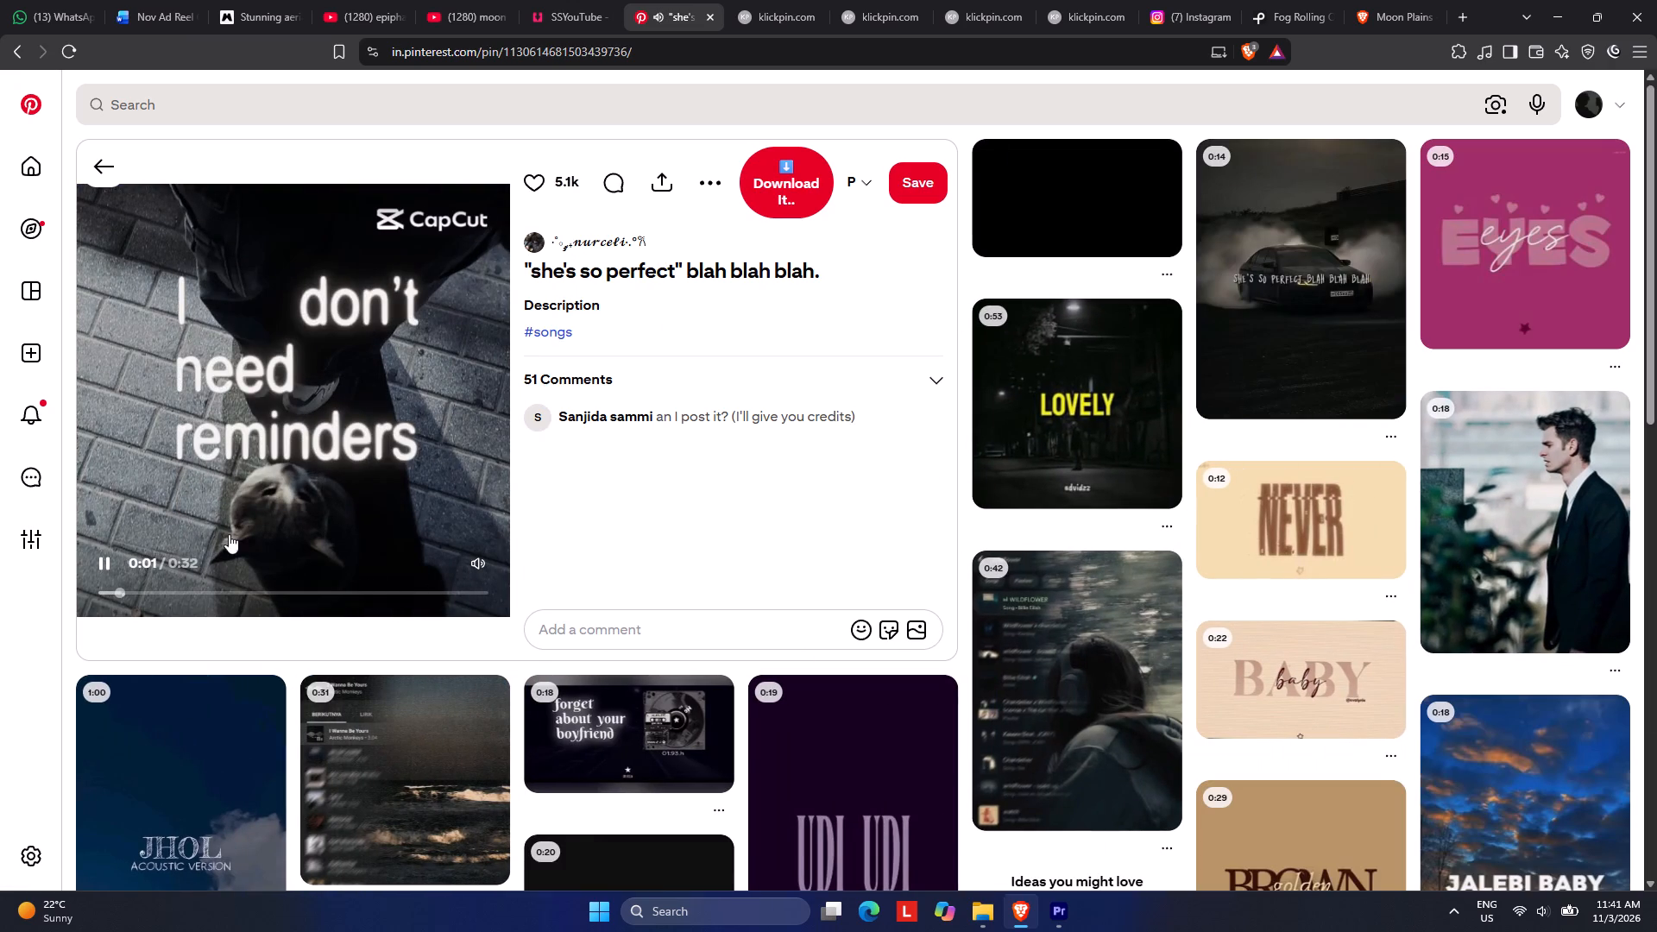
left_click(1078, 452)
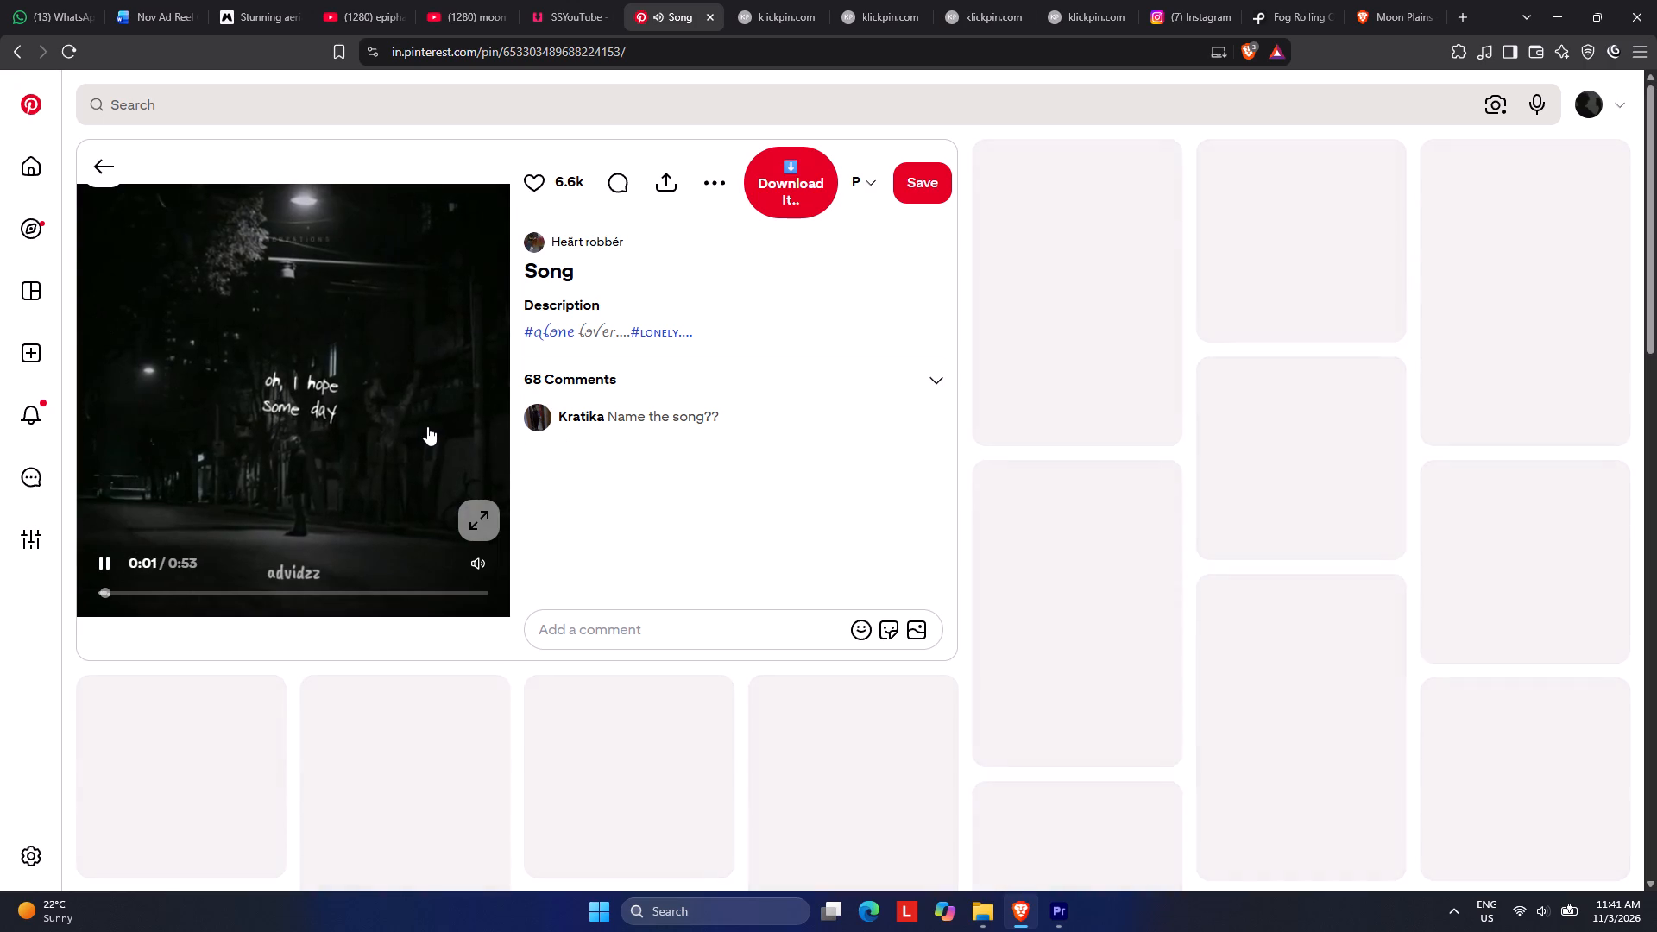
scroll(239, 435, "down", 1)
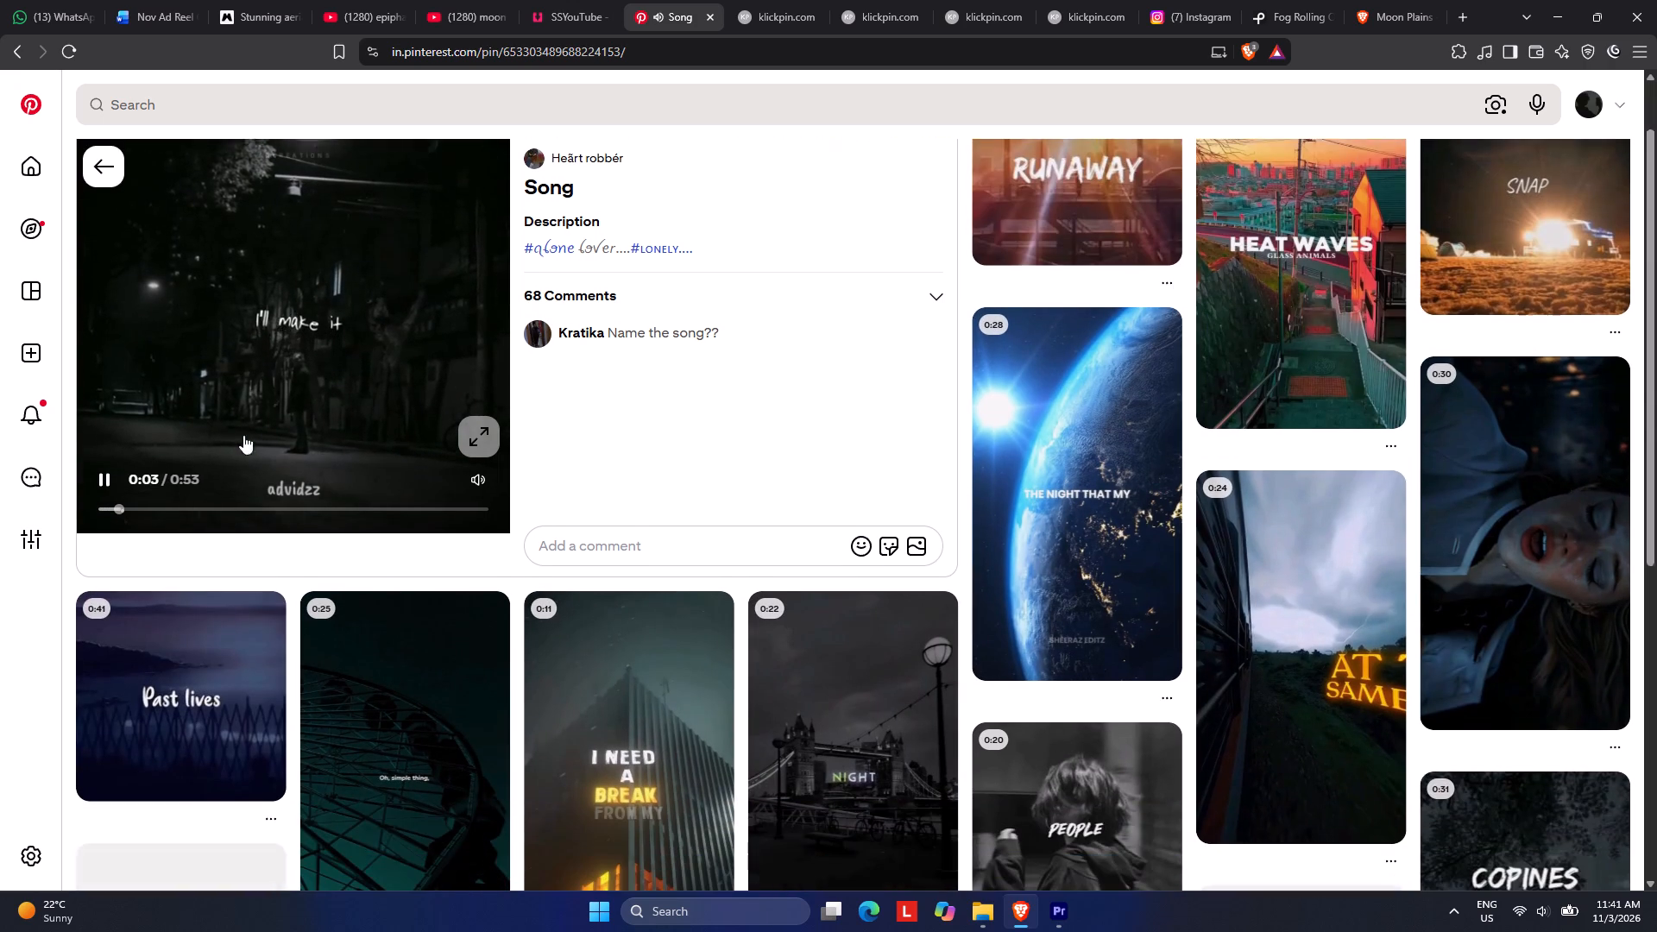
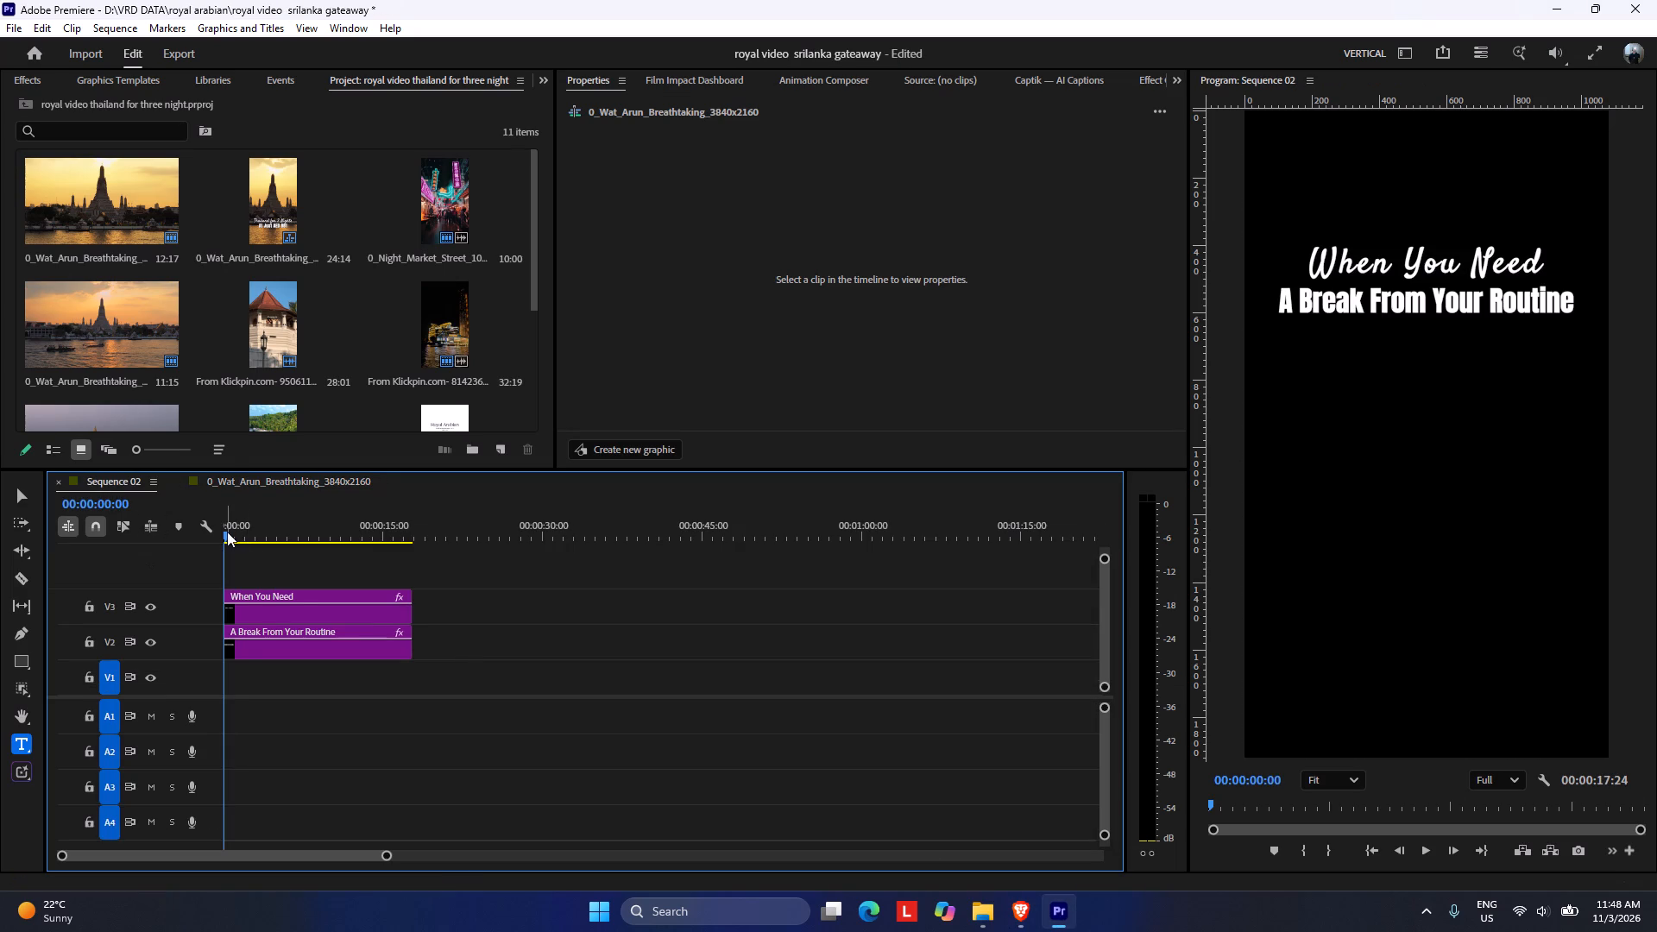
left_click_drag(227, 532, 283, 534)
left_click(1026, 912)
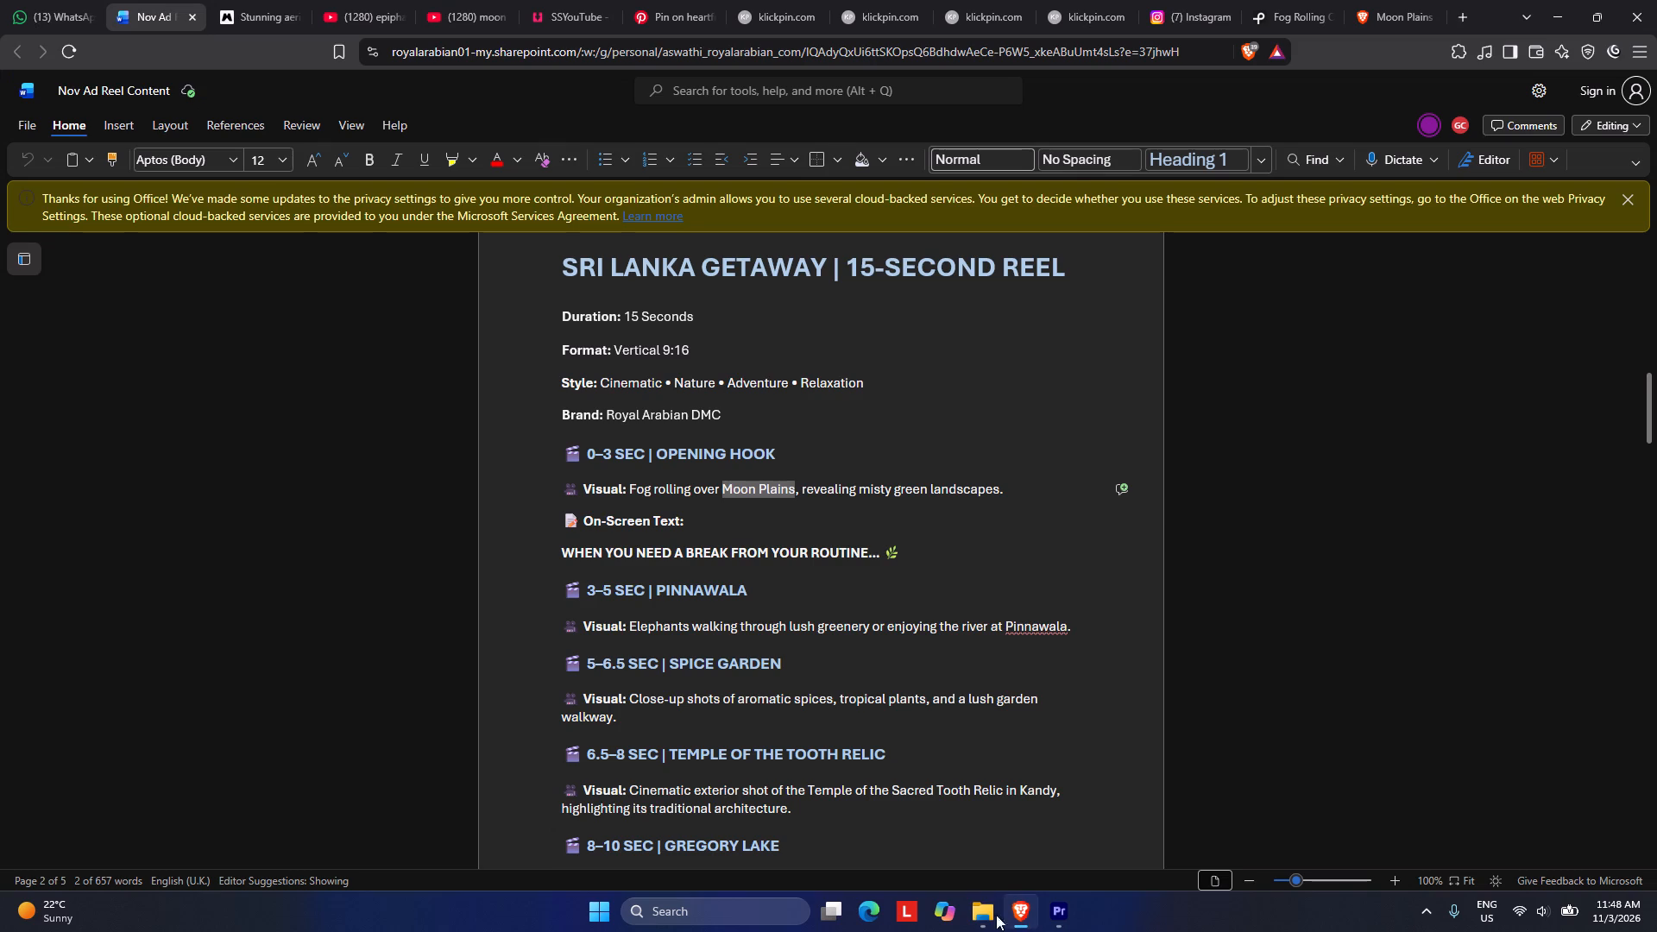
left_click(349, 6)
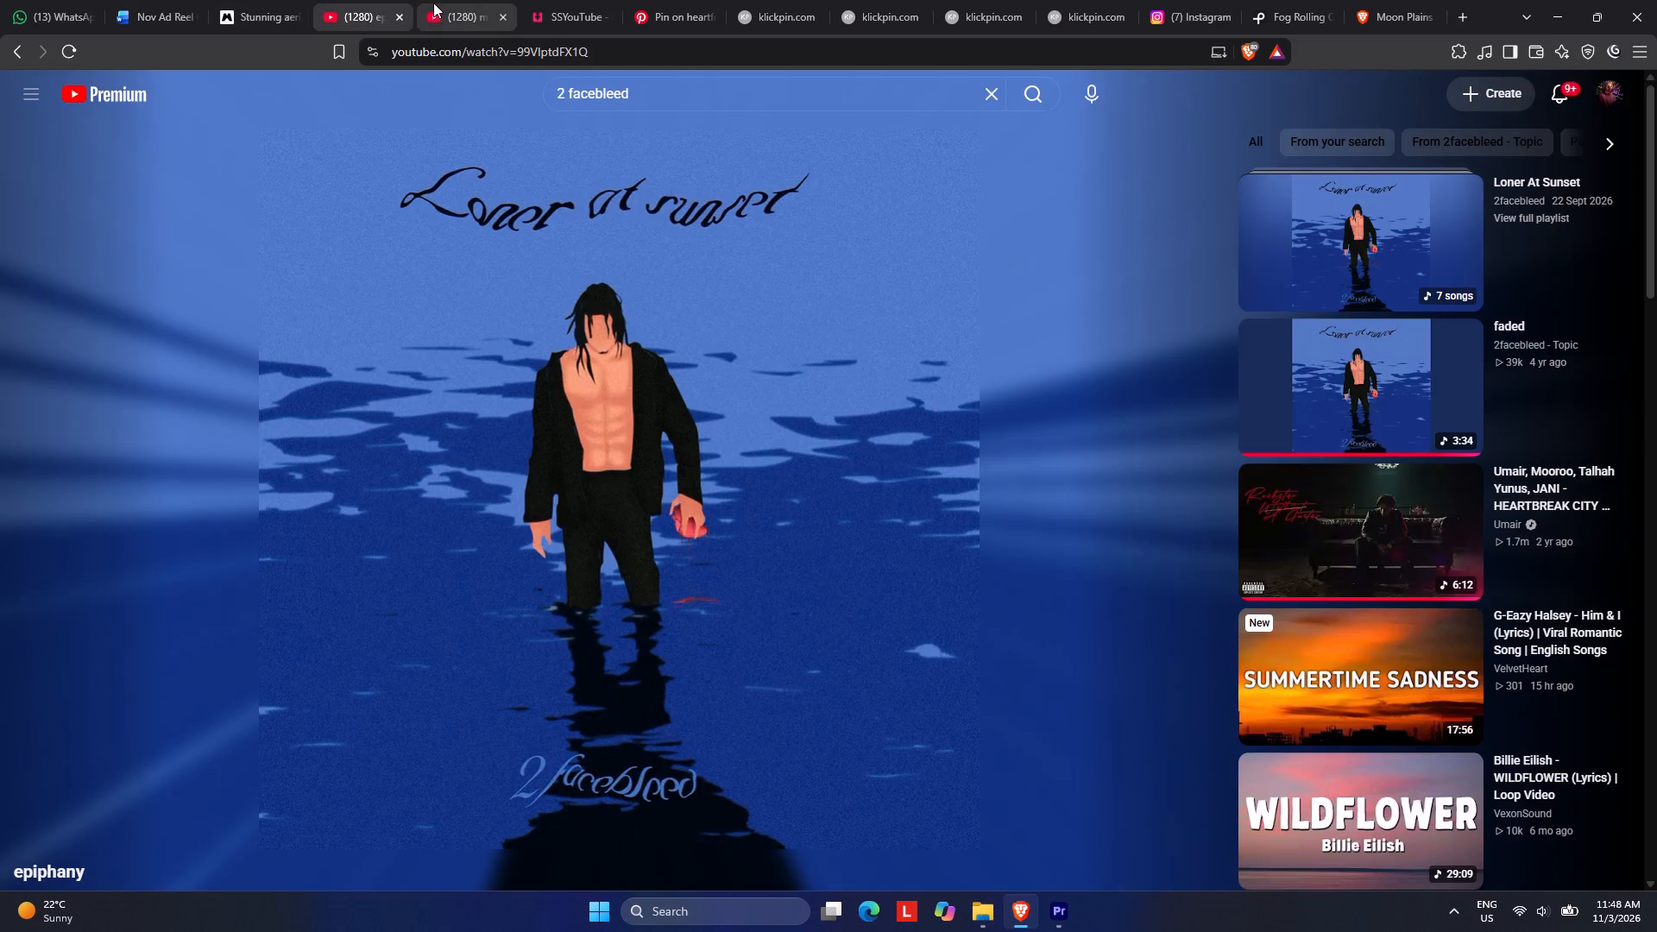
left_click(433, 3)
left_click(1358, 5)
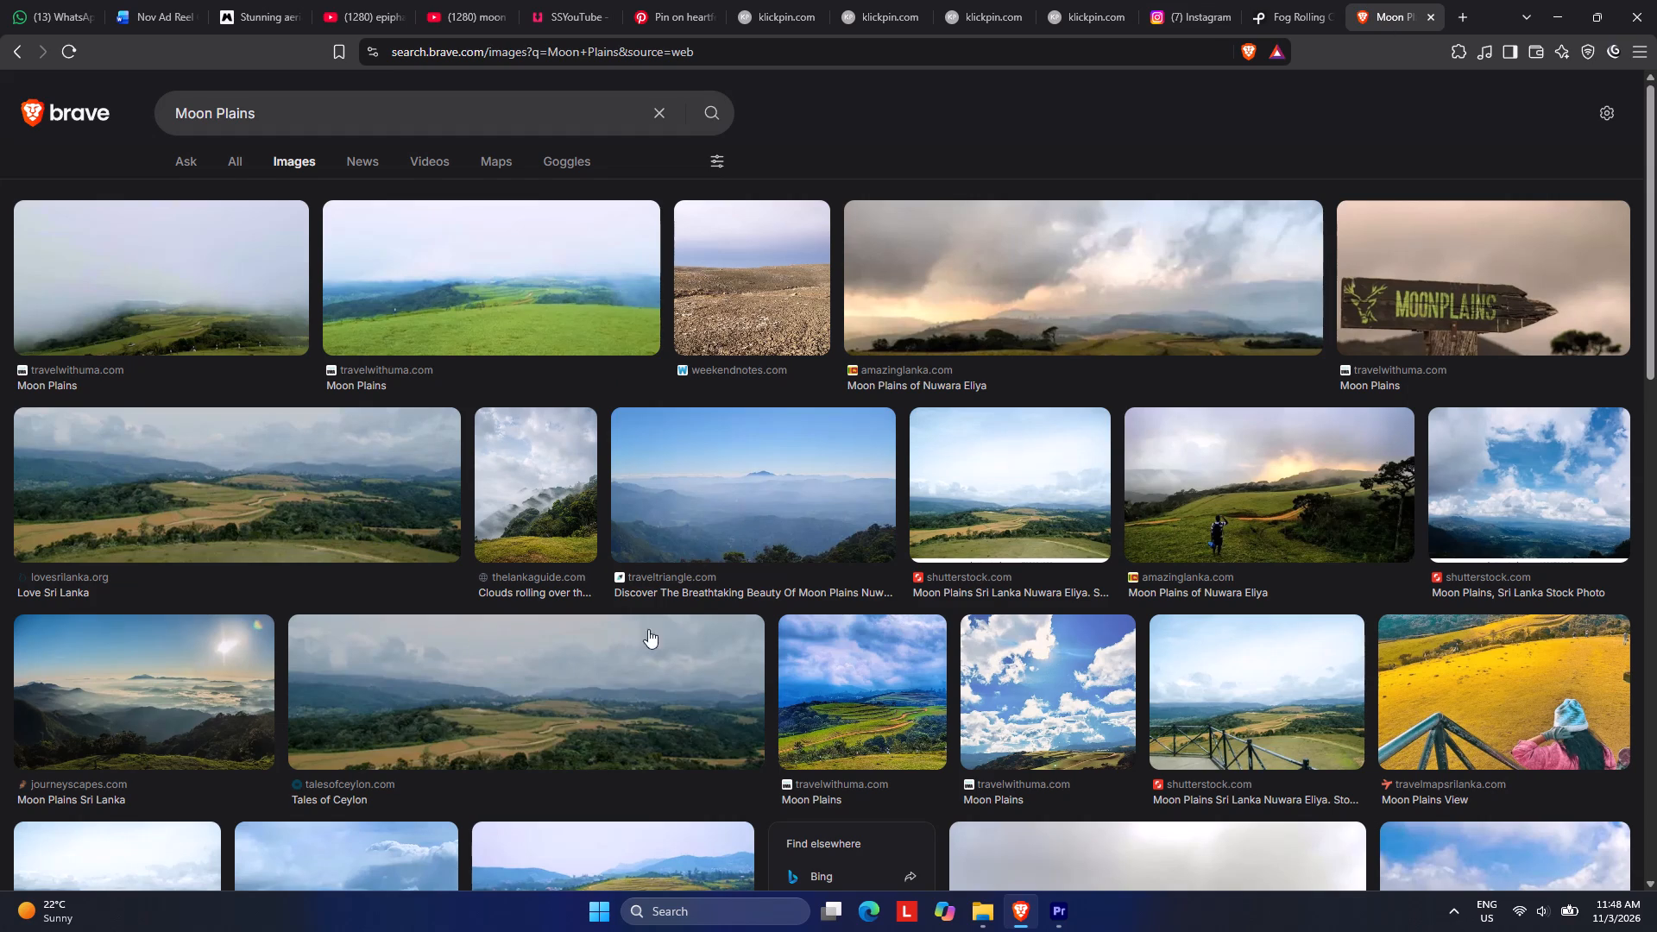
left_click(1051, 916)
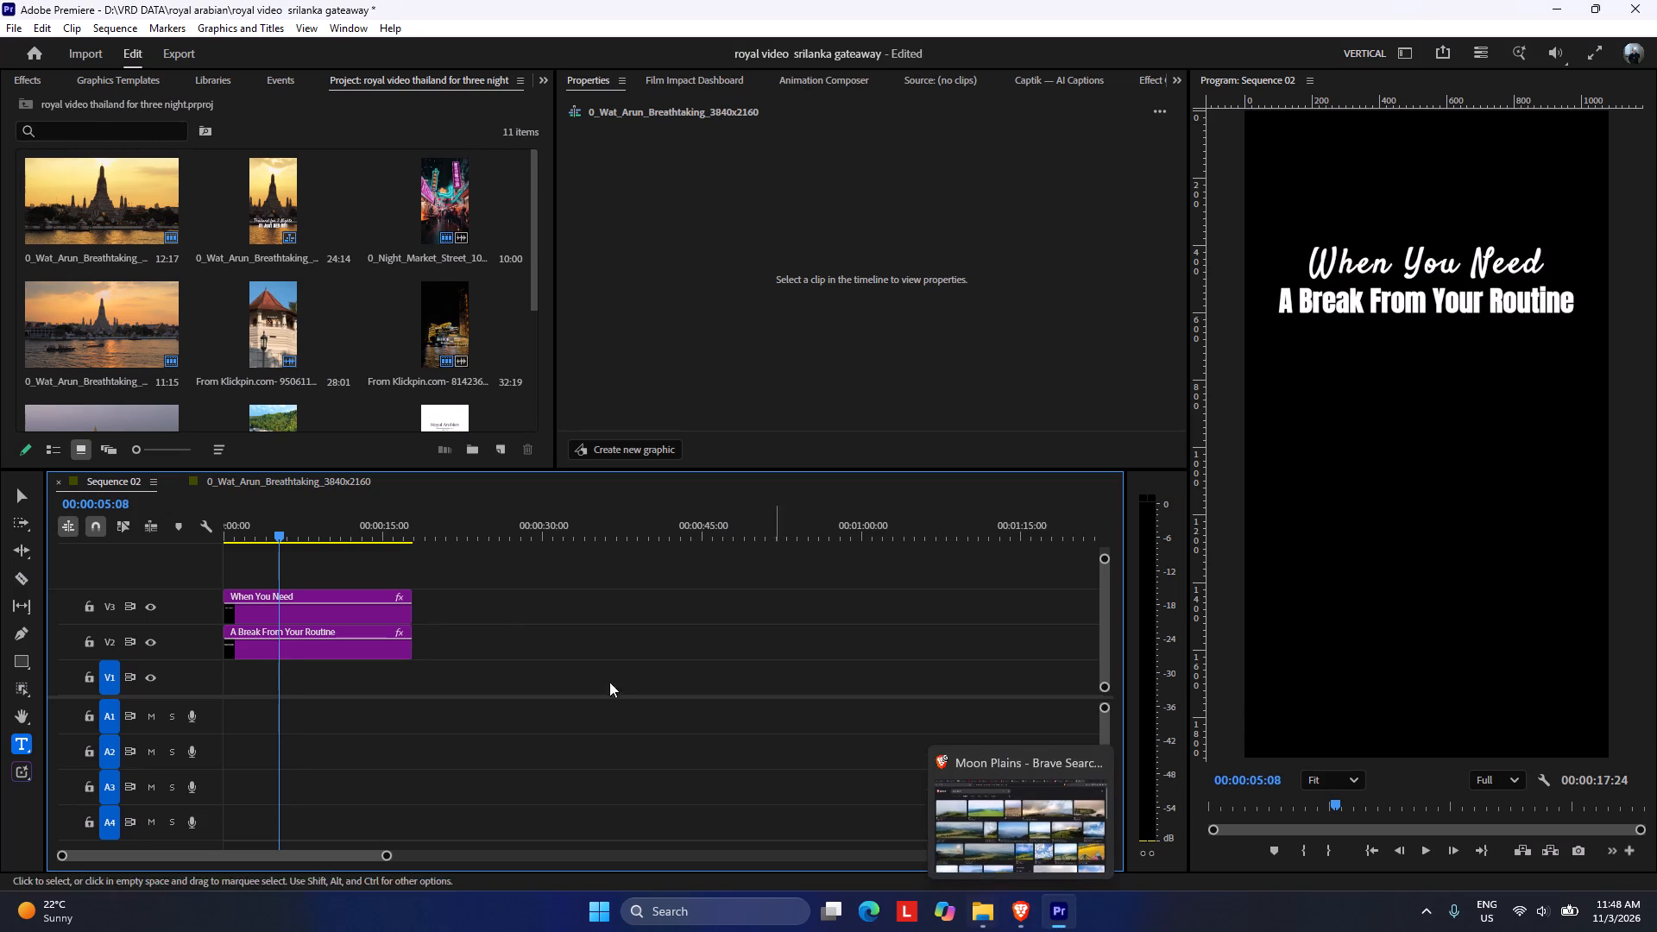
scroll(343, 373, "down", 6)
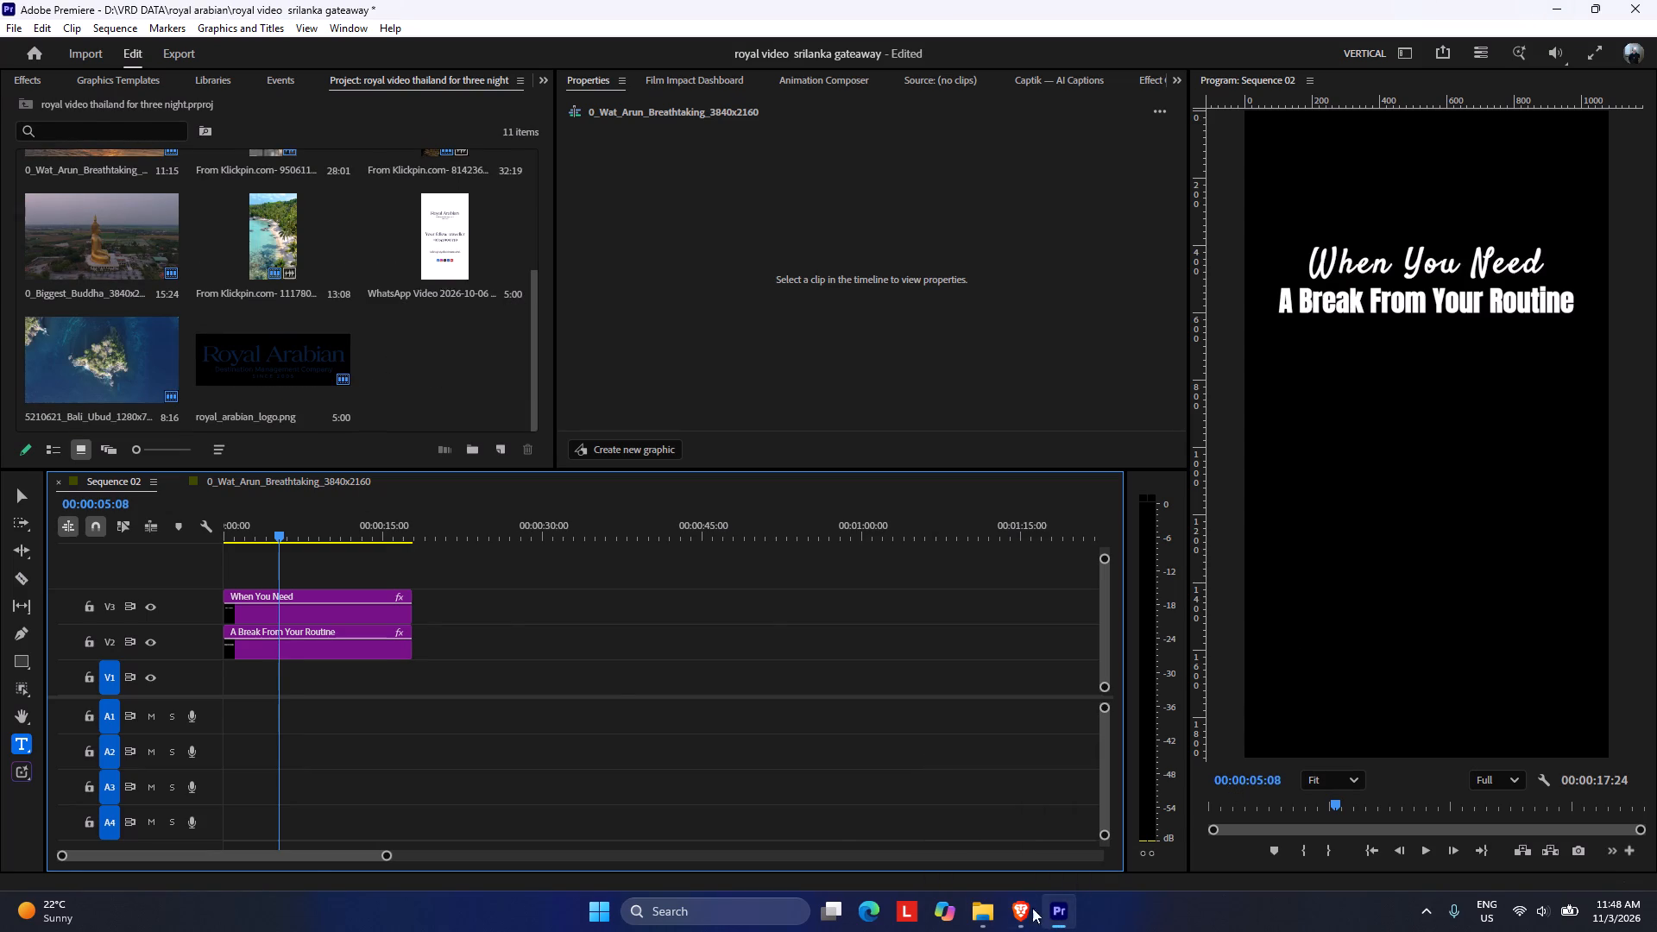
Switch to the browser's Pinterest pin of Ed Sheeran's "Photograph" lyrics, preview it with sound and glance through its related pins.
left_click(1019, 914)
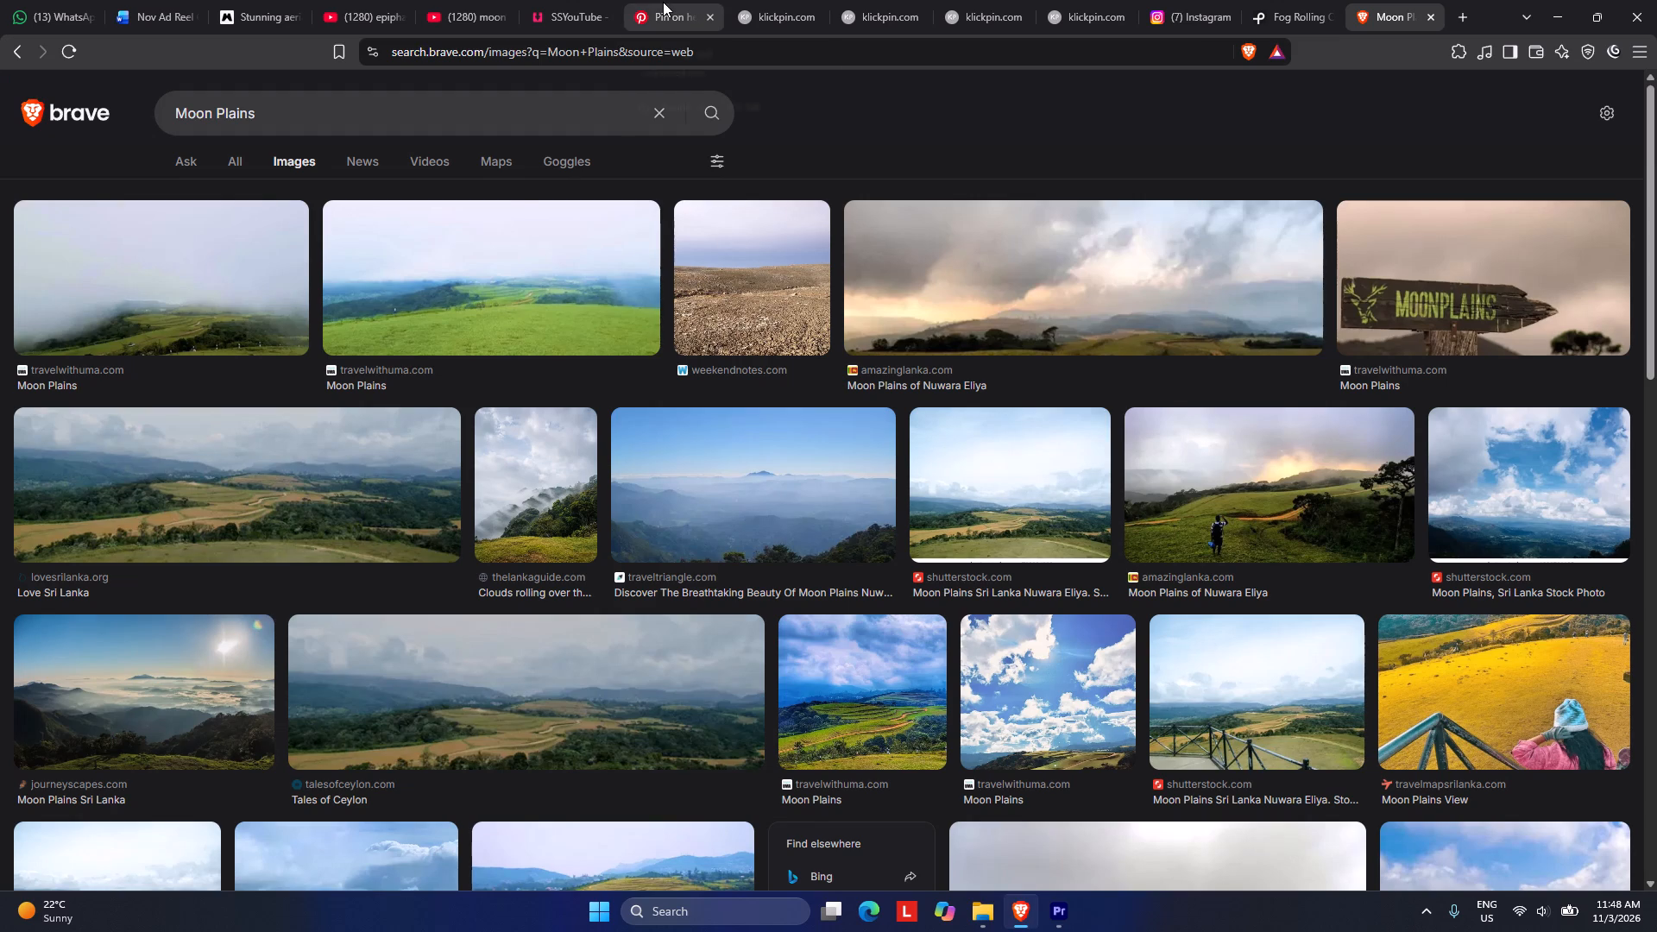
left_click(663, 2)
left_click(389, 488)
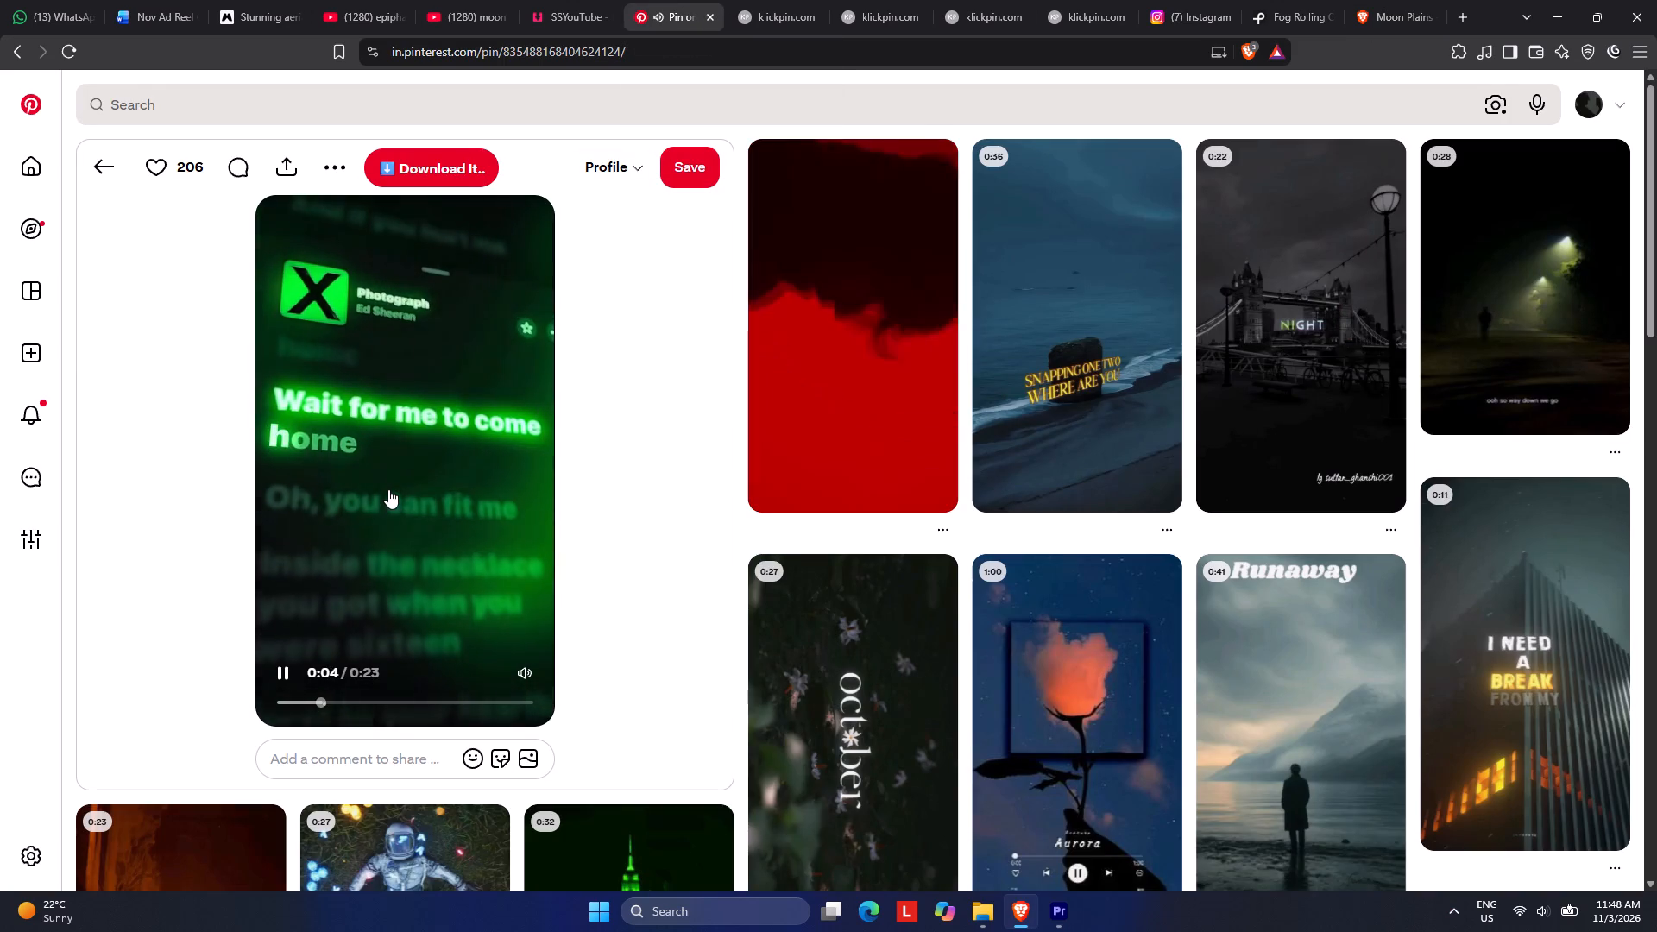
left_click(414, 492)
scroll(425, 501, "down", 3)
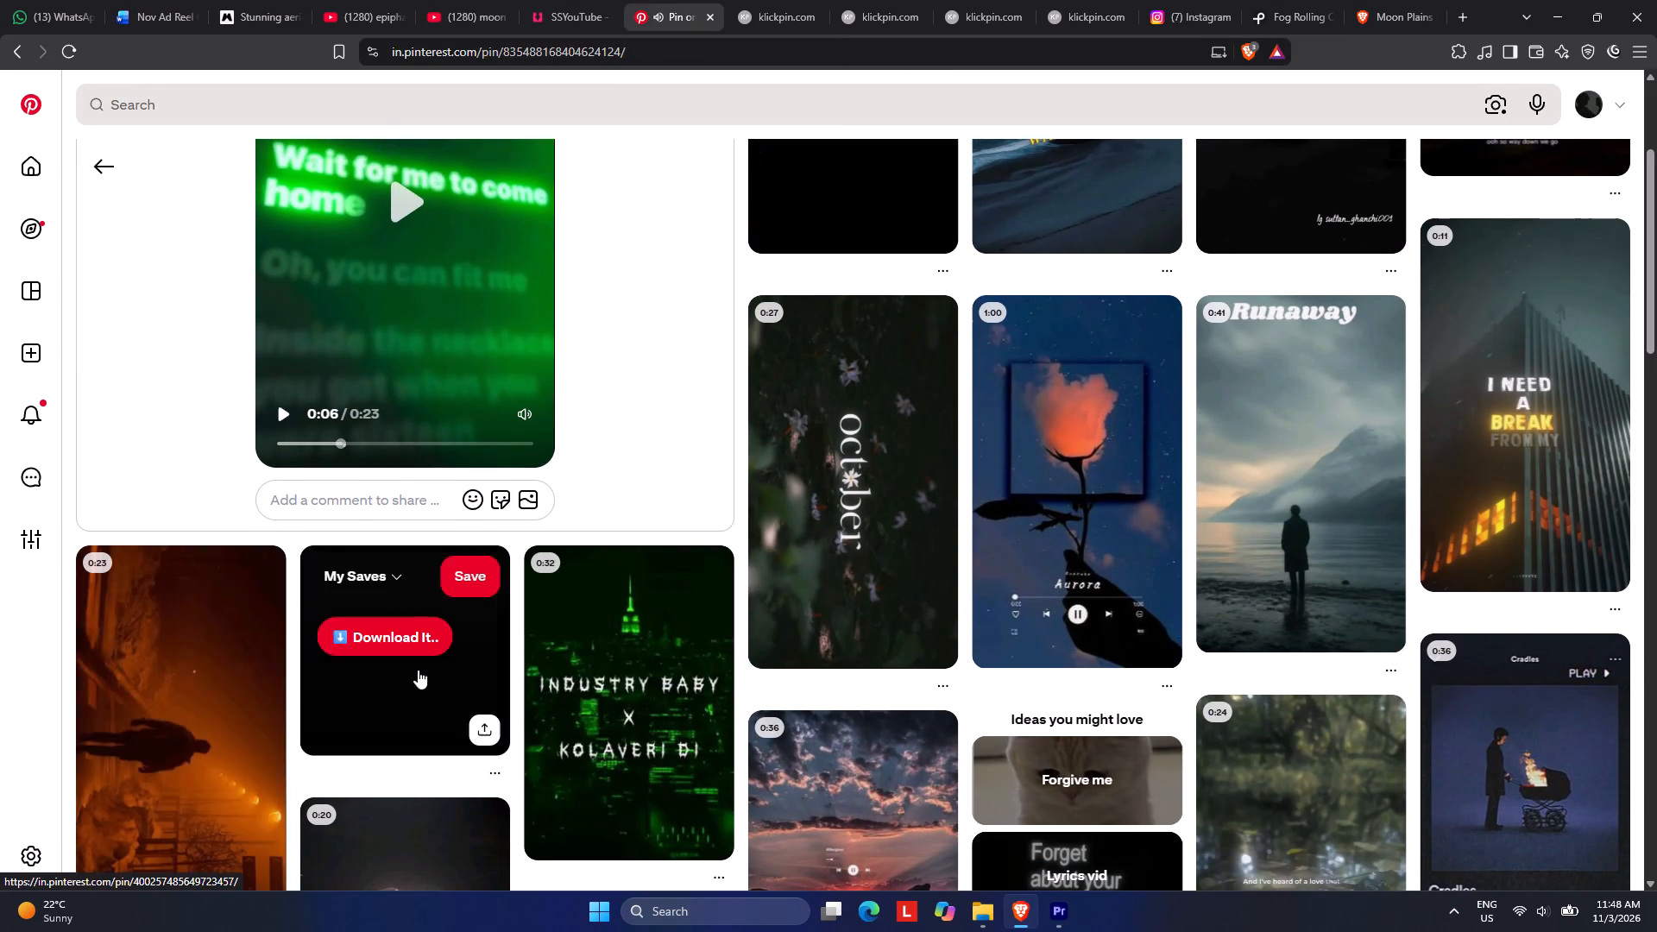
scroll(813, 616, "up", 7)
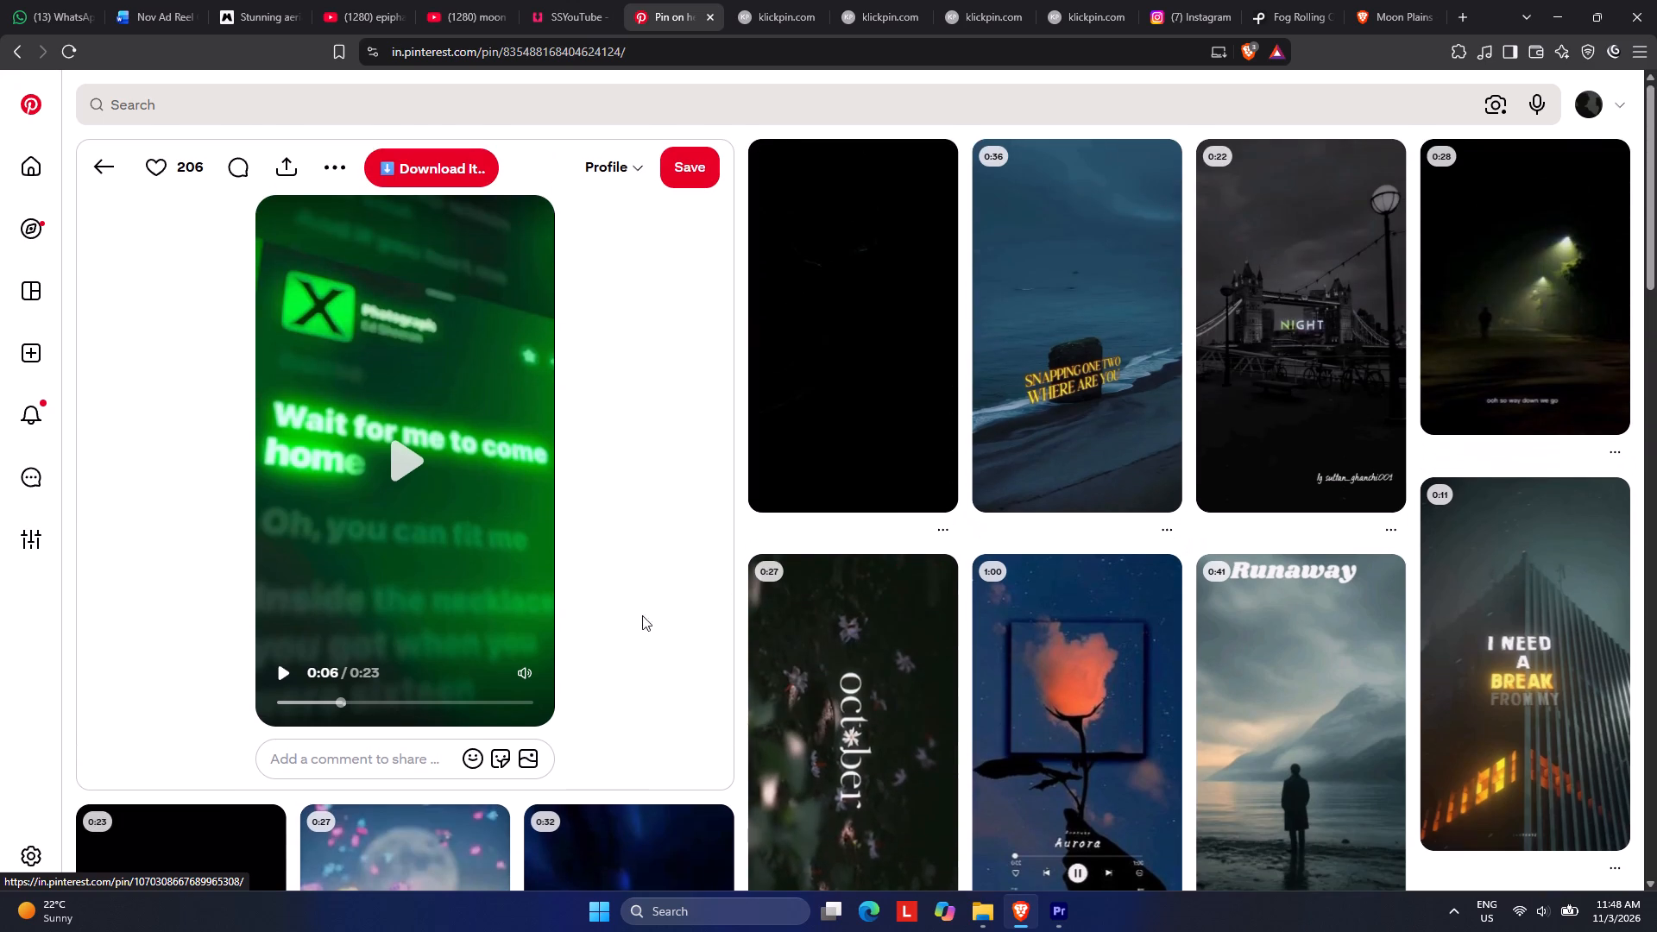
Download the "Photograph" lyrics pin through KlickPin and save it as an MP4 in the Downloads folder under its suggested name.
left_click(403, 156)
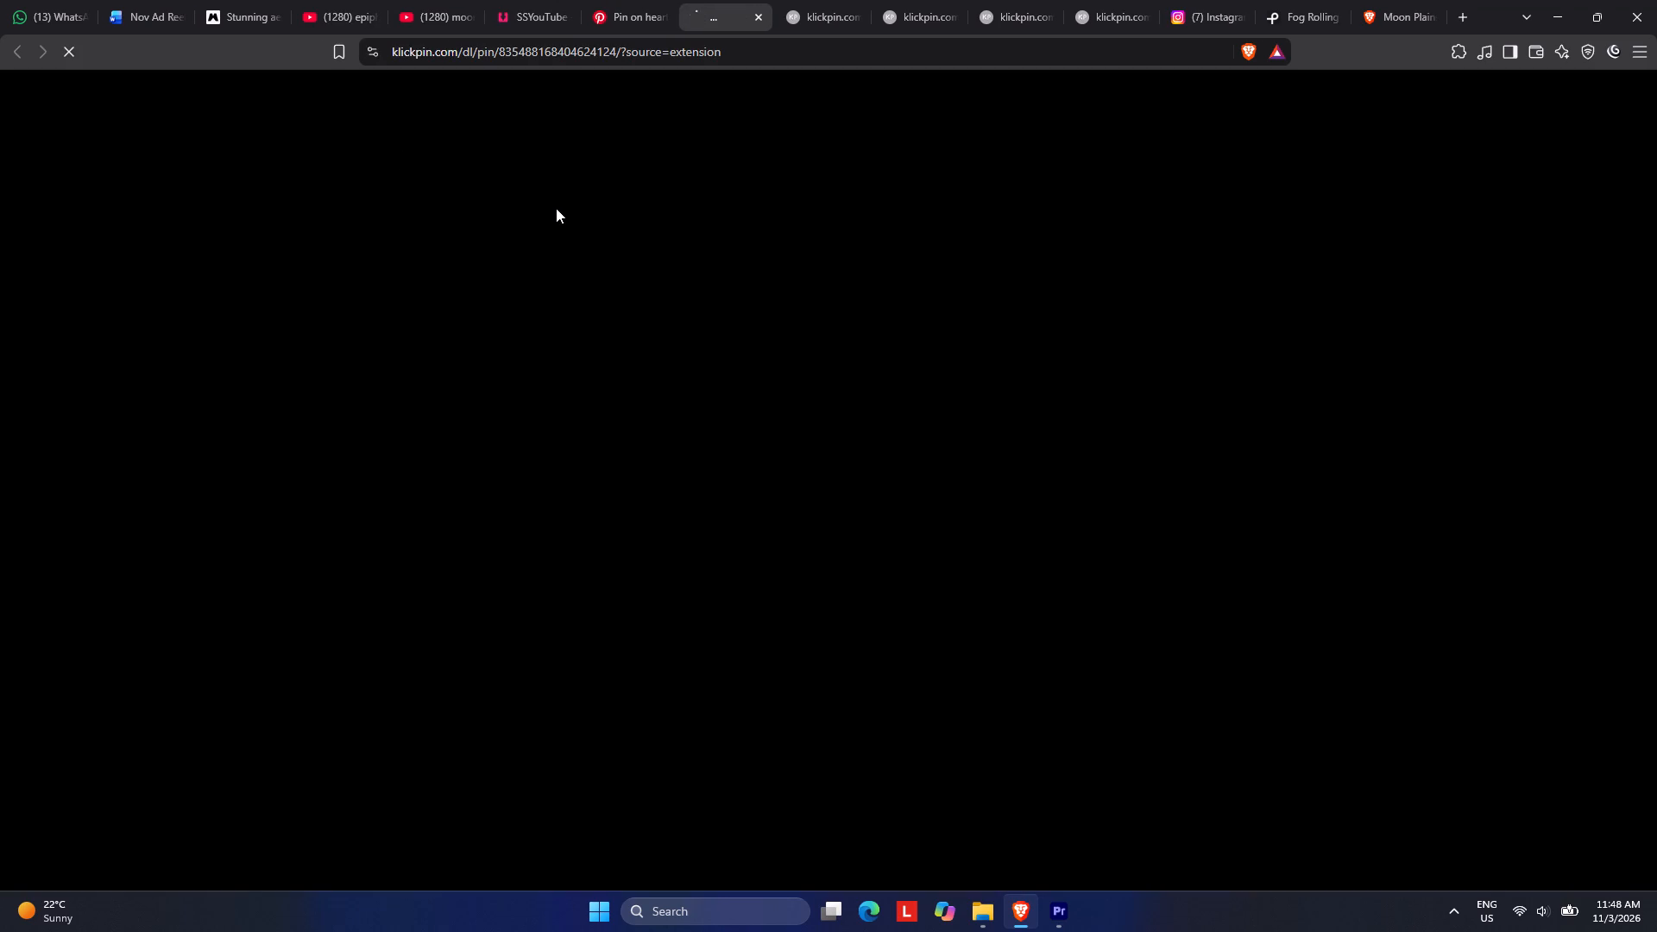
left_click(790, 374)
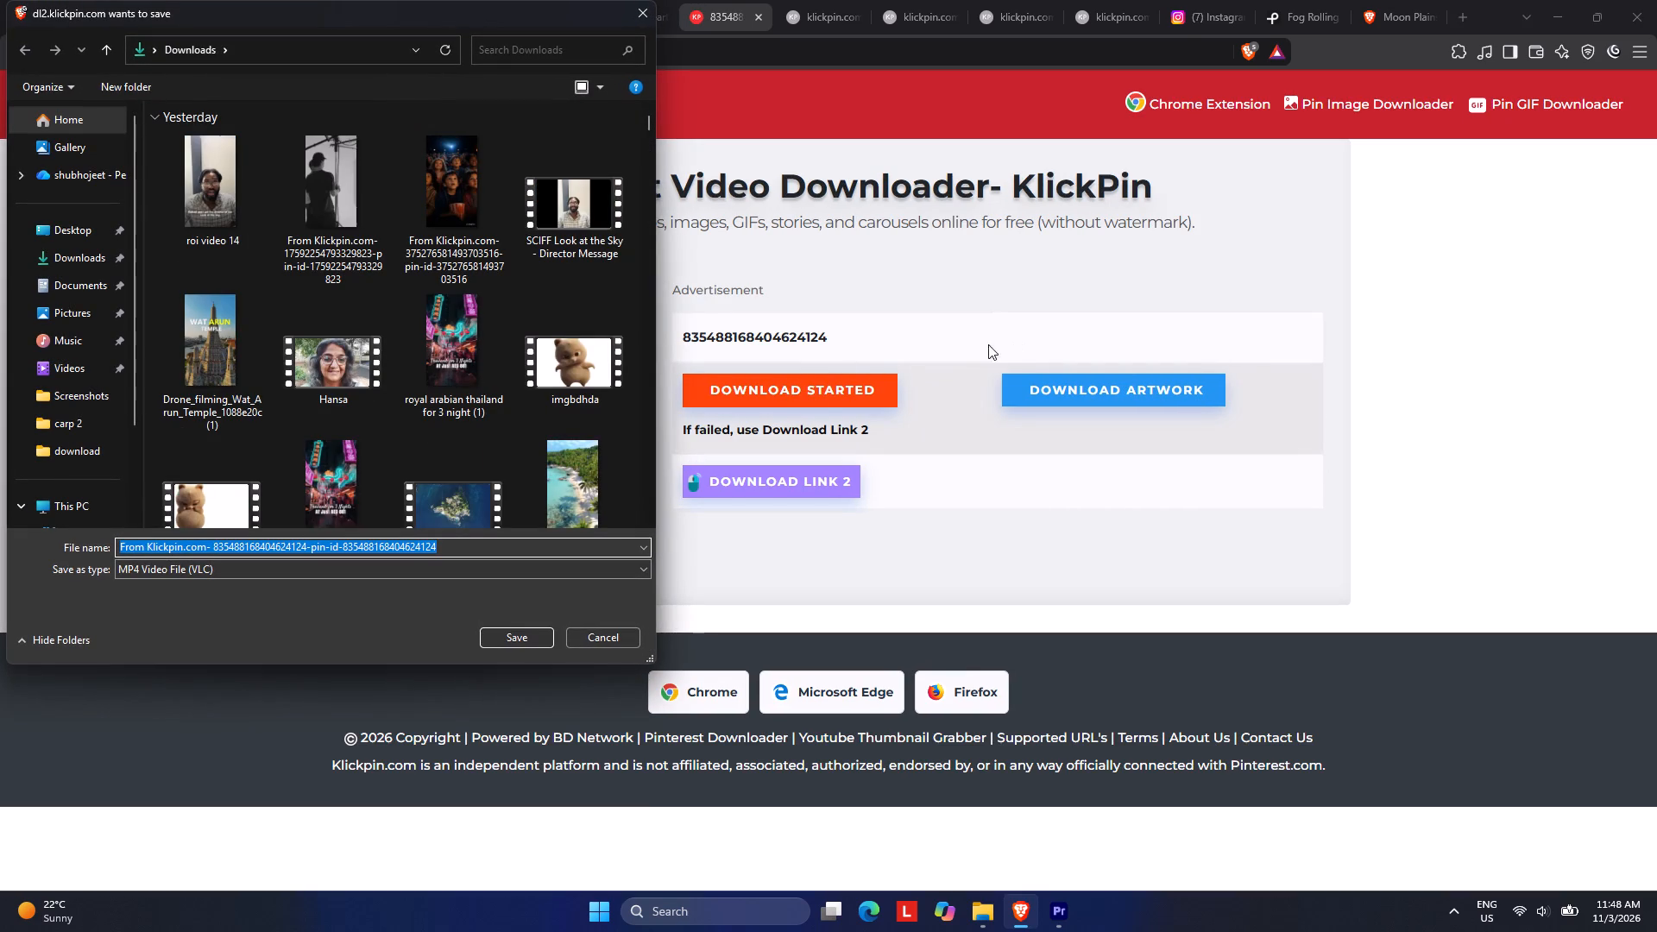
left_click(517, 650)
left_click(513, 634)
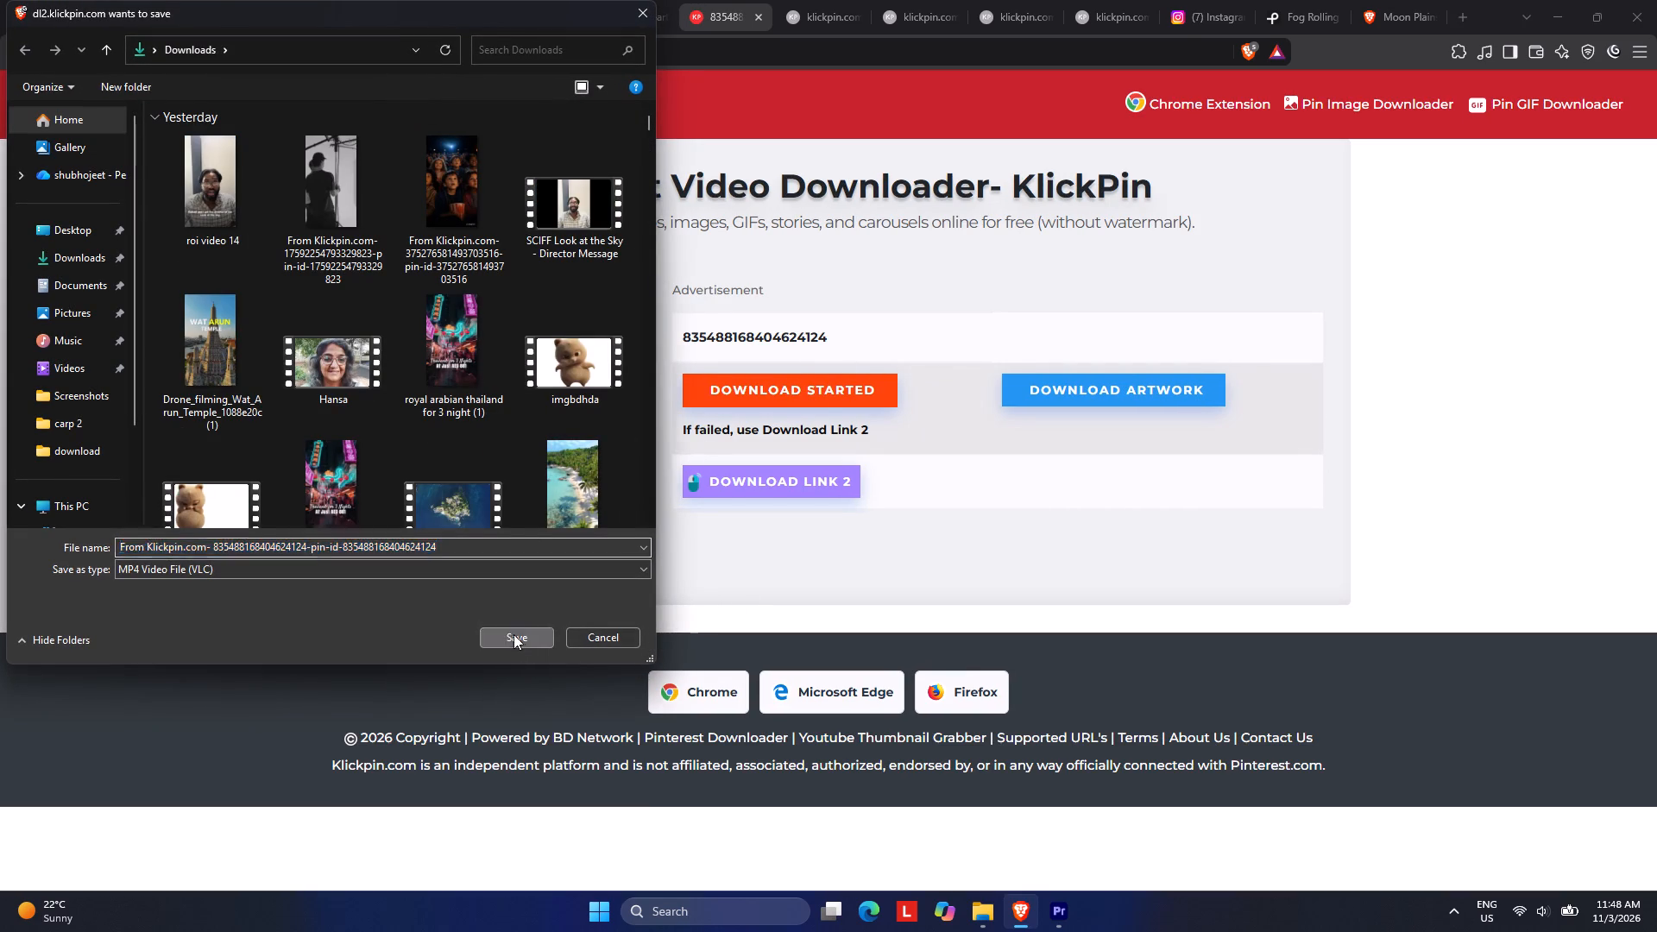
Add the downloaded "Photograph" clip at the start of Sequence 02 in Premiere, keeping only its audio on track A1.
left_click_drag(1300, 123, 872, 931)
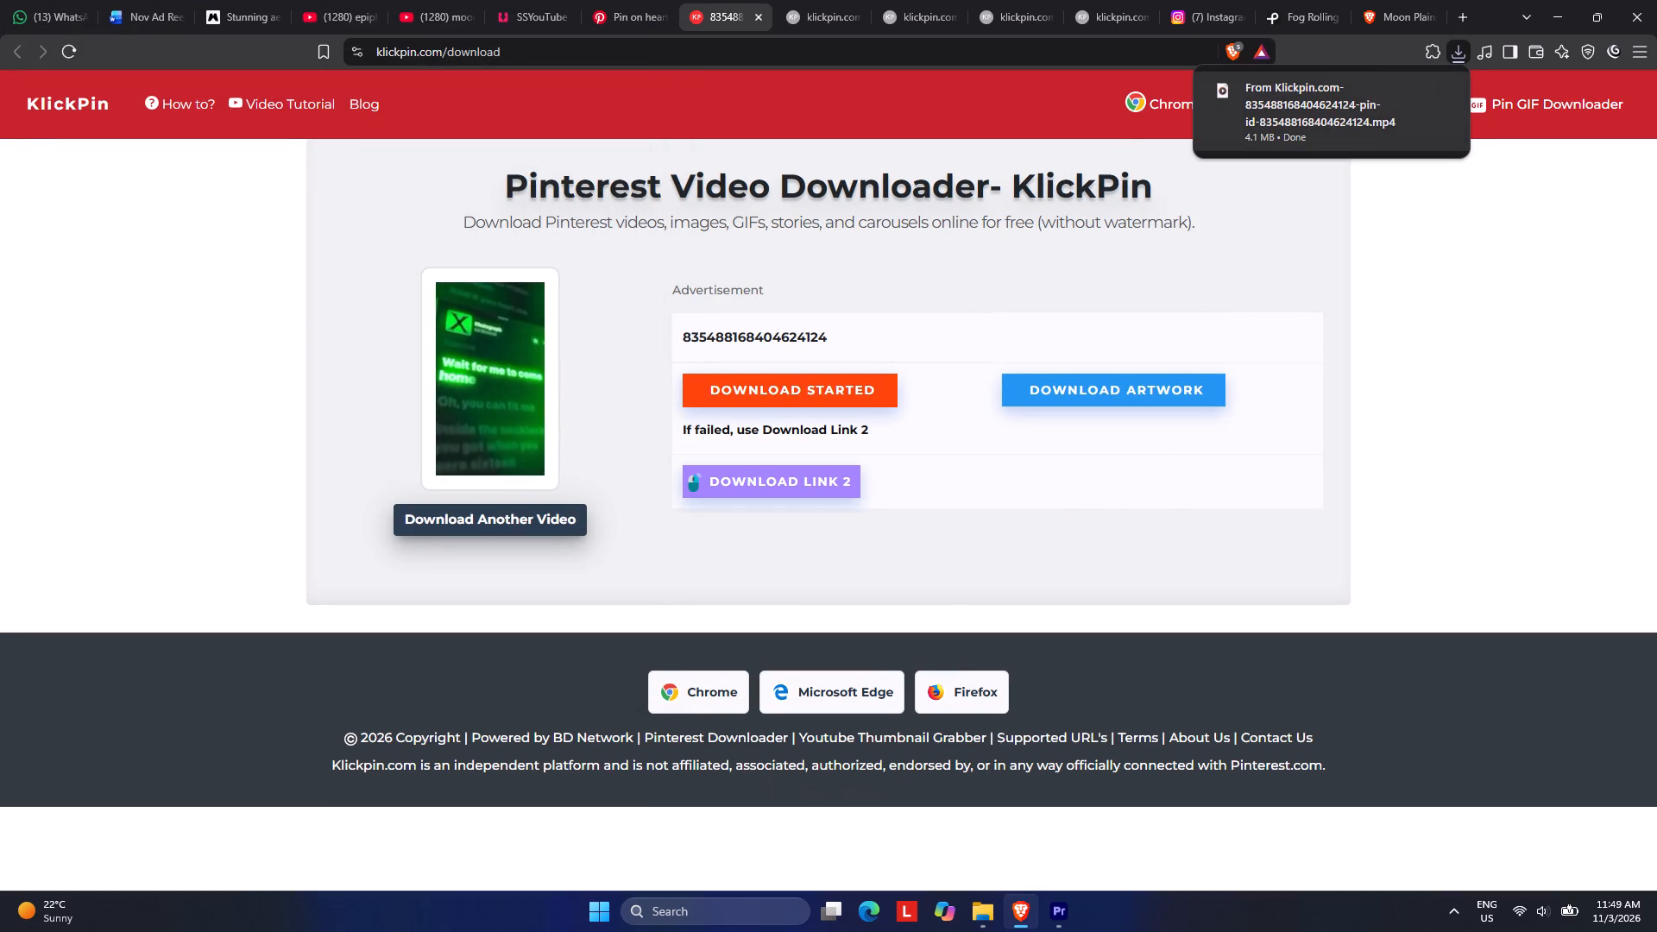
left_click_drag(872, 931, 258, 697)
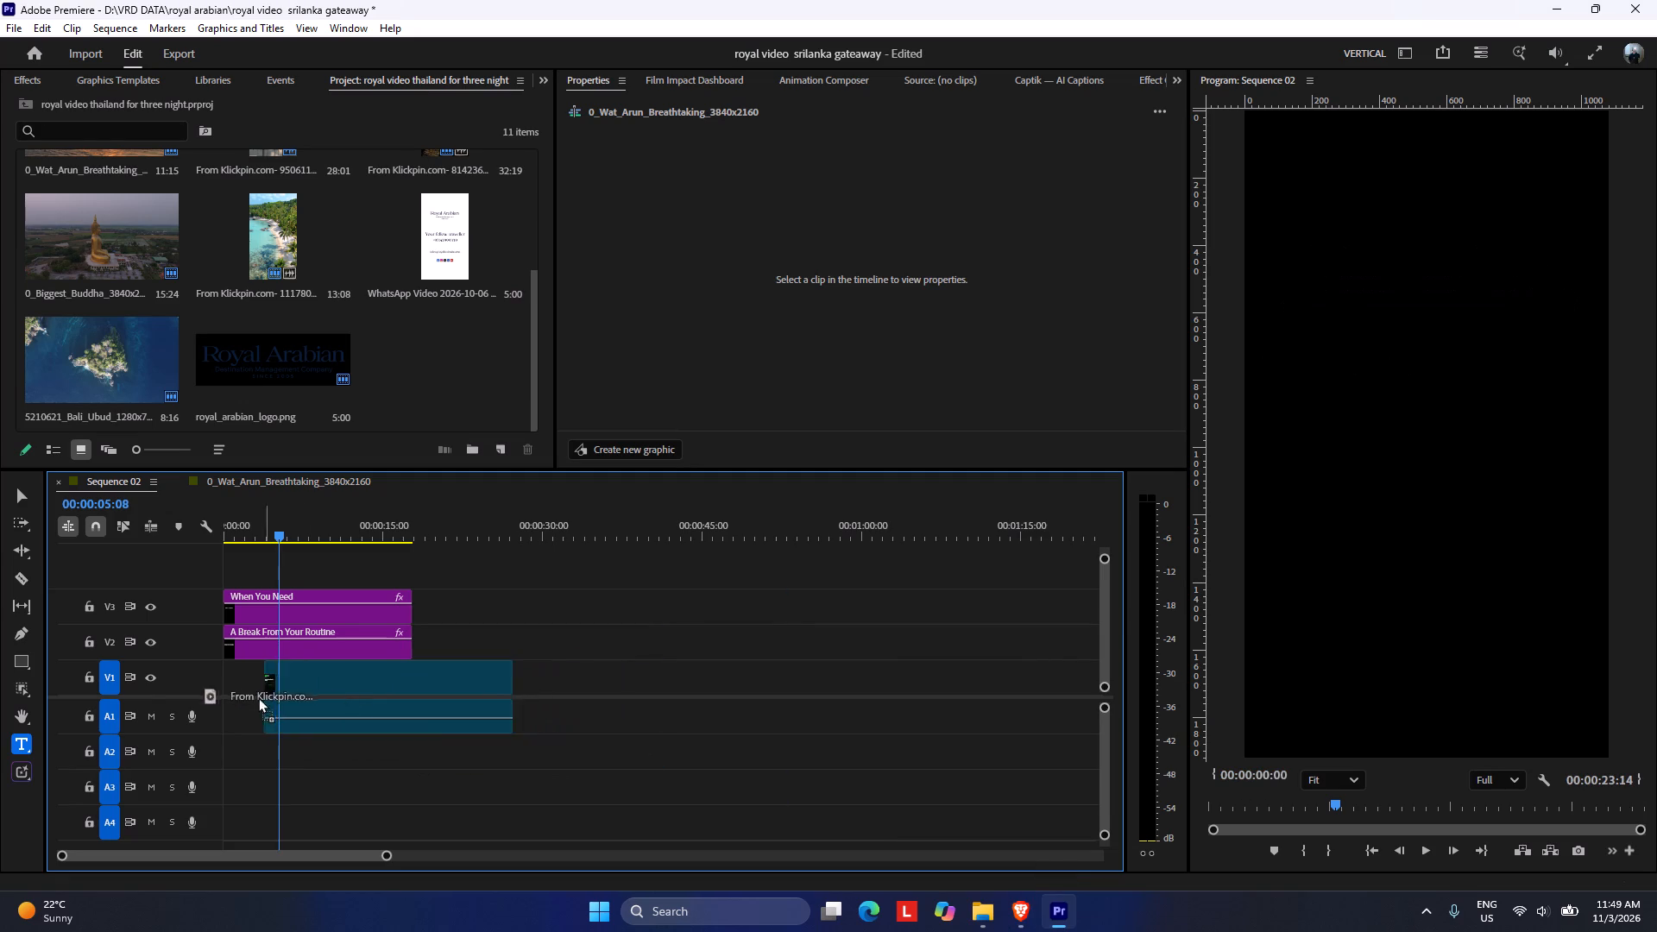
left_click_drag(258, 697, 206, 700)
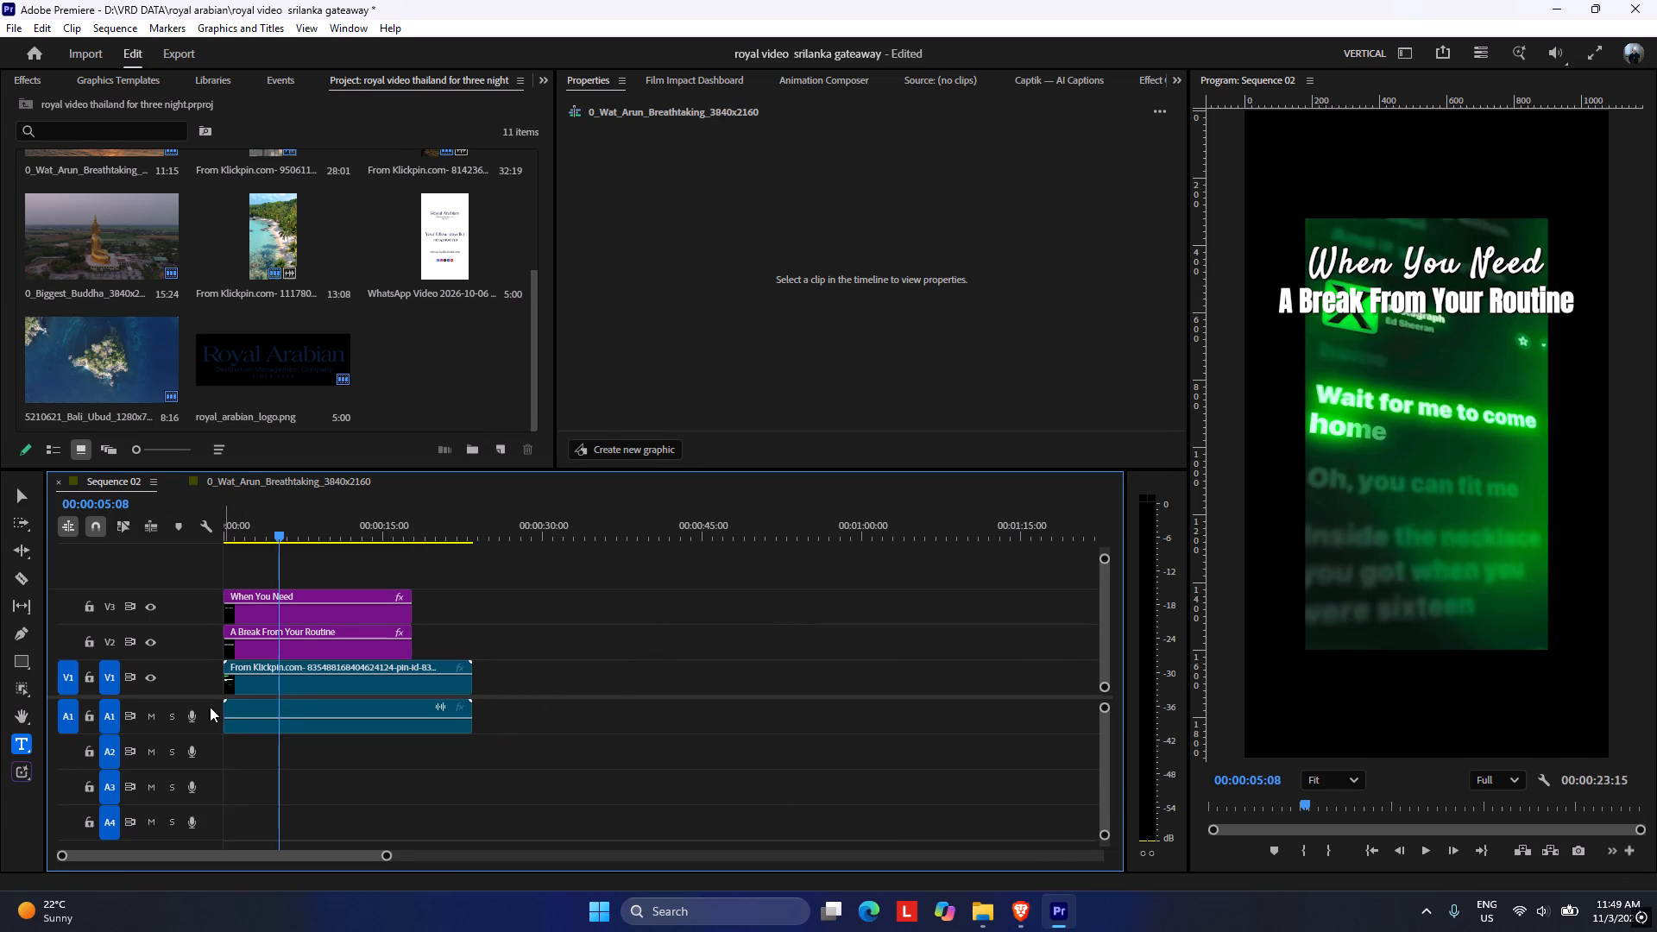
left_click(297, 677)
key("Delete")
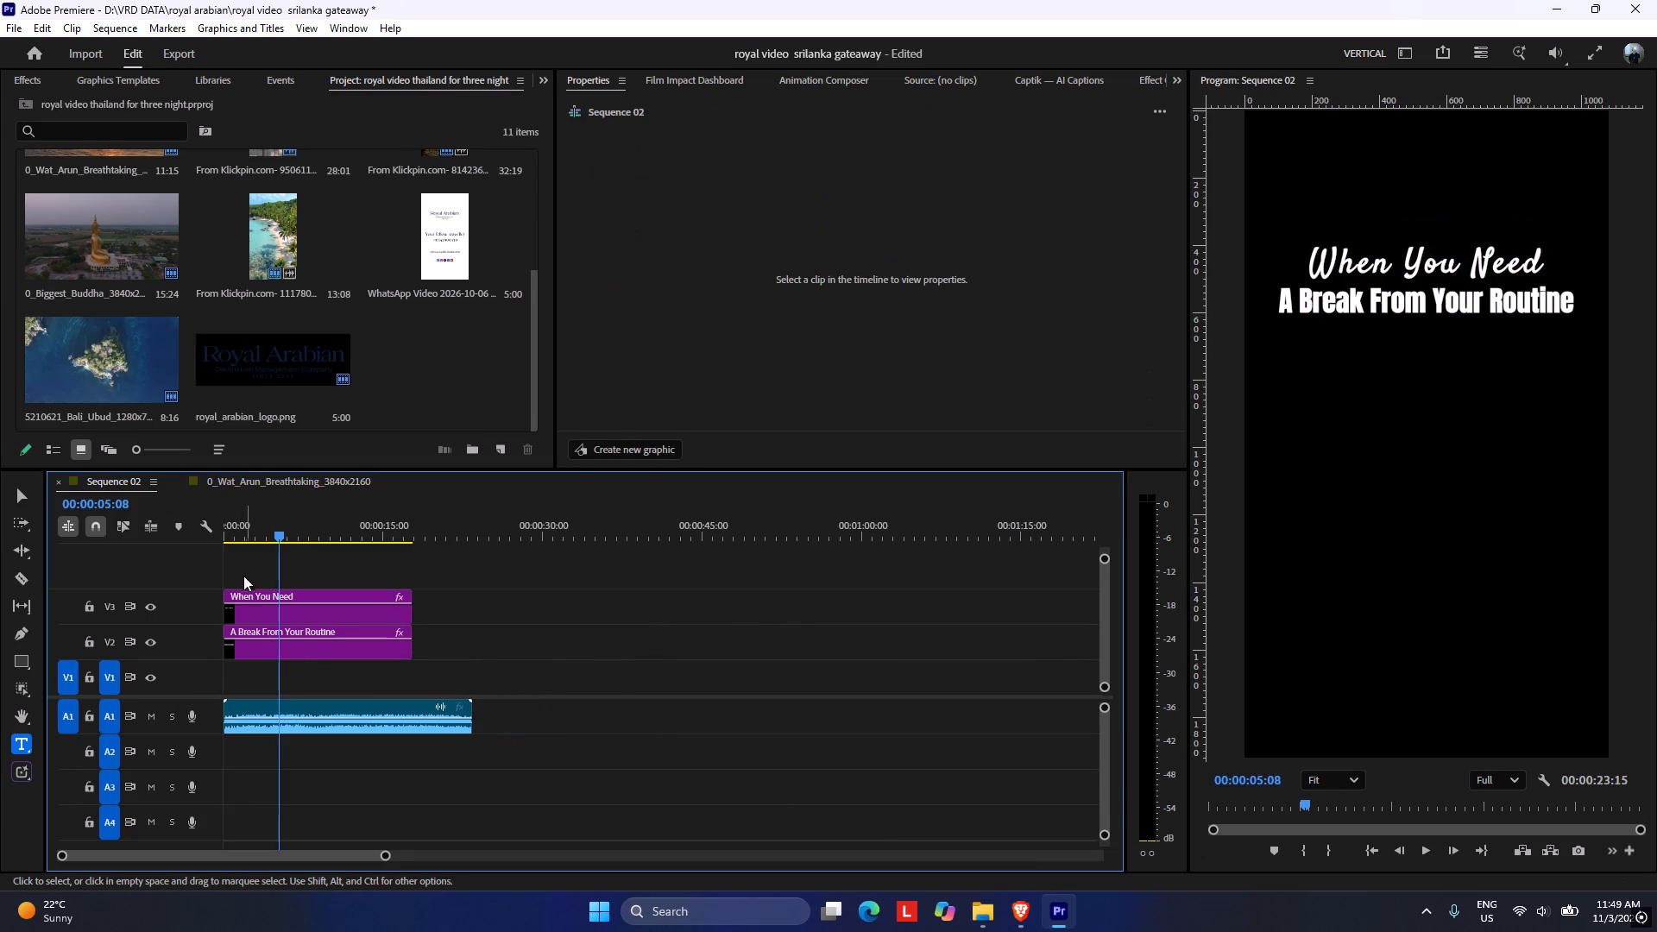
Play the sequence from the start and lower the song clip's volume on A1 to about -5 dB.
left_click_drag(258, 532, 205, 532)
key("space")
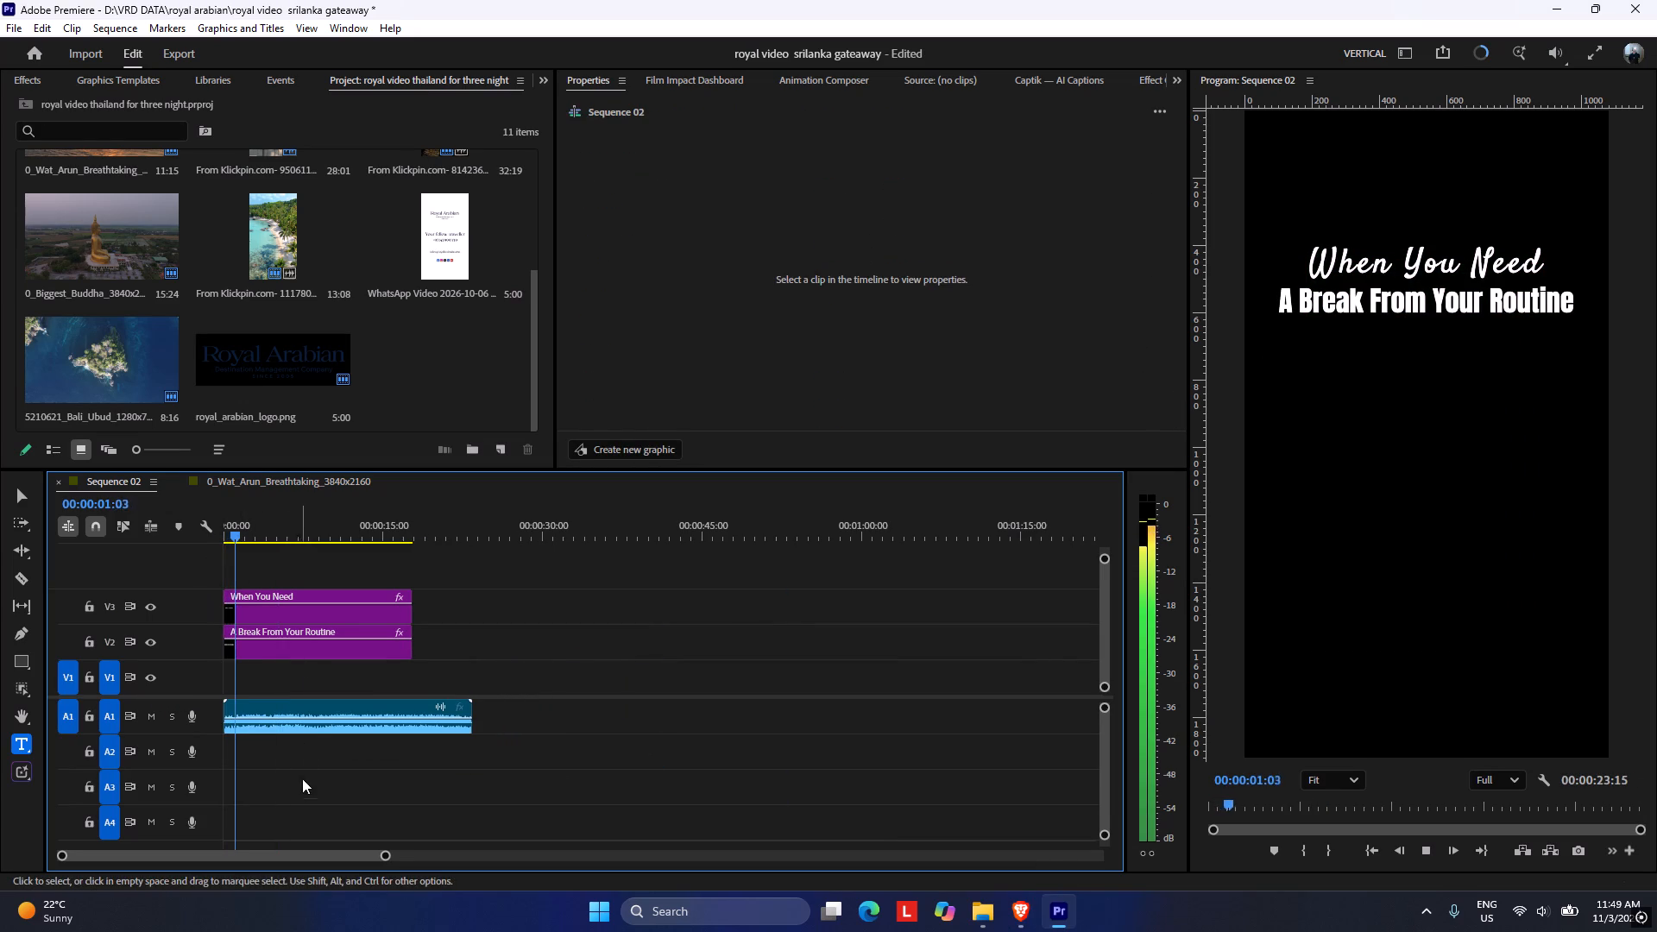
left_click(296, 715)
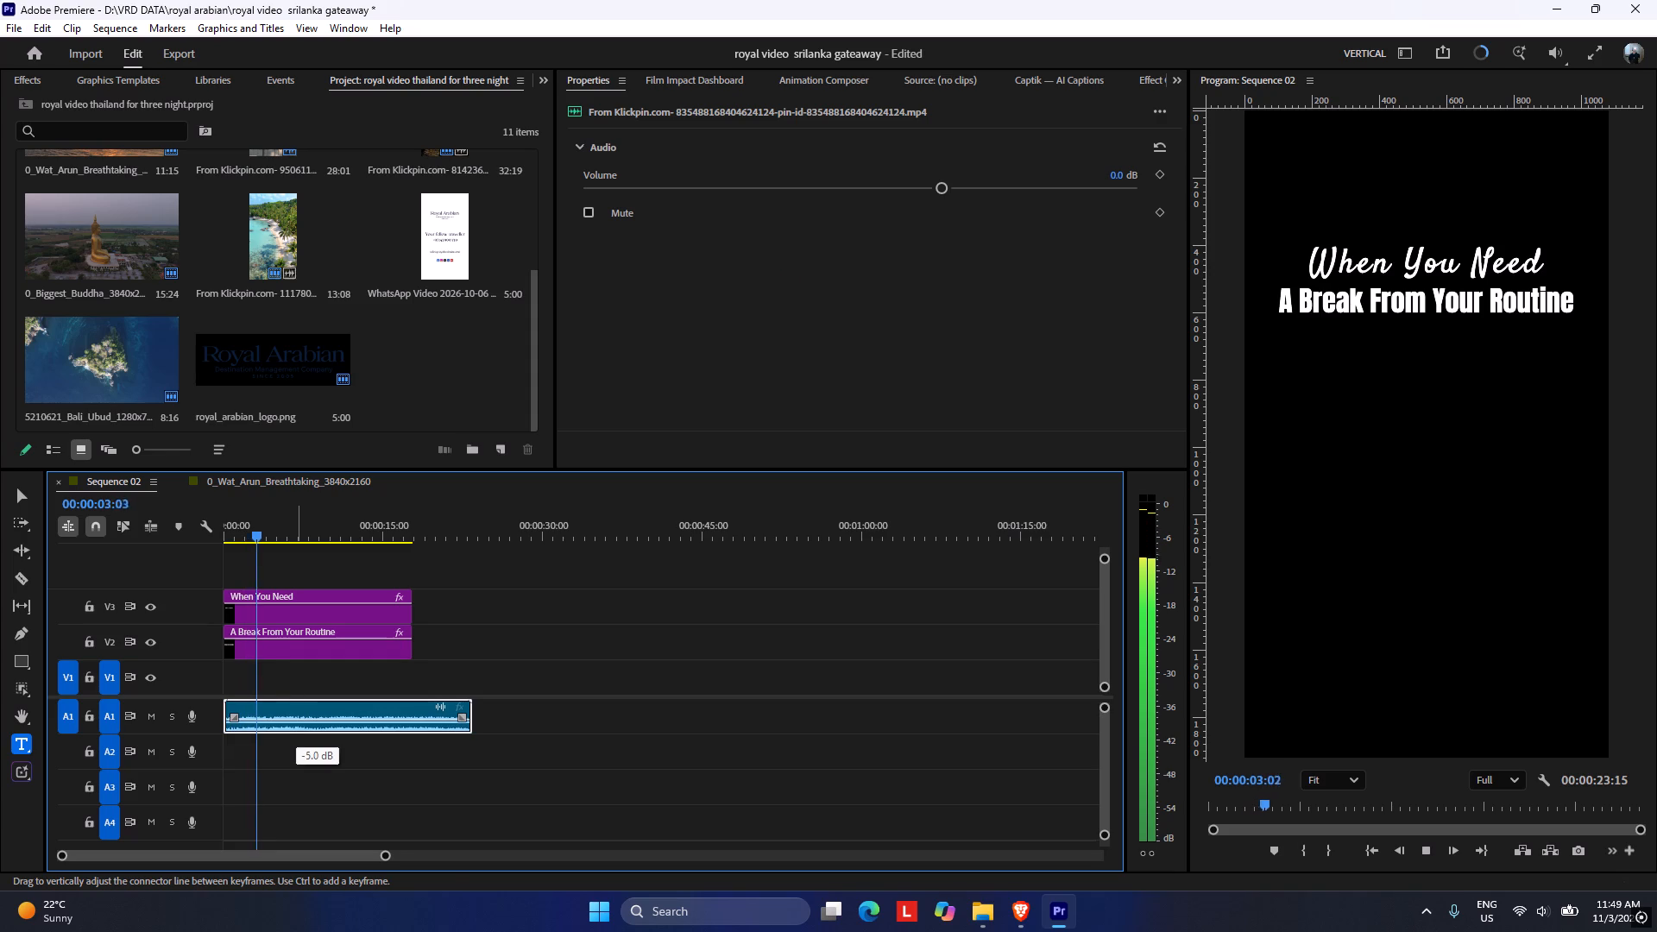
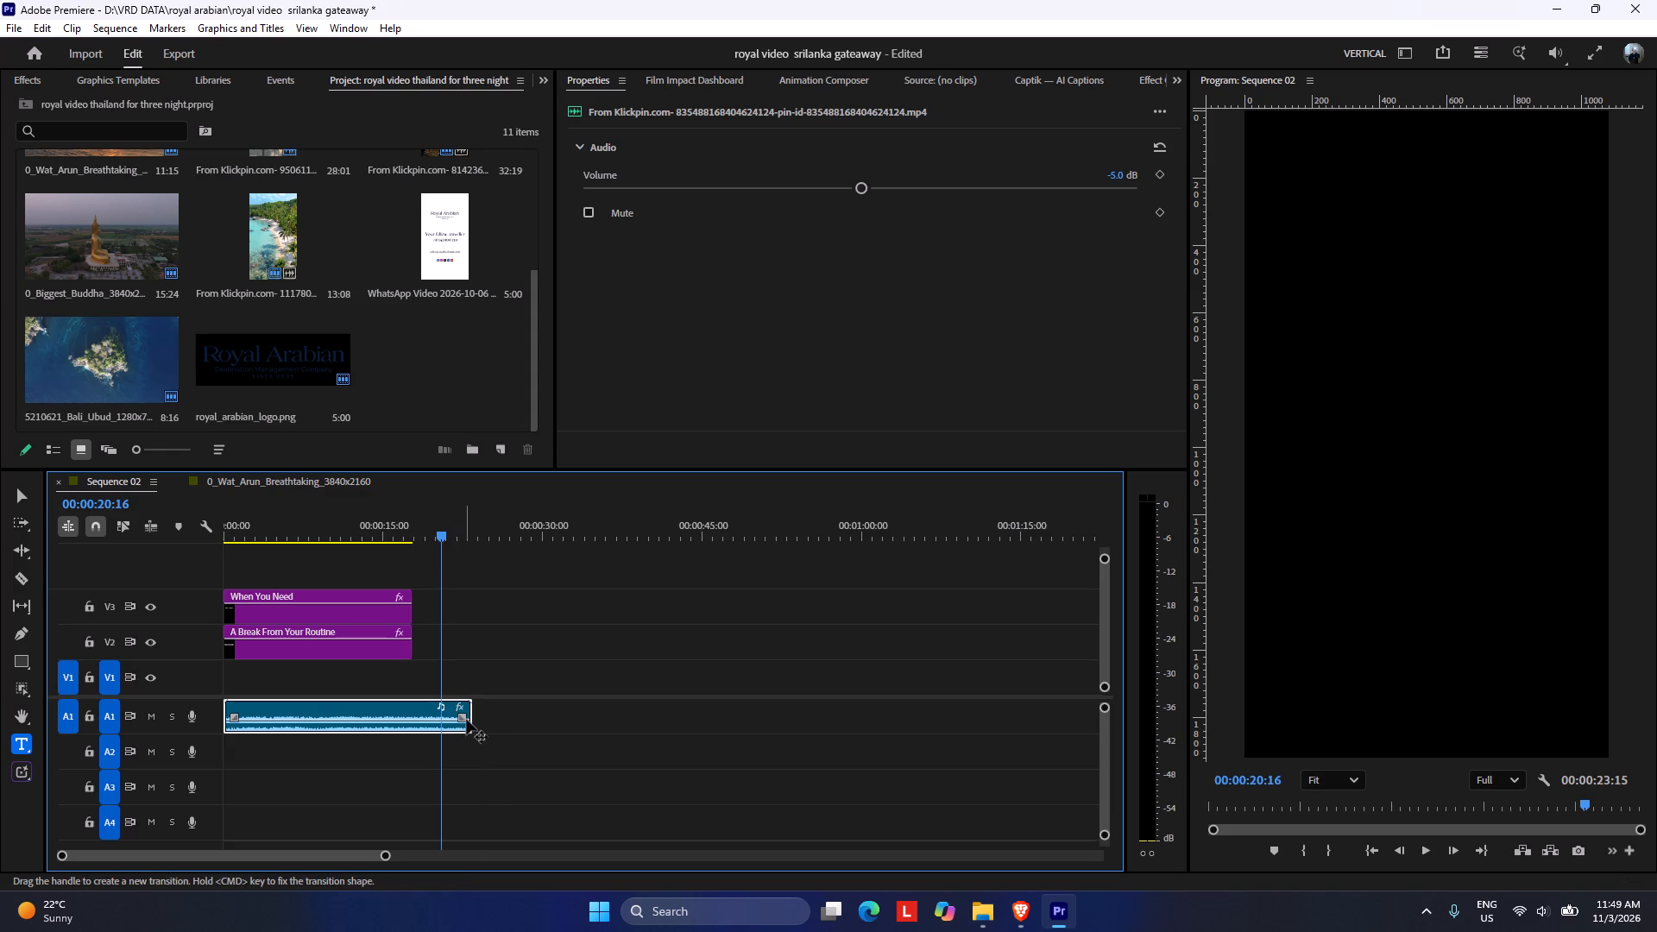
Add an audio fade-out at the end of the song clip on A1, starting around 00:00:20, and play back the ending.
left_click_drag(466, 719, 438, 712)
left_click_drag(444, 526, 431, 528)
key("space")
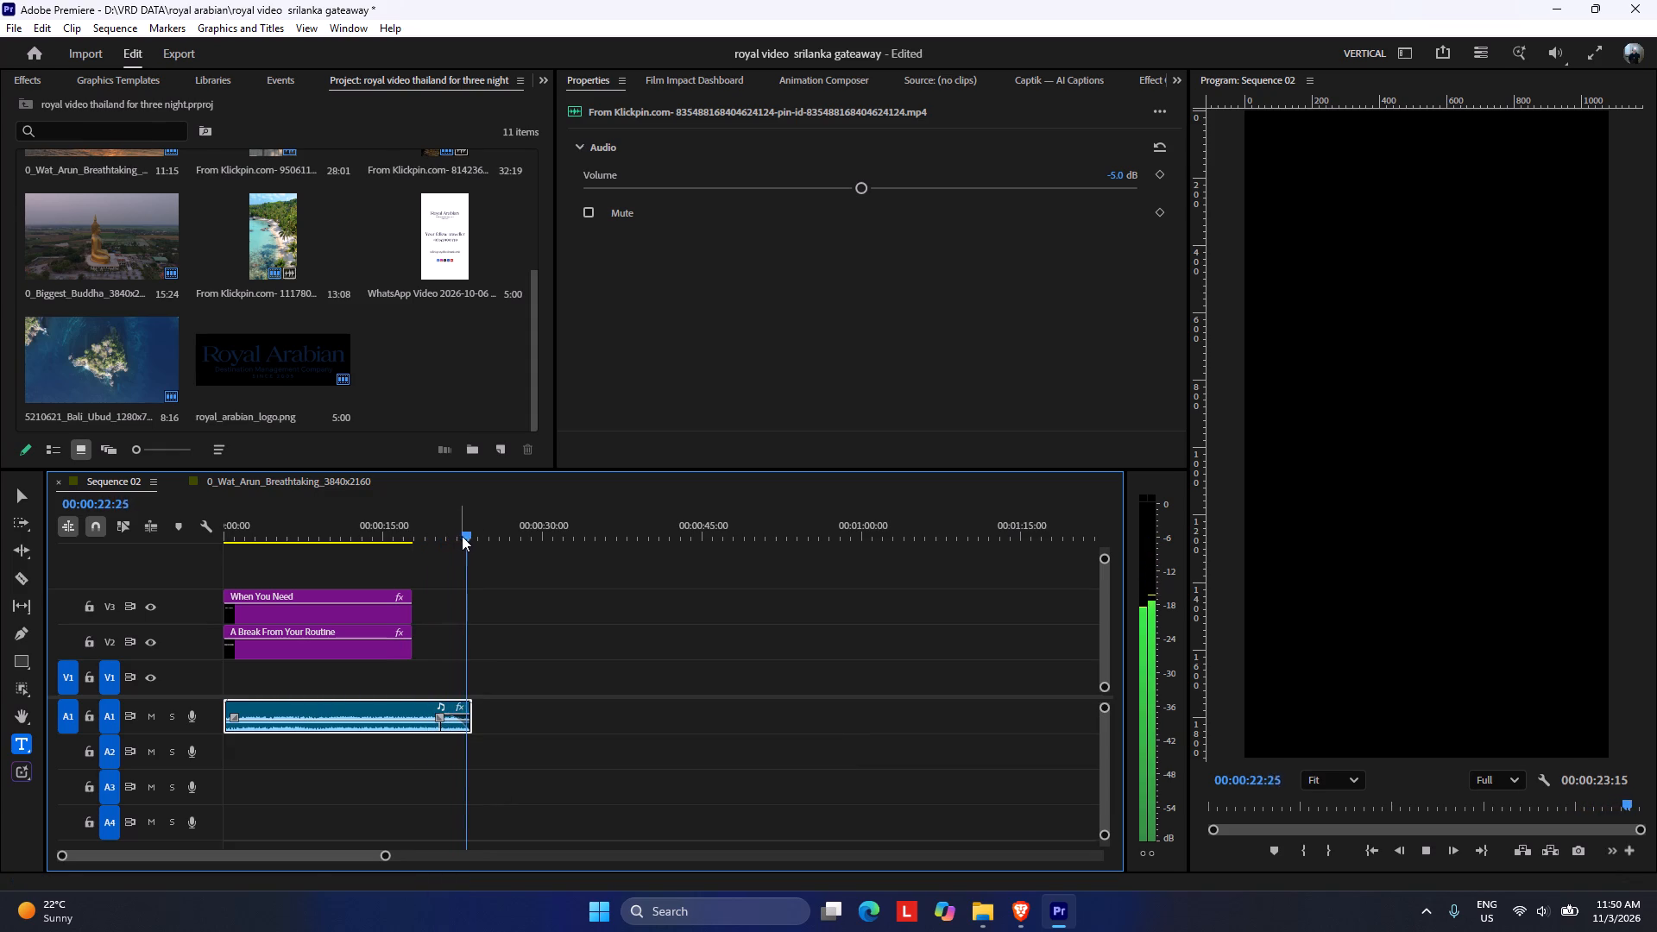
key("space")
Play the first few seconds of Sequence 02 to check the song against the opening titles.
left_click_drag(440, 531, 101, 583)
key("space")
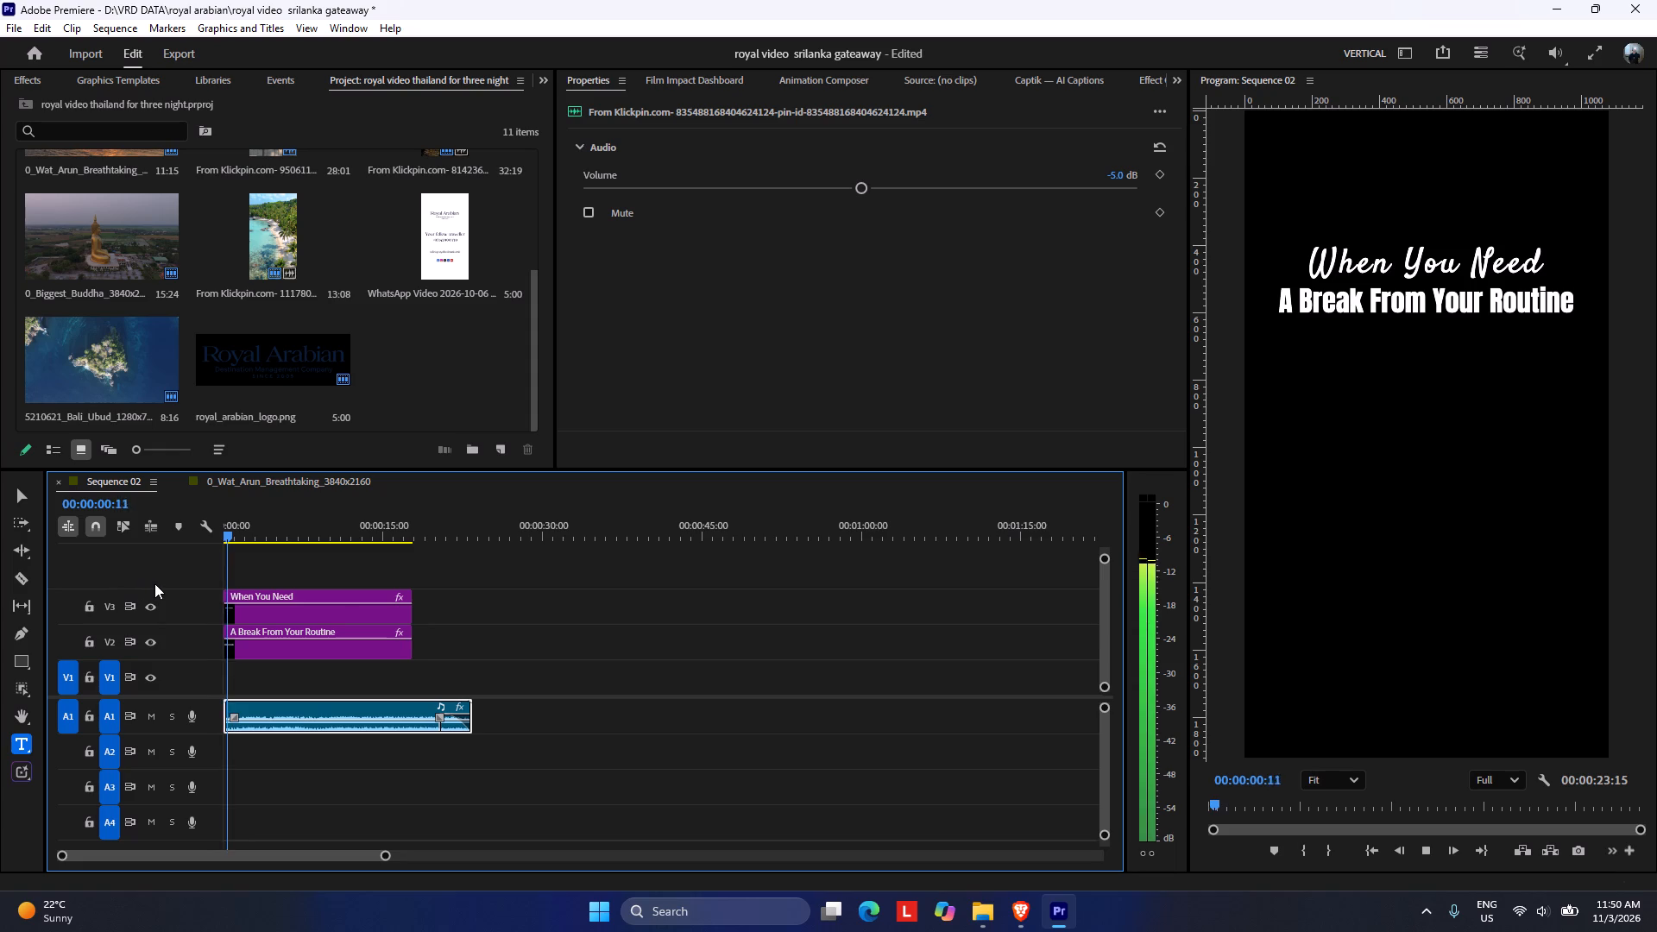
key("space")
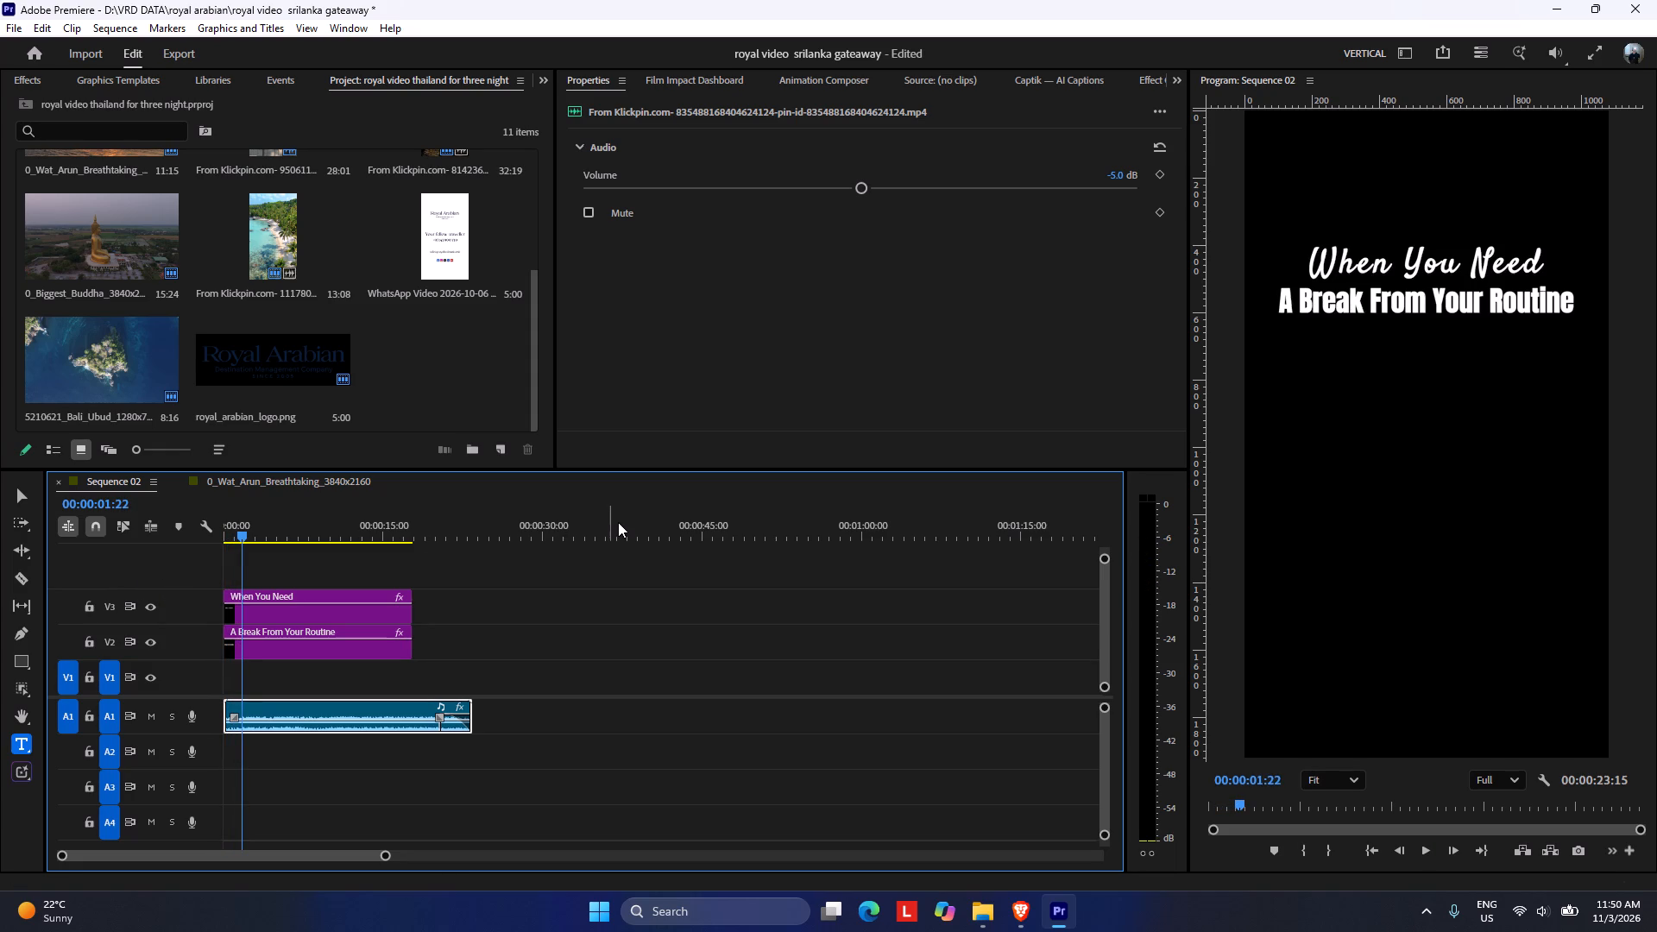
key("space")
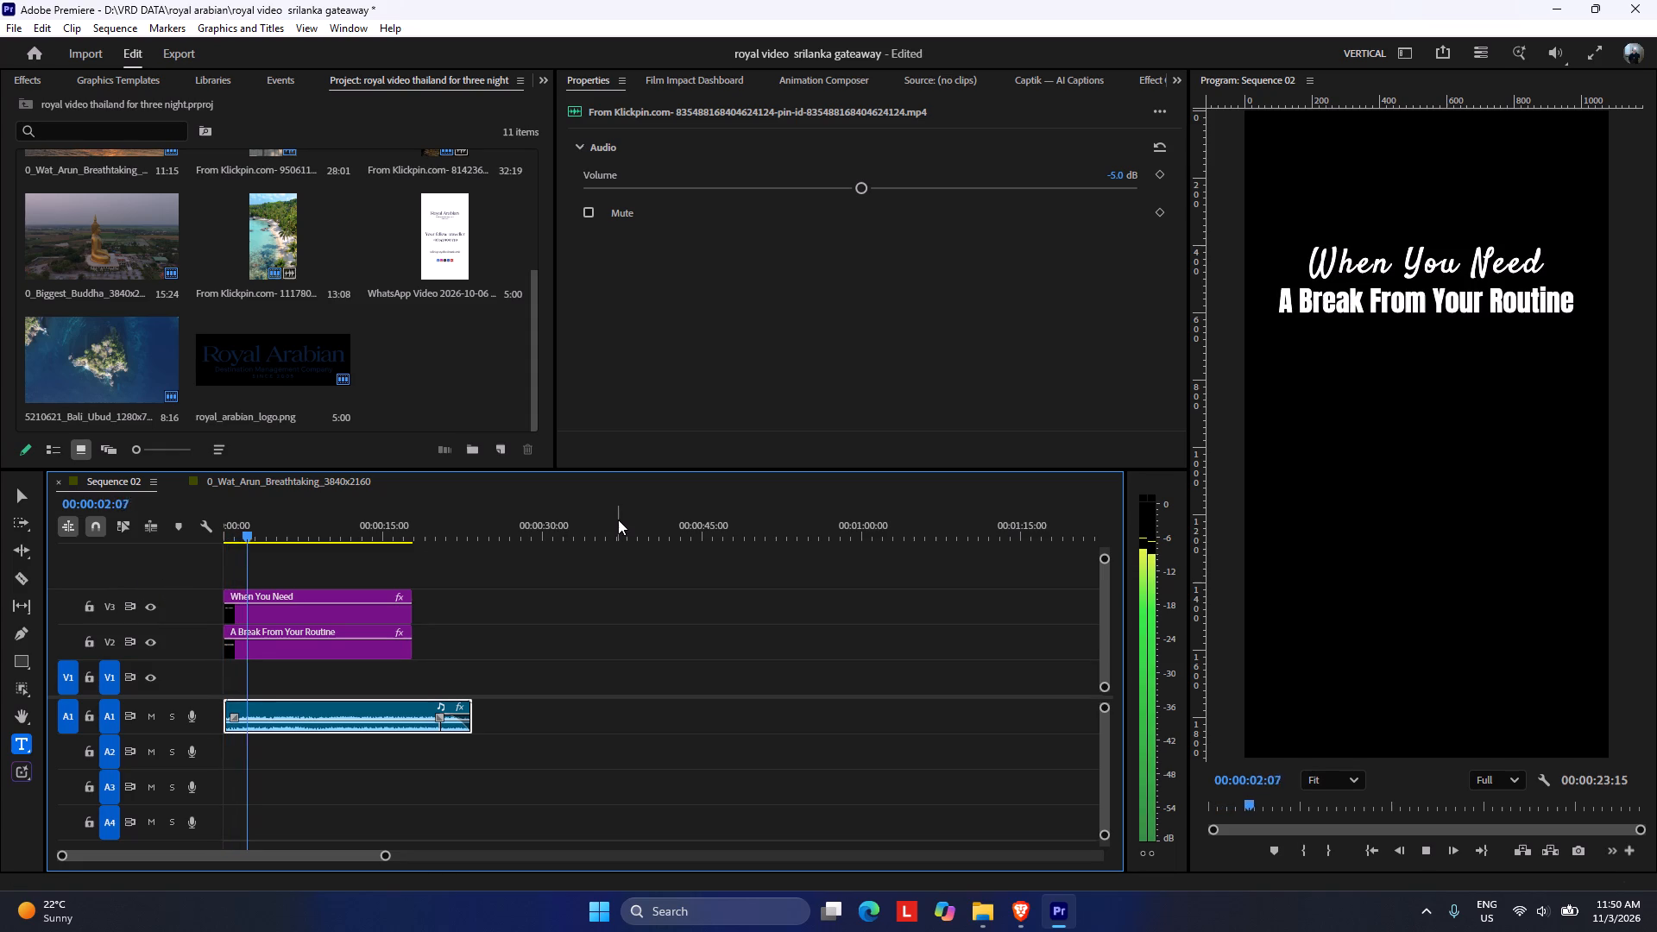
key("space")
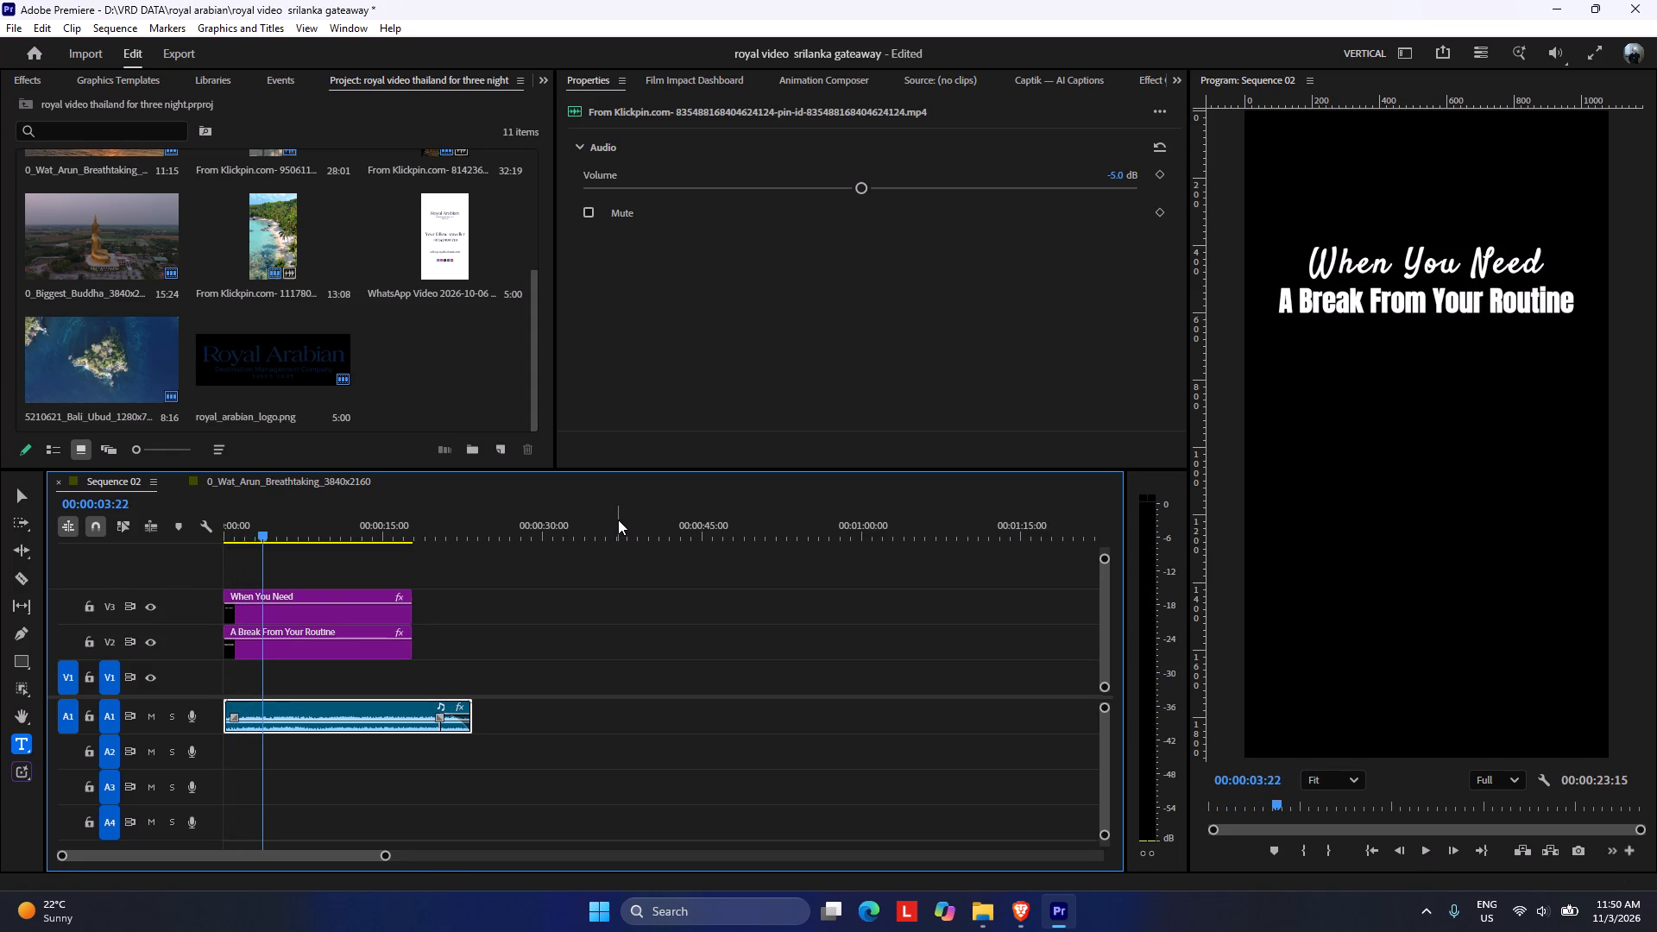
Switch to the Downloads folder in File Explorer.
left_click(1027, 914)
left_click(984, 911)
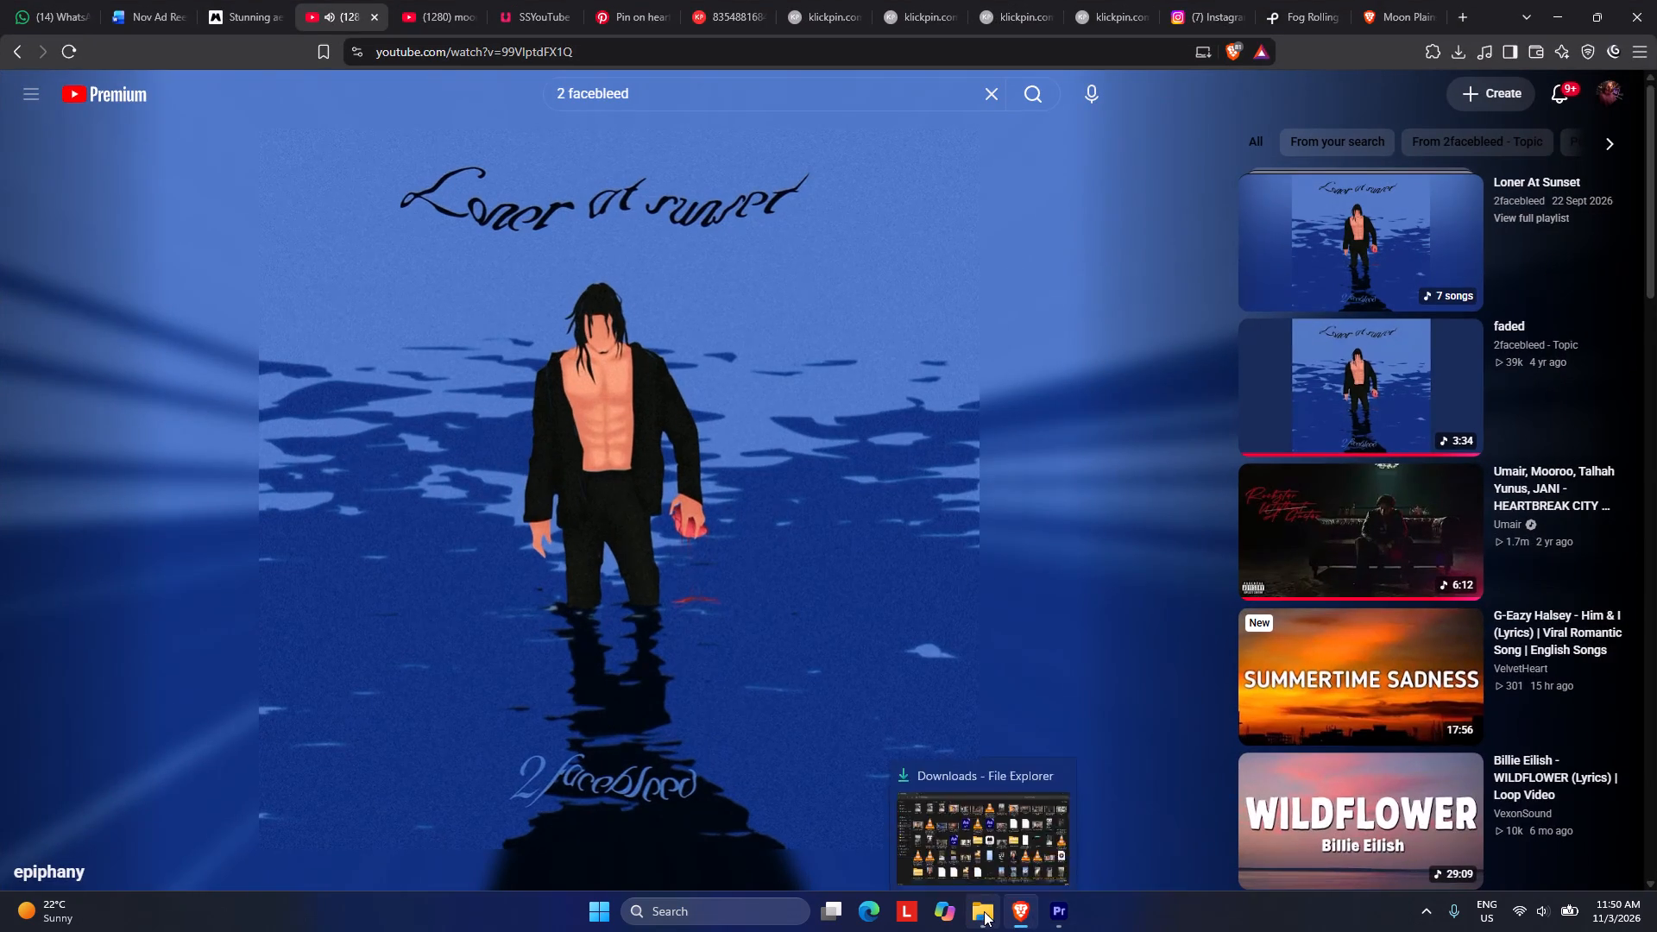
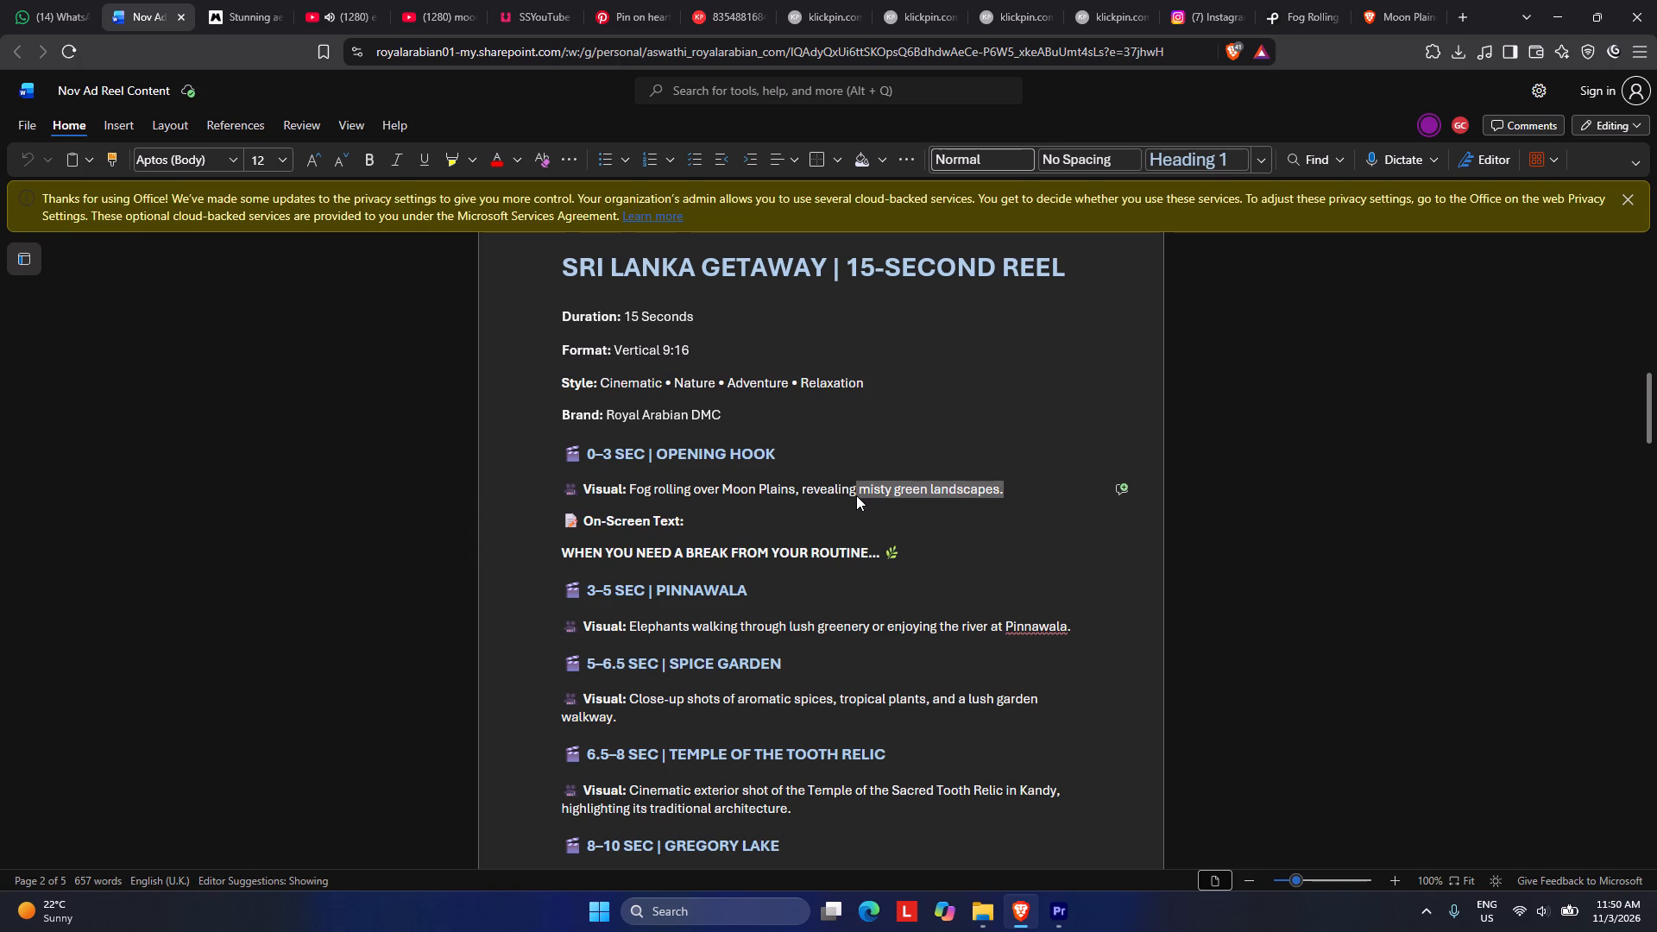
Copy the phrase "misty green landscapes." from the opening hook in the reel brief and search Pexels videos for it.
left_click_drag(856, 495, 860, 491)
key("ctrl+c")
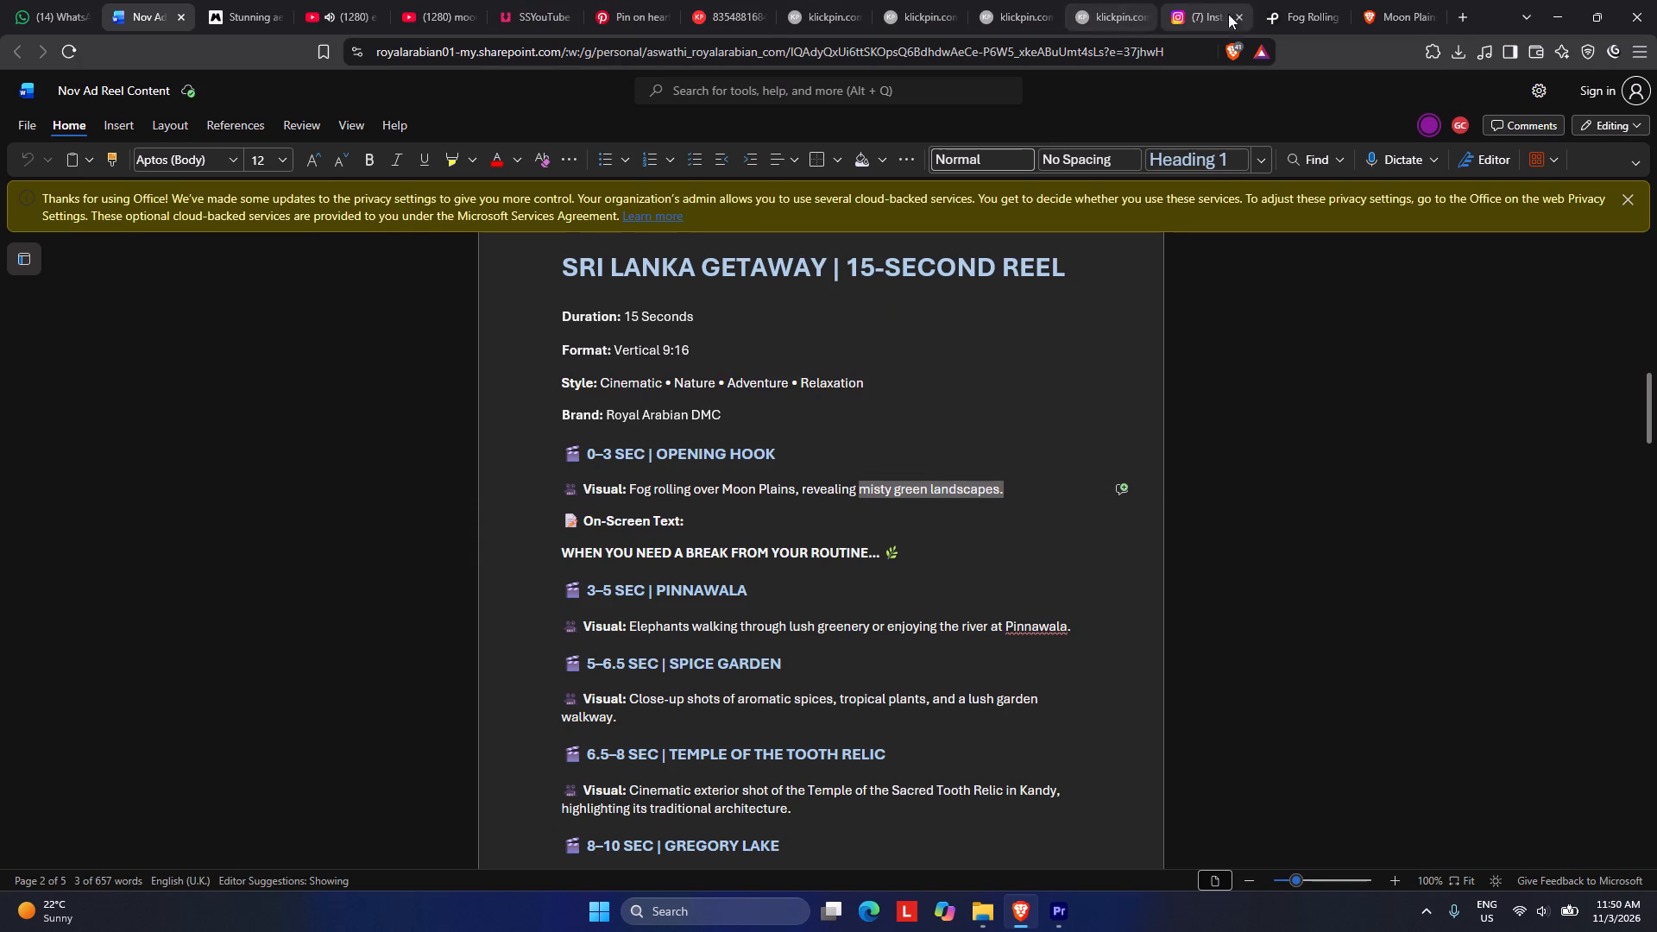
left_click(1282, 8)
left_click_drag(622, 100, 363, 129)
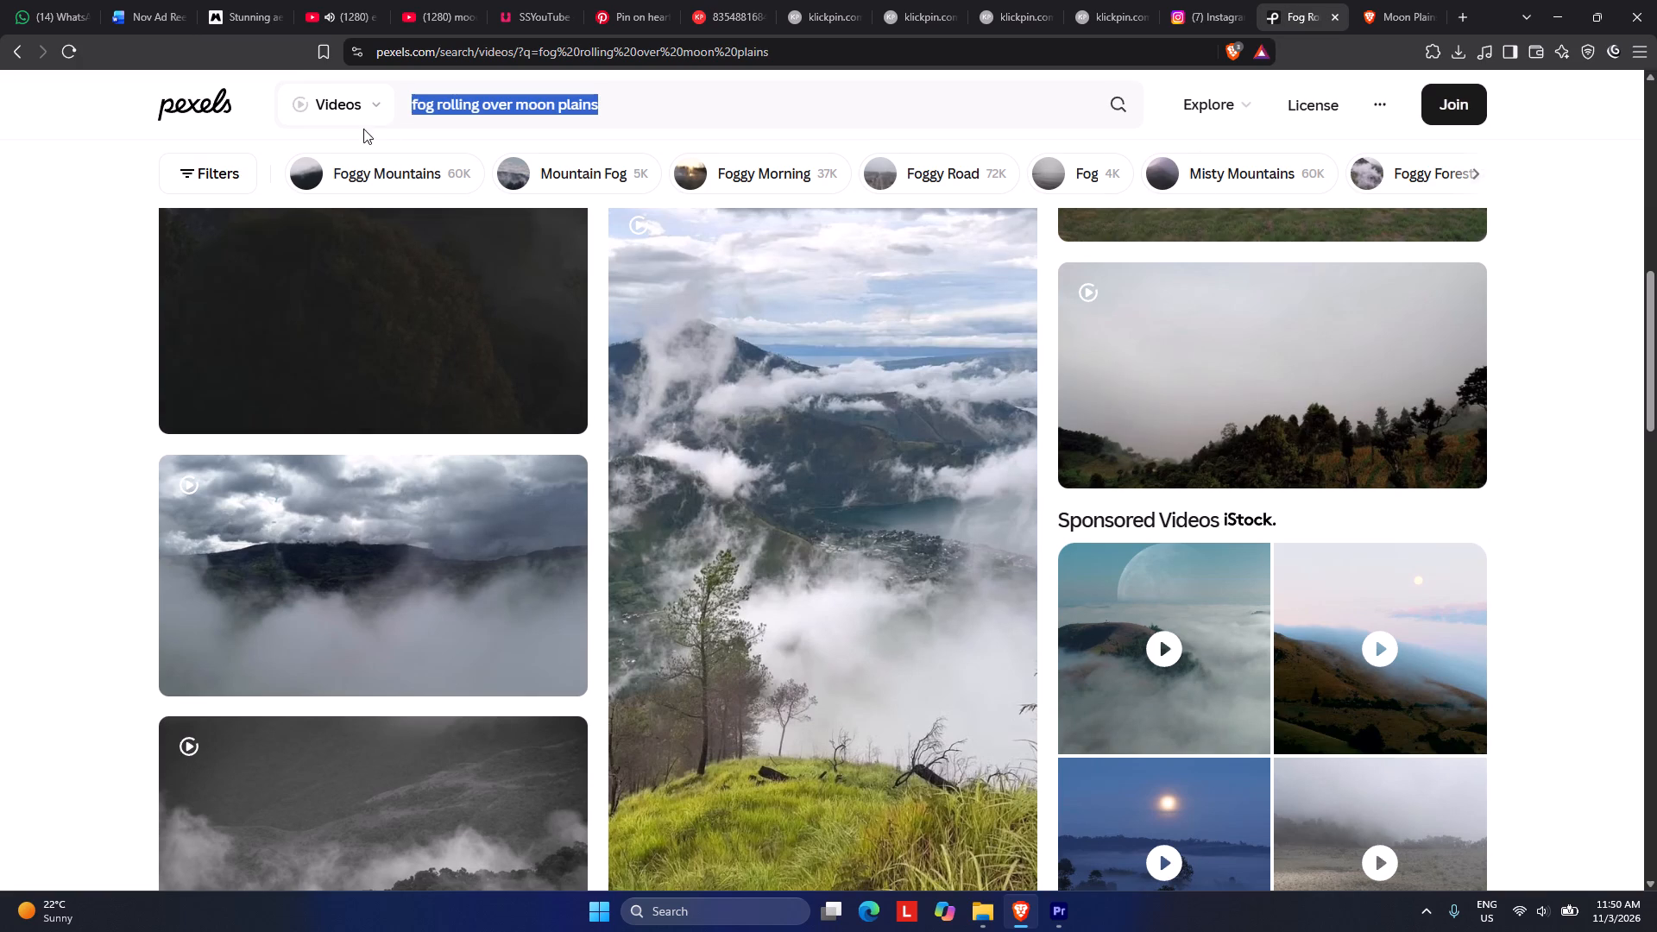
left_click_drag(363, 129, 153, 164)
key("ctrl+v")
key("Return")
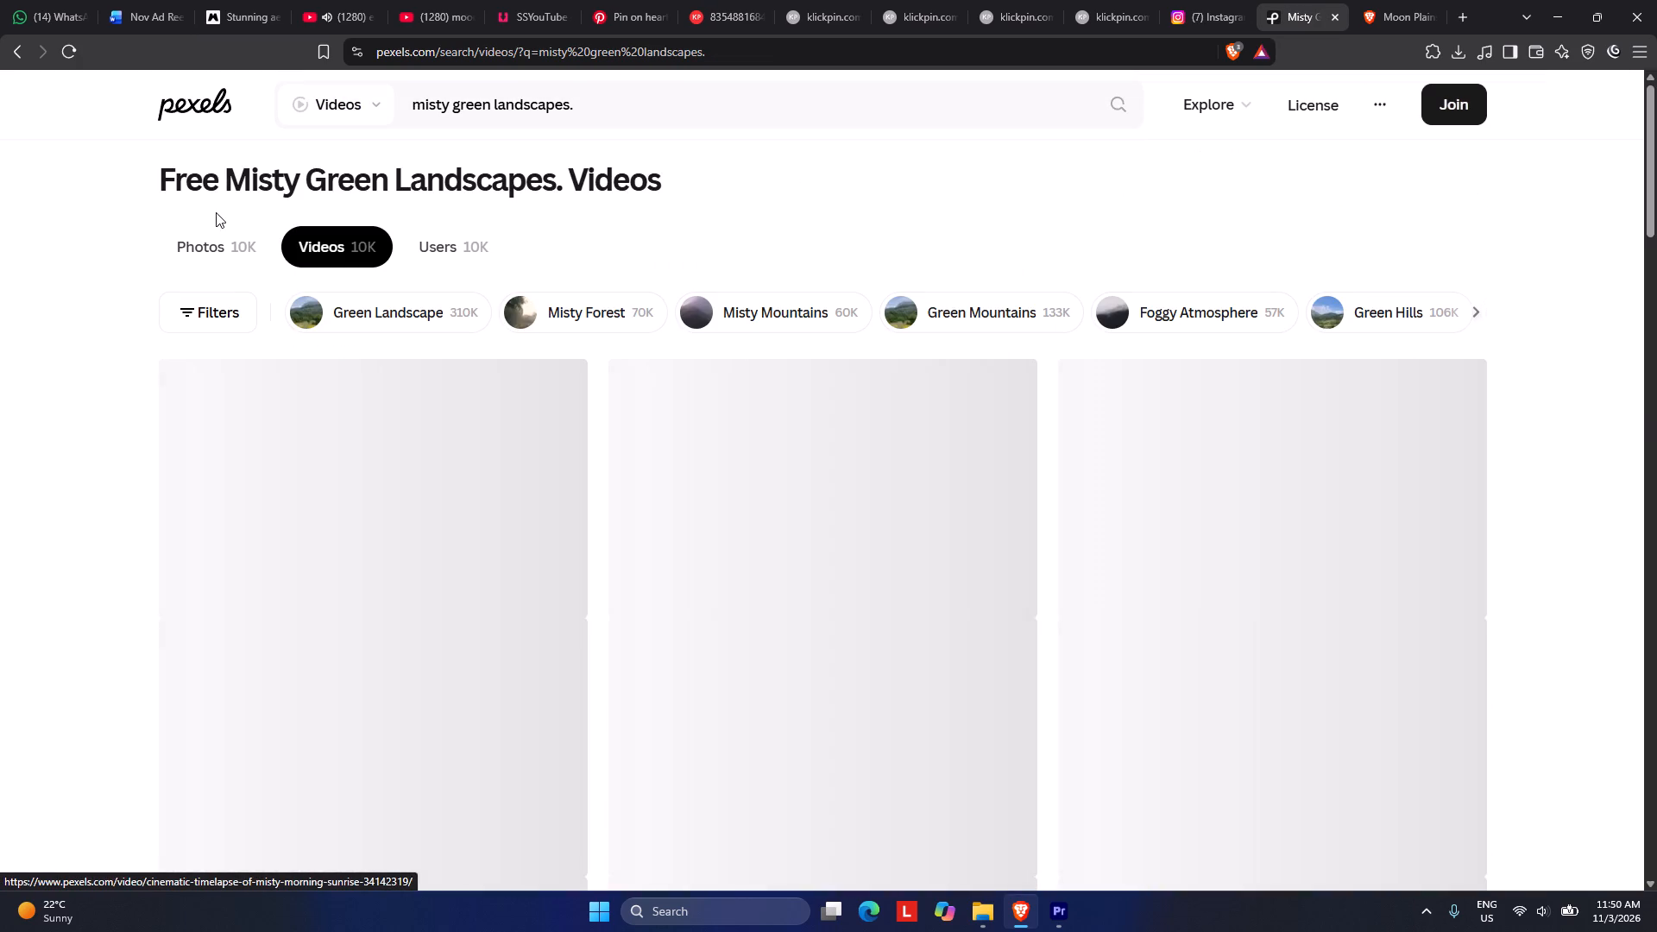
Look through the misty green landscape videos for a vertical foggy clip suited to the opening hook.
scroll(208, 413, "down", 1)
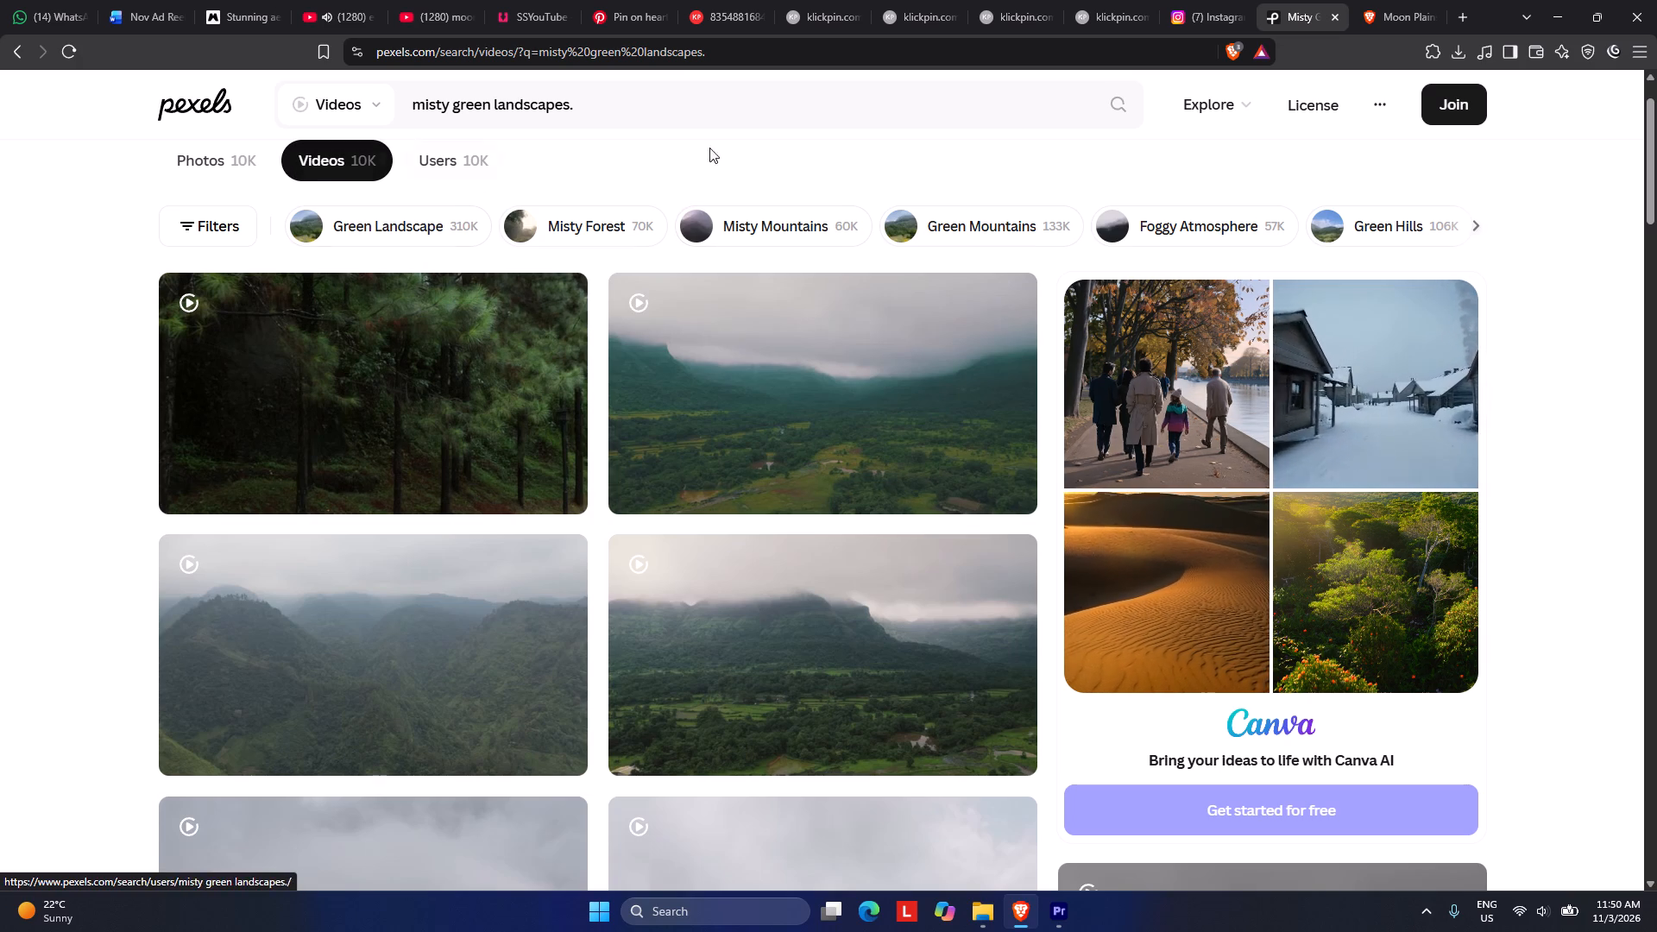
scroll(1089, 384, "down", 6)
scroll(439, 563, "down", 2)
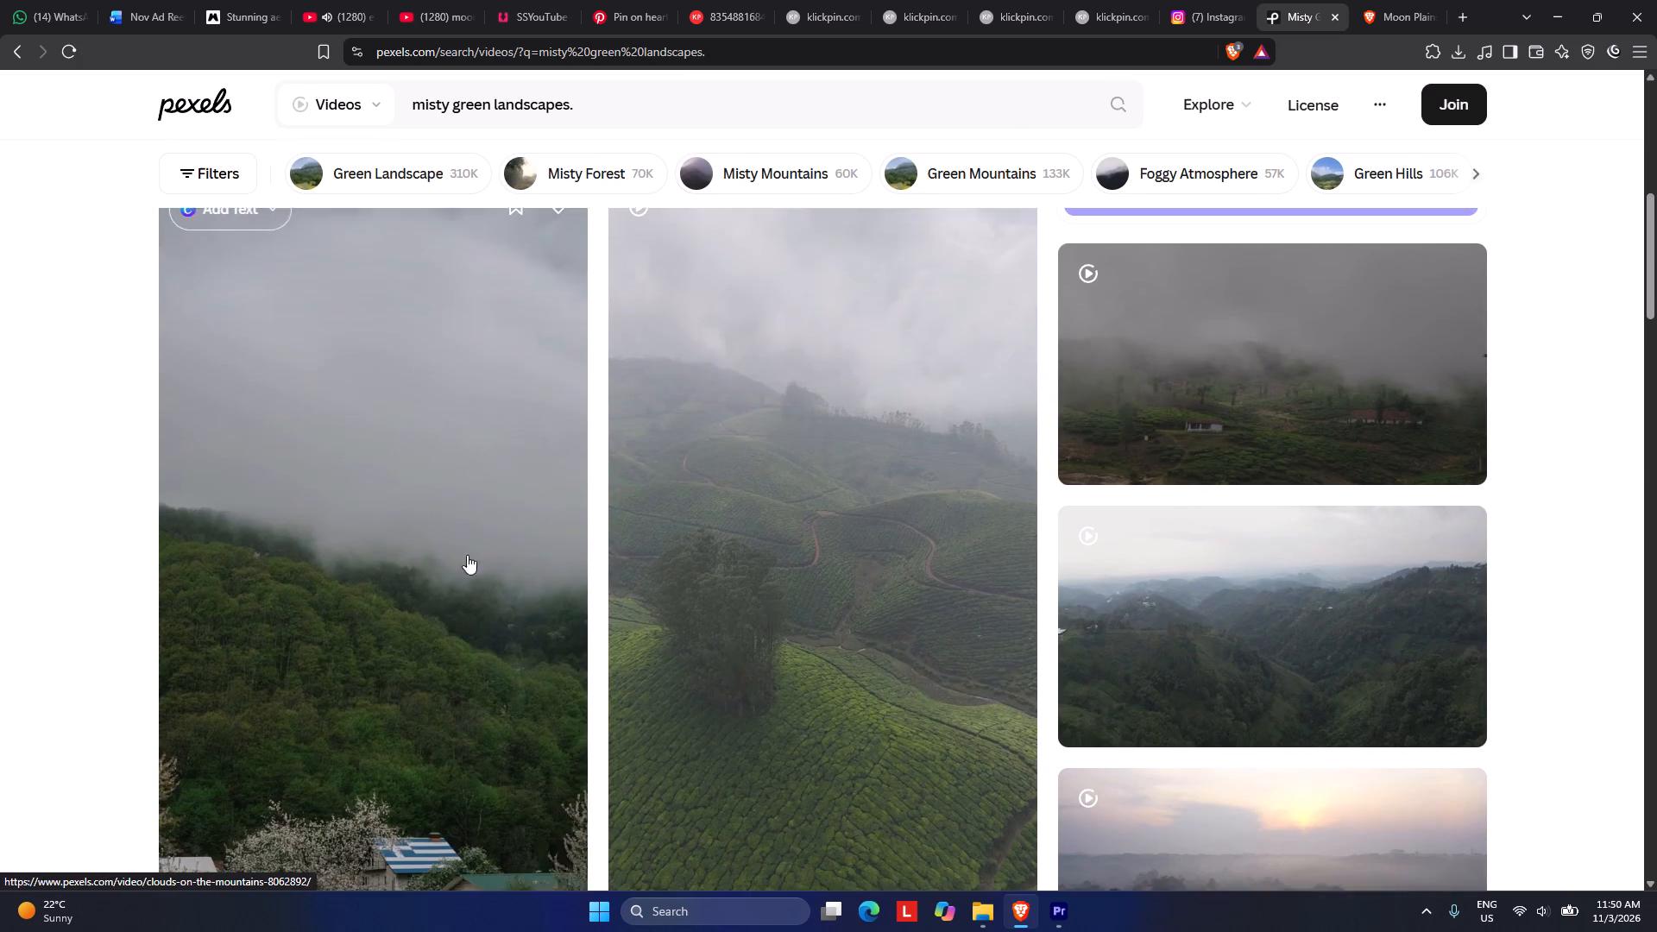
scroll(489, 506, "up", 7)
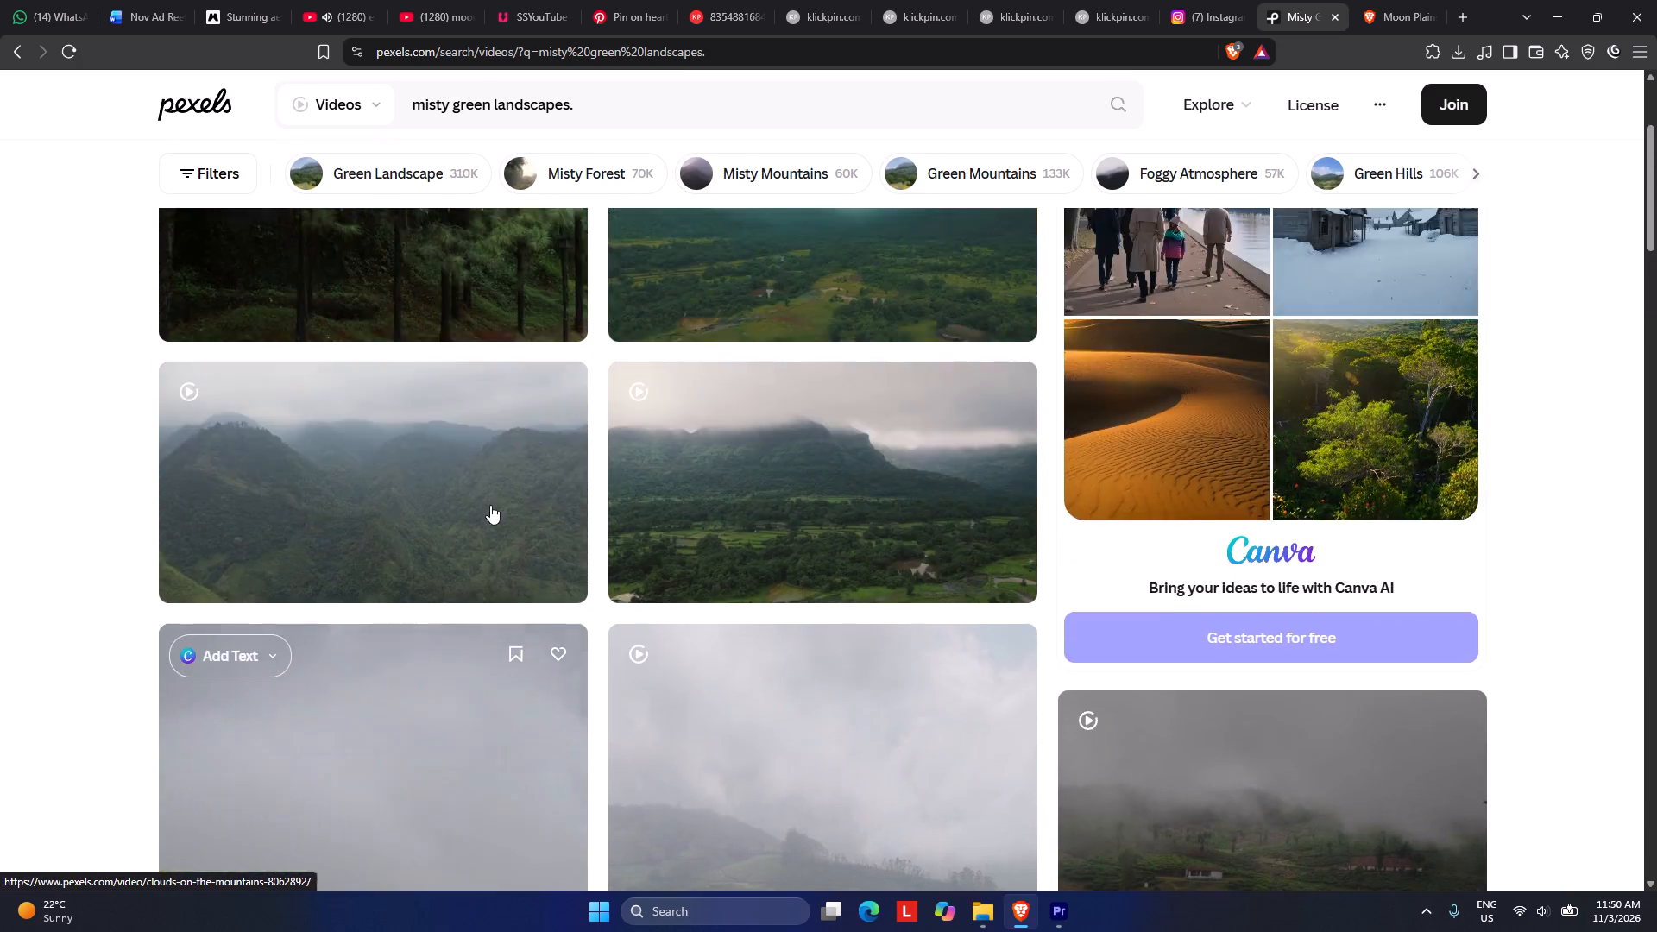
scroll(490, 505, "up", 2)
scroll(490, 509, "down", 8)
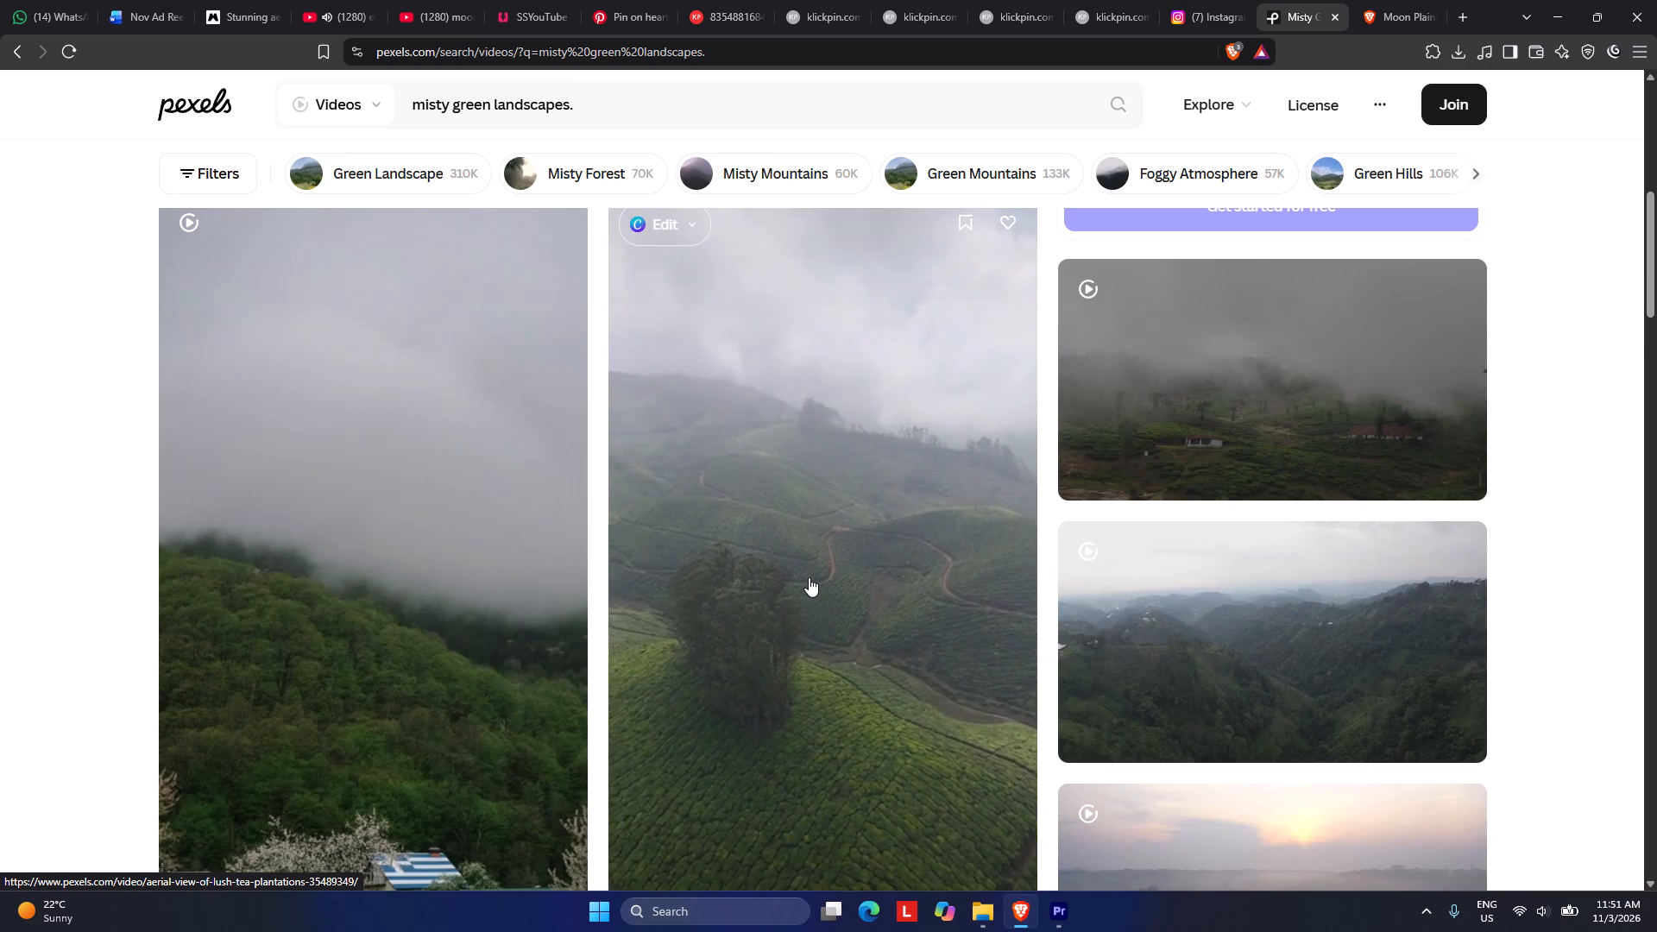
scroll(828, 570, "down", 4)
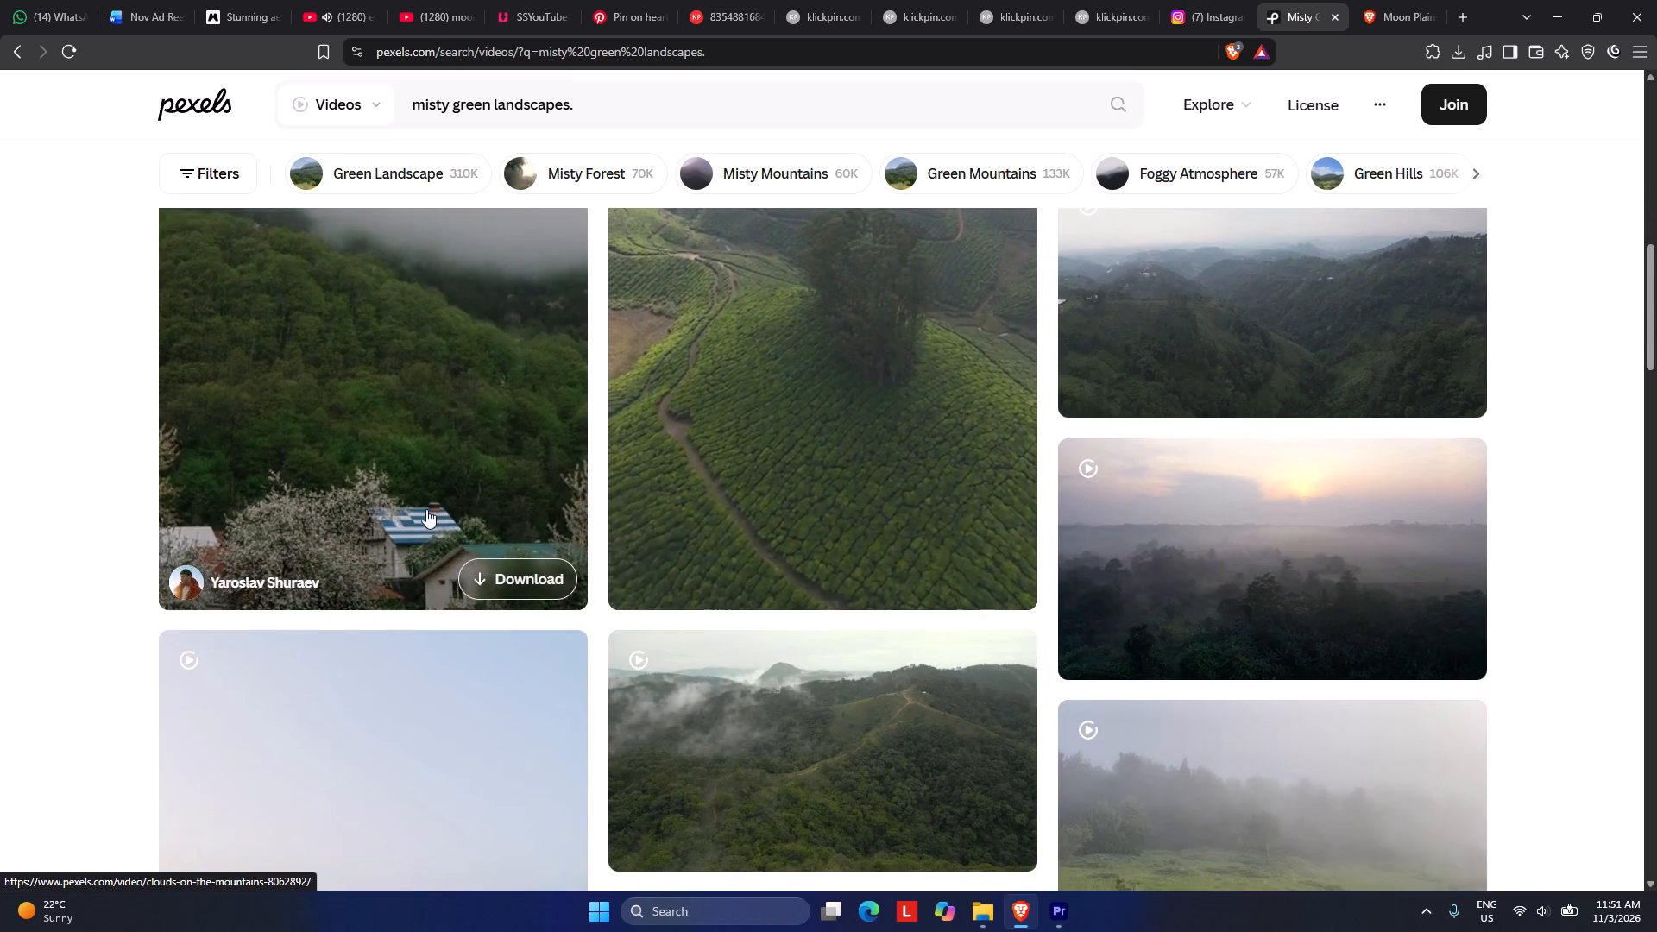
scroll(480, 504, "down", 5)
scroll(654, 461, "up", 4)
Refine the Pexels video search to "misty green landscapes. srilanka" and look through the results for opening hook footage.
left_click(589, 104)
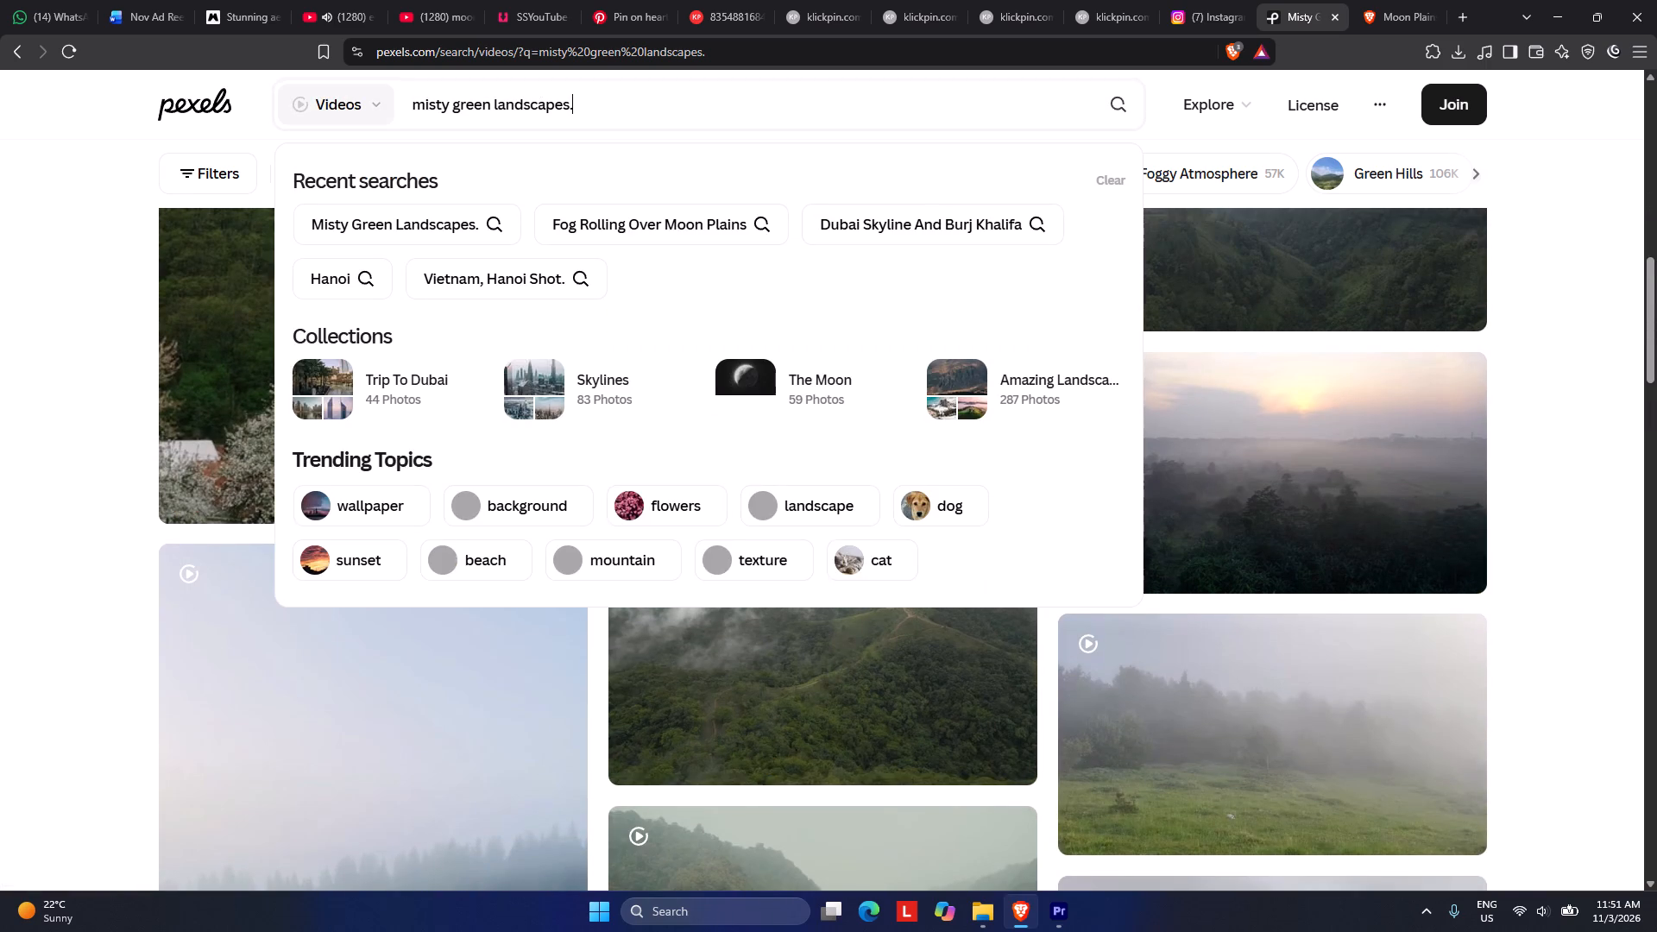
key("space")
type("srik")
key("BackSpace")
type("lanka")
key("Return")
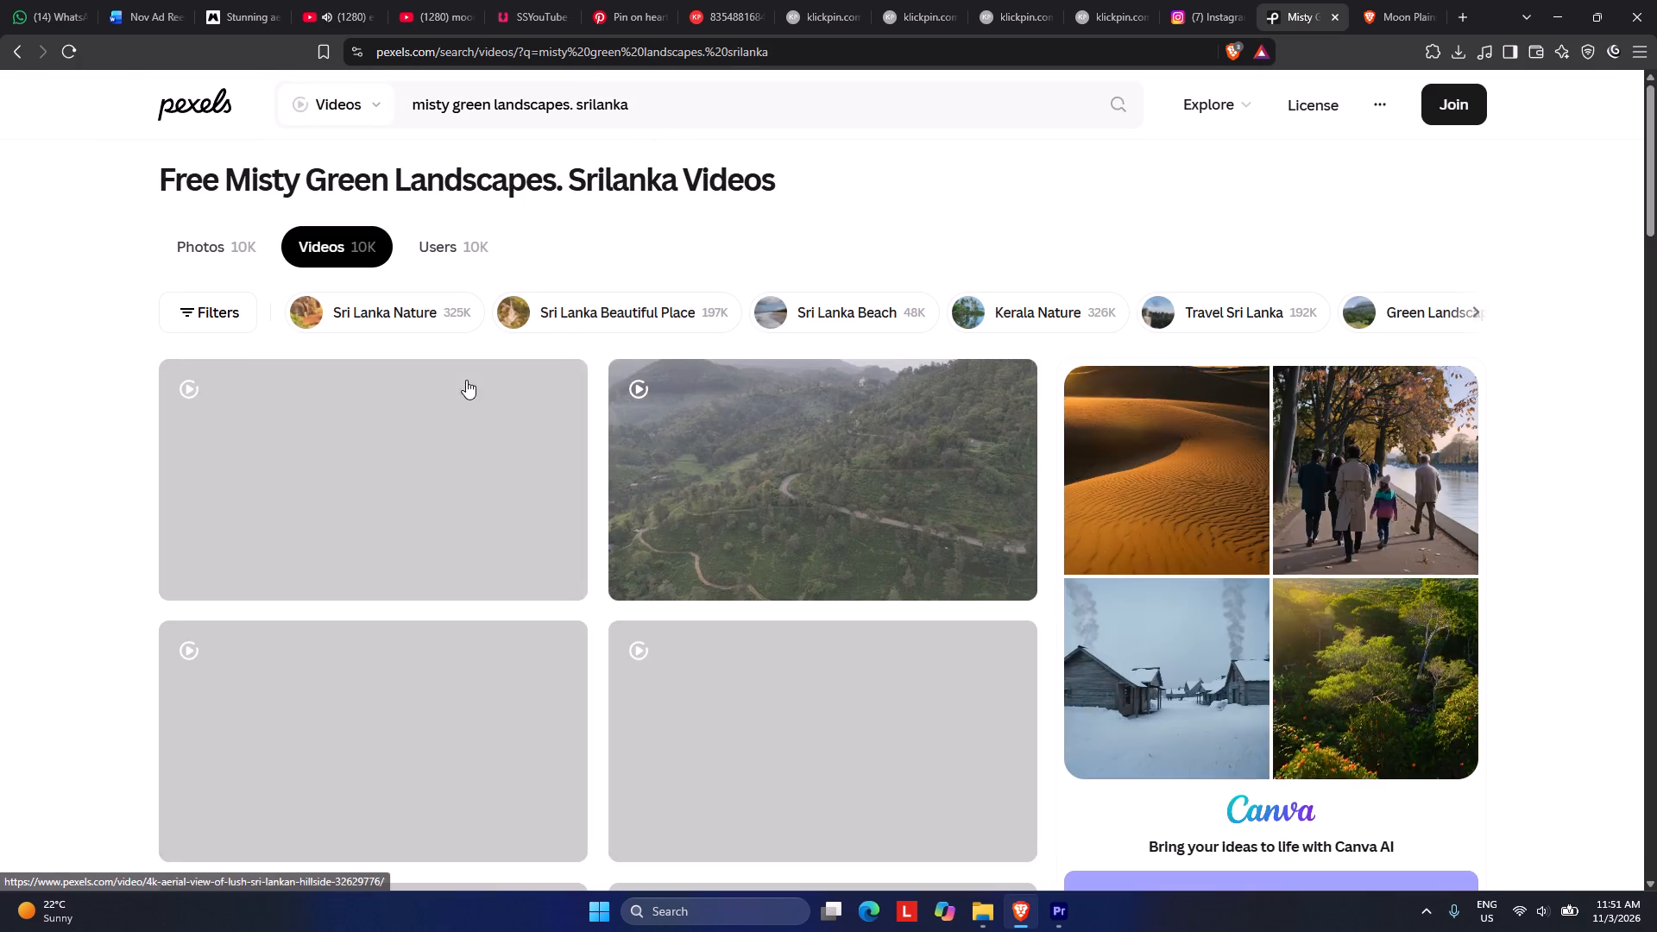
scroll(351, 591, "down", 7)
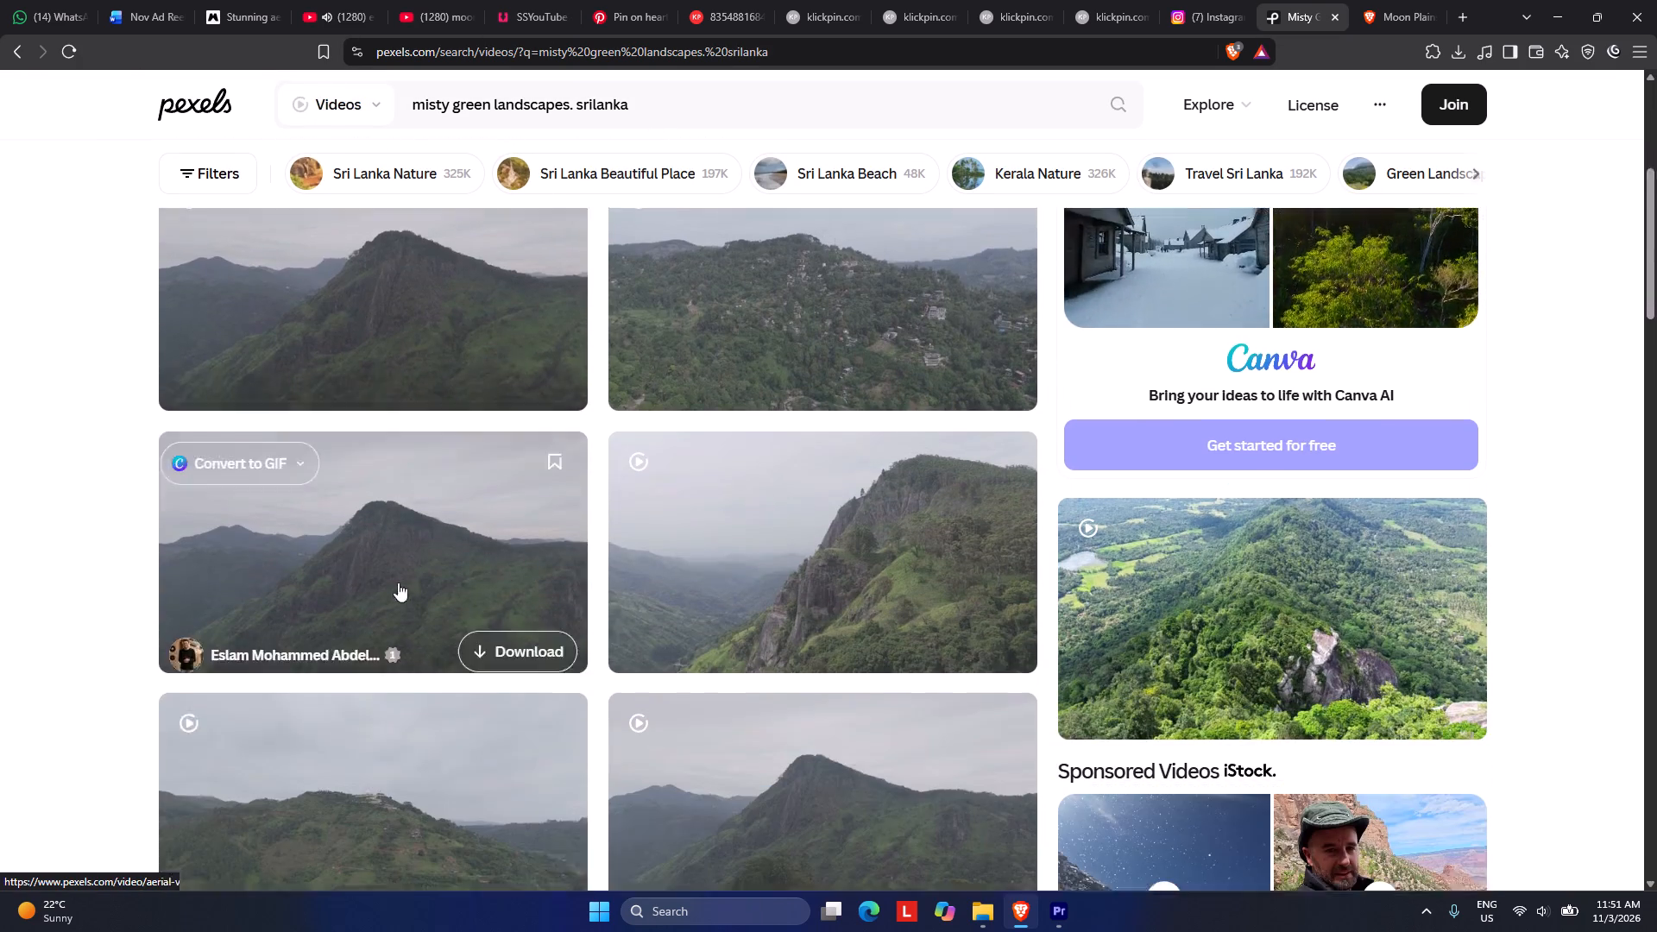
scroll(397, 582, "down", 9)
scroll(532, 533, "up", 4)
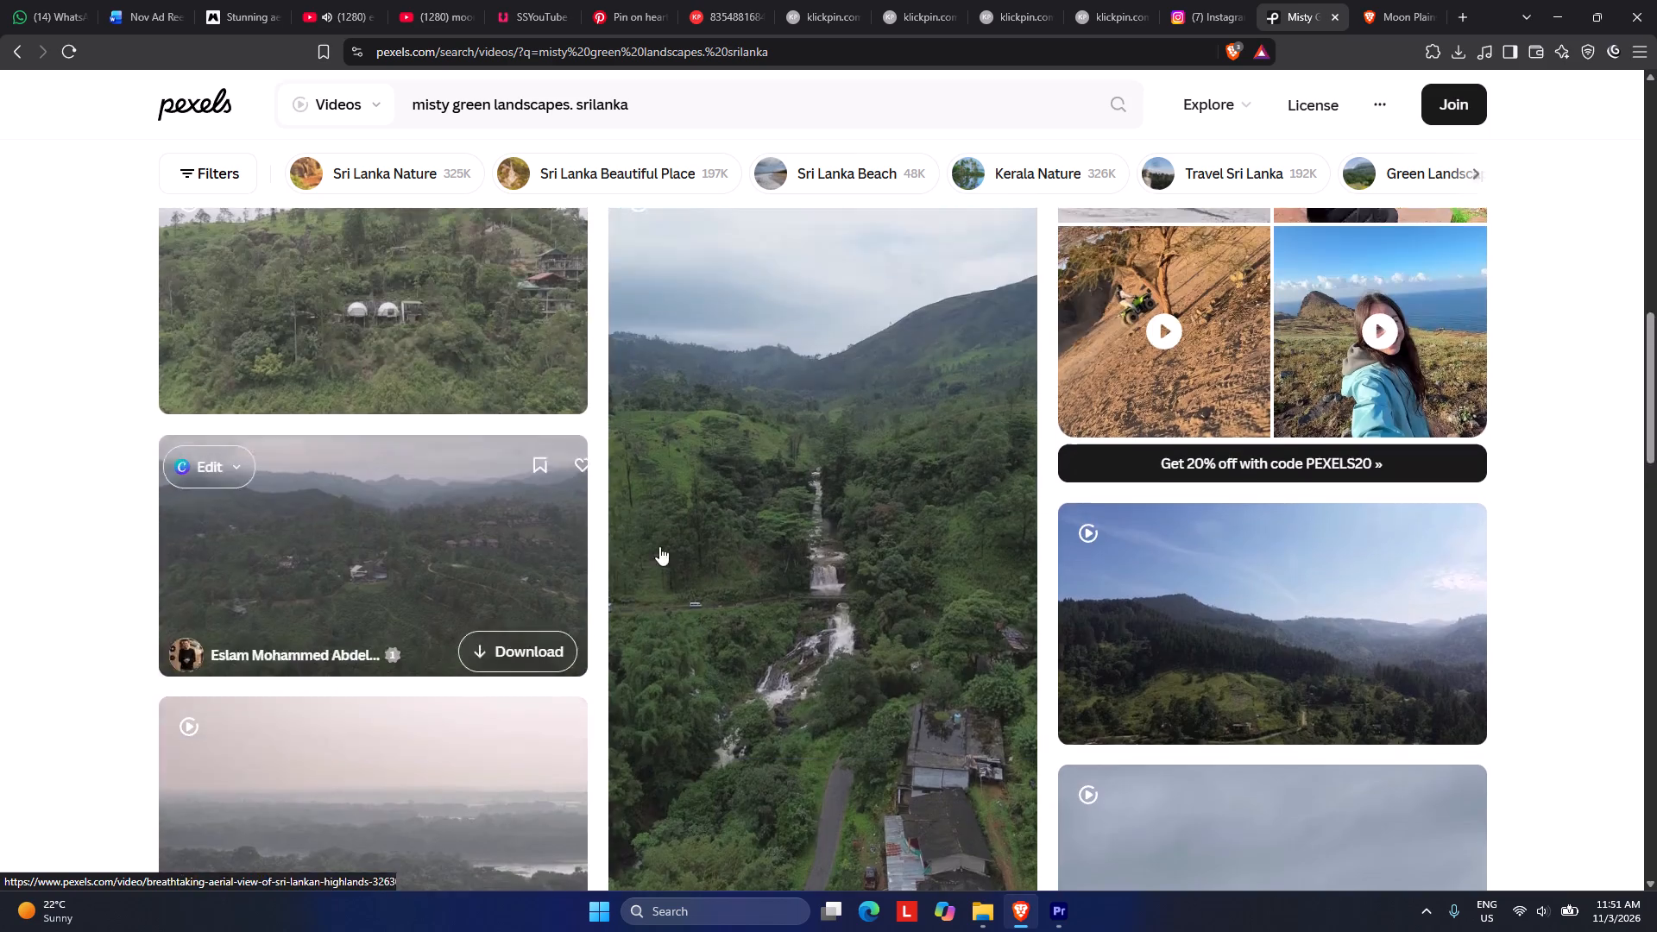
scroll(796, 710, "down", 1)
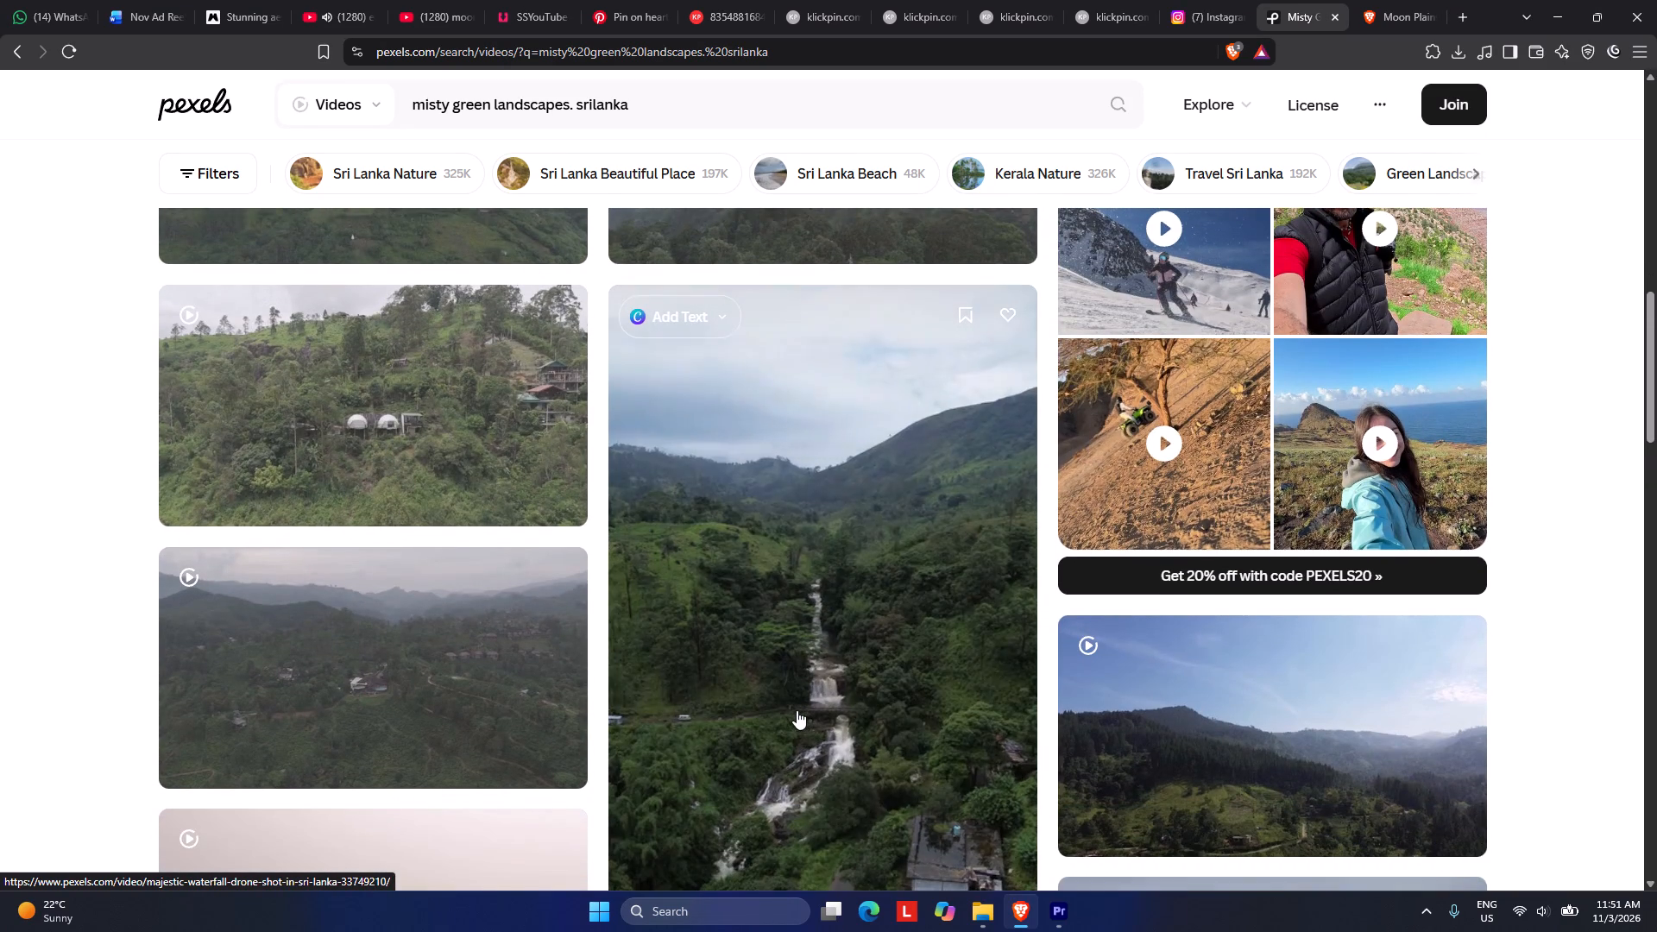
scroll(847, 696, "down", 1)
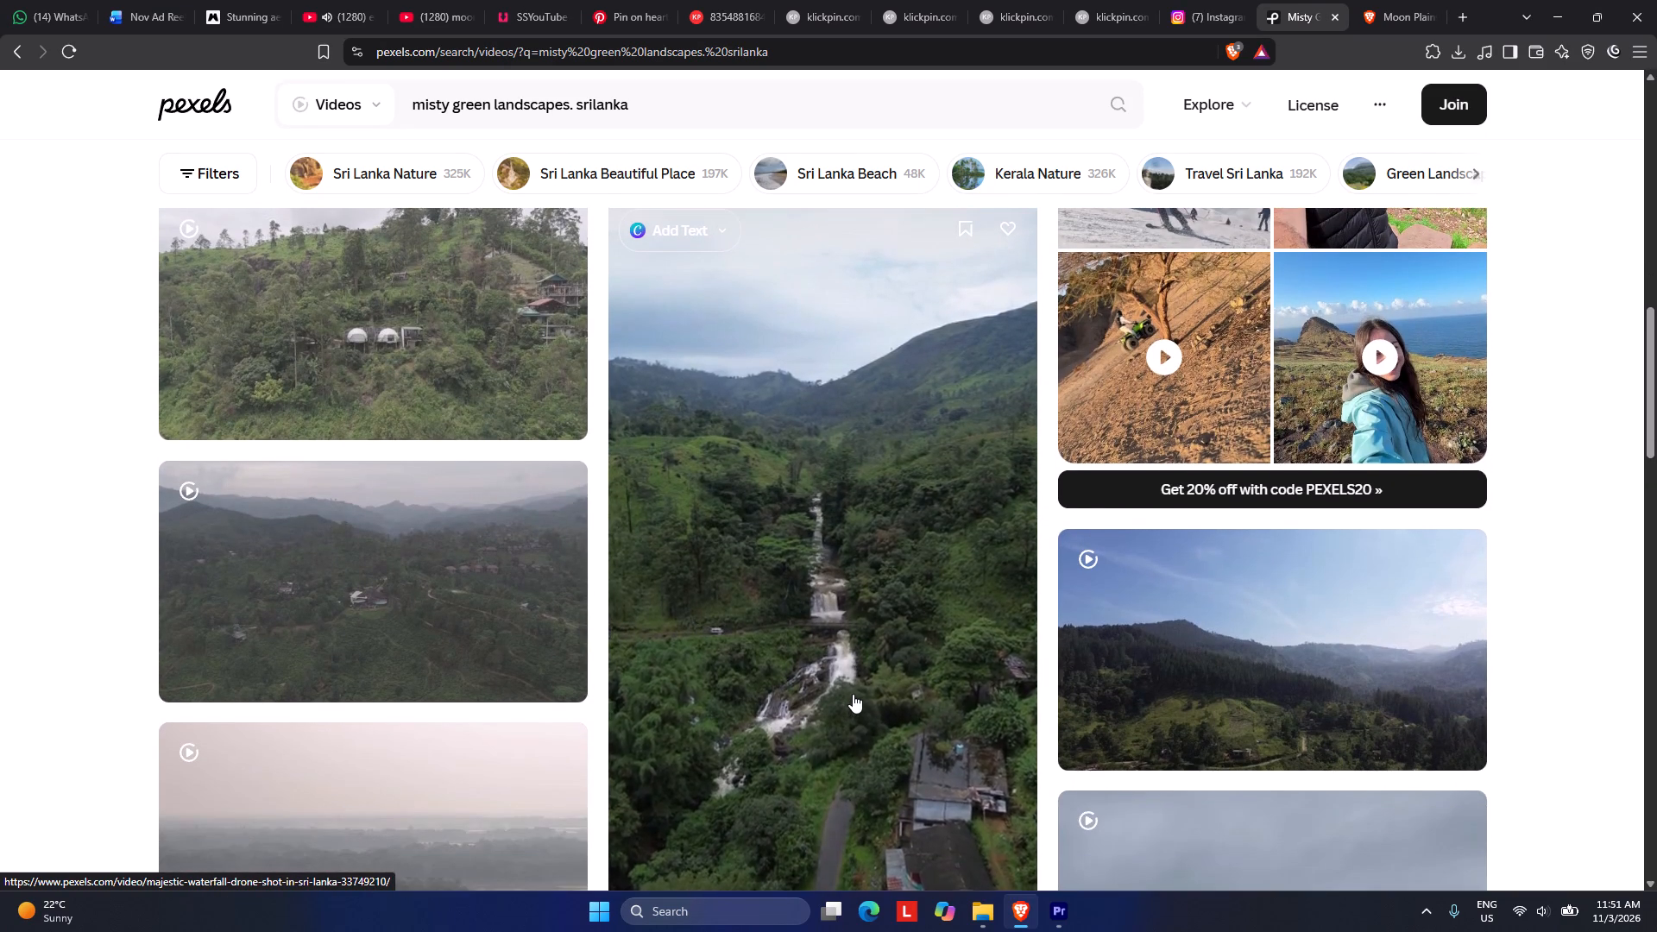
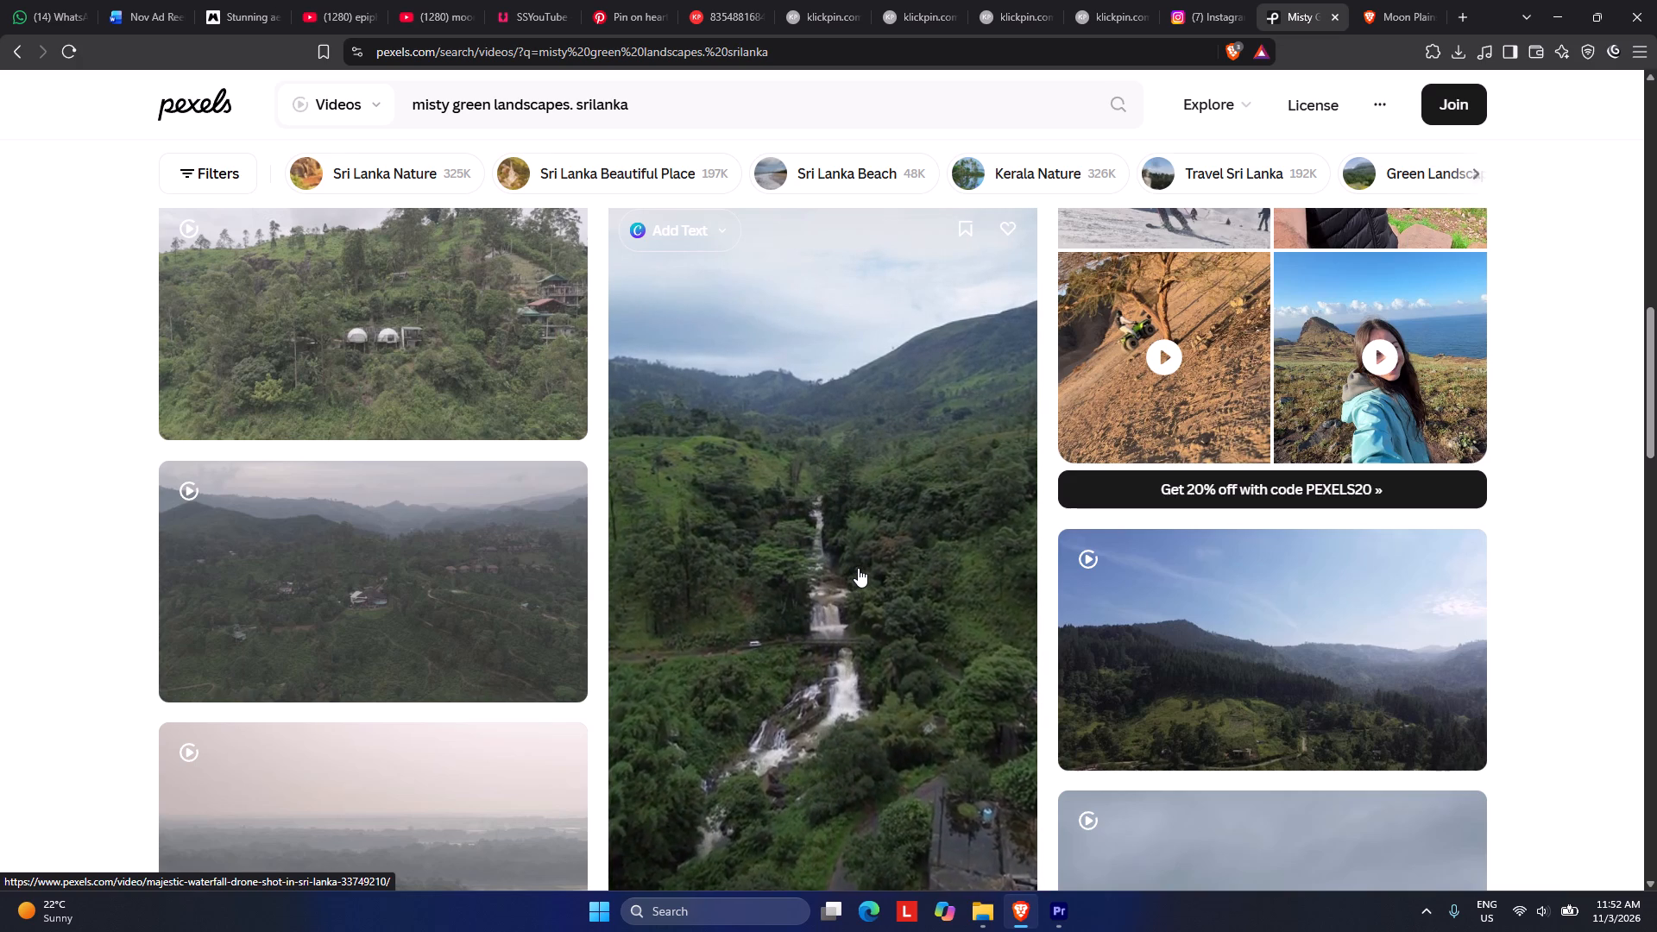
Find the vertical aerial clip of misty green terraced fields with a winding road and download it in Full HD 1080x1920.
scroll(848, 511, "down", 2)
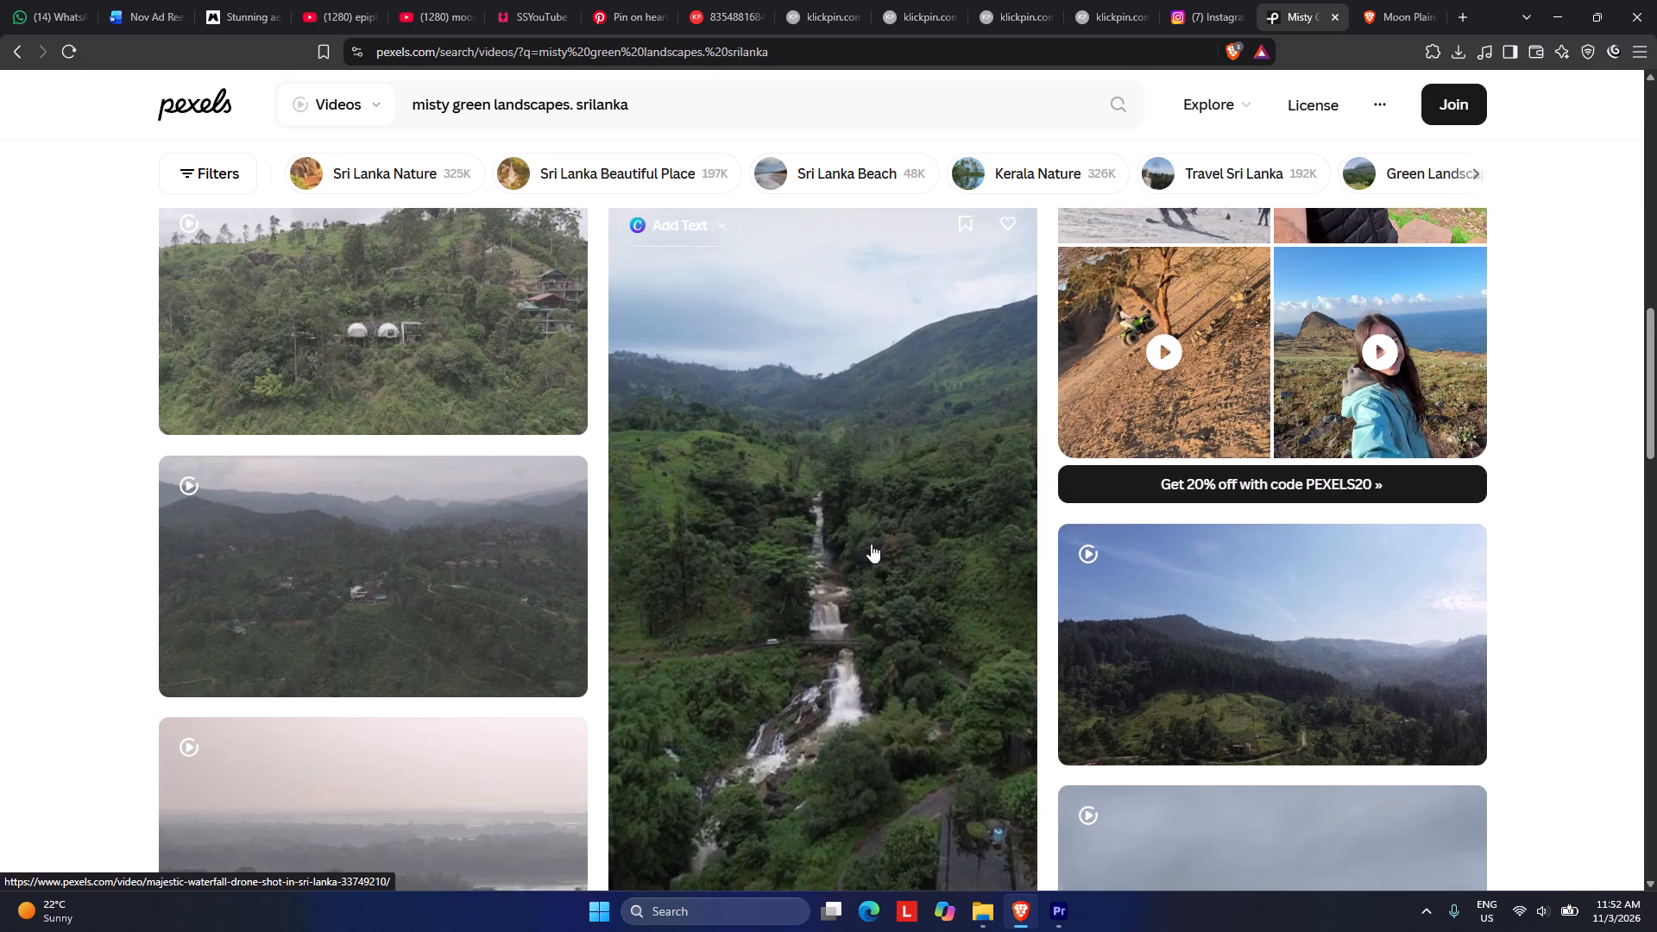
scroll(871, 544, "down", 7)
scroll(636, 705, "down", 2)
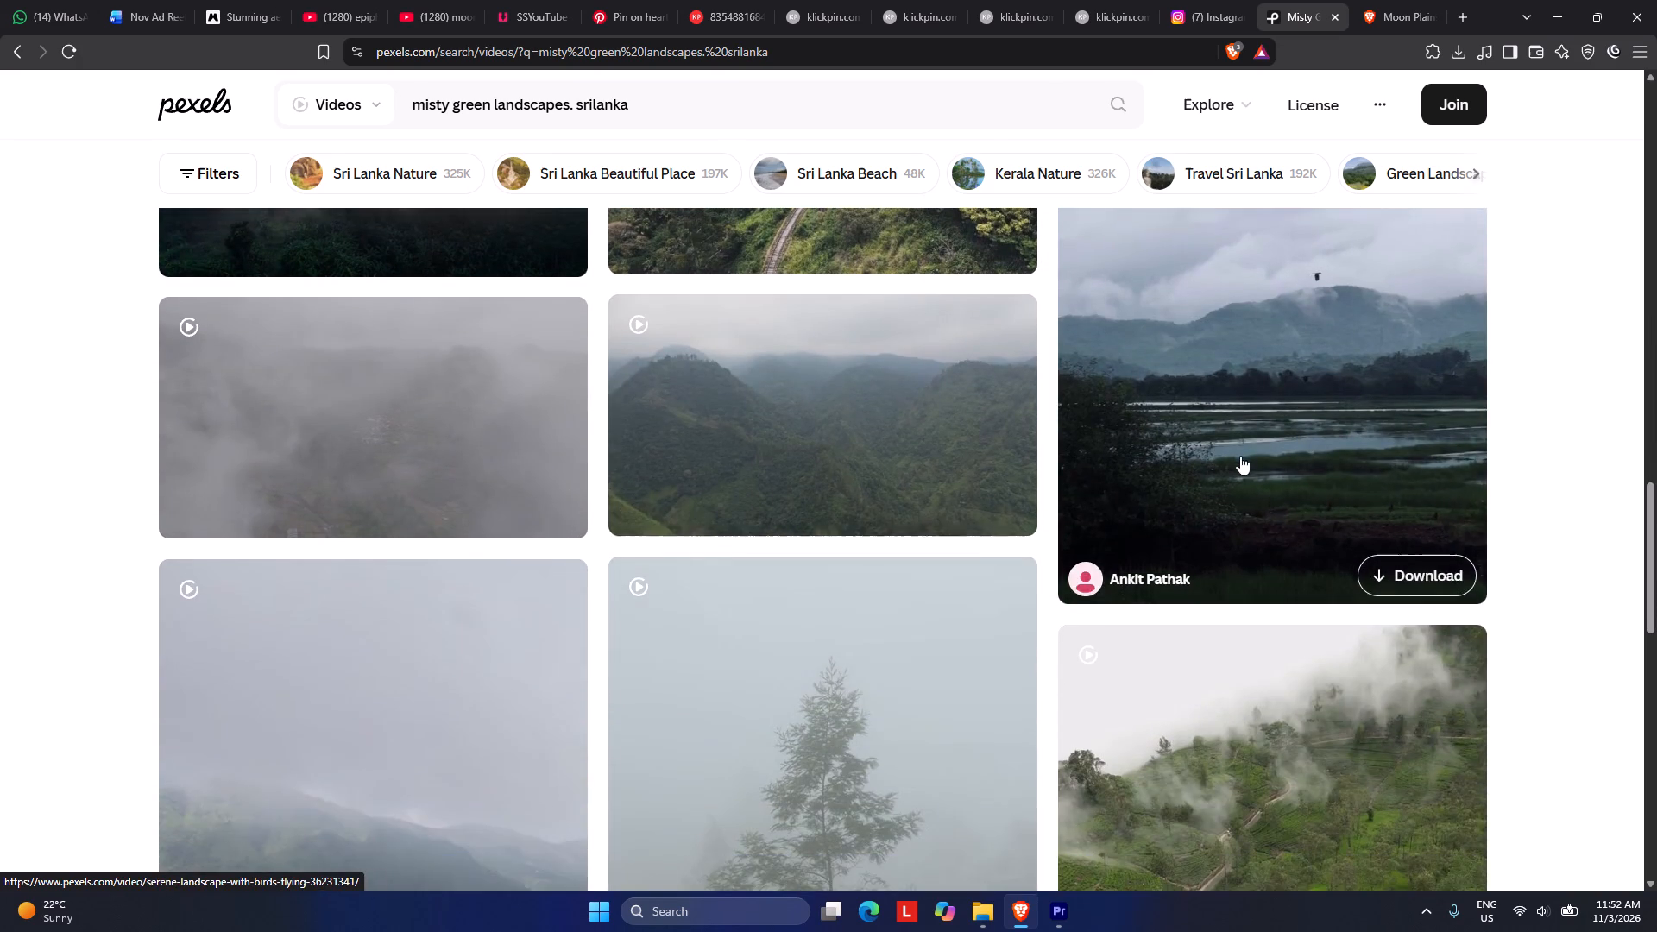
scroll(1251, 454, "up", 2)
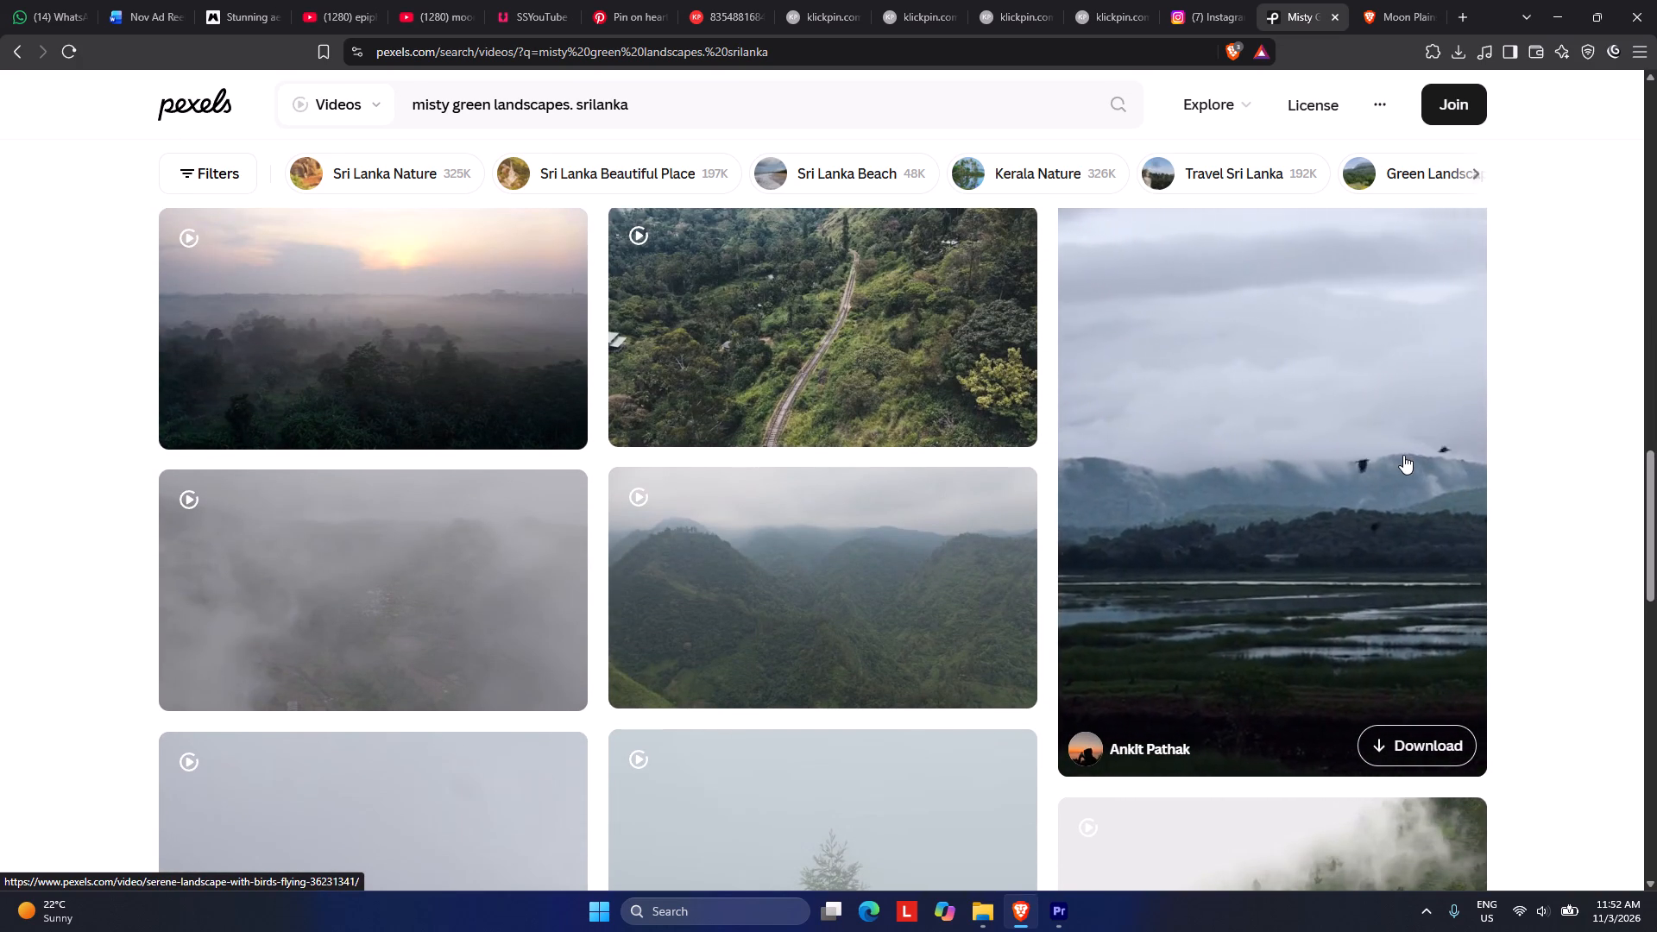
scroll(1391, 465, "down", 7)
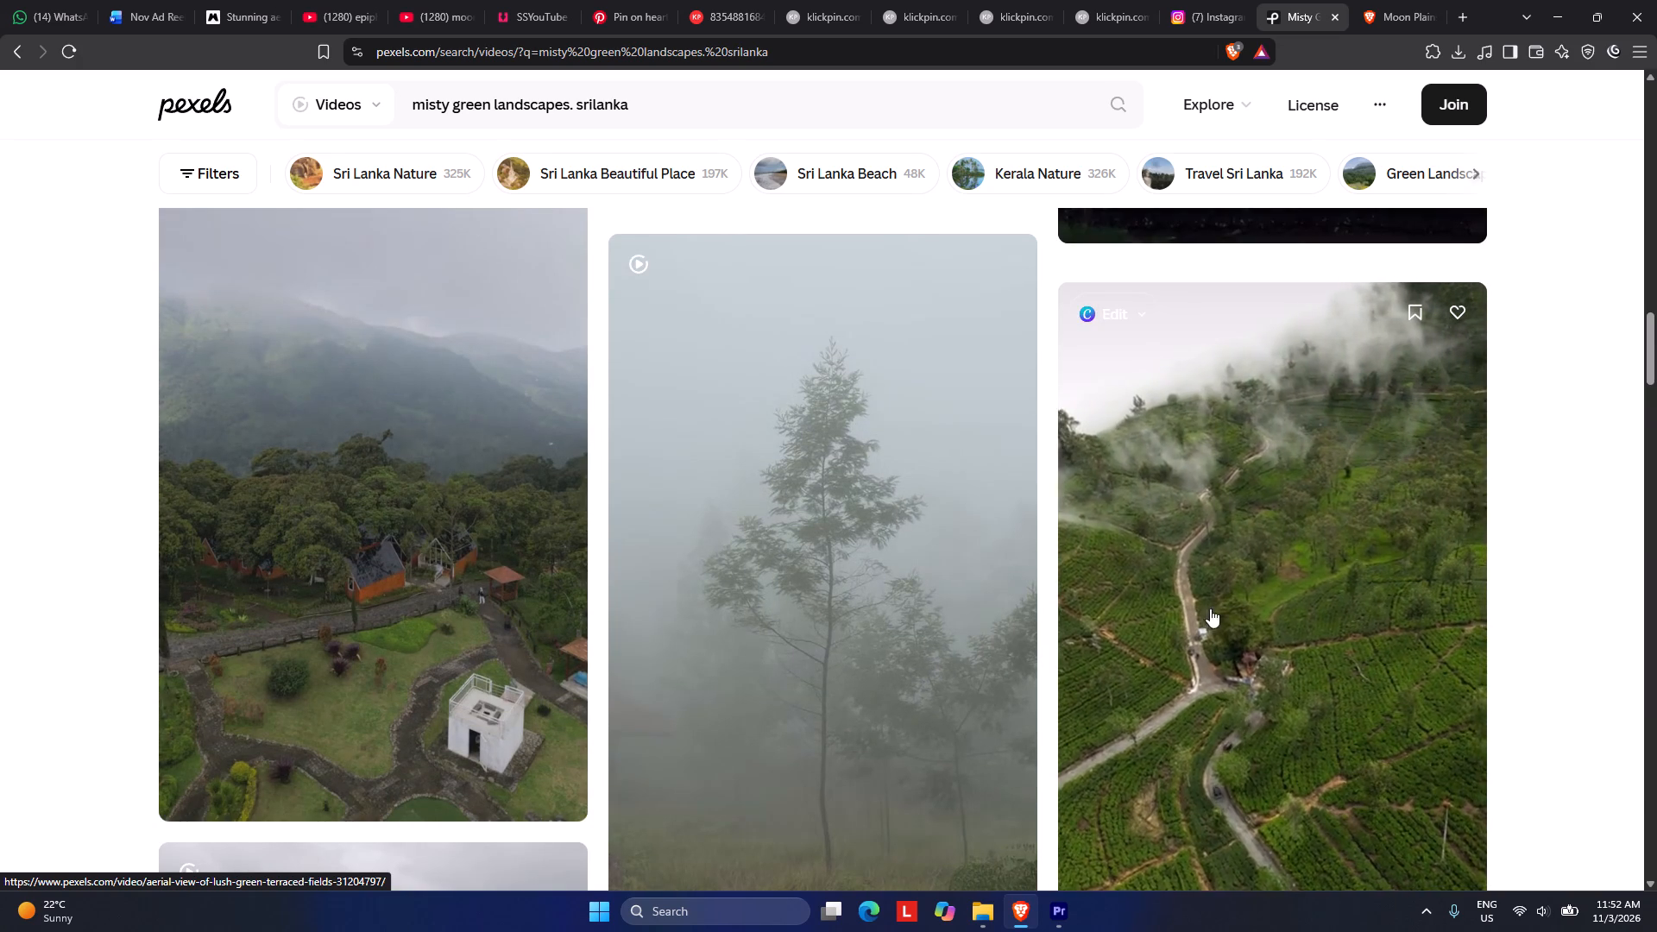
left_click(1298, 594)
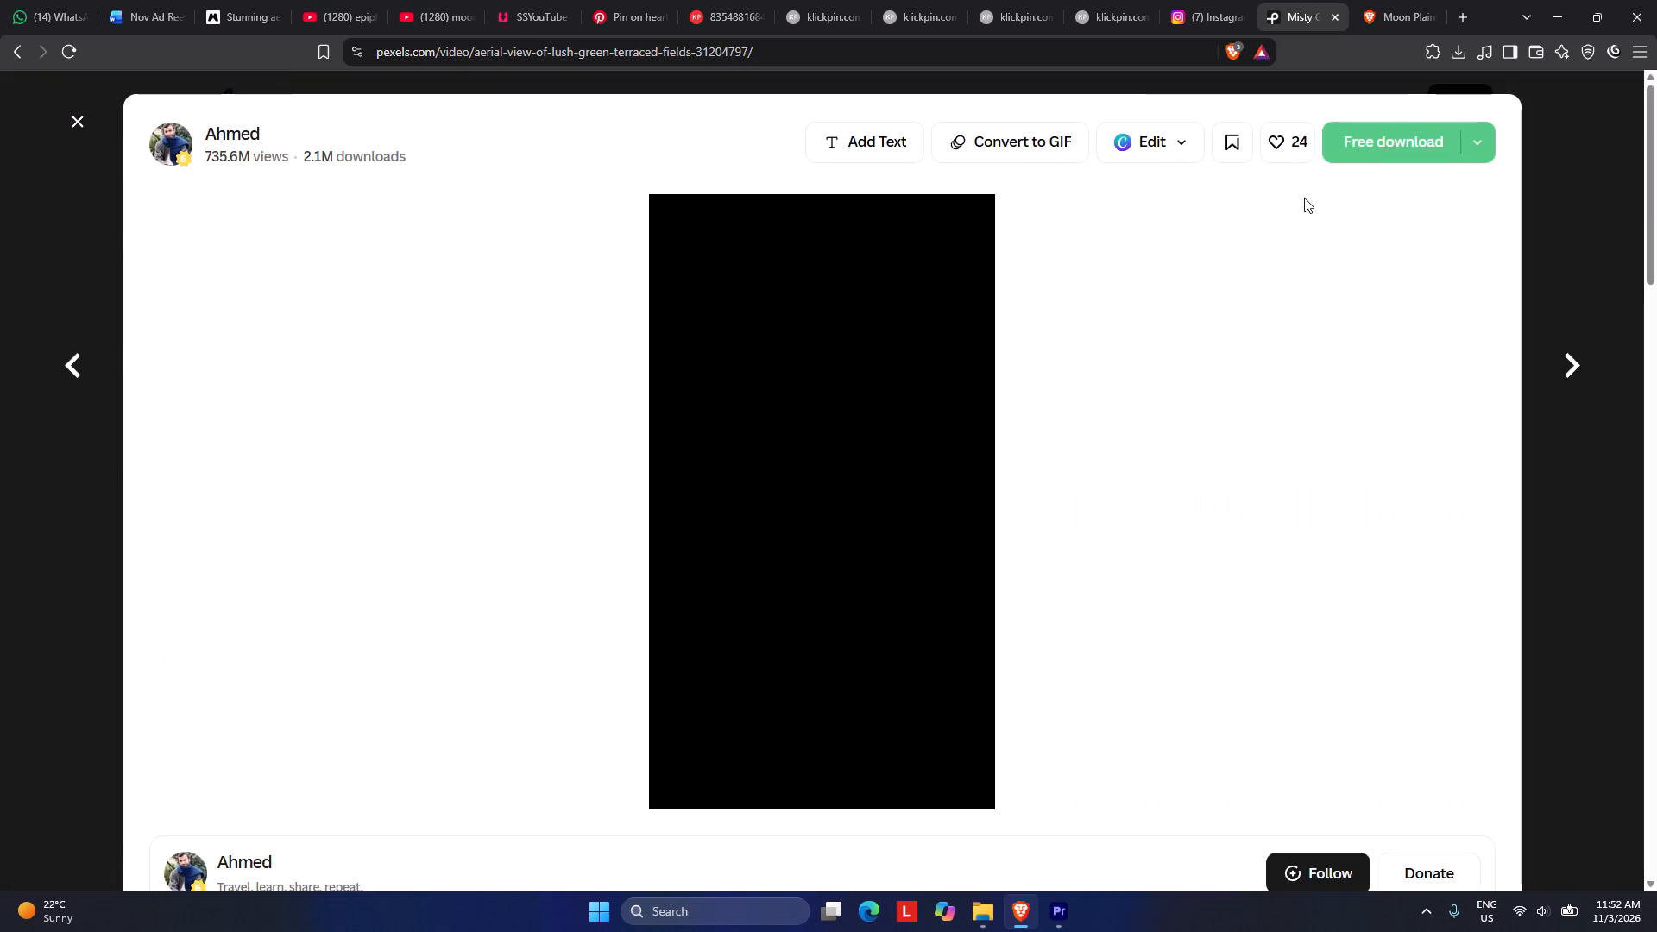
left_click(1482, 153)
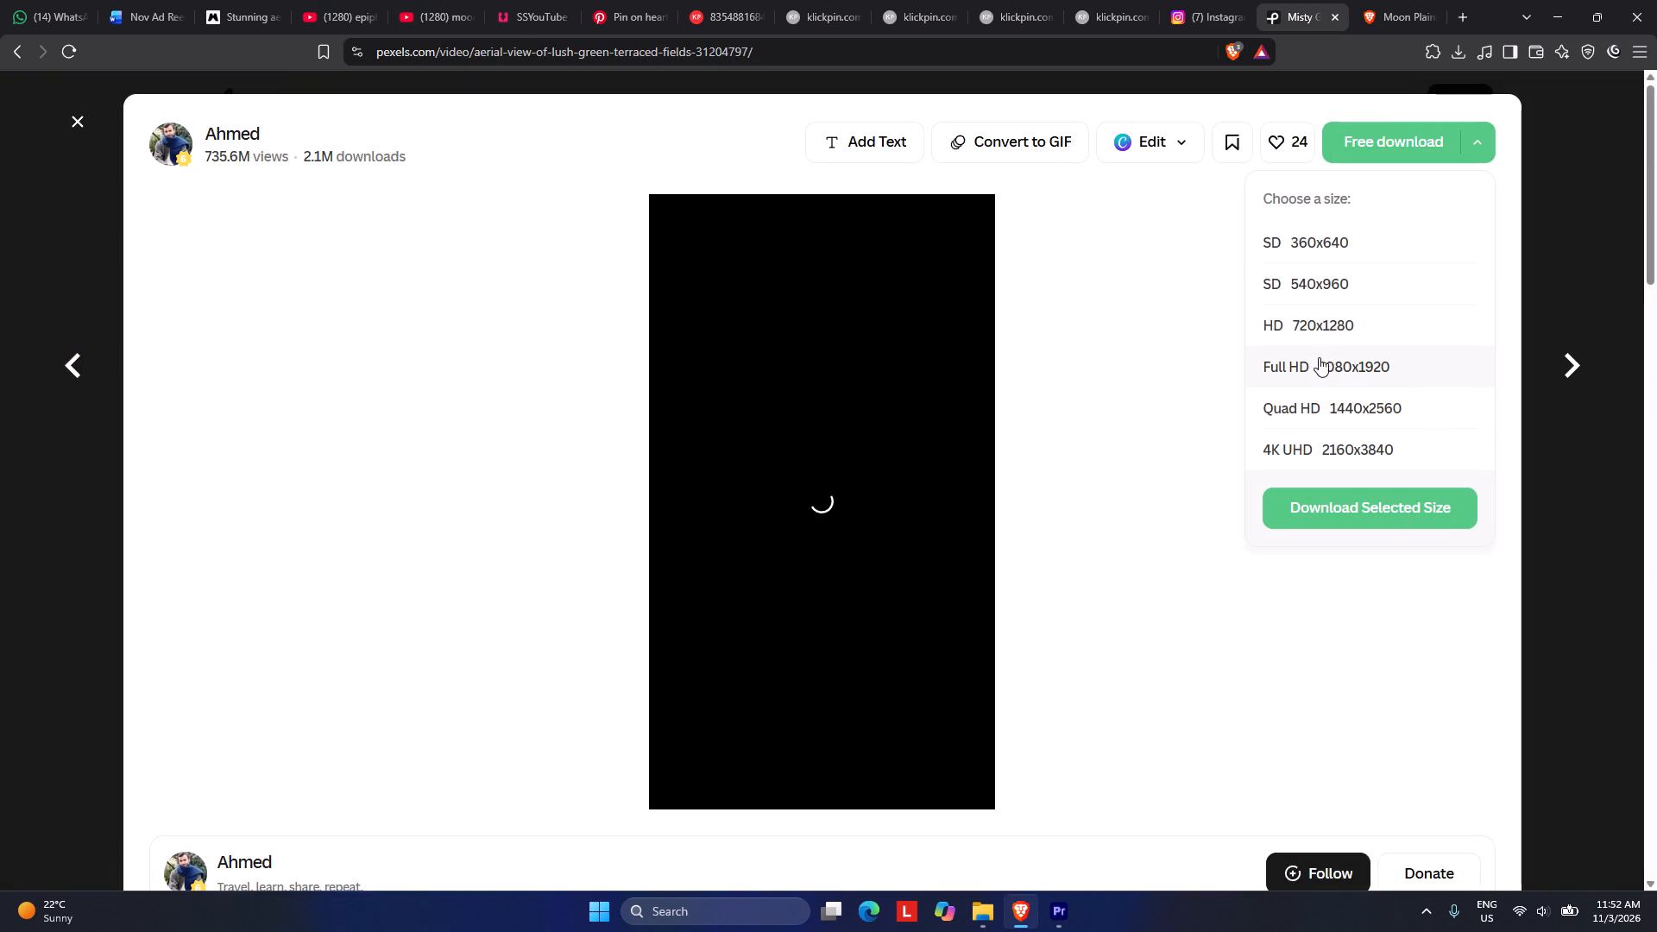
left_click(1333, 368)
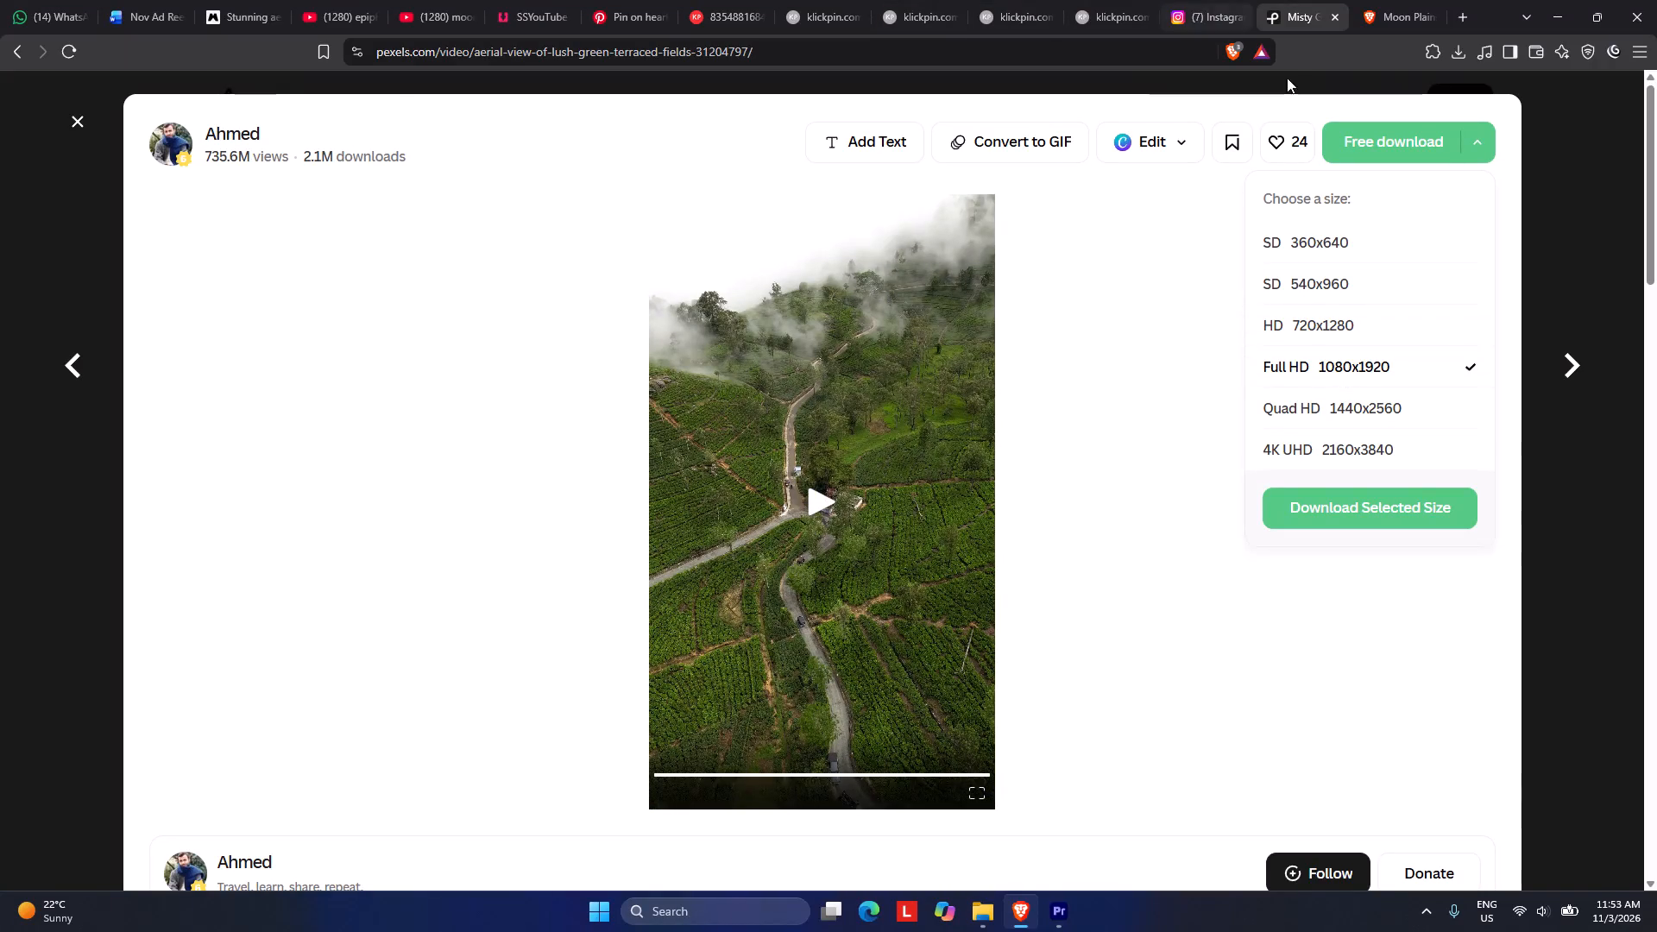
left_click(1453, 53)
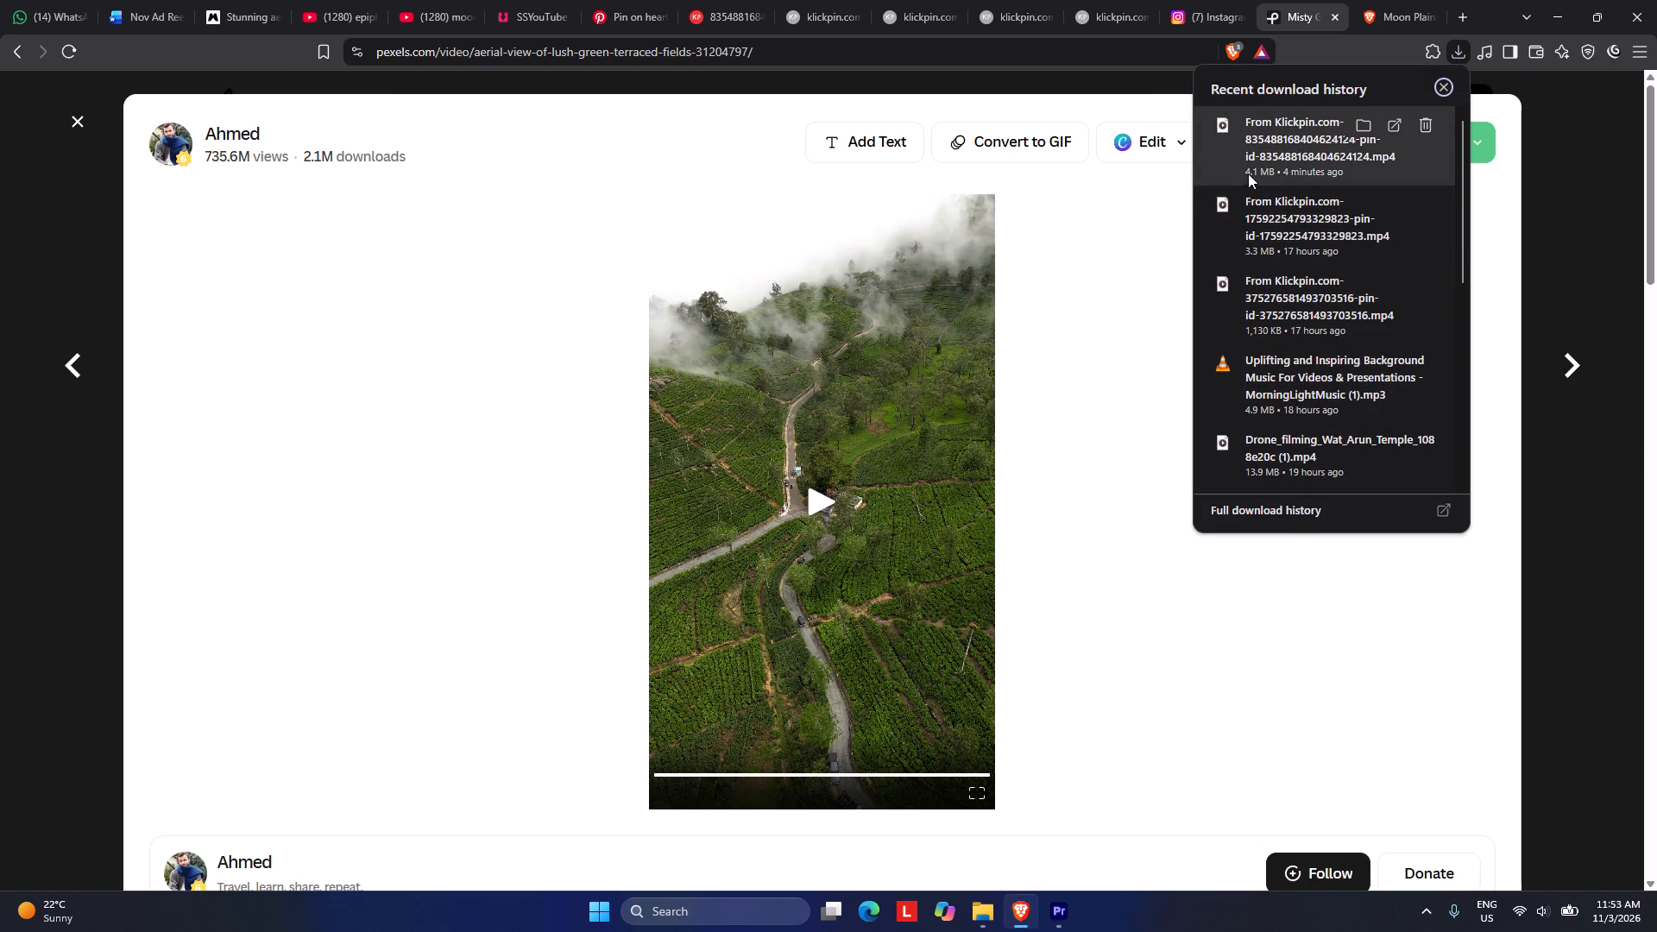
left_click(1175, 239)
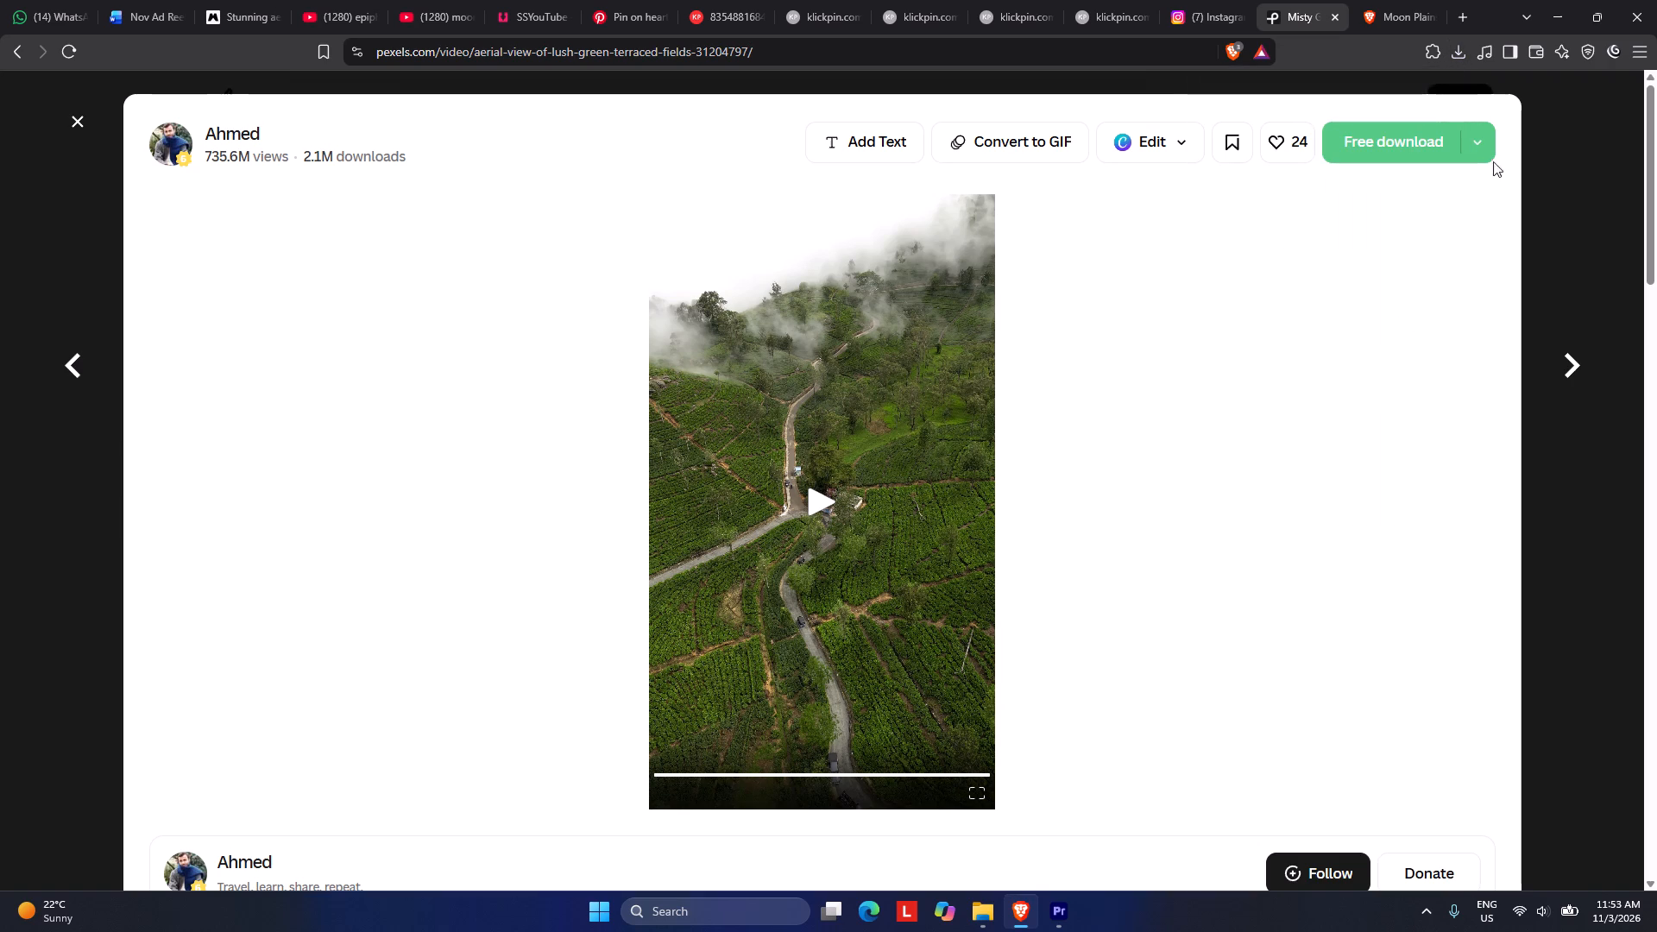
left_click(1484, 145)
left_click(1326, 362)
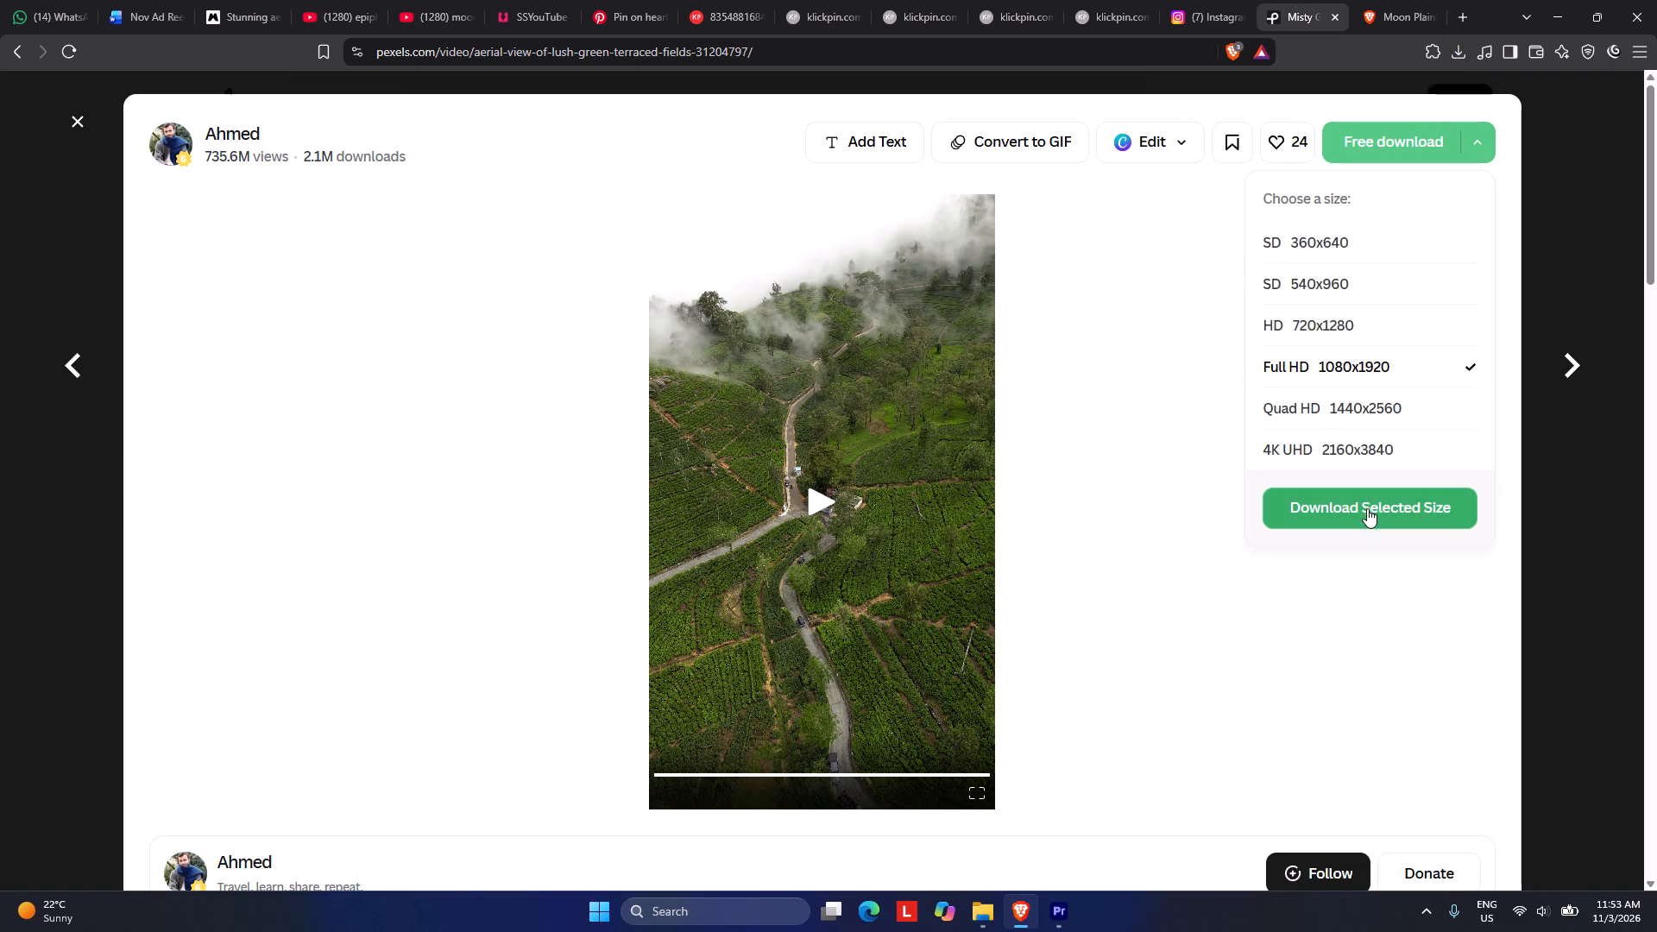
left_click(1365, 500)
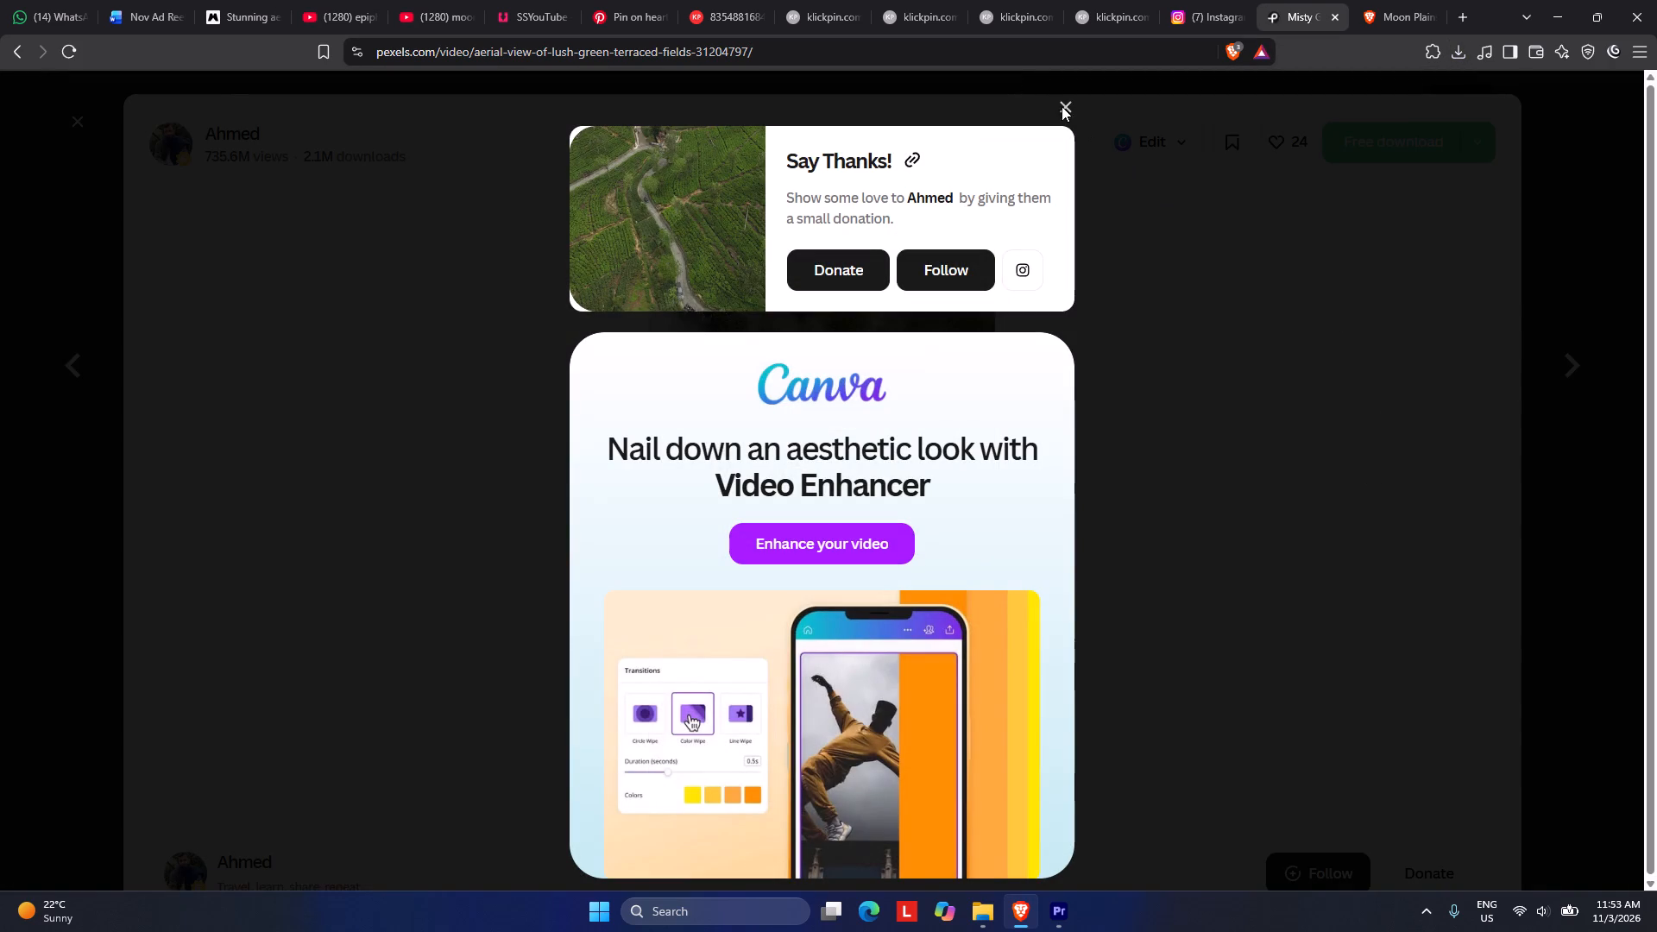
left_click(507, 644)
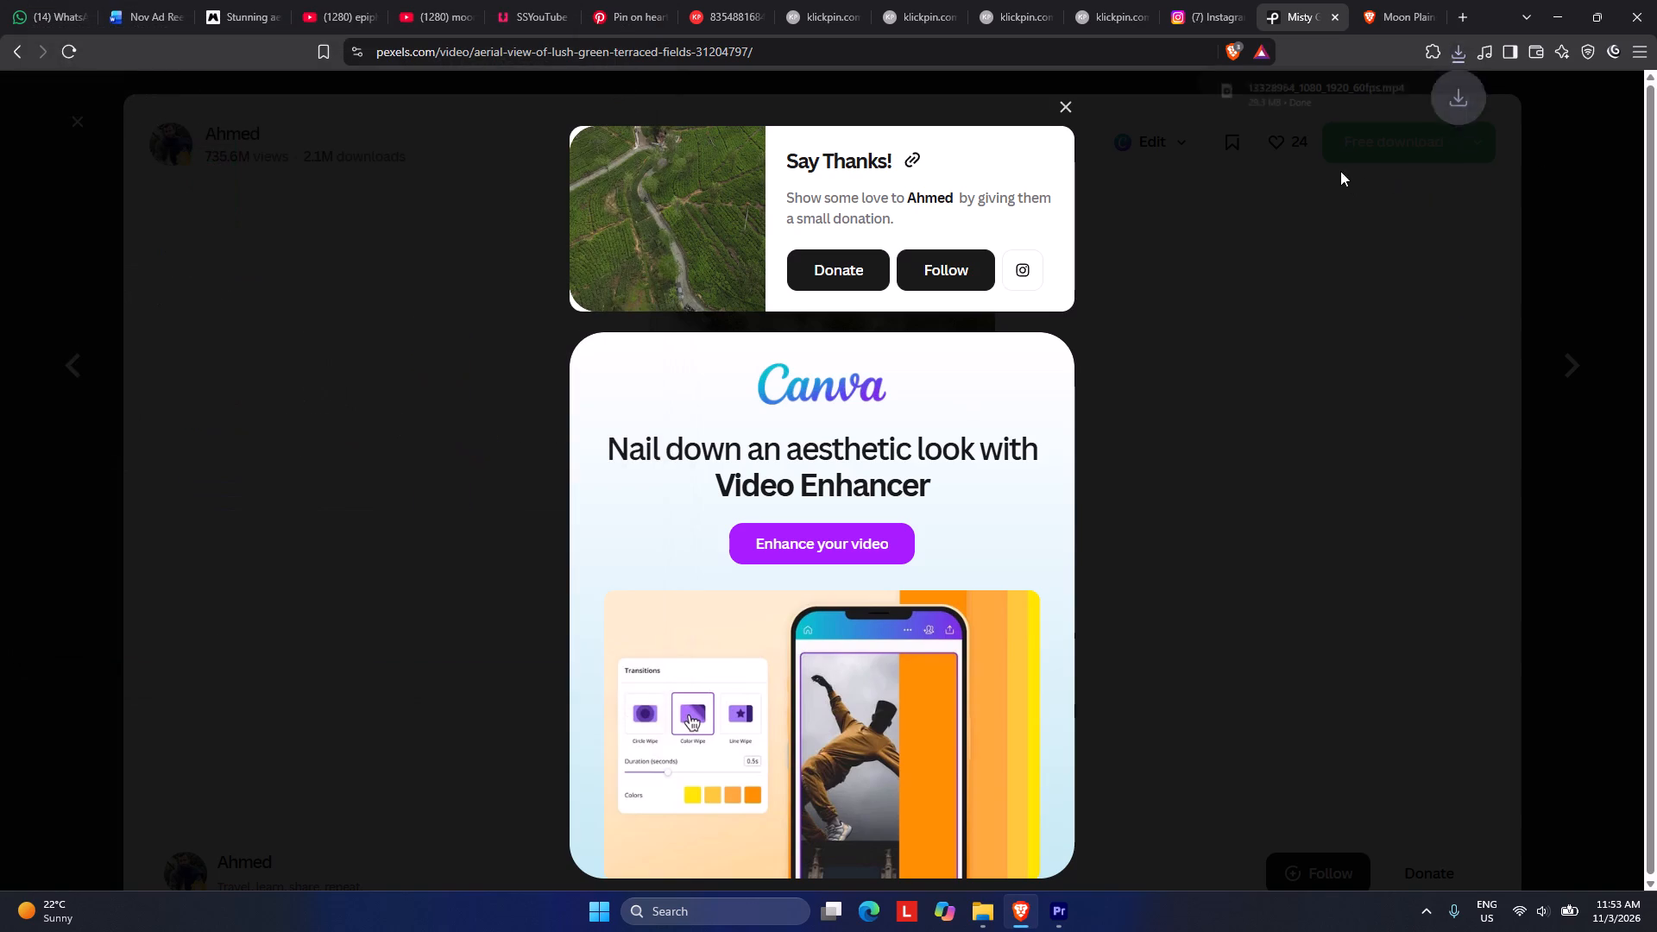
Bring the downloaded terraced-fields clip into Premiere and place it on track V1 at the start of Sequence 02.
left_click_drag(1272, 85, 1057, 909)
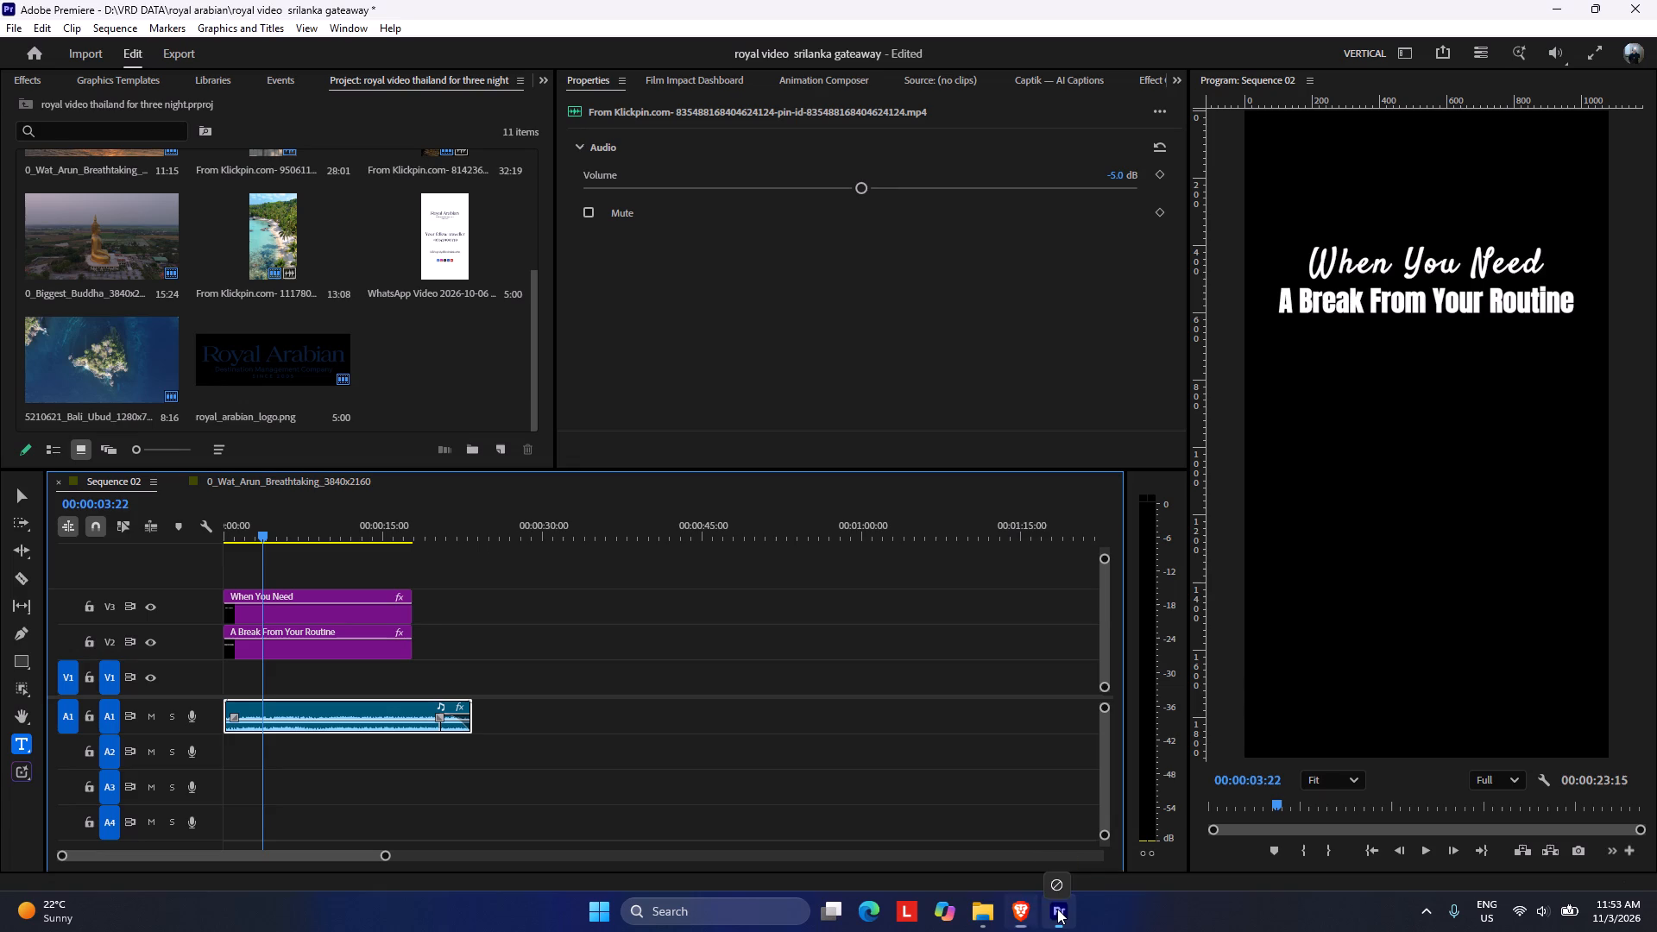
left_click_drag(1057, 909, 223, 684)
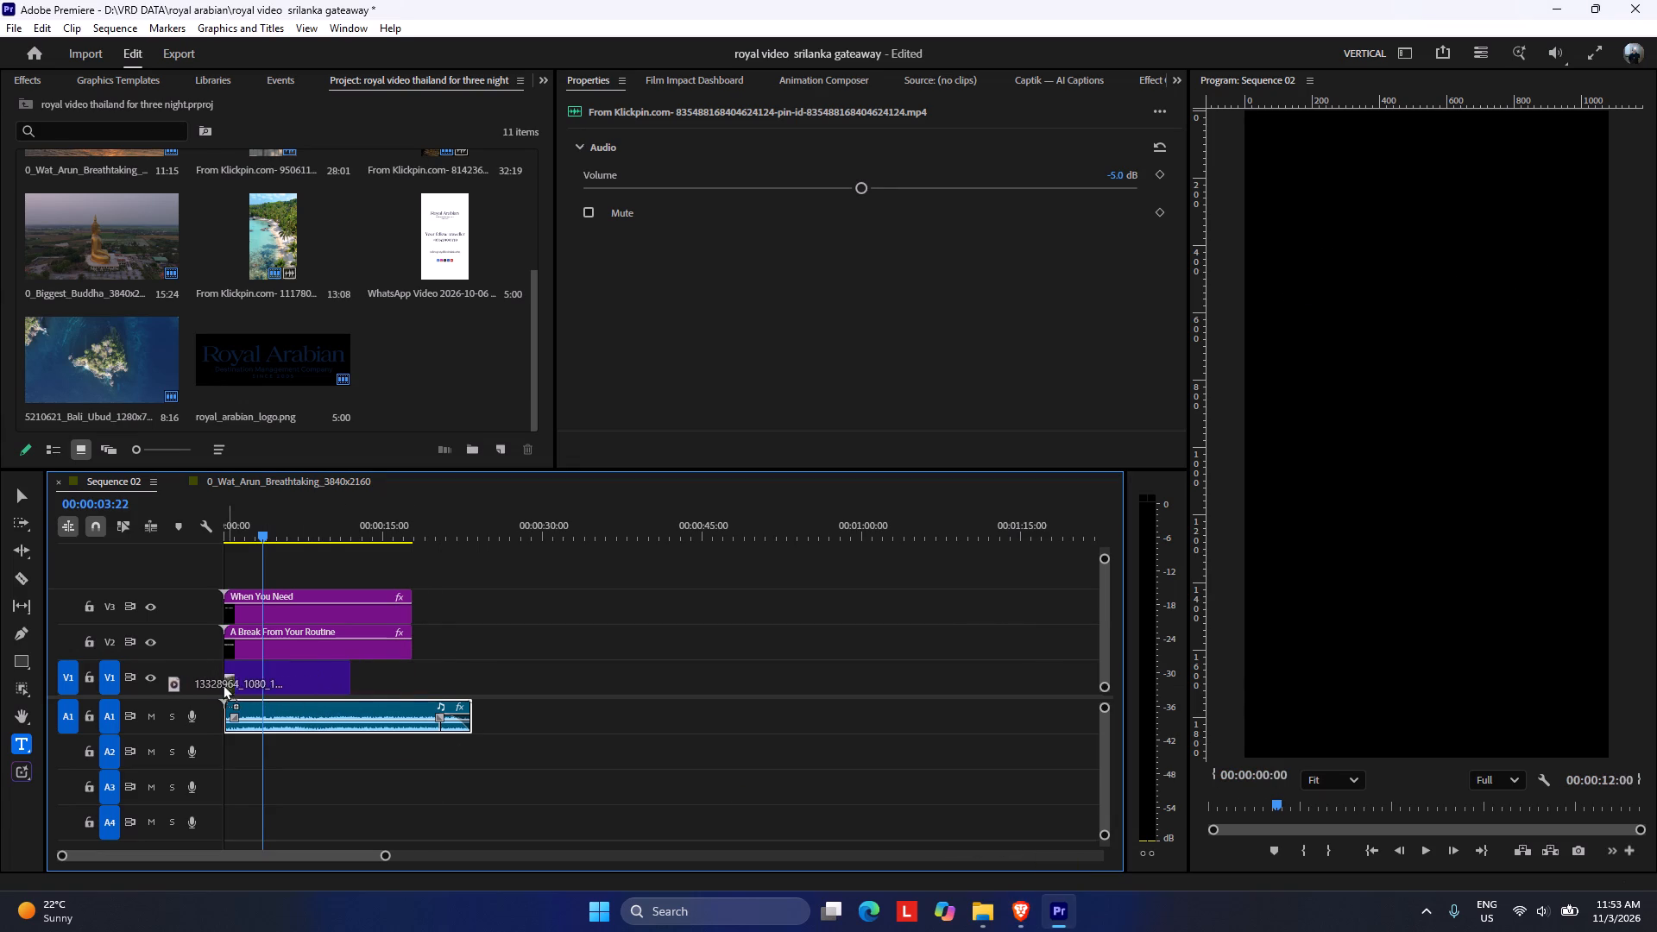
left_click_drag(223, 684, 220, 684)
Move the terraced-fields clip to begin at about 1.8 seconds and trim its end to the playhead at 00:00:04:05.
left_click_drag(385, 856, 381, 853)
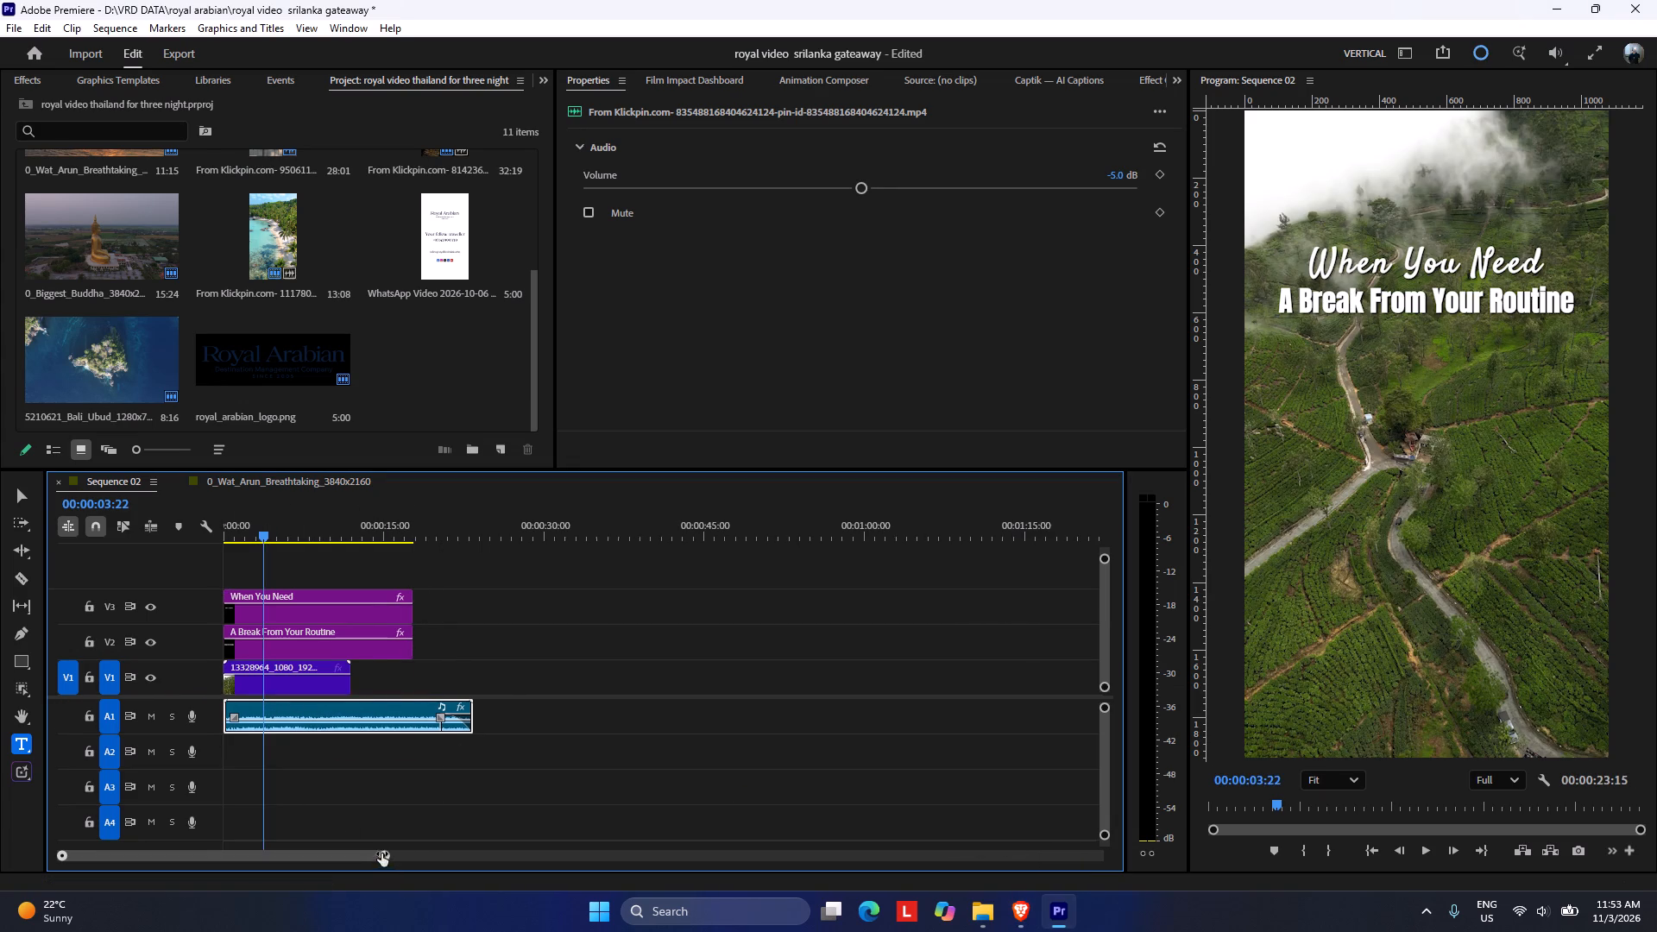
left_click_drag(381, 853, 187, 837)
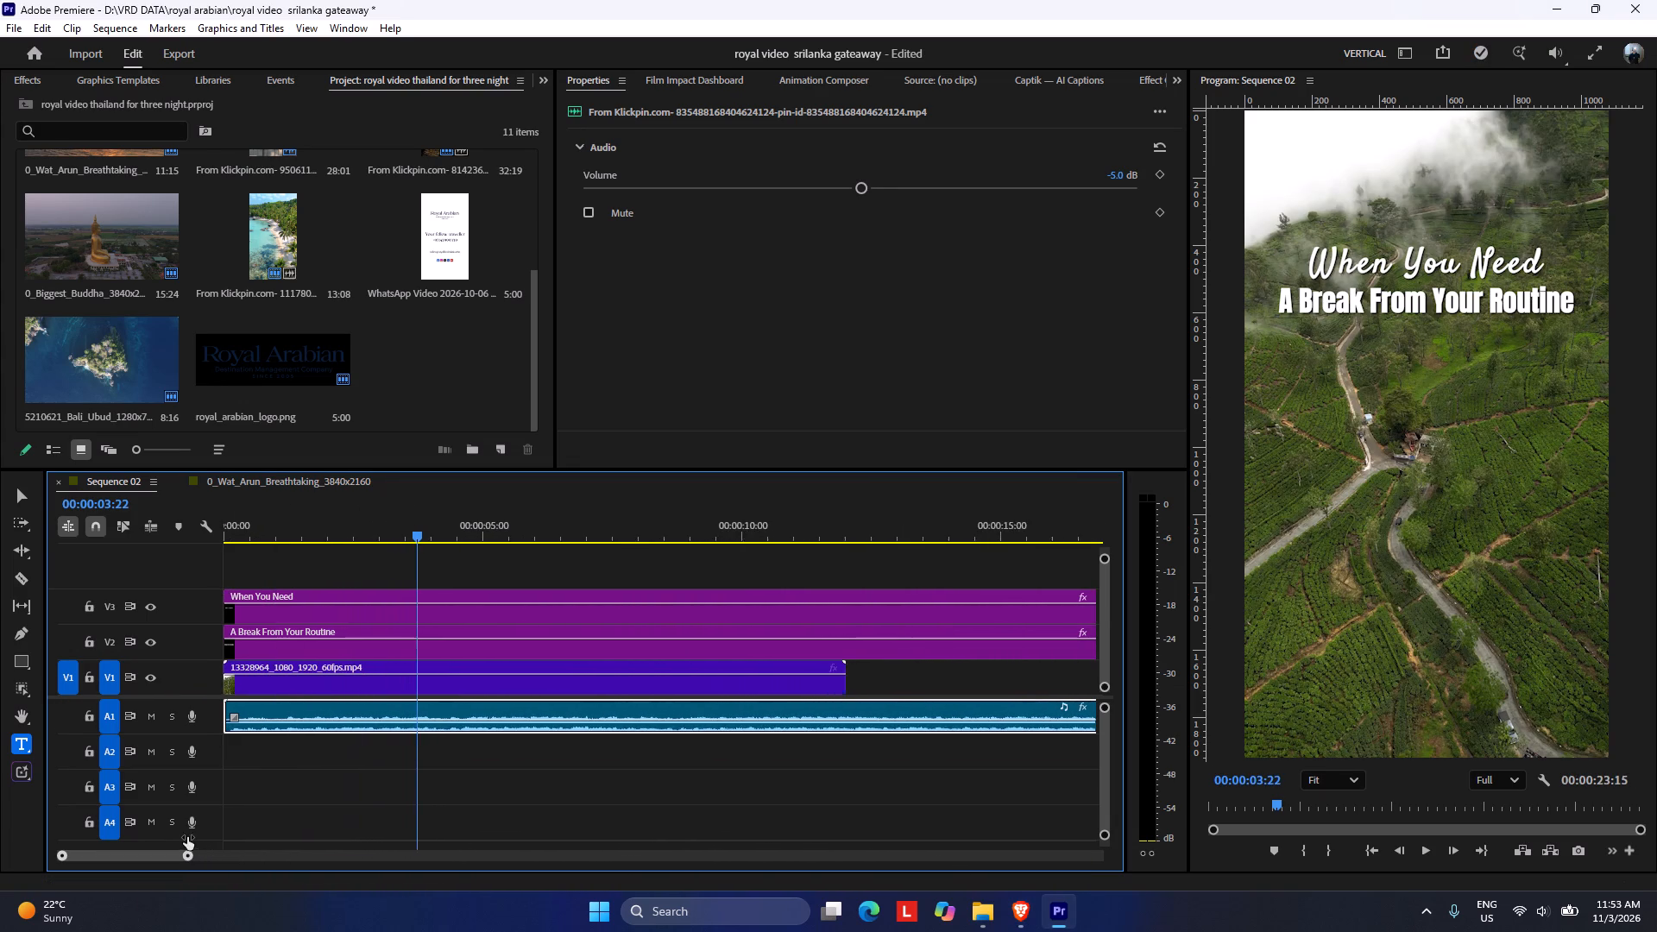
left_click_drag(187, 837, 180, 835)
left_click_drag(289, 523, 243, 524)
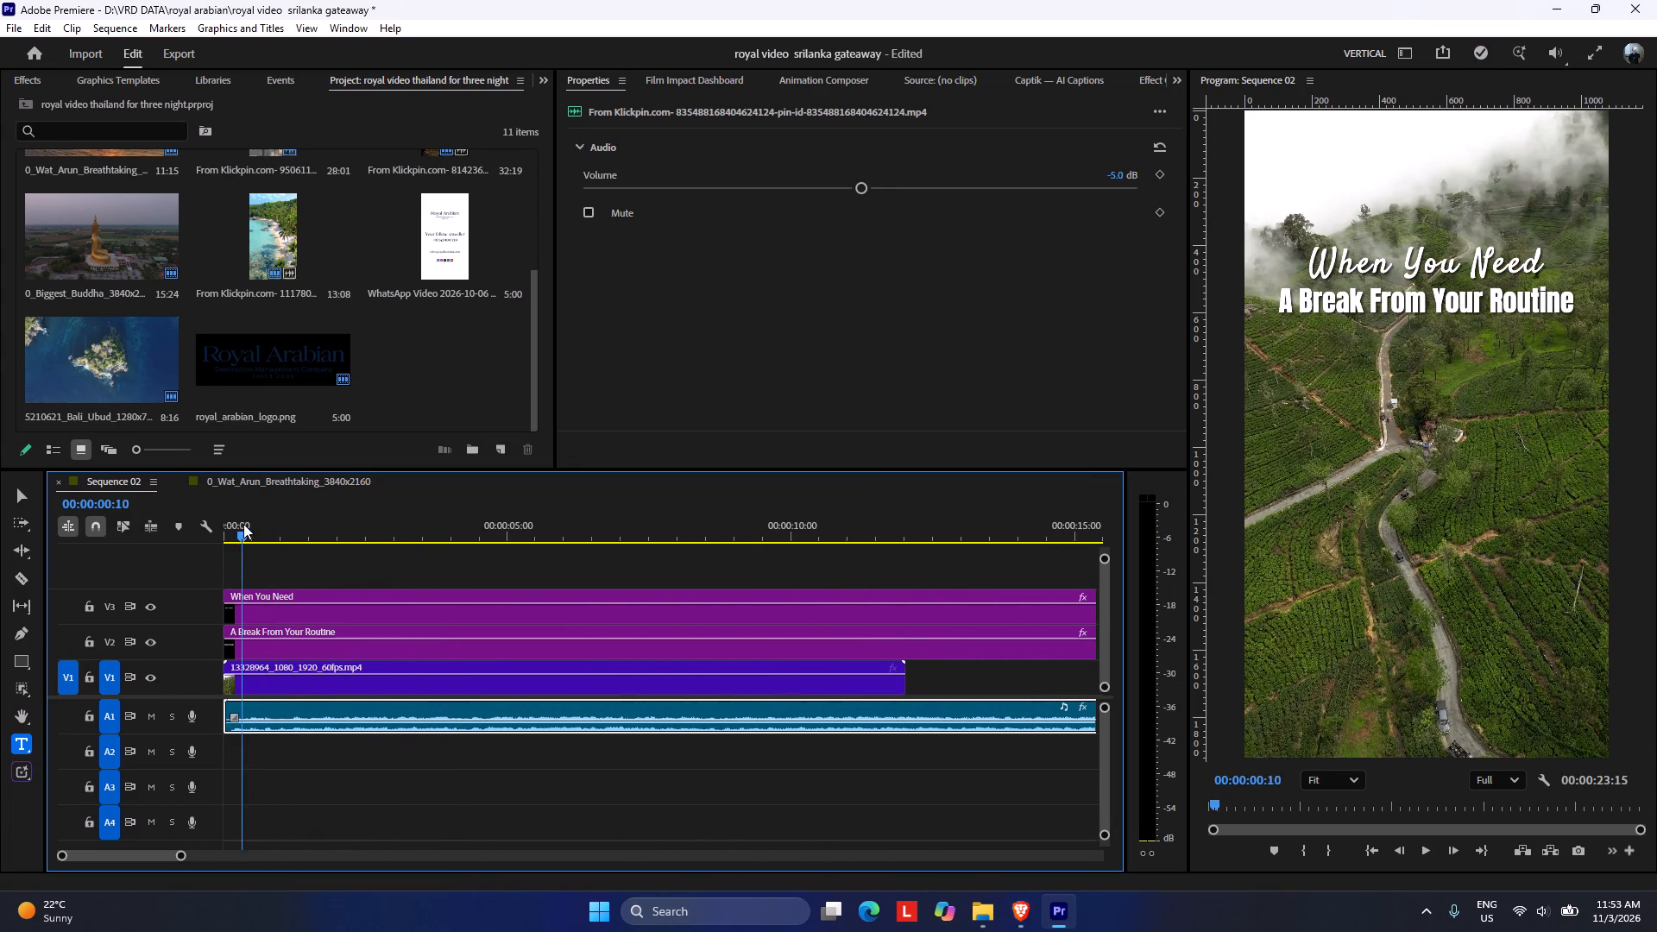
left_click_drag(243, 524, 428, 535)
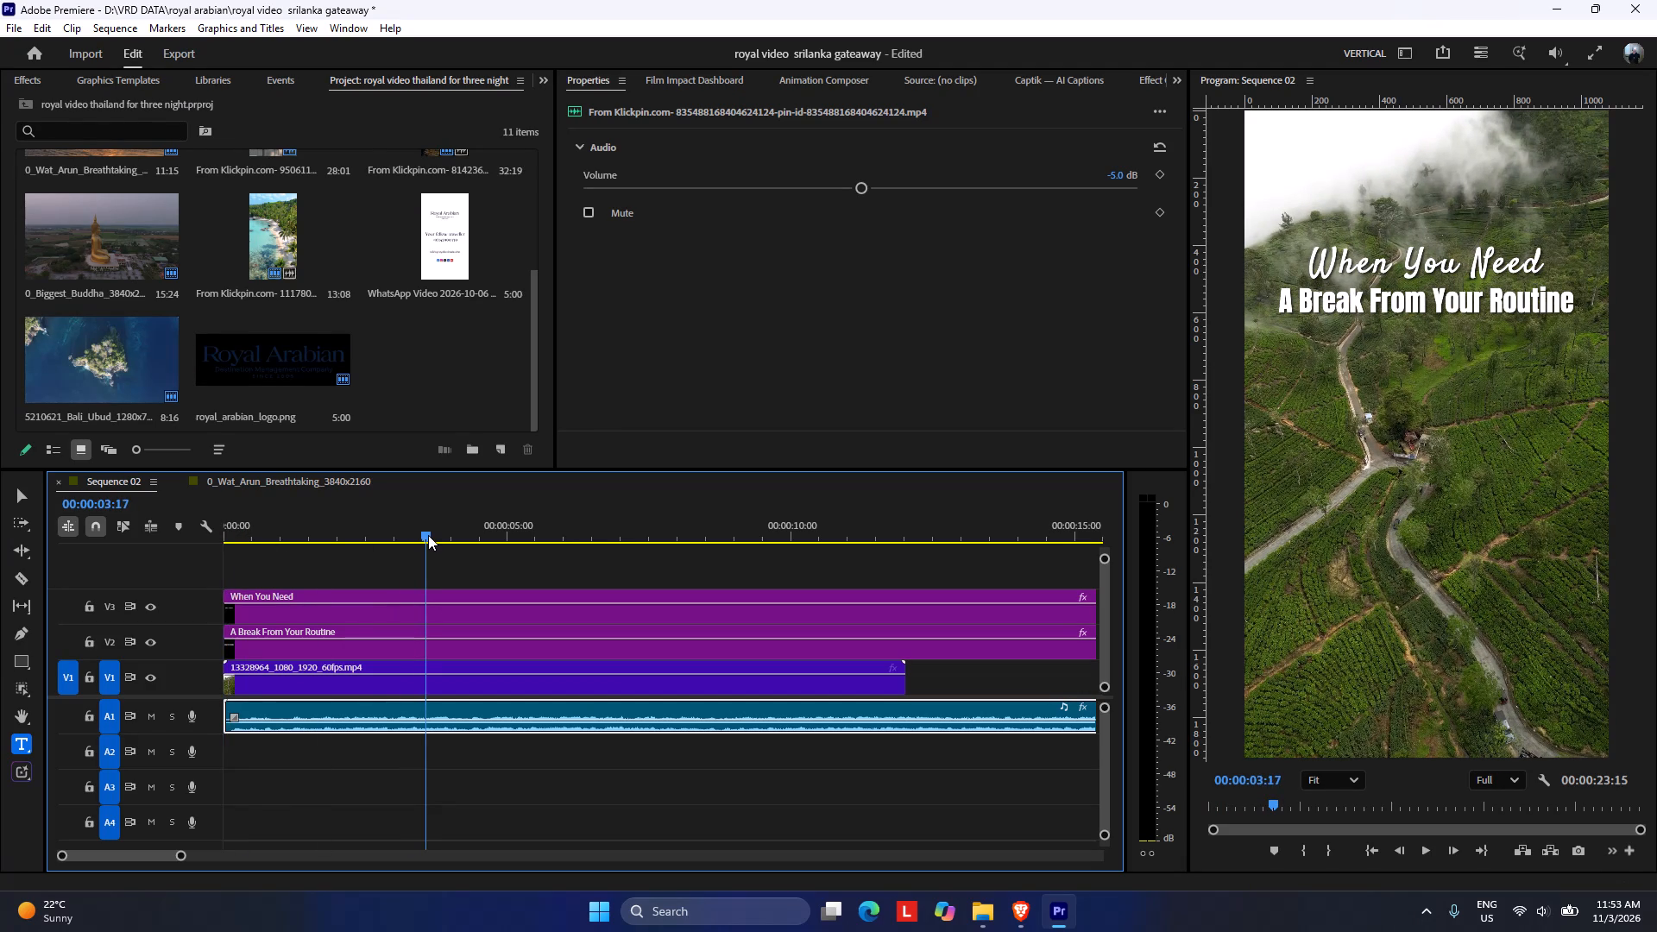
left_click_drag(428, 535, 461, 540)
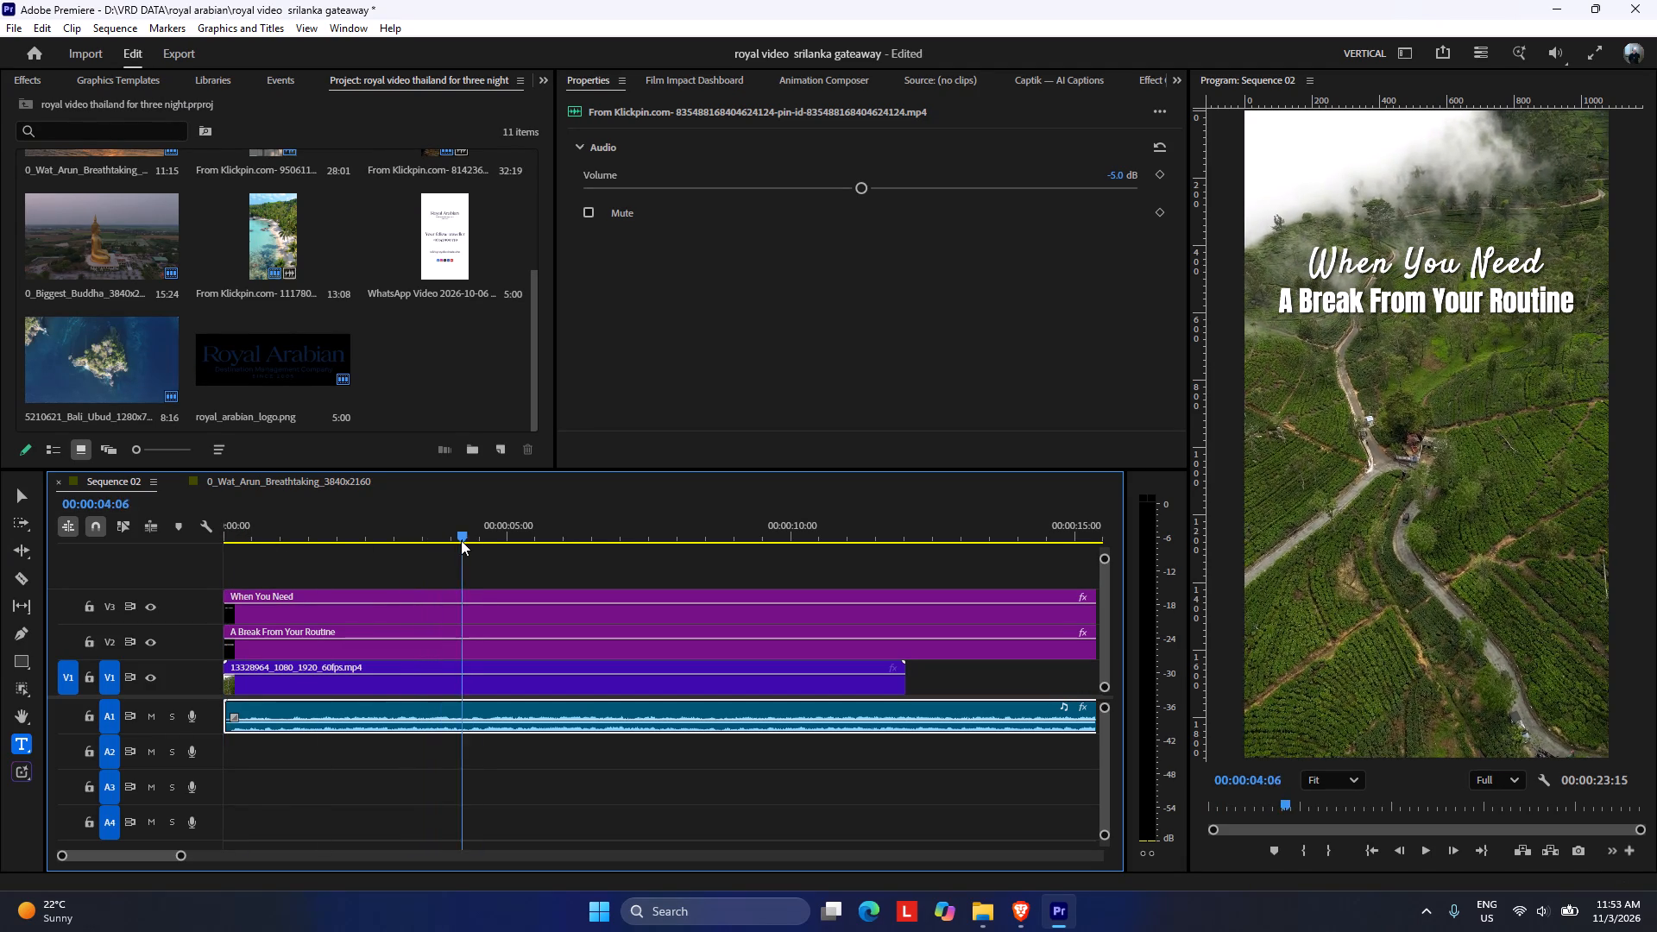
left_click_drag(461, 540, 462, 541)
left_click_drag(294, 681, 422, 689)
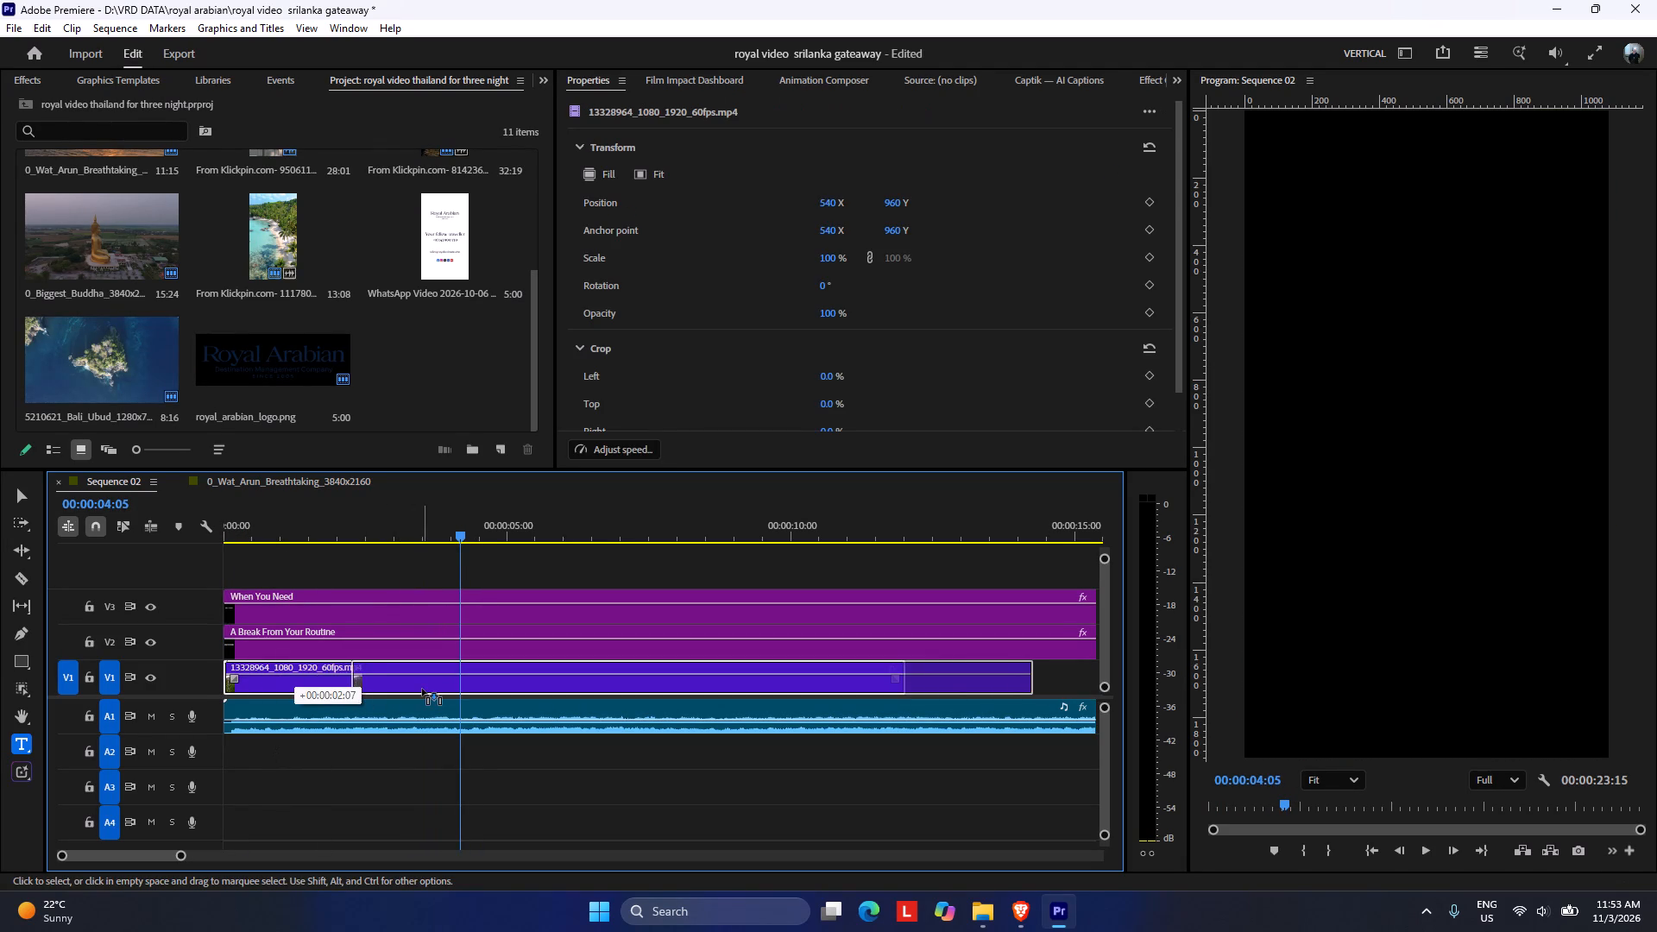
left_click_drag(422, 689, 397, 692)
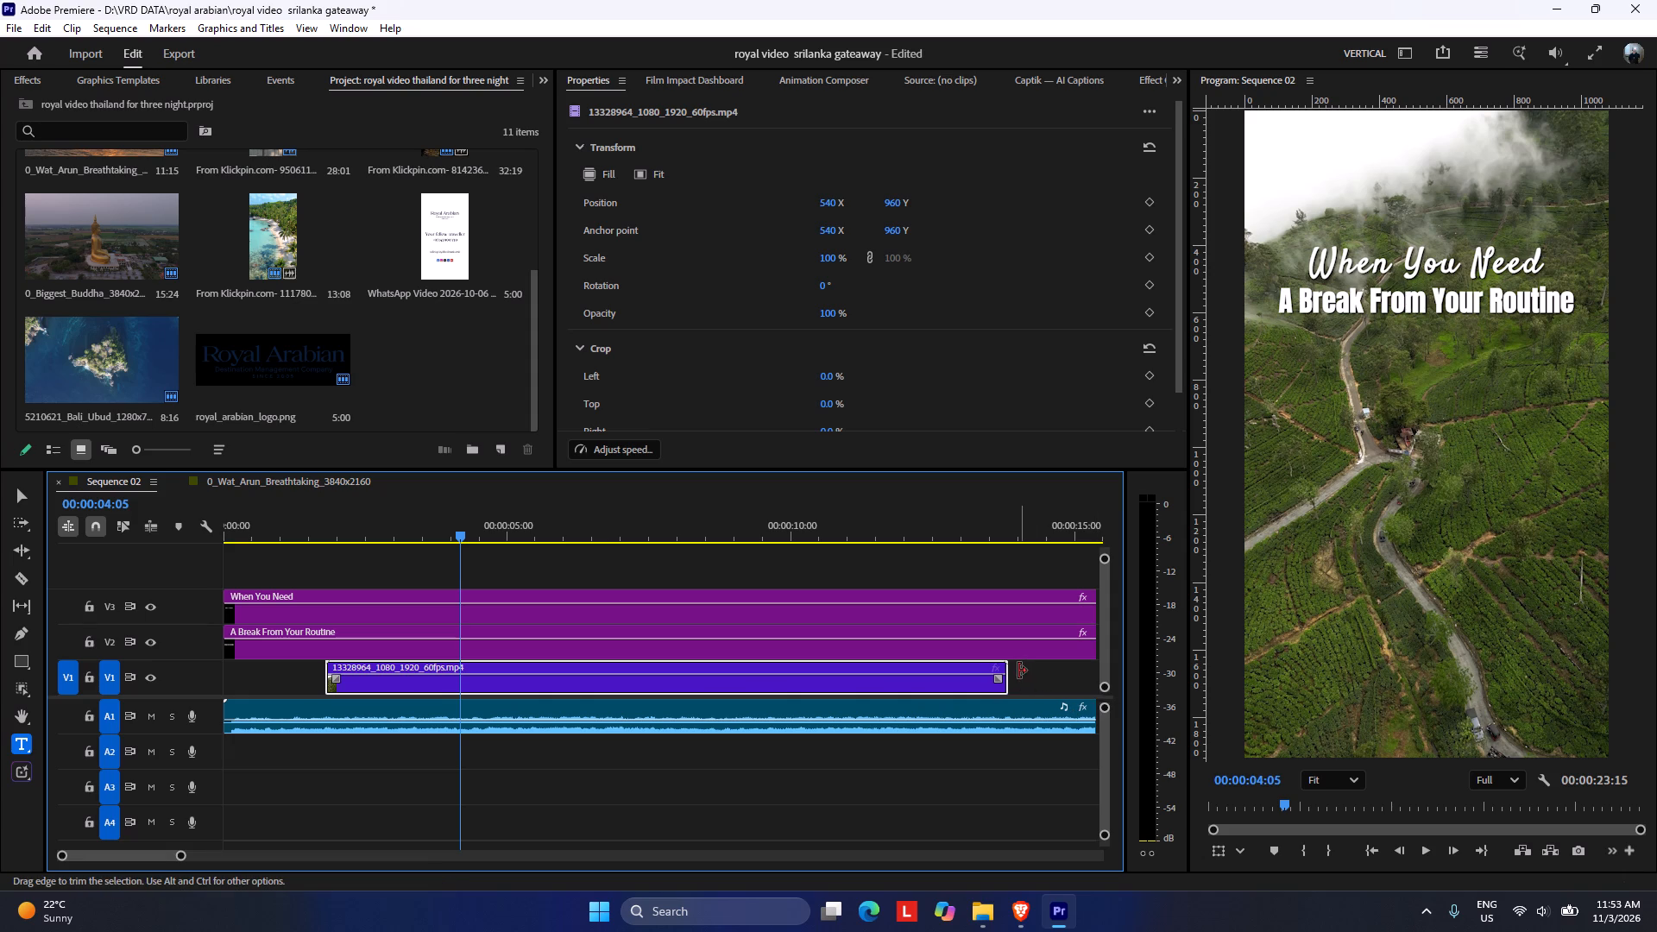
left_click_drag(1018, 671, 473, 675)
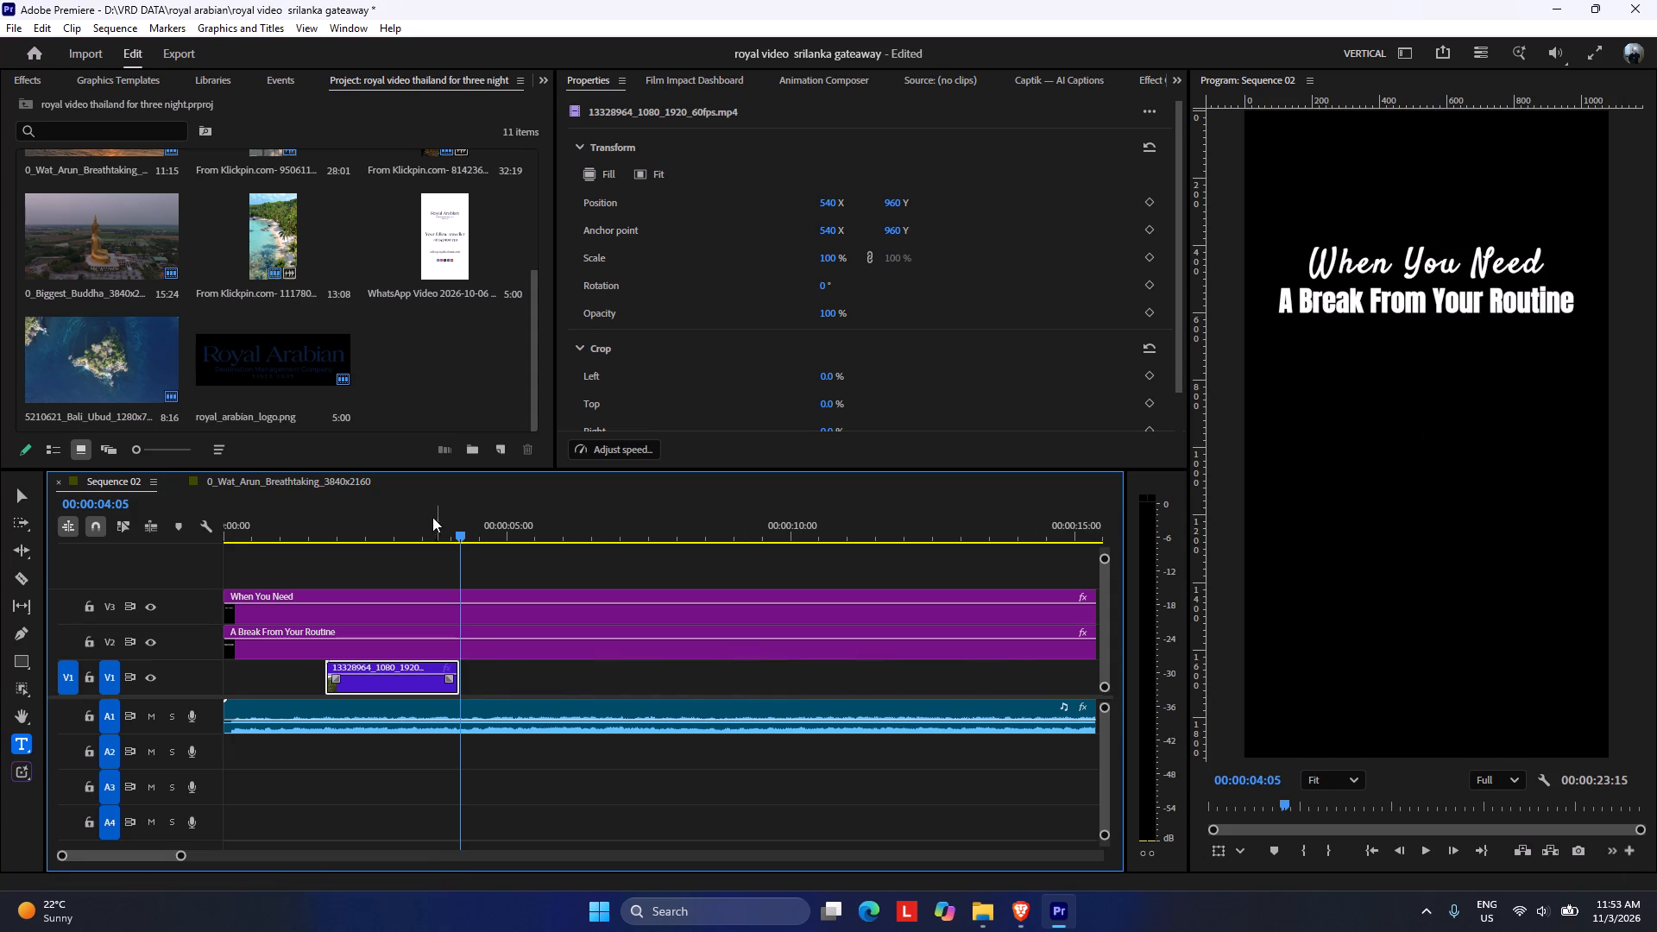
Play the opening of the sequence to check the terraced-fields clip against the title text and music.
left_click_drag(424, 517, 173, 535)
key("space")
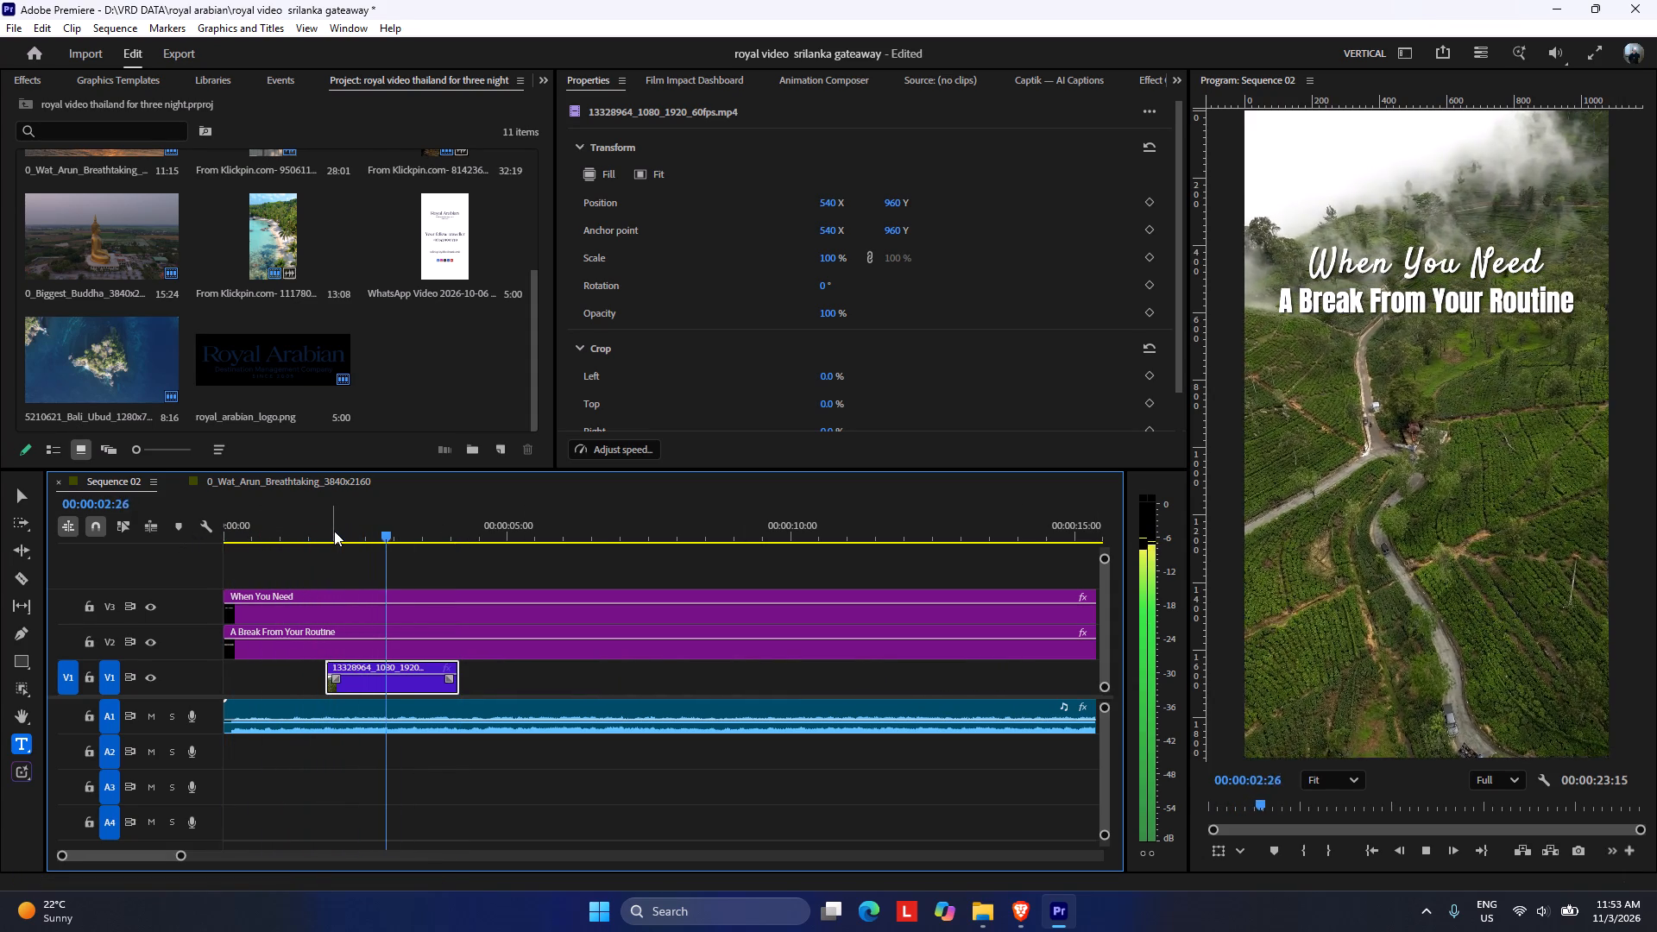
key("space")
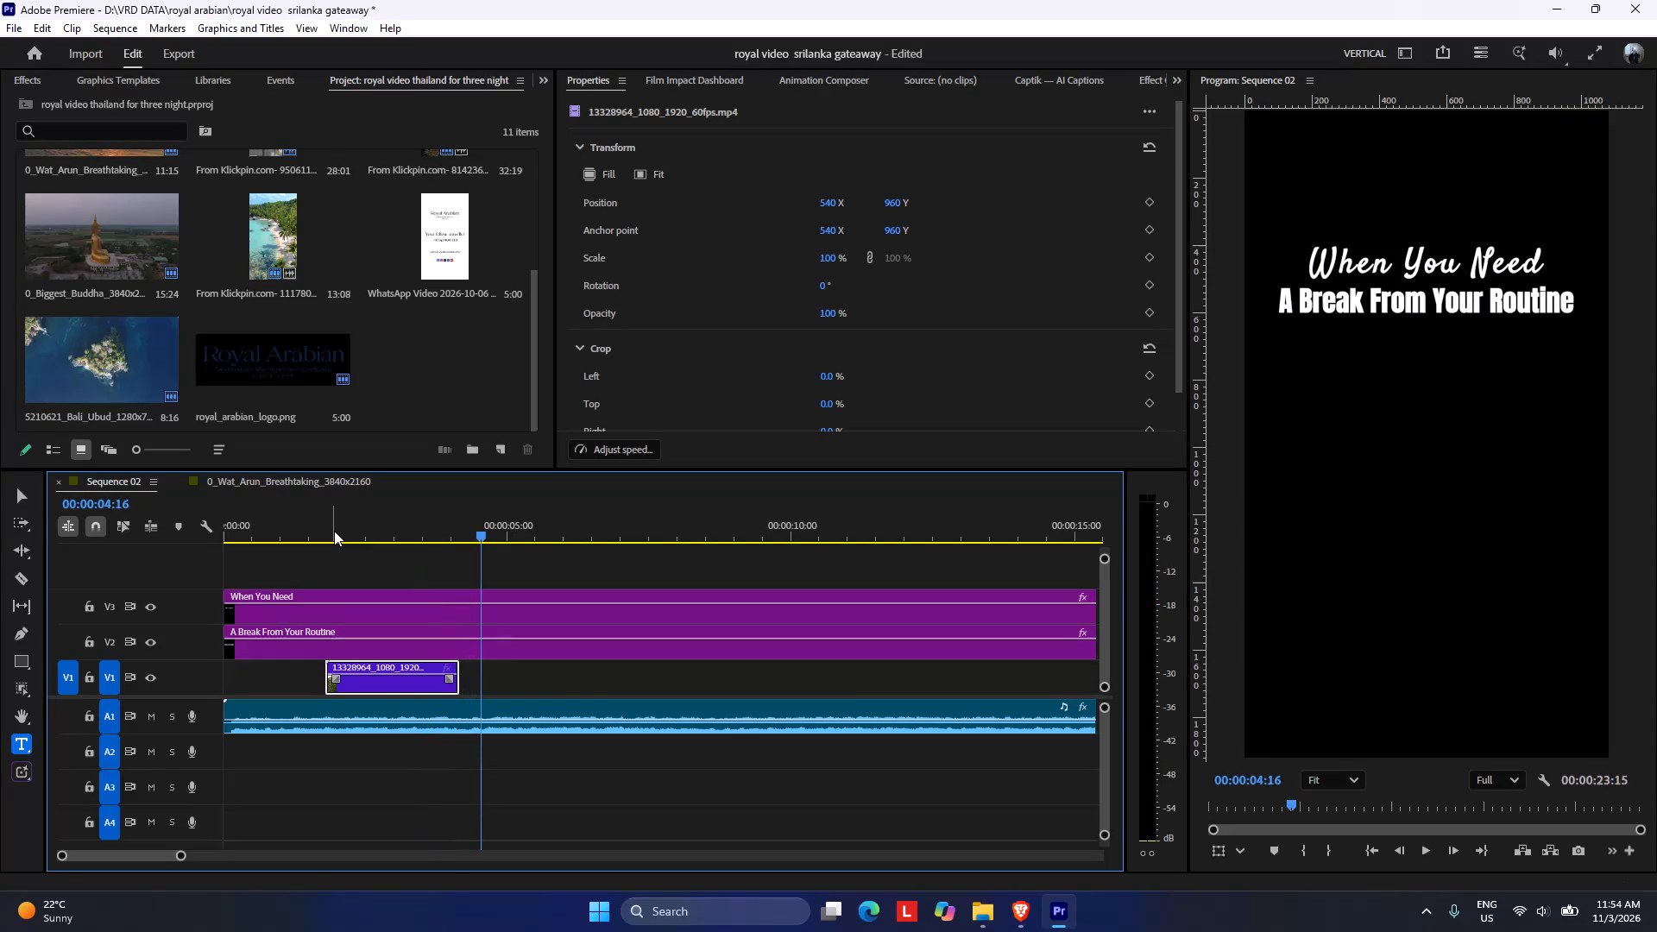
left_click_drag(438, 515, 323, 536)
key("space")
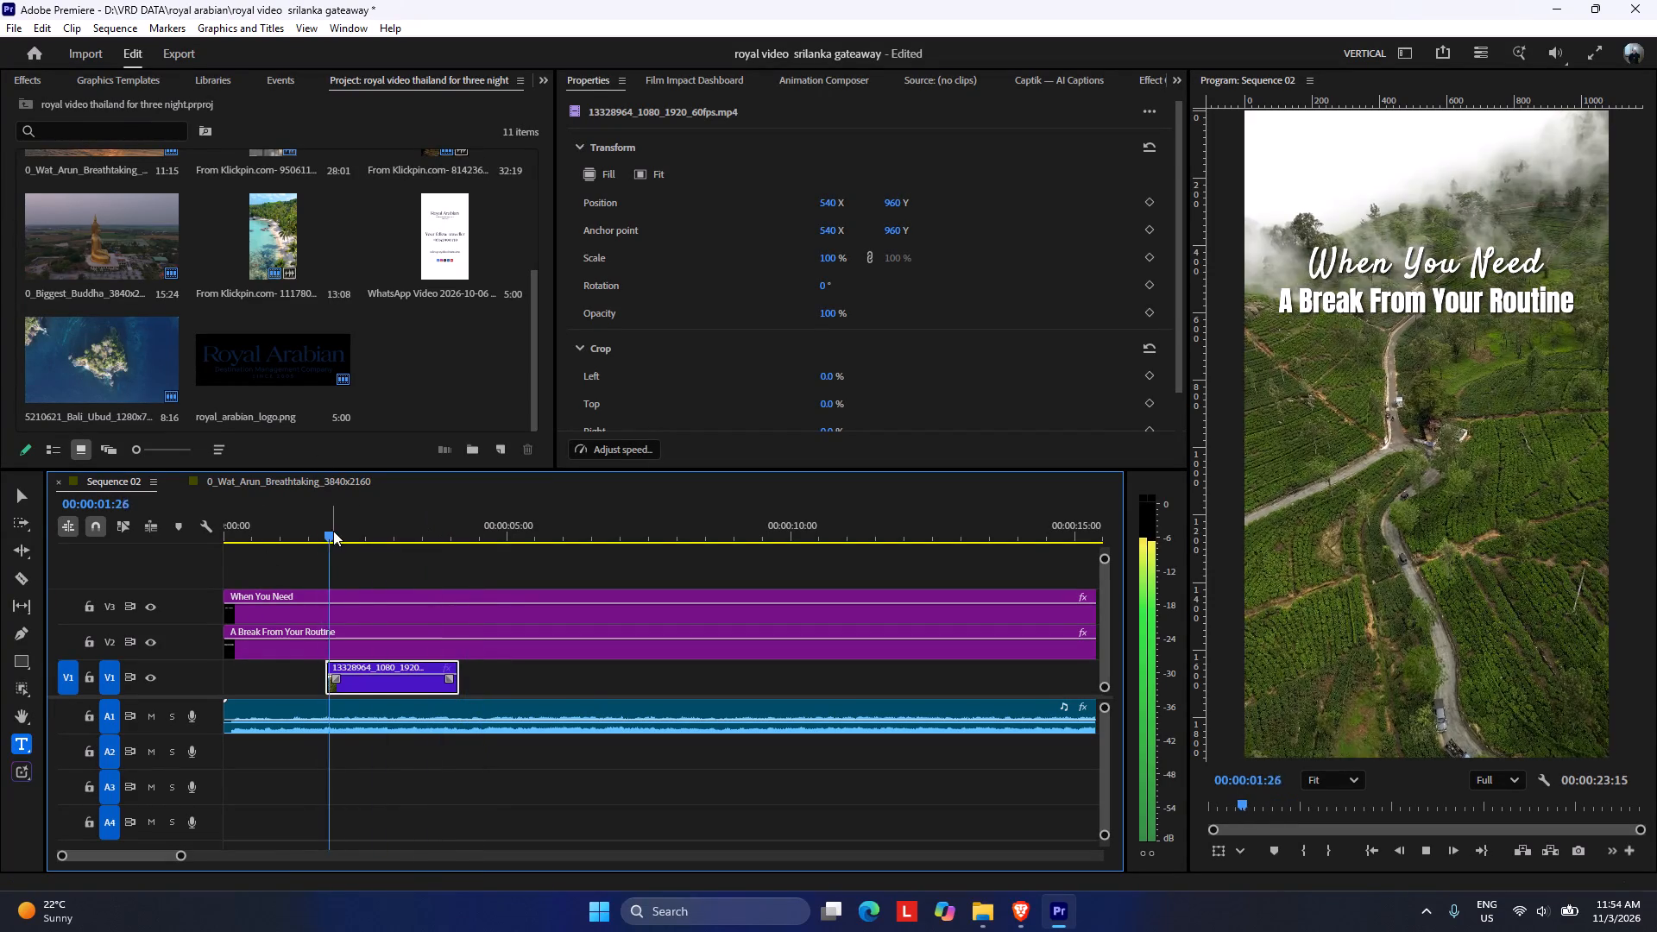
key("space")
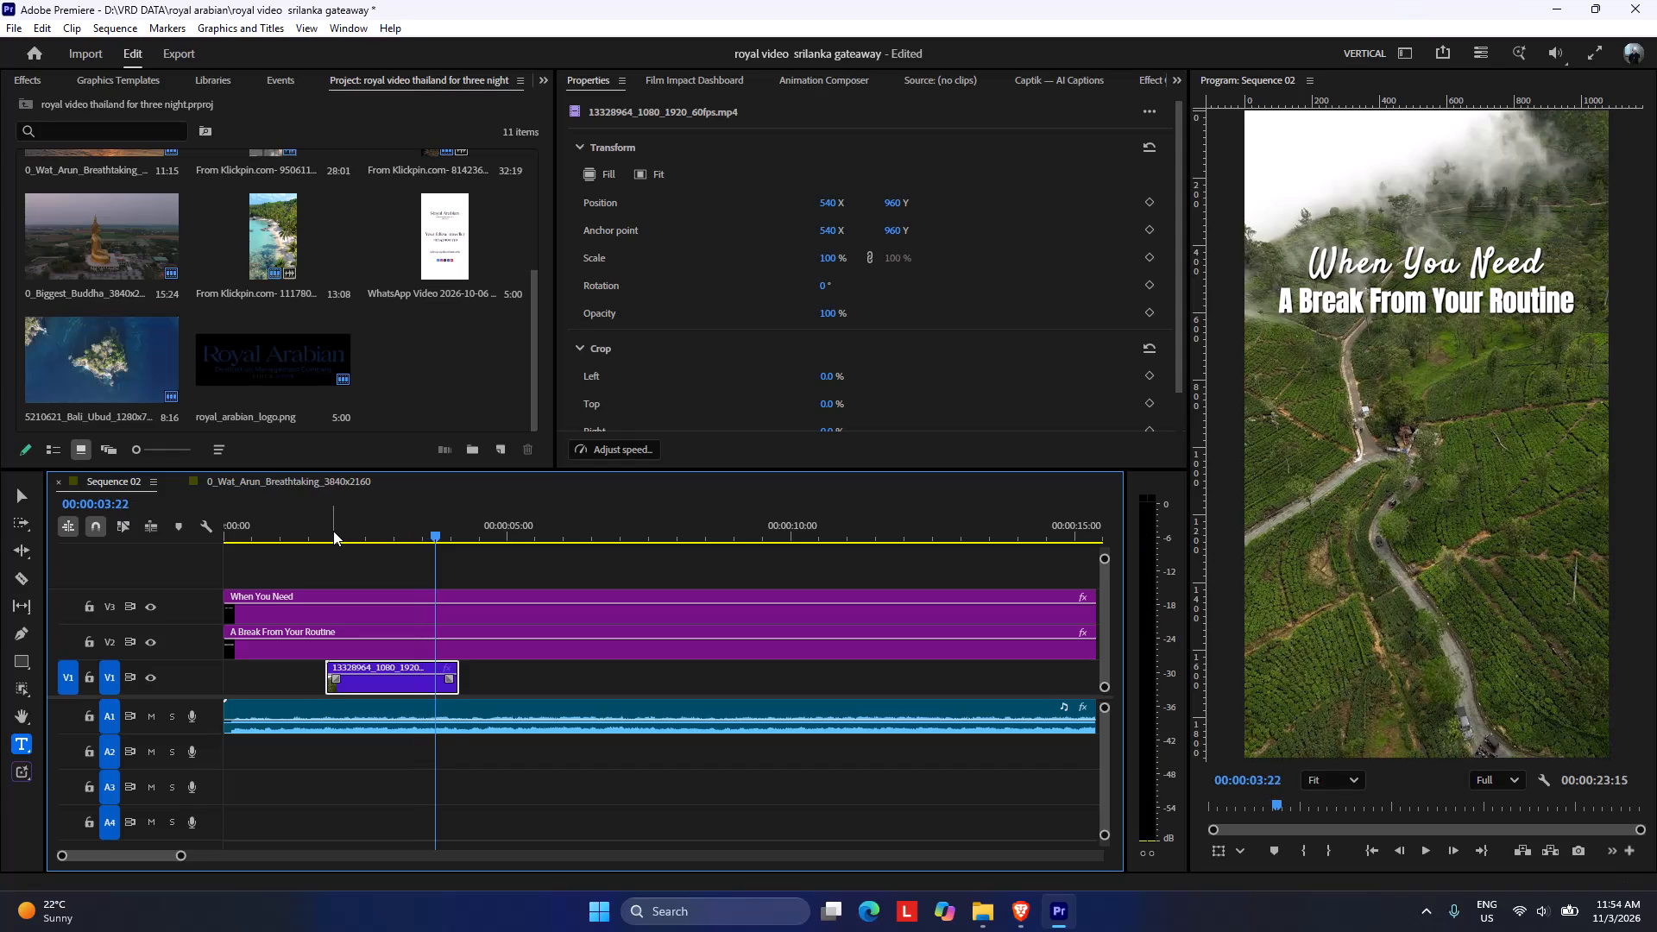
key("space")
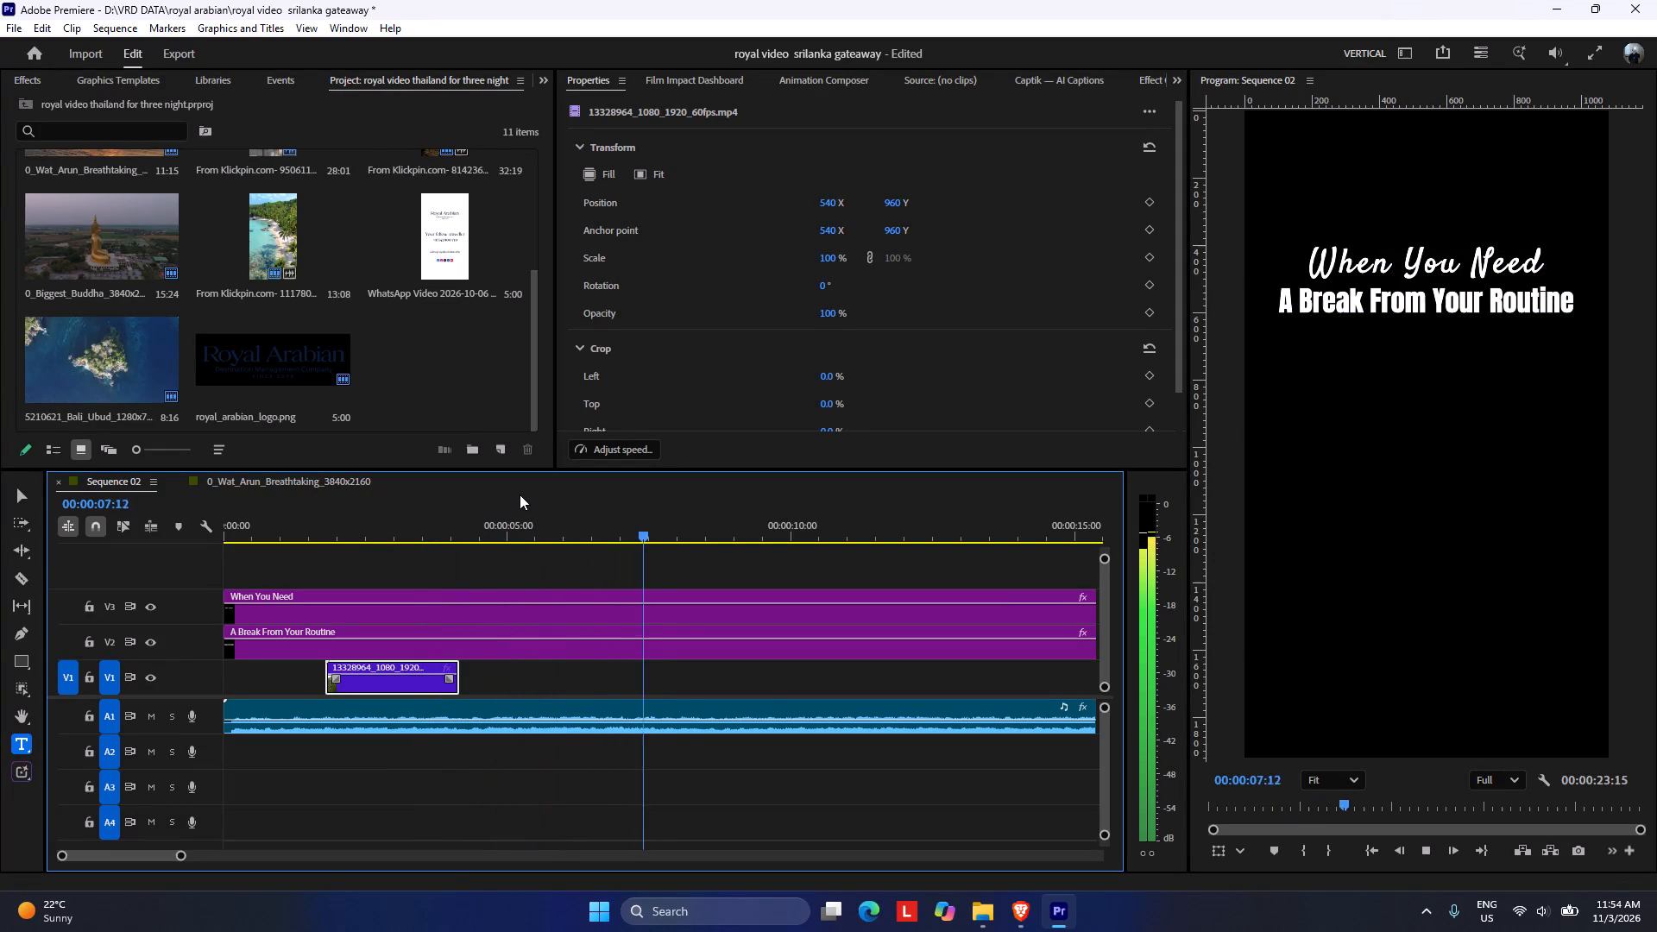
key("space")
Switch to the Nov Ad Reel Content brief in Brave and copy "Elephants walking through lush greenery" from the Pinnawala visual.
left_click(991, 912)
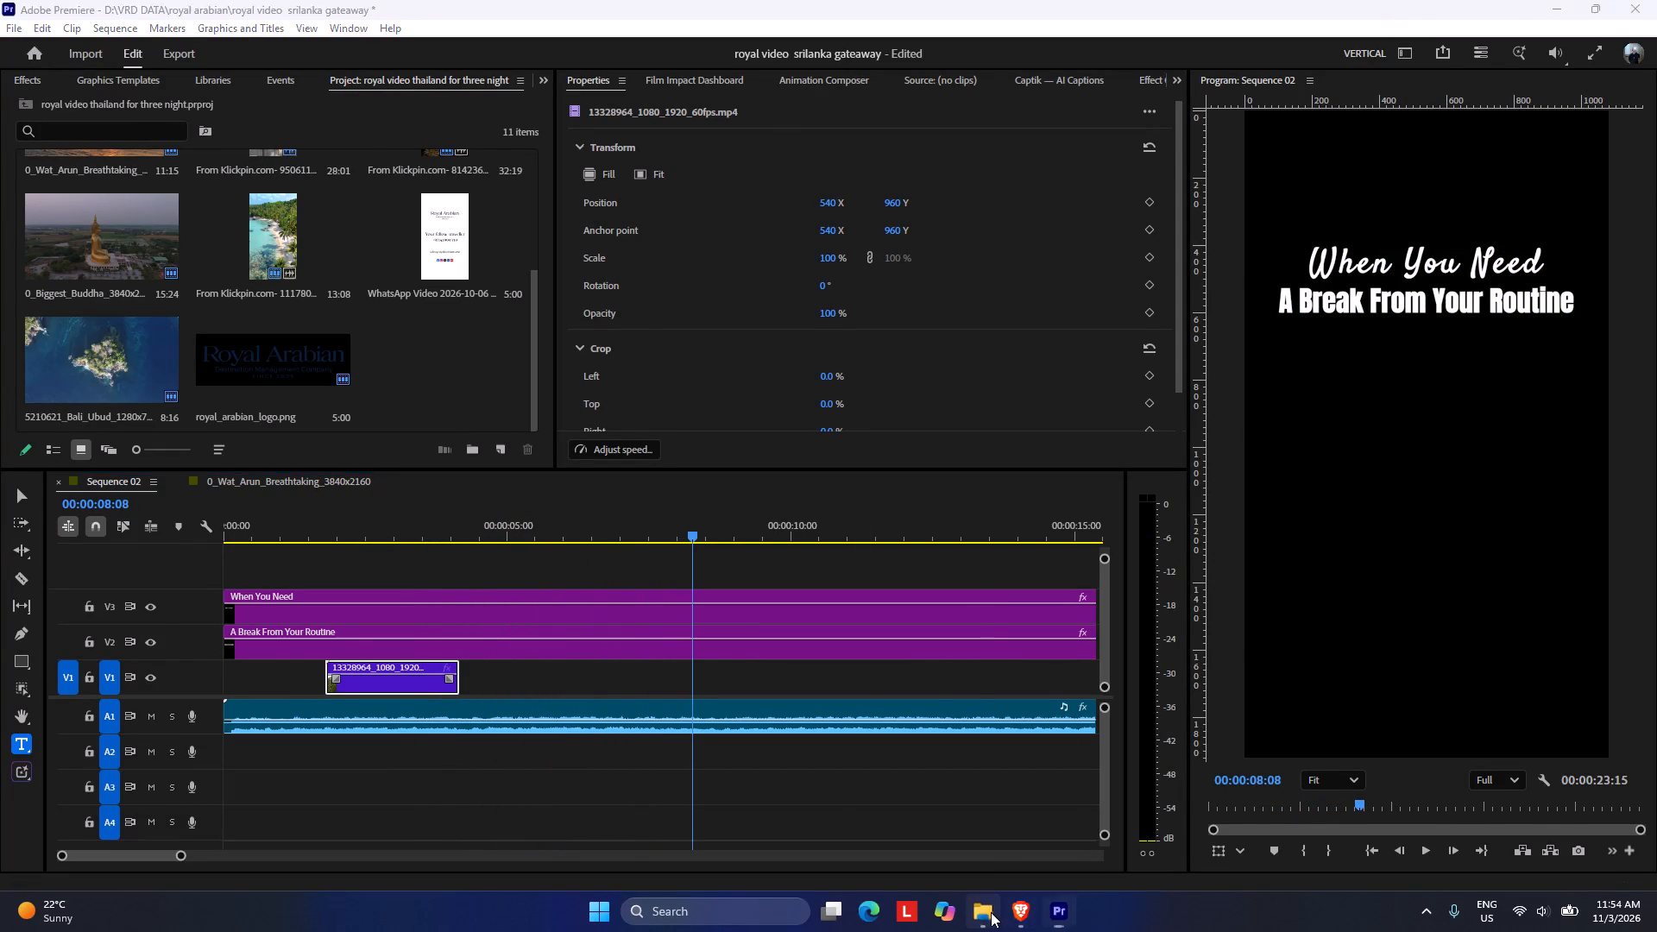
left_click(1008, 915)
left_click(978, 923)
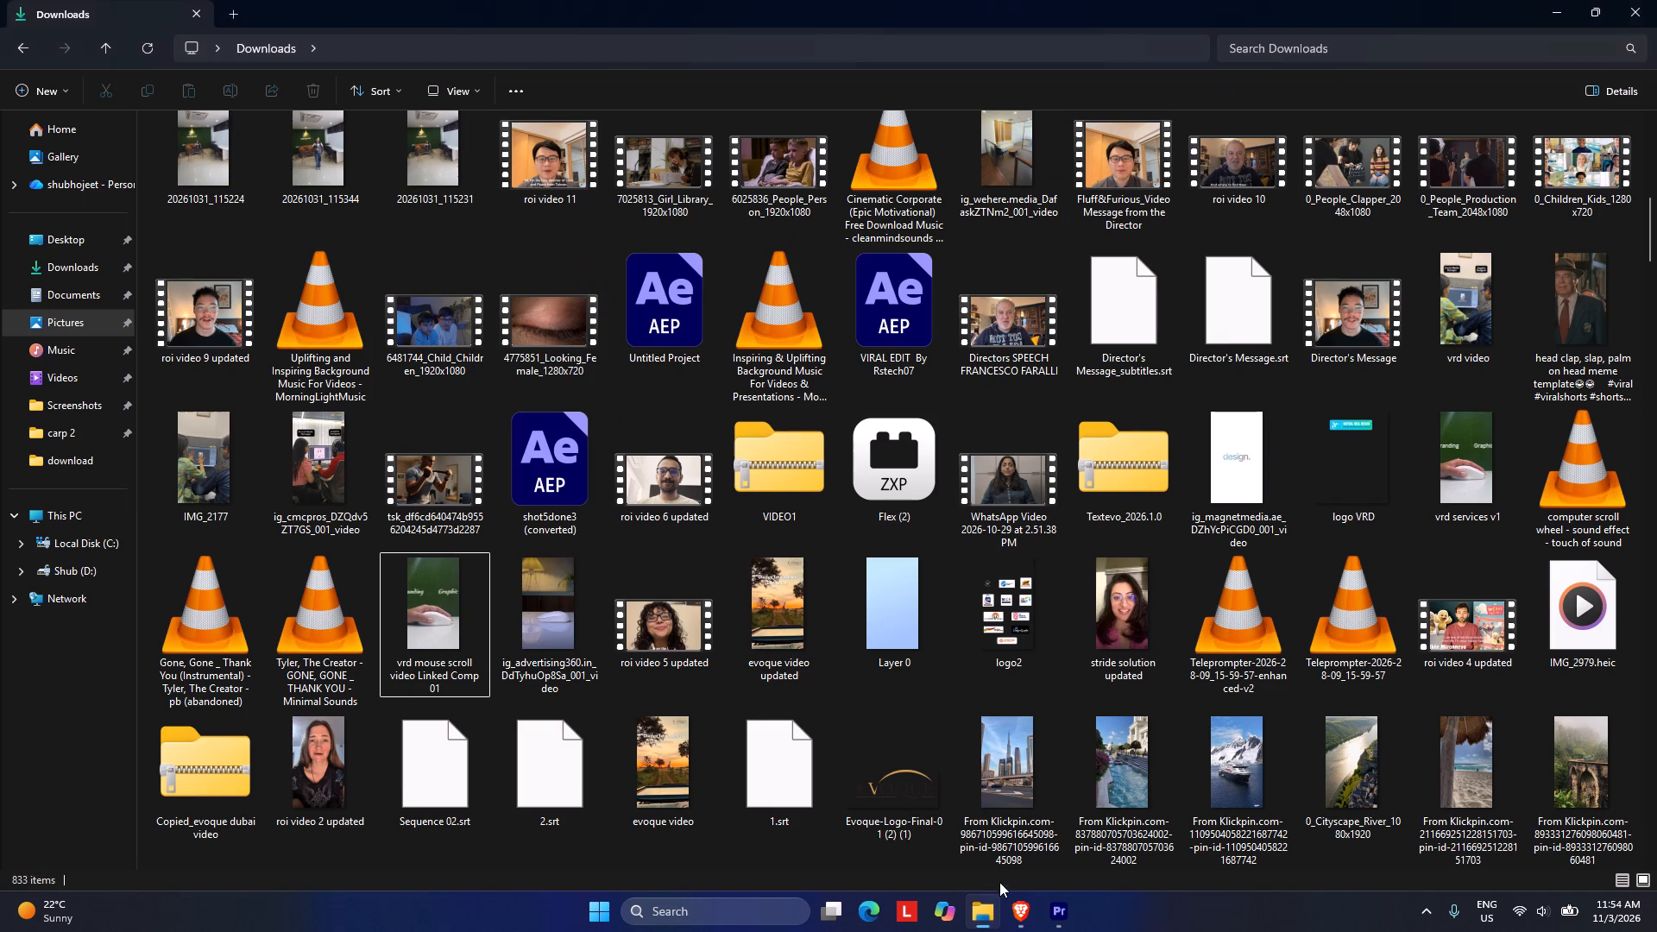
left_click(1030, 900)
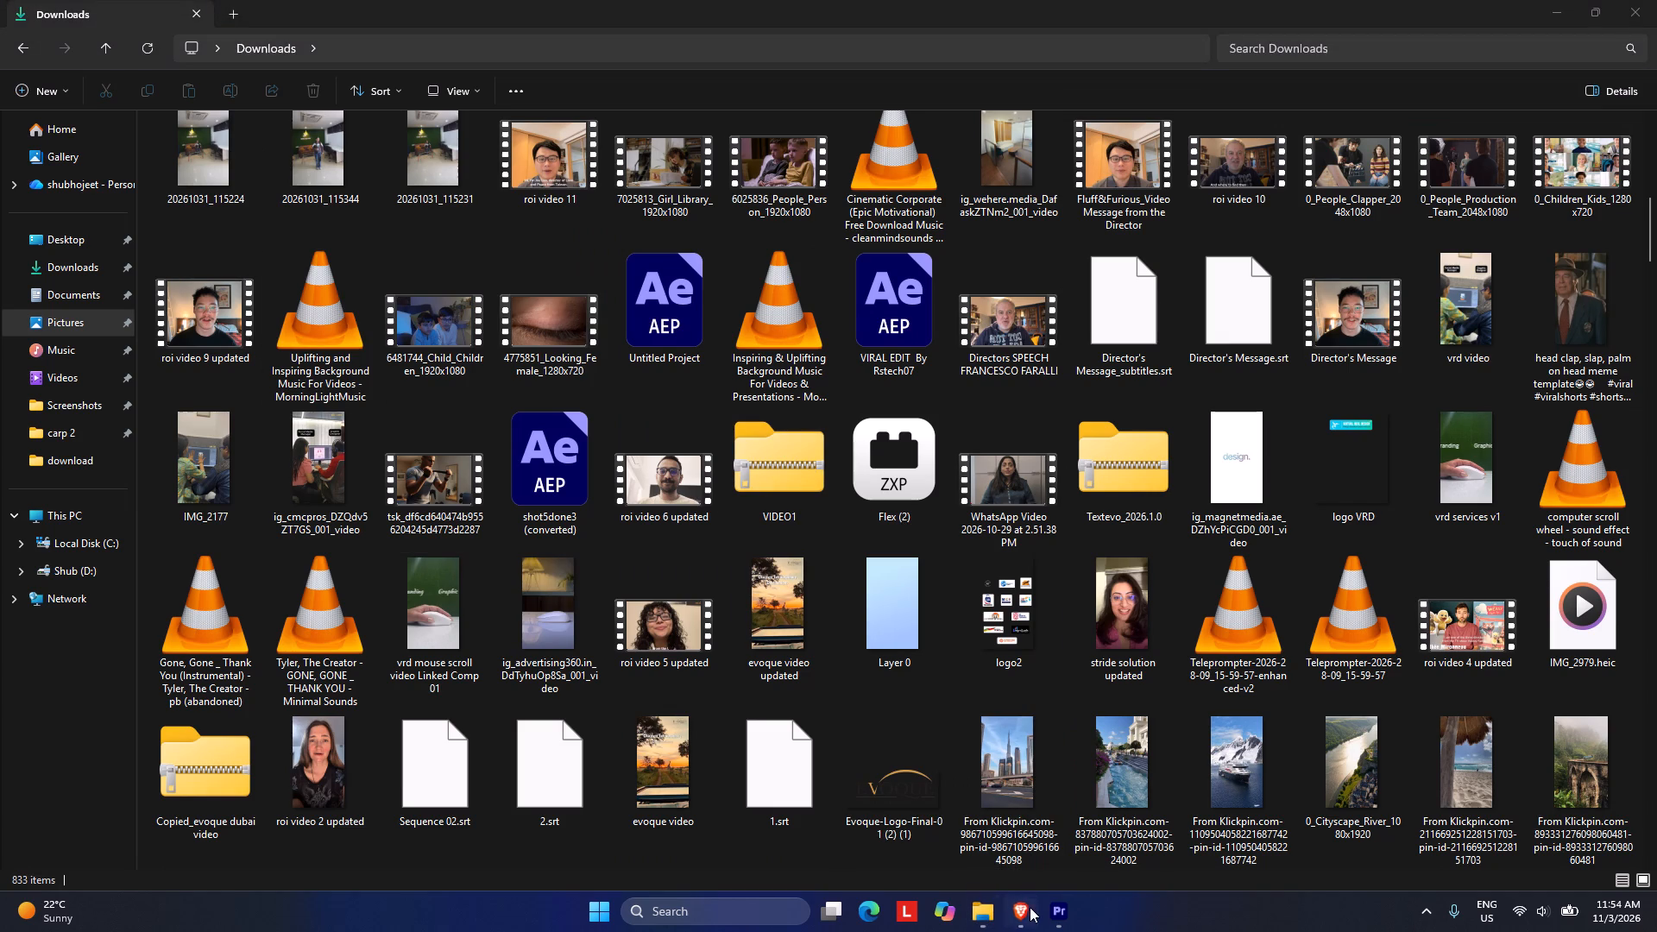
left_click(1026, 904)
left_click(1027, 915)
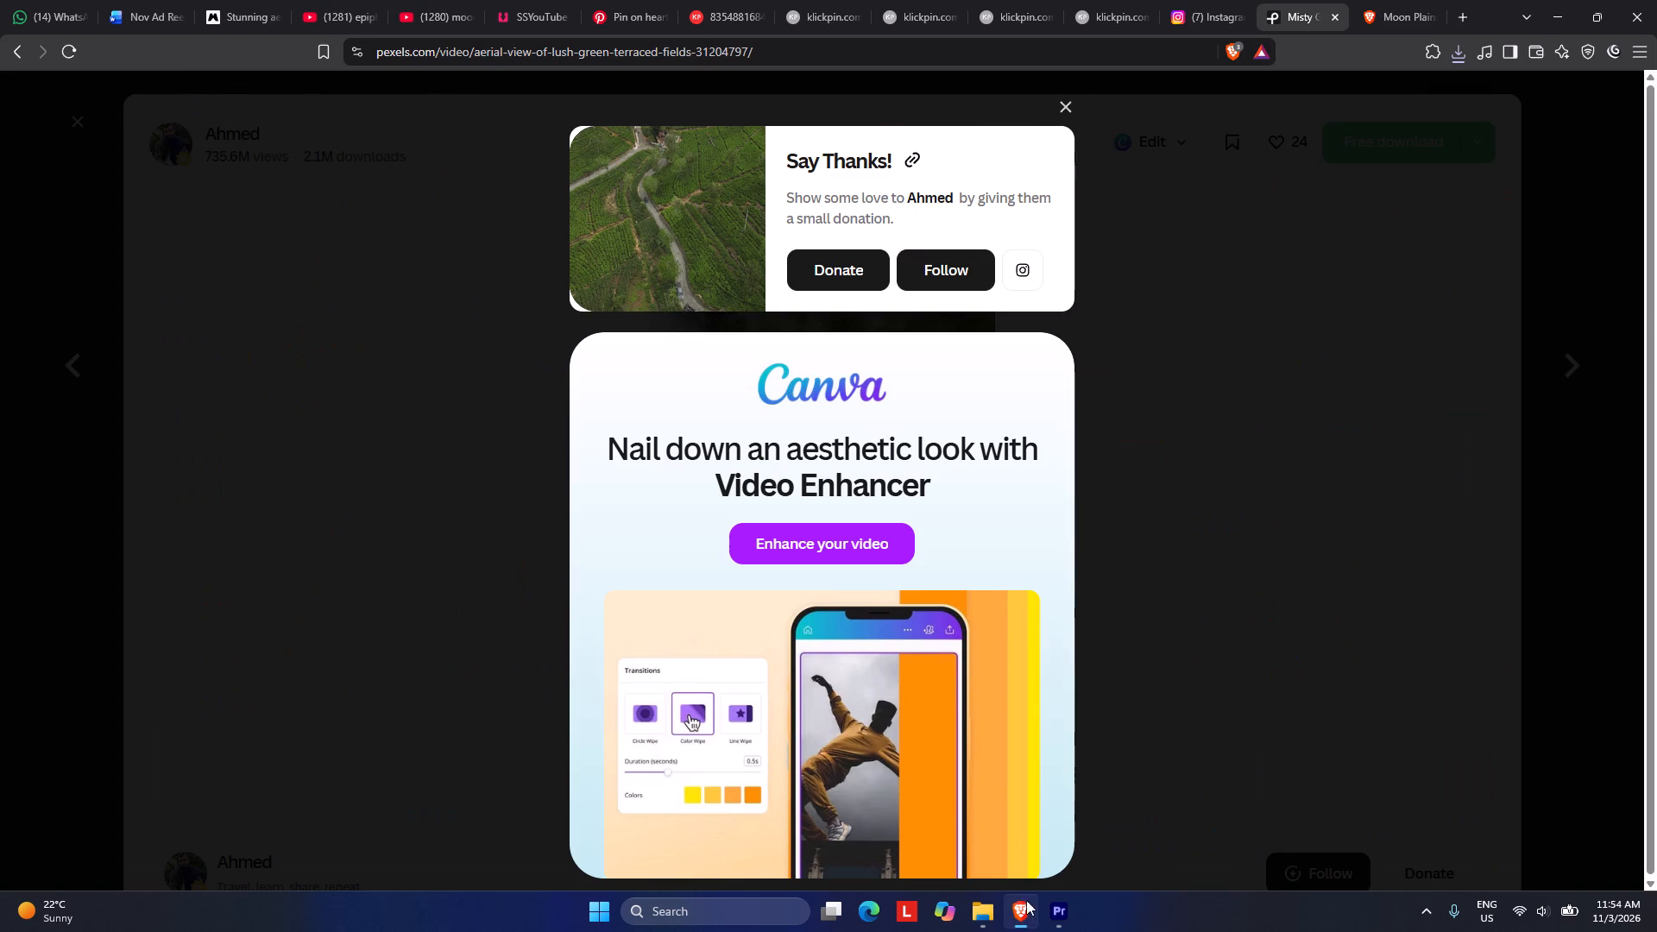
left_click(133, 0)
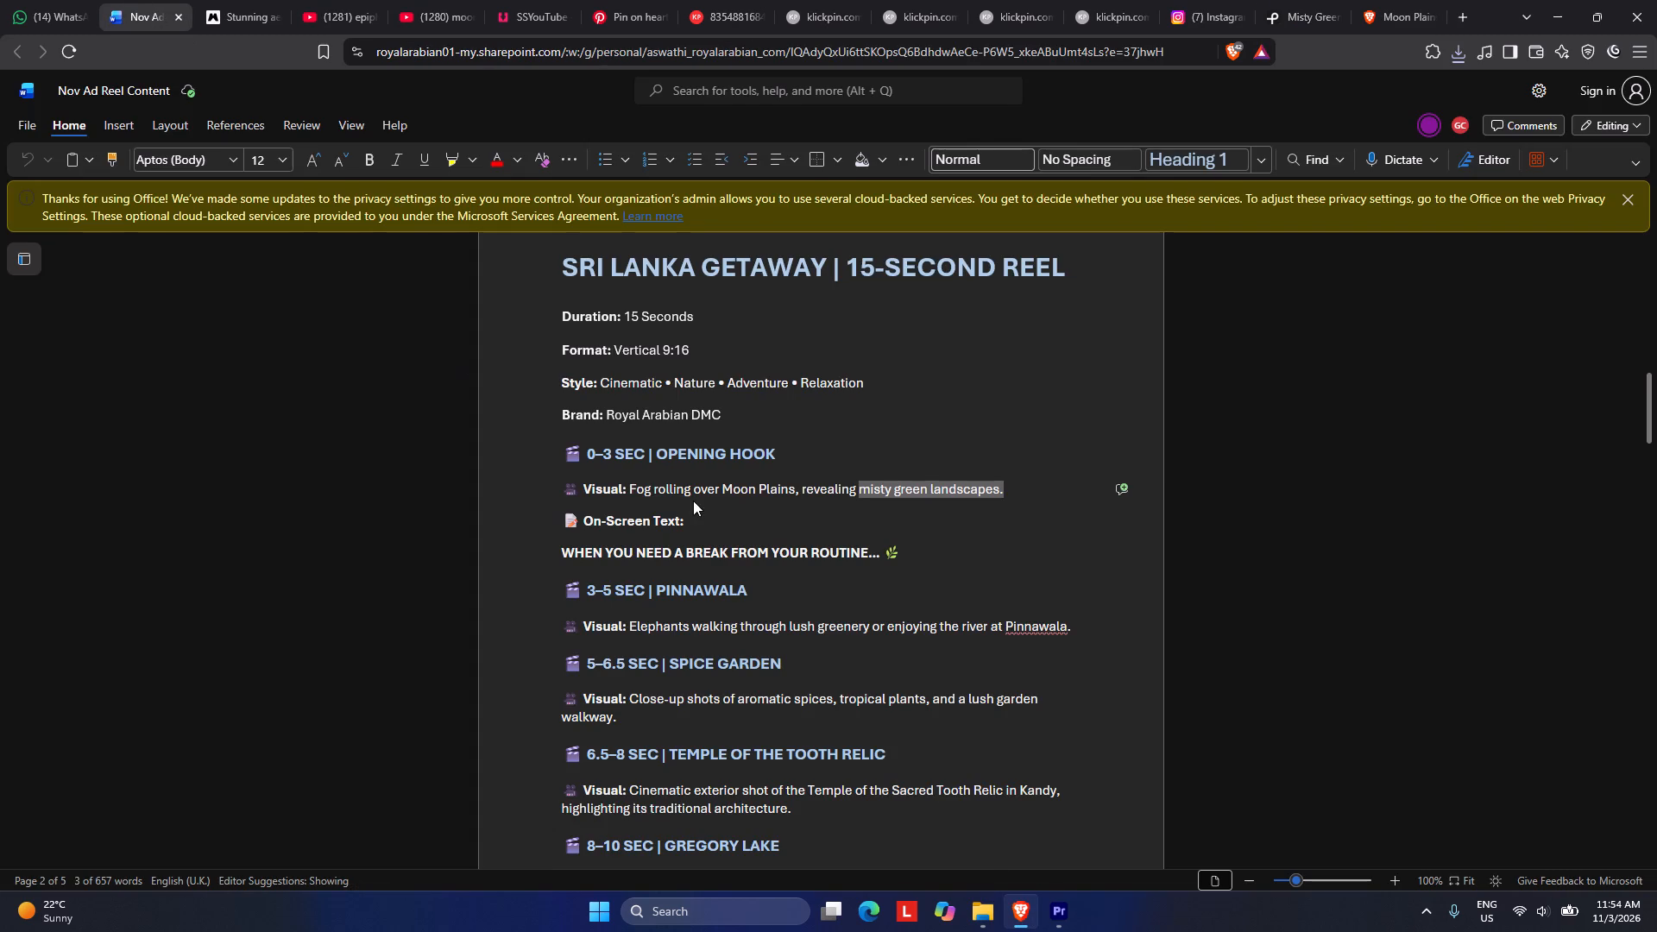
left_click(1001, 547)
scroll(808, 573, "down", 1)
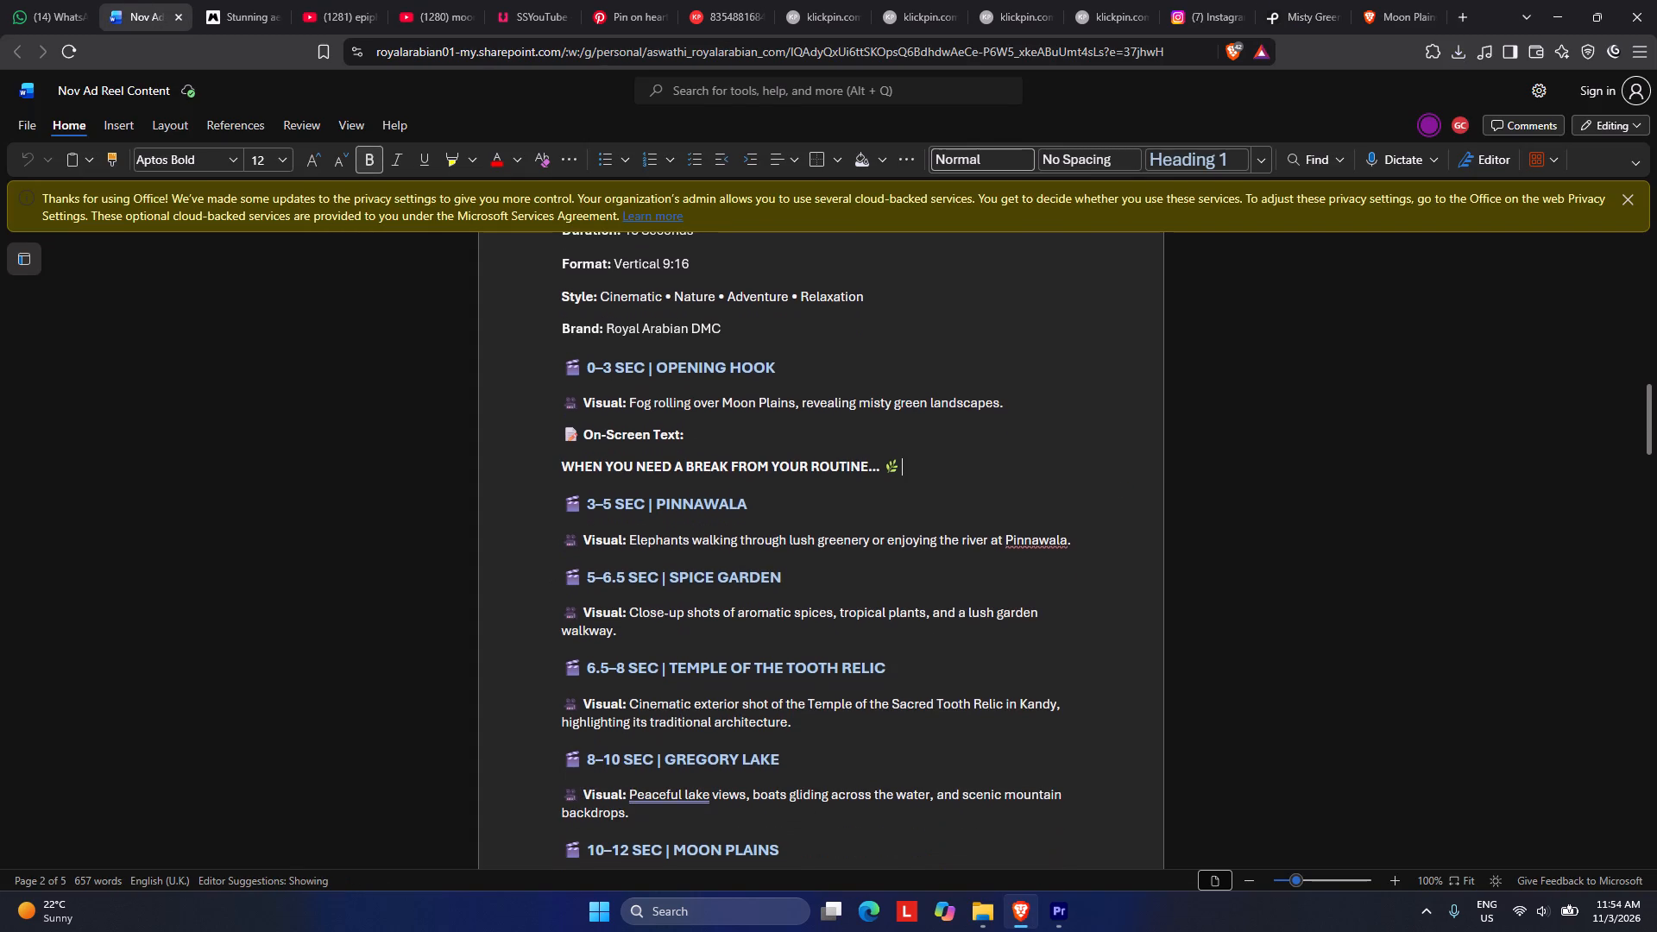
left_click_drag(630, 538, 816, 542)
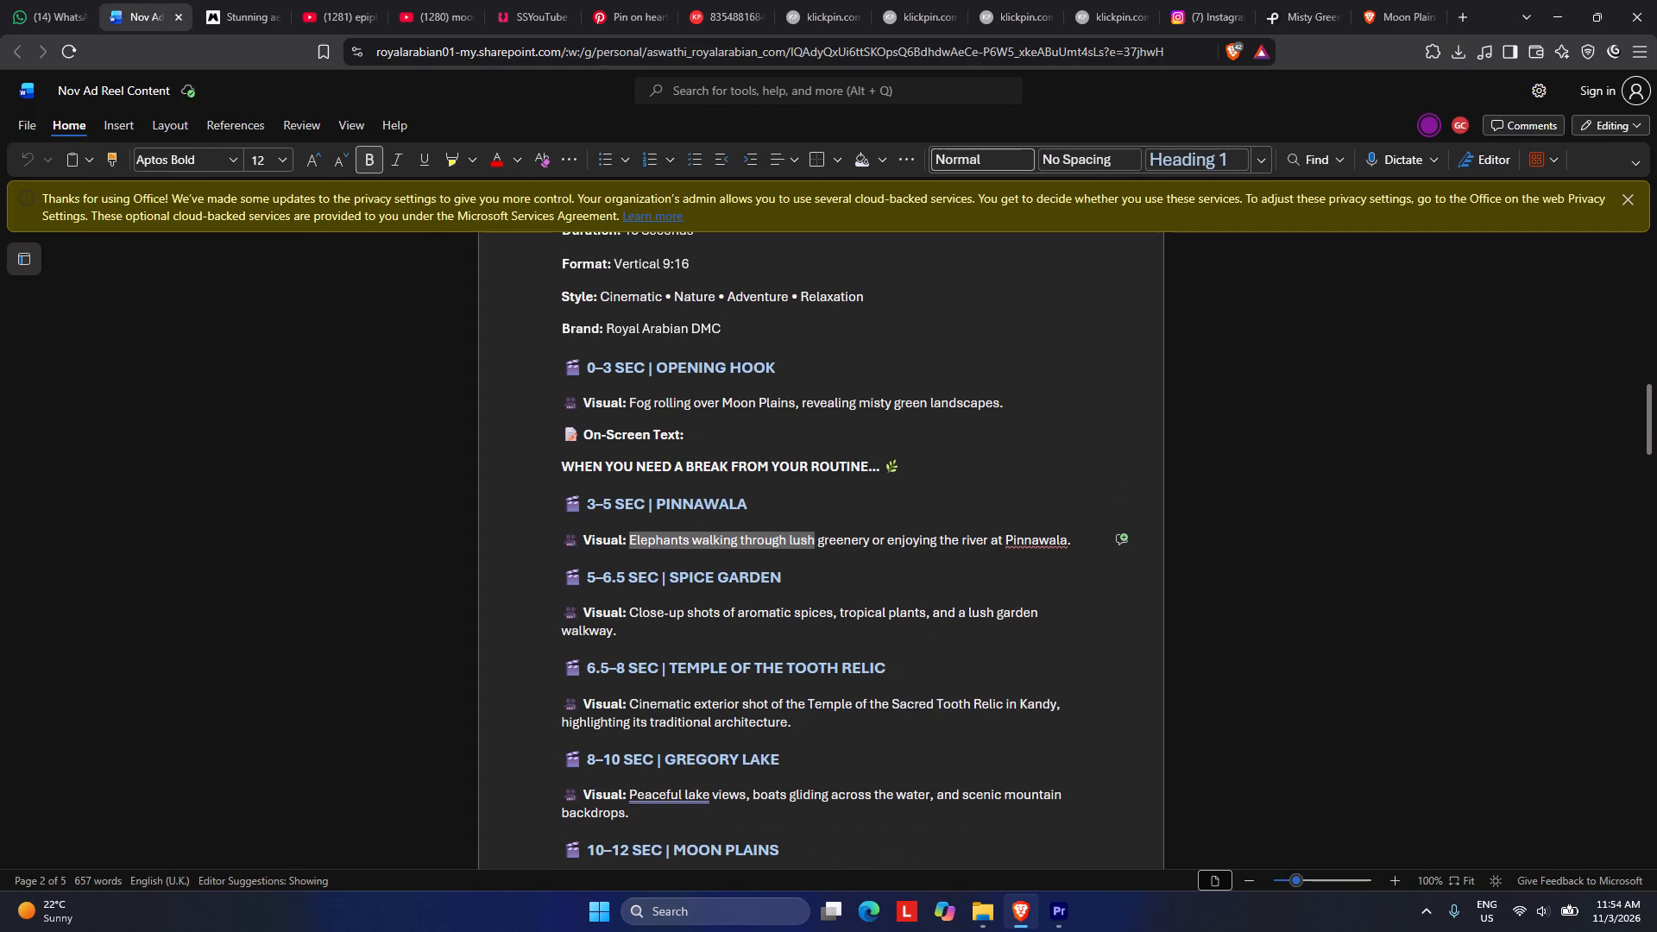
left_click_drag(816, 542, 866, 544)
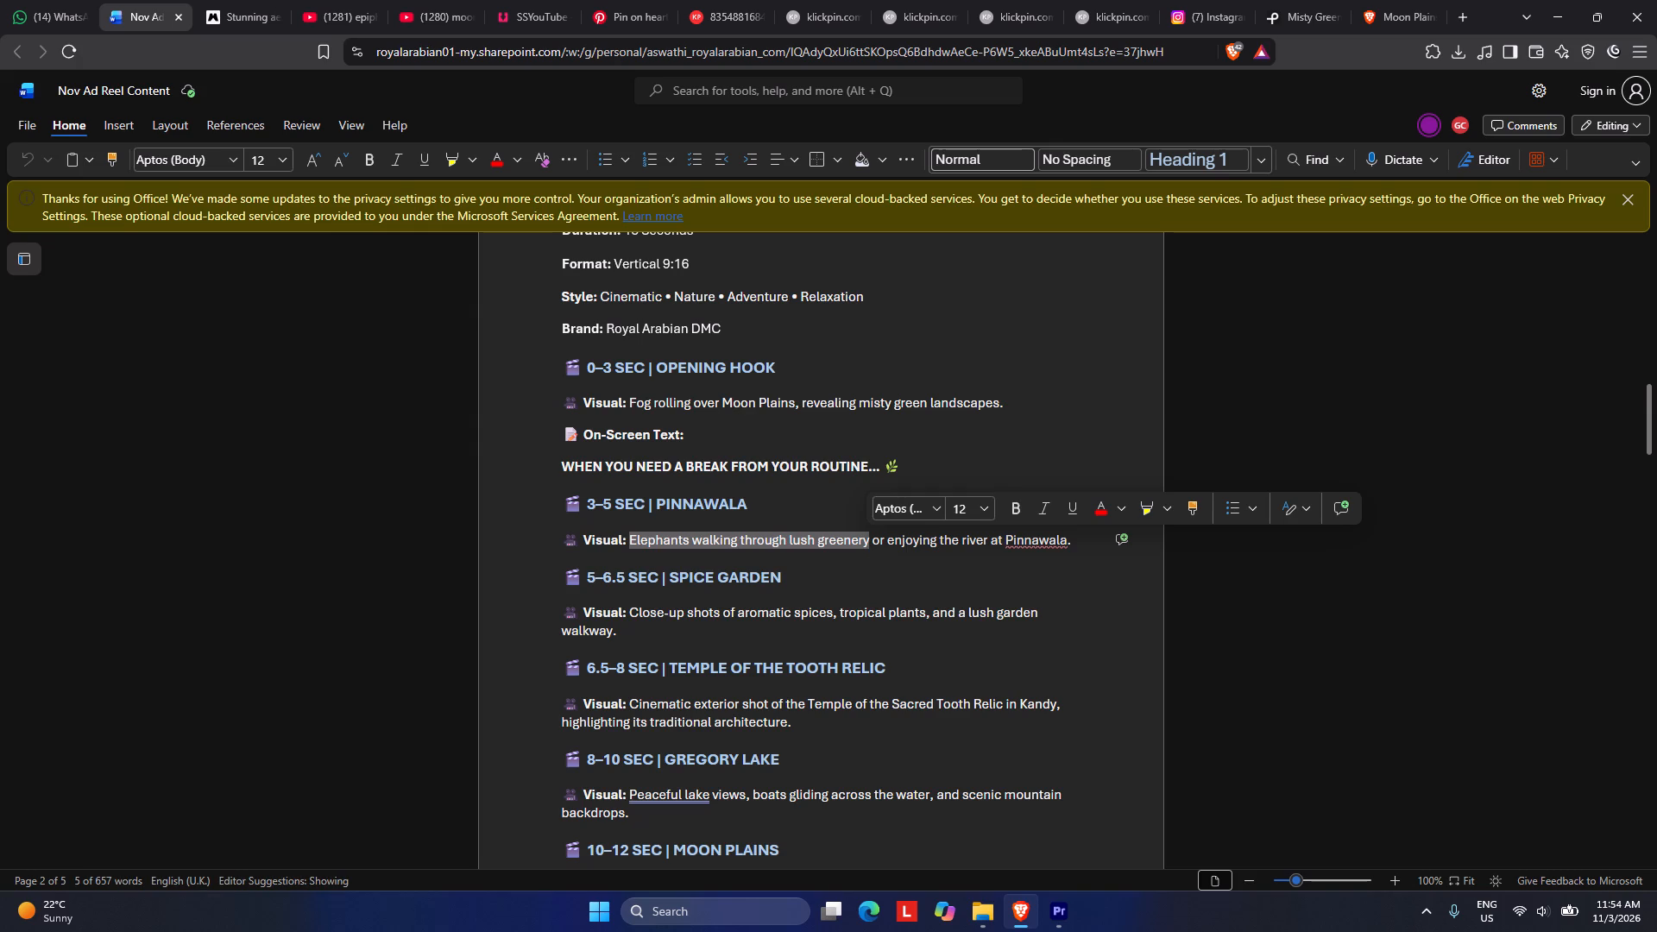
key("ctrl+c")
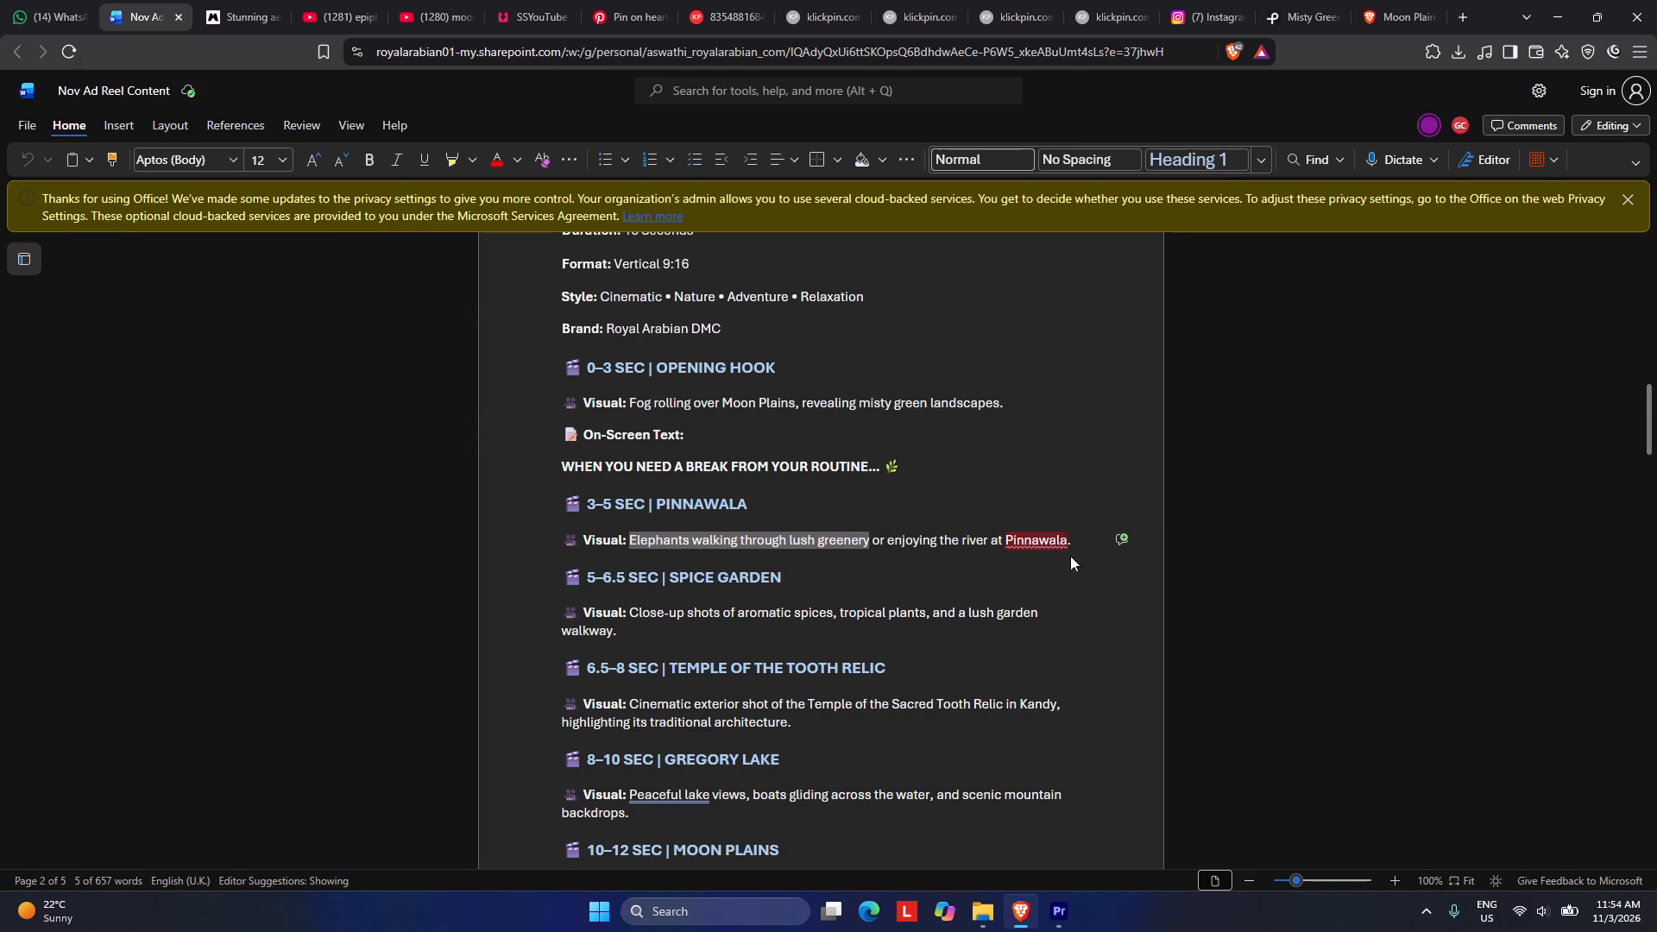
Close the terraced-fields clip on Pexels and search its videos for the copied phrase "Elephants walking through lush greenery".
left_click(1068, 913)
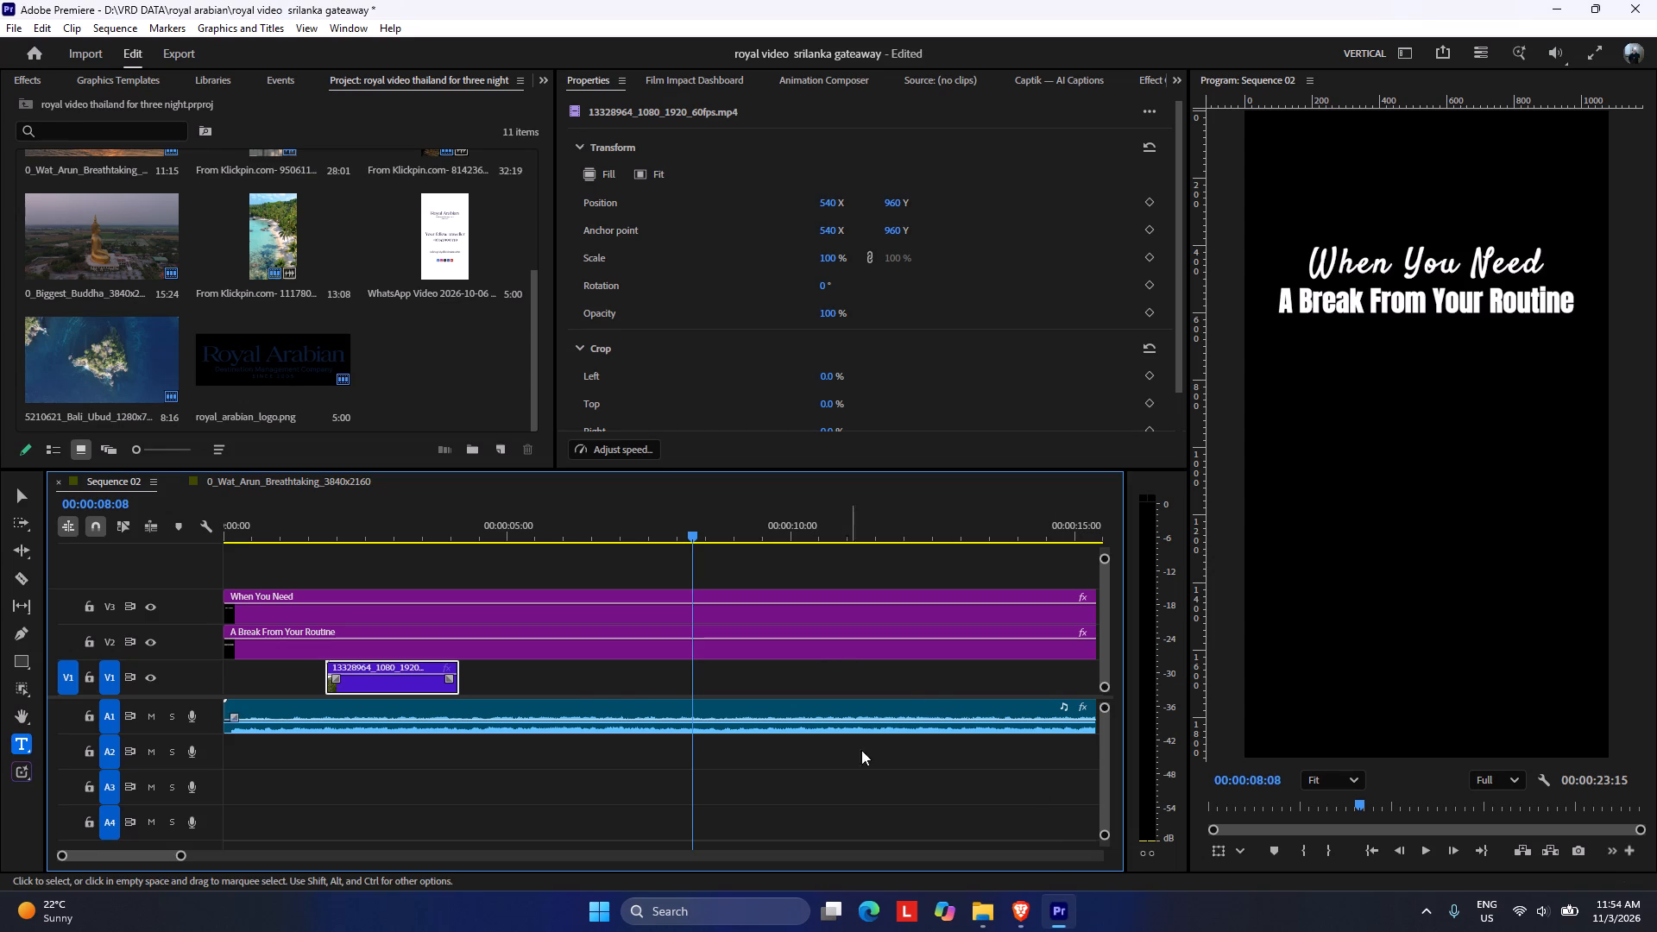
left_click(1026, 918)
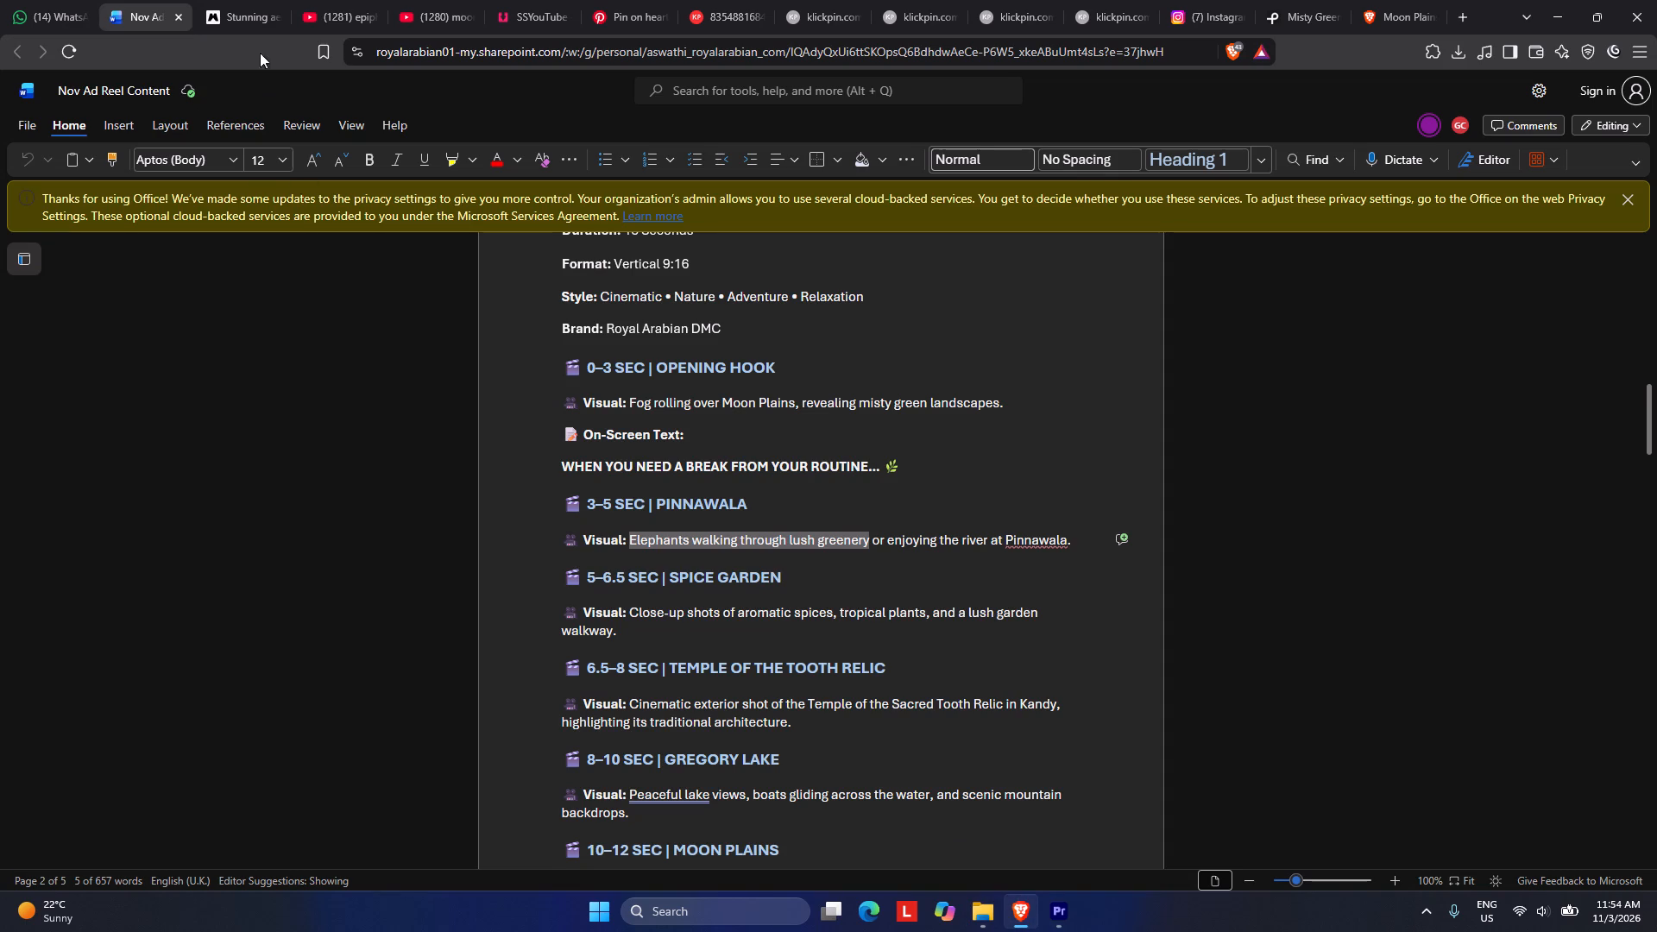
left_click(1313, 0)
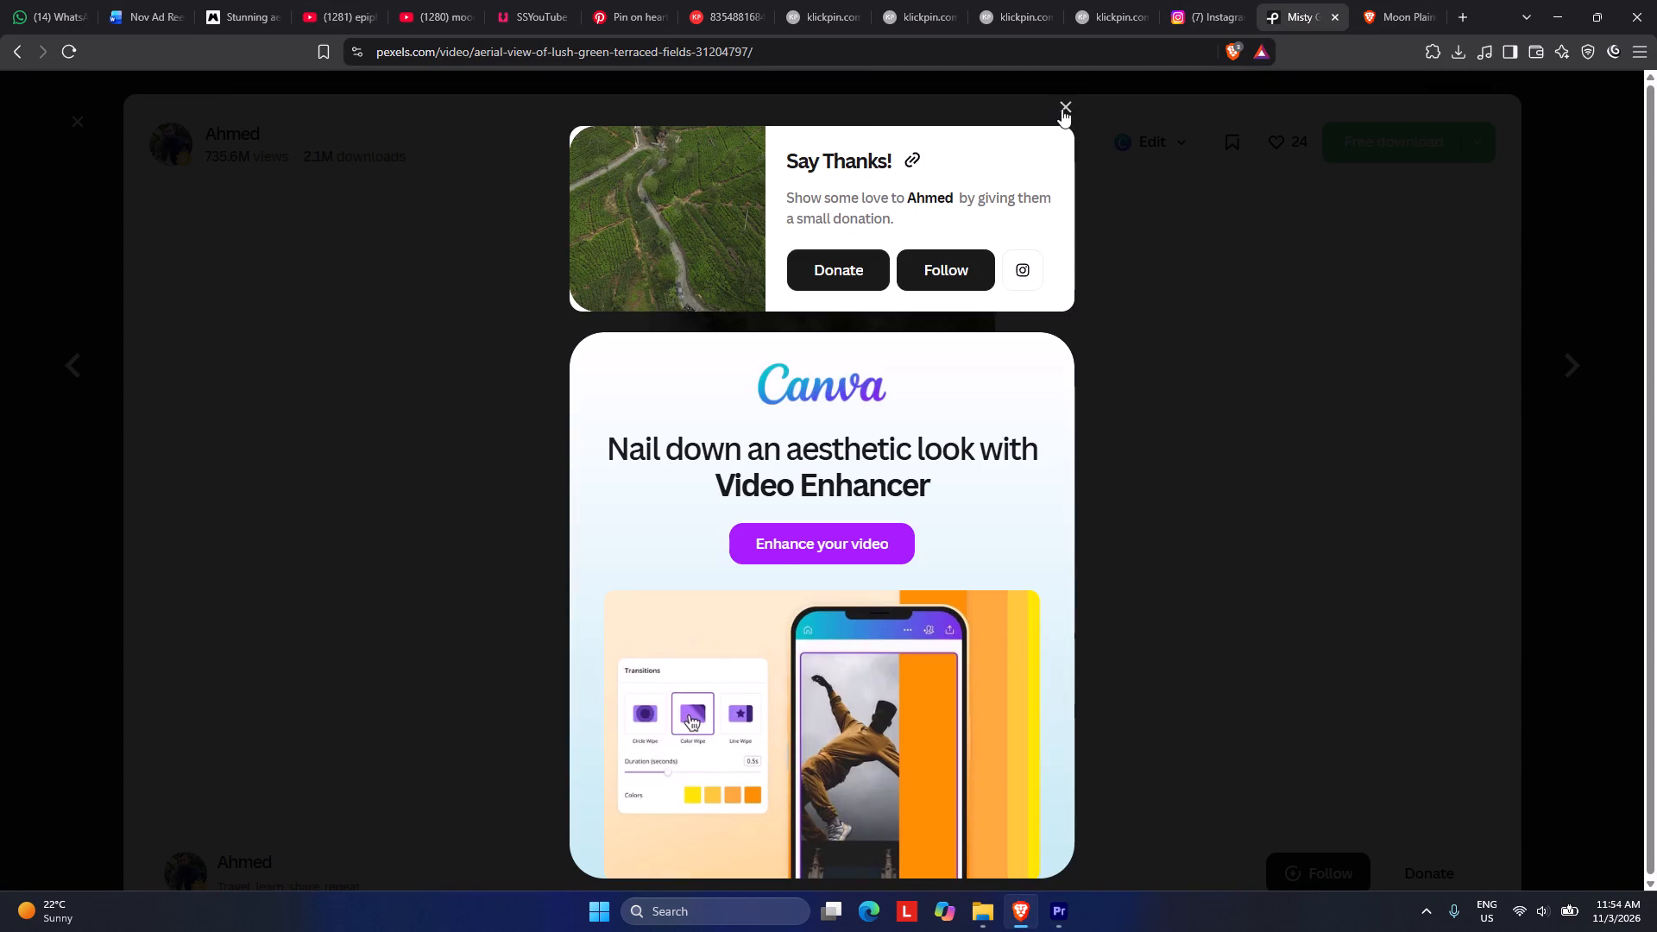
left_click(1062, 109)
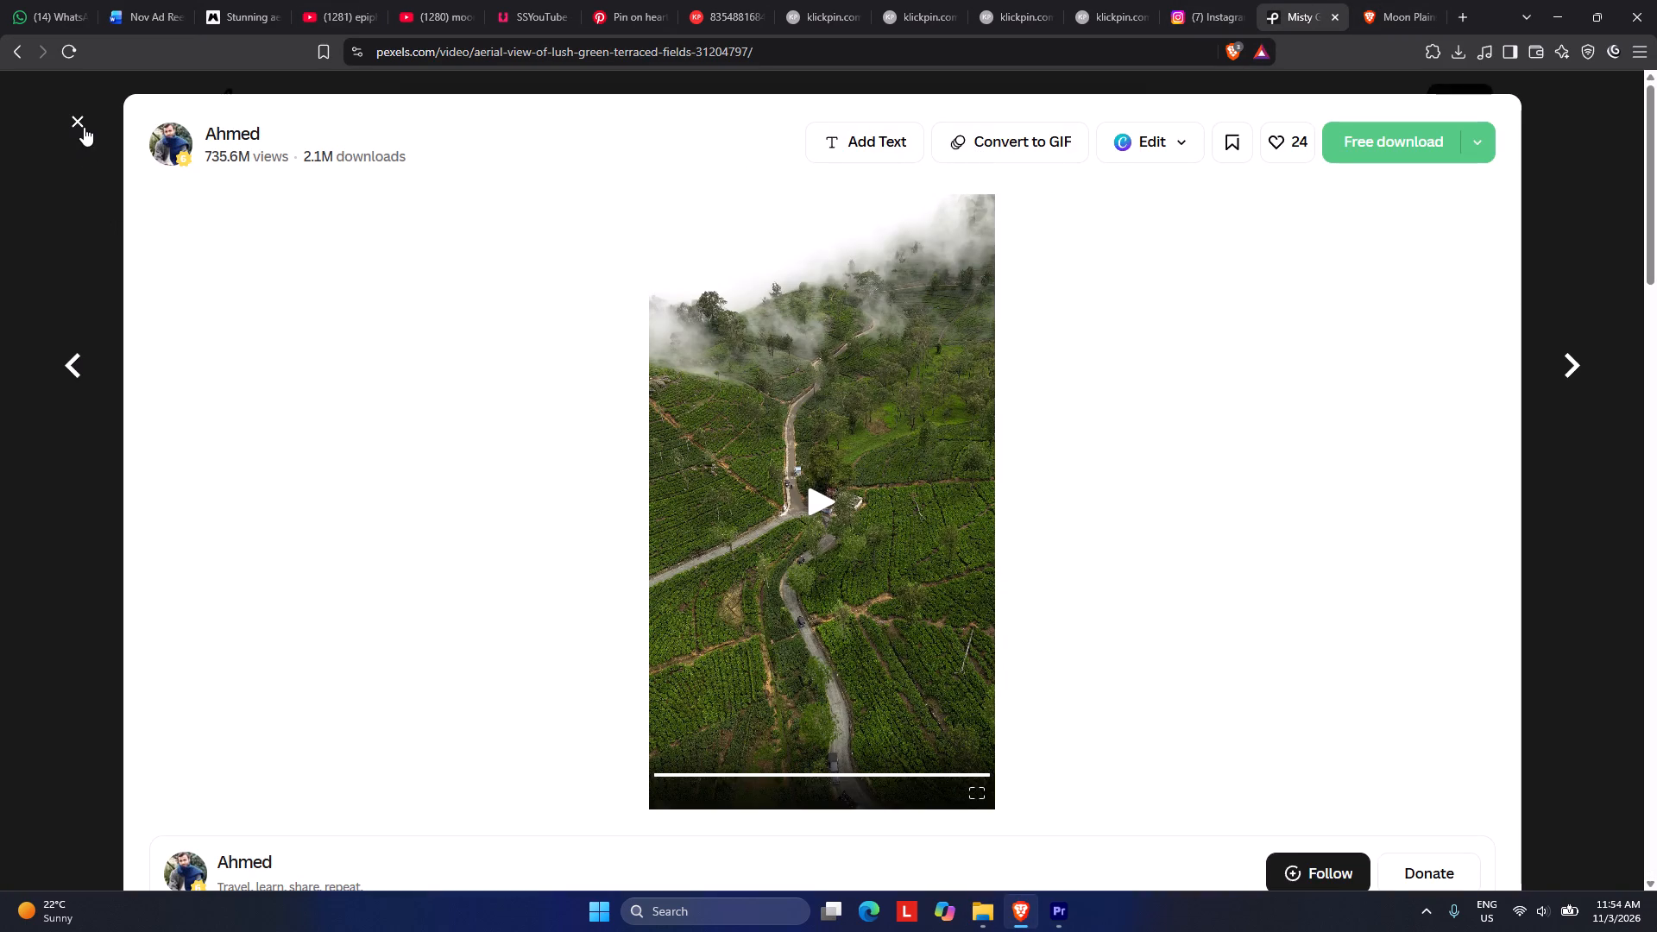
left_click(84, 127)
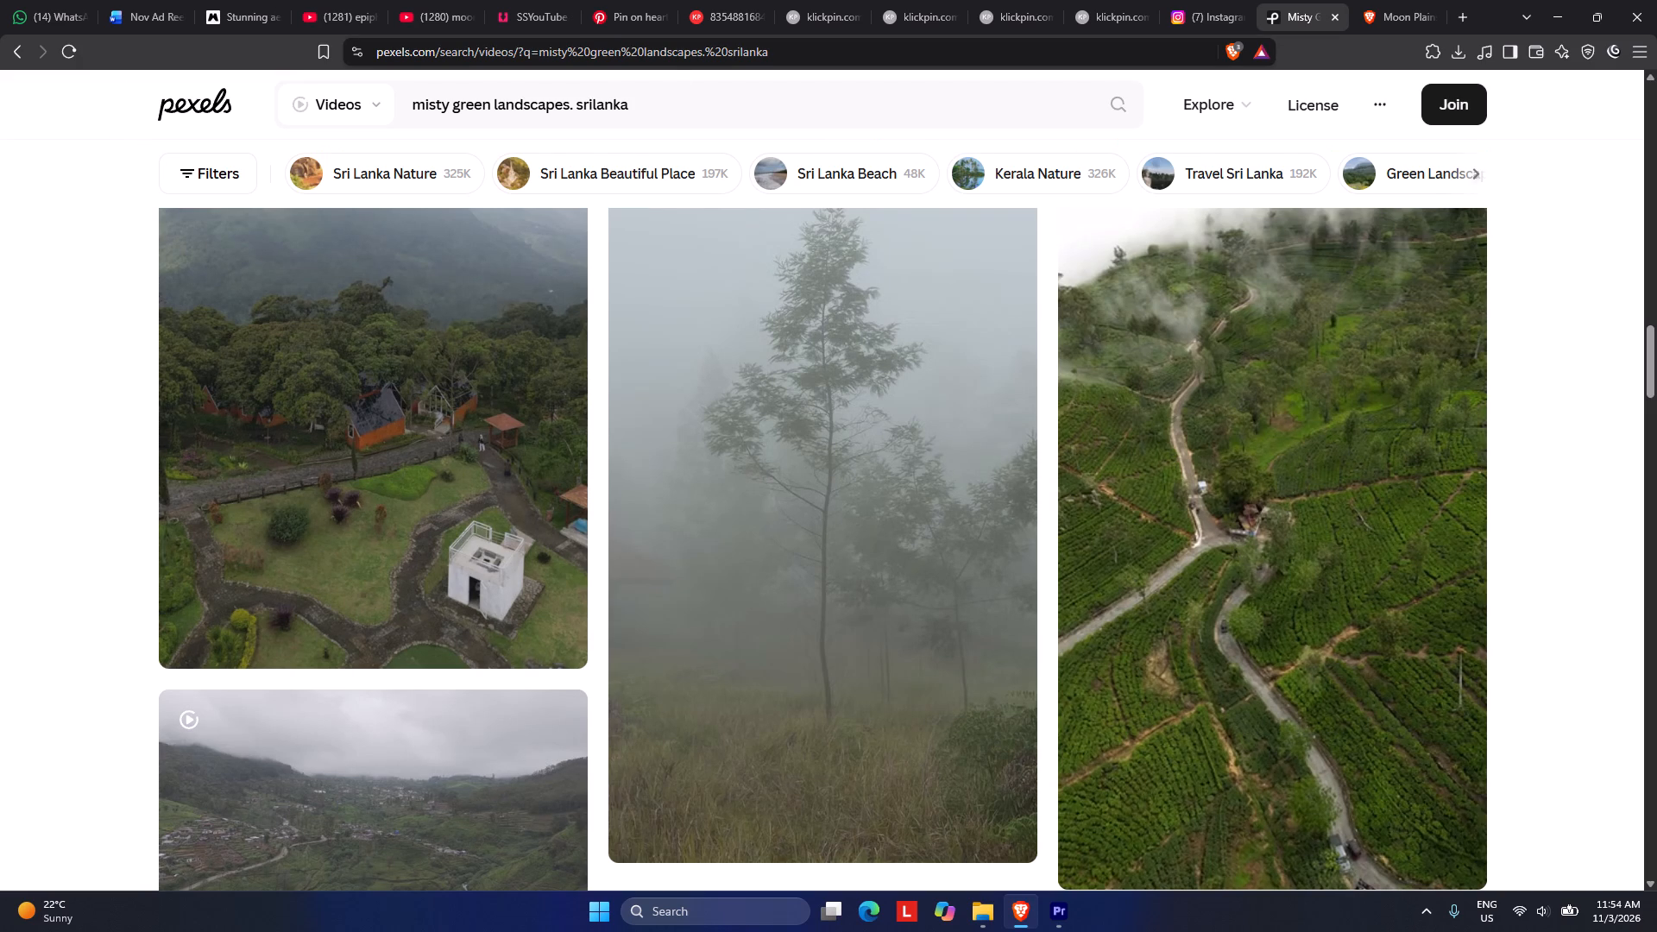
left_click_drag(693, 103, 91, 110)
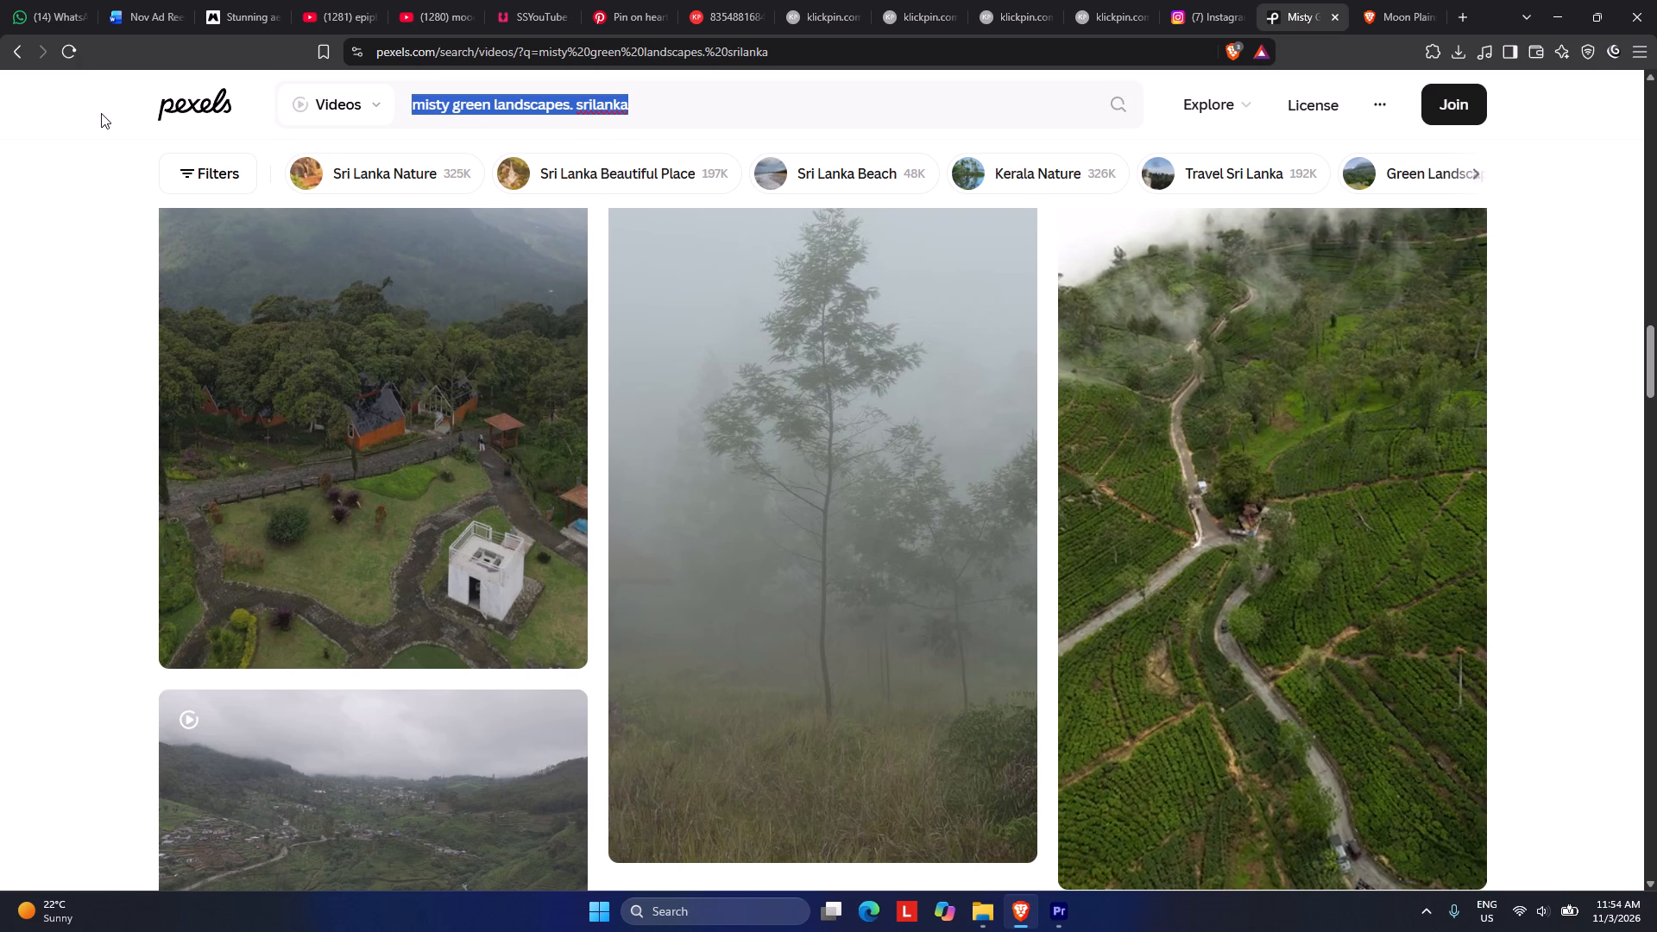
key("ctrl+v")
key("Return")
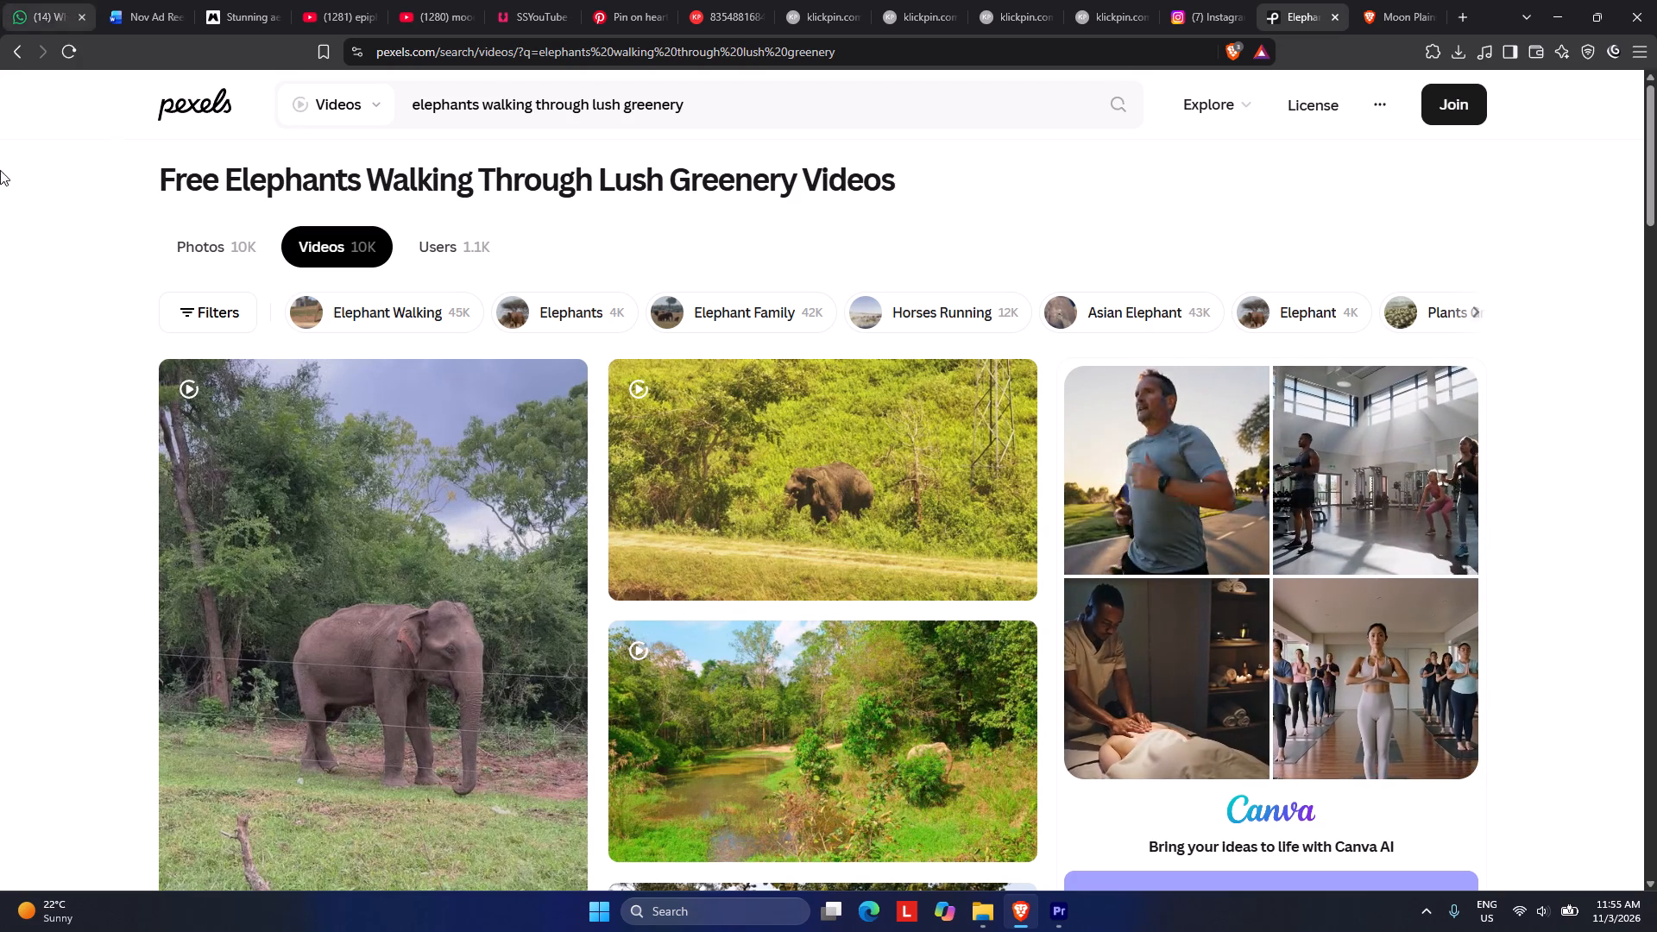
Examine the elephant video results for a vertical clip that suits the brief's Pinnawala scene.
scroll(460, 734, "down", 1)
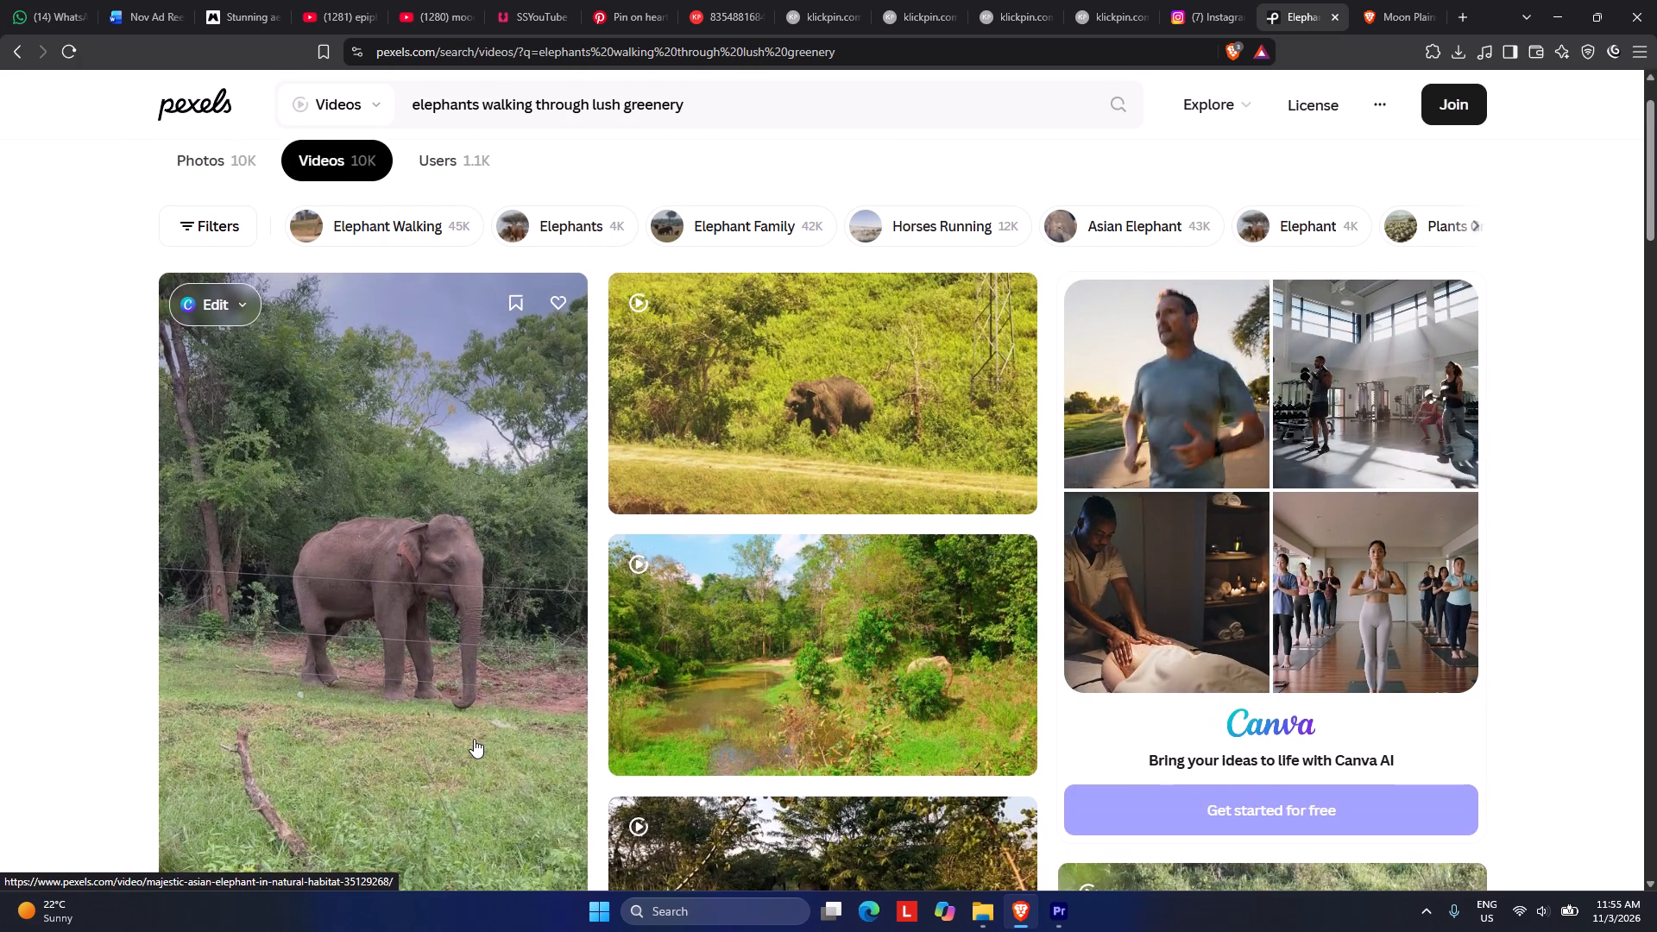
scroll(474, 739, "up", 2)
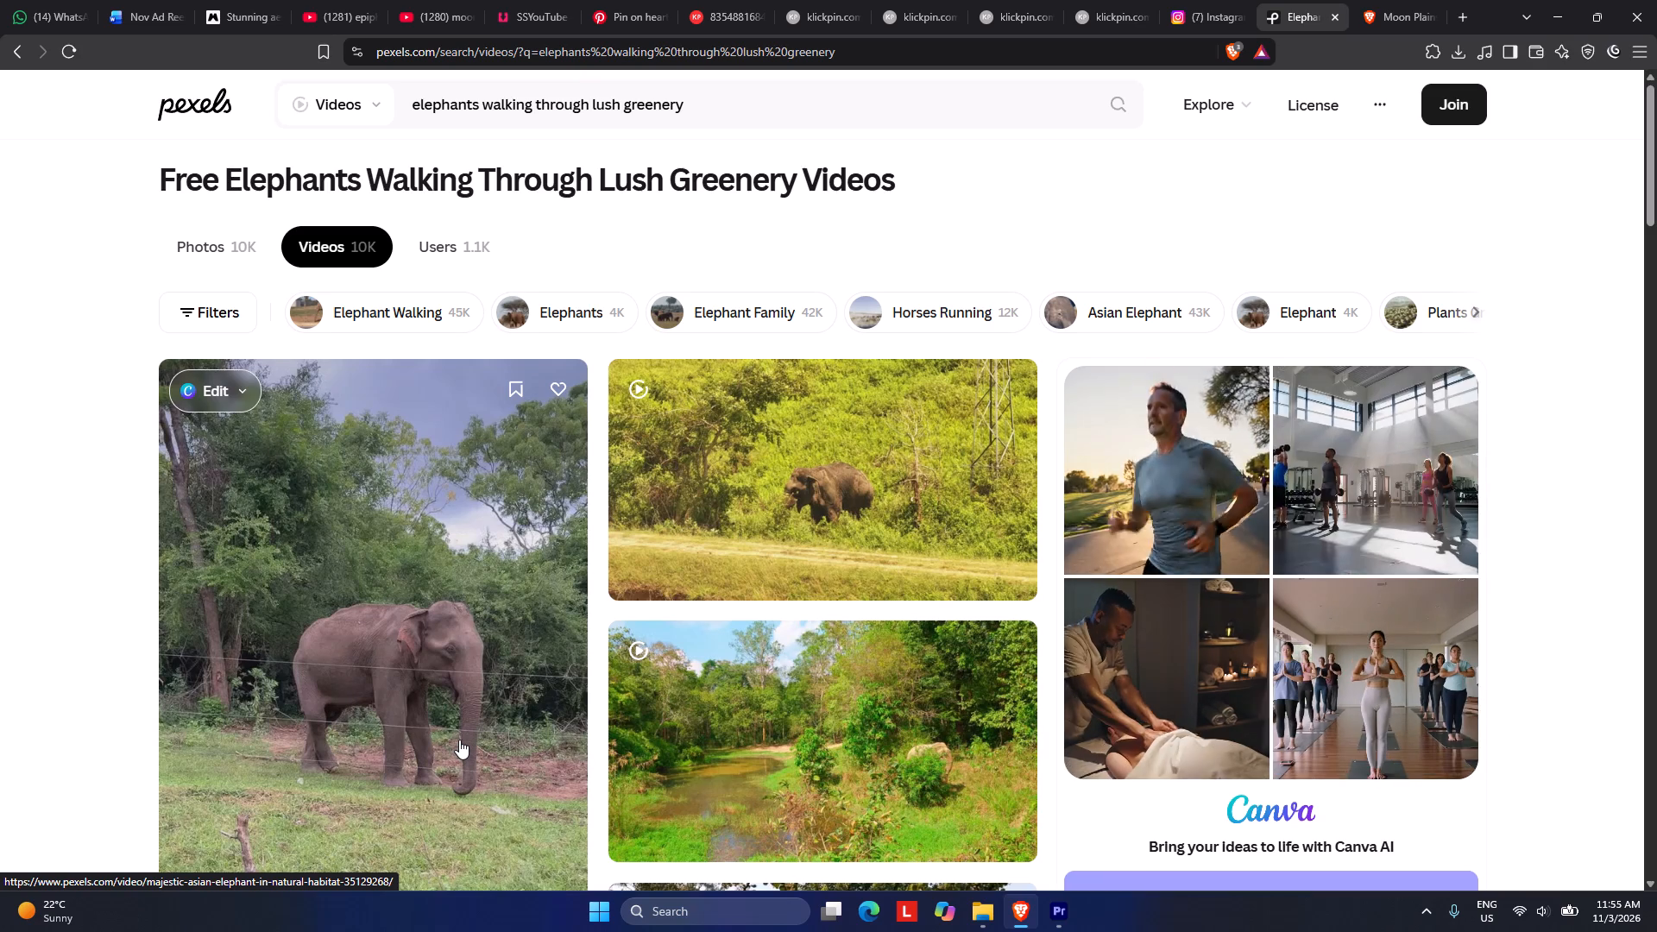
scroll(459, 740, "down", 11)
scroll(671, 651, "down", 9)
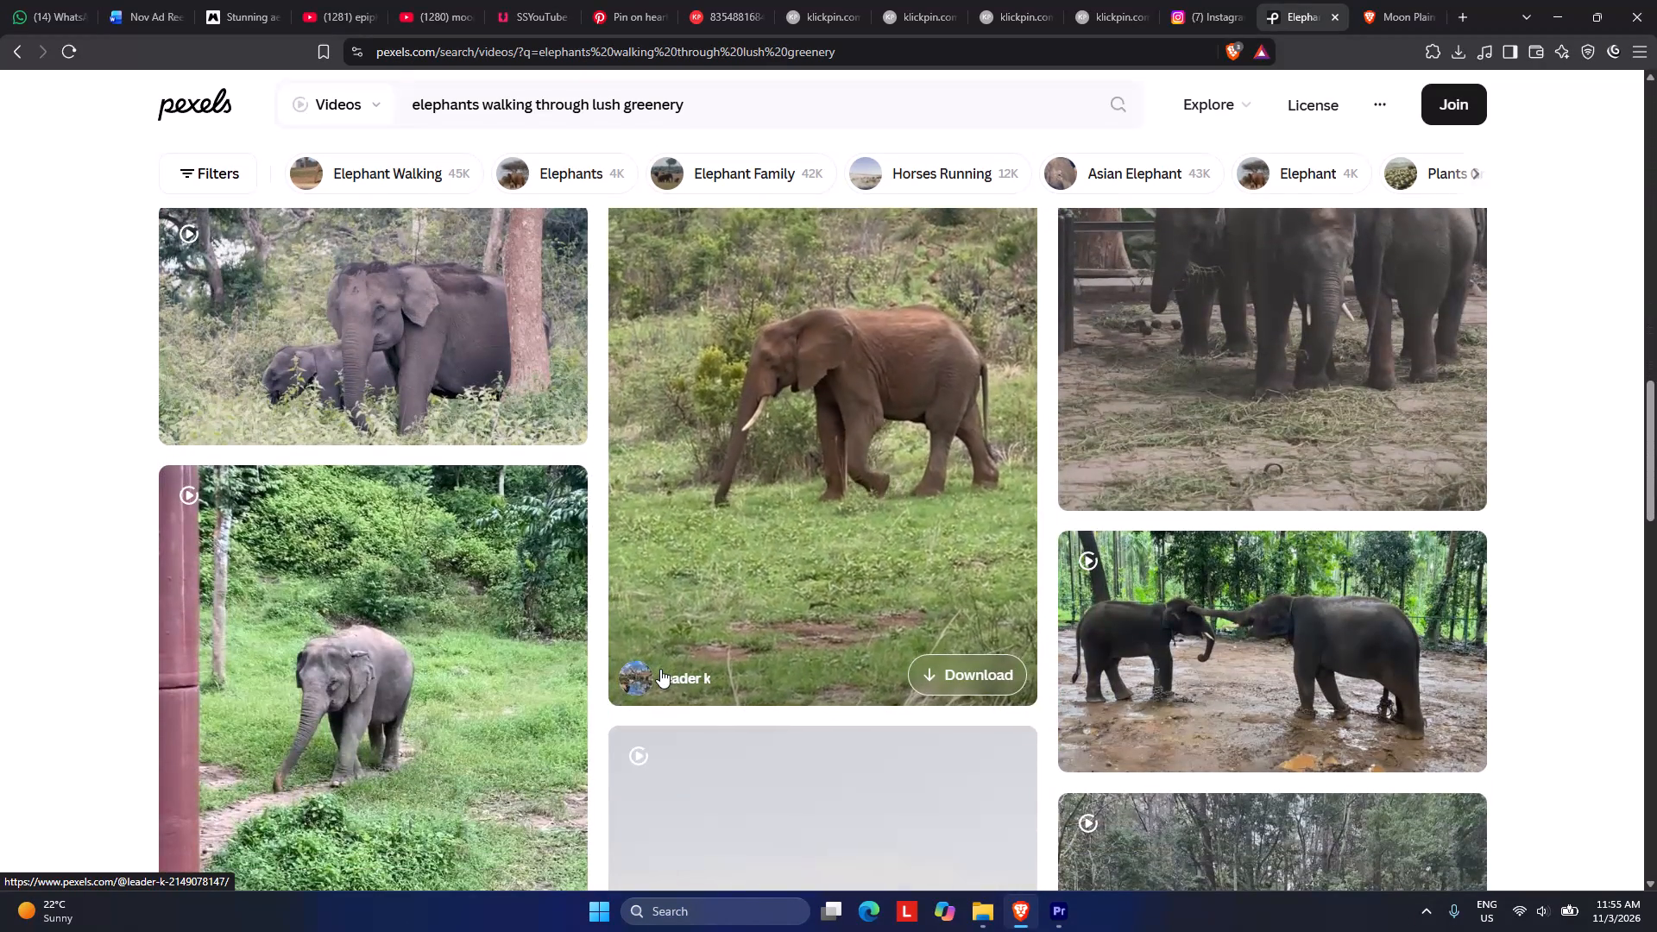
scroll(740, 641, "up", 3)
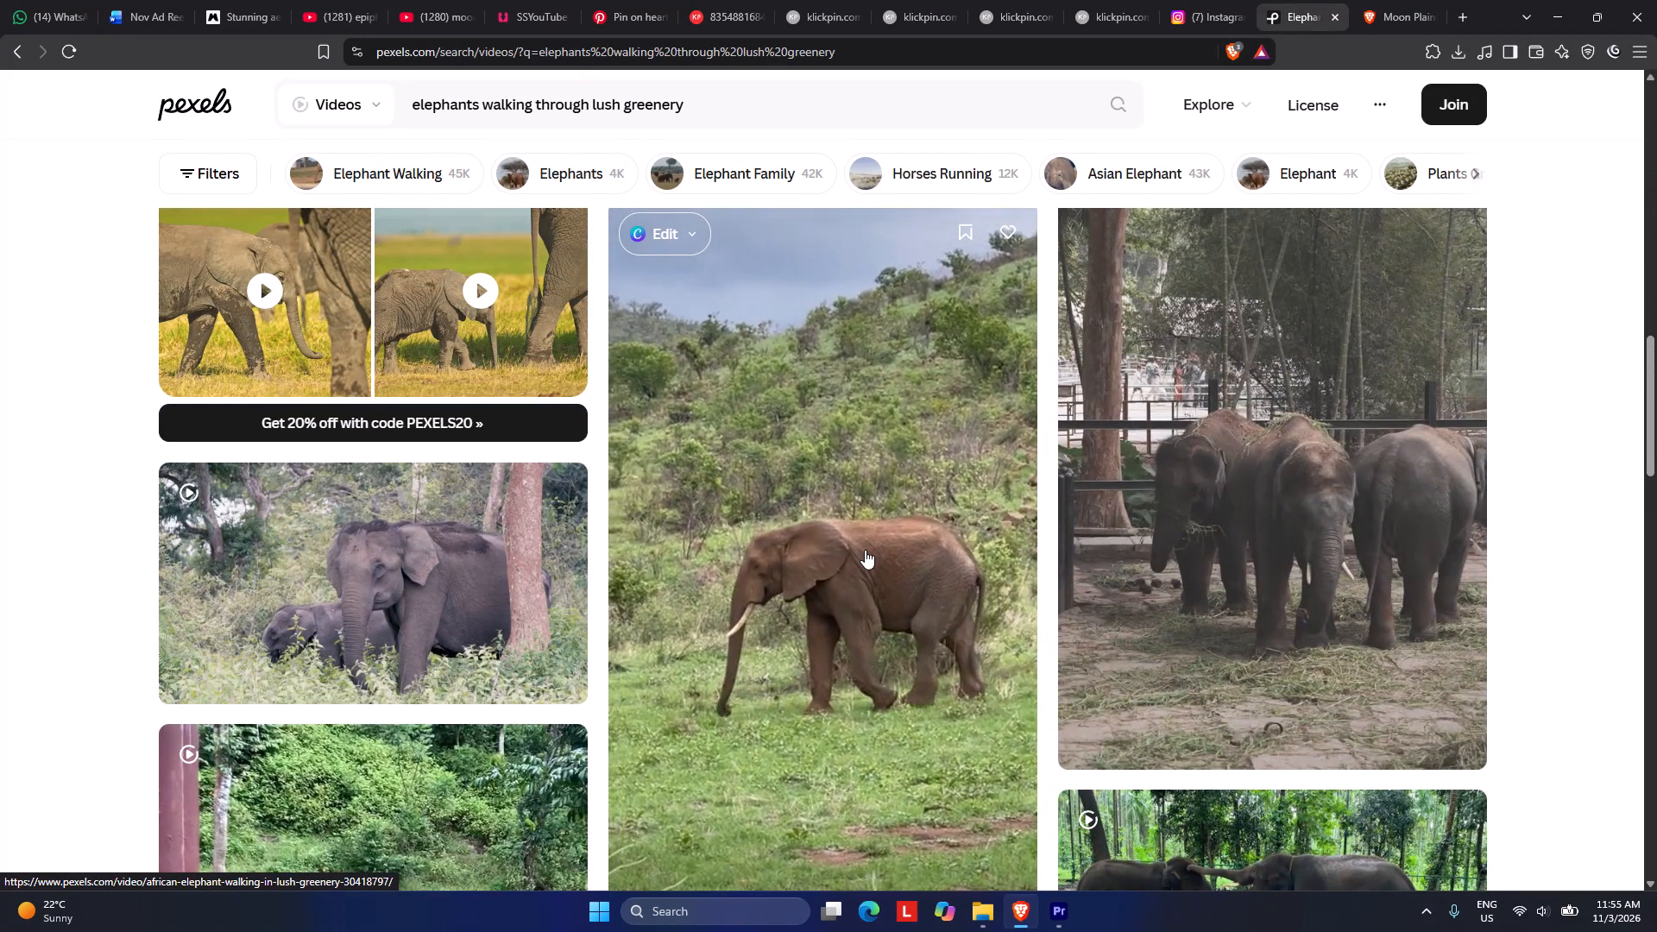
scroll(803, 682, "down", 3)
scroll(768, 692, "up", 1)
scroll(763, 692, "down", 2)
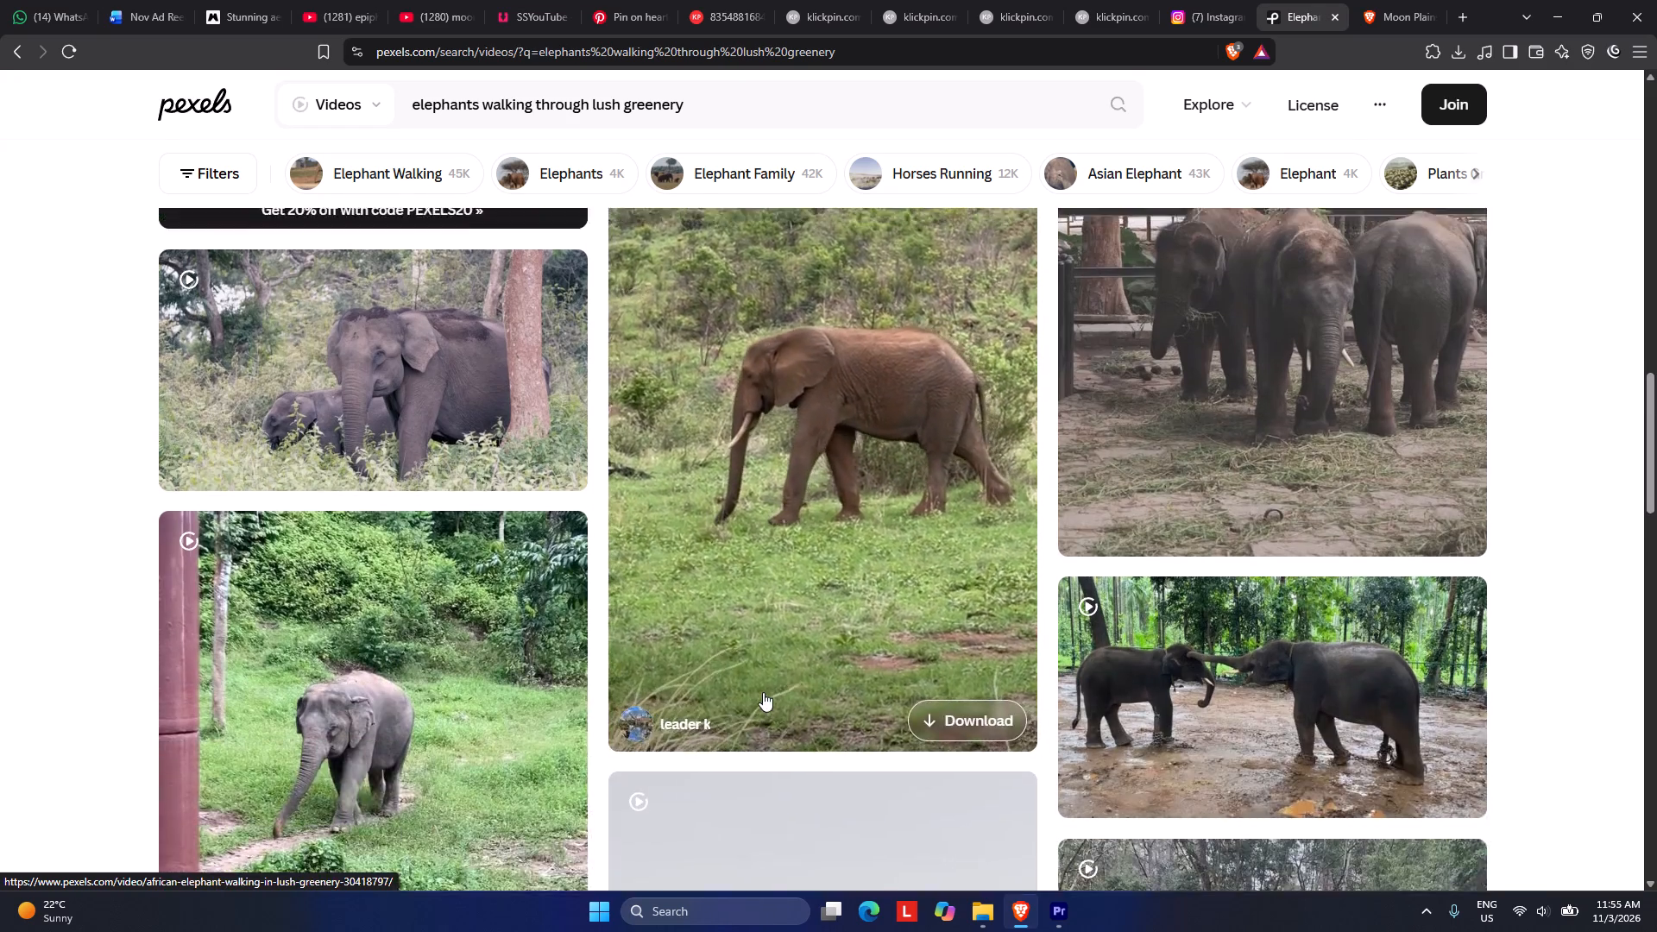
scroll(763, 692, "down", 1)
scroll(746, 689, "up", 1)
scroll(746, 689, "down", 8)
scroll(754, 680, "up", 1)
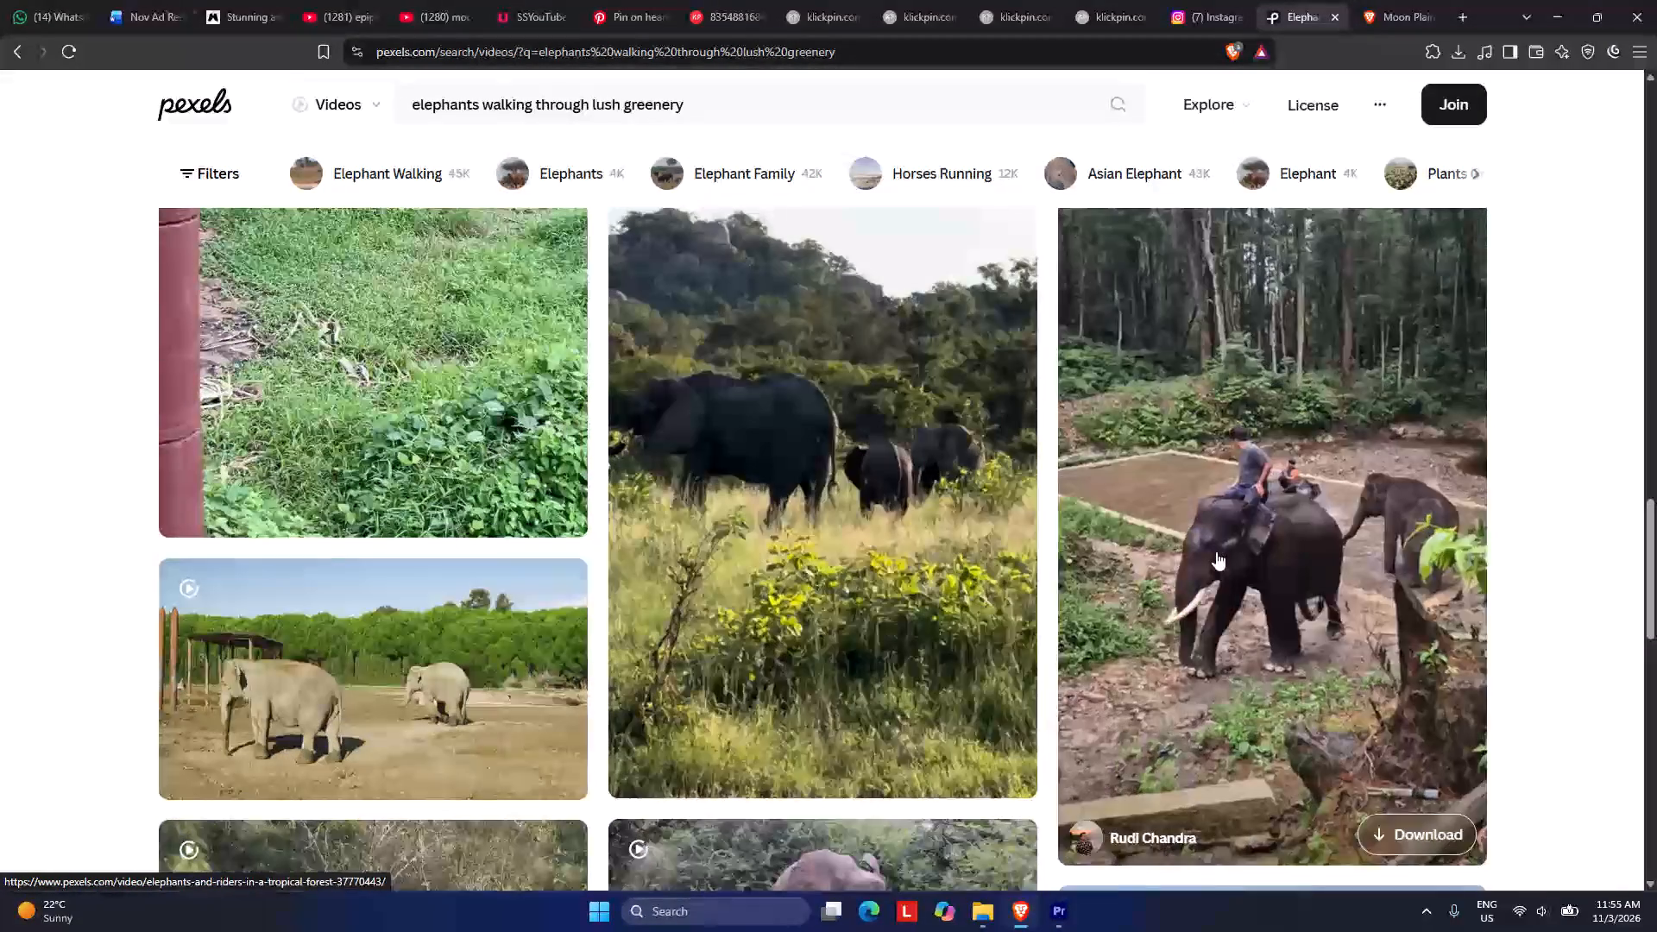
scroll(1177, 573, "down", 3)
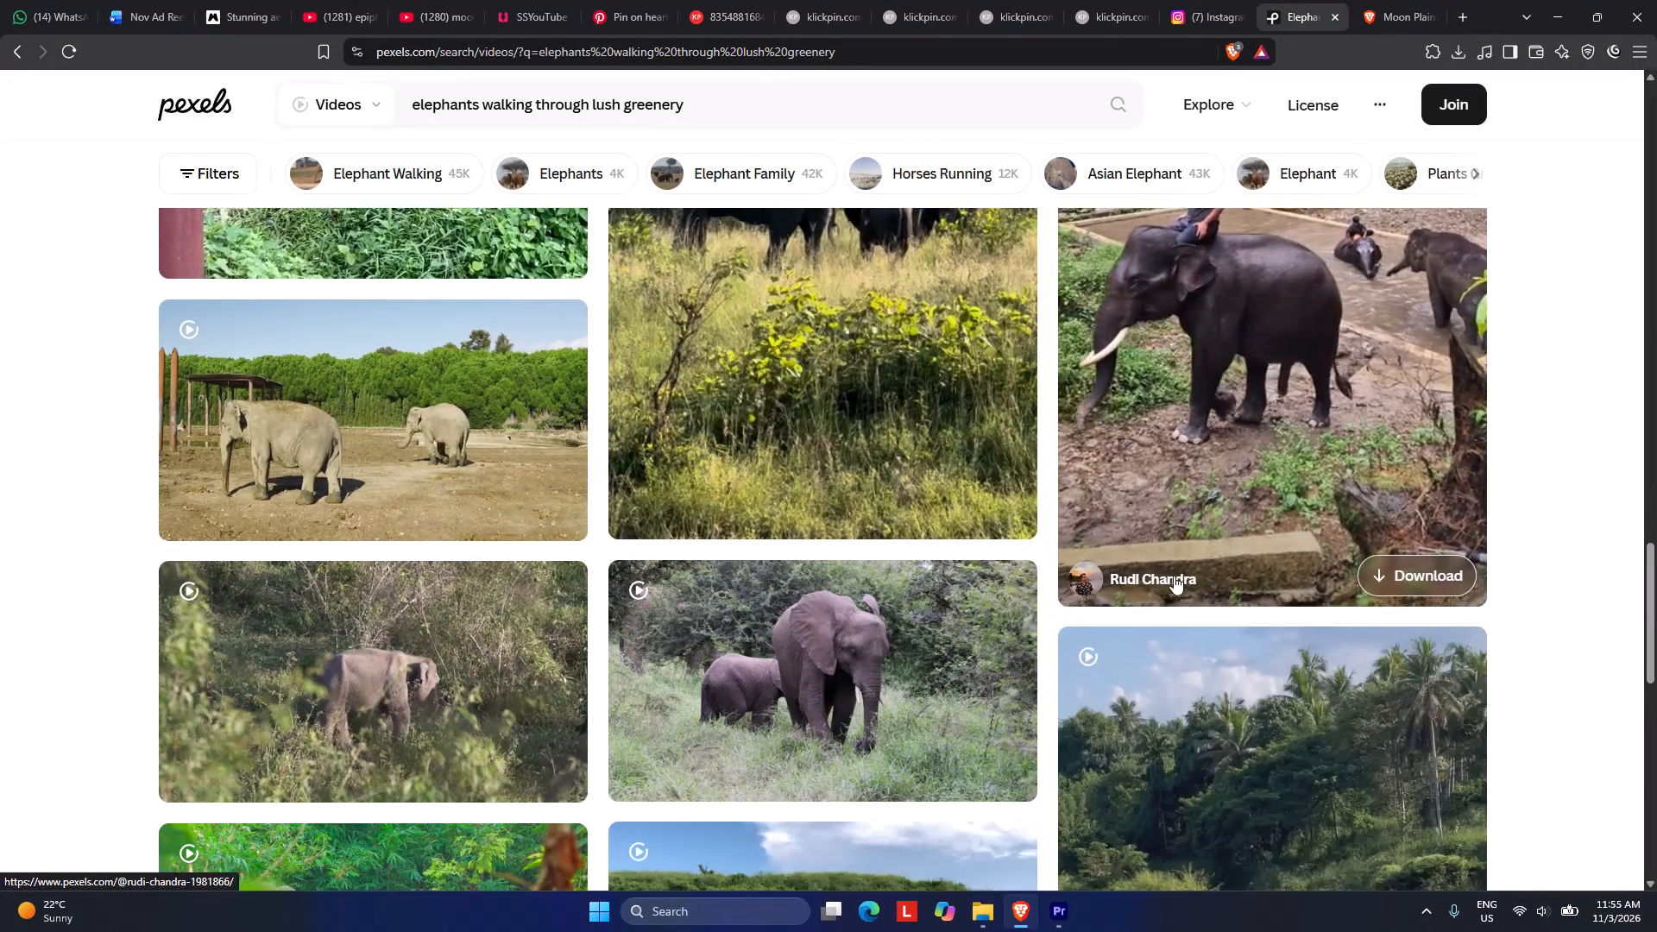
scroll(1174, 576, "down", 4)
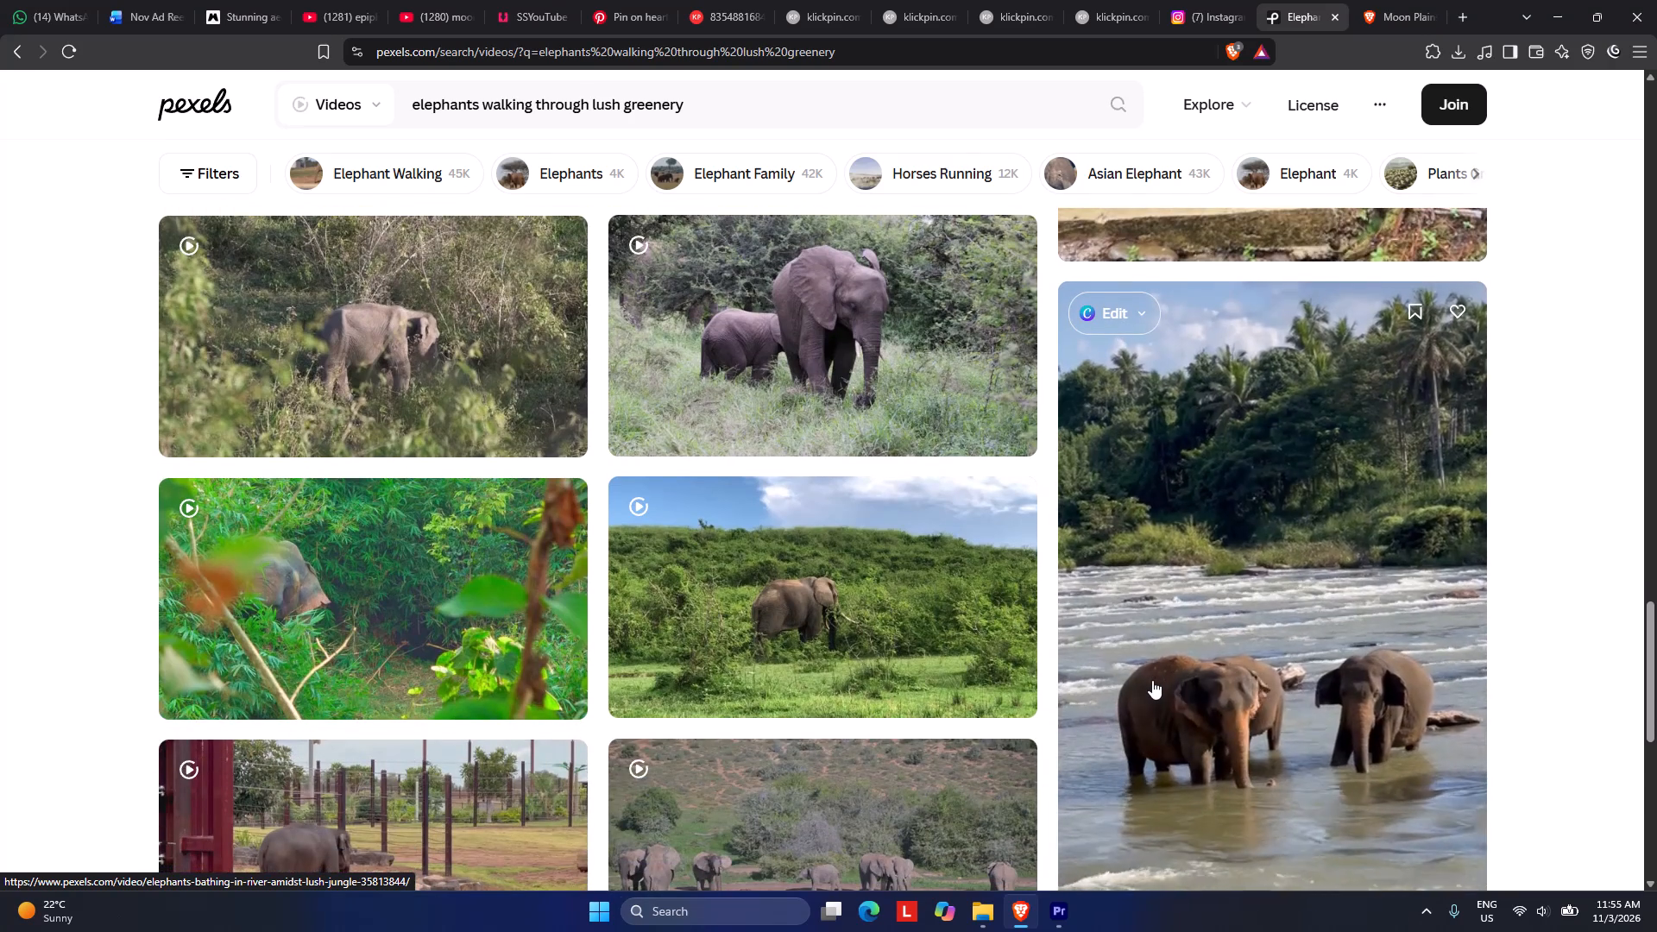
scroll(1024, 702, "down", 3)
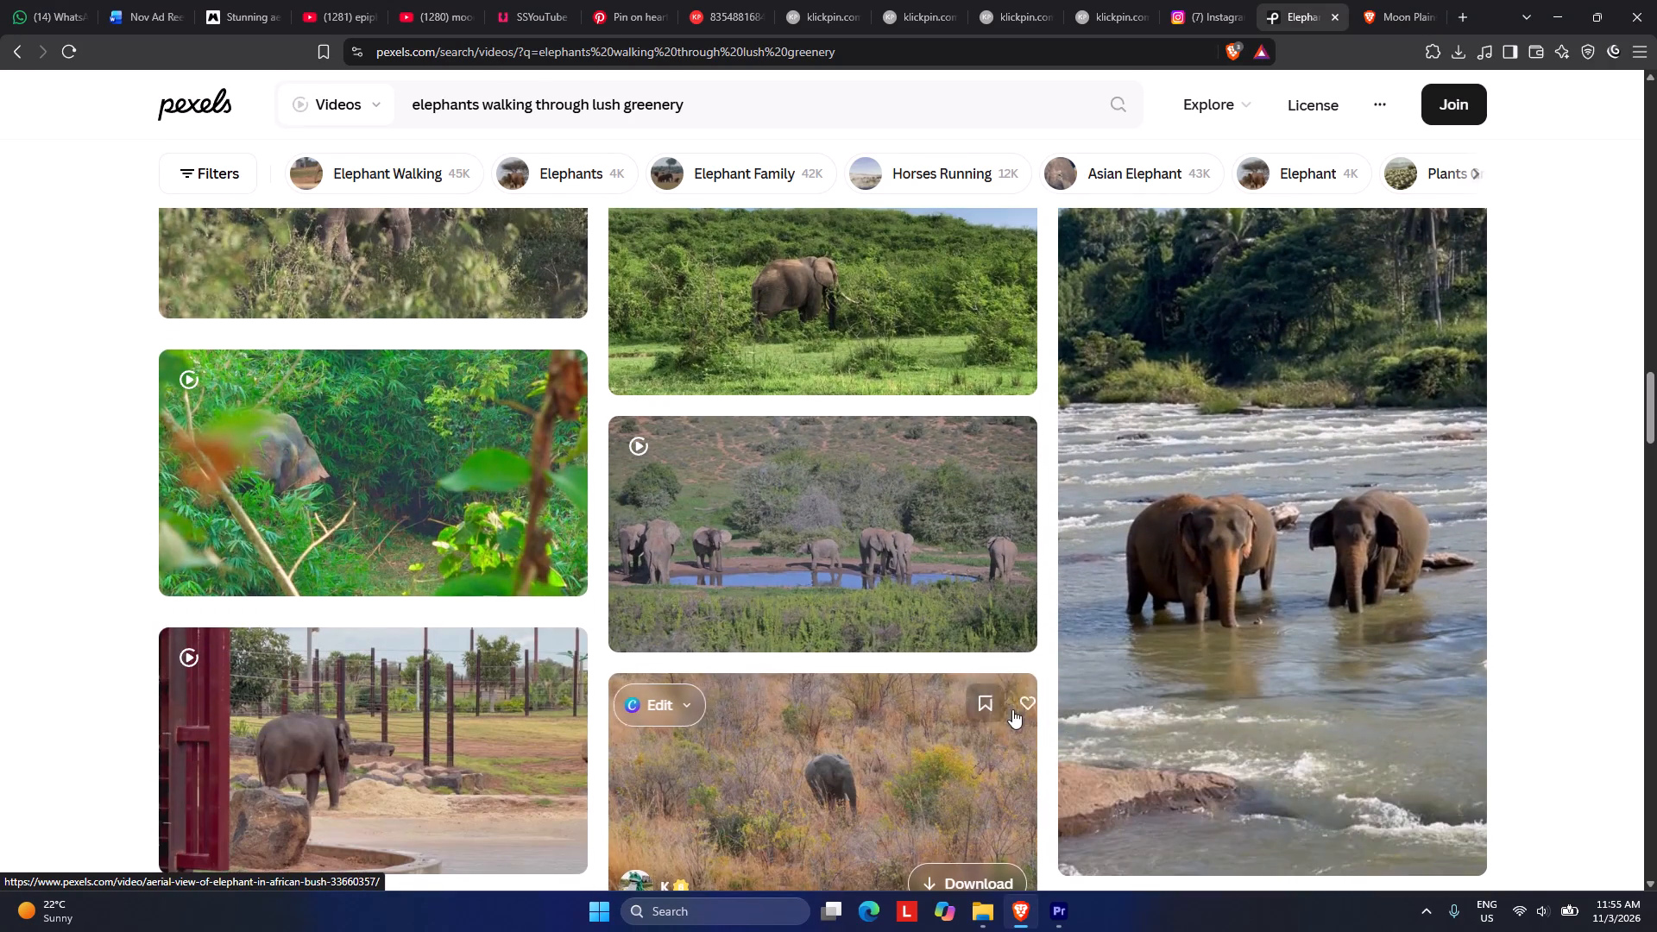
scroll(966, 729, "down", 11)
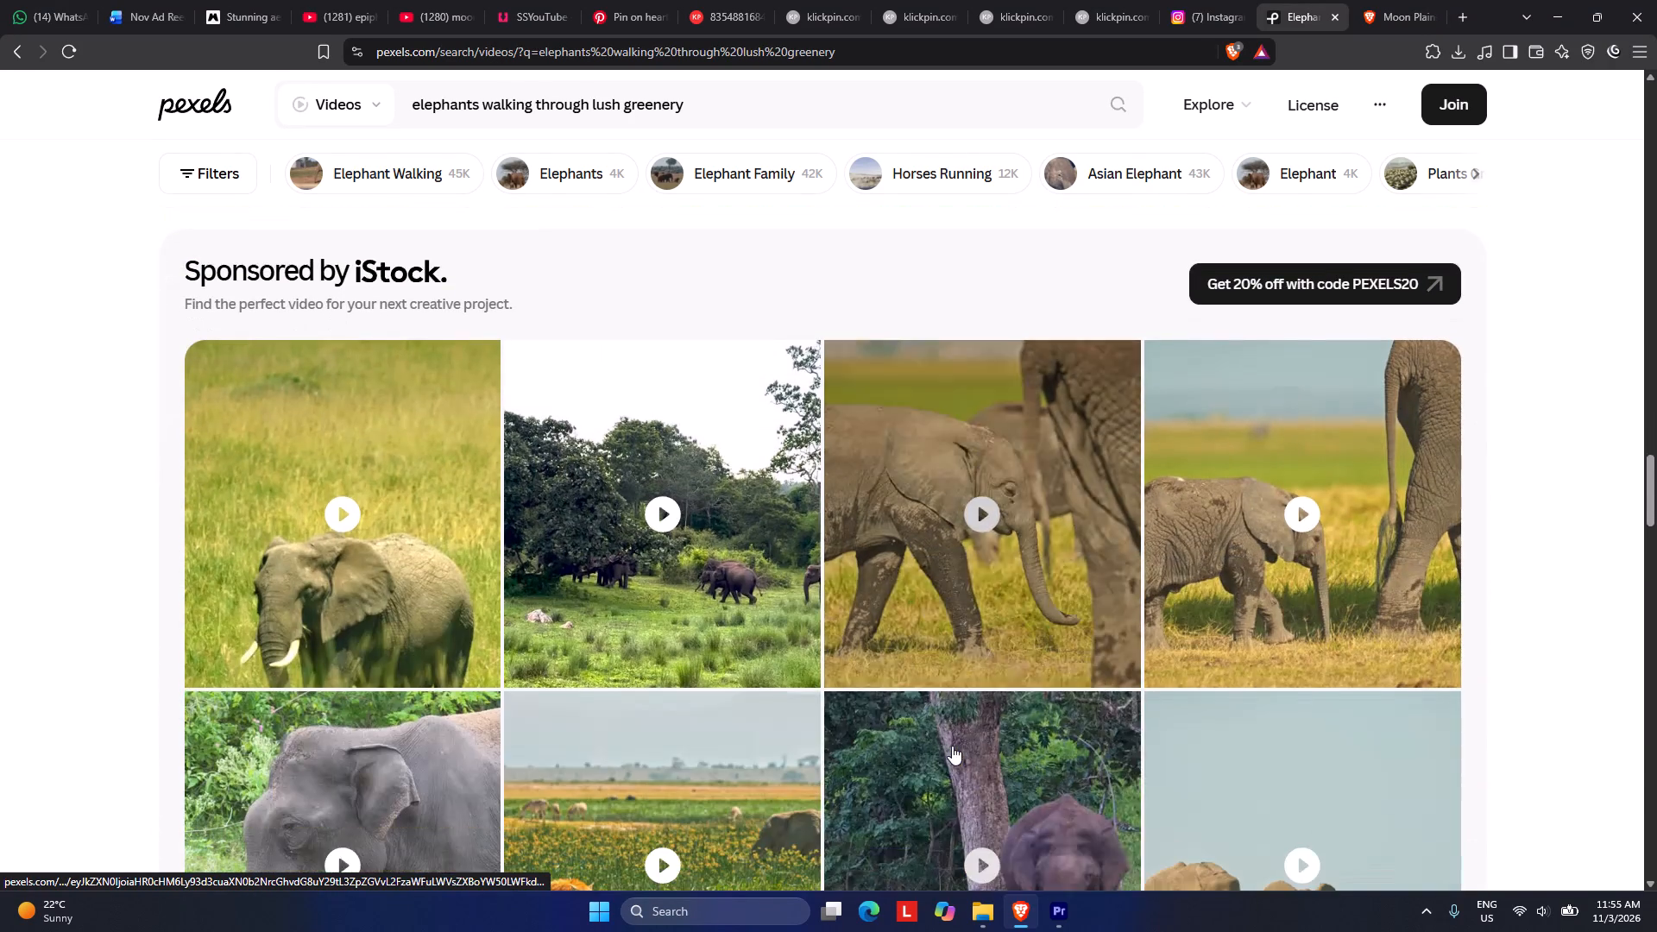
scroll(951, 746, "down", 12)
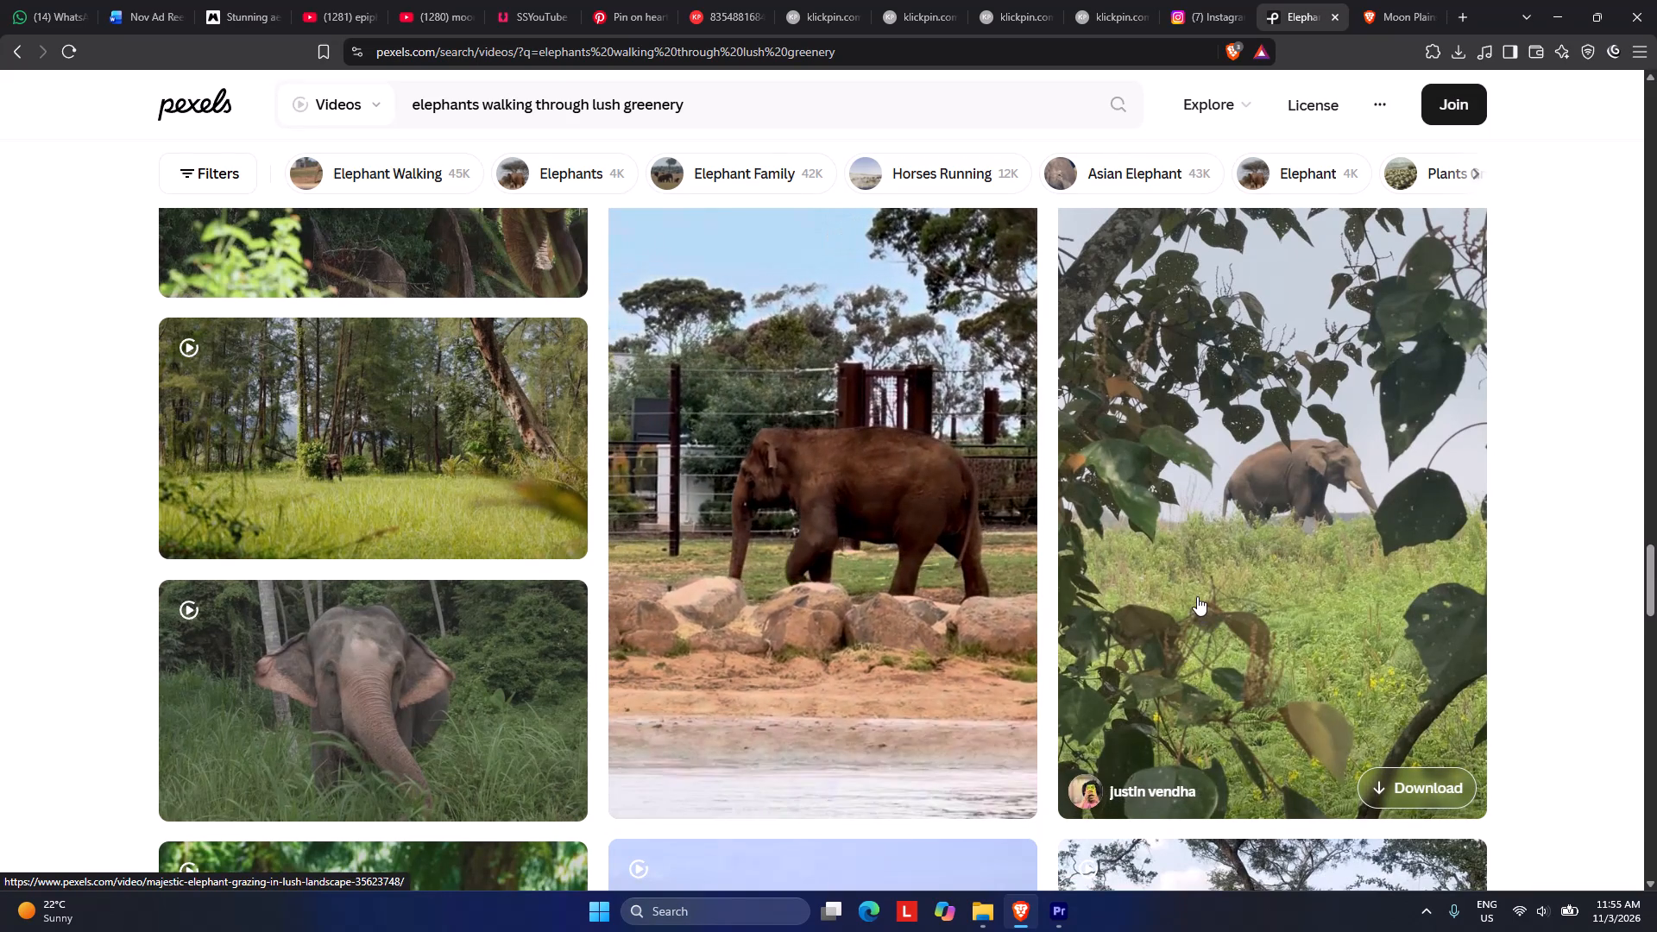
scroll(1197, 595, "down", 8)
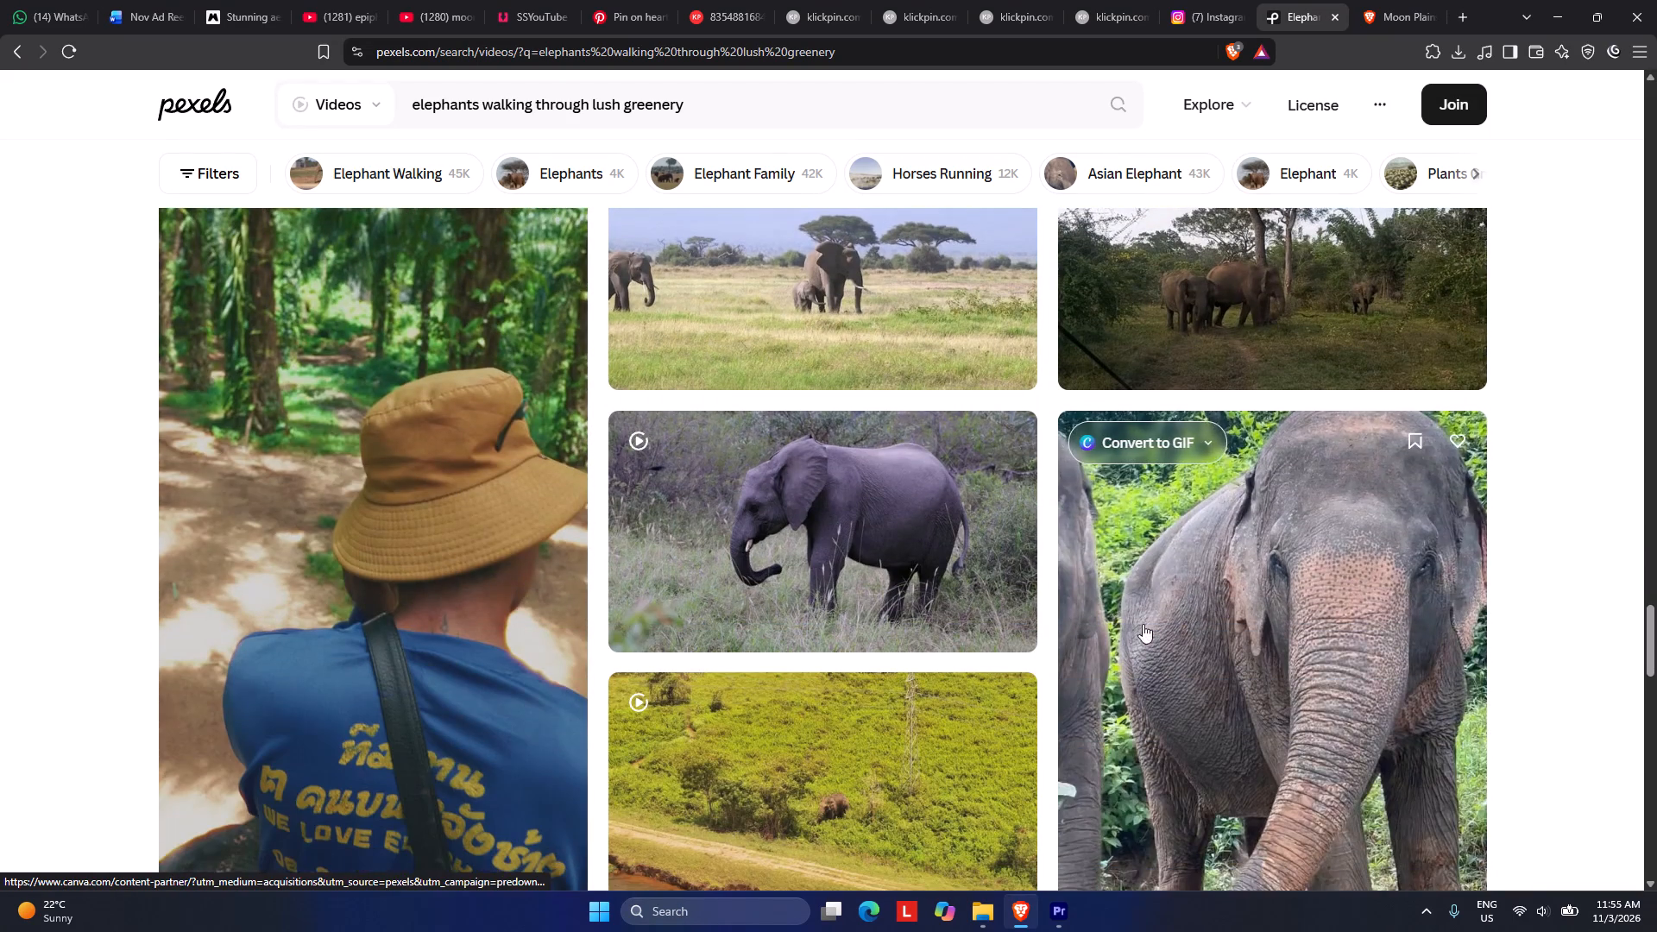
scroll(1007, 693, "up", 20)
scroll(1007, 693, "up", 8)
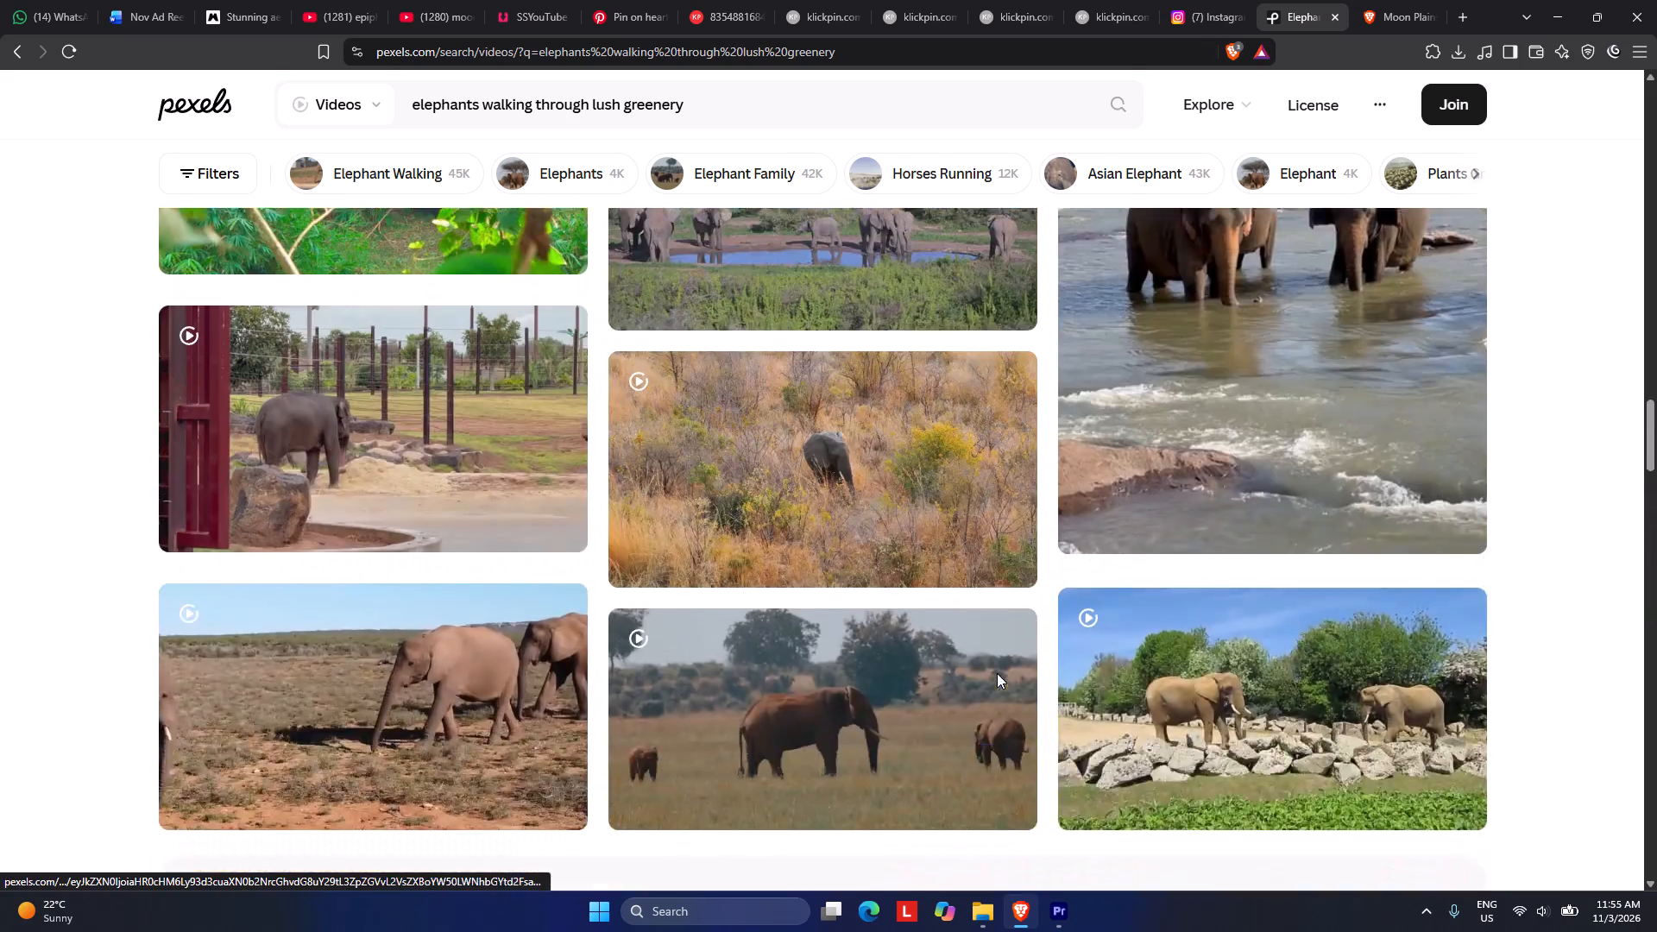
scroll(997, 673, "up", 20)
scroll(997, 673, "up", 9)
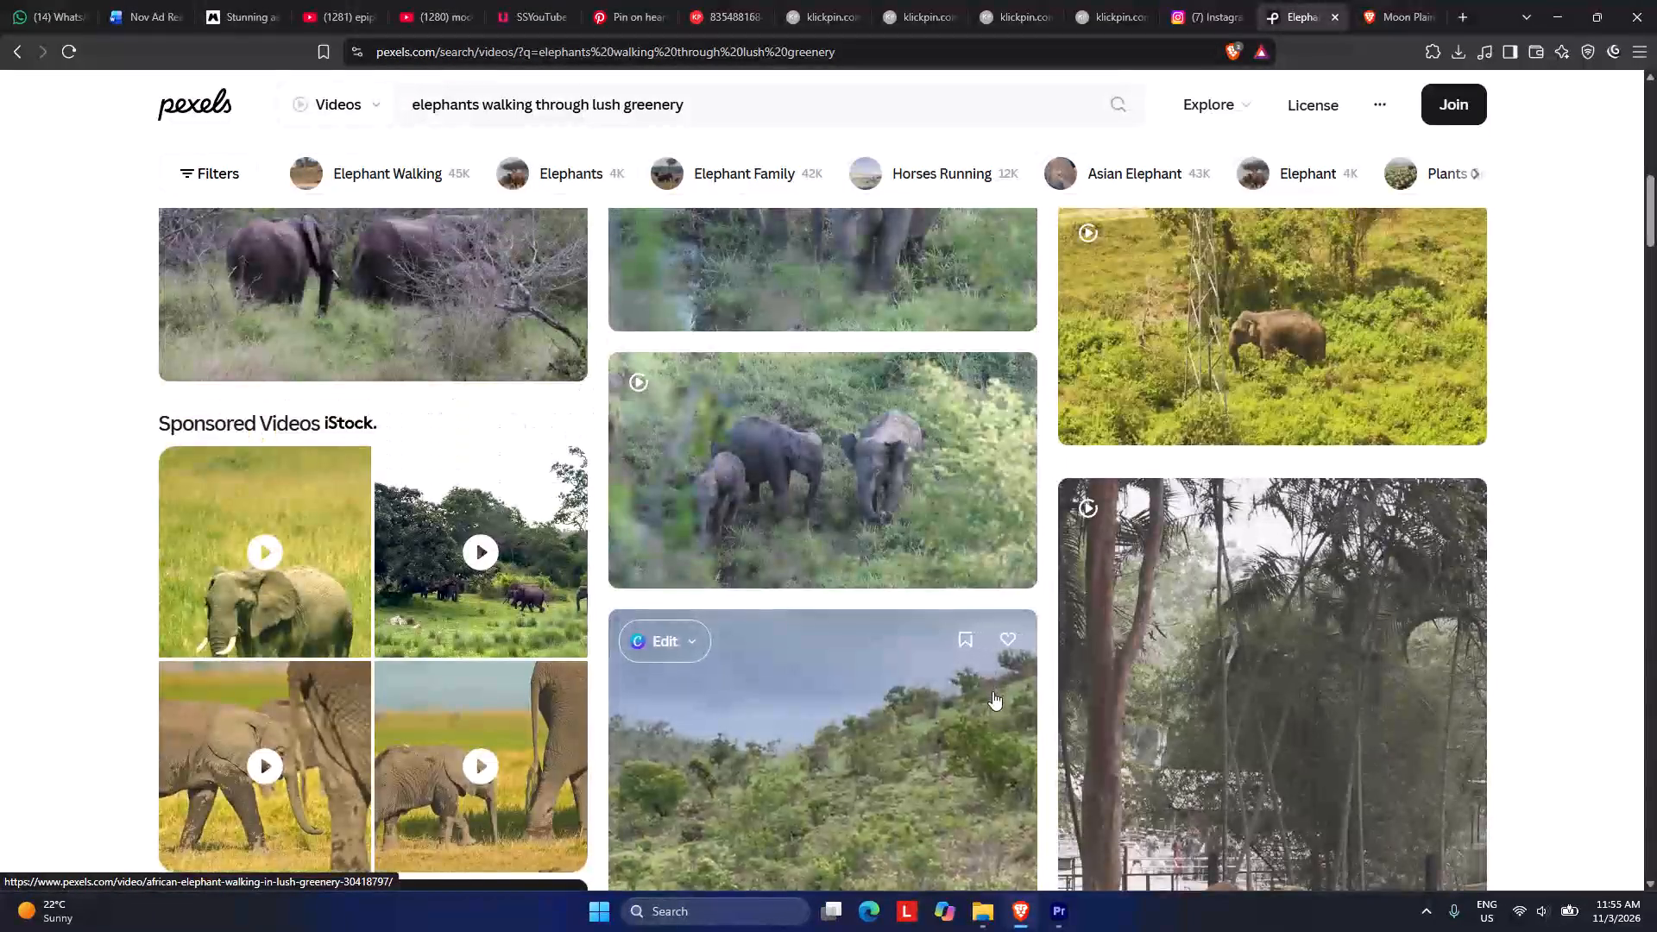
Download the vertical clip of the brown elephant walking on a green hillside in Full HD 1080x1920, saving it to Downloads.
scroll(992, 691, "down", 3)
left_click(869, 714)
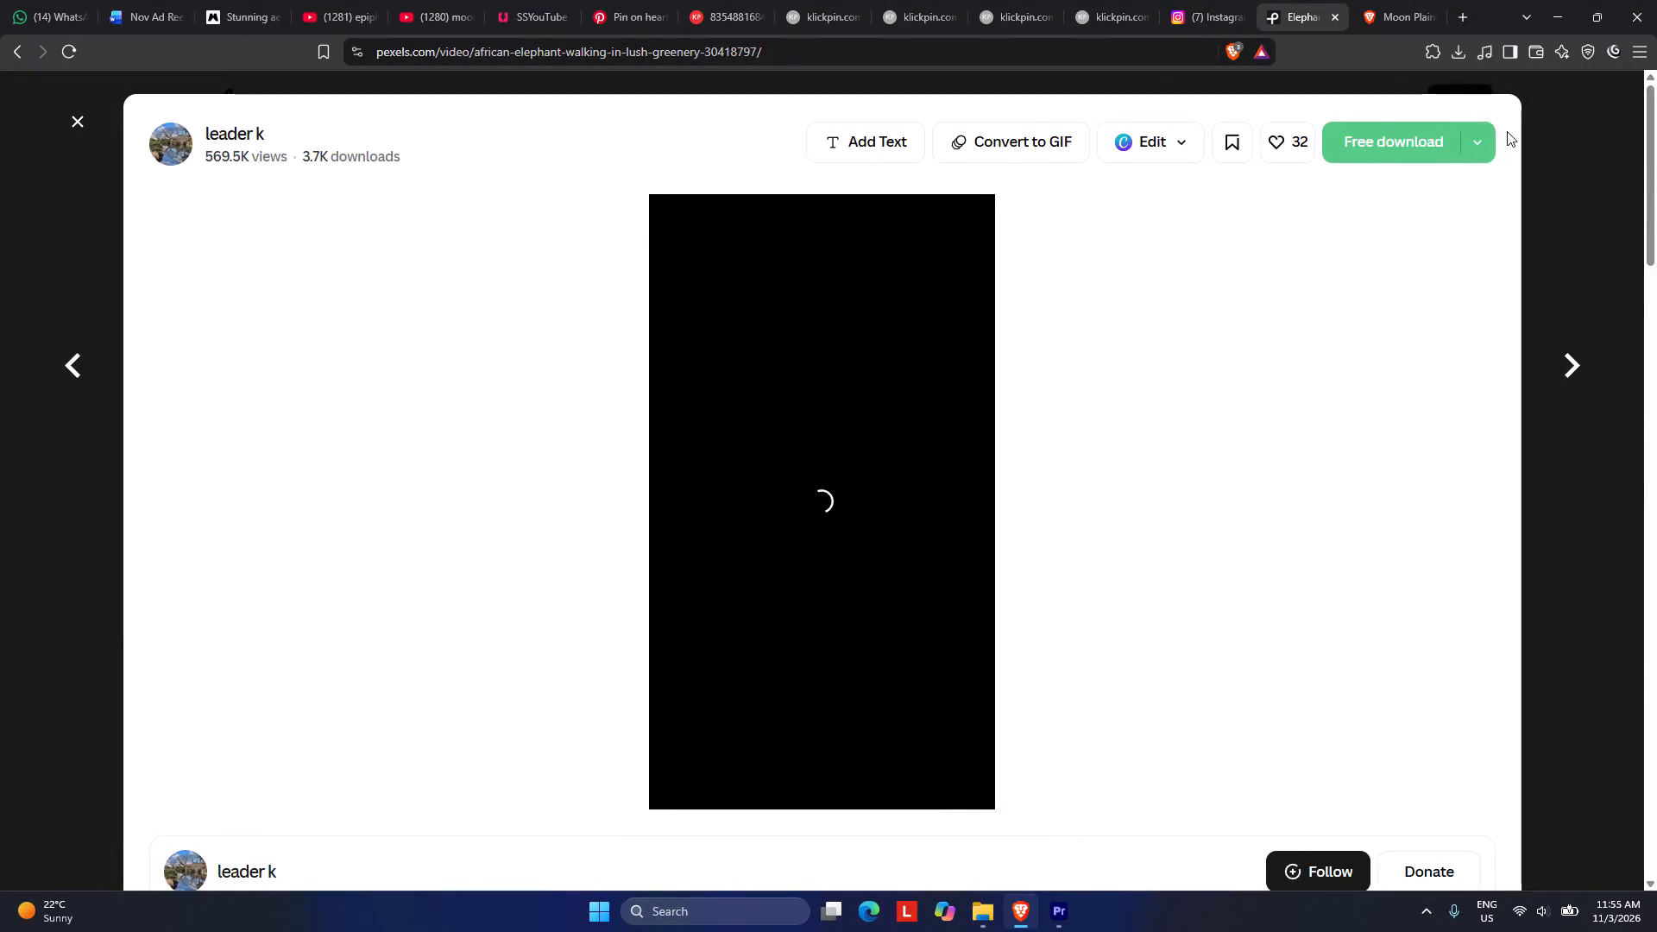
left_click(1486, 135)
left_click(1333, 365)
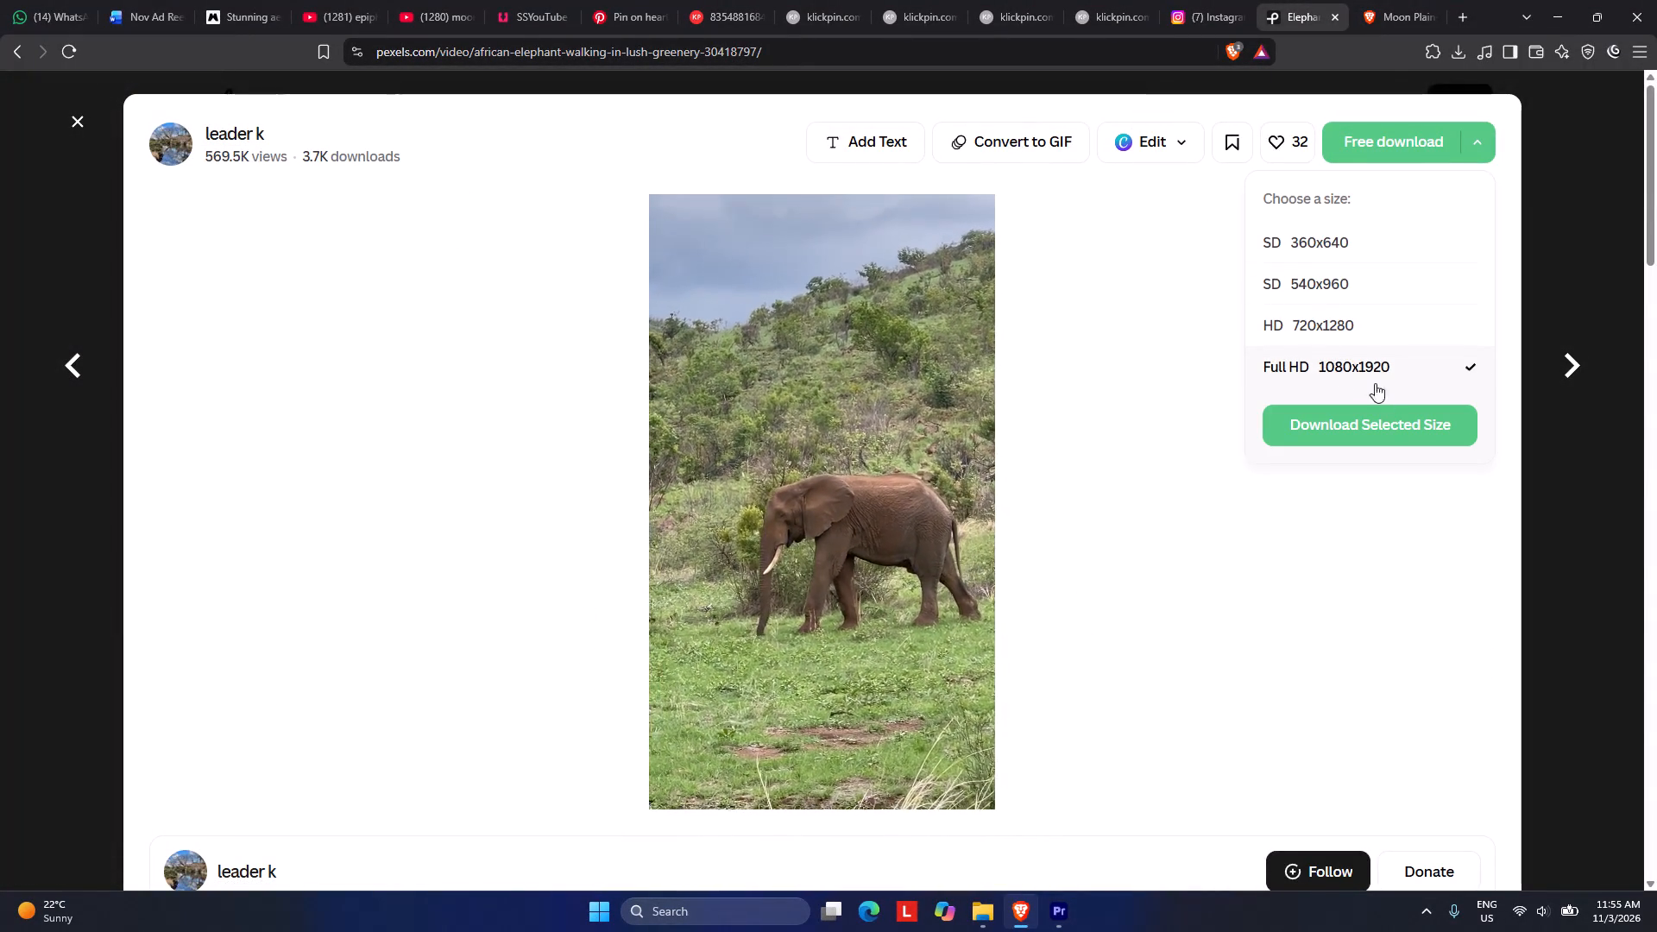
left_click(1359, 439)
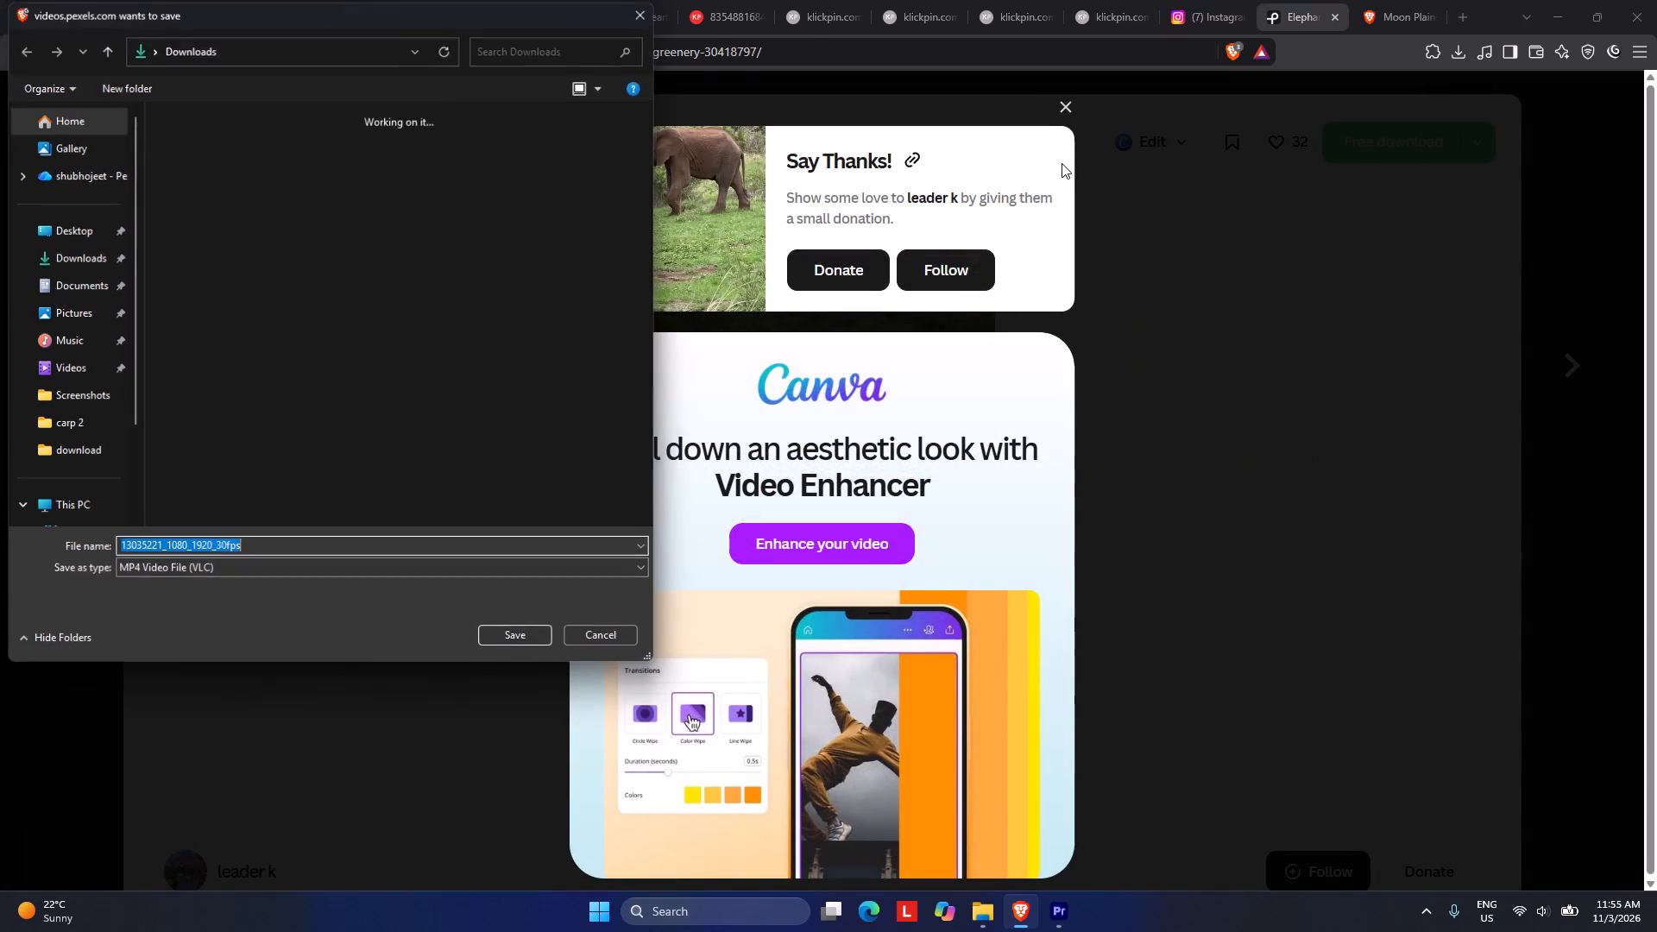
left_click(504, 641)
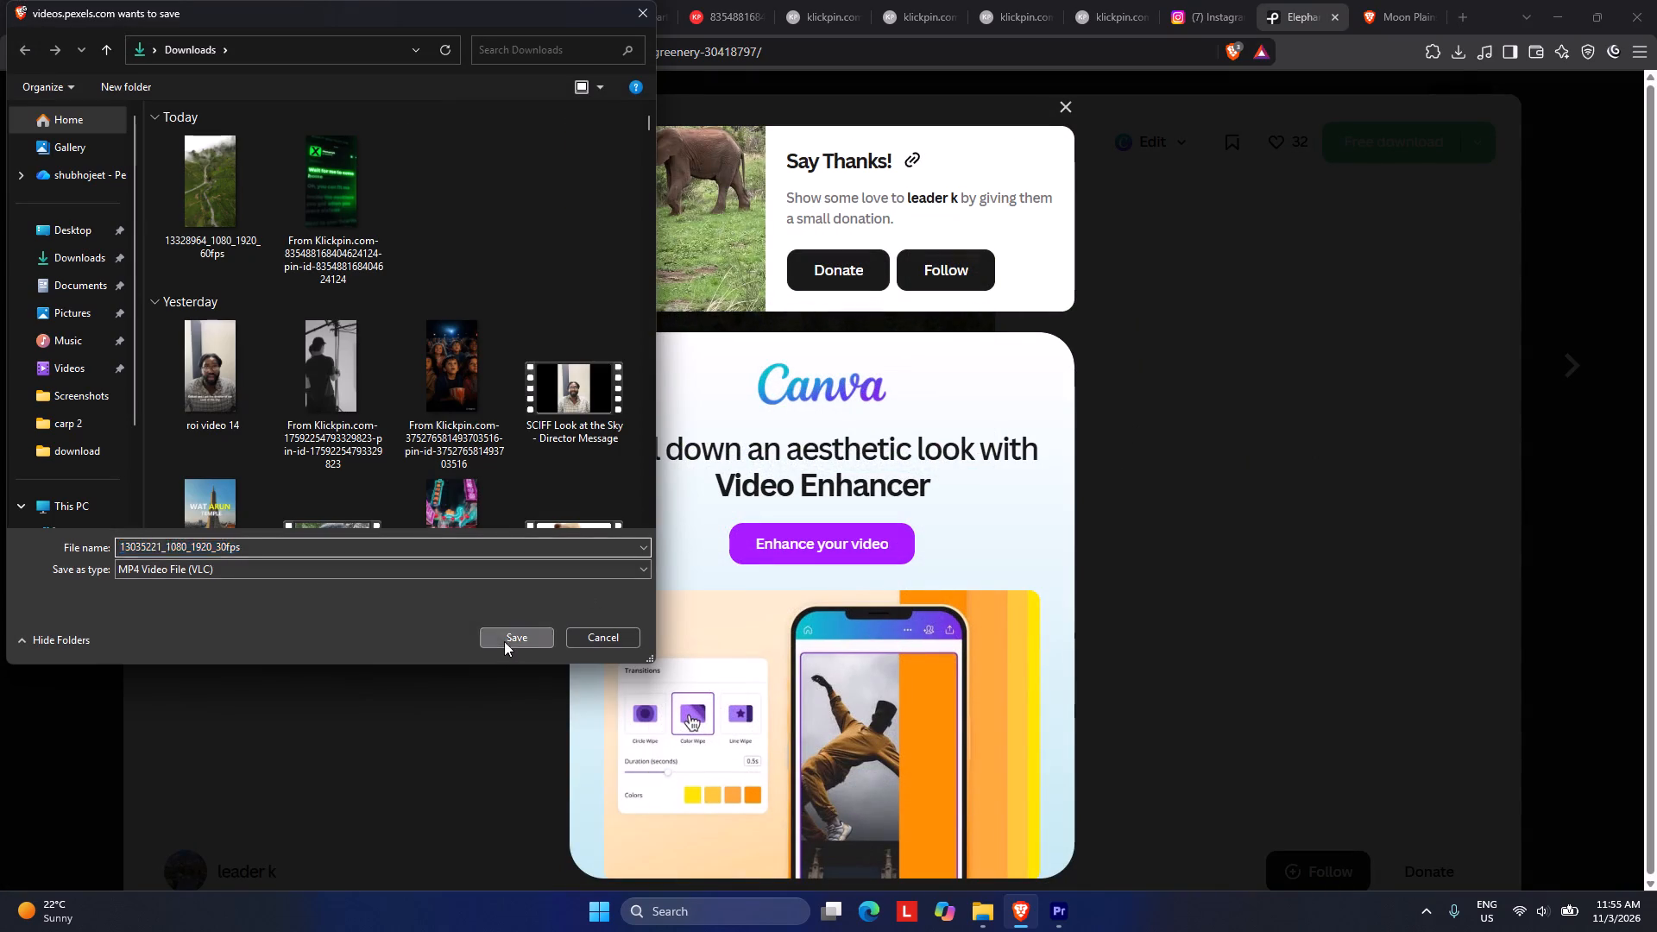
Bring the downloaded elephant clip 13035221_1080_1920_30fps into the Premiere sequence, placing it on V1 directly after clip 13328964.
left_click_drag(1300, 96, 1271, 796)
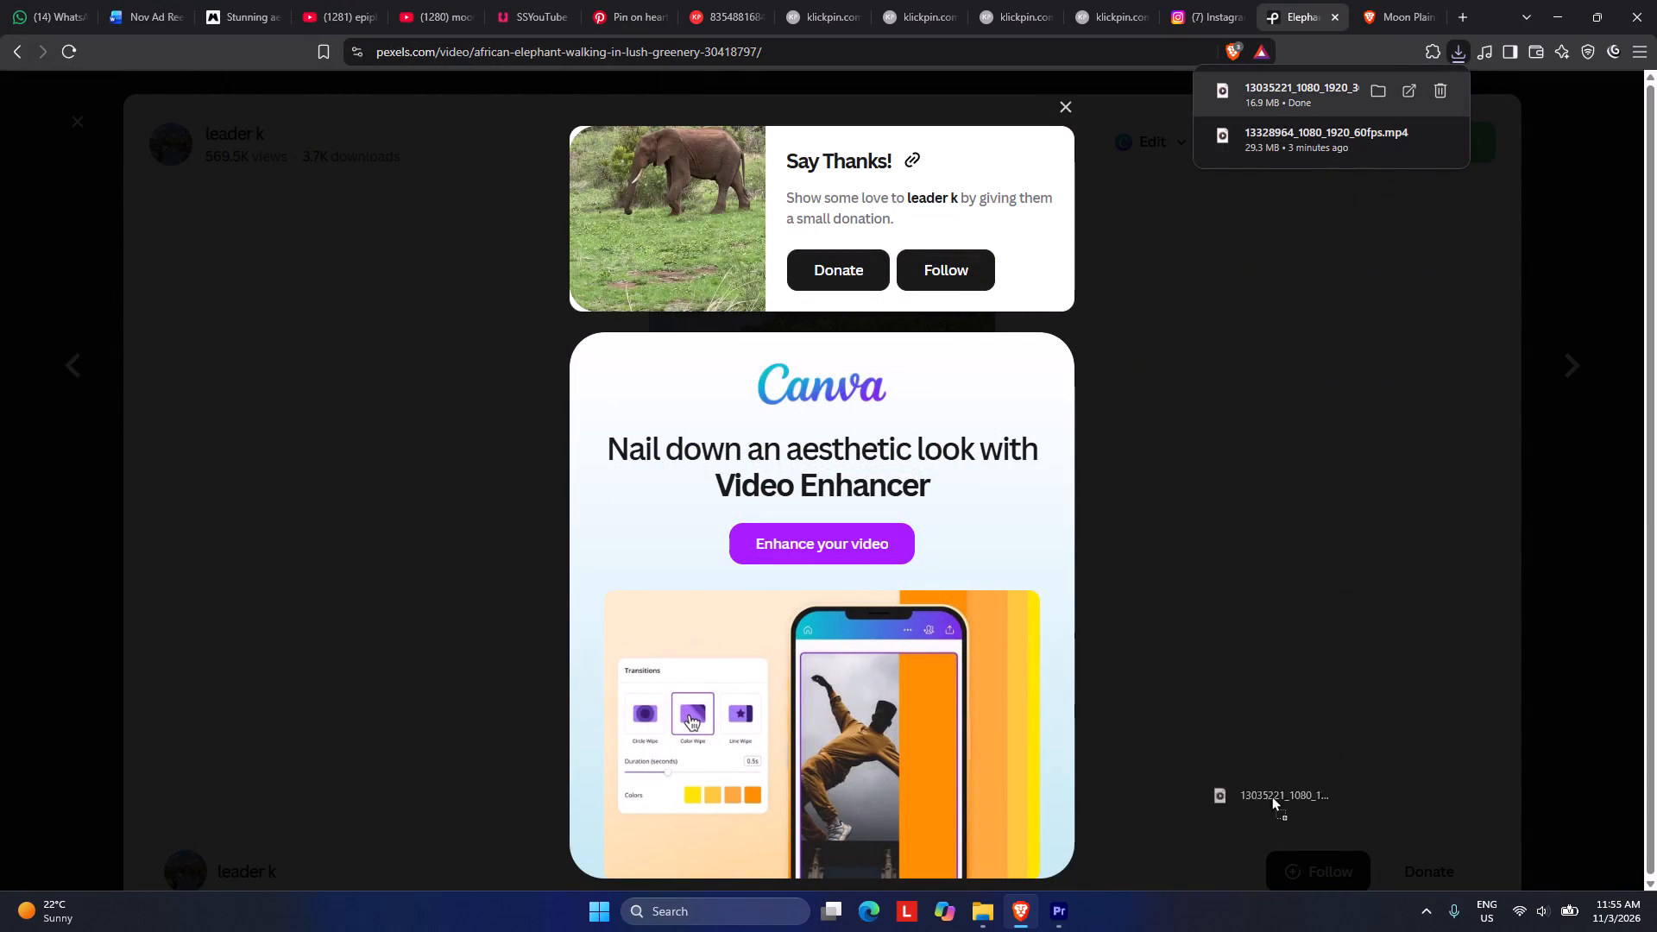
left_click_drag(1271, 796, 511, 705)
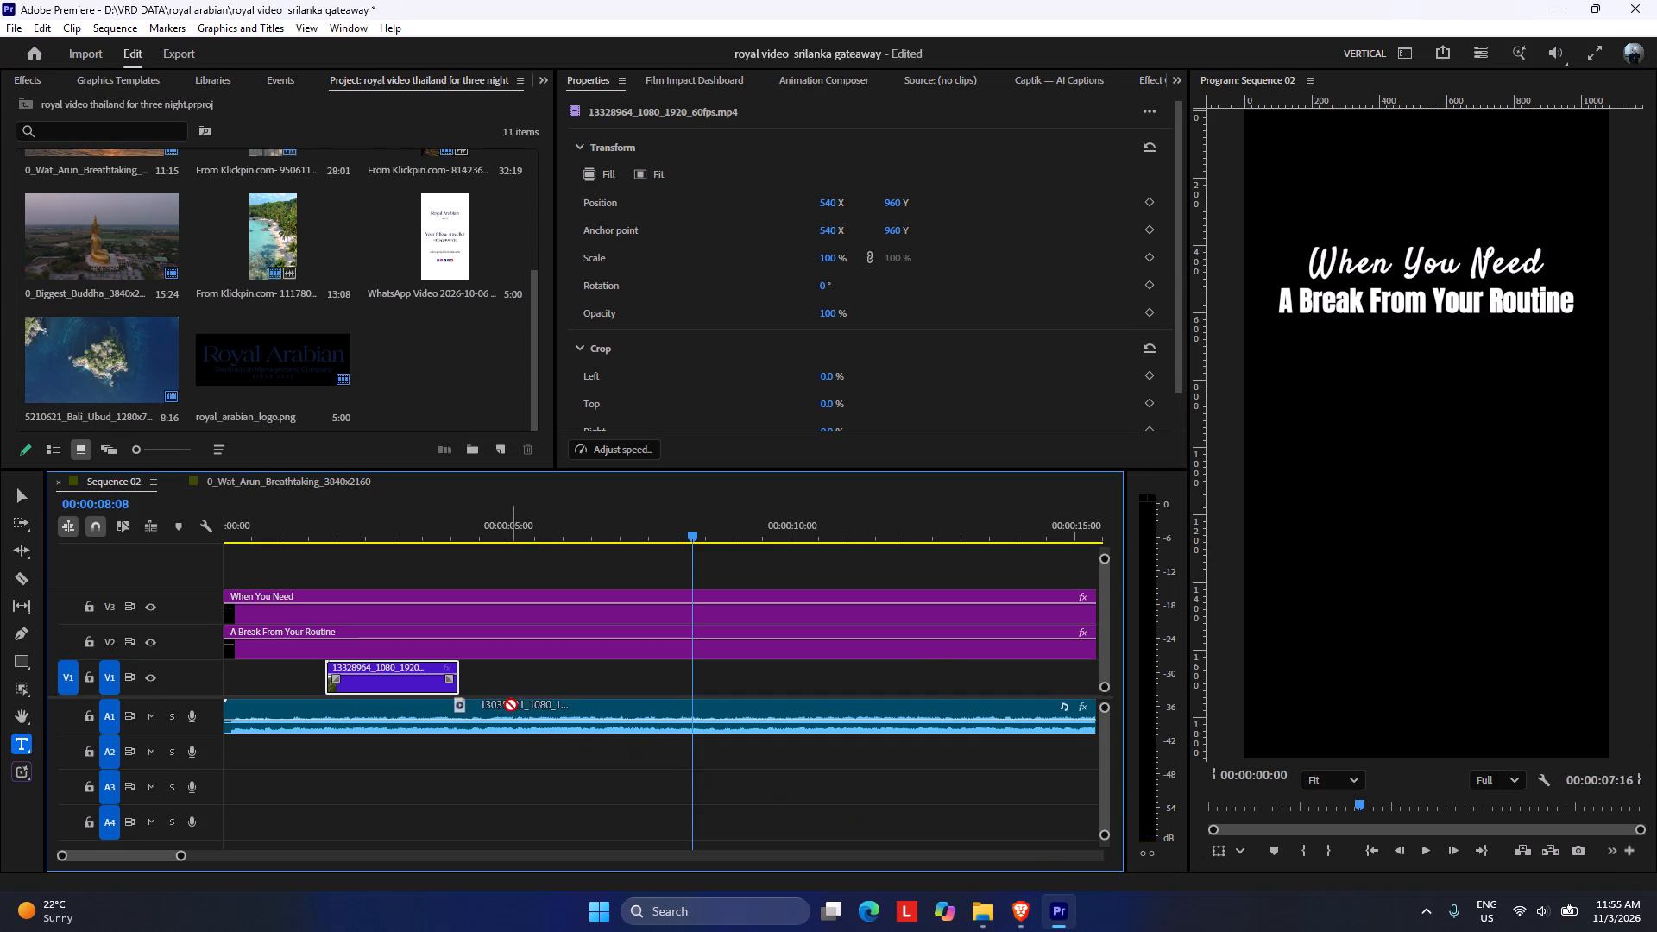
left_click_drag(511, 705, 461, 683)
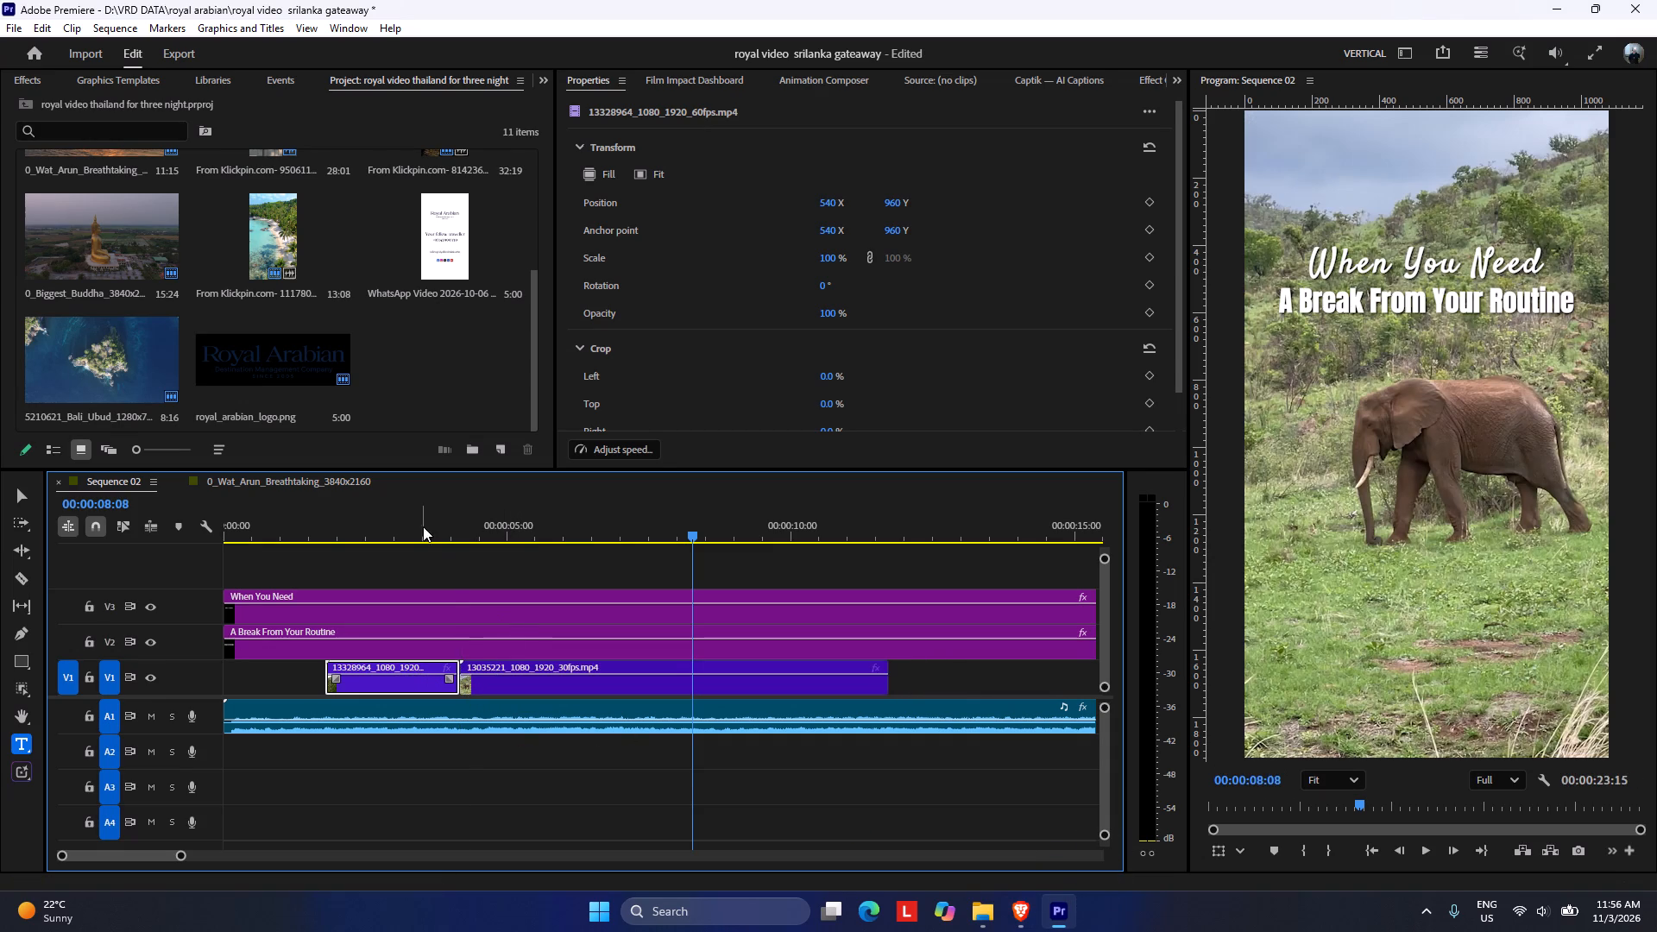
Review the elephant clip for its walking moment and trim its start to 00:00:09:10.
left_click_drag(467, 518, 443, 521)
key("space")
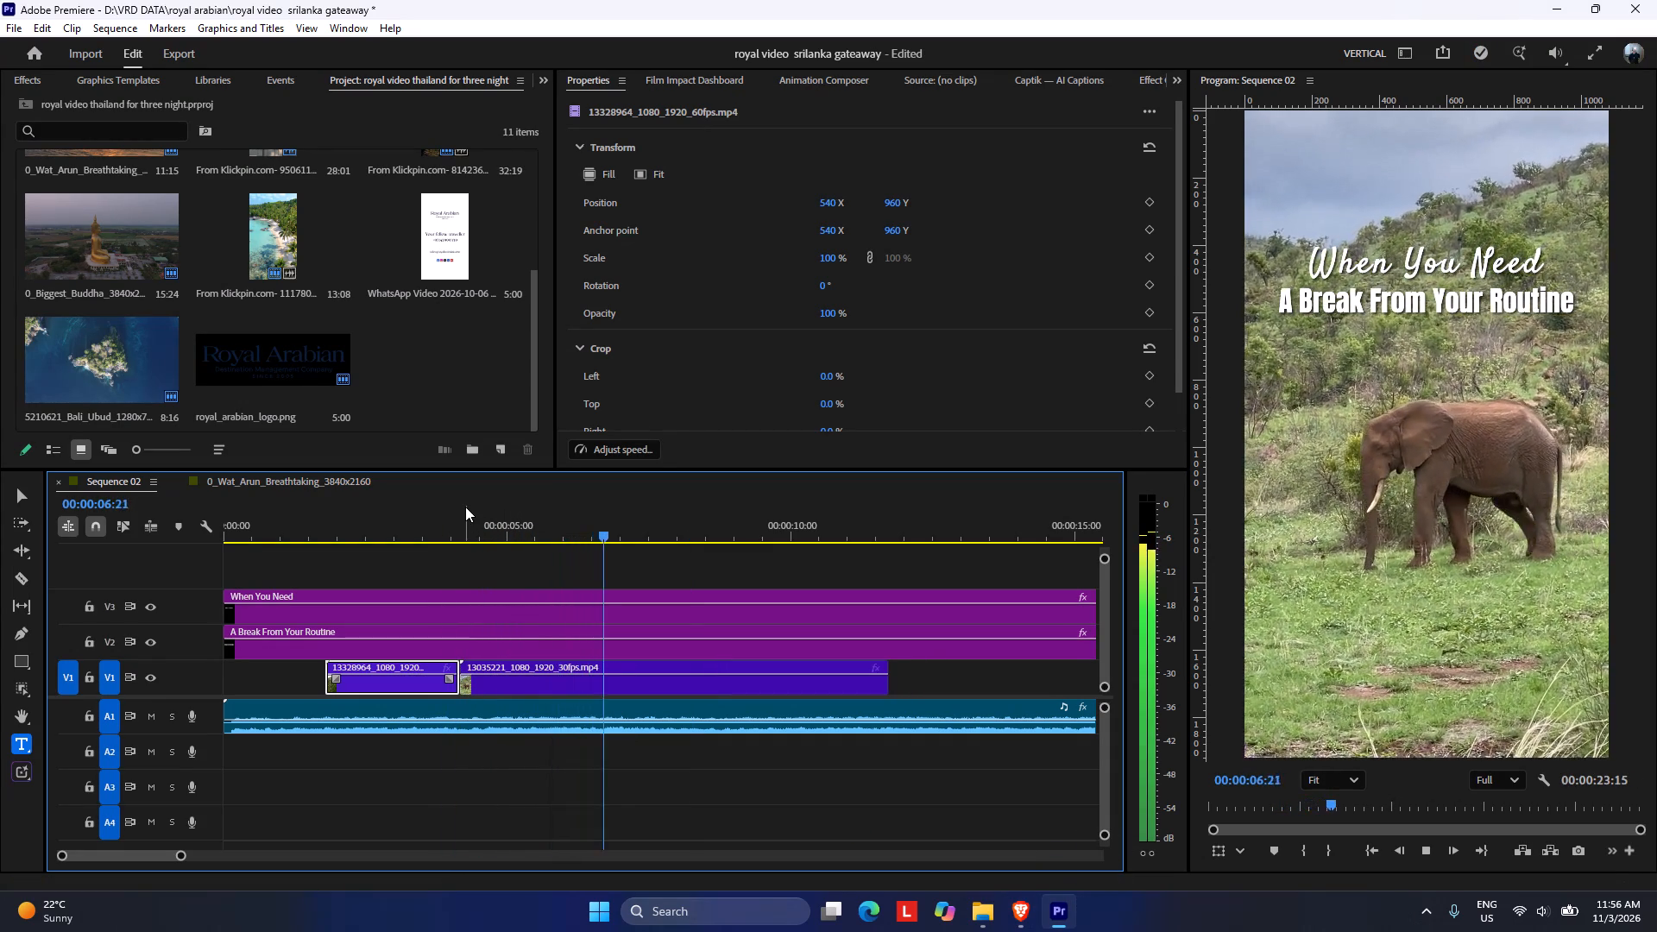
key("space")
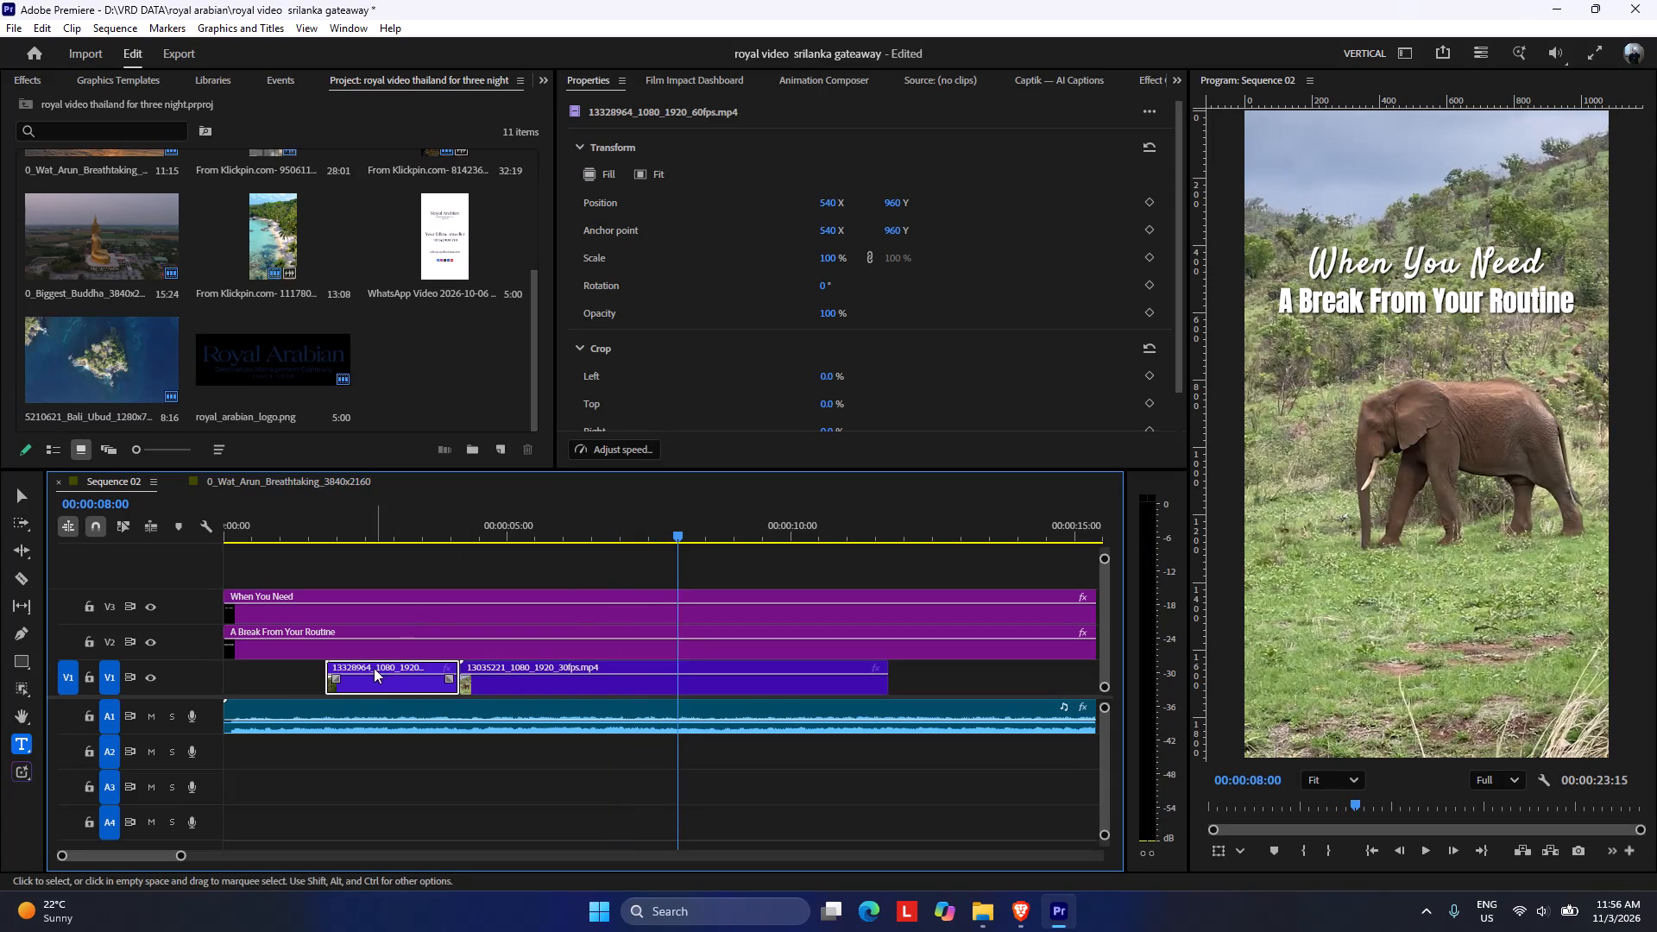
left_click_drag(543, 526, 834, 517)
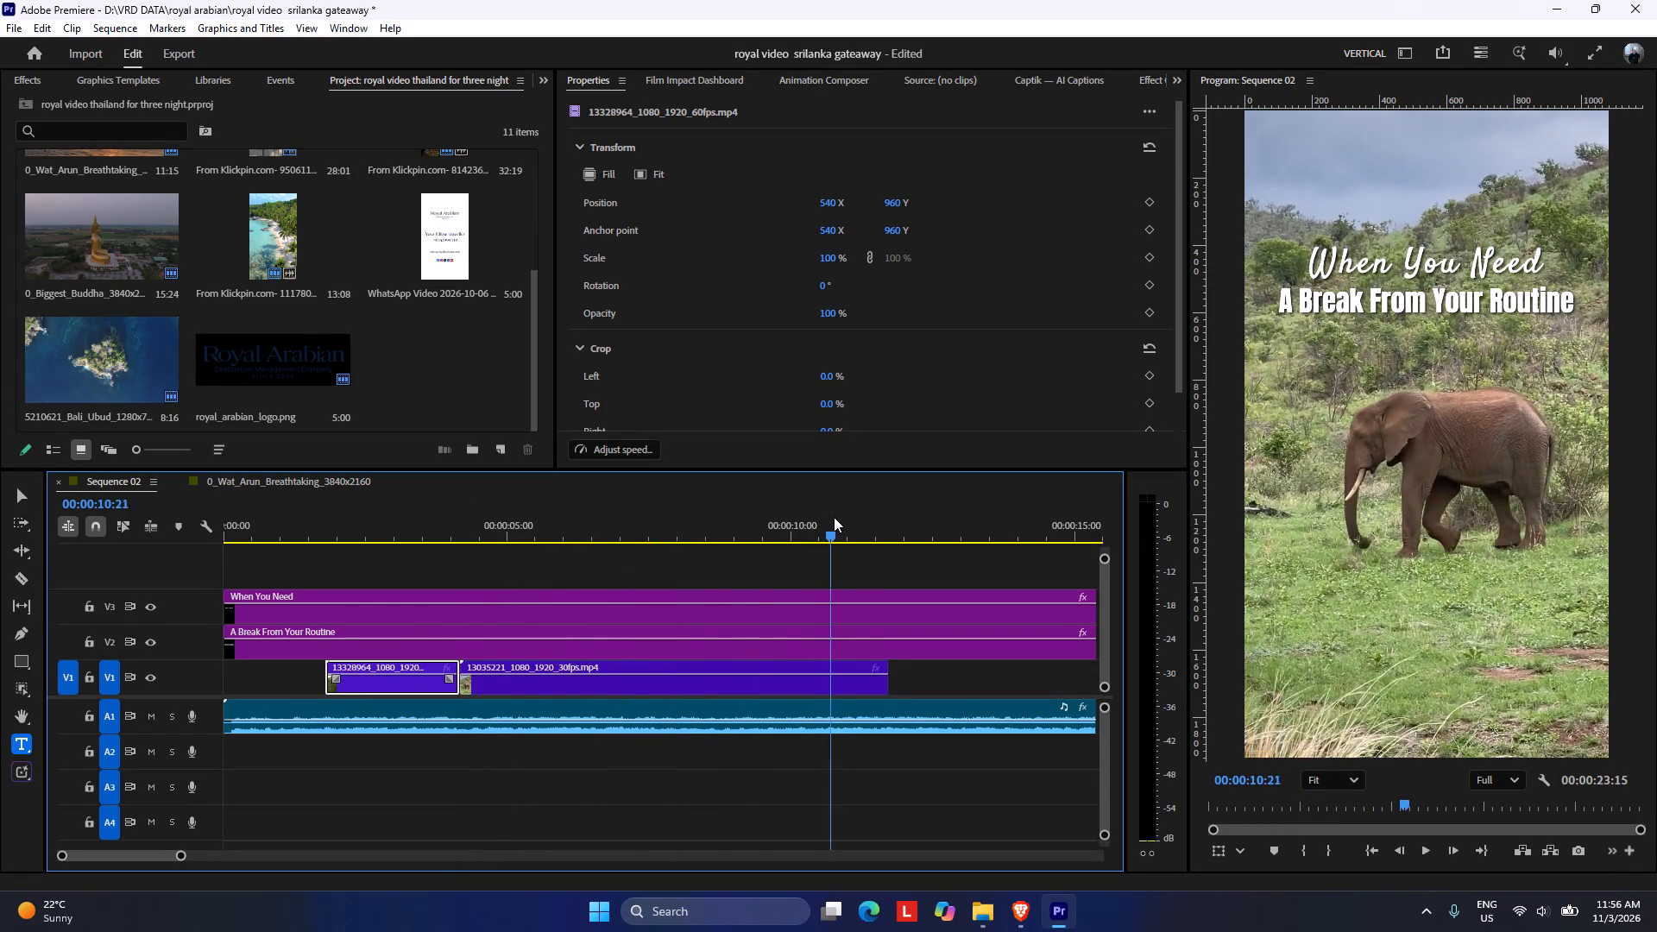
left_click_drag(834, 517, 778, 515)
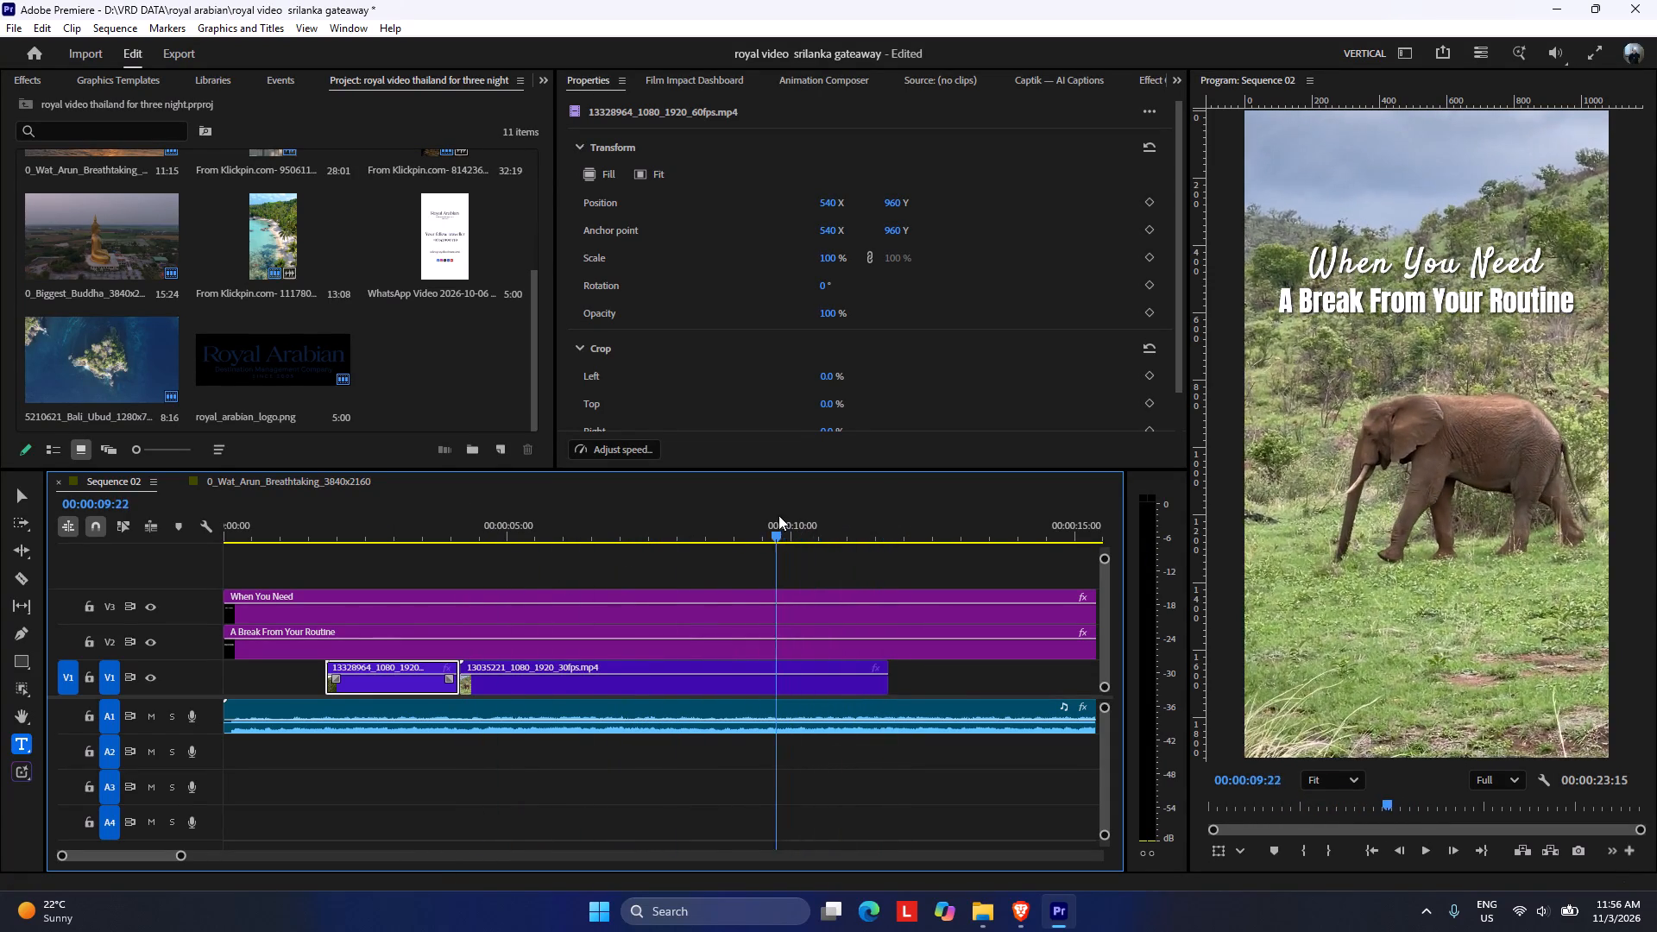
left_click_drag(778, 515, 701, 519)
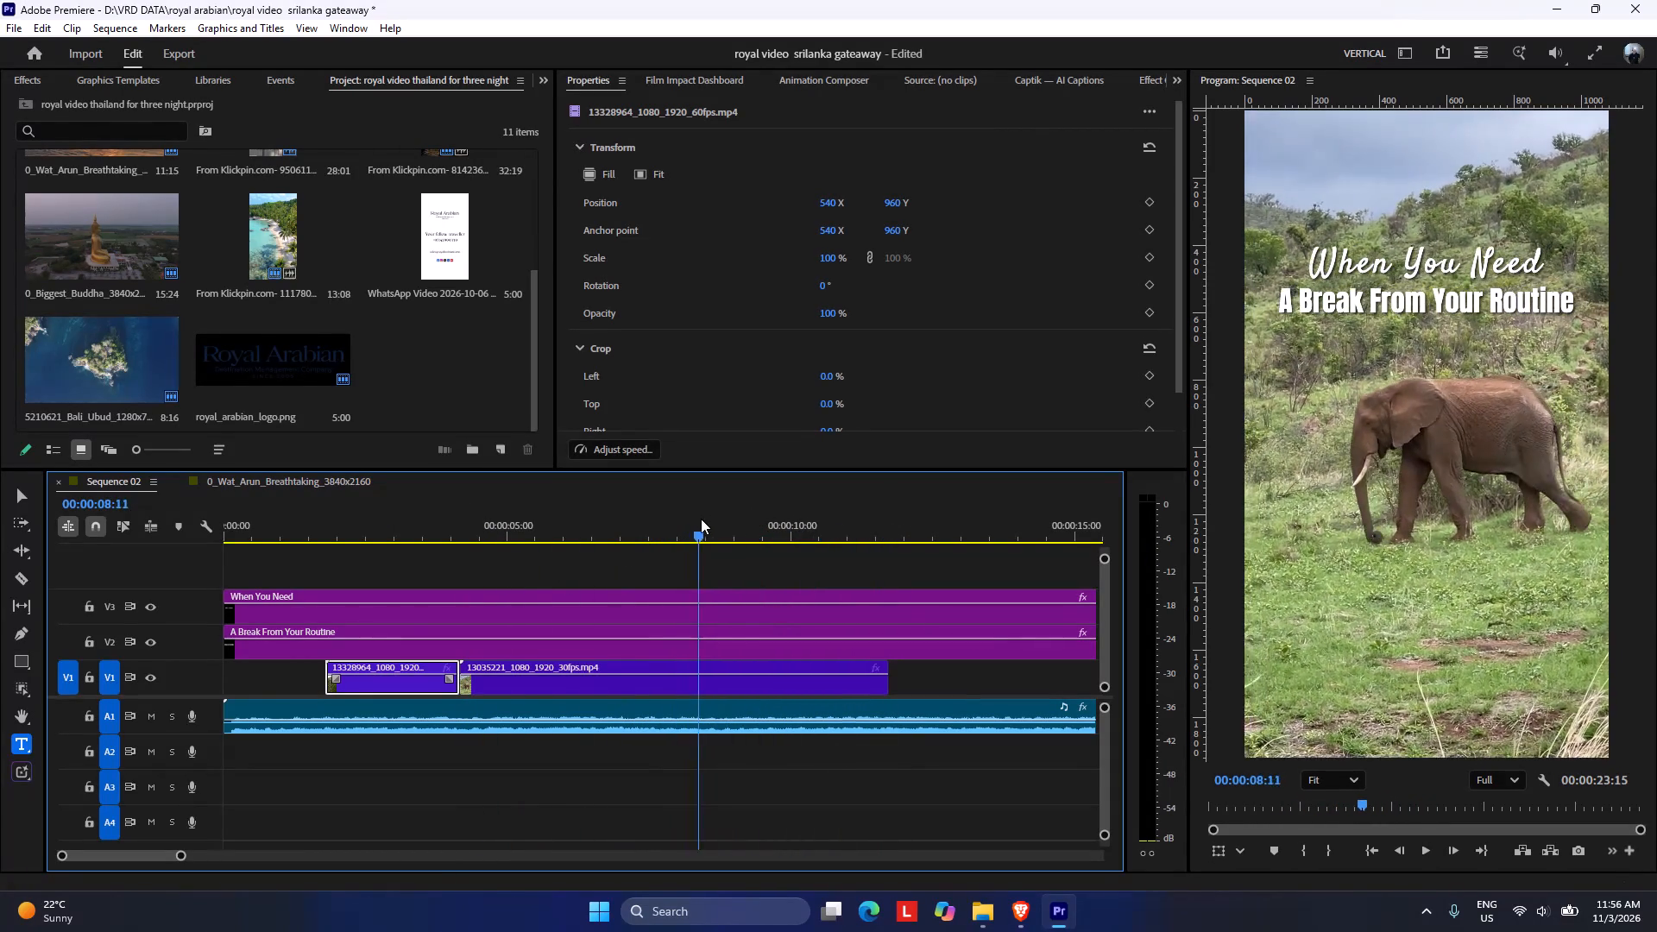
left_click_drag(701, 519, 756, 524)
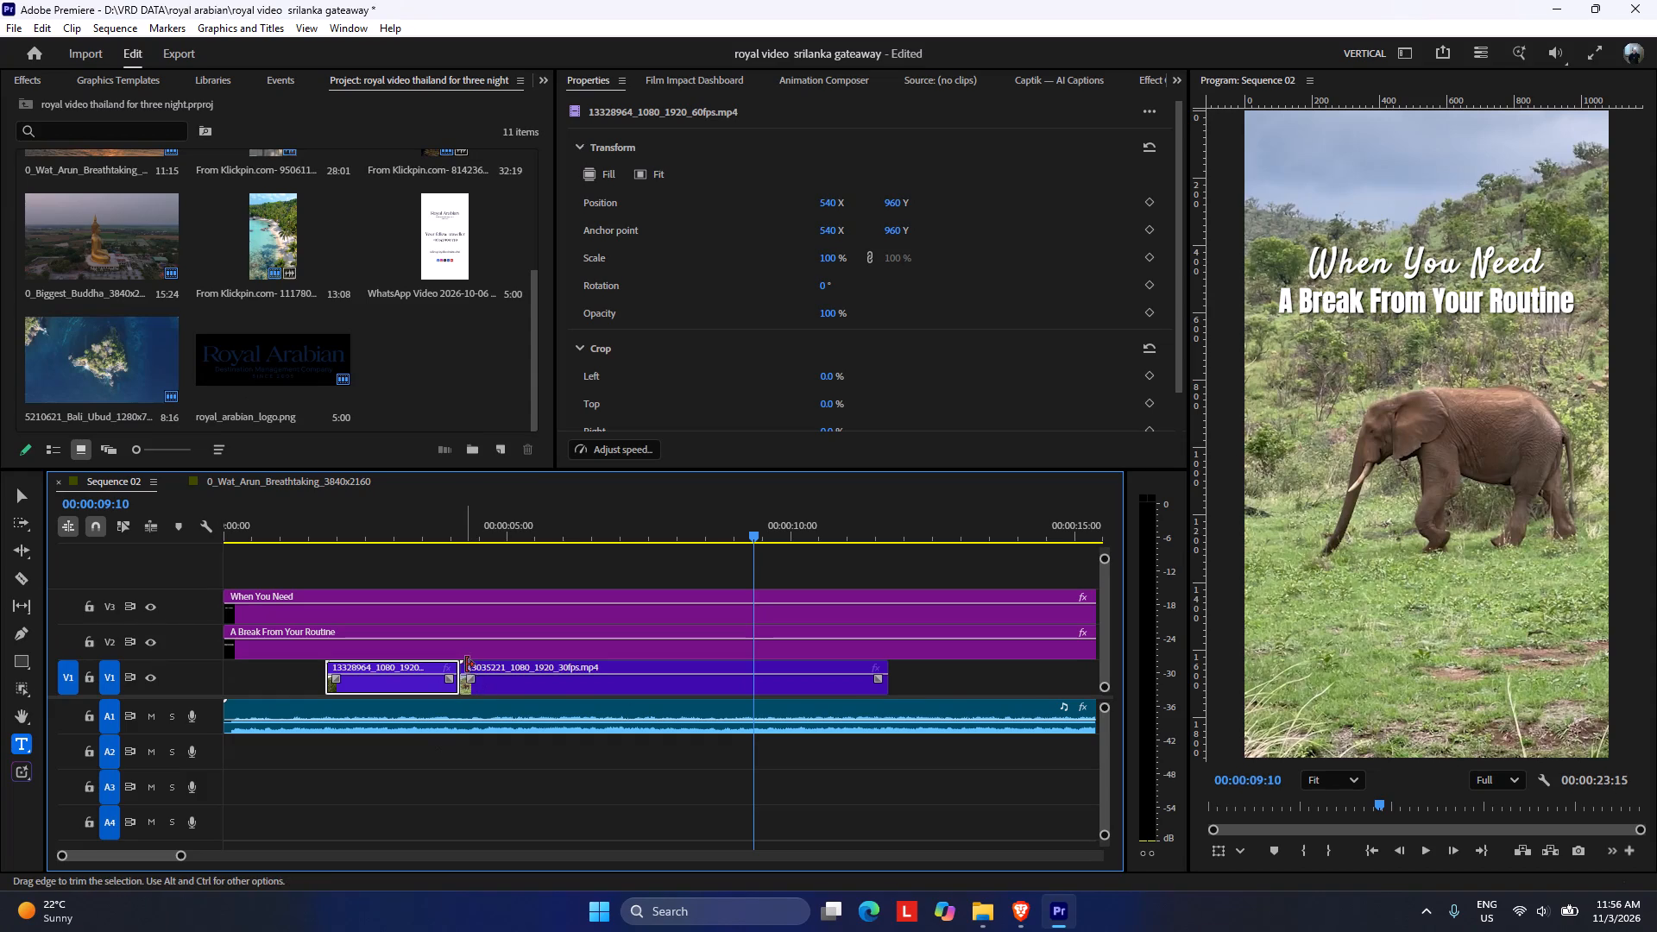
left_click_drag(465, 664, 755, 671)
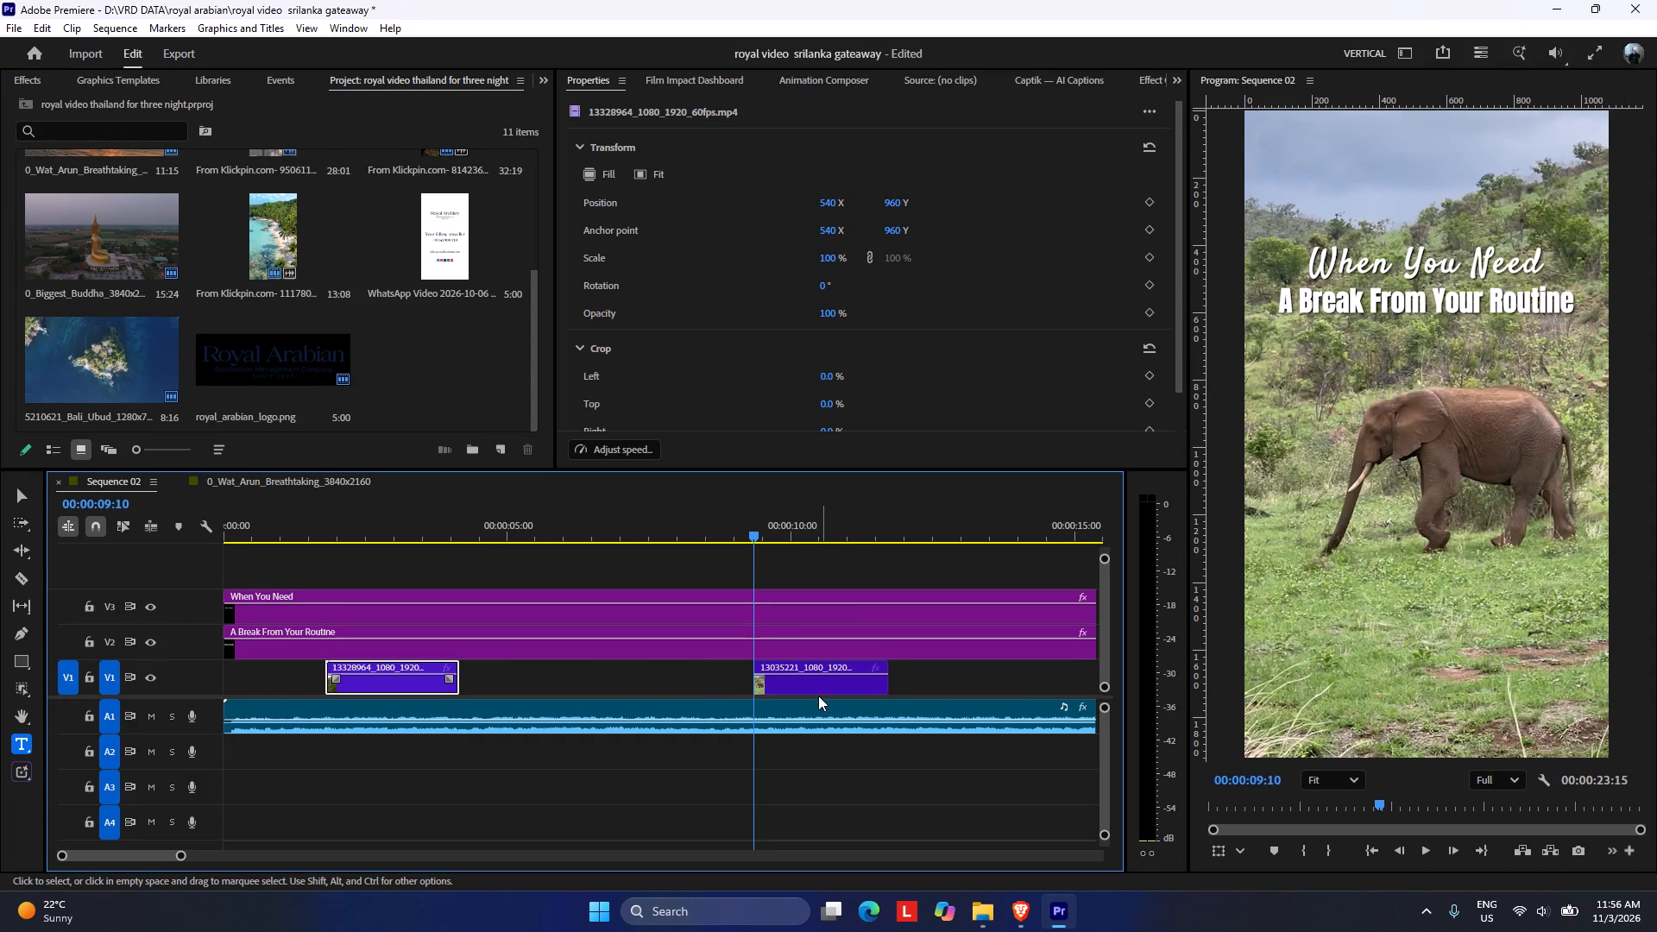
Move the trimmed elephant clip back on V1 so it starts directly at the end of clip 13328964.
left_click_drag(818, 696, 637, 683)
left_click_drag(798, 689, 560, 680)
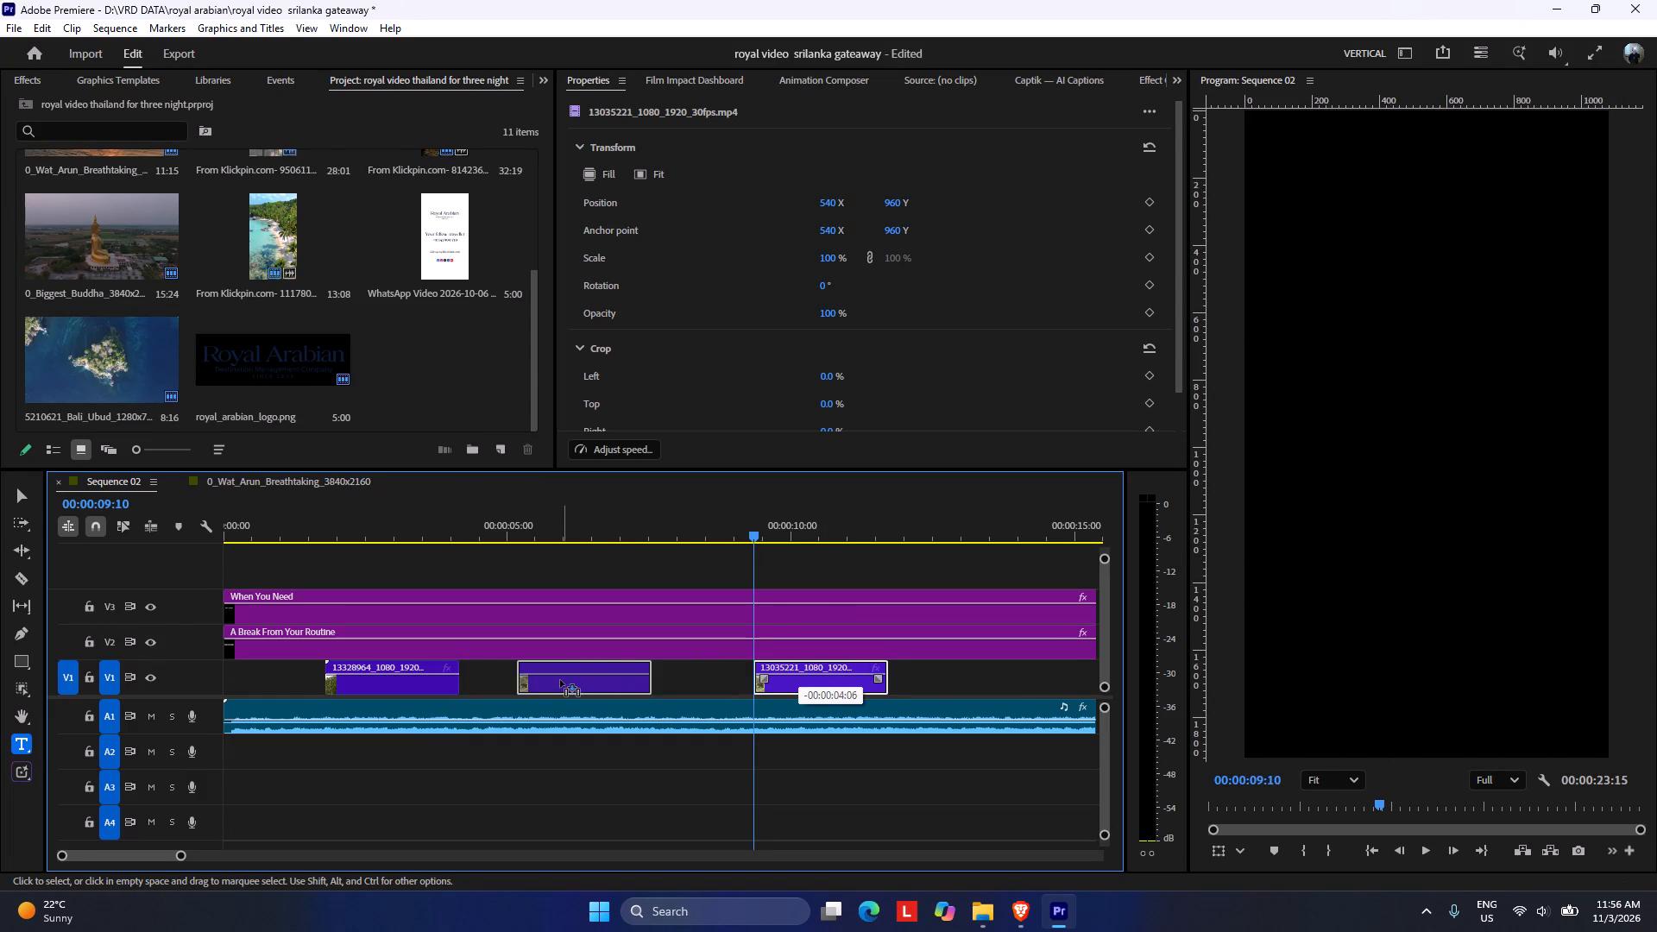
left_click_drag(560, 680, 501, 677)
left_click(564, 570)
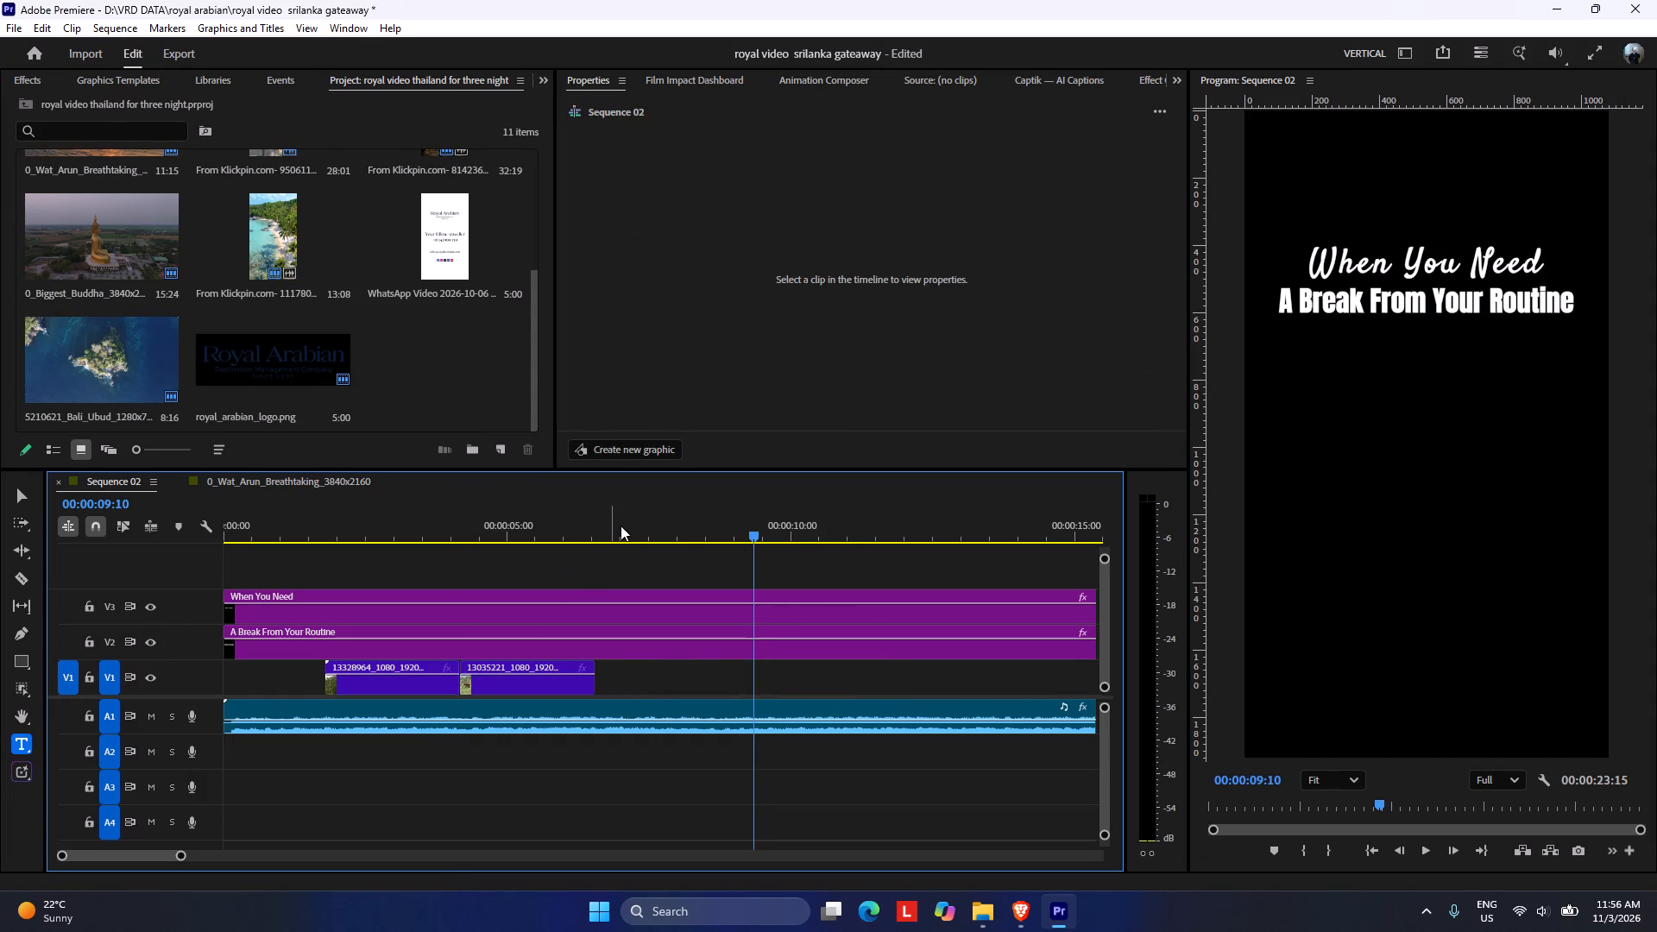
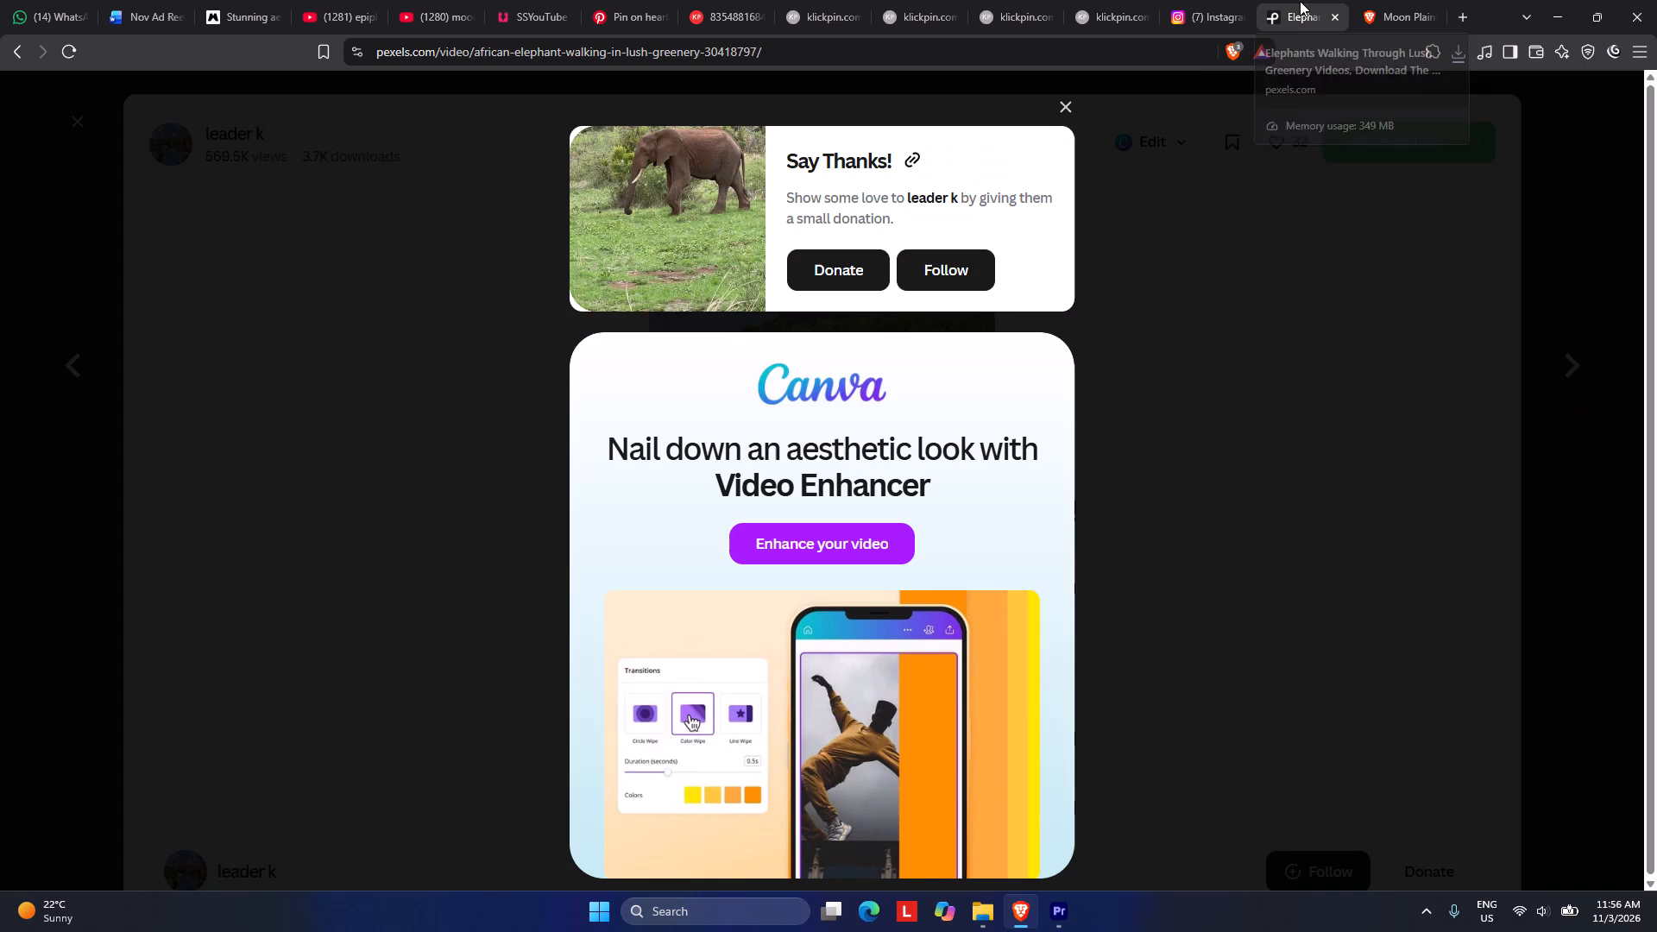
Dismiss the thank-you and donation pop-up covering the elephant video's Pexels page.
left_click(1063, 98)
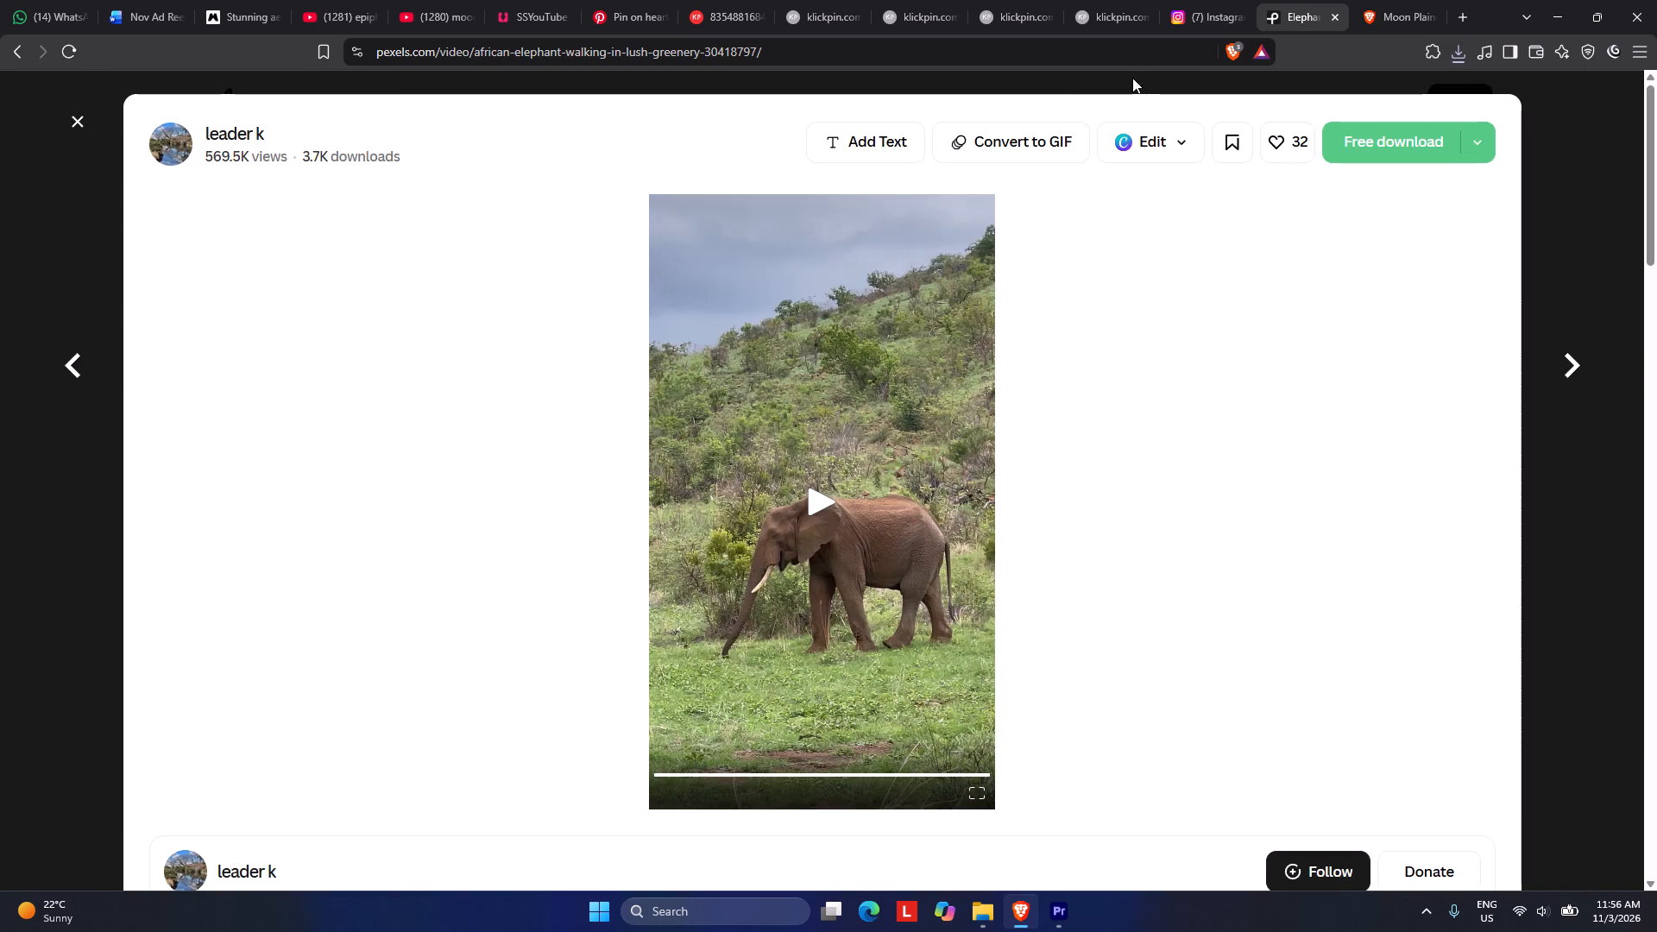
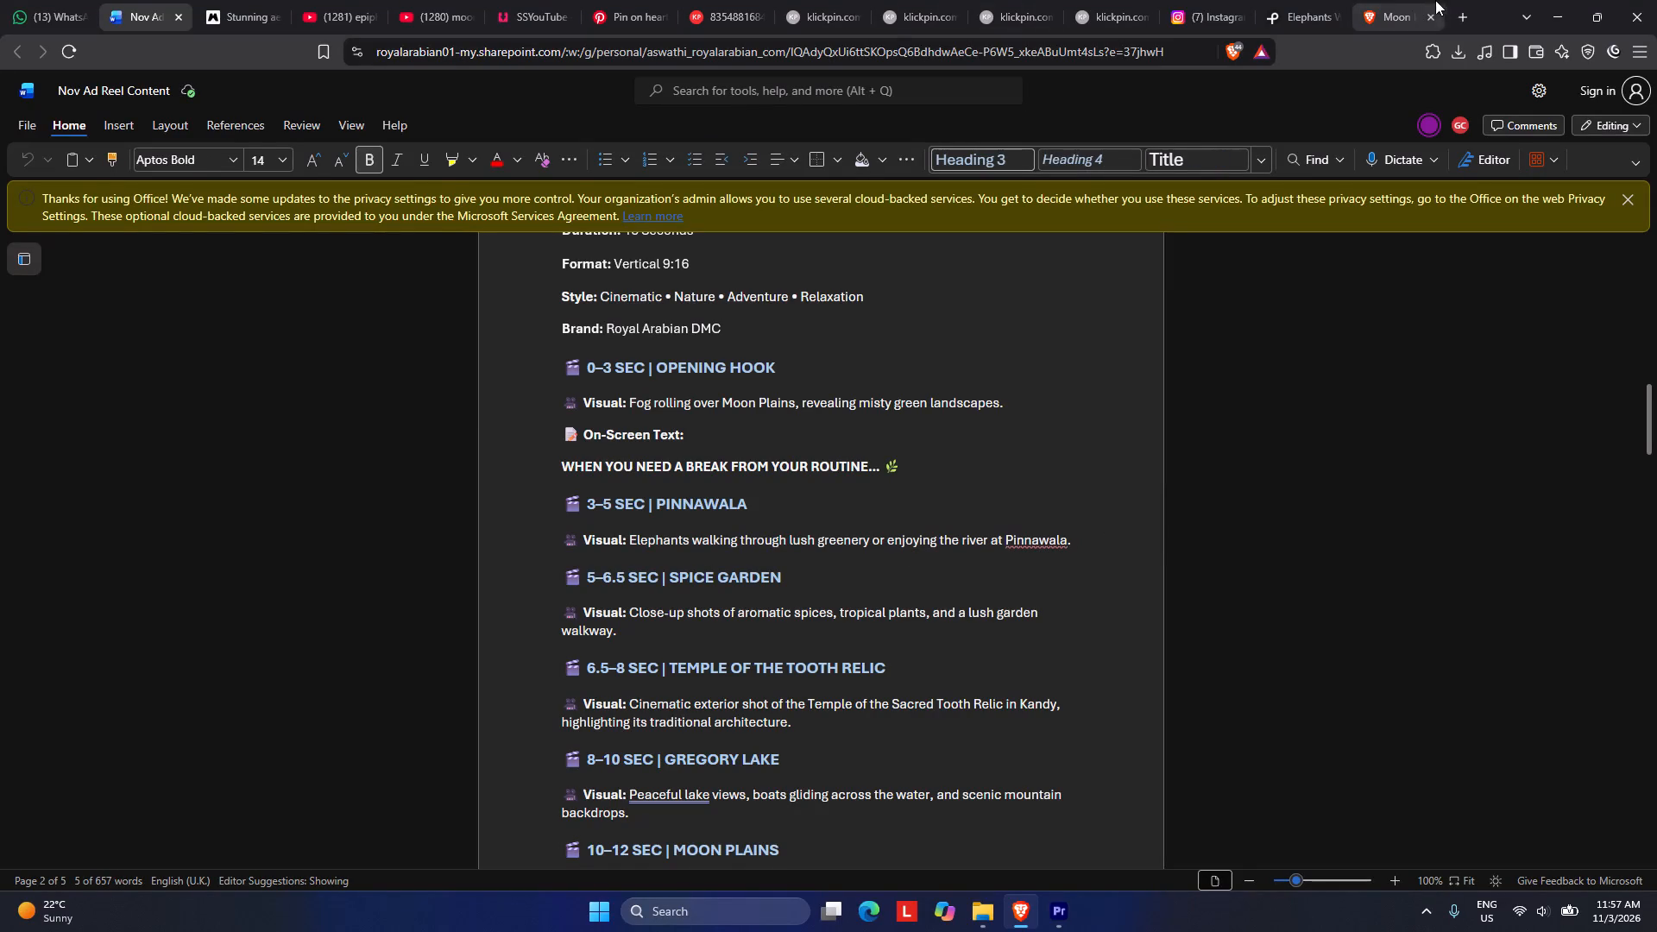
Search Pexels videos again for "Elephants walking through lush greenery".
left_click(1319, 3)
left_click_drag(717, 108, 64, 201)
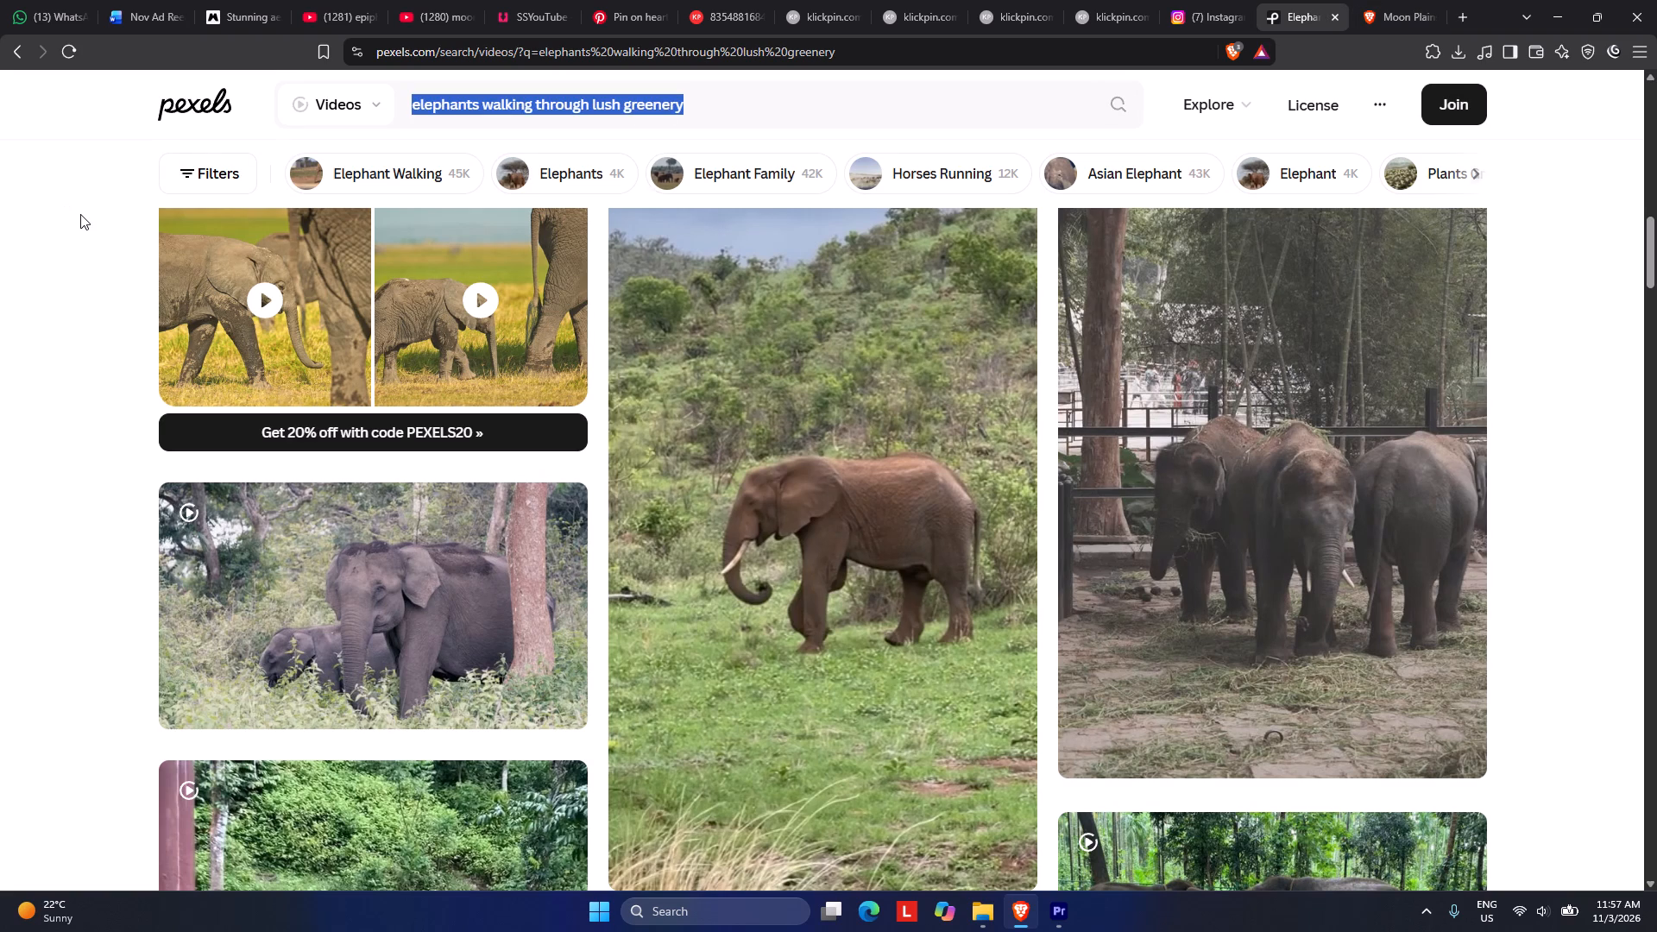
key("ctrl+v")
key("Return")
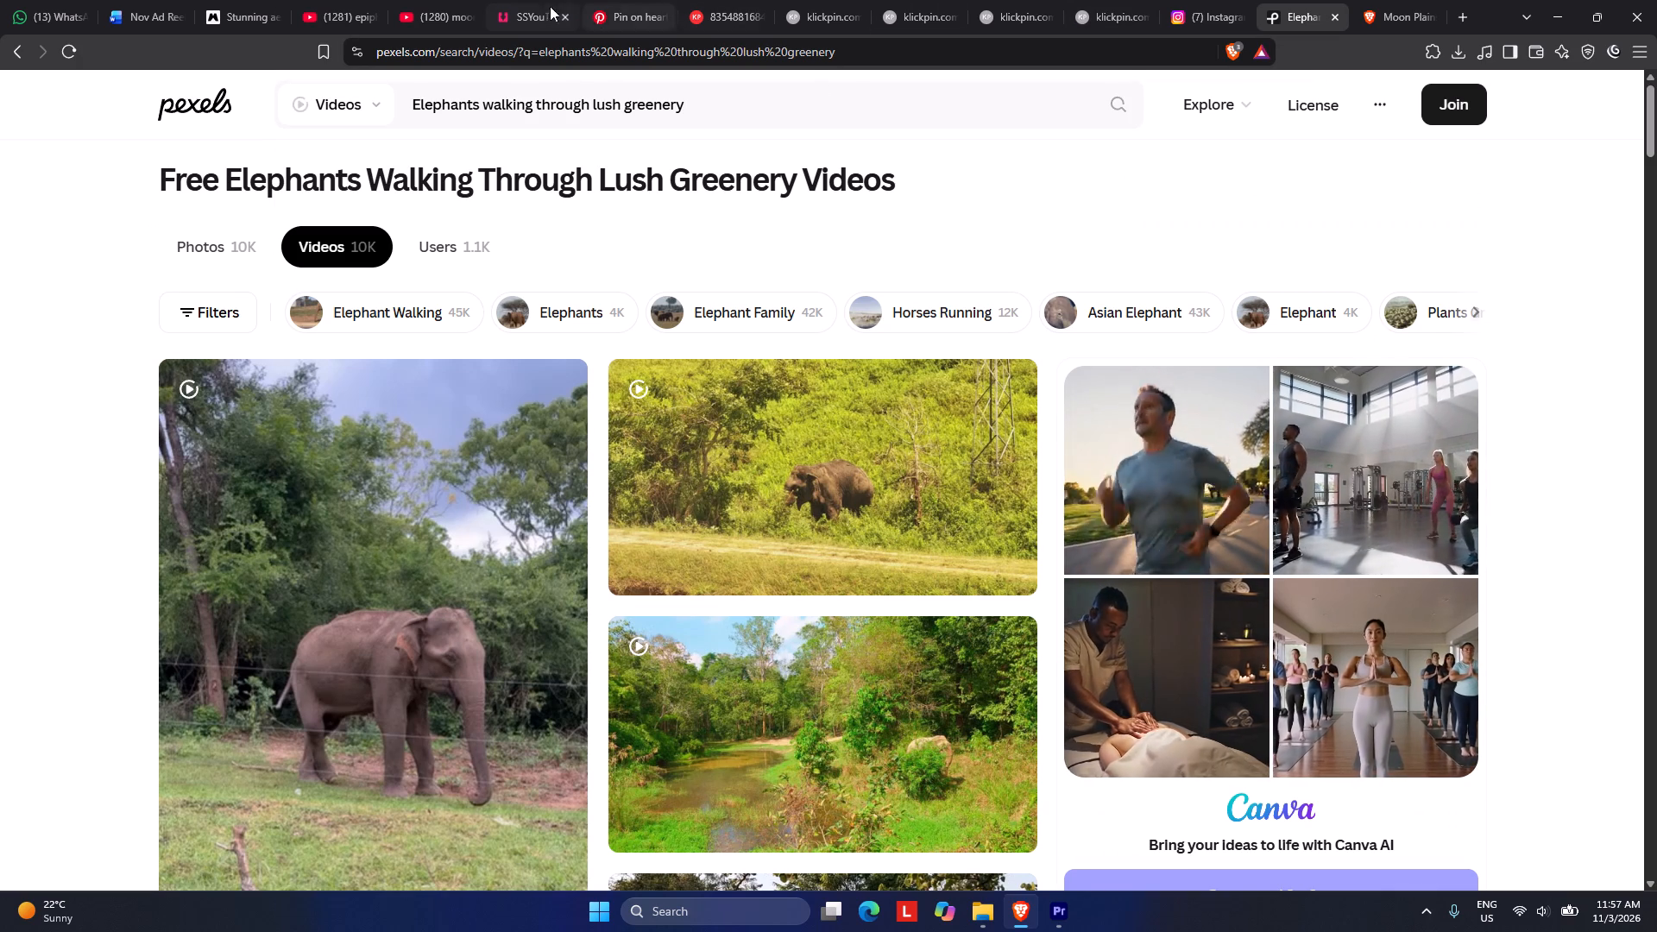
Copy "enjoying the river at Pinnawala." from the brief's 3–5 sec Pinnawala scene and switch to the Magnific stock video search.
left_click(155, 0)
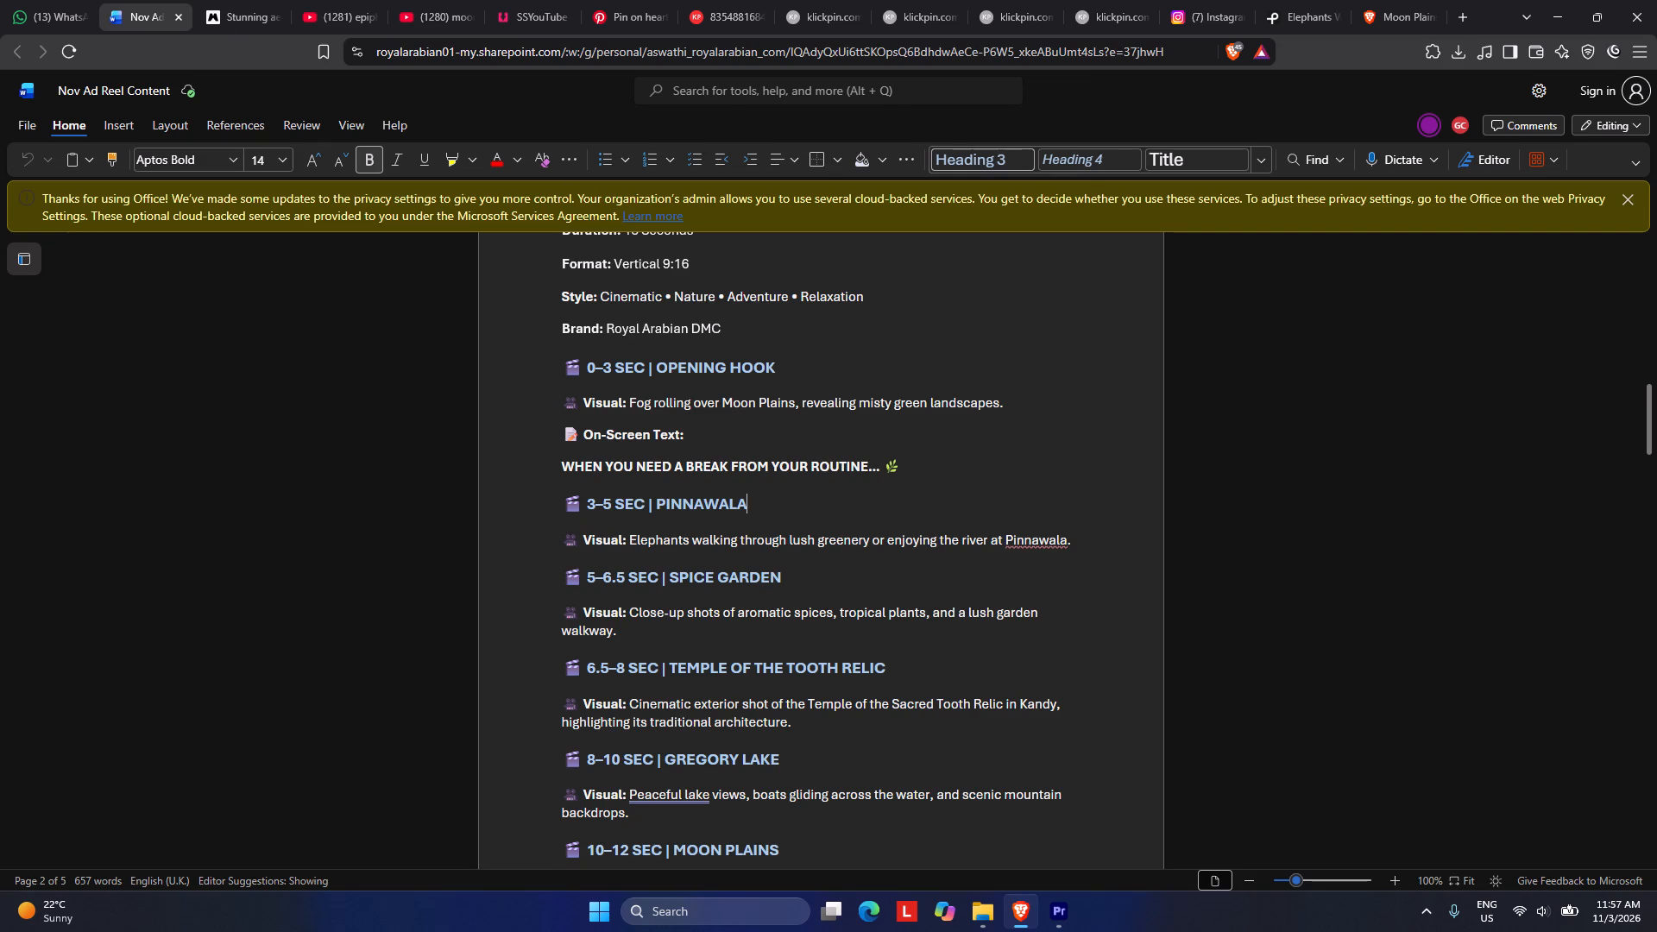
left_click_drag(888, 537, 1080, 545)
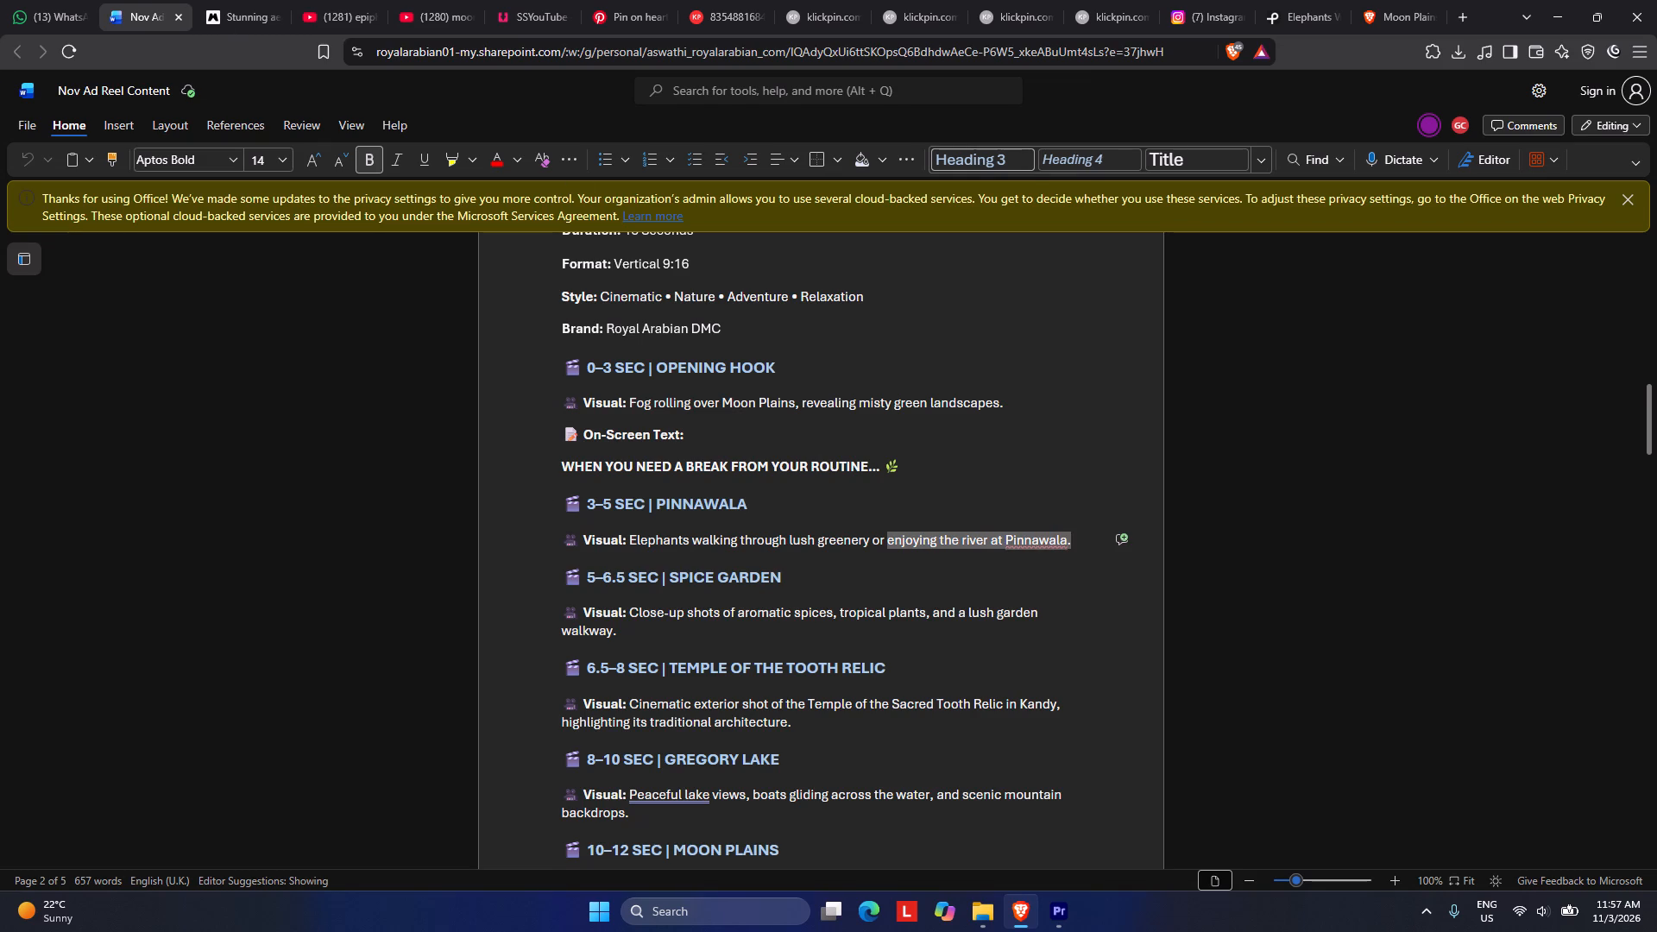
left_click_drag(1080, 545, 1073, 543)
key("ctrl+c")
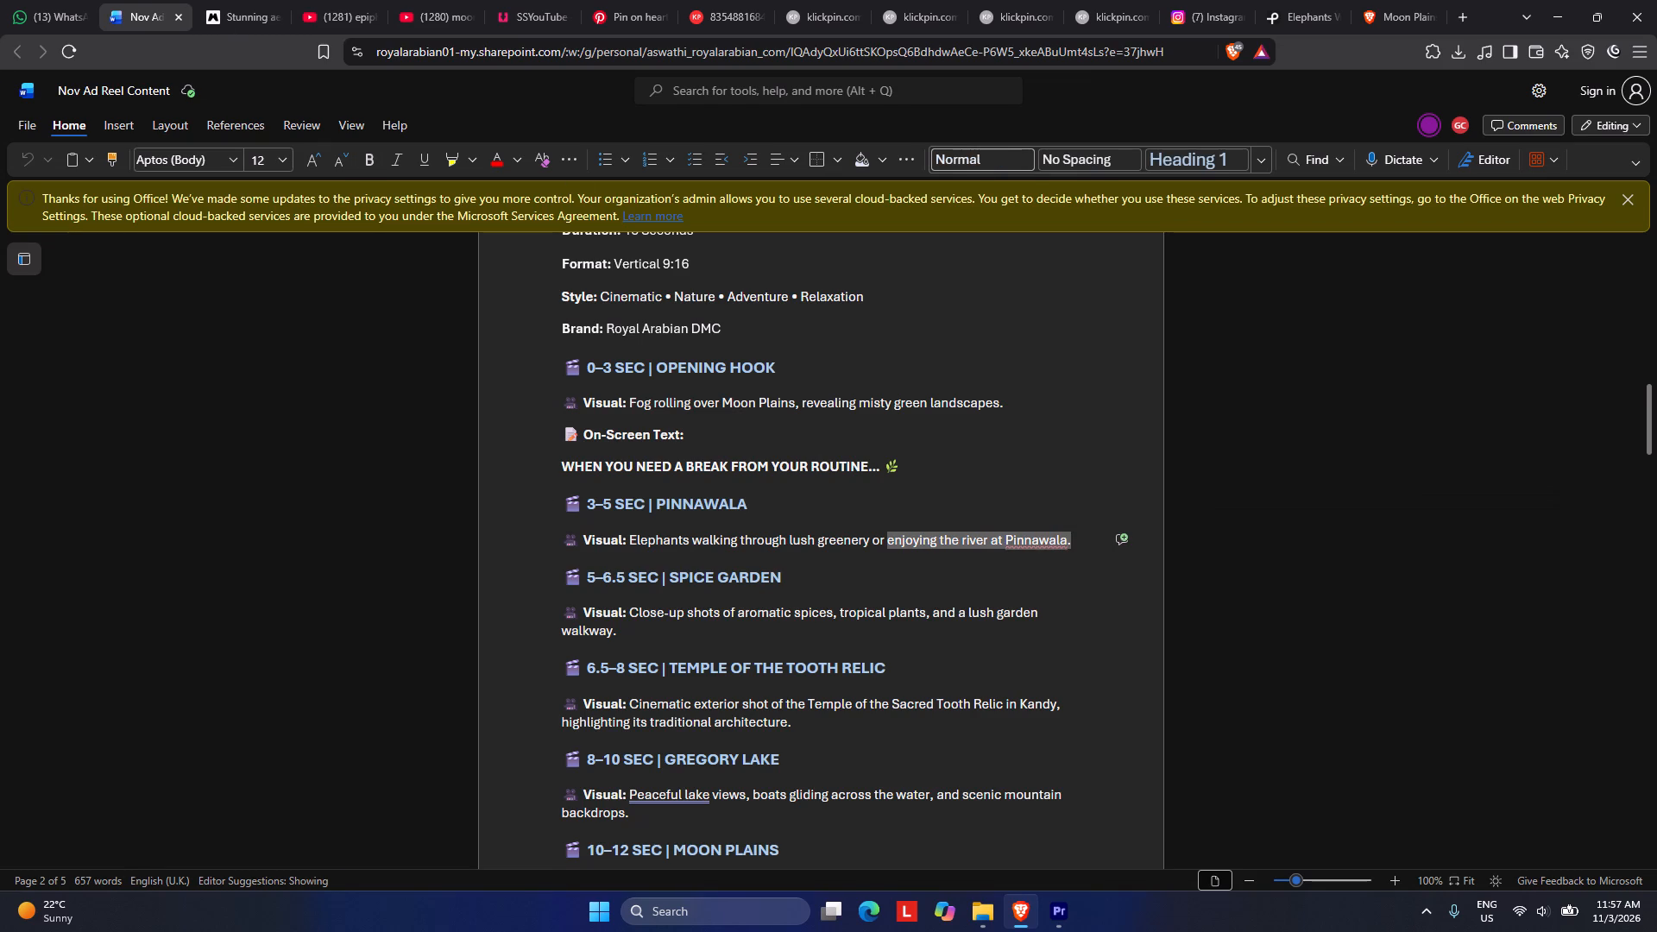
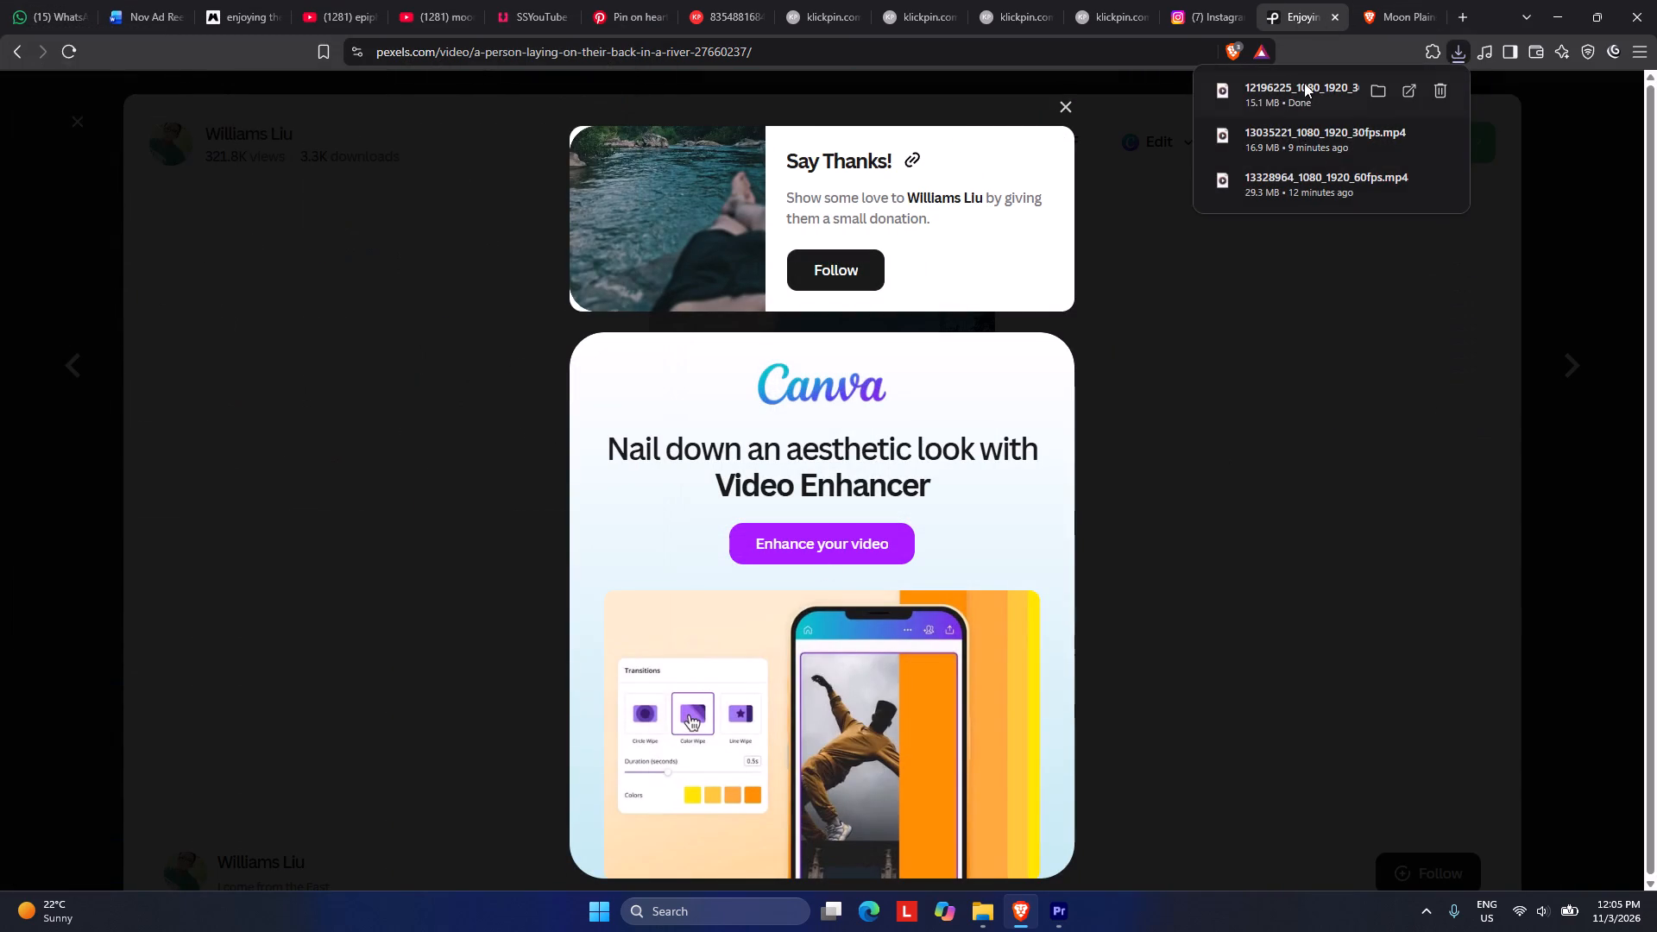
Place the downloaded river clip on V1 in the Premiere sequence directly after the elephant clip and preview its opening.
left_click_drag(1304, 83, 737, 712)
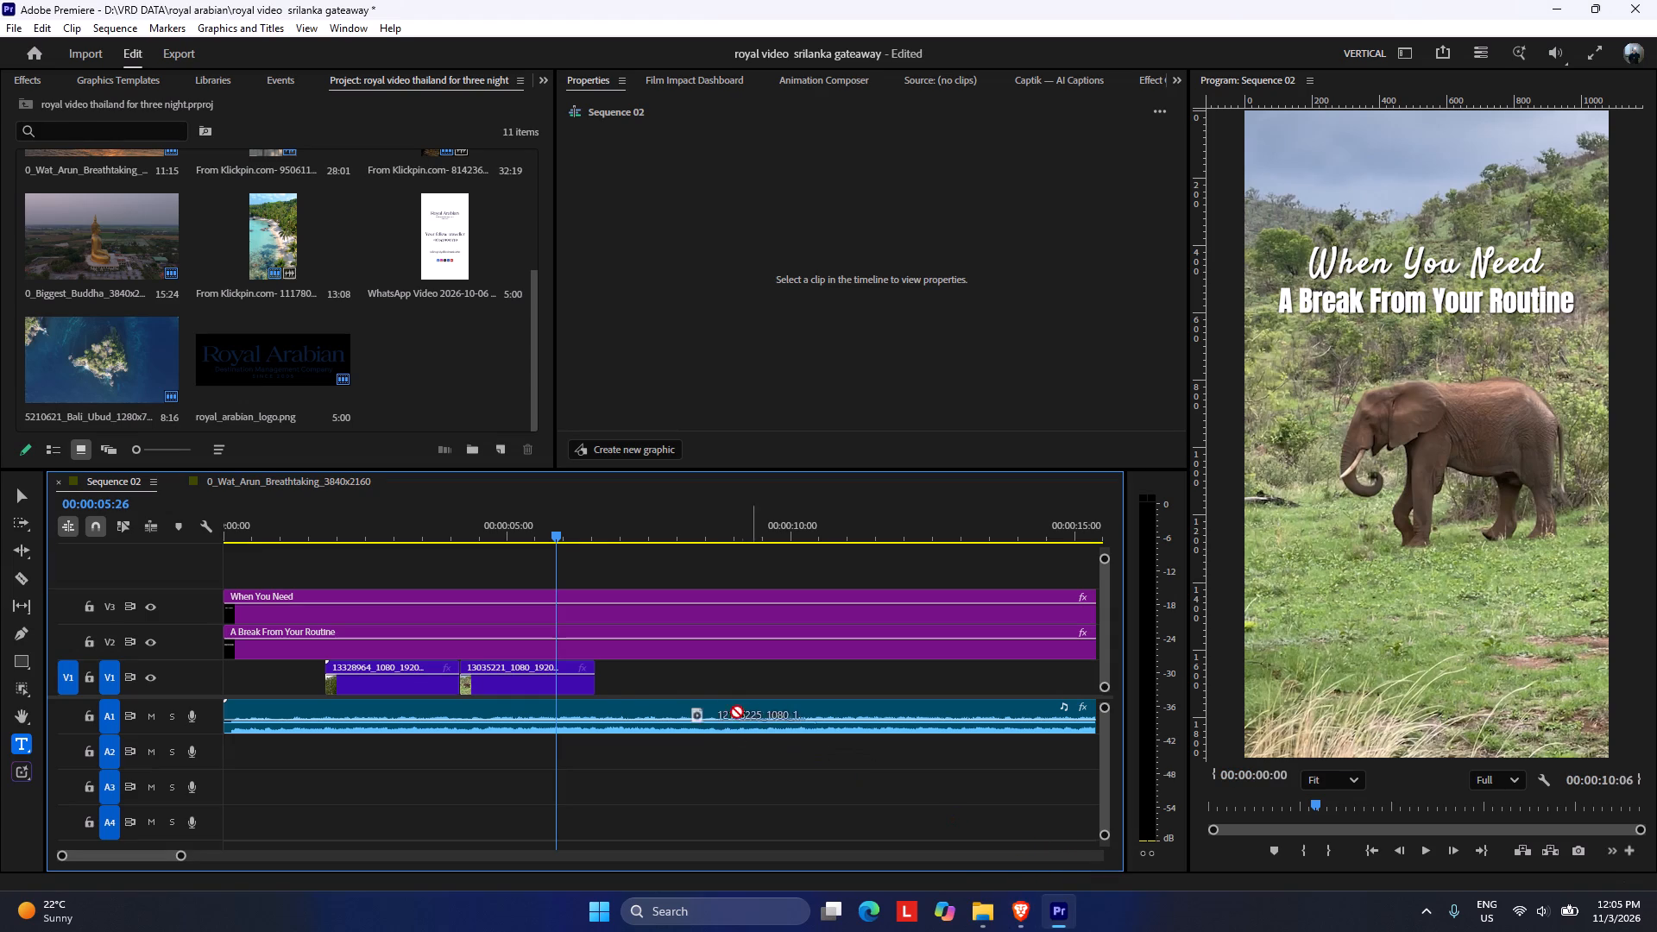
left_click_drag(737, 712, 600, 682)
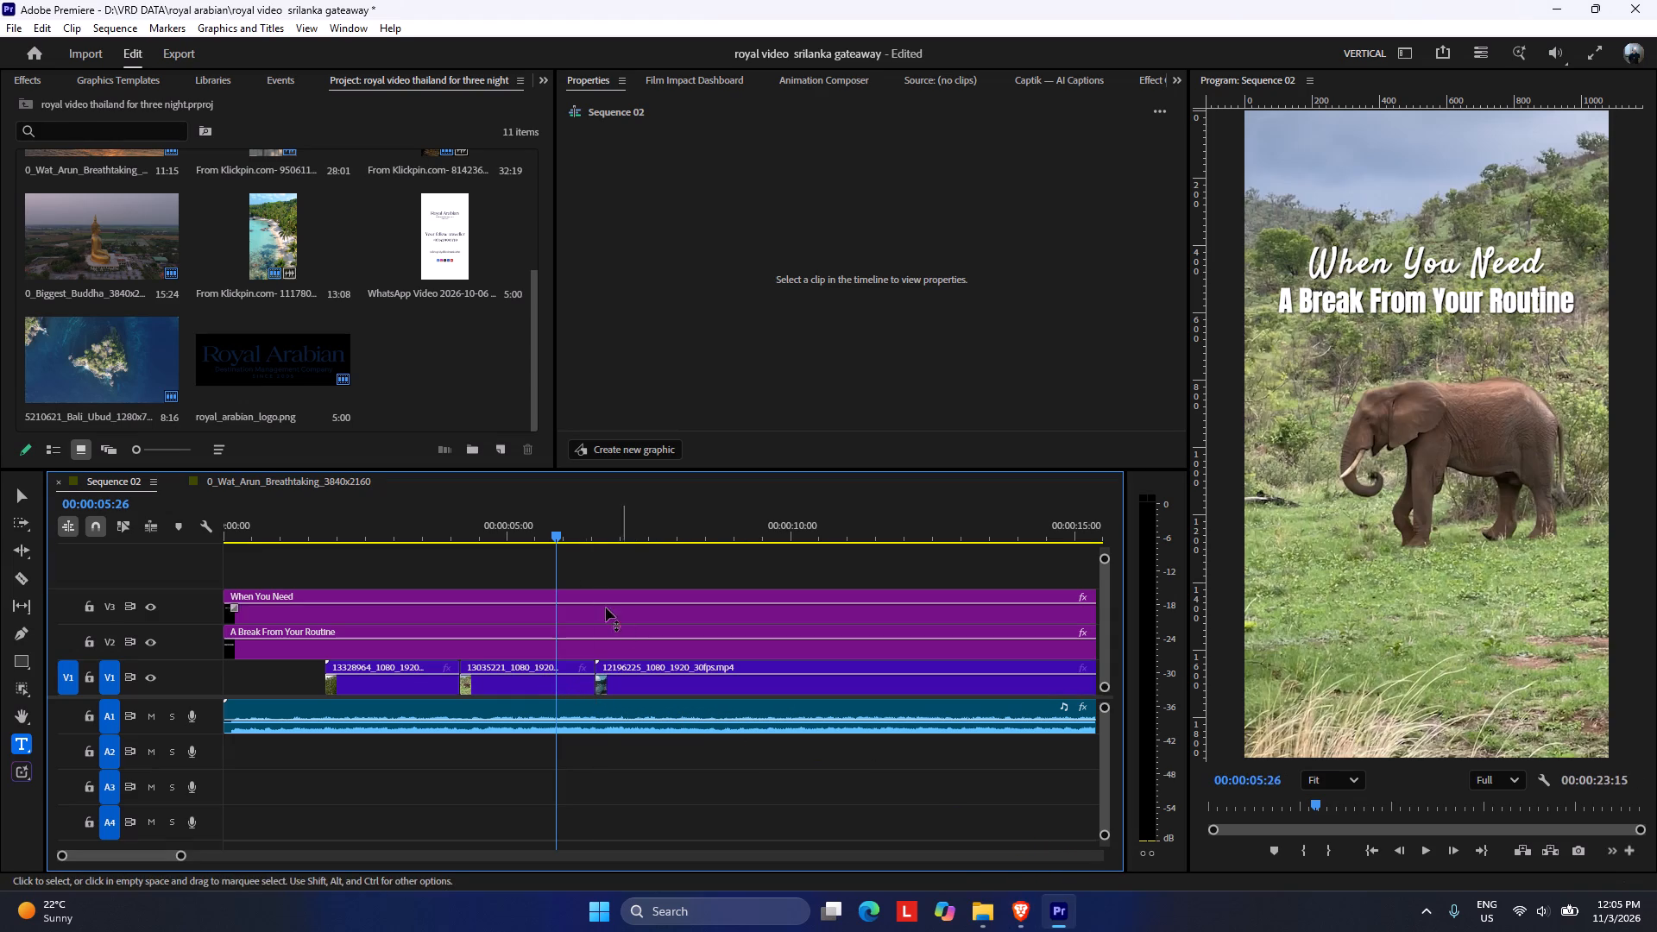
left_click_drag(566, 532, 616, 537)
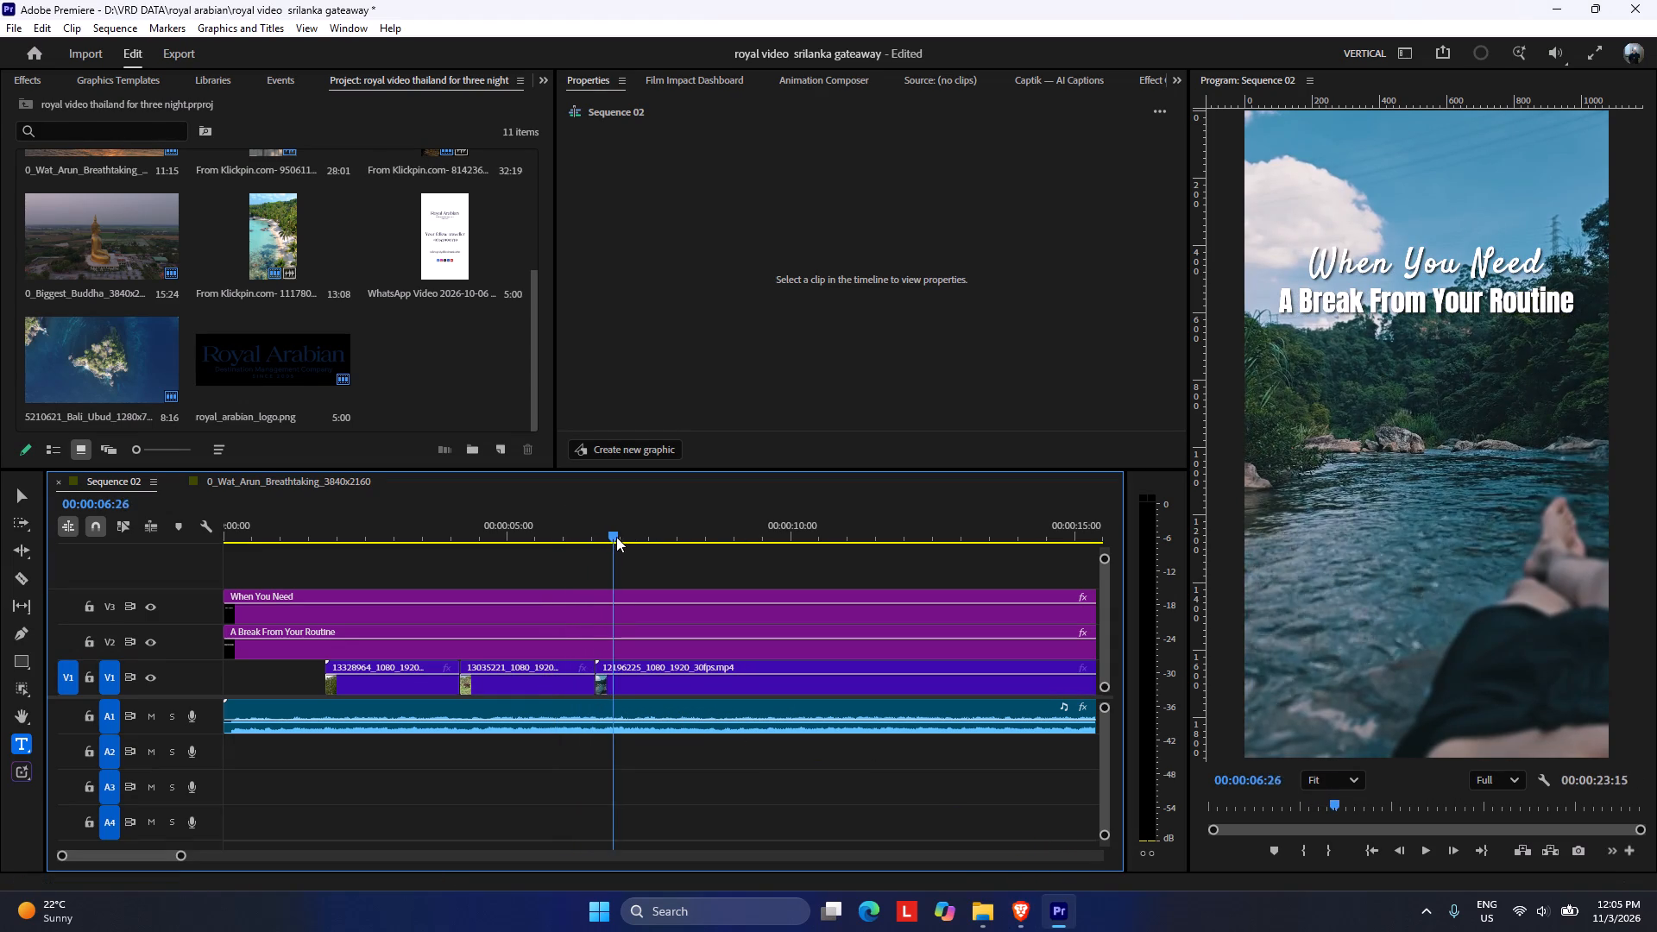
left_click_drag(616, 537, 627, 539)
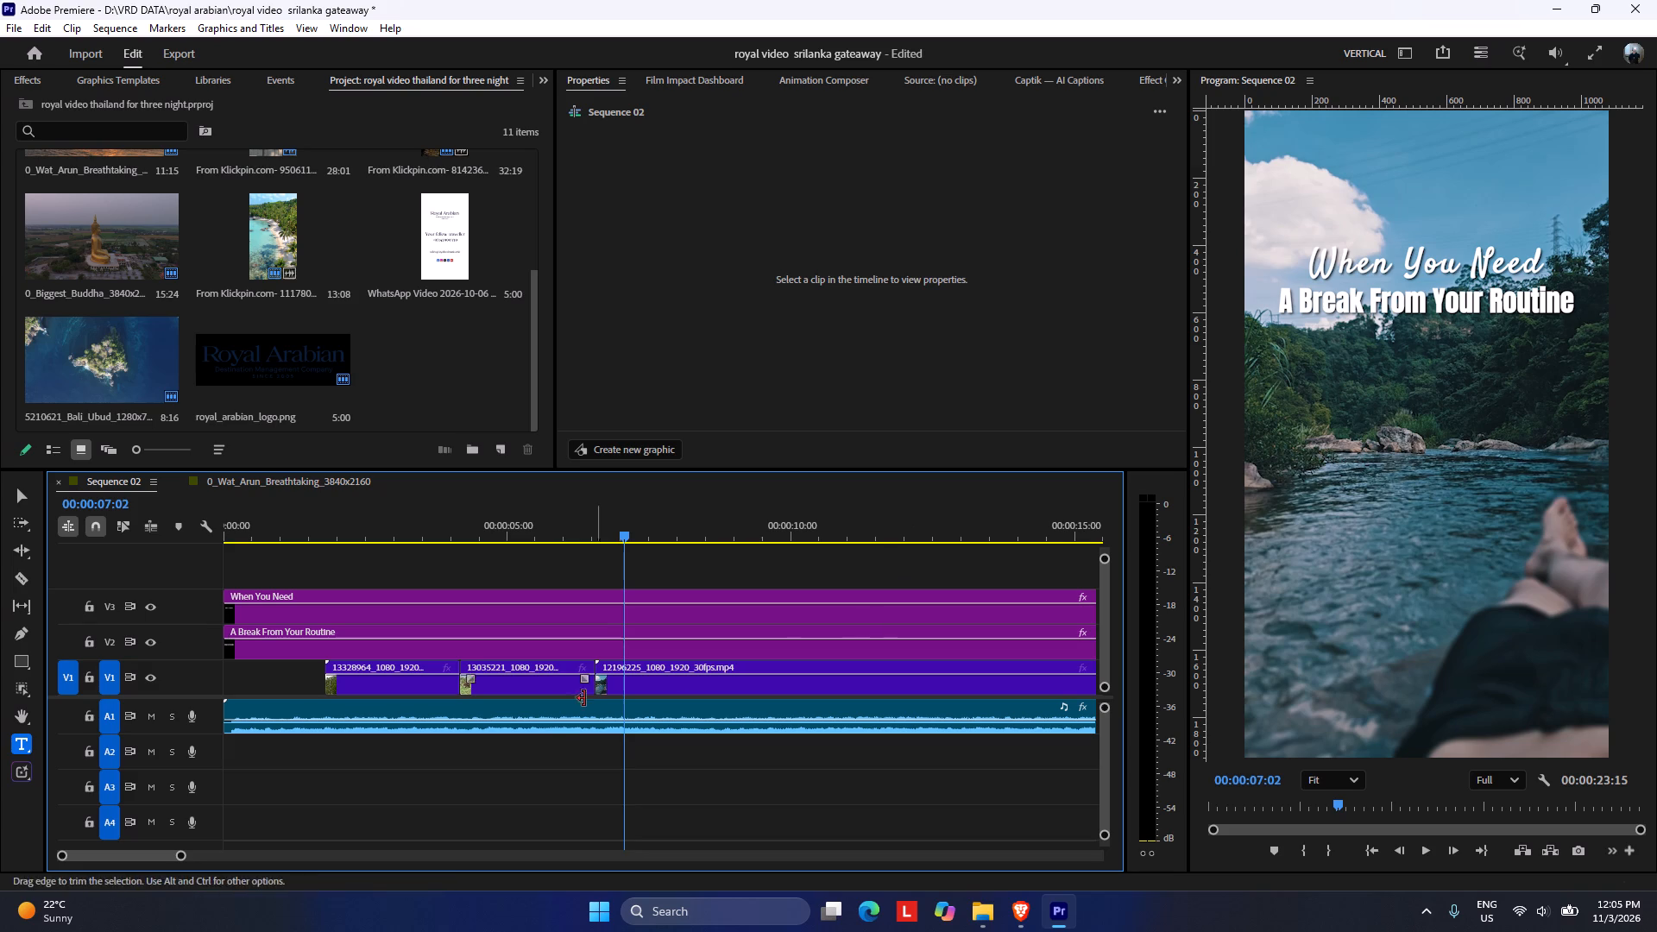
Check the scene timings in the Nov Ad Reel Content brief in the browser and return to the Premiere sequence.
left_click_drag(181, 853, 232, 848)
left_click(1037, 904)
left_click(986, 912)
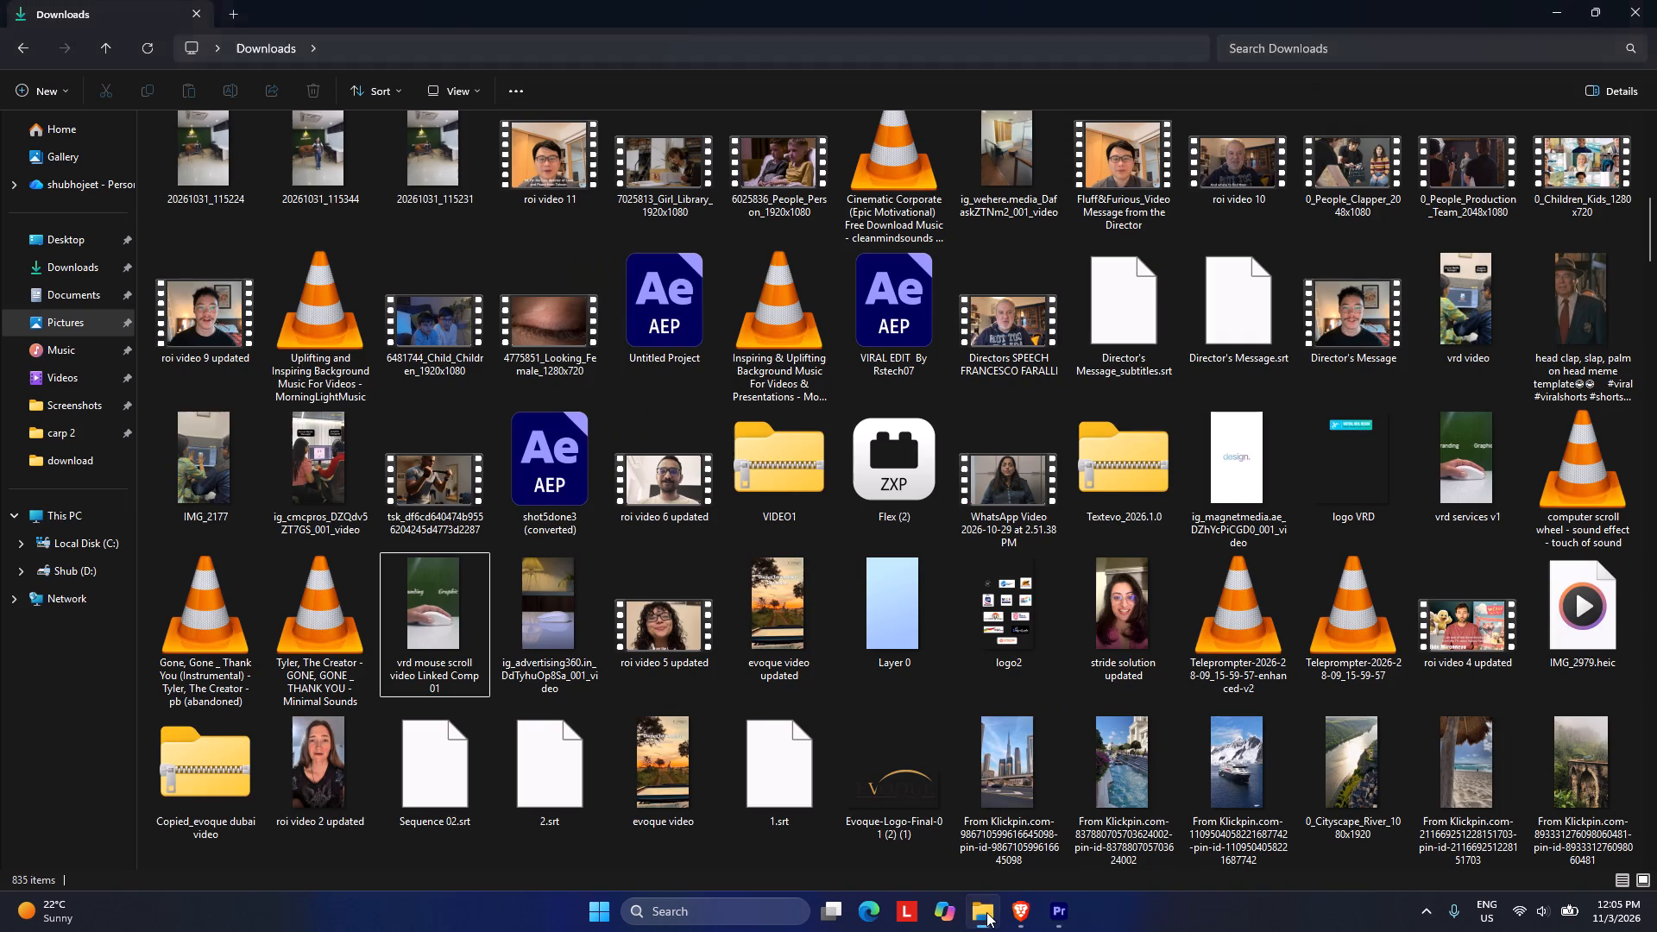
left_click(1040, 904)
left_click(1025, 909)
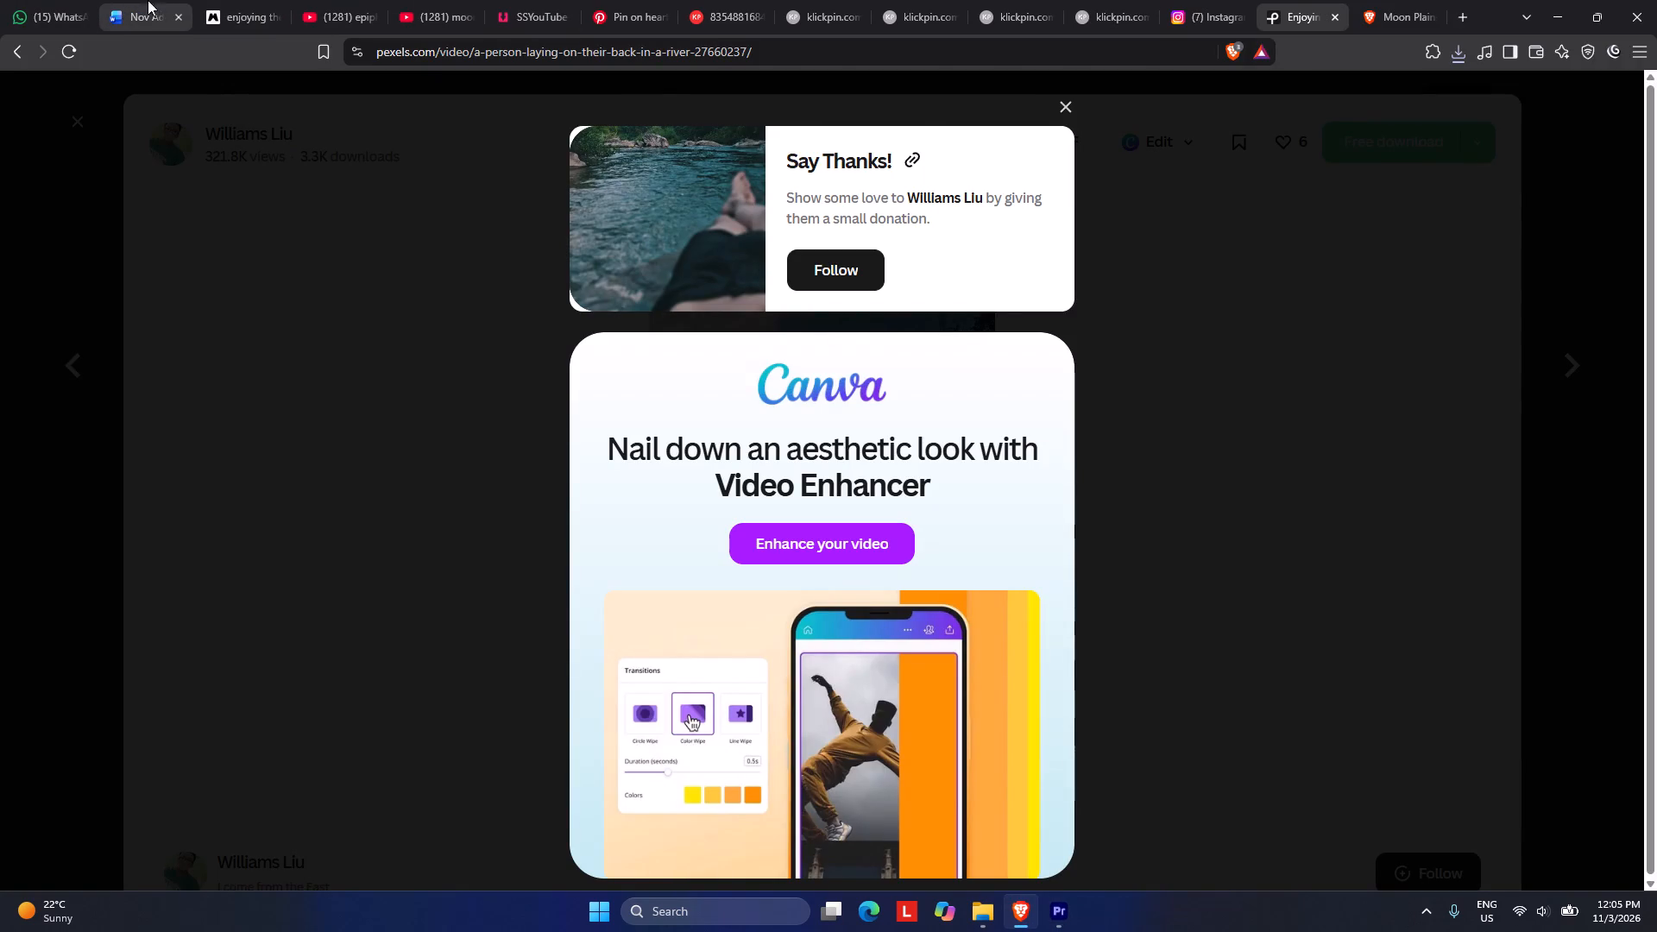
left_click(148, 0)
left_click(1002, 471)
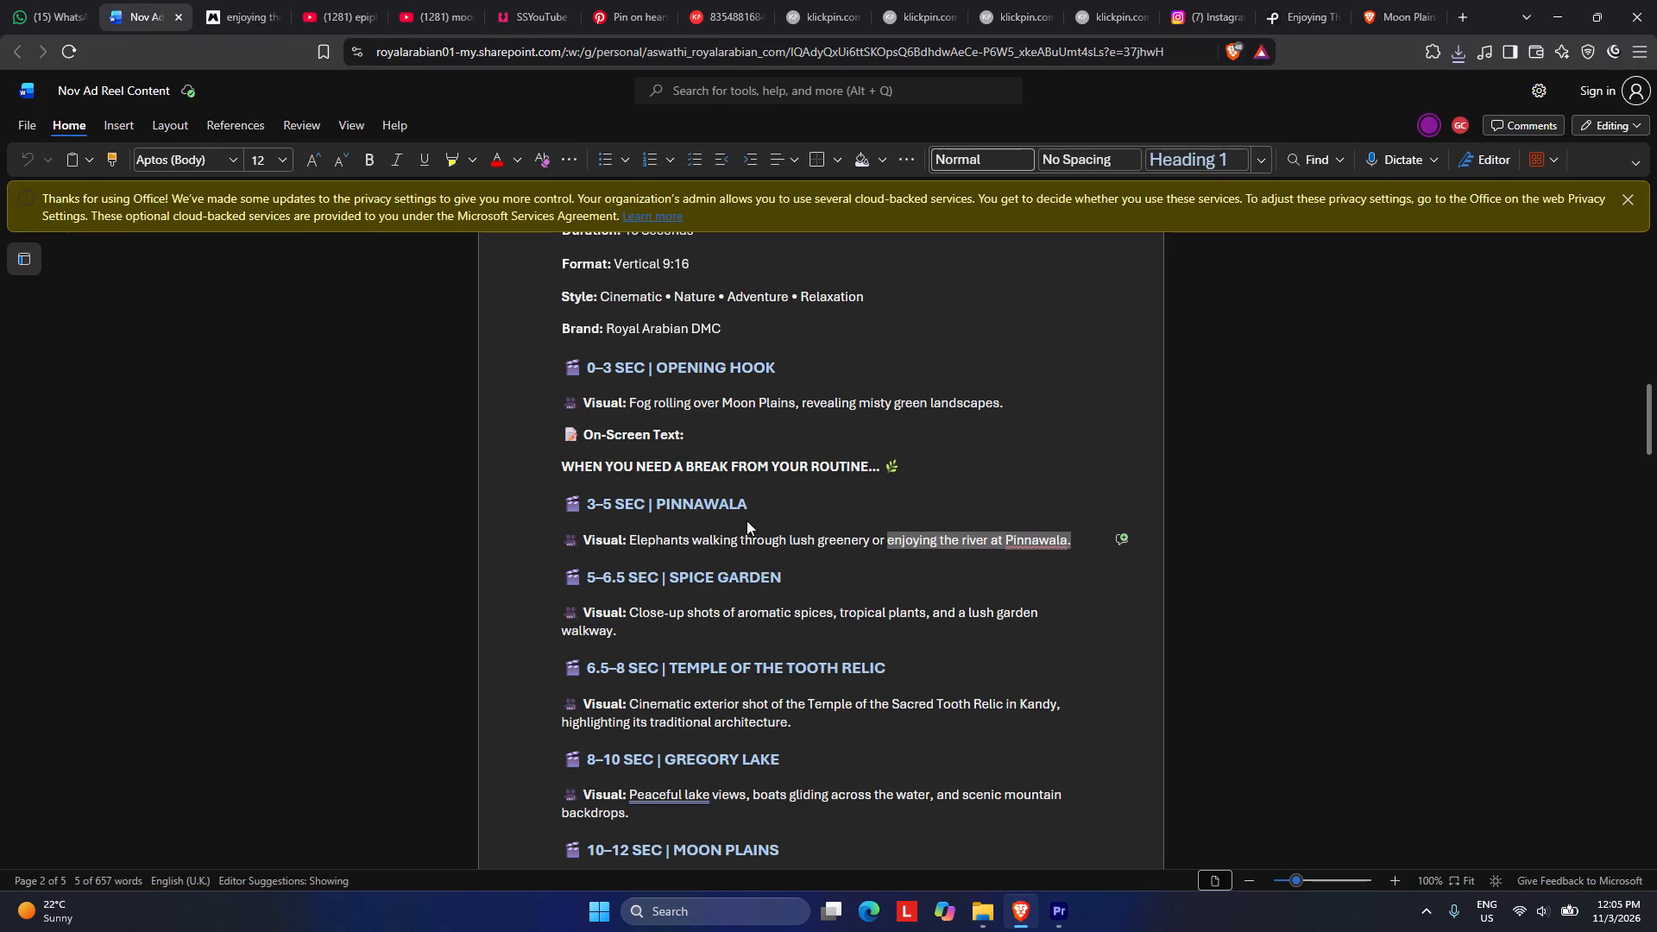
left_click(1027, 915)
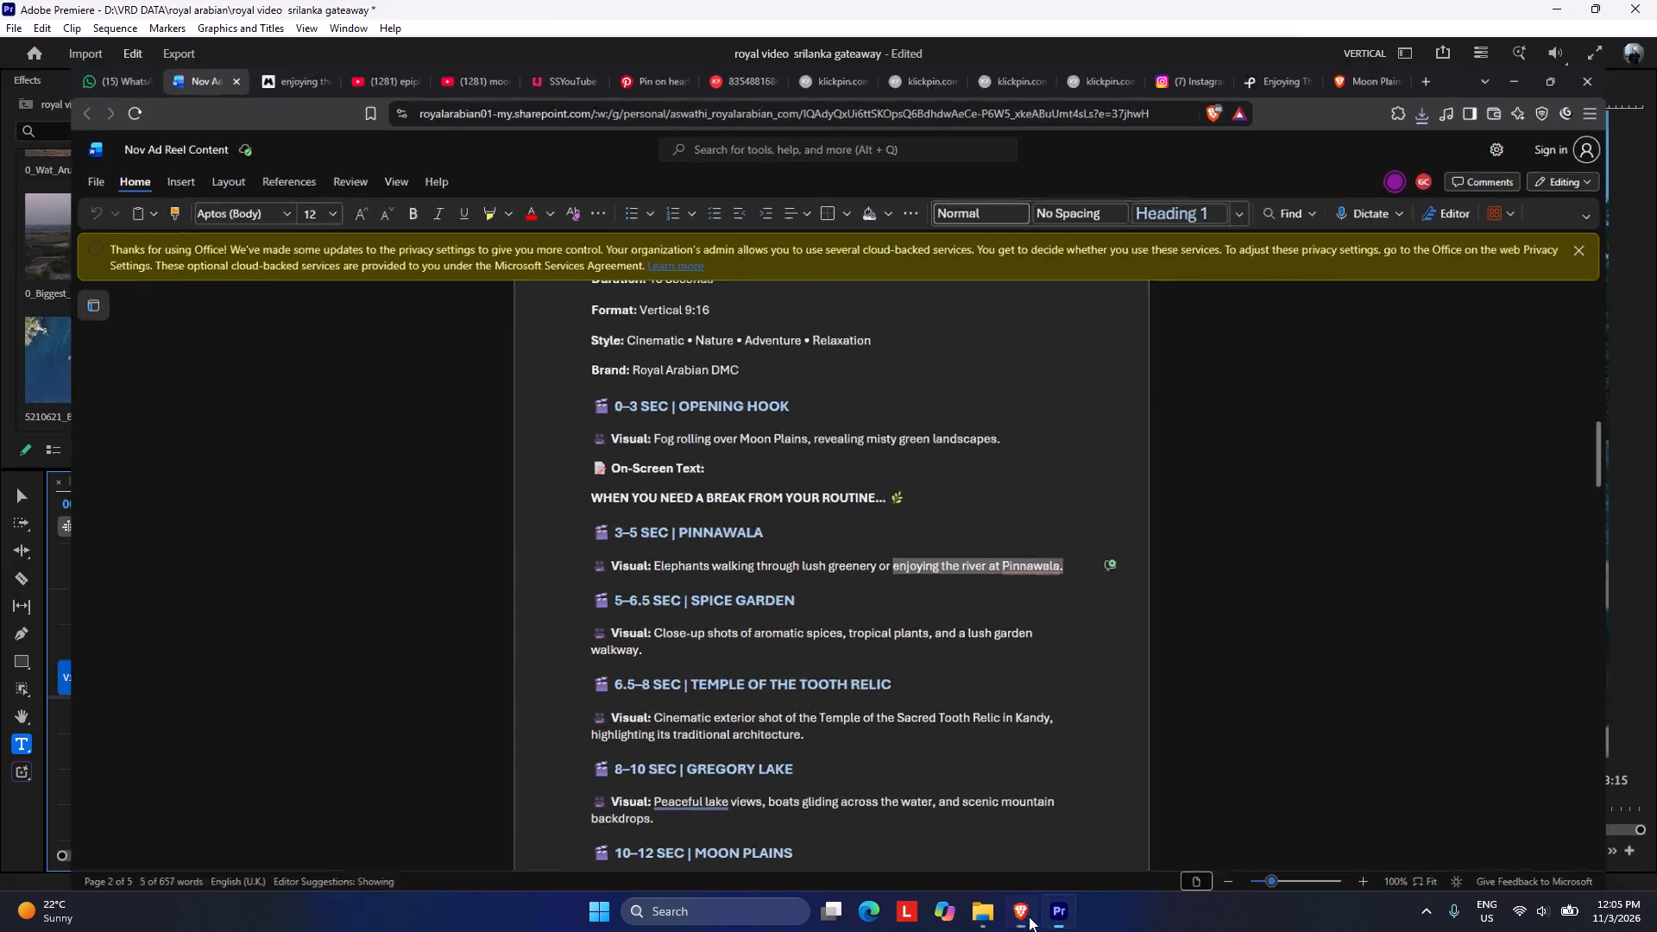
left_click(1054, 910)
left_click(1031, 920)
left_click(1049, 918)
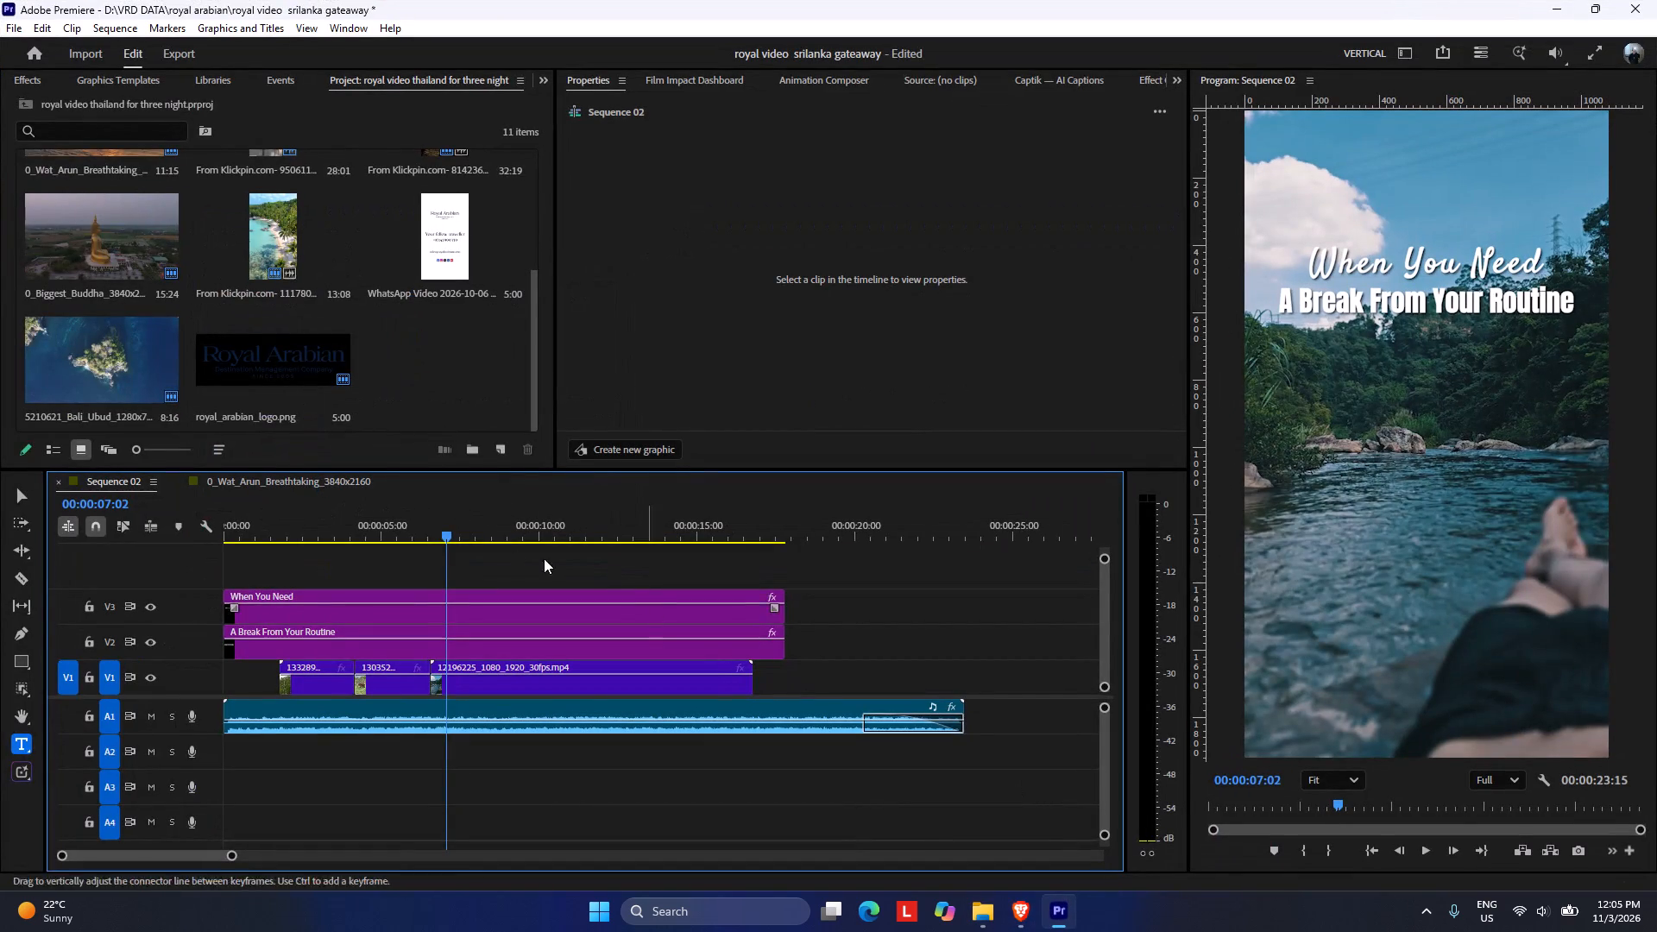
Trim the end of the misty green hills clip 13328964 on V1 back to 00:00:03:25.
left_click_drag(232, 853, 123, 835)
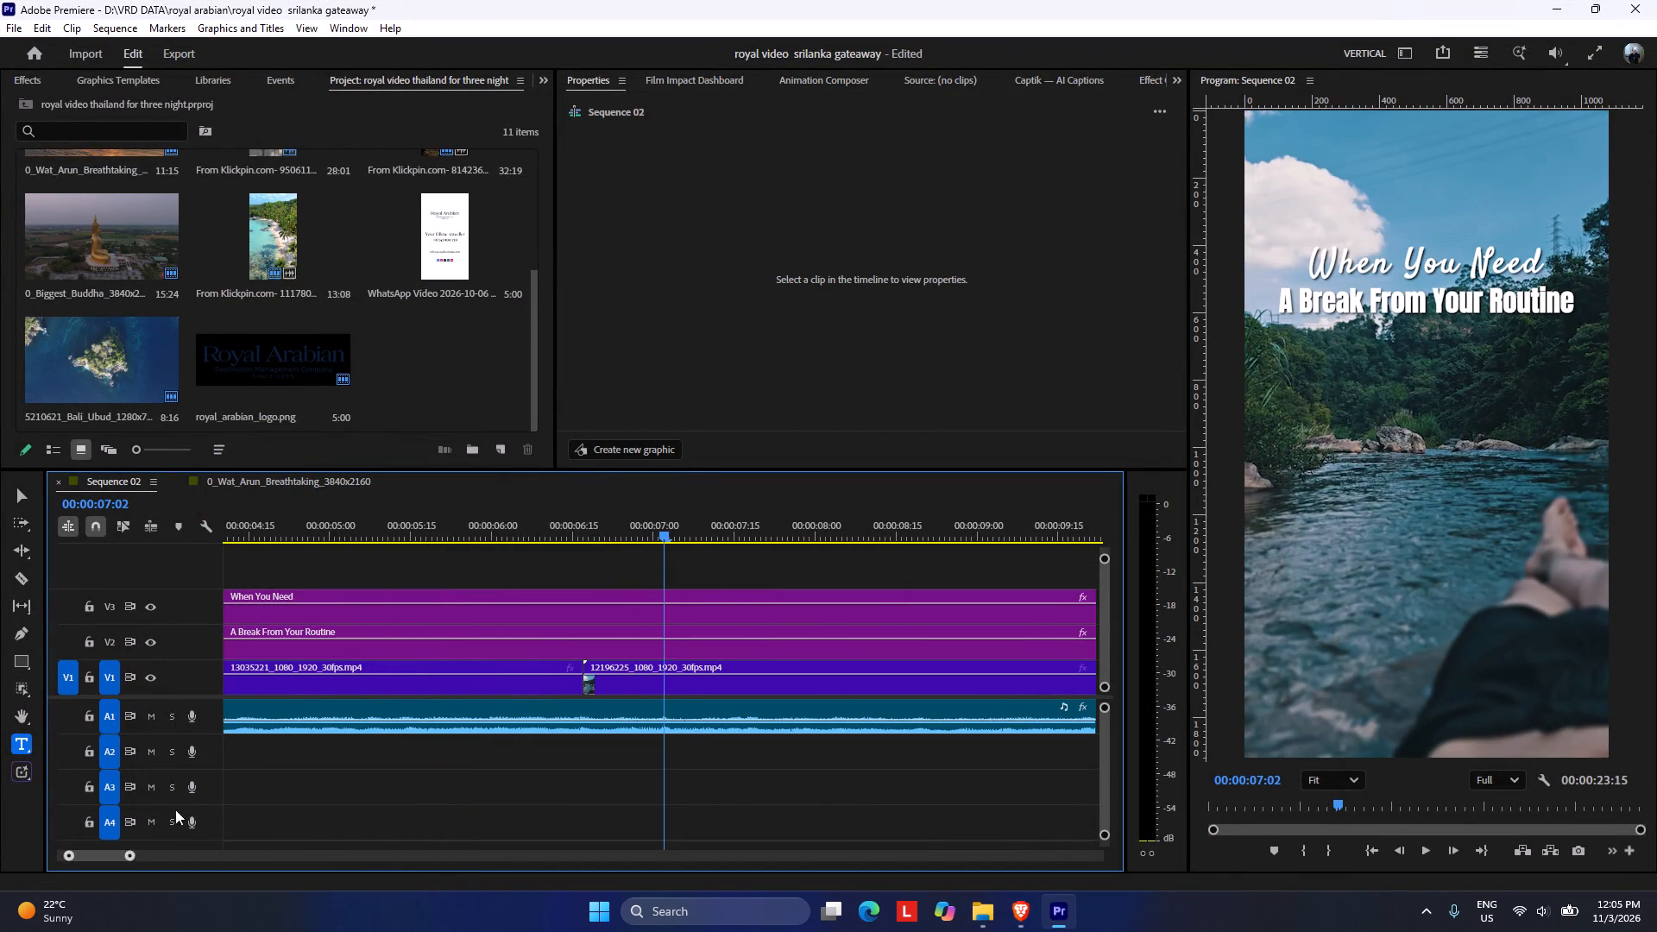
scroll(280, 762, "up", 19)
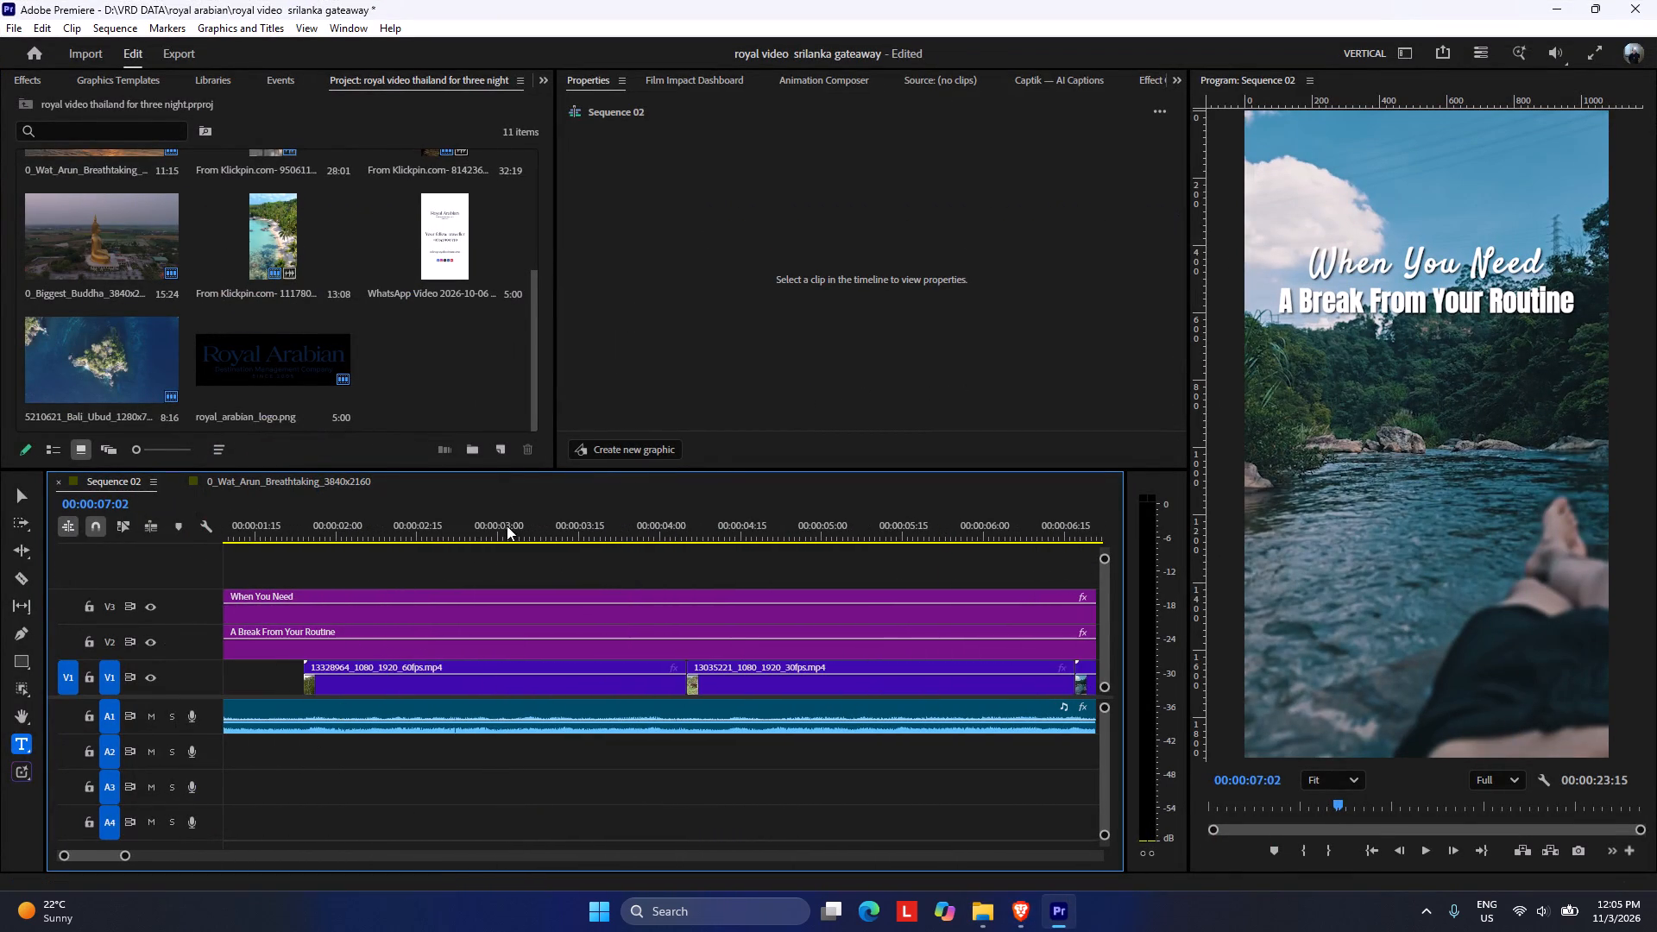
left_click_drag(467, 522, 646, 540)
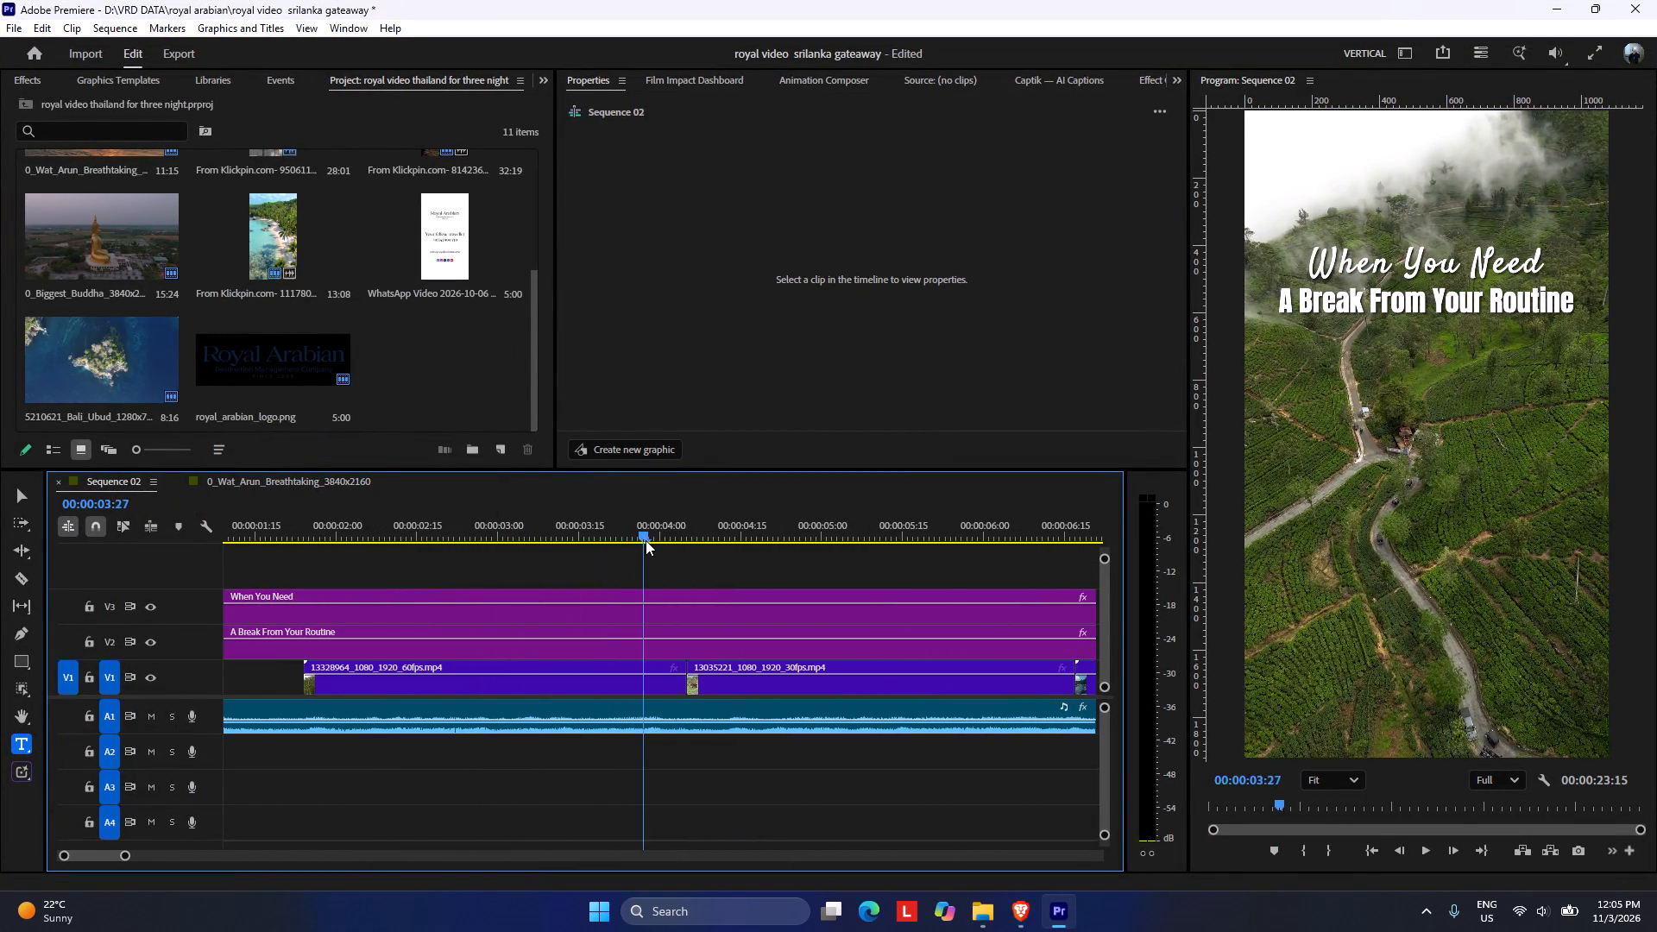
left_click_drag(646, 540, 691, 546)
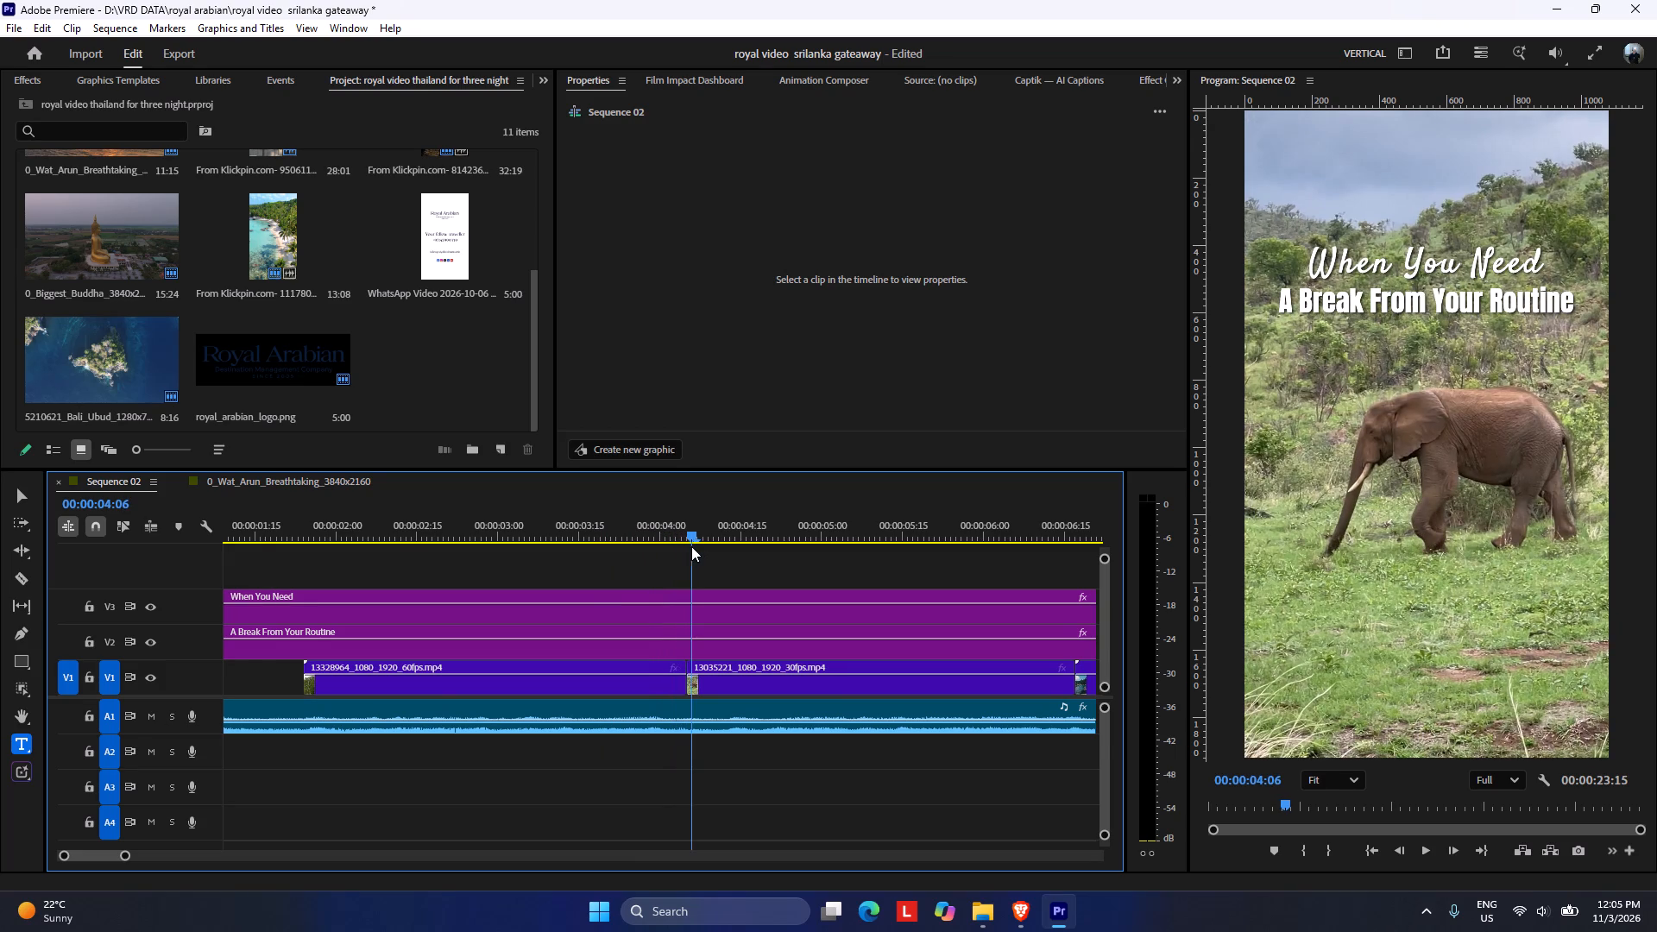
left_click_drag(691, 546, 635, 561)
left_click_drag(681, 664, 658, 660)
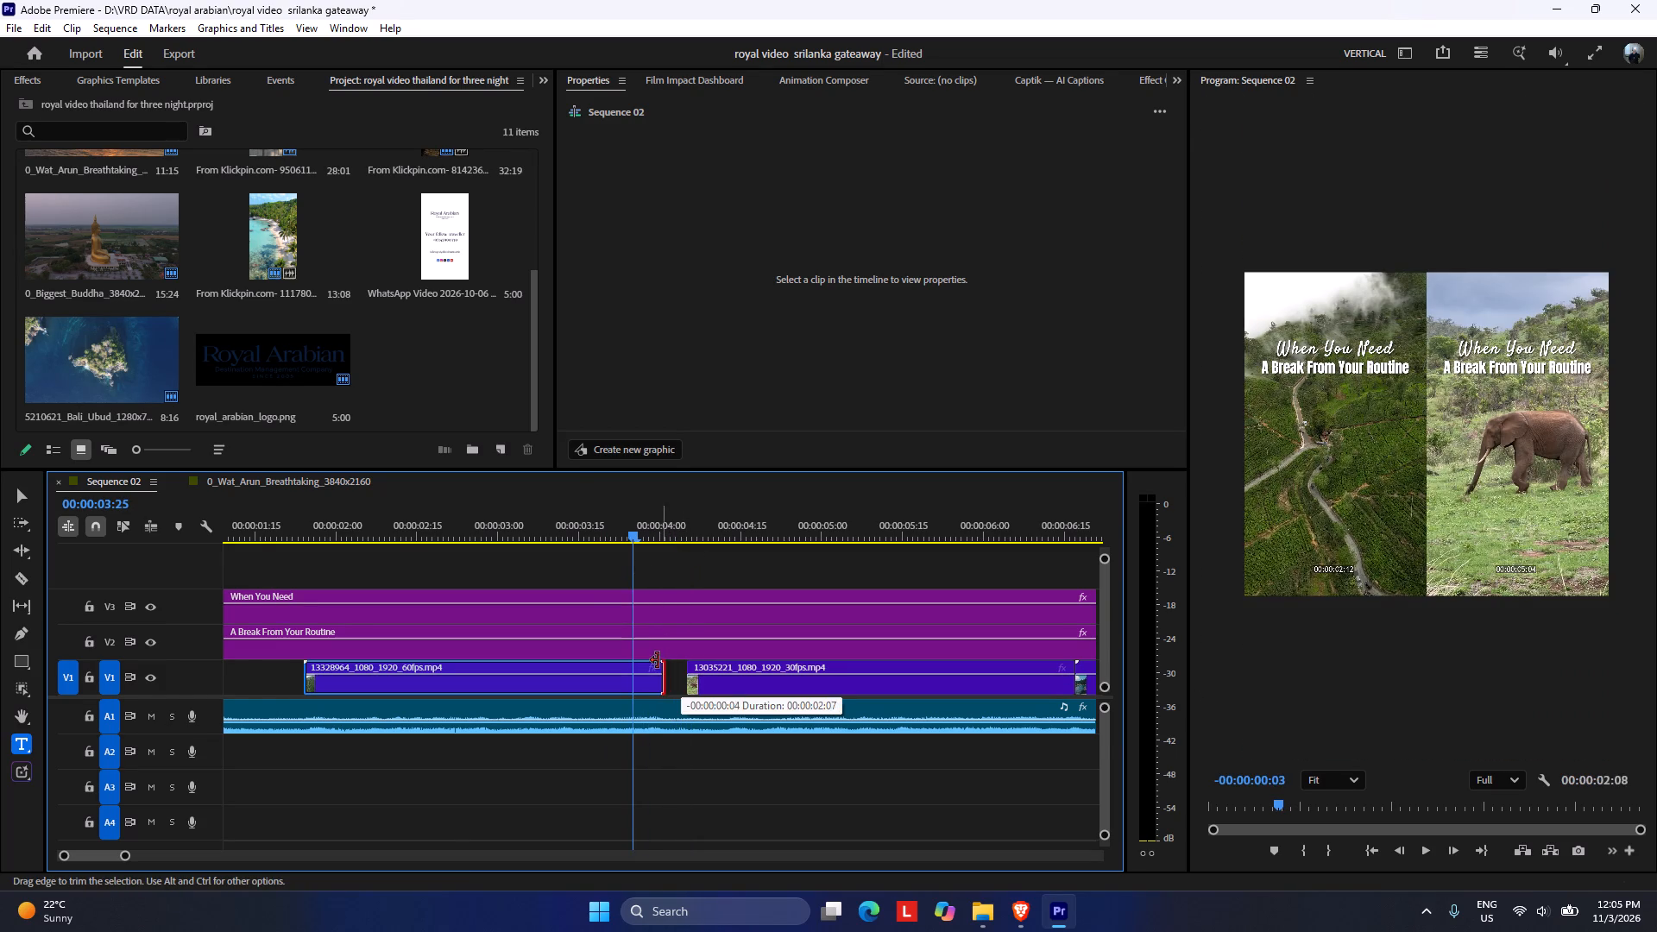
left_click_drag(658, 660, 629, 658)
Move the elephant clip 13035221 on V1 to start at the end of the hills clip, at 00:00:03:25.
left_click_drag(740, 683, 715, 676)
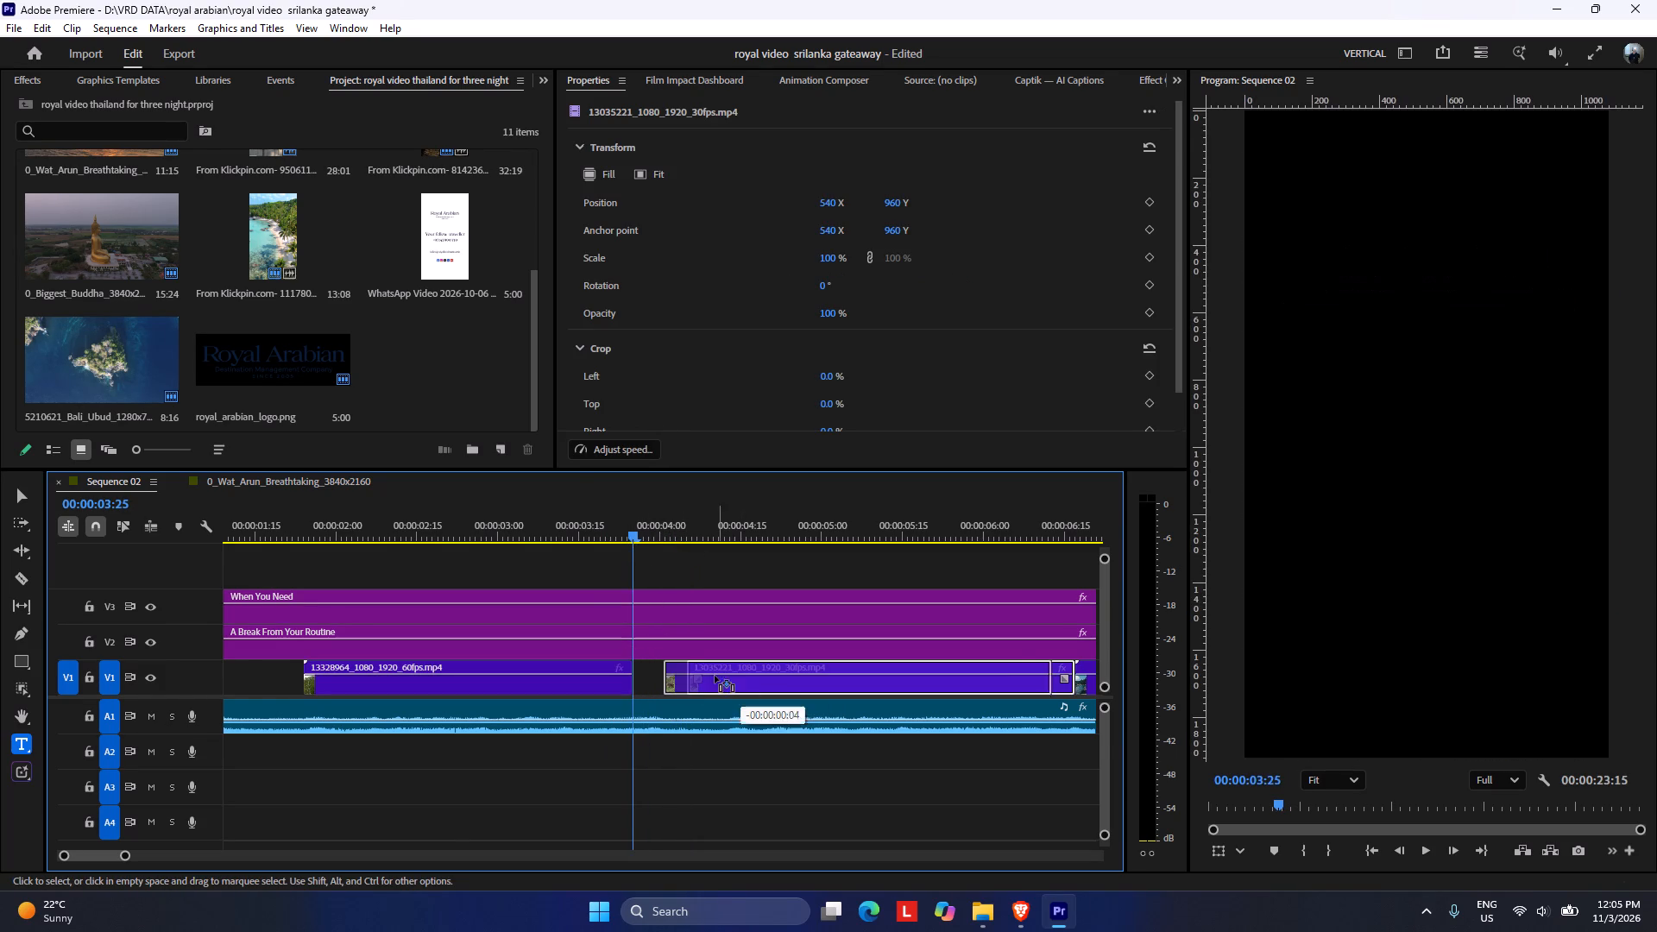
left_click_drag(715, 676, 692, 670)
Scrub through the elephant clip on V1 and trim its end back to about 00:00:04:19.
left_click_drag(639, 535, 765, 538)
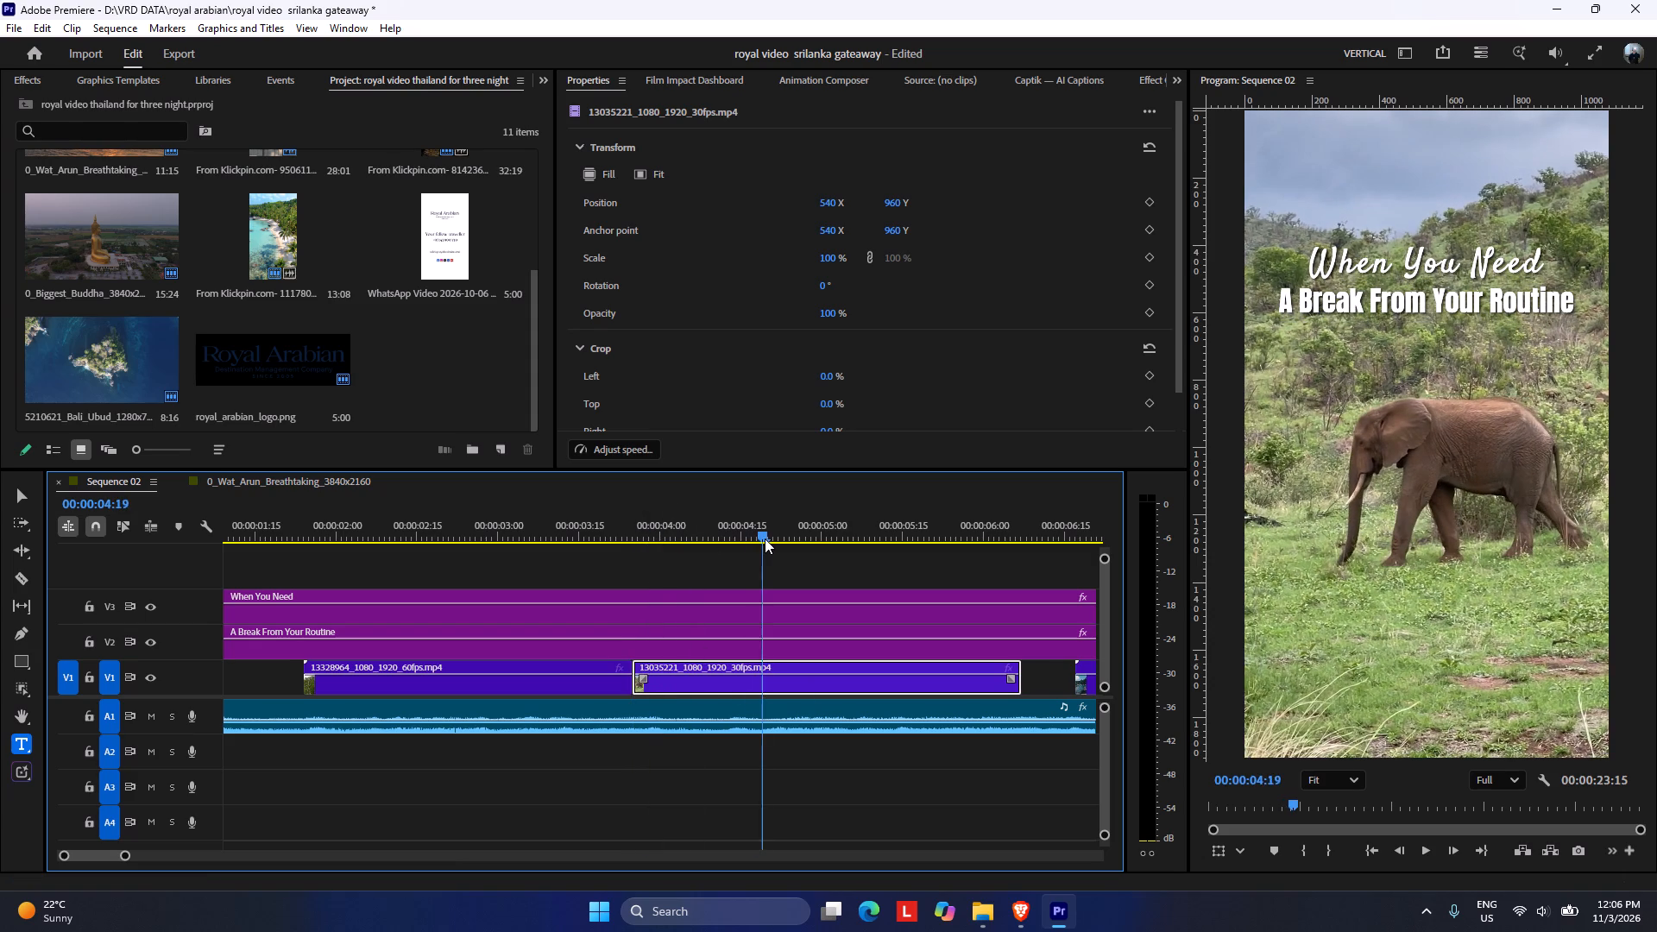
left_click_drag(765, 538, 772, 543)
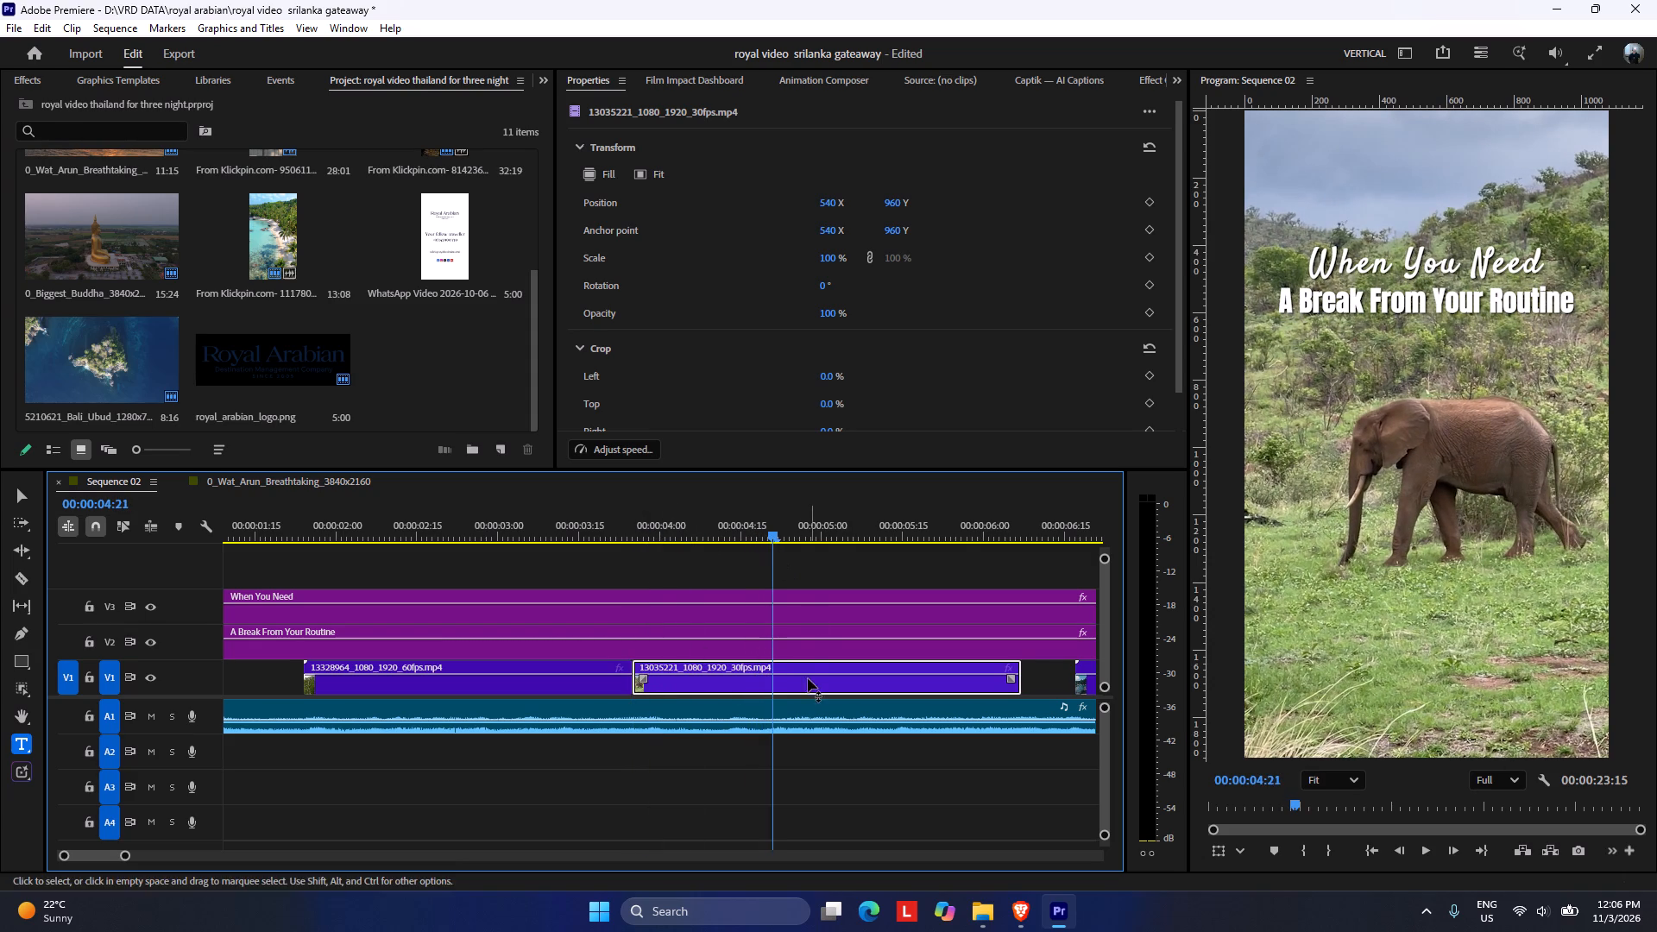
left_click_drag(722, 538, 666, 542)
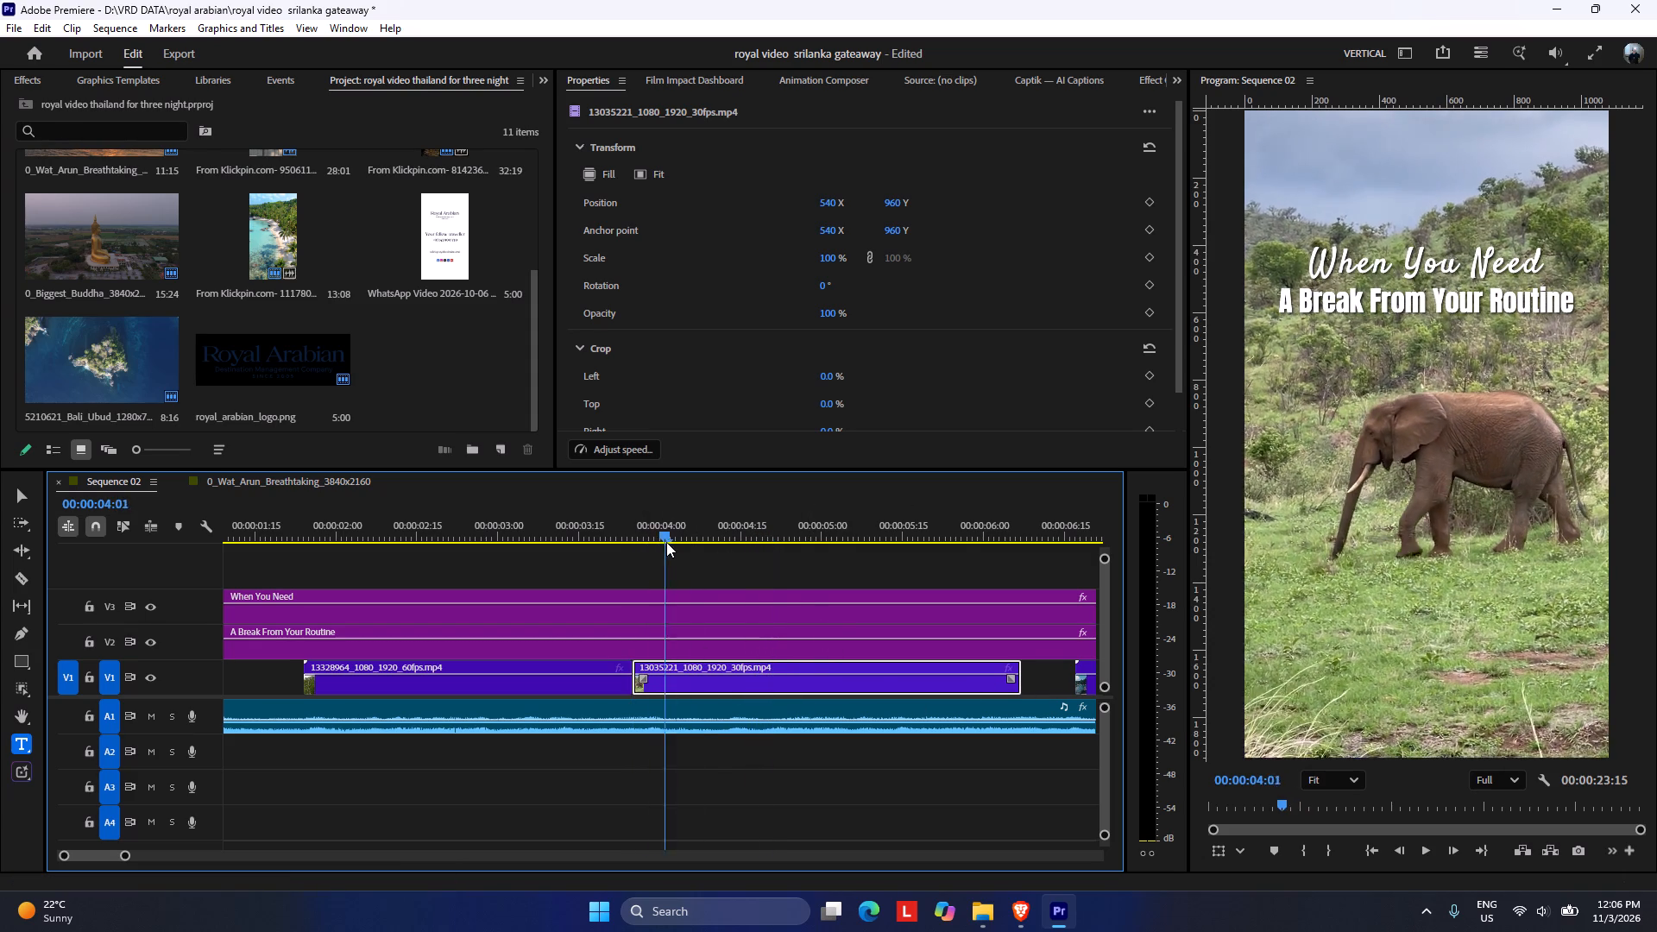
left_click_drag(666, 542, 751, 562)
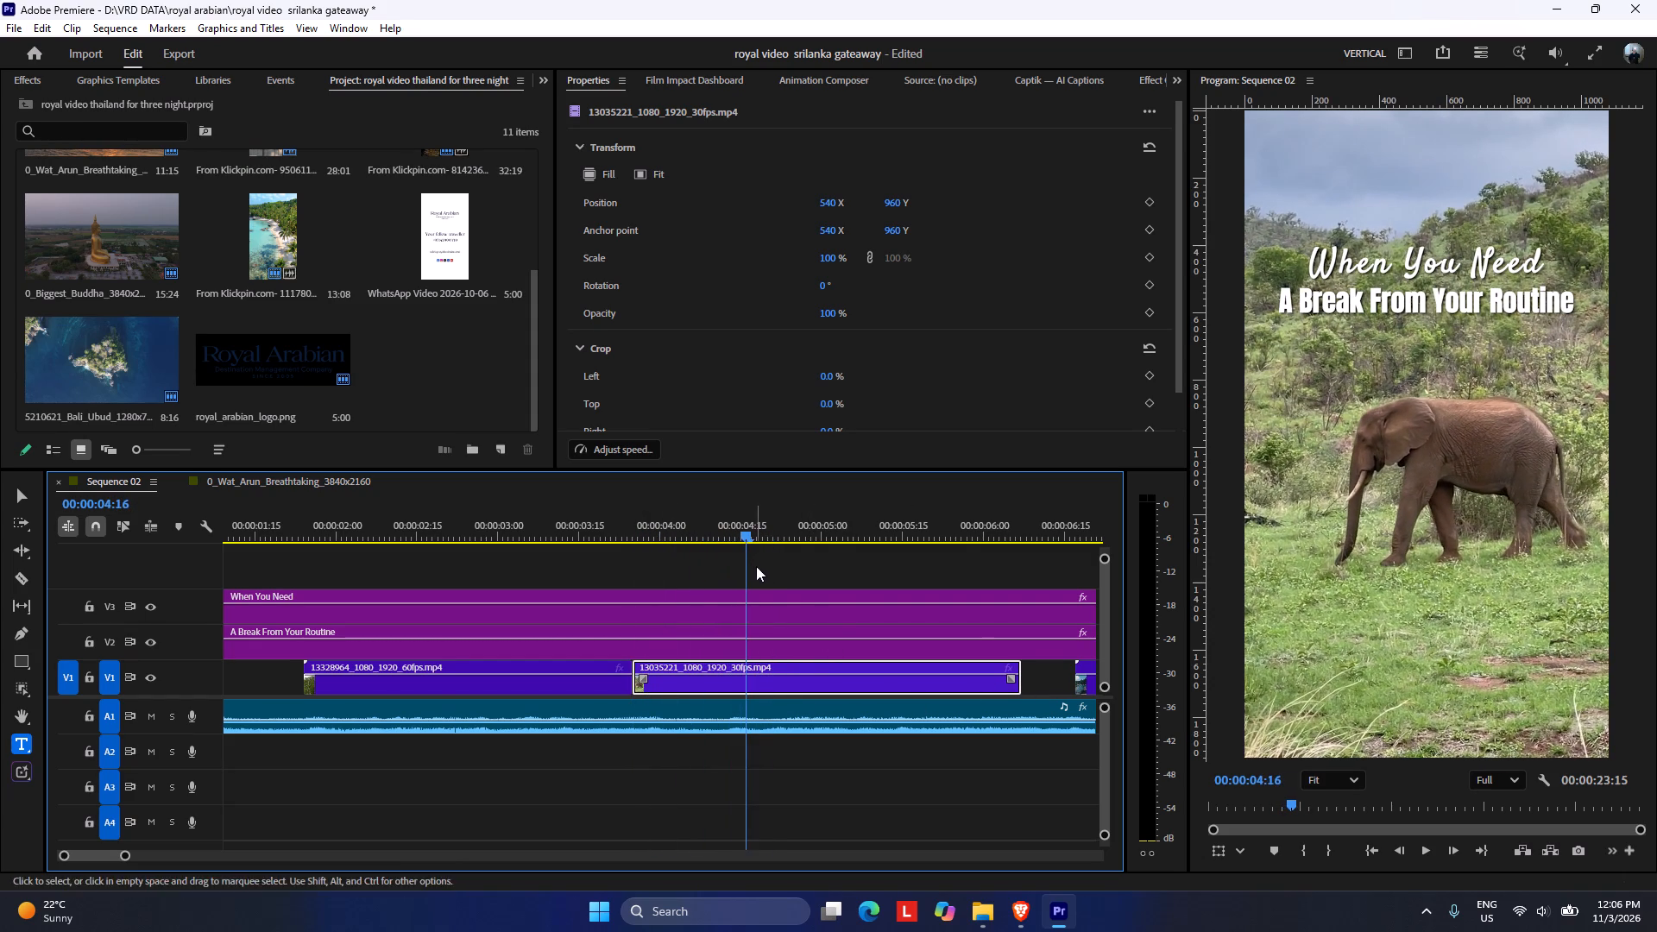
left_click_drag(758, 521, 777, 528)
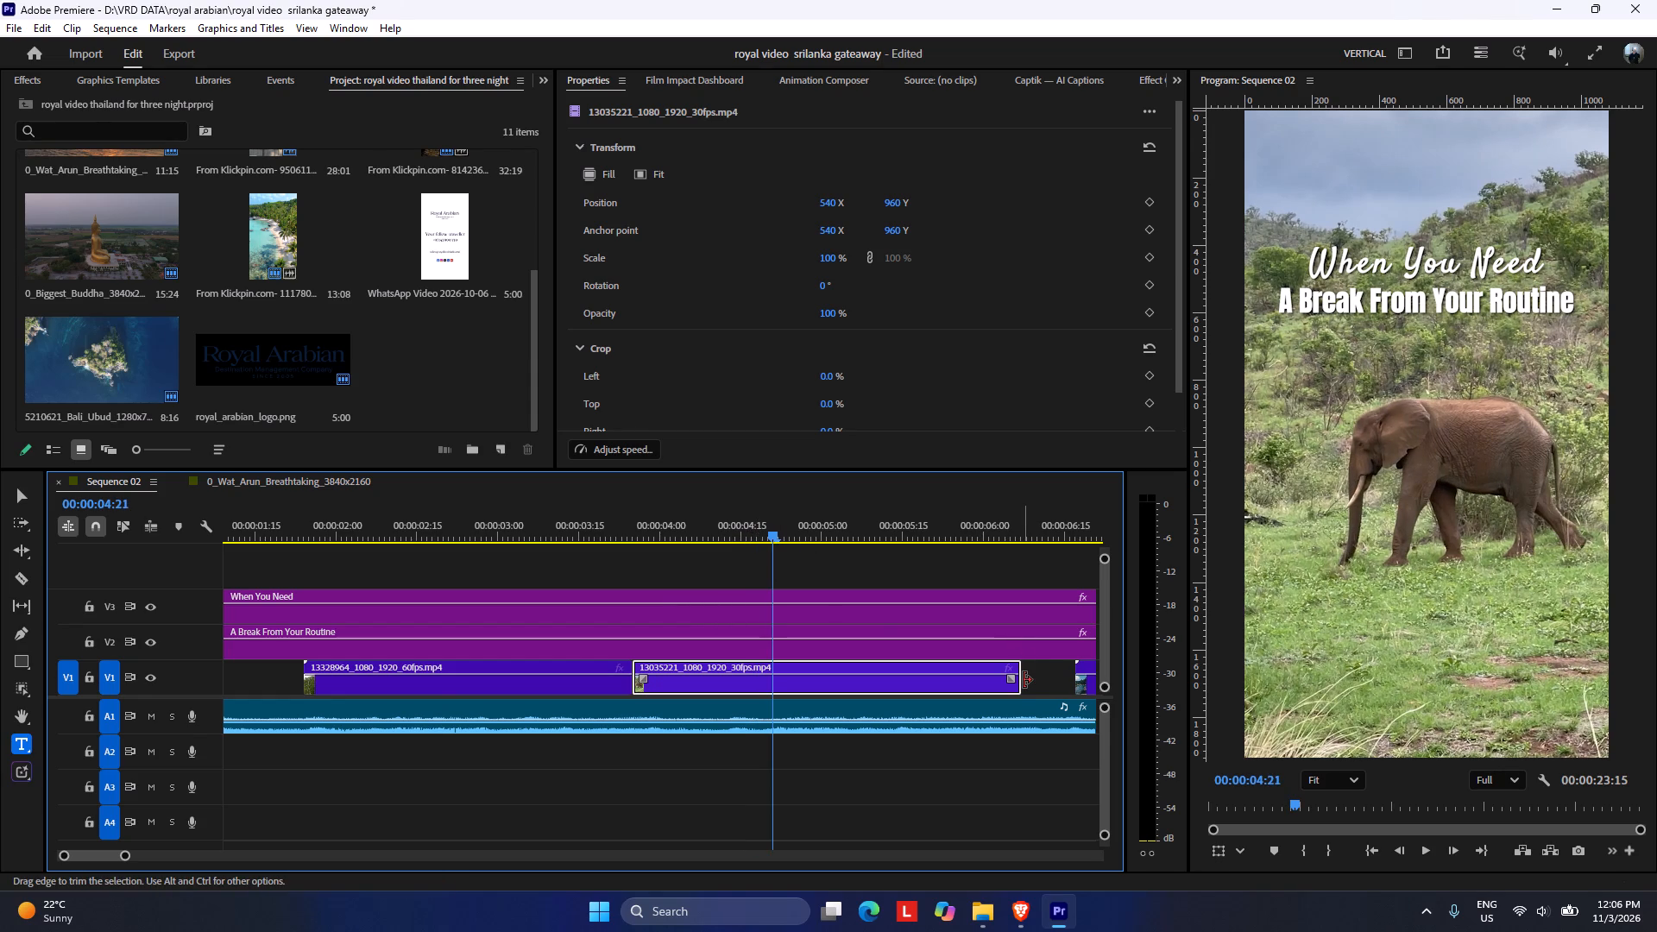
left_click_drag(1024, 680, 767, 690)
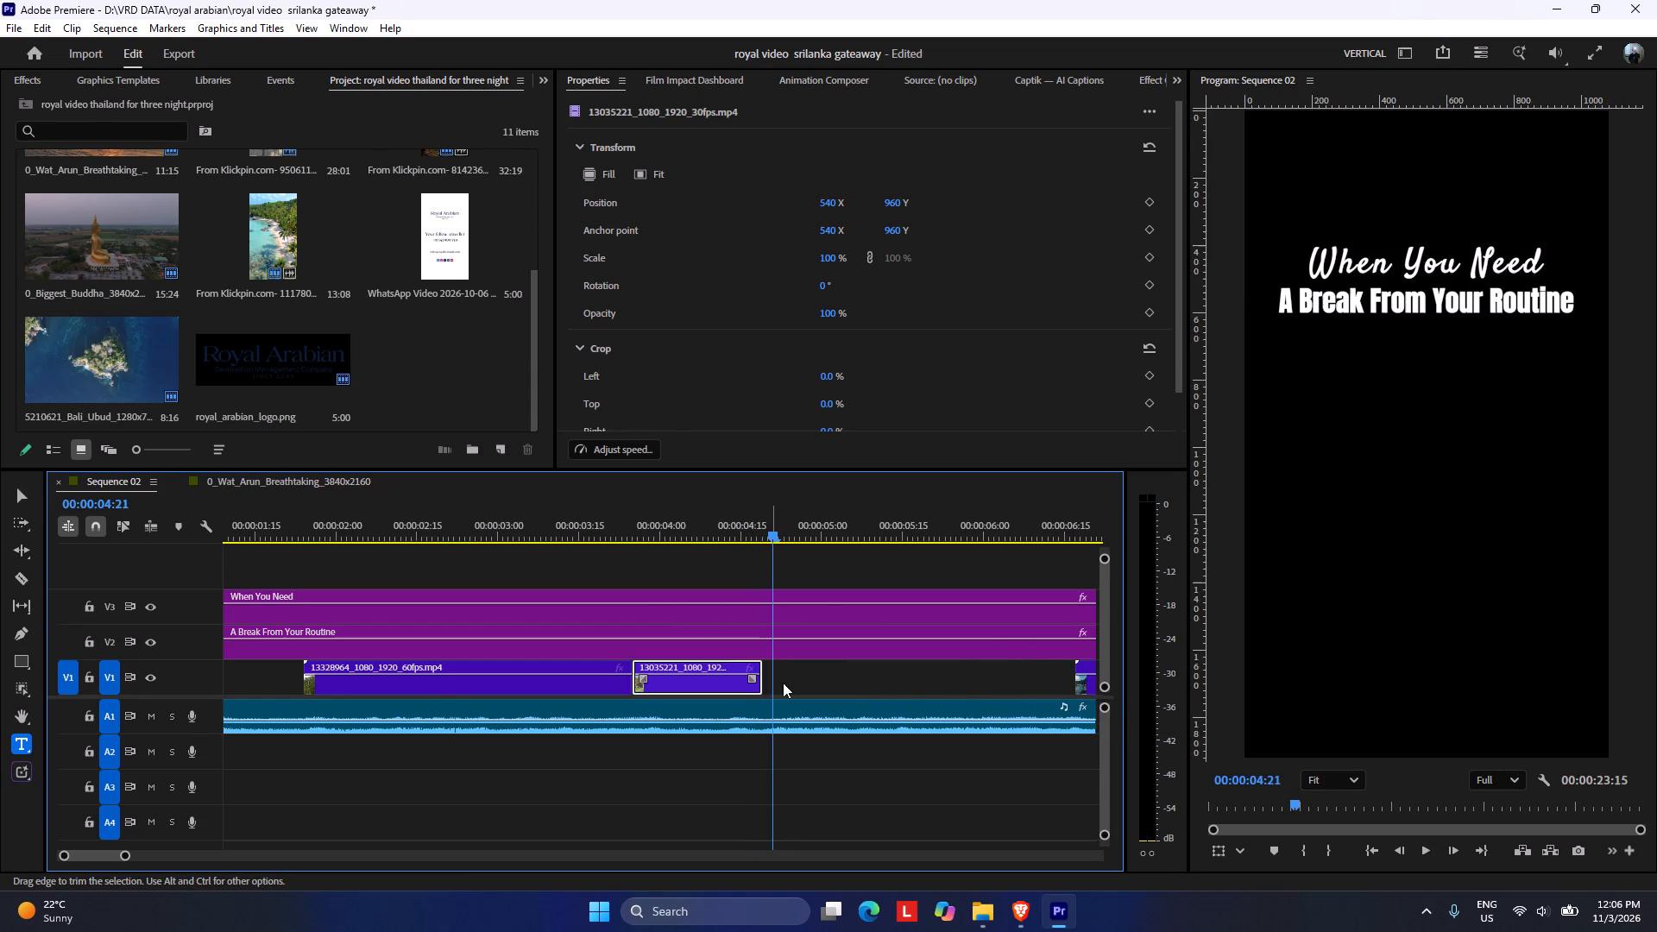
Close the gap on V1 by moving the river clip 12196225 directly against the end of the elephant clip.
left_click(803, 671)
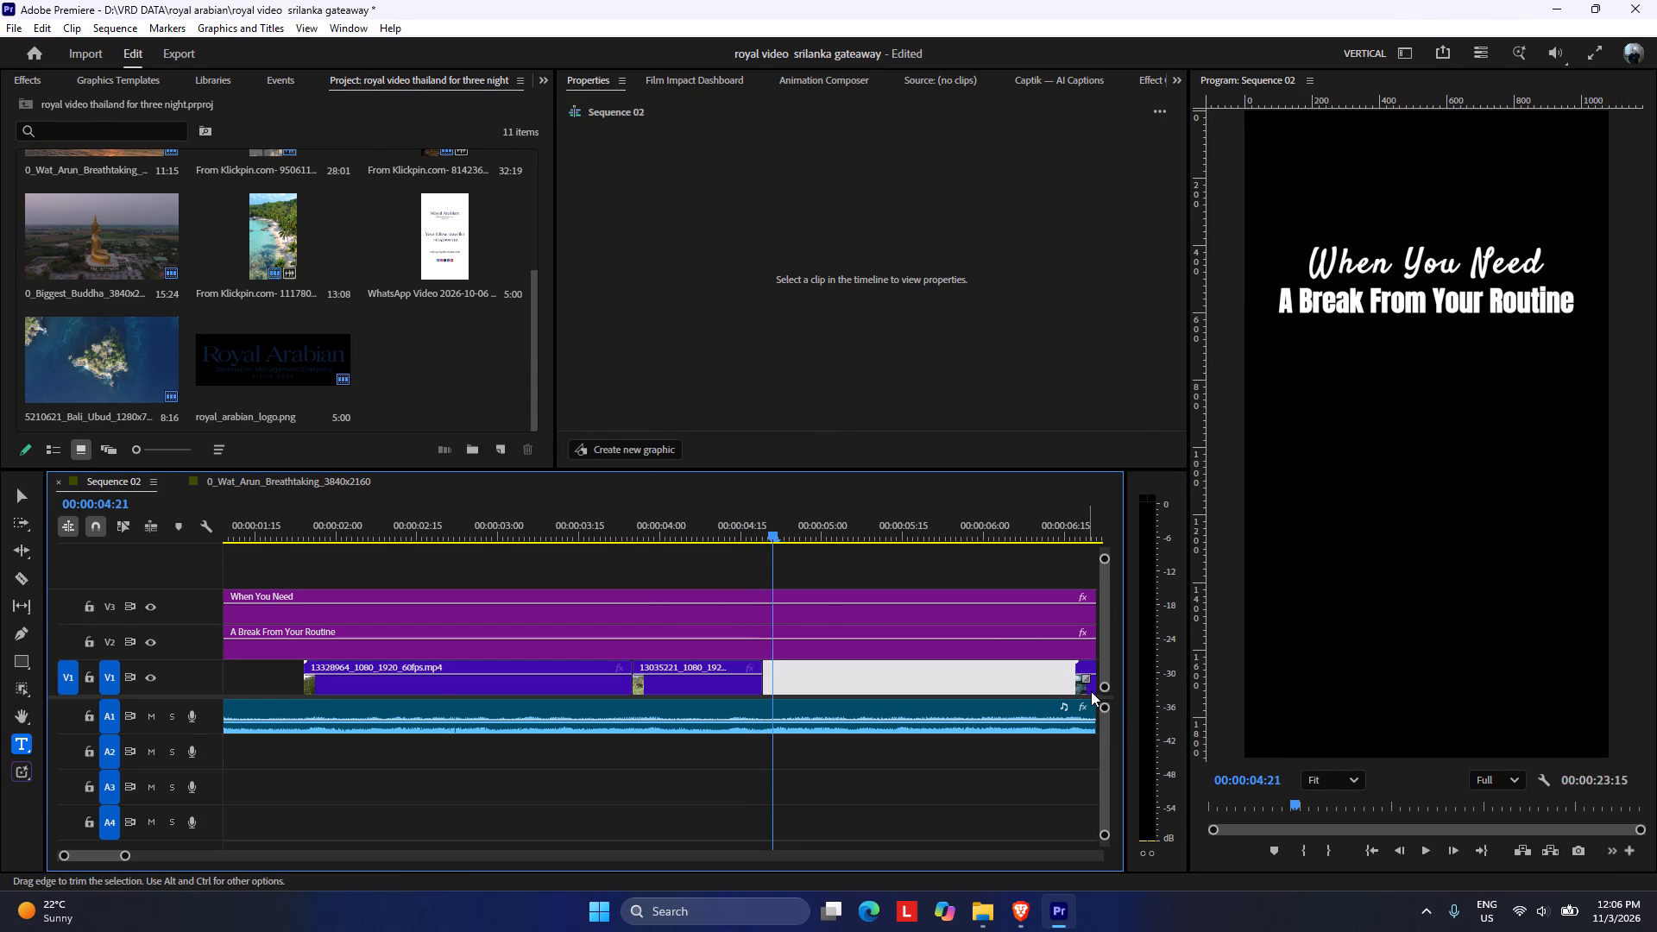
left_click_drag(1091, 691, 778, 682)
Cut the river clip 12196225 on V1 at 00:00:05:07 and delete the portion after the cut.
scroll(788, 669, "down", 9)
left_click_drag(543, 536, 624, 530)
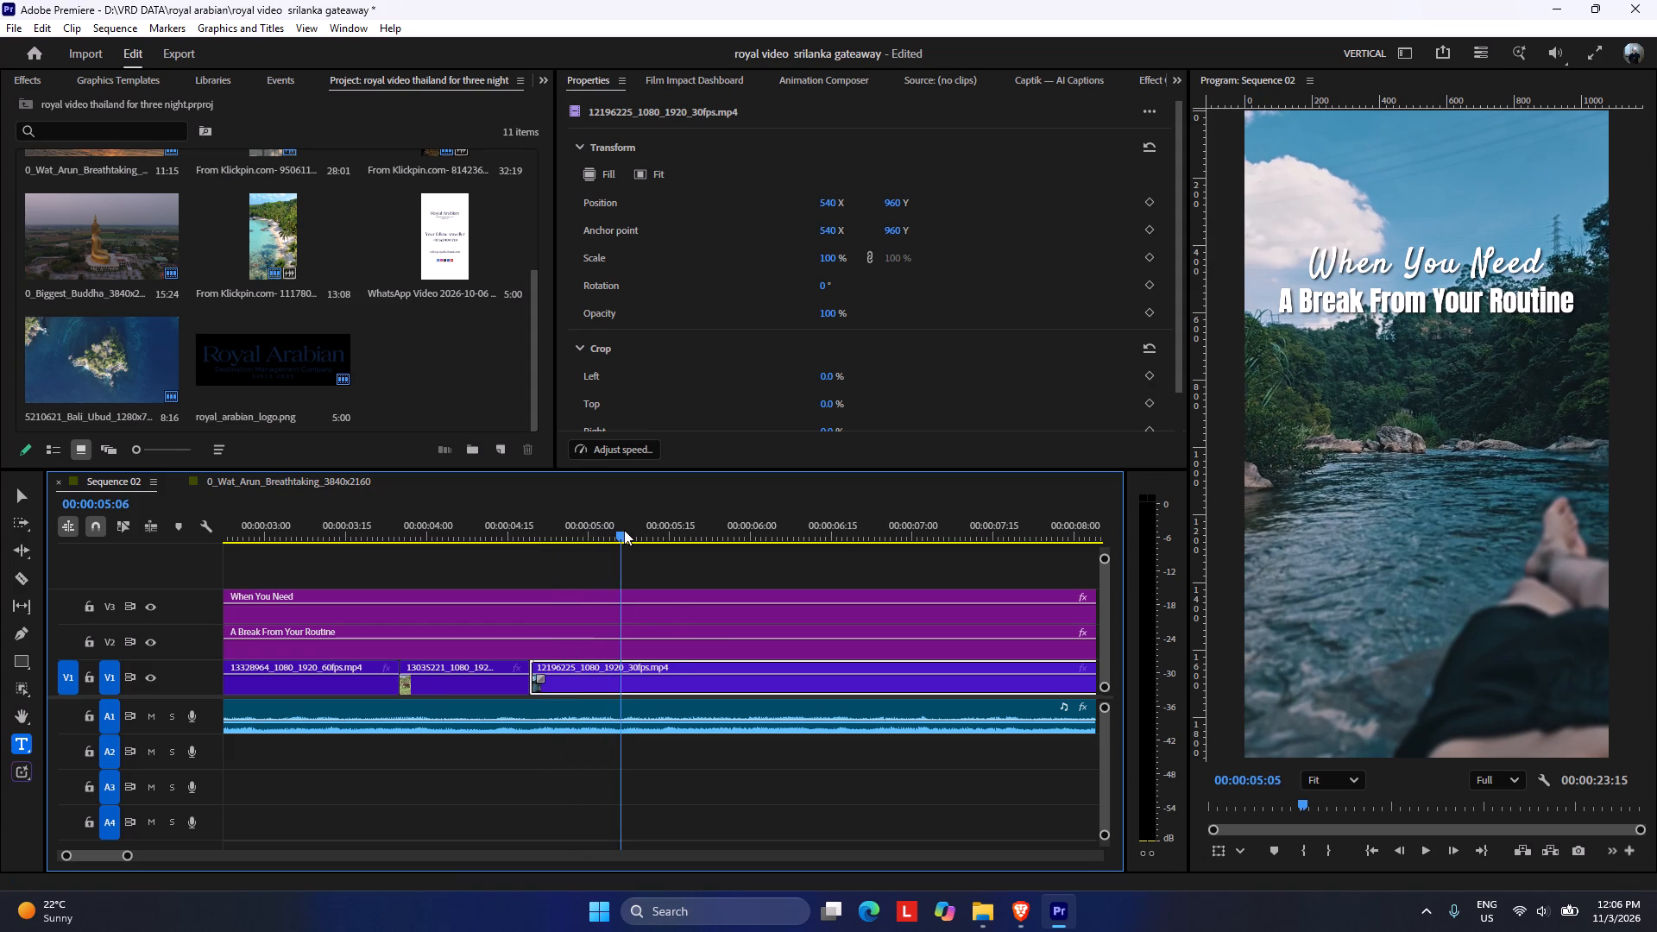
left_click_drag(624, 530, 628, 532)
key("c")
left_click(629, 675)
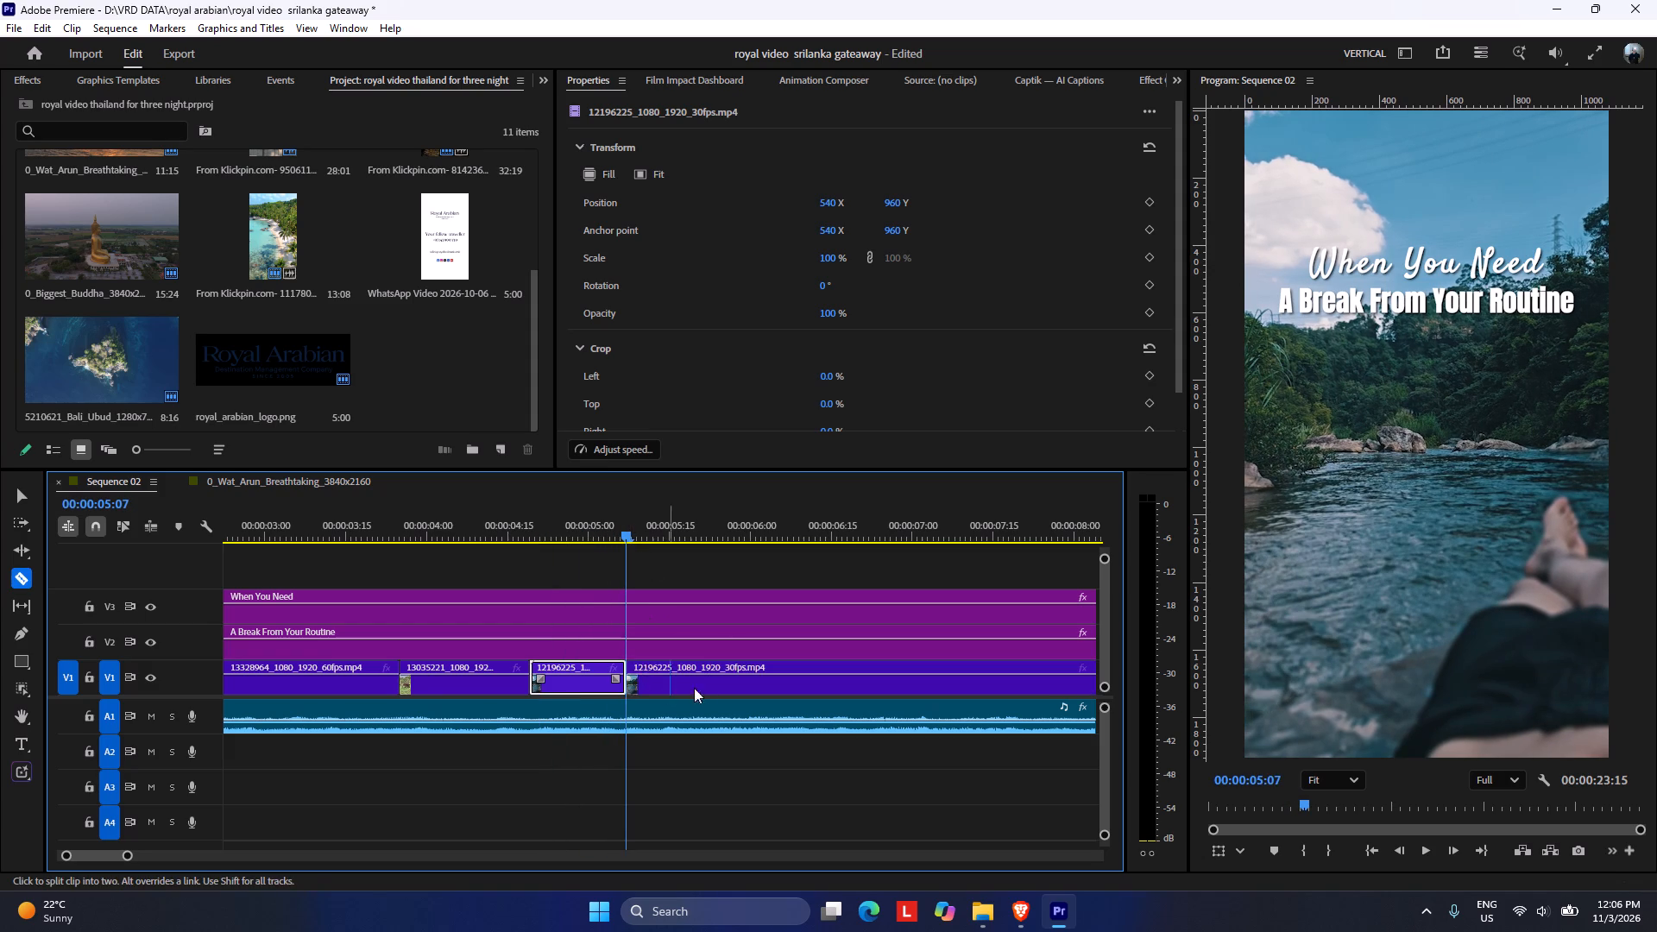
key("v")
left_click(730, 690)
key("Delete")
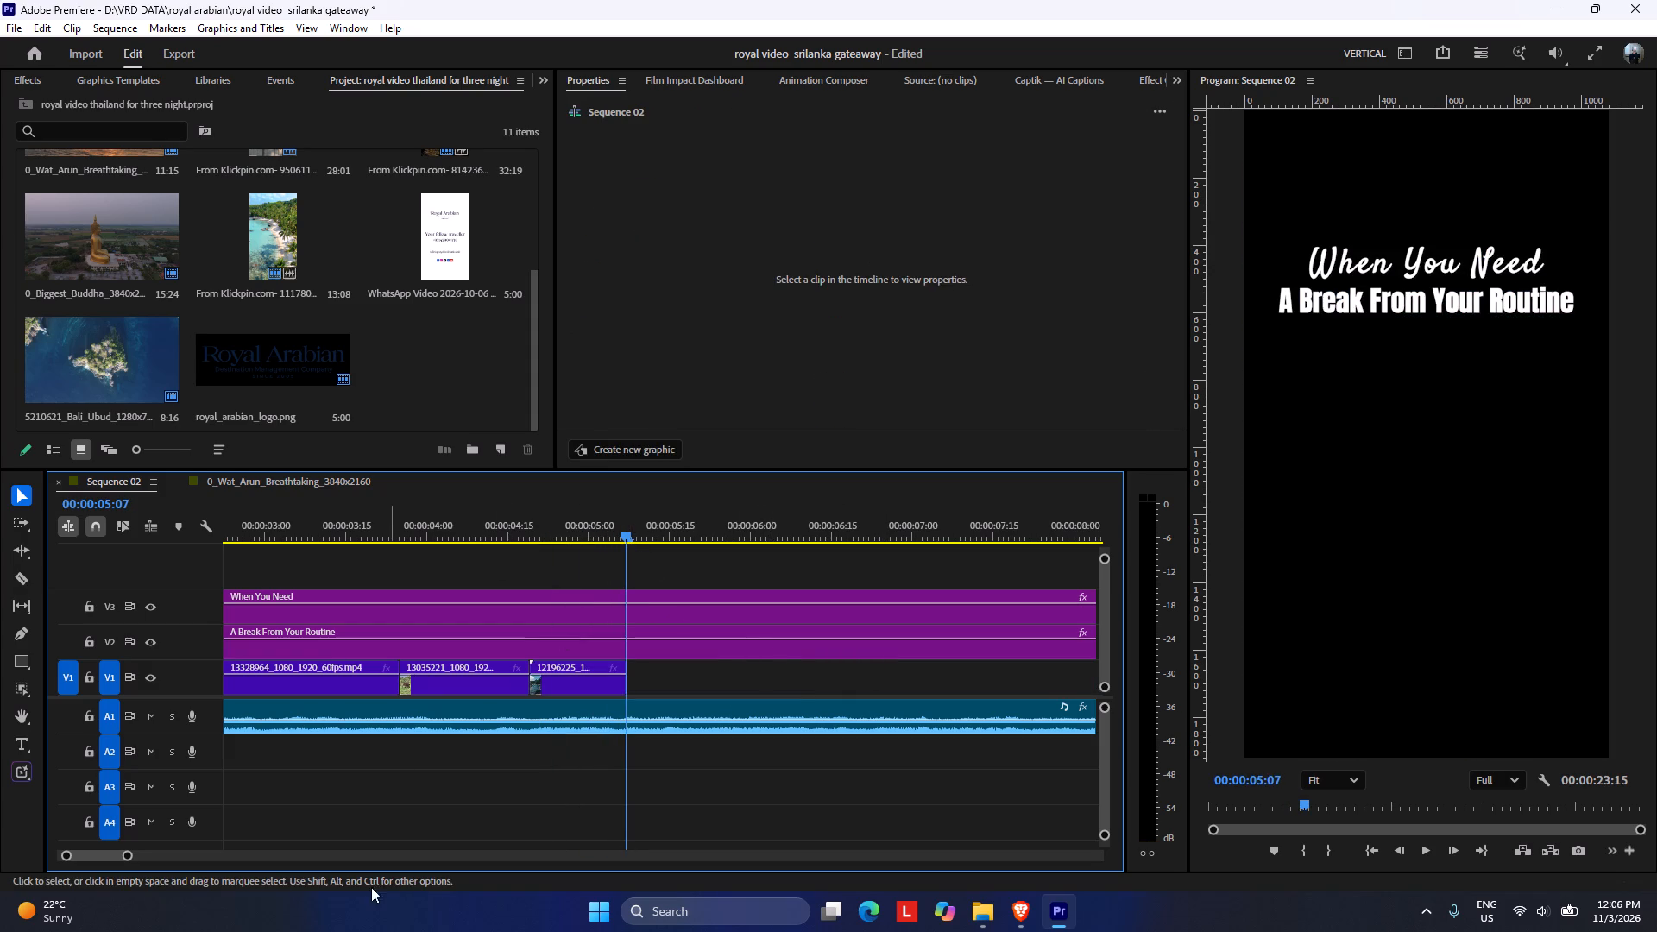
Play back the hills, elephant and river clips in the sequence to review their pacing against the music.
left_click_drag(125, 858, 223, 853)
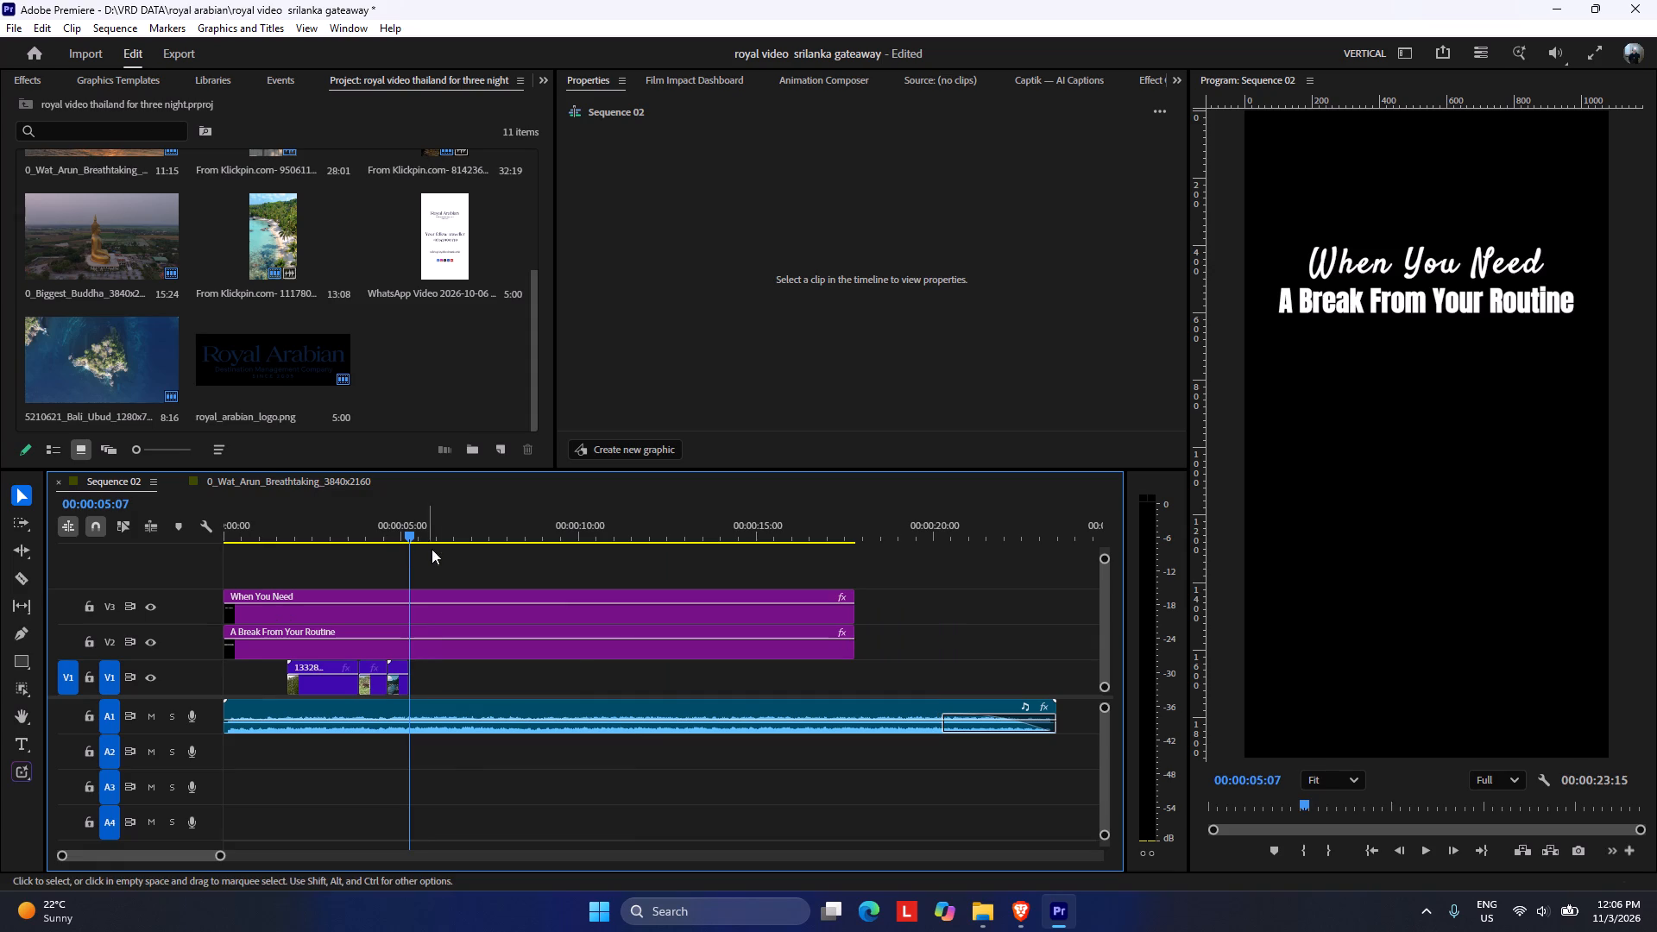
left_click_drag(372, 528, 340, 535)
key("space")
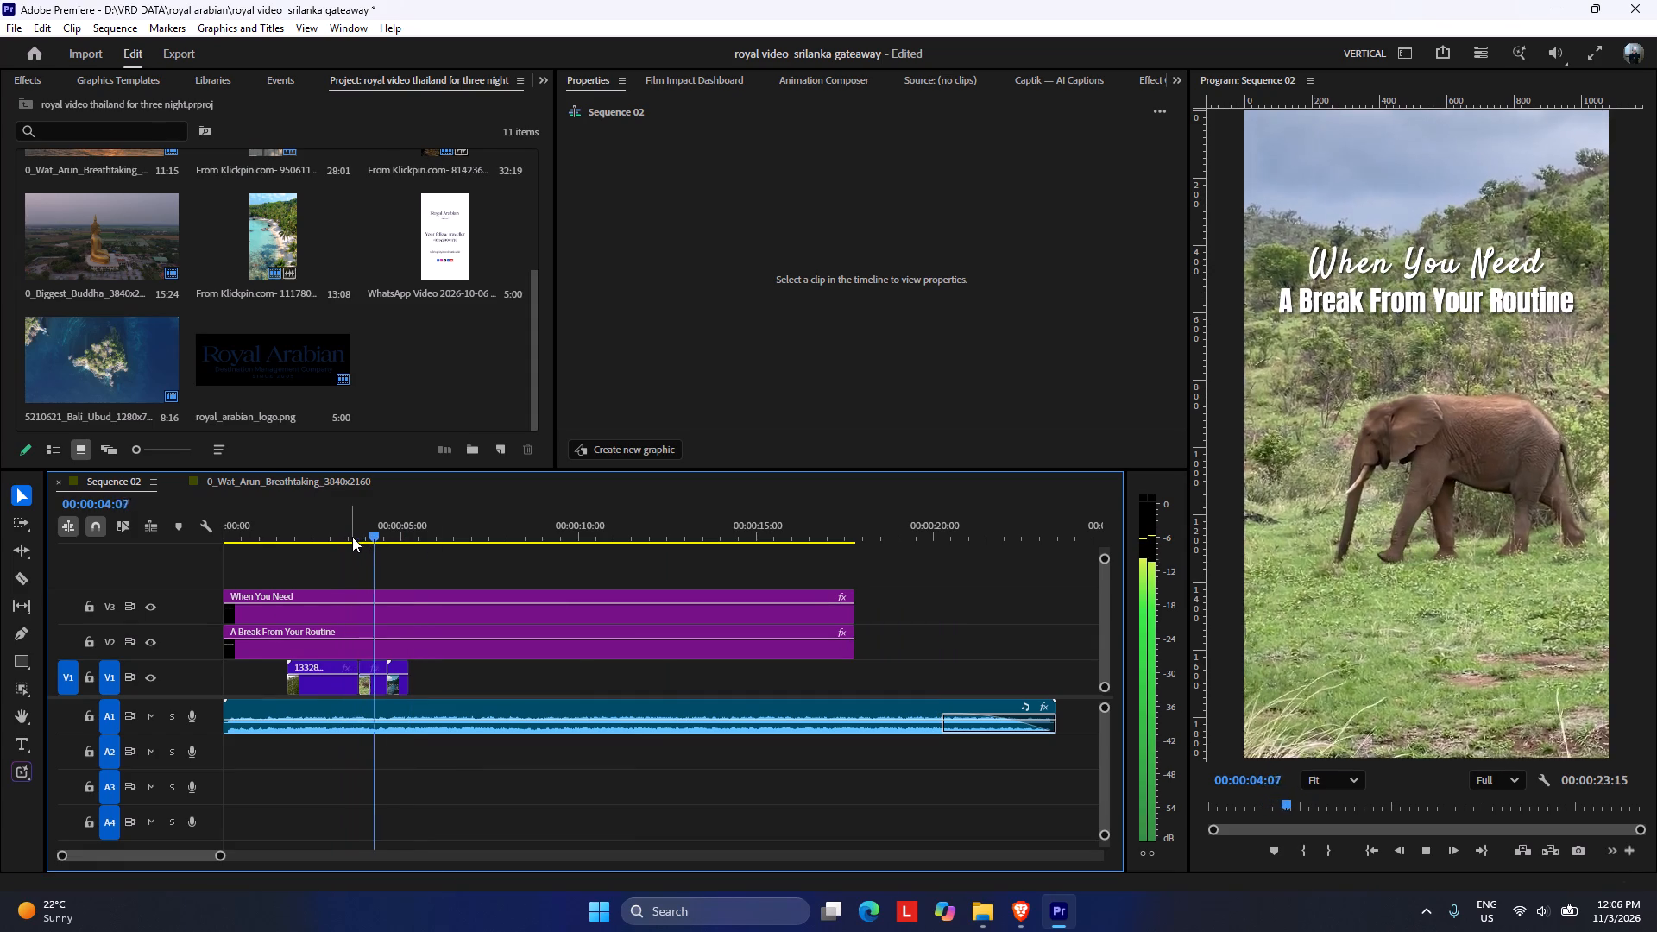
key("space")
left_click_drag(425, 521, 413, 522)
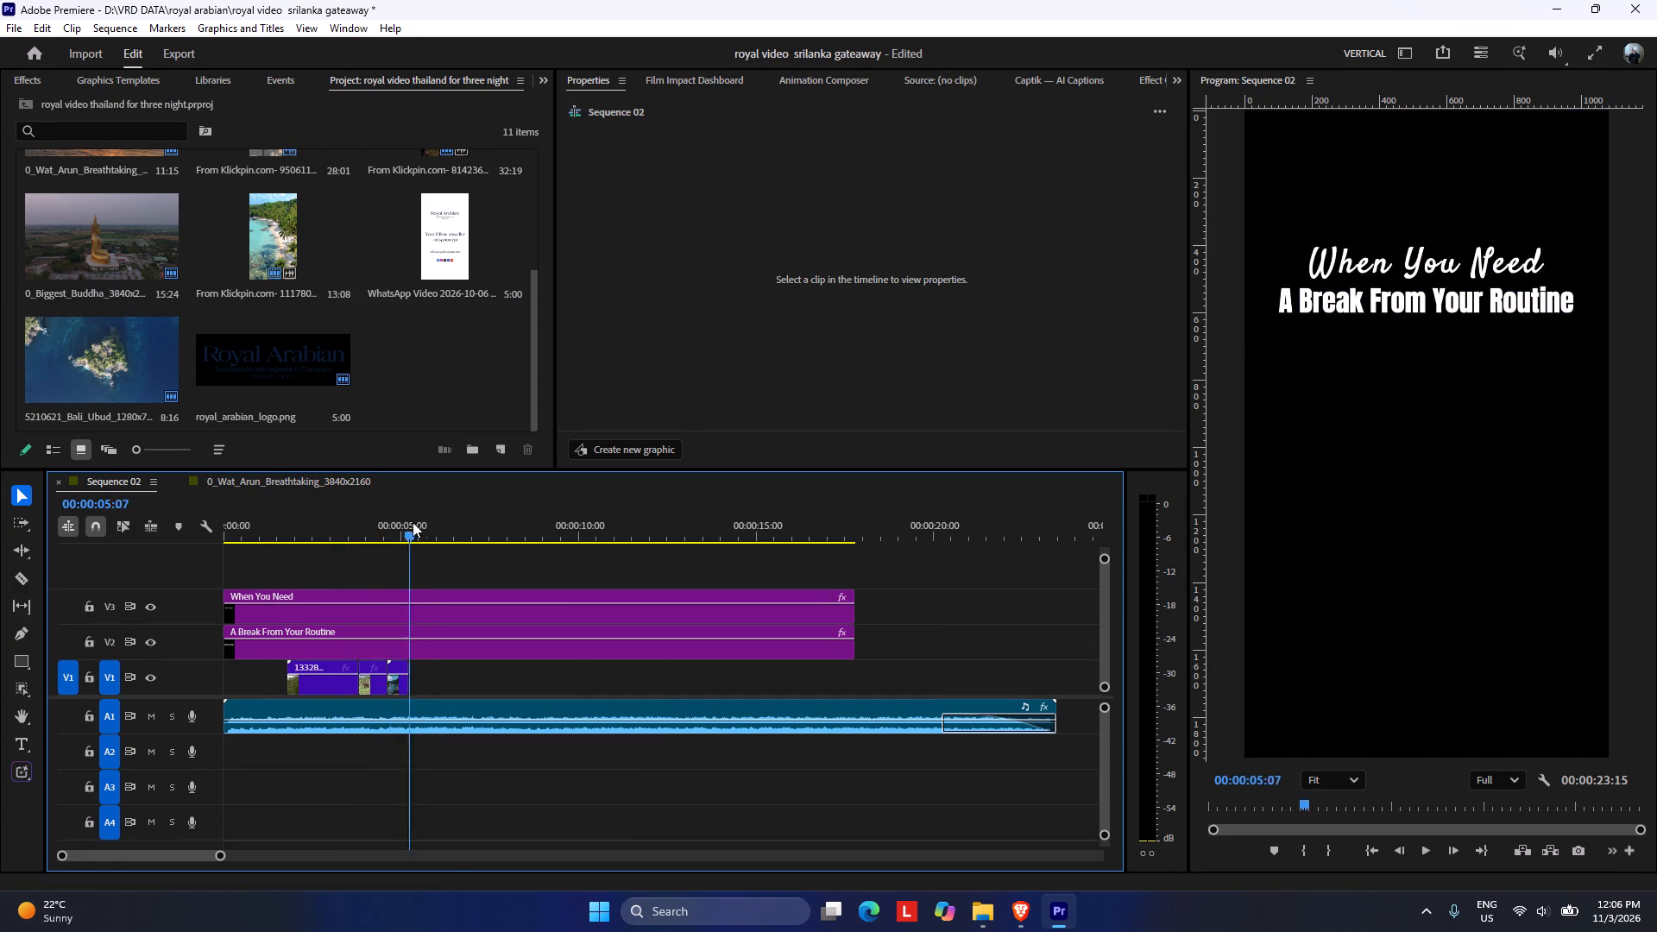
left_click_drag(413, 522, 341, 527)
key("space")
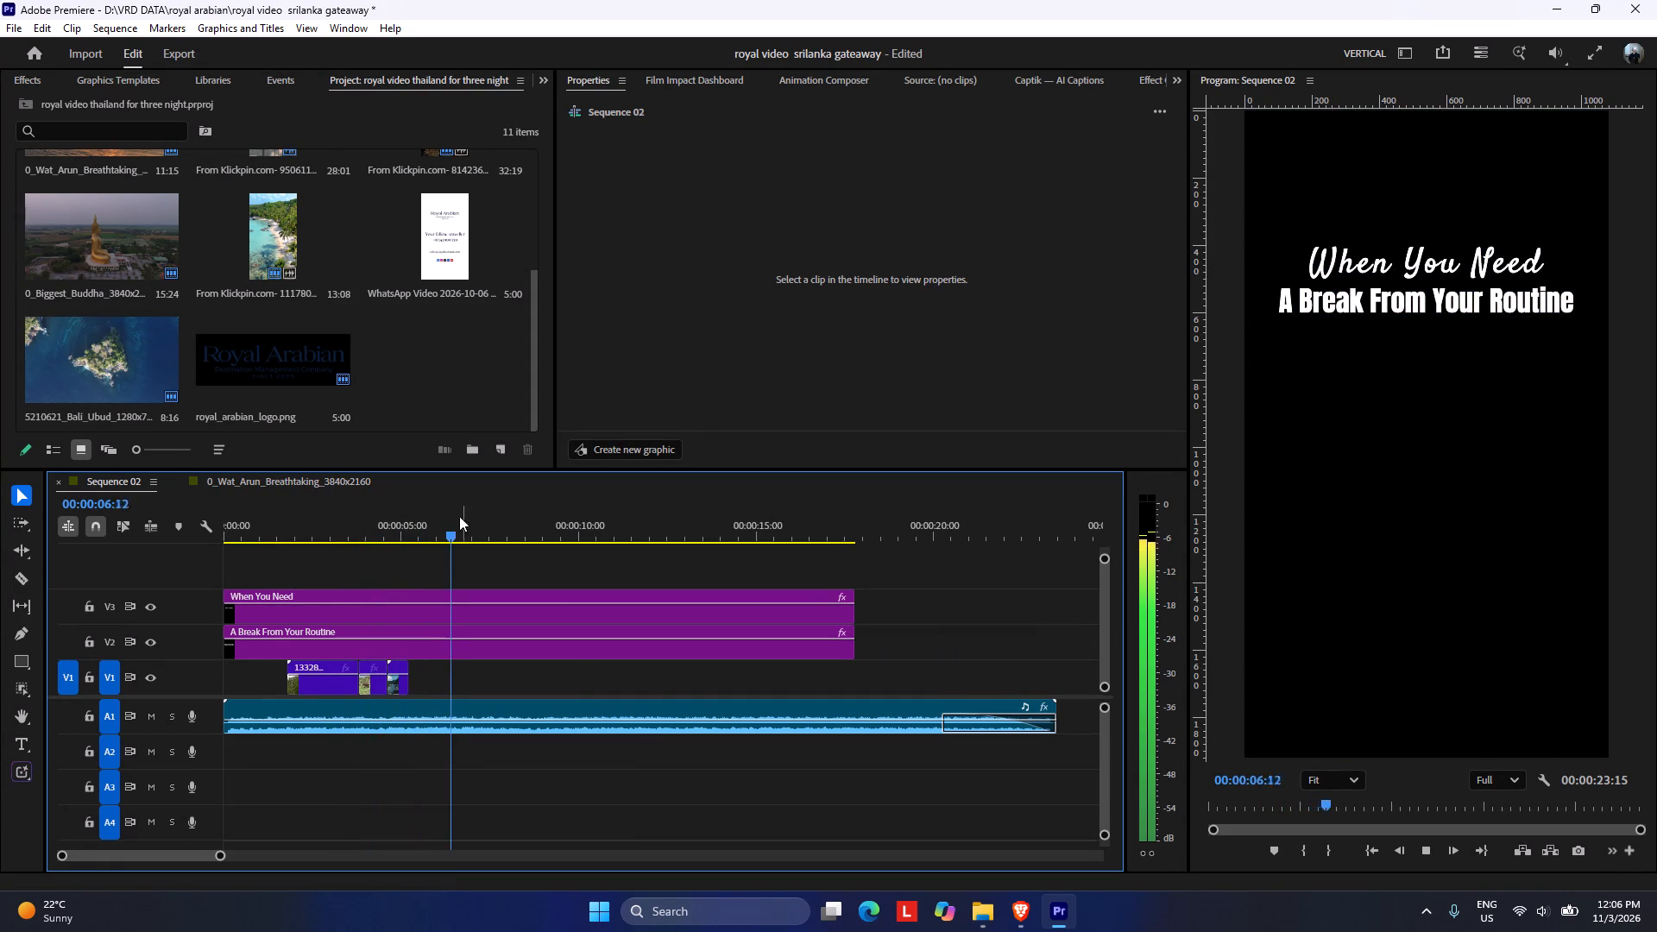
left_click_drag(450, 523, 425, 530)
Switch to the Nov Ad Reel Content brief in the browser and copy the Spice Garden scene's visual description.
left_click(986, 923)
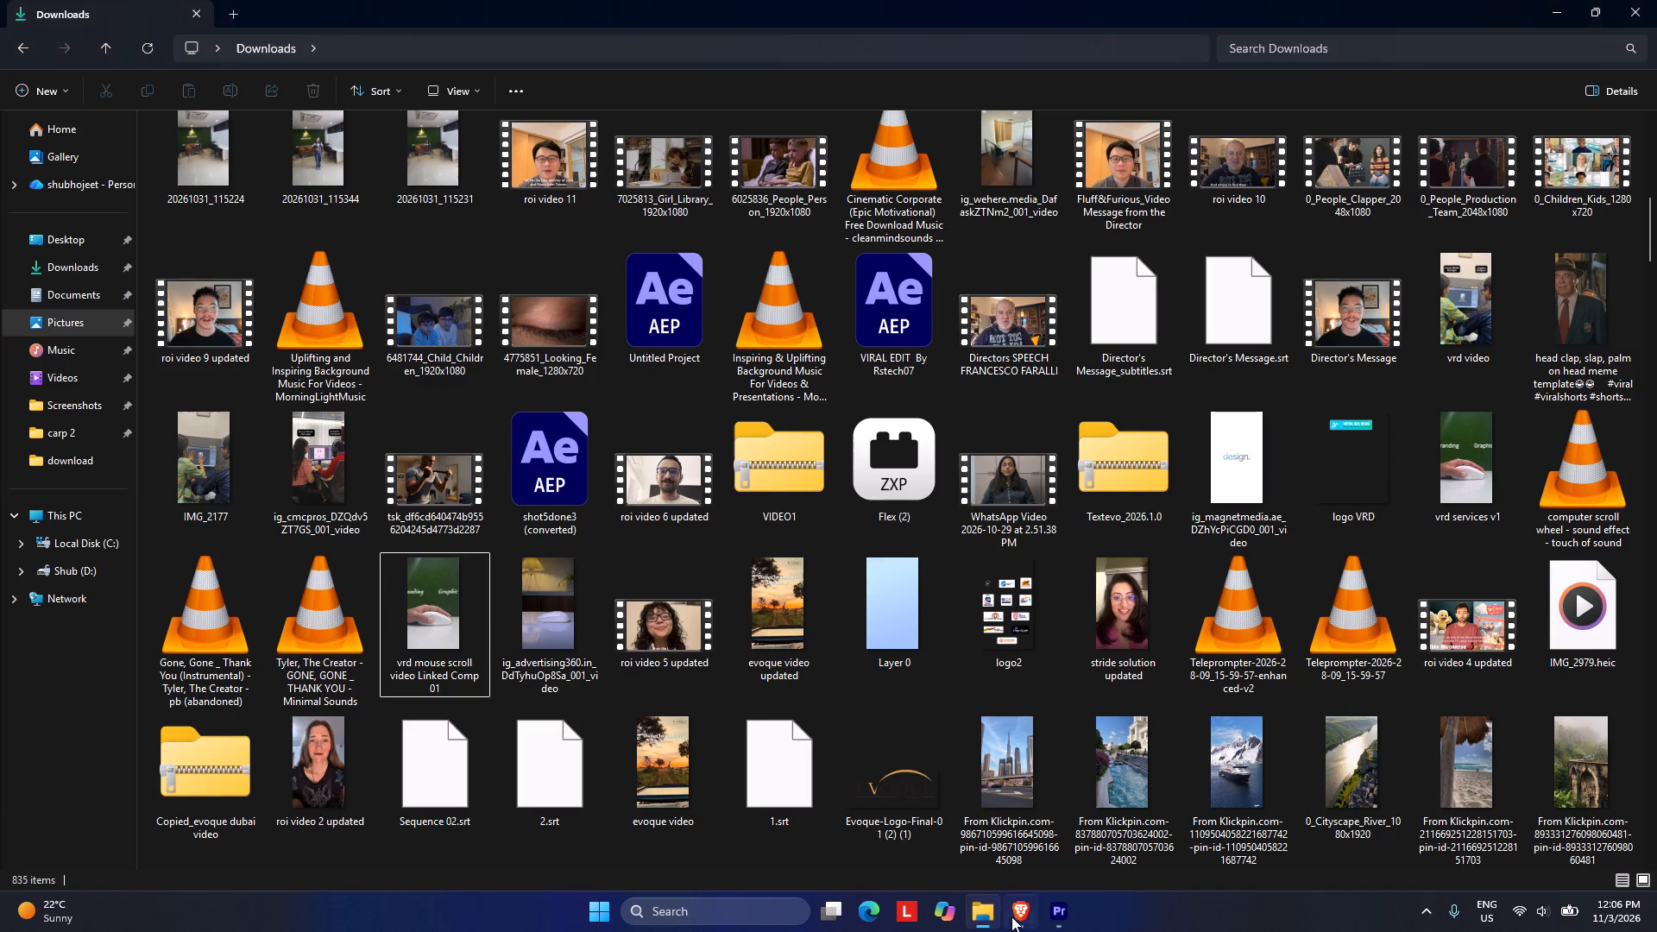
left_click(1024, 912)
left_click(892, 582)
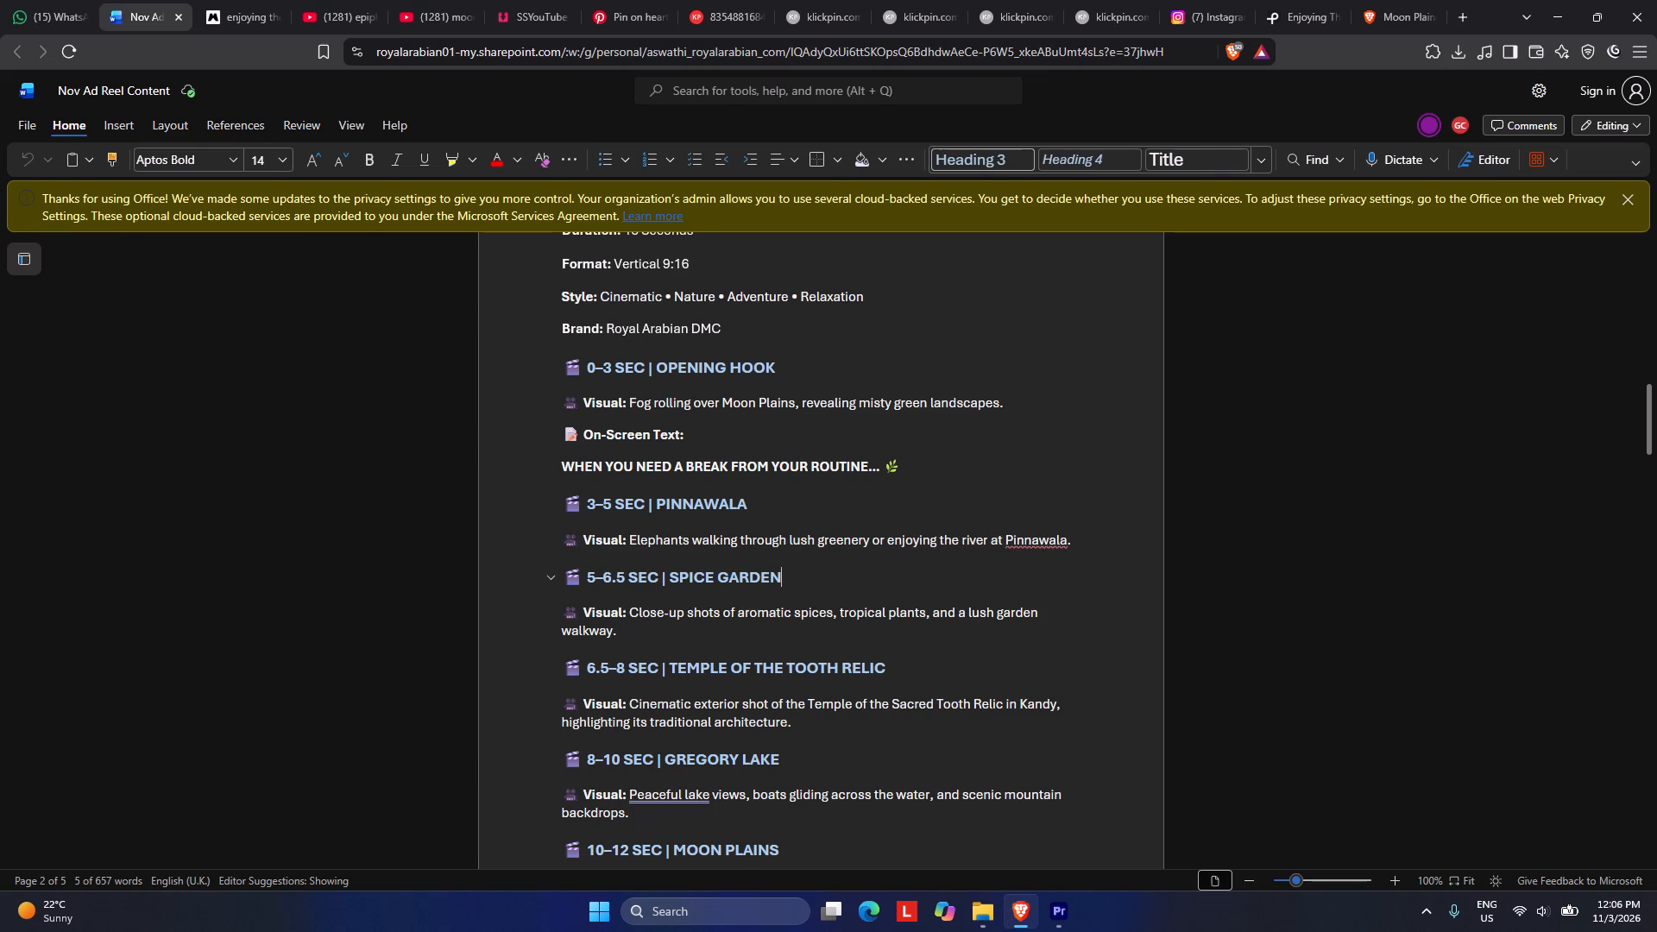
left_click(639, 646)
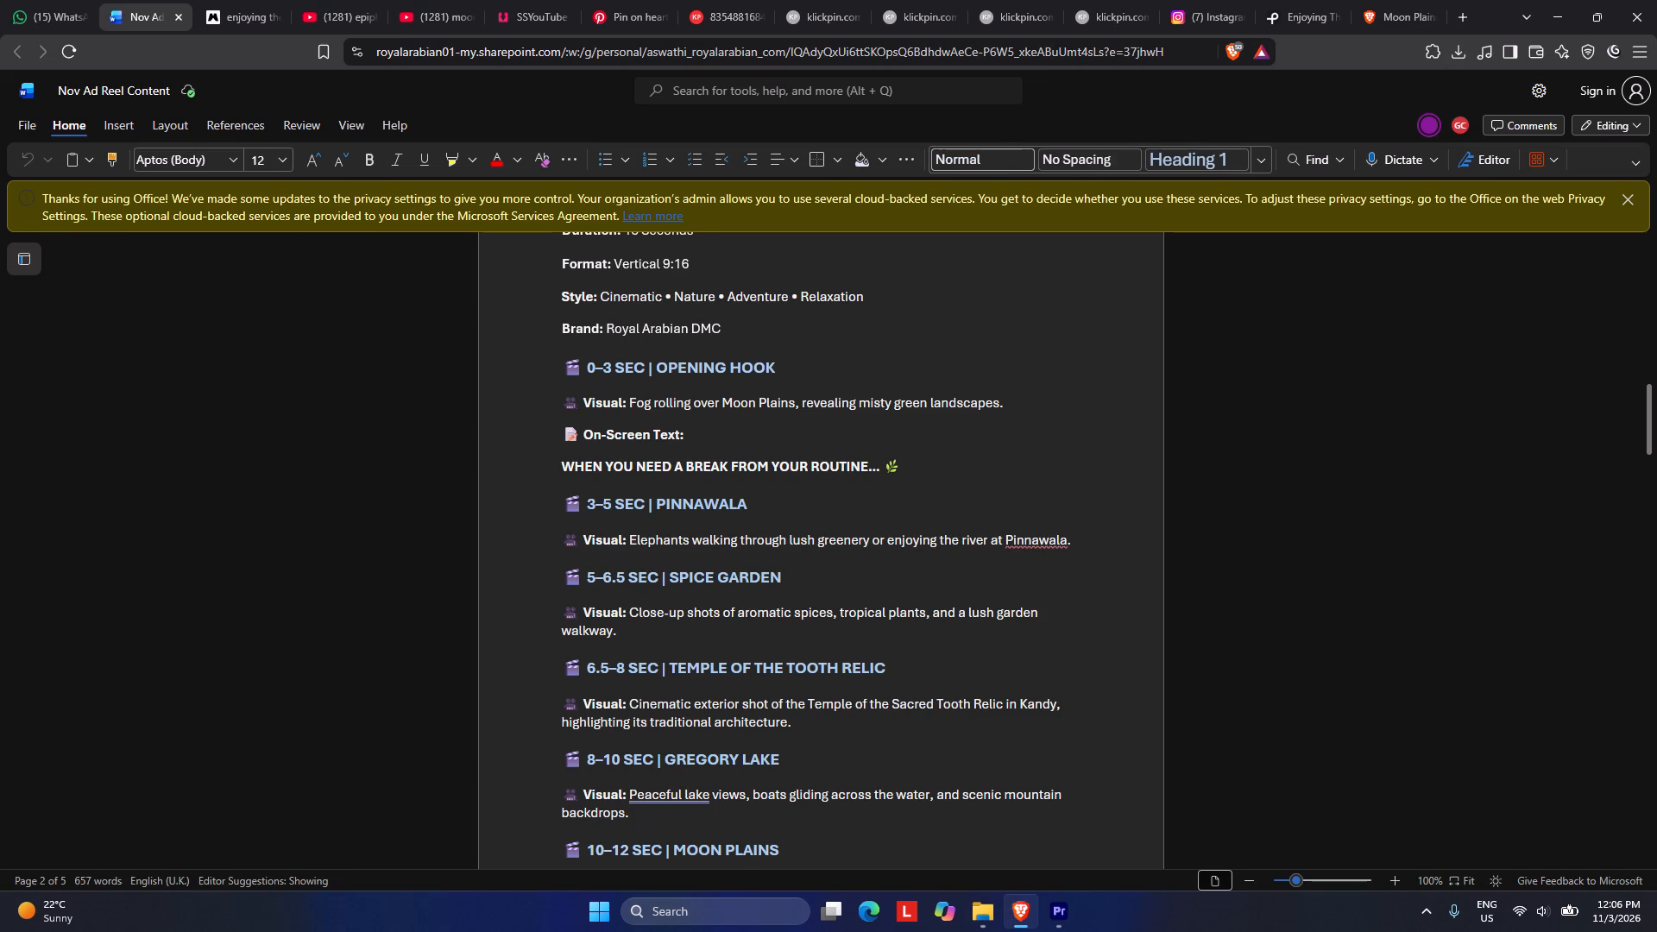
left_click_drag(629, 611, 833, 625)
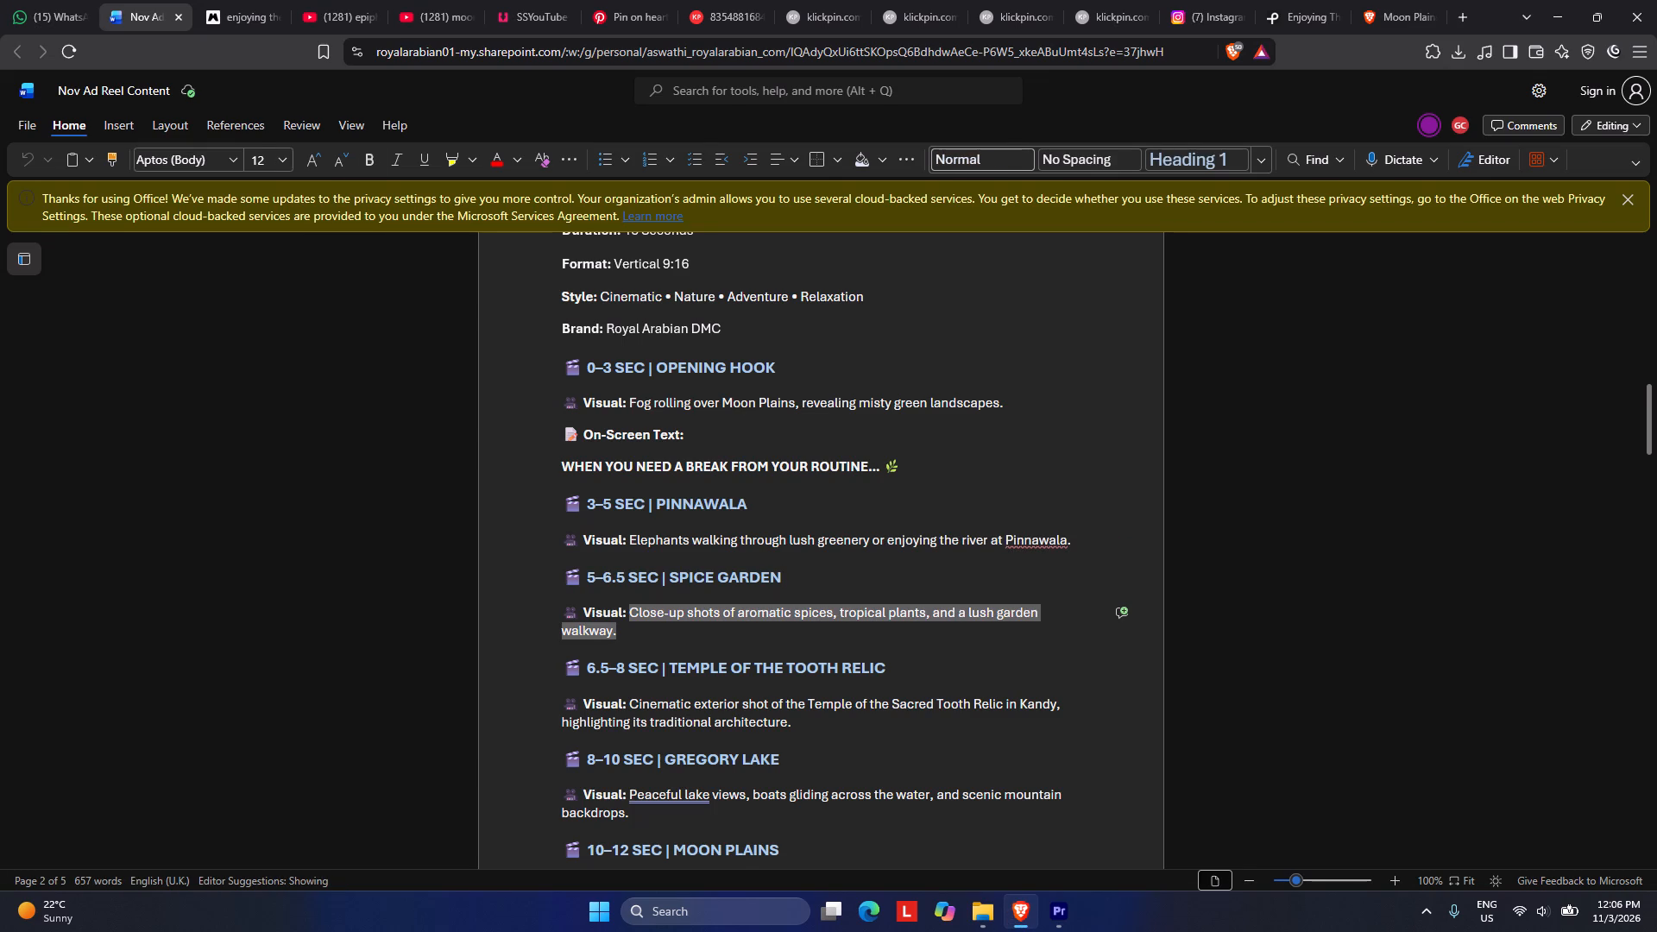
left_click_drag(833, 625, 835, 625)
key("ctrl+c")
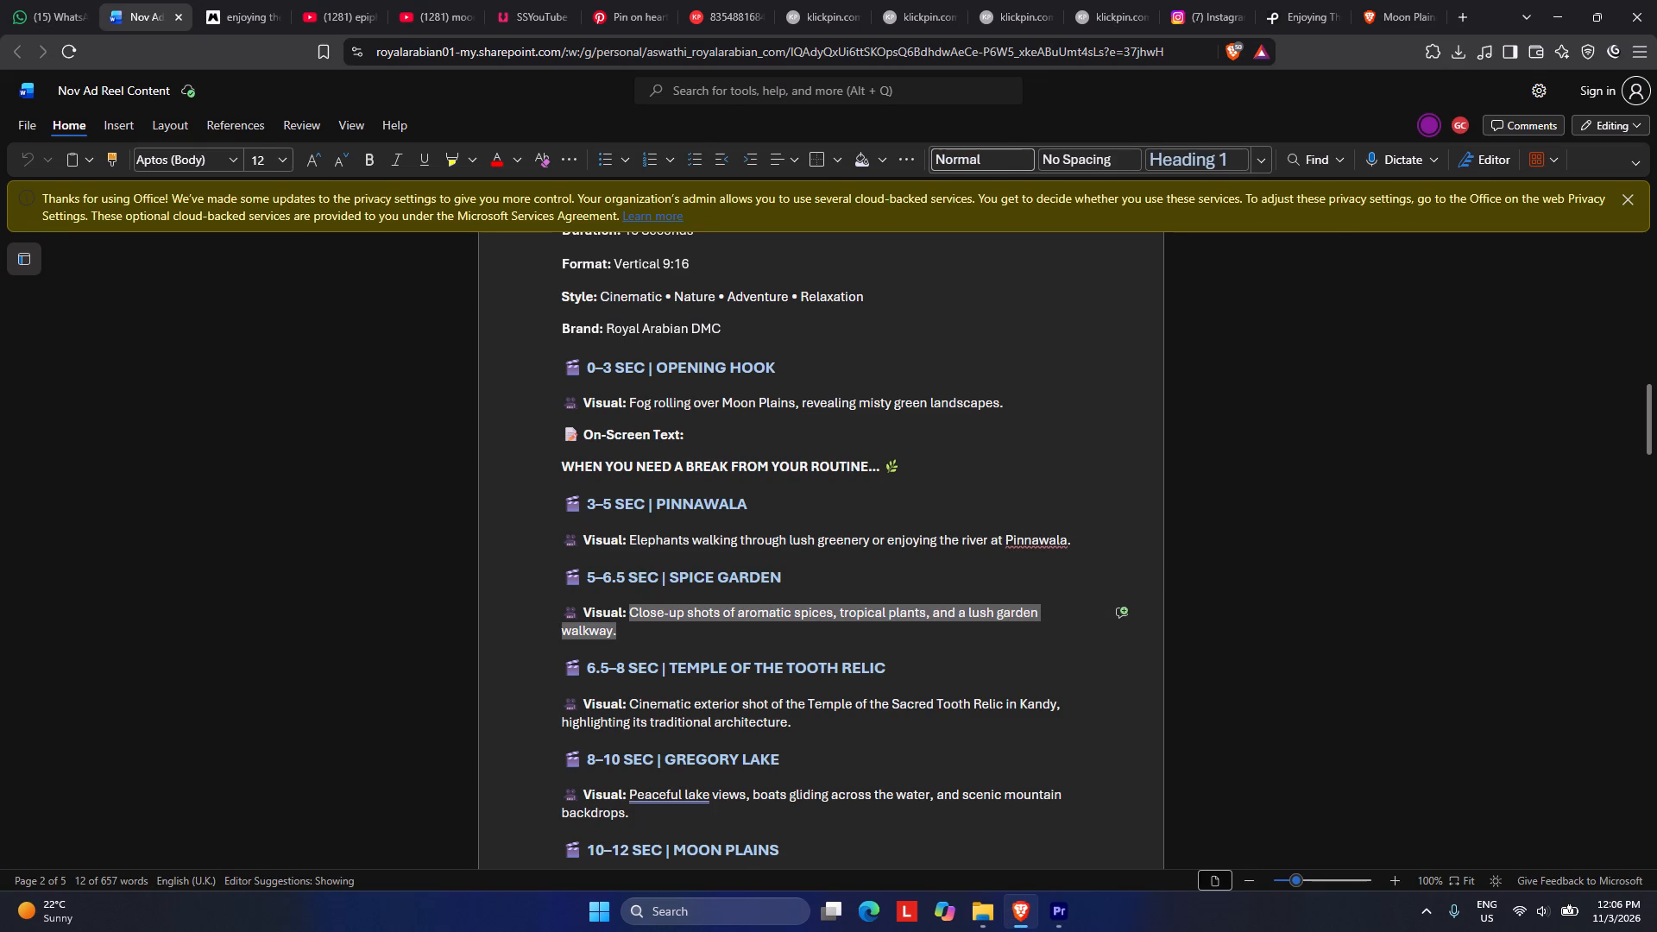
Search Pexels videos for "Close-up shots of aromatic spices, tropical plants, and a lush garden walkway.".
left_click(1286, 0)
left_click(1070, 108)
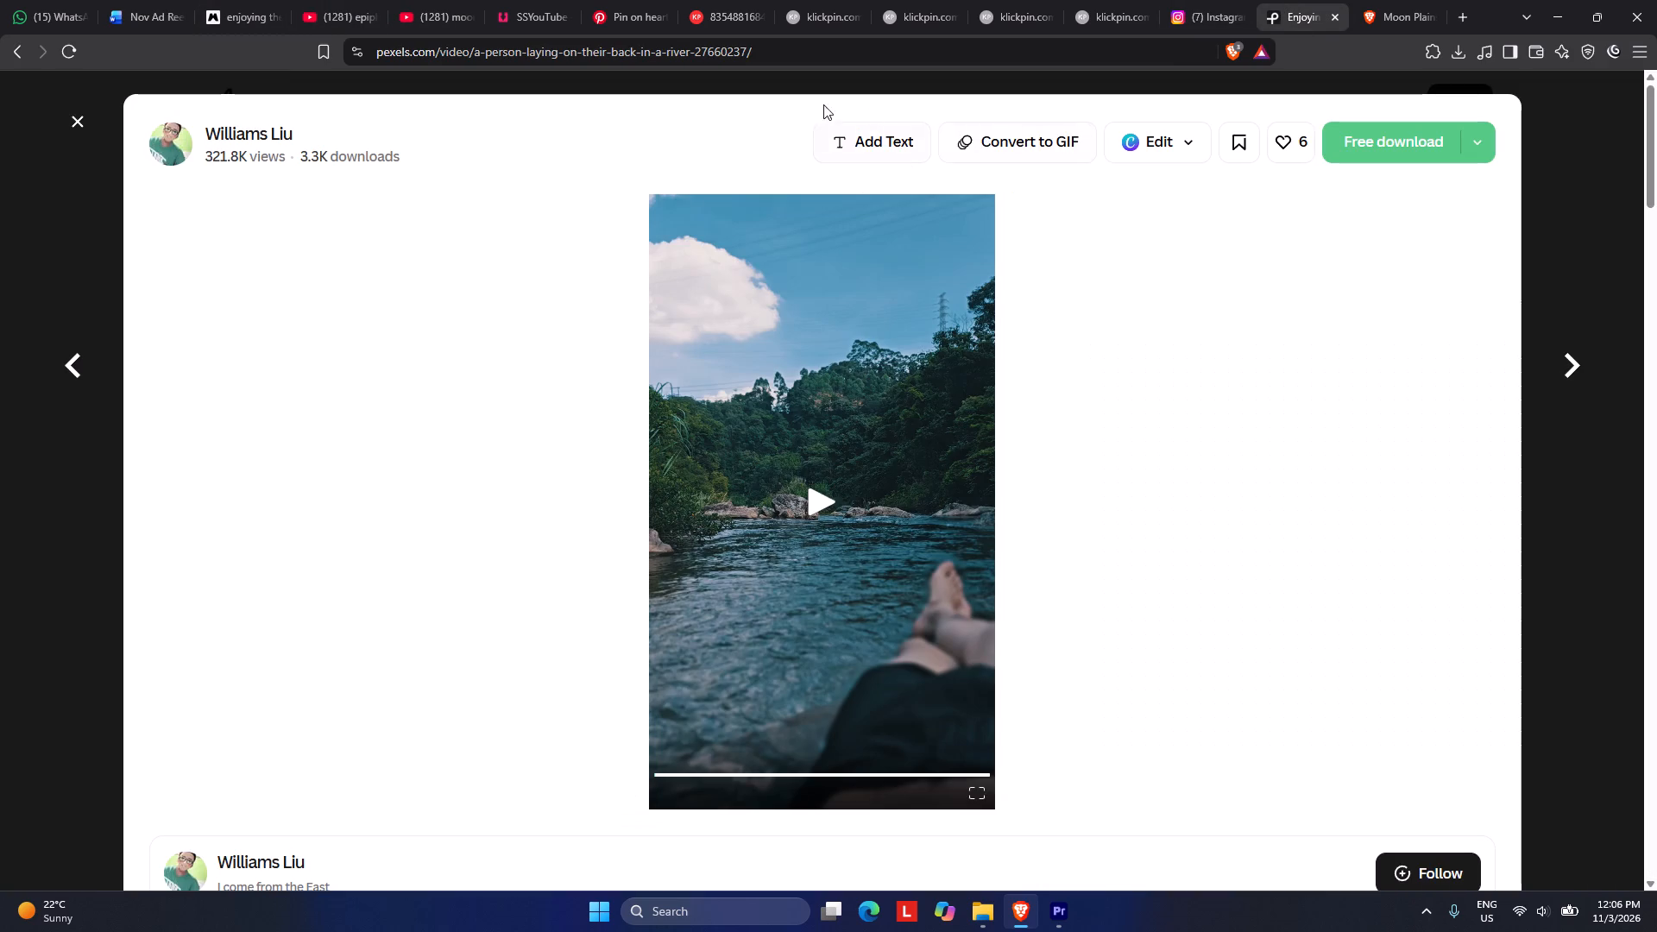
scroll(814, 104, "up", 4)
left_click(65, 111)
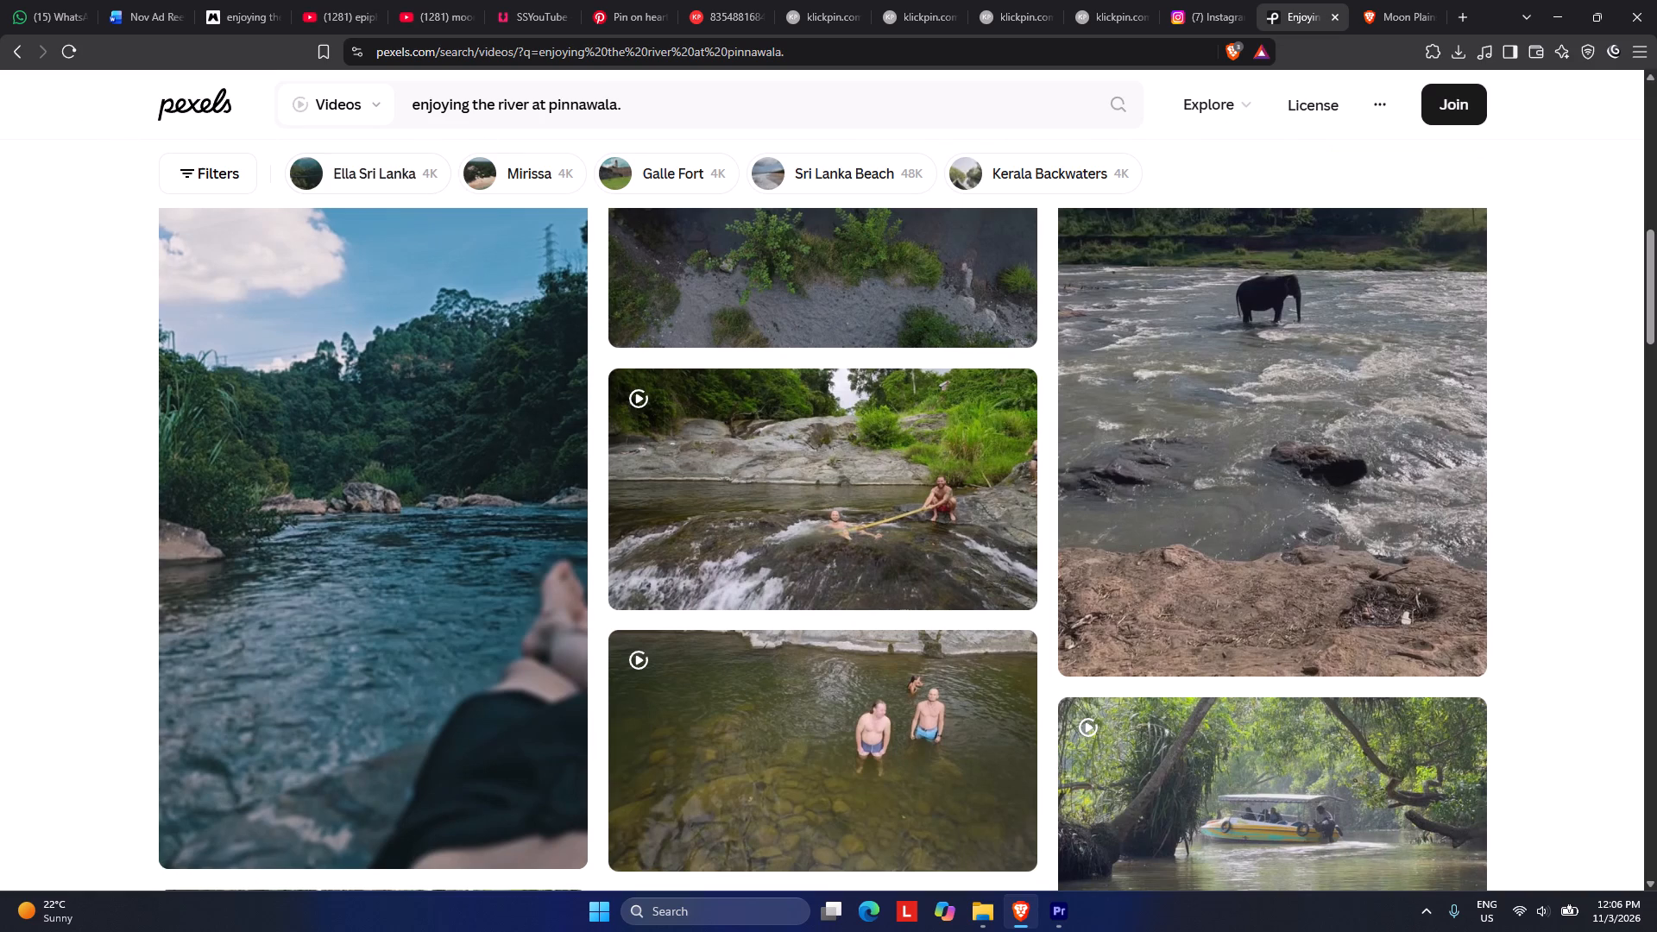
left_click_drag(649, 98, 361, 130)
key("ctrl+v")
key("Return")
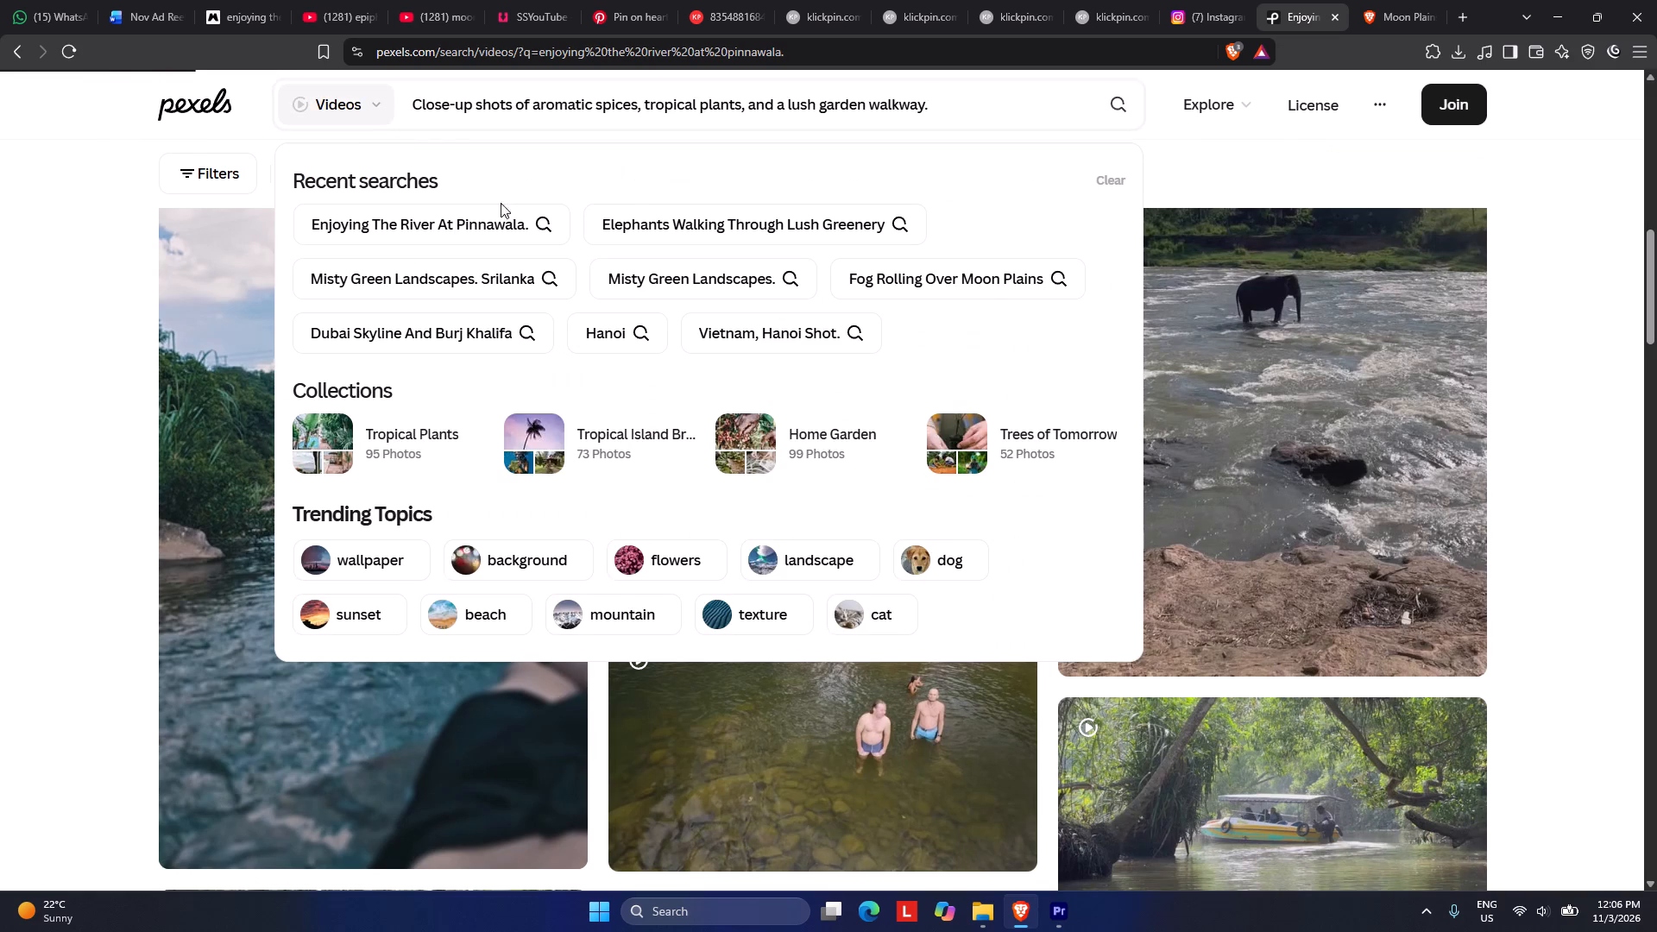
Browse the Pexels video results for vertical footage of a lush garden walkway or tropical plants suited to the Spice Garden scene.
scroll(589, 343, "down", 2)
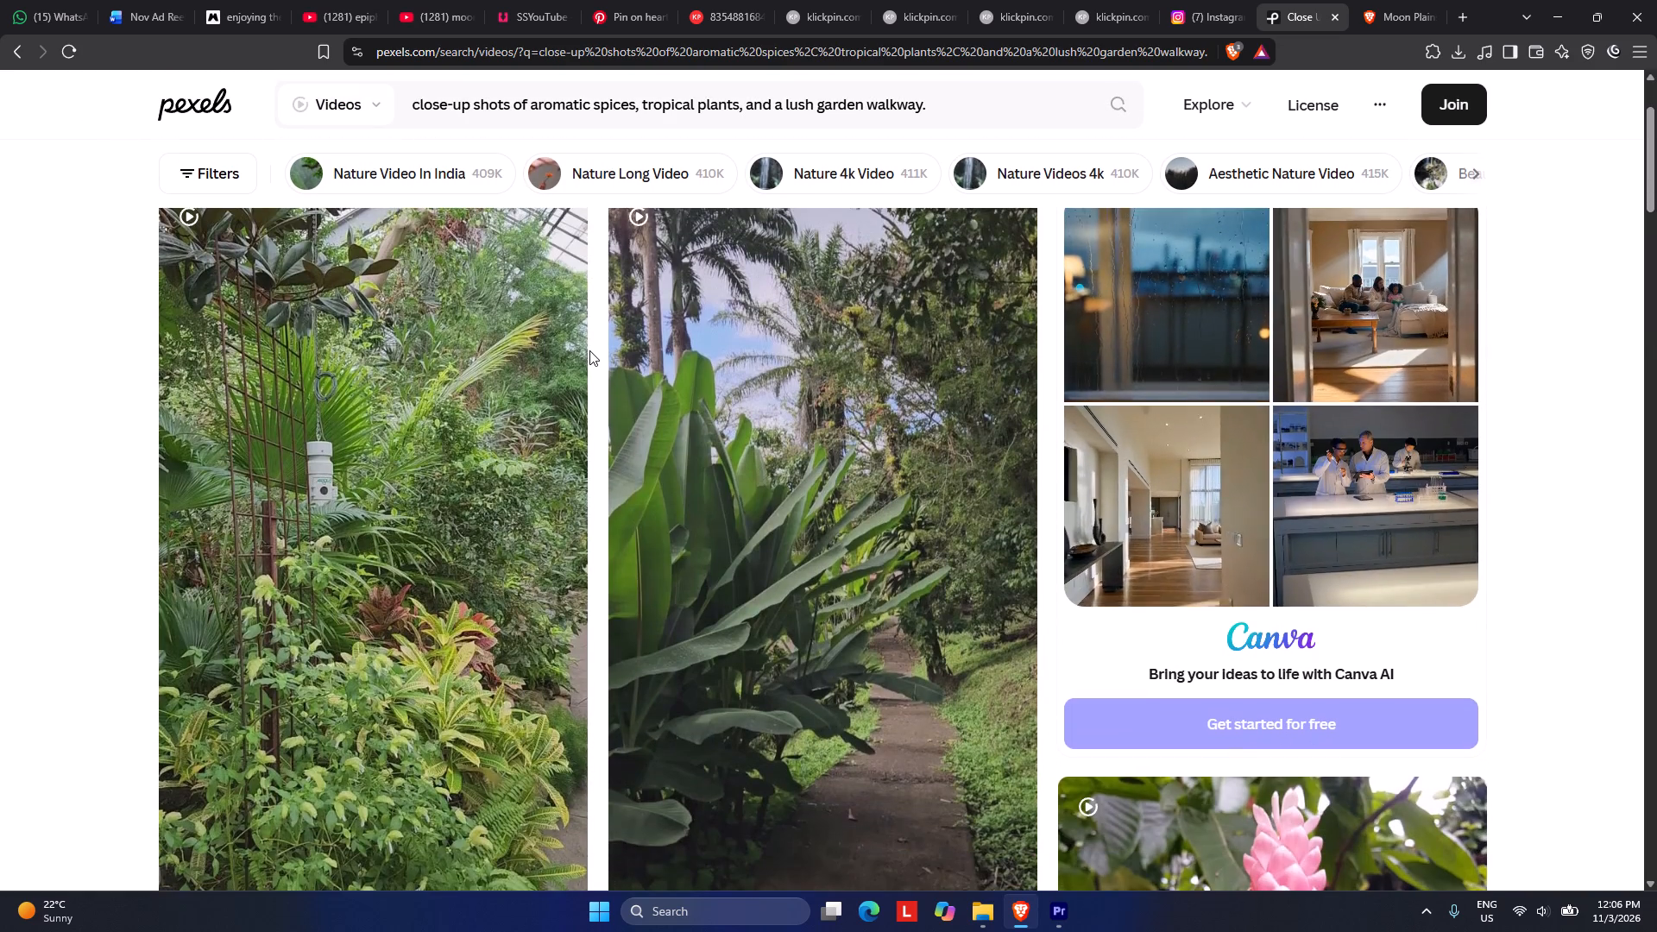
scroll(469, 475, "down", 14)
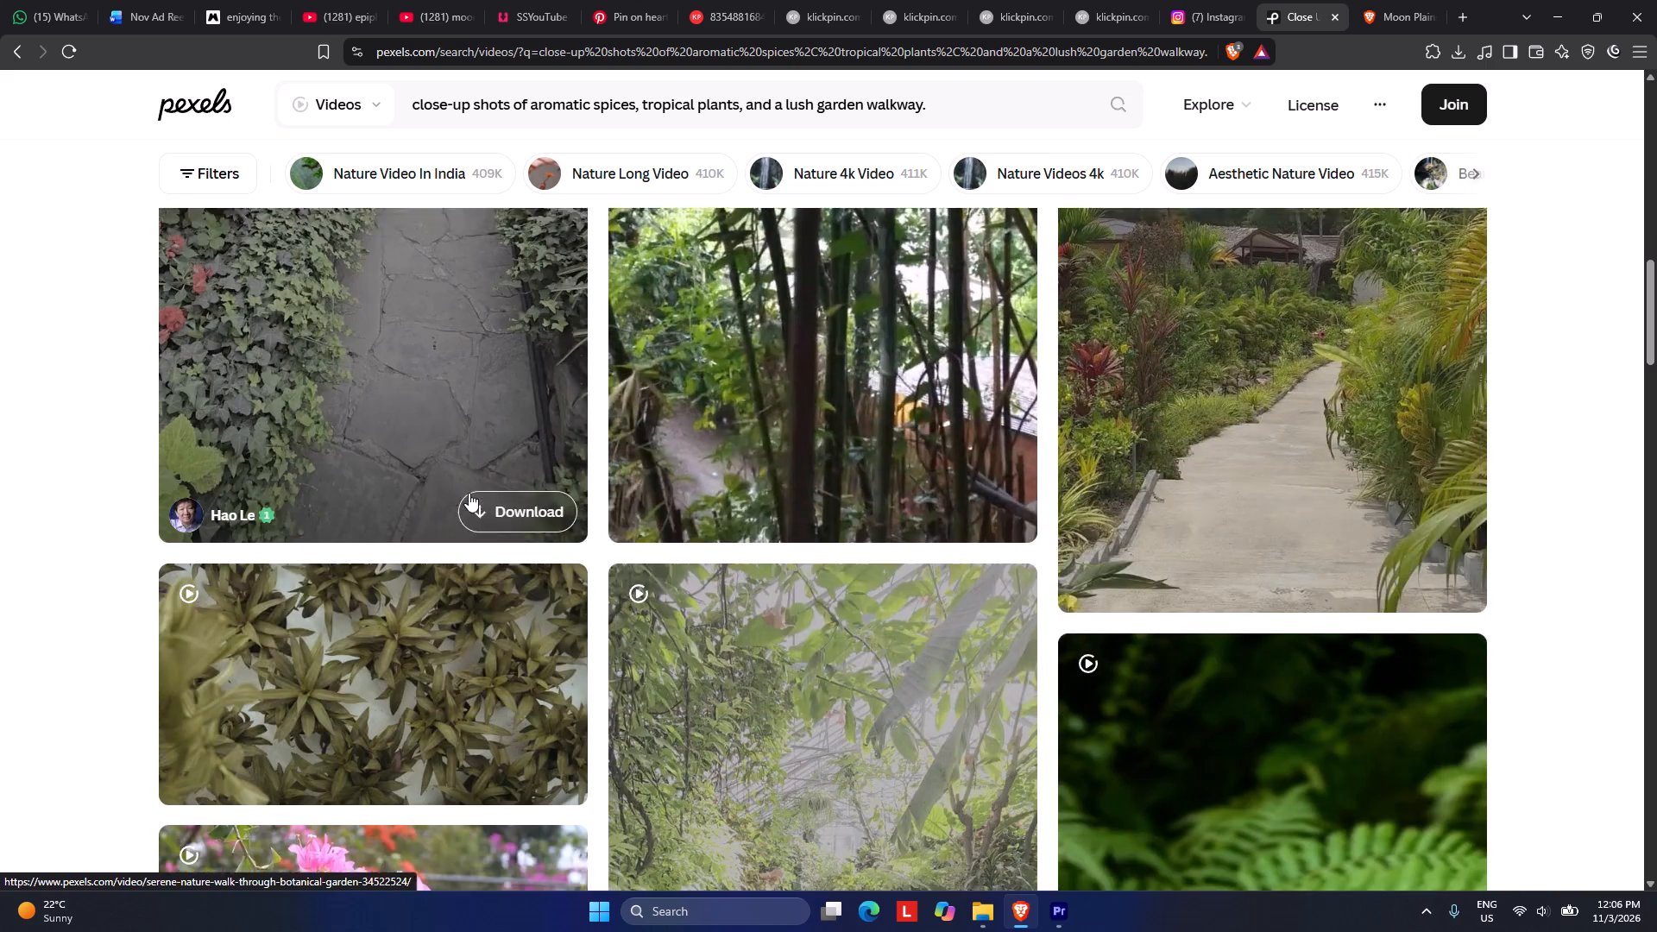
scroll(468, 494, "up", 8)
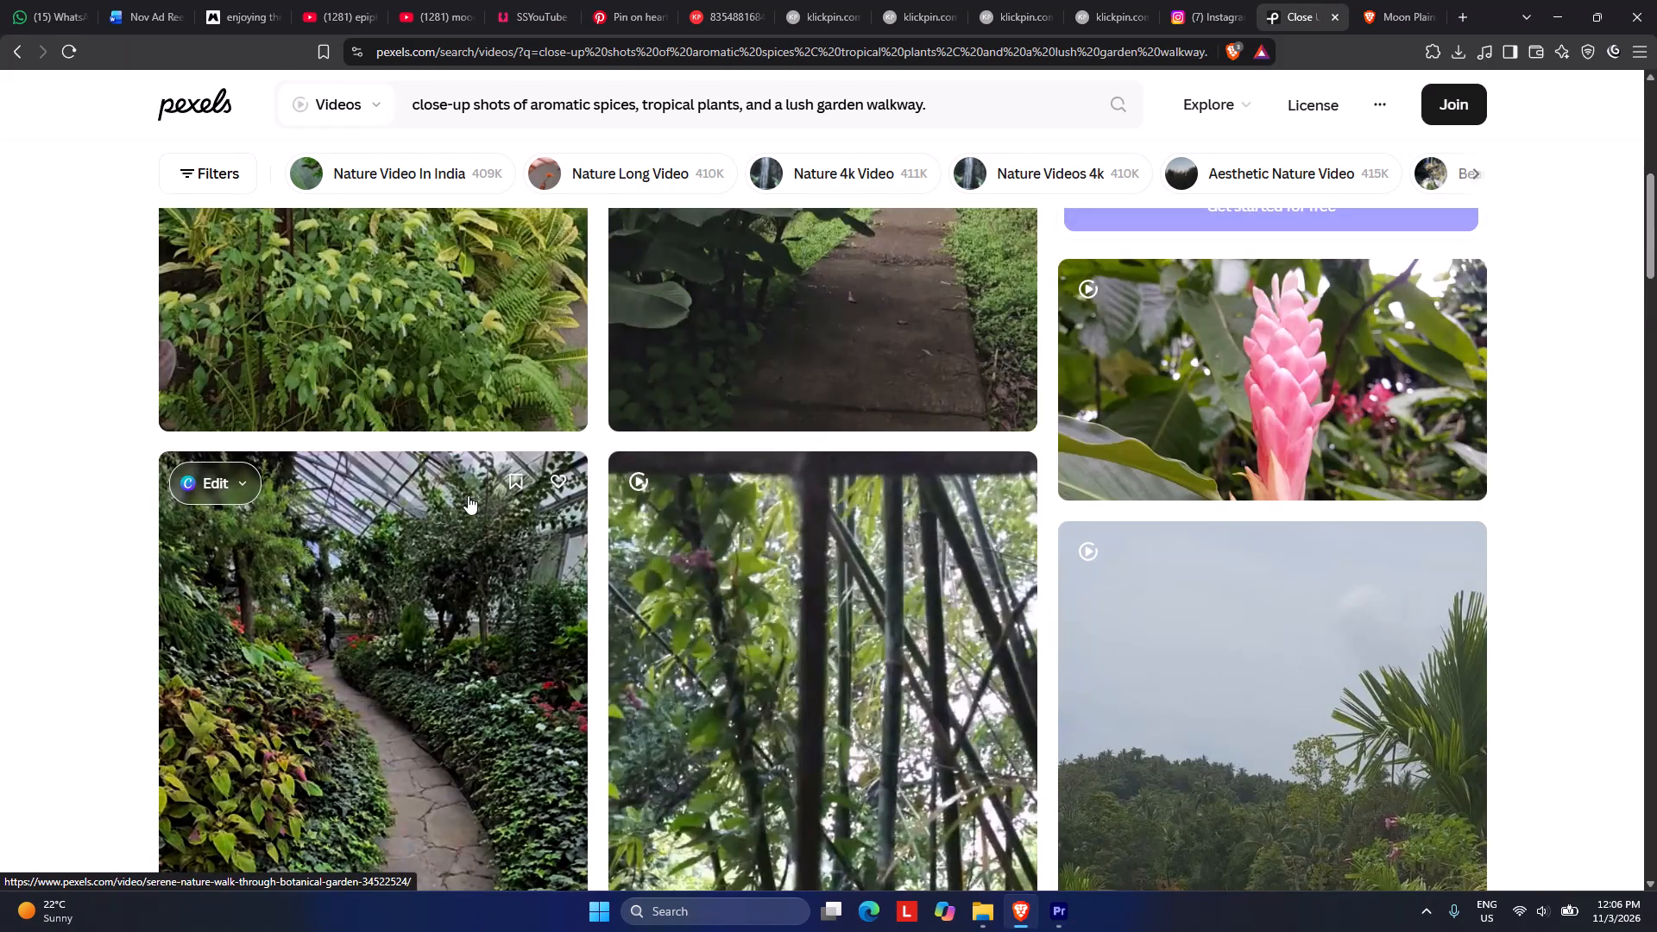
scroll(468, 495, "down", 7)
scroll(1181, 501, "up", 3)
scroll(1225, 559, "down", 10)
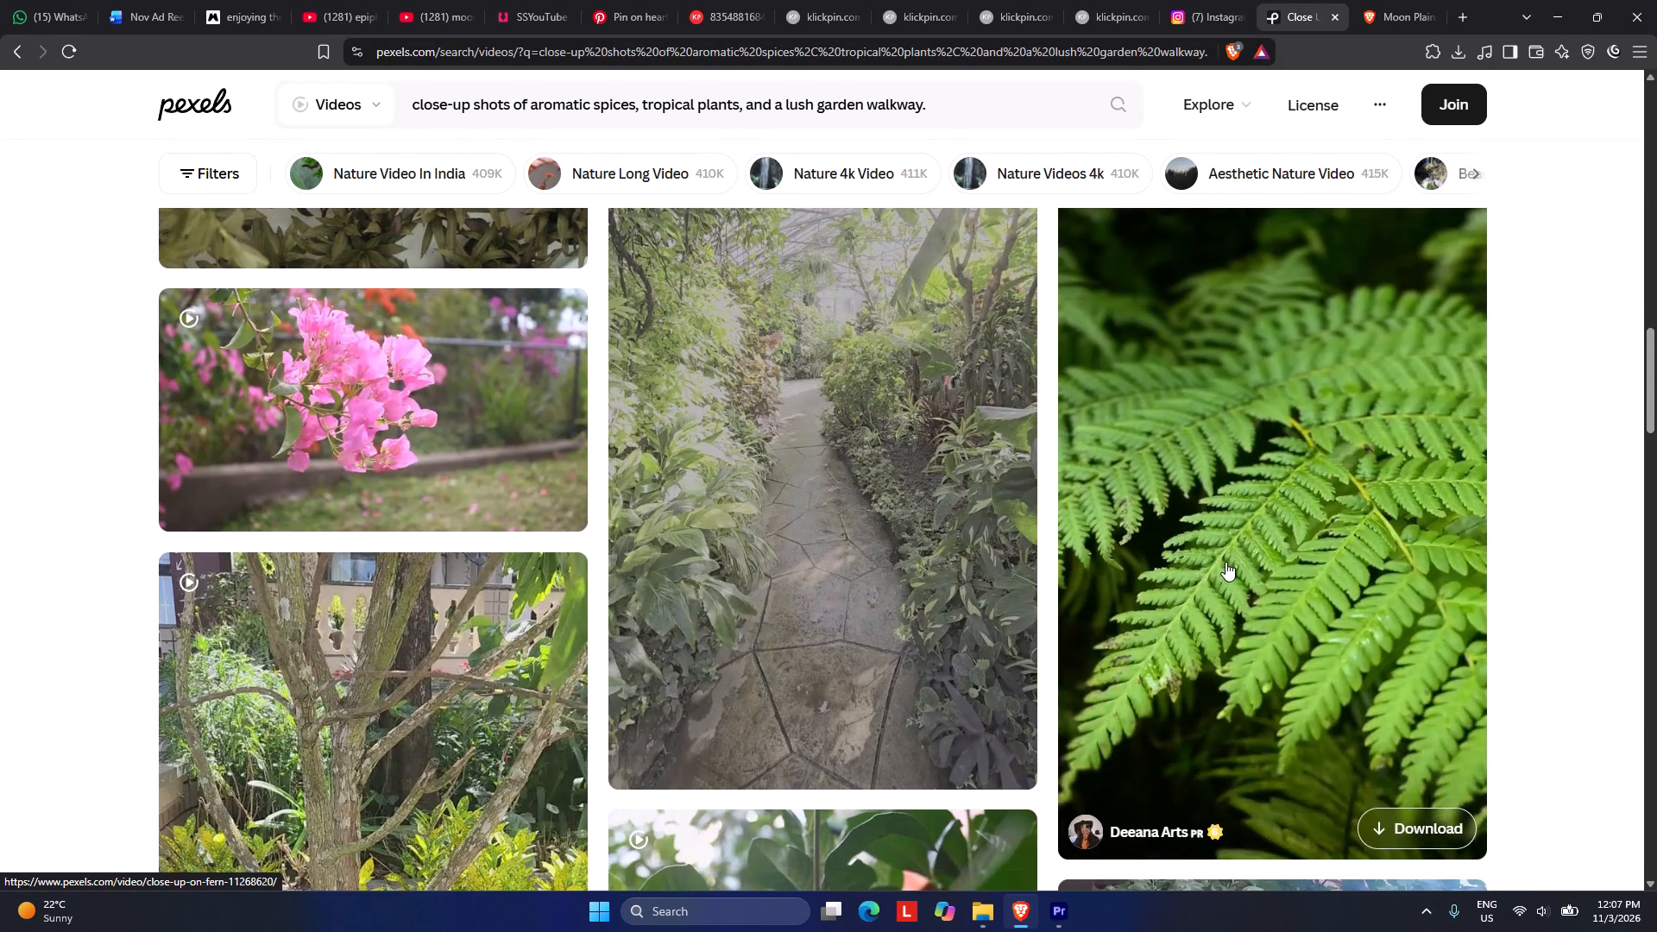
scroll(1225, 558, "down", 20)
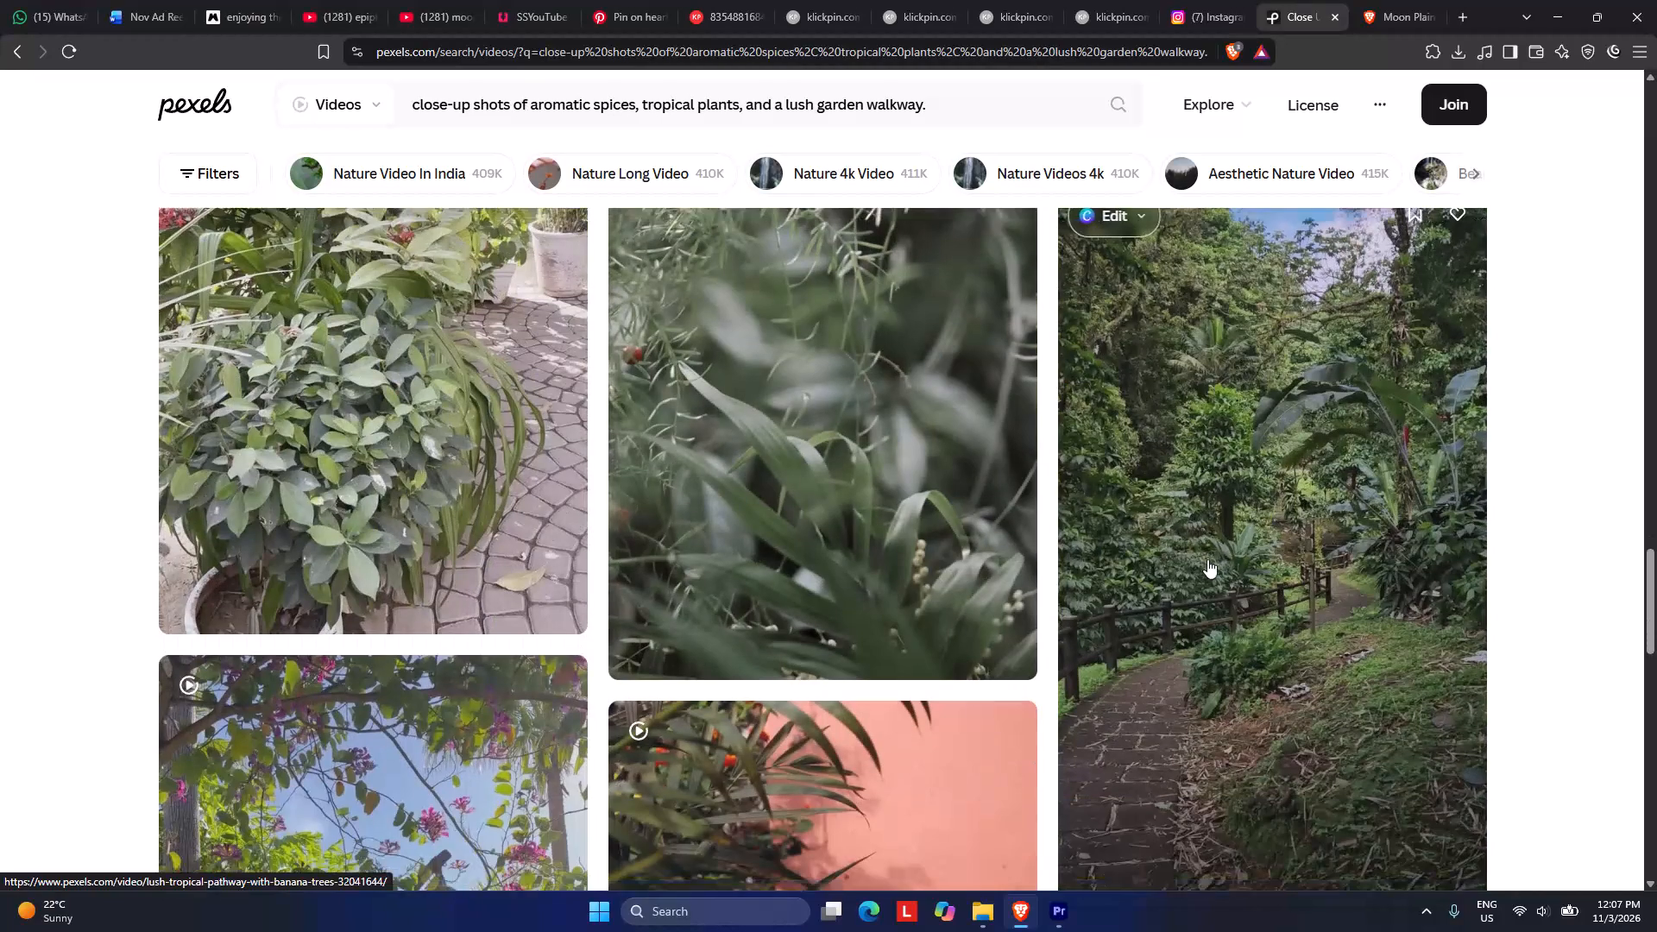
scroll(1277, 547, "down", 6)
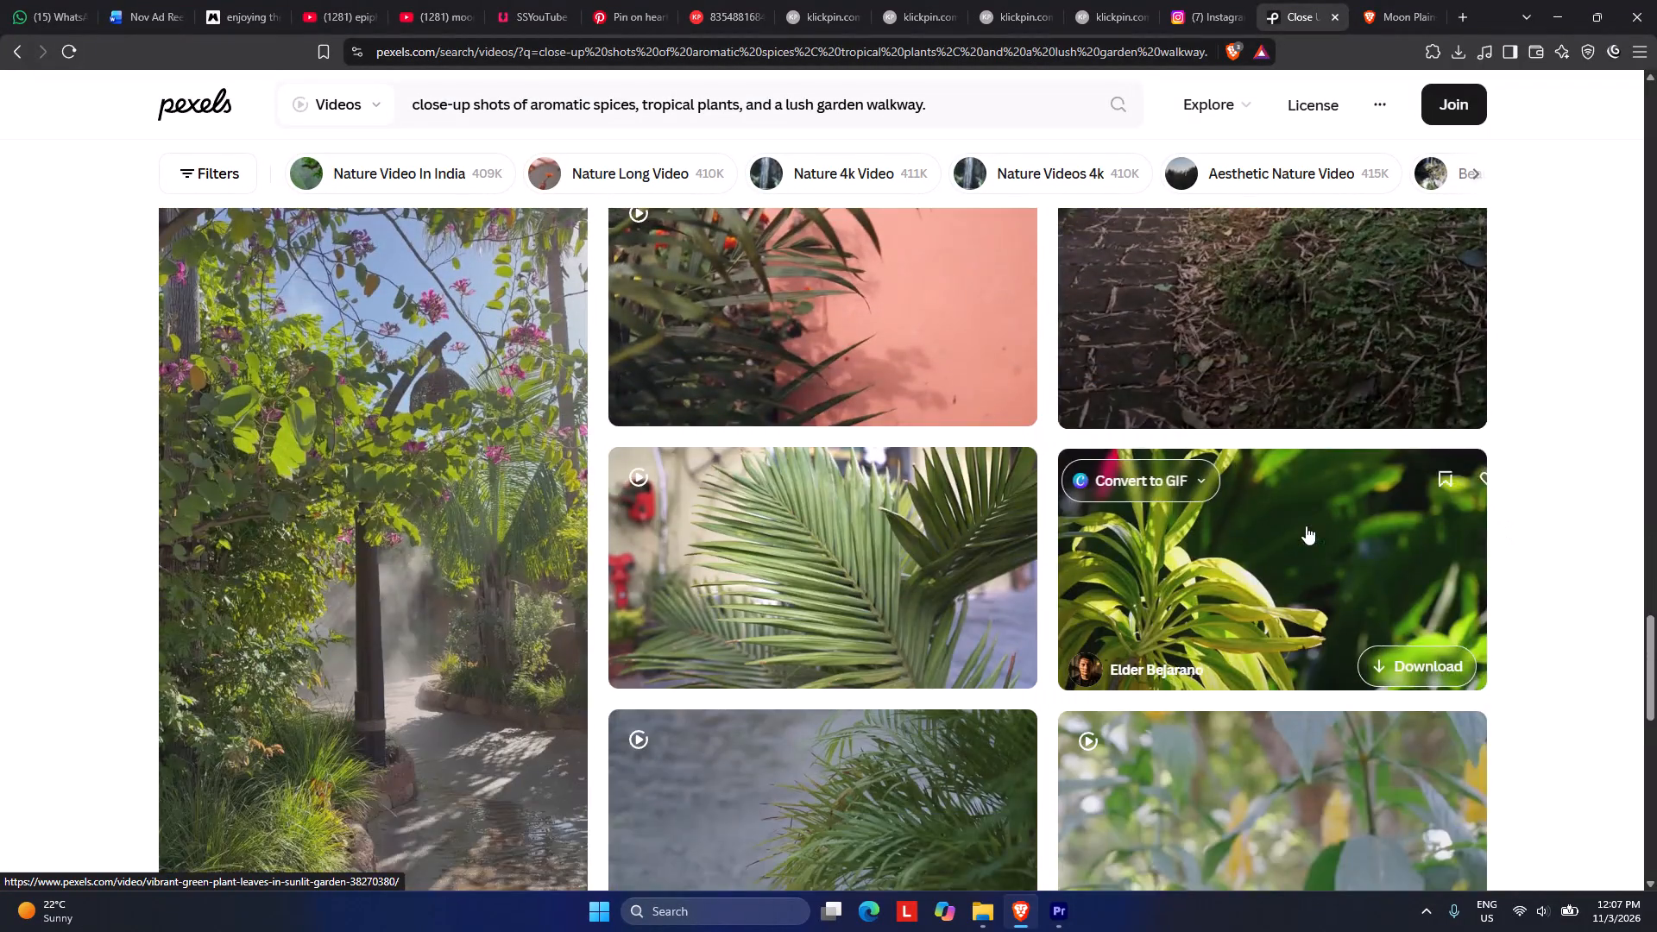
scroll(1306, 526, "down", 5)
scroll(1306, 525, "up", 6)
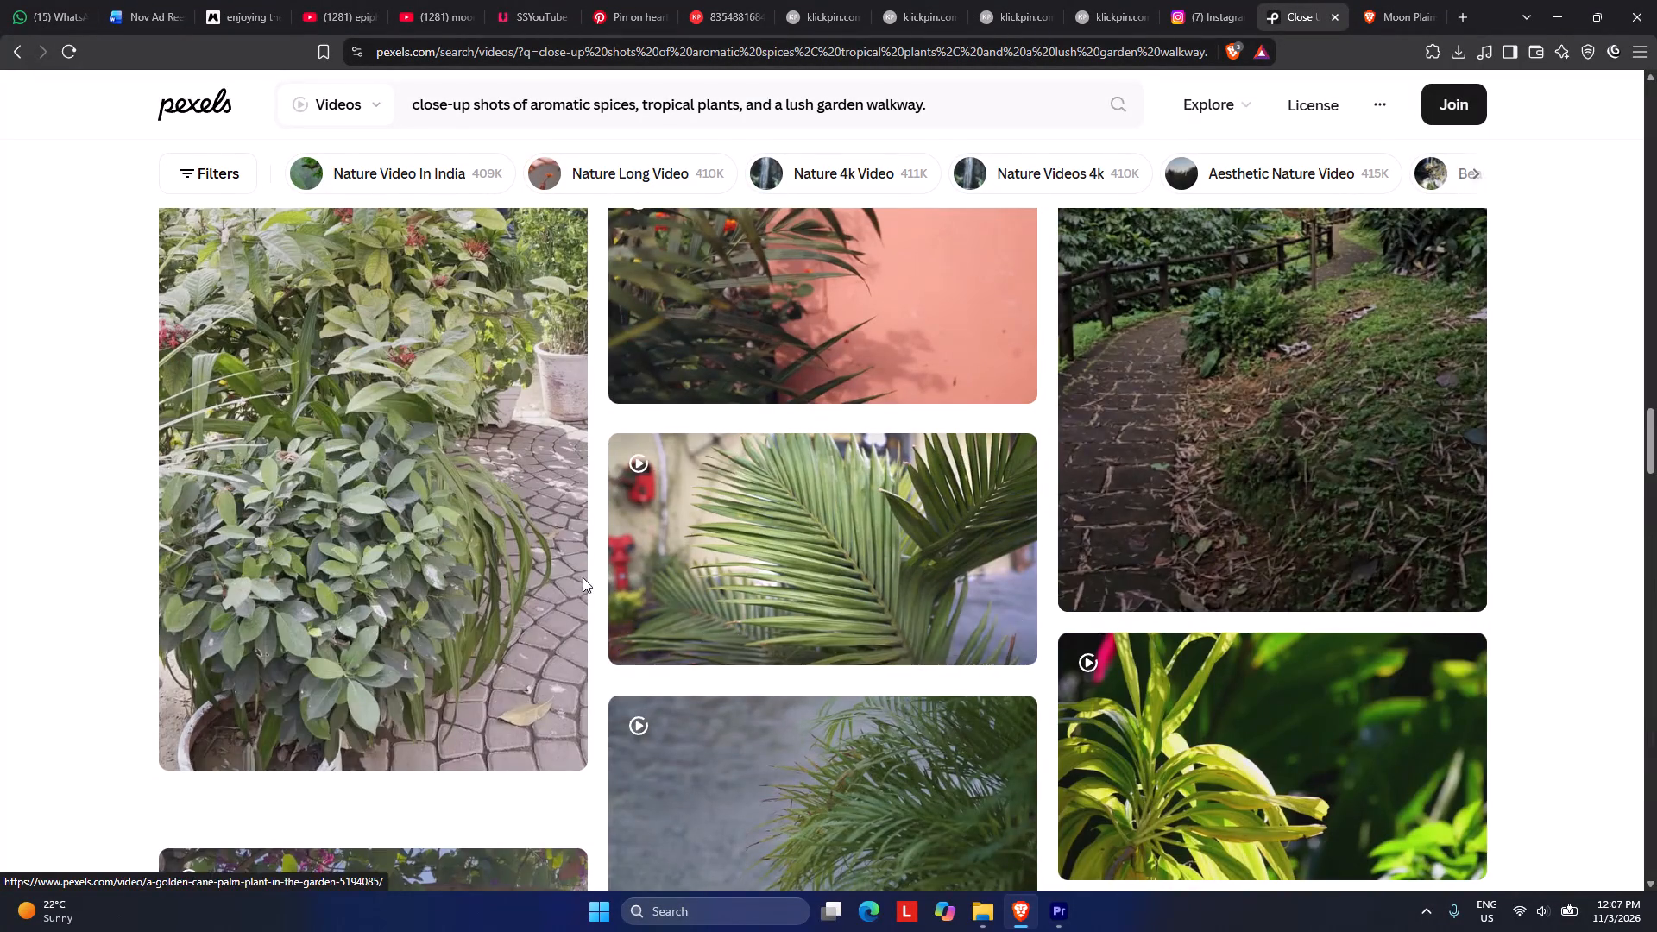
scroll(525, 589, "up", 20)
scroll(525, 589, "up", 10)
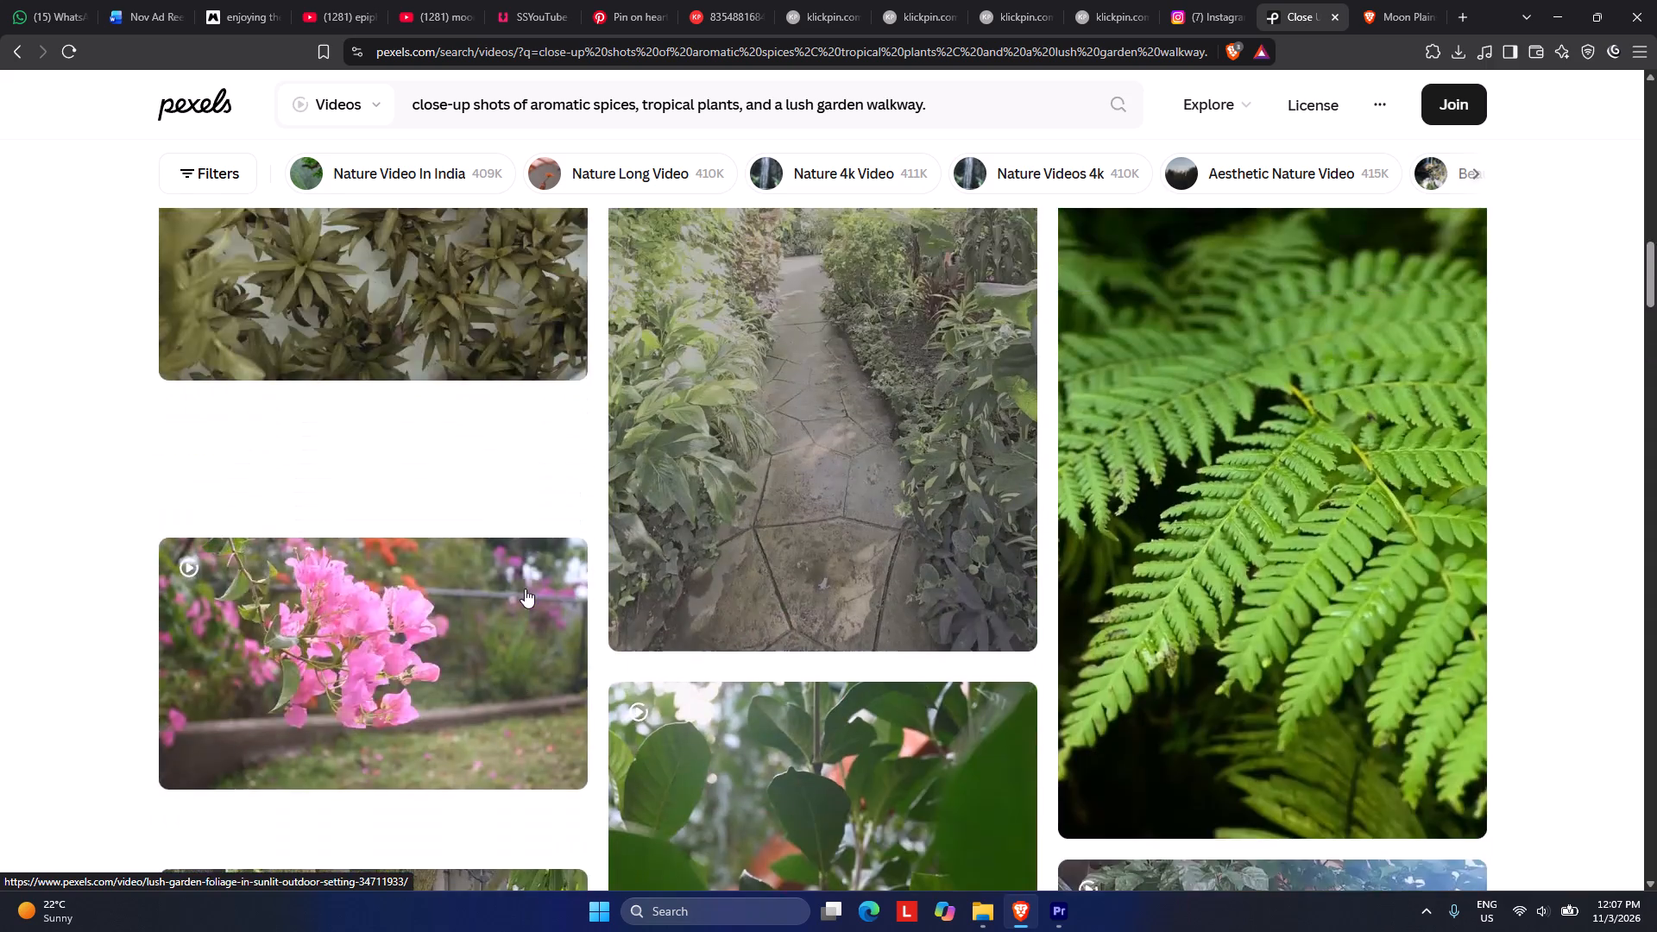
scroll(525, 589, "up", 15)
scroll(495, 603, "down", 9)
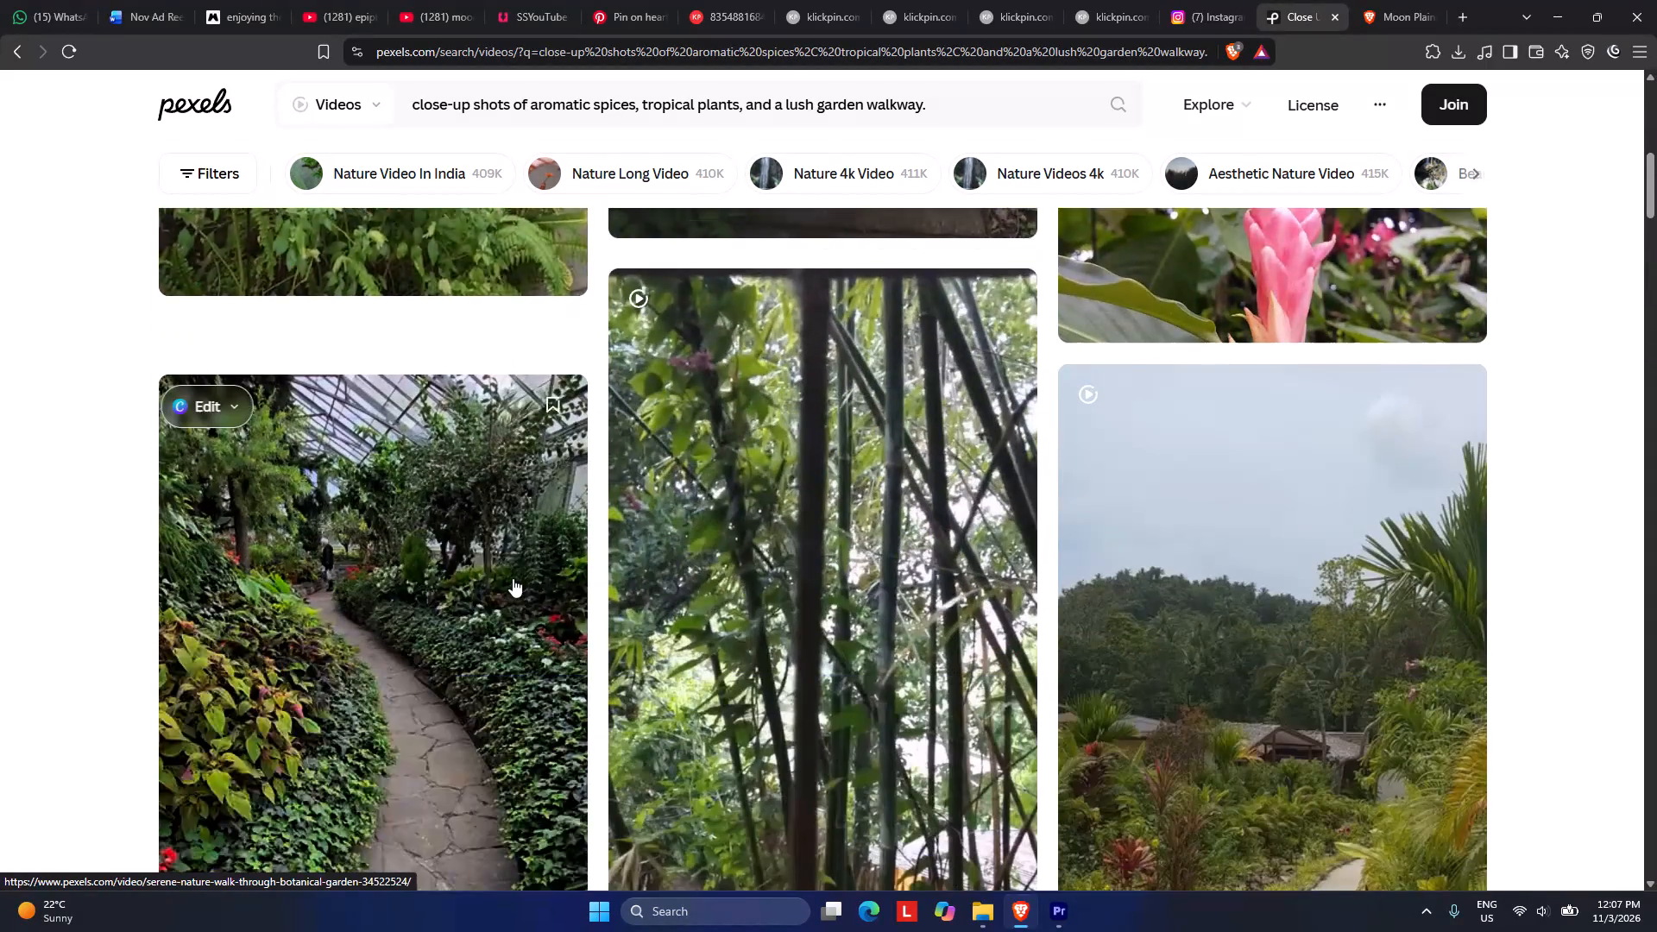
scroll(443, 605, "up", 6)
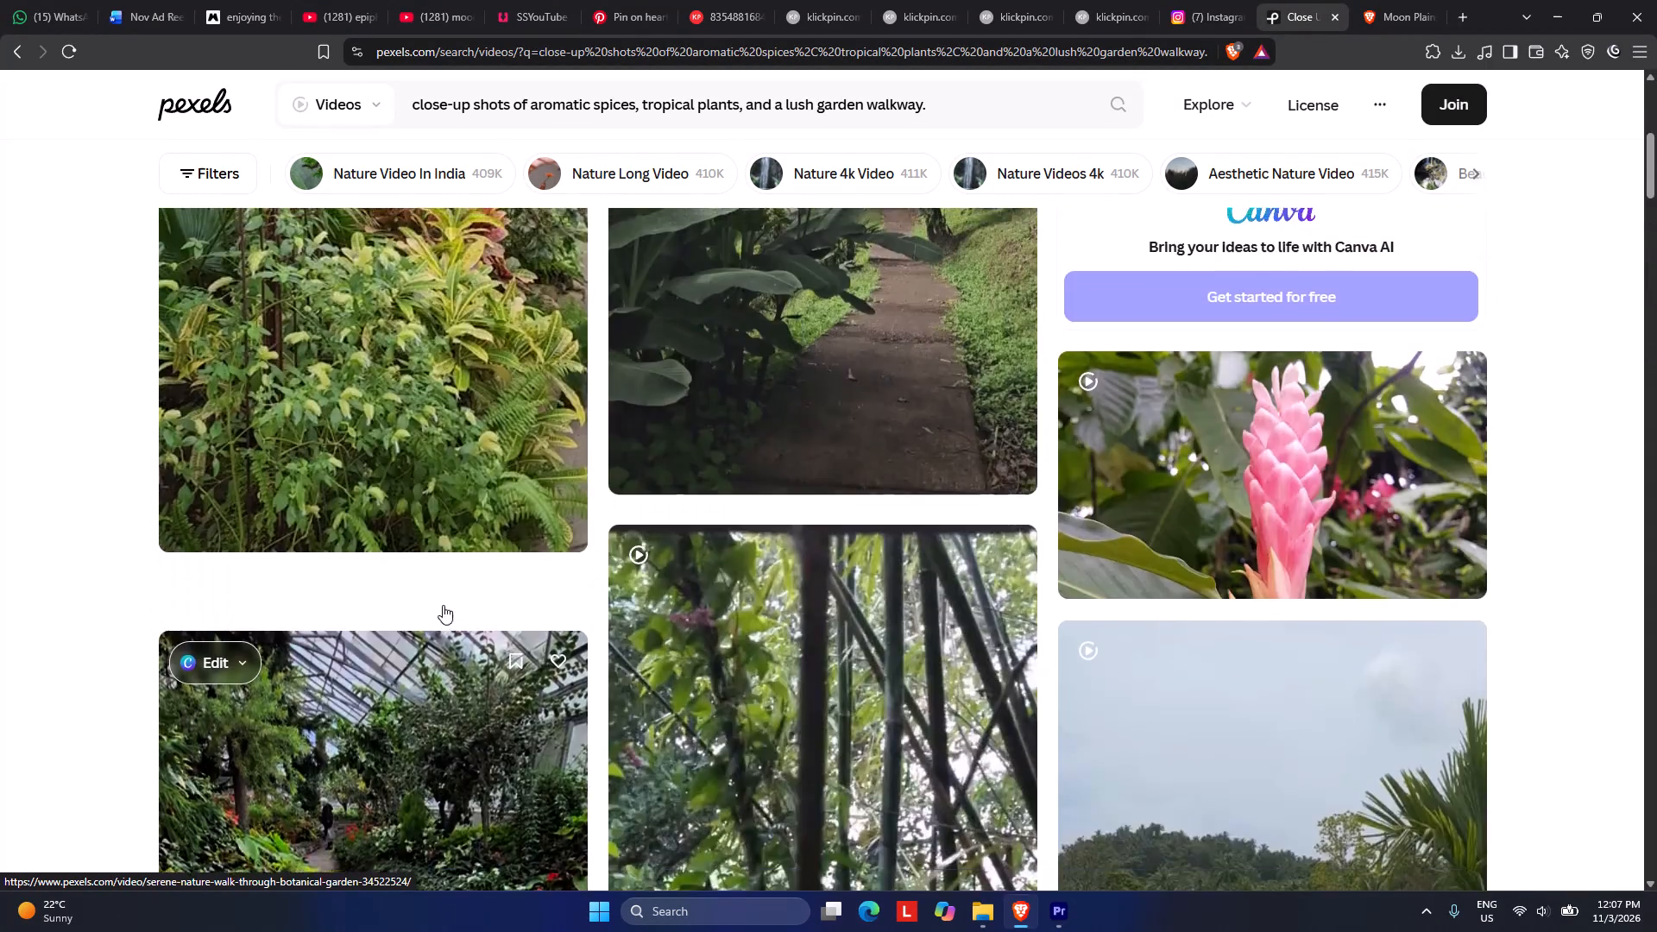
scroll(443, 605, "up", 2)
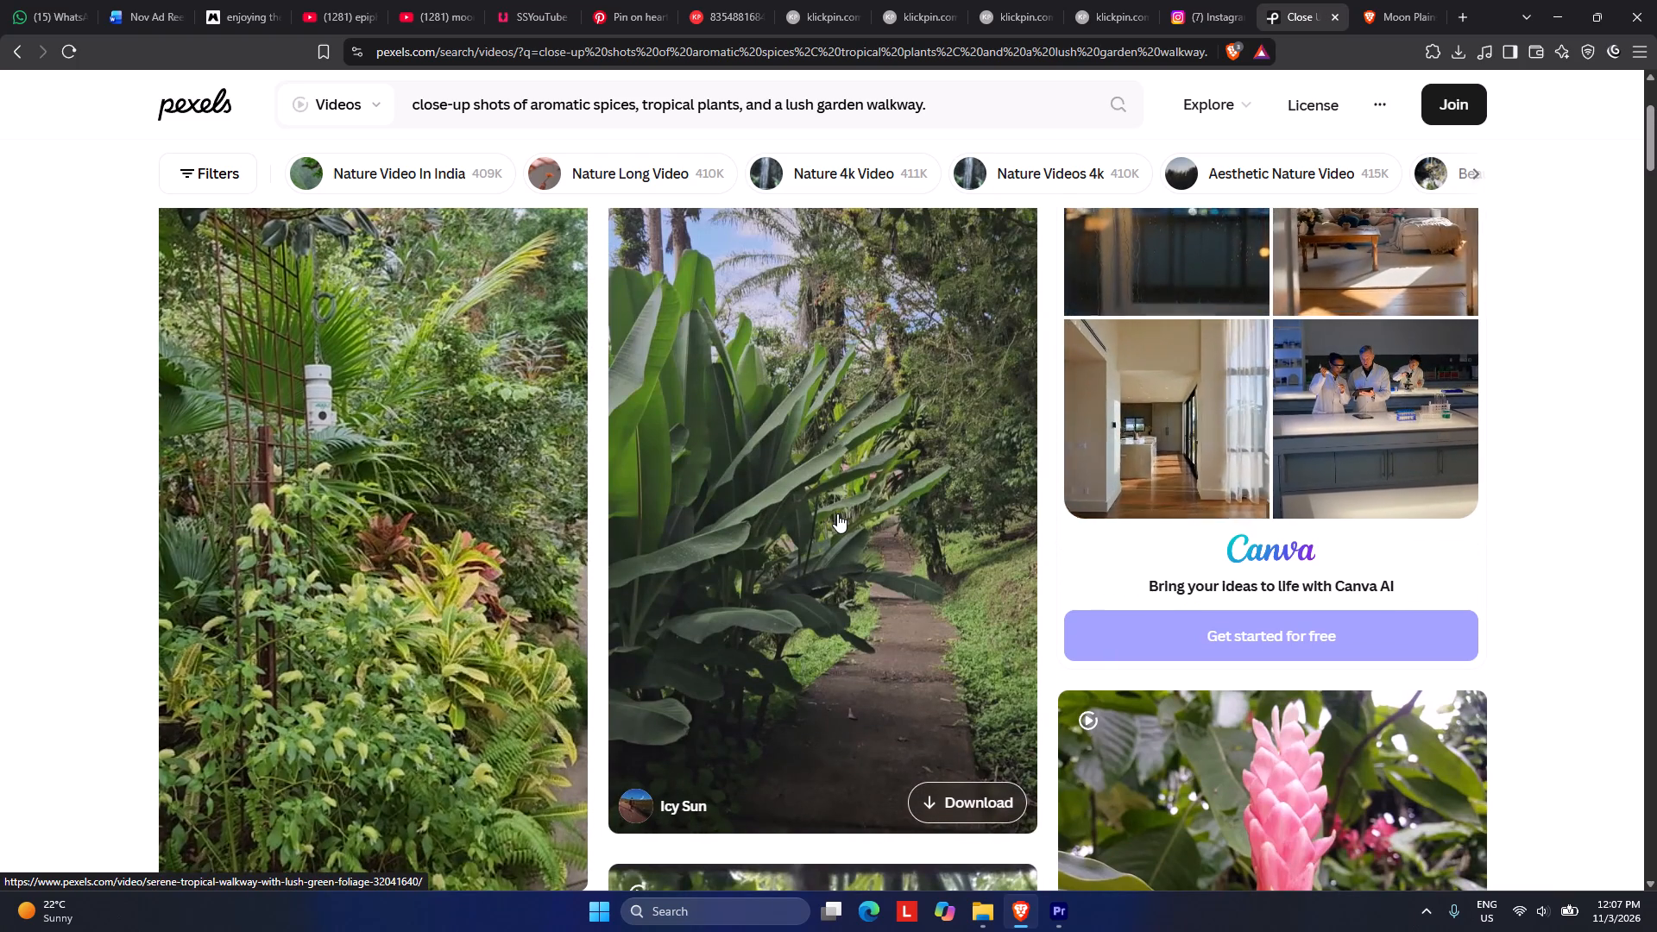
scroll(837, 513, "down", 5)
scroll(1253, 425, "down", 4)
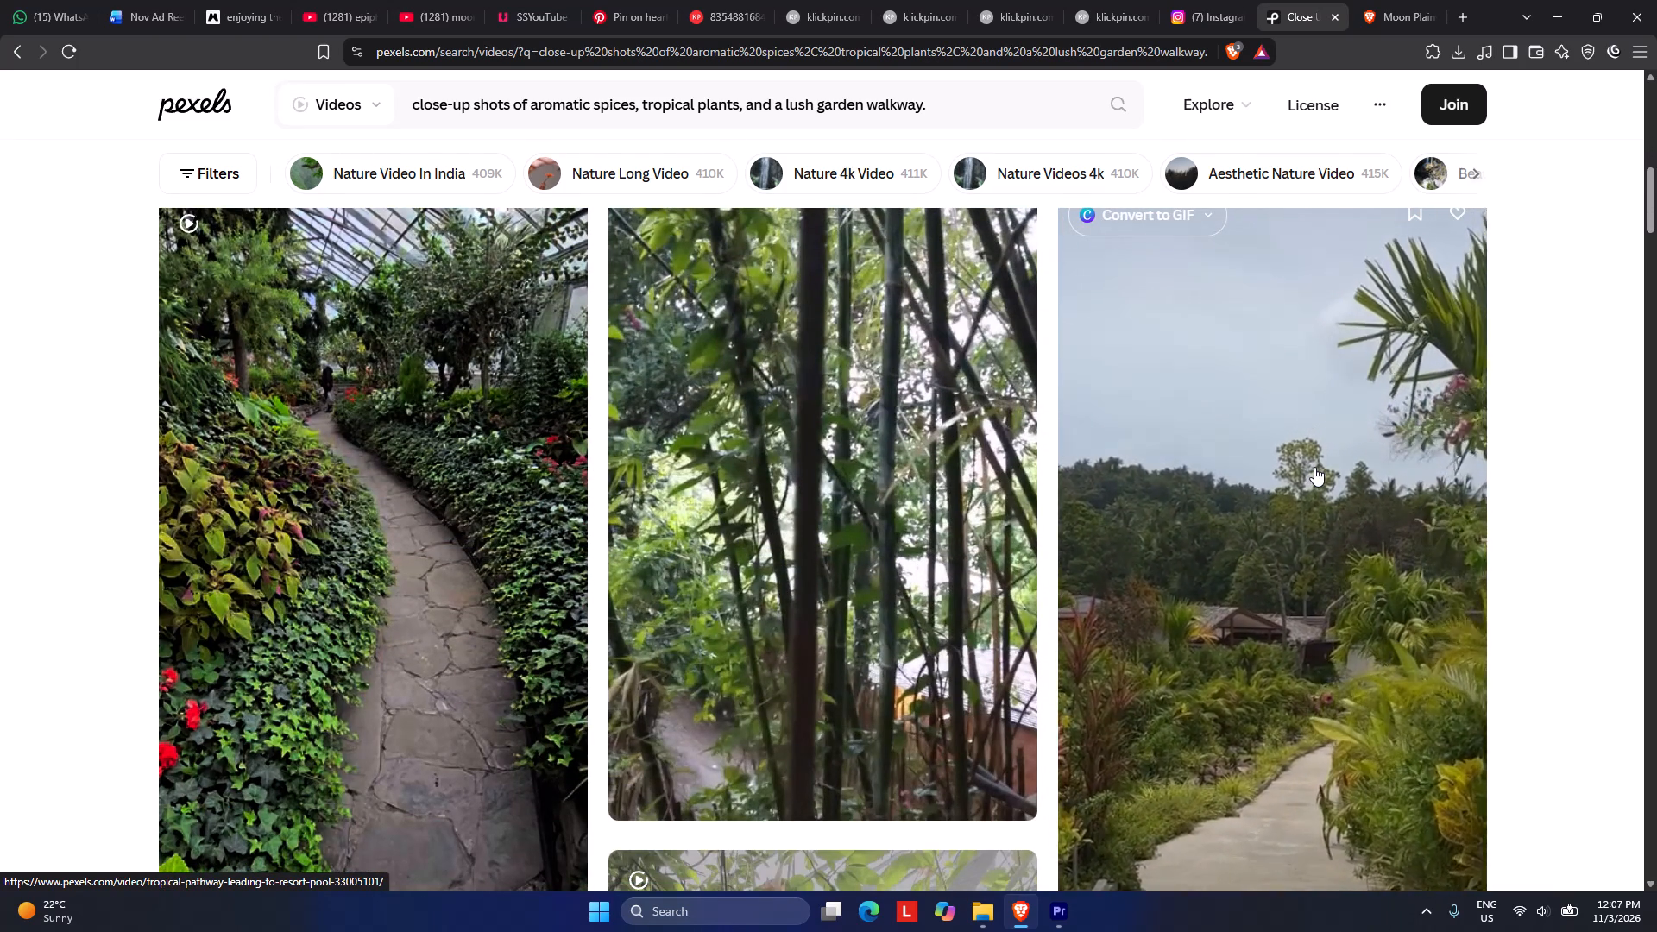
scroll(1314, 467, "down", 18)
scroll(1314, 467, "down", 4)
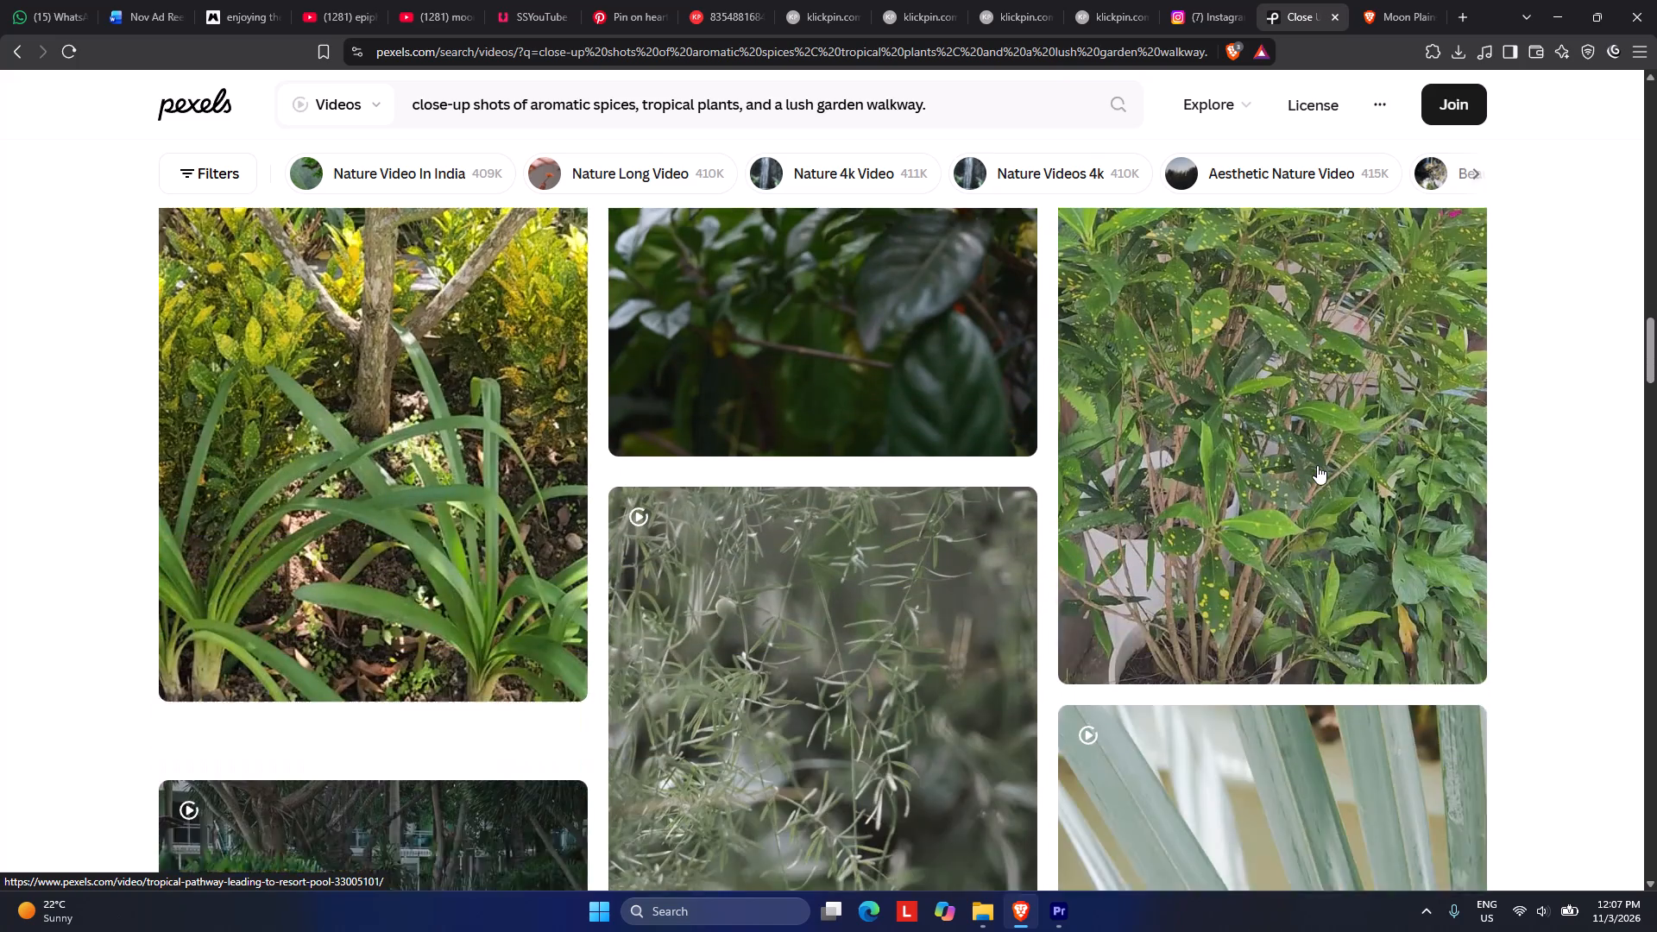
scroll(1317, 465, "down", 20)
scroll(1317, 465, "down", 10)
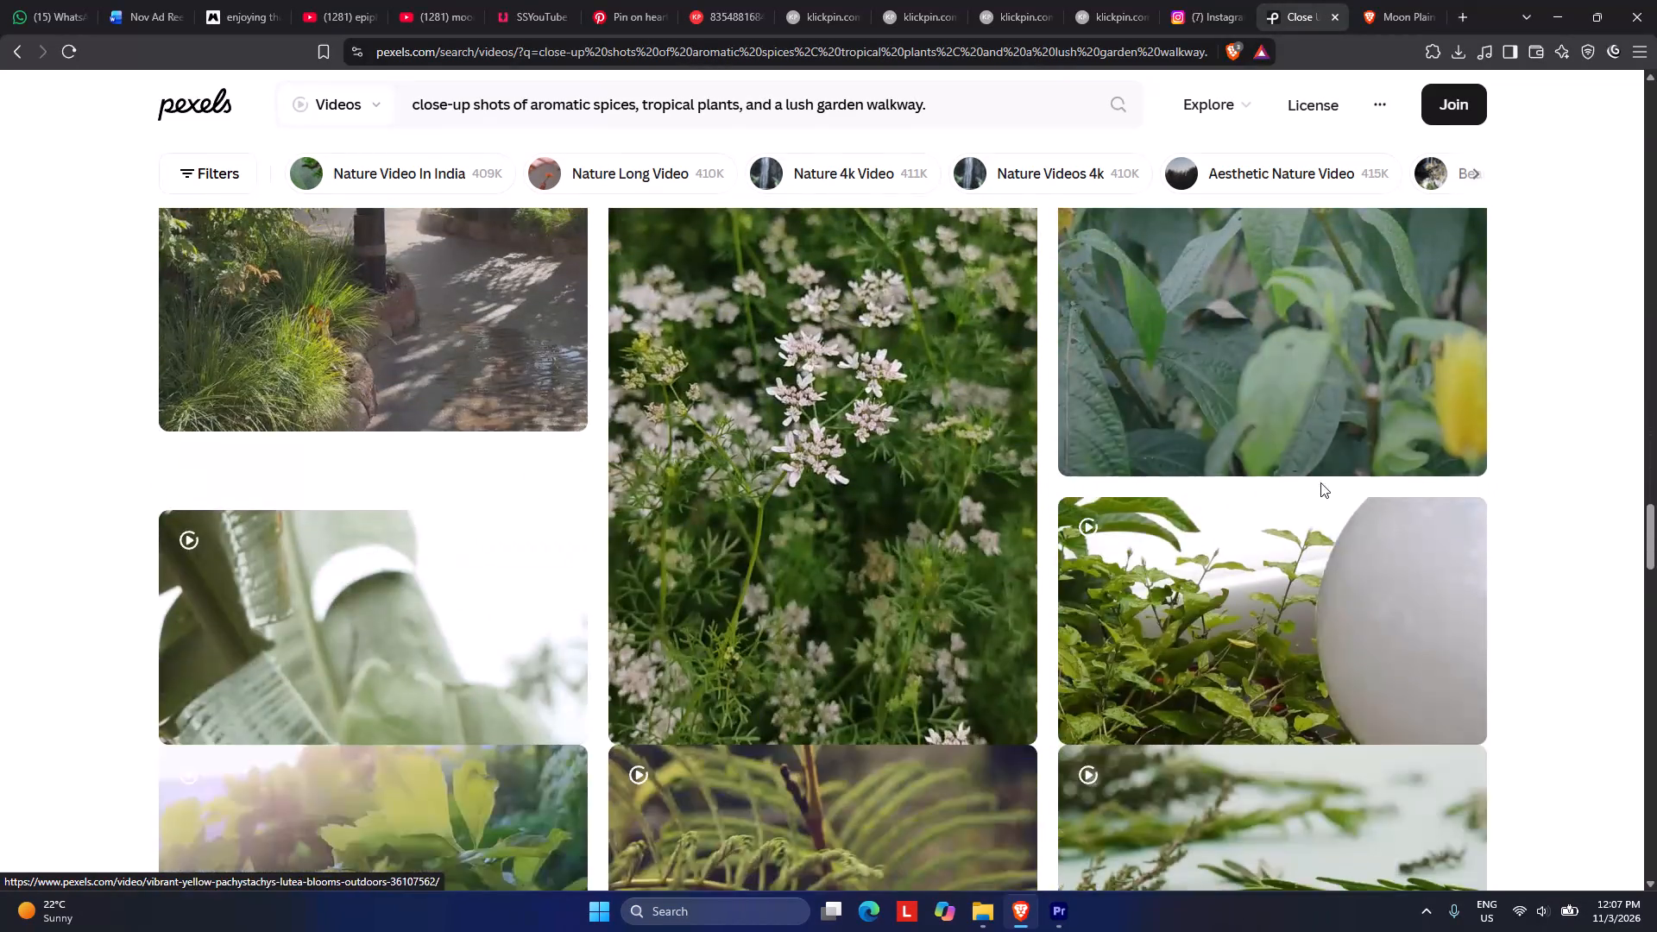
scroll(1320, 482, "down", 20)
scroll(1320, 495, "down", 4)
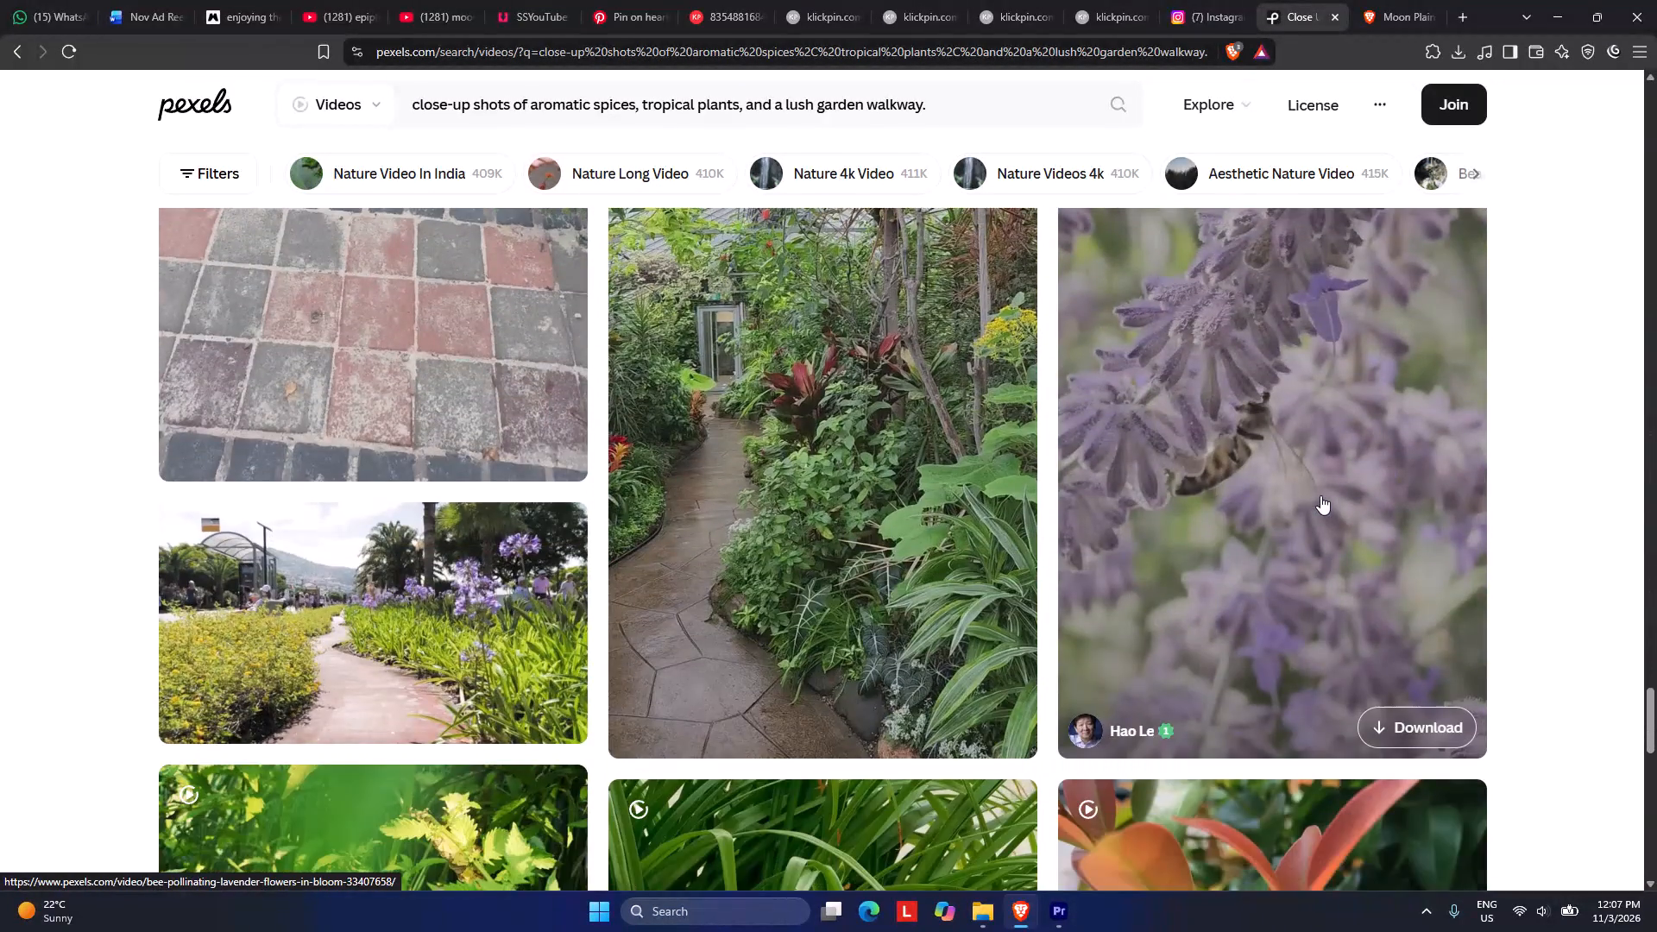
scroll(1320, 495, "down", 5)
scroll(1320, 495, "up", 5)
scroll(763, 556, "up", 4)
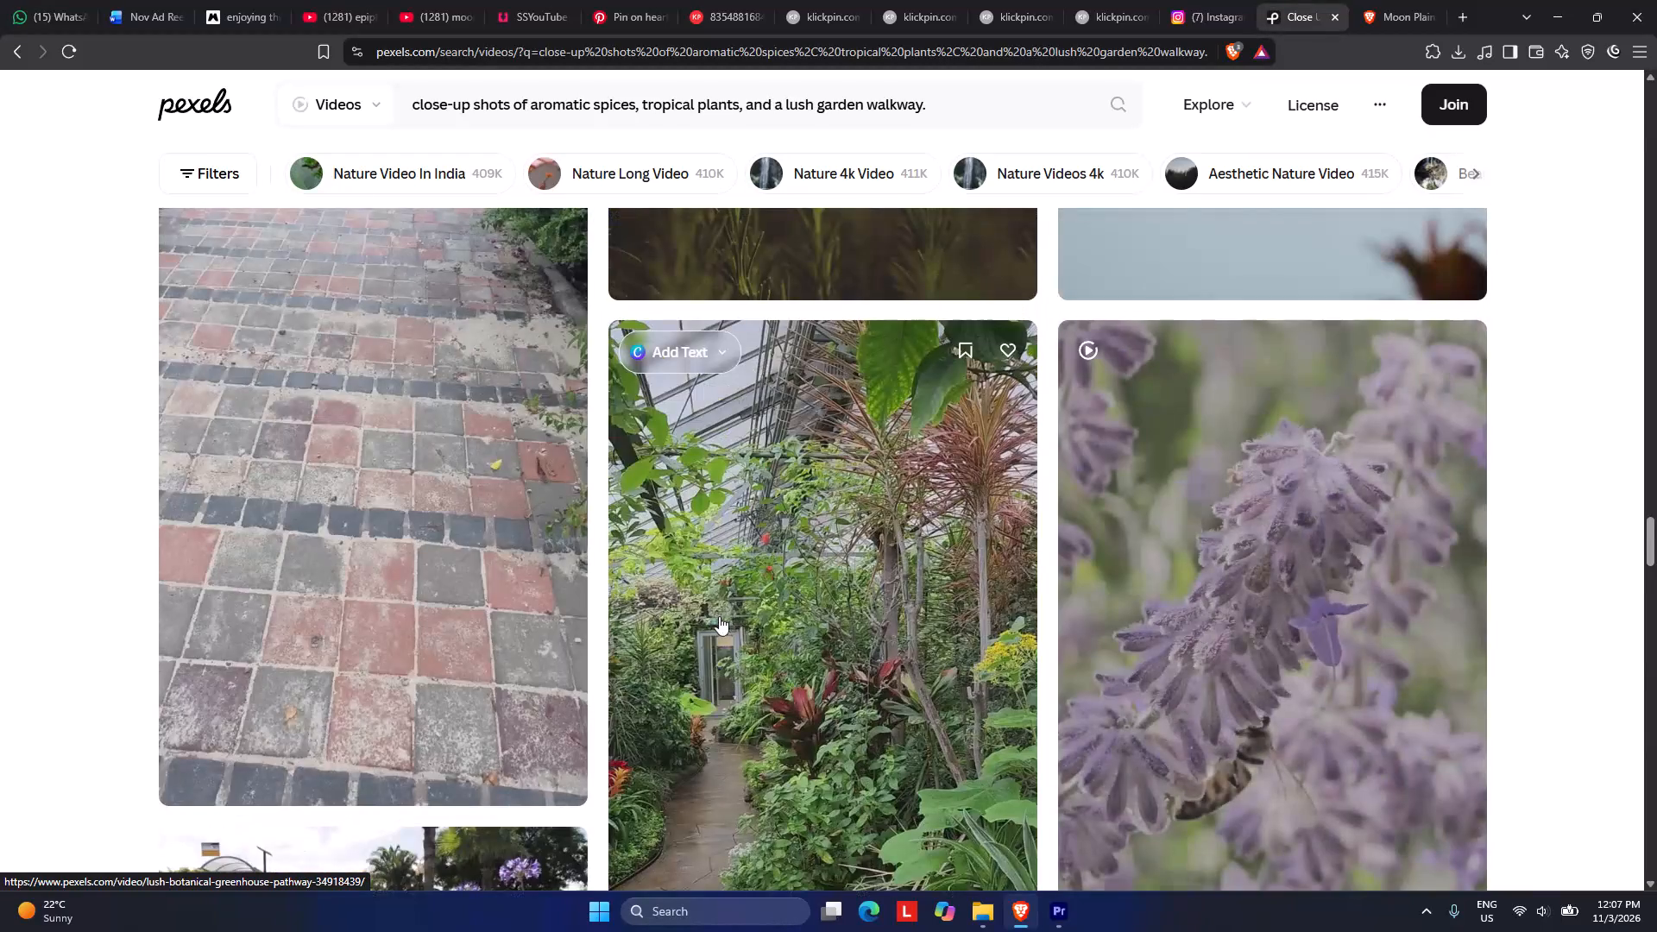
scroll(712, 632, "down", 10)
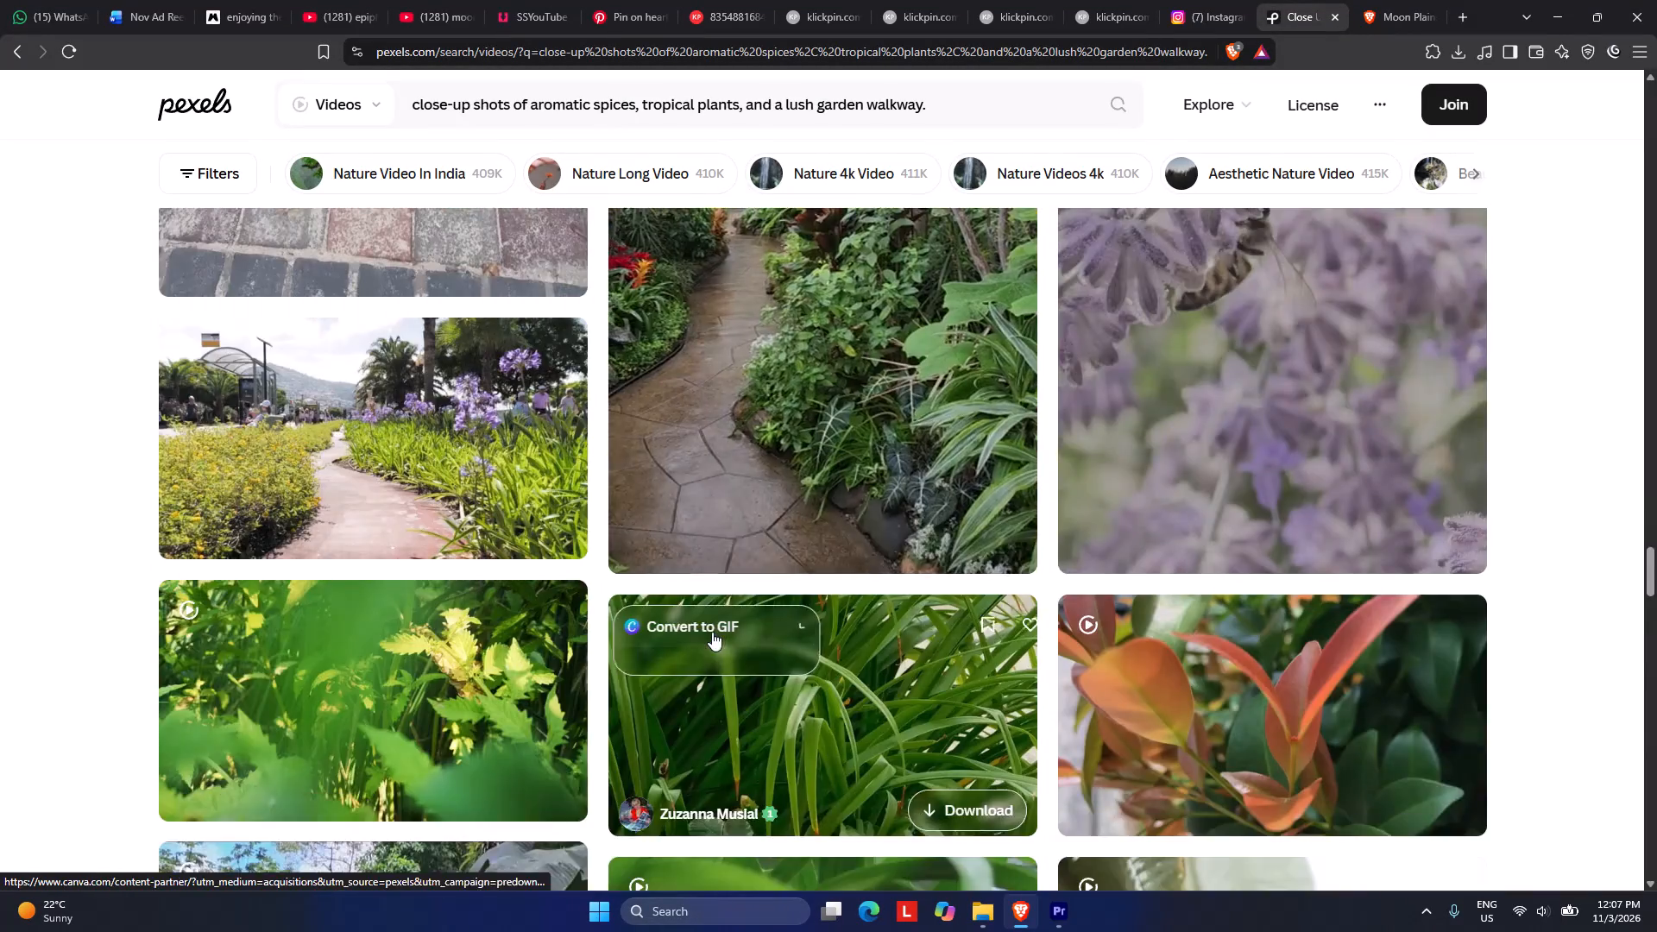
scroll(712, 632, "down", 7)
scroll(253, 601, "up", 3)
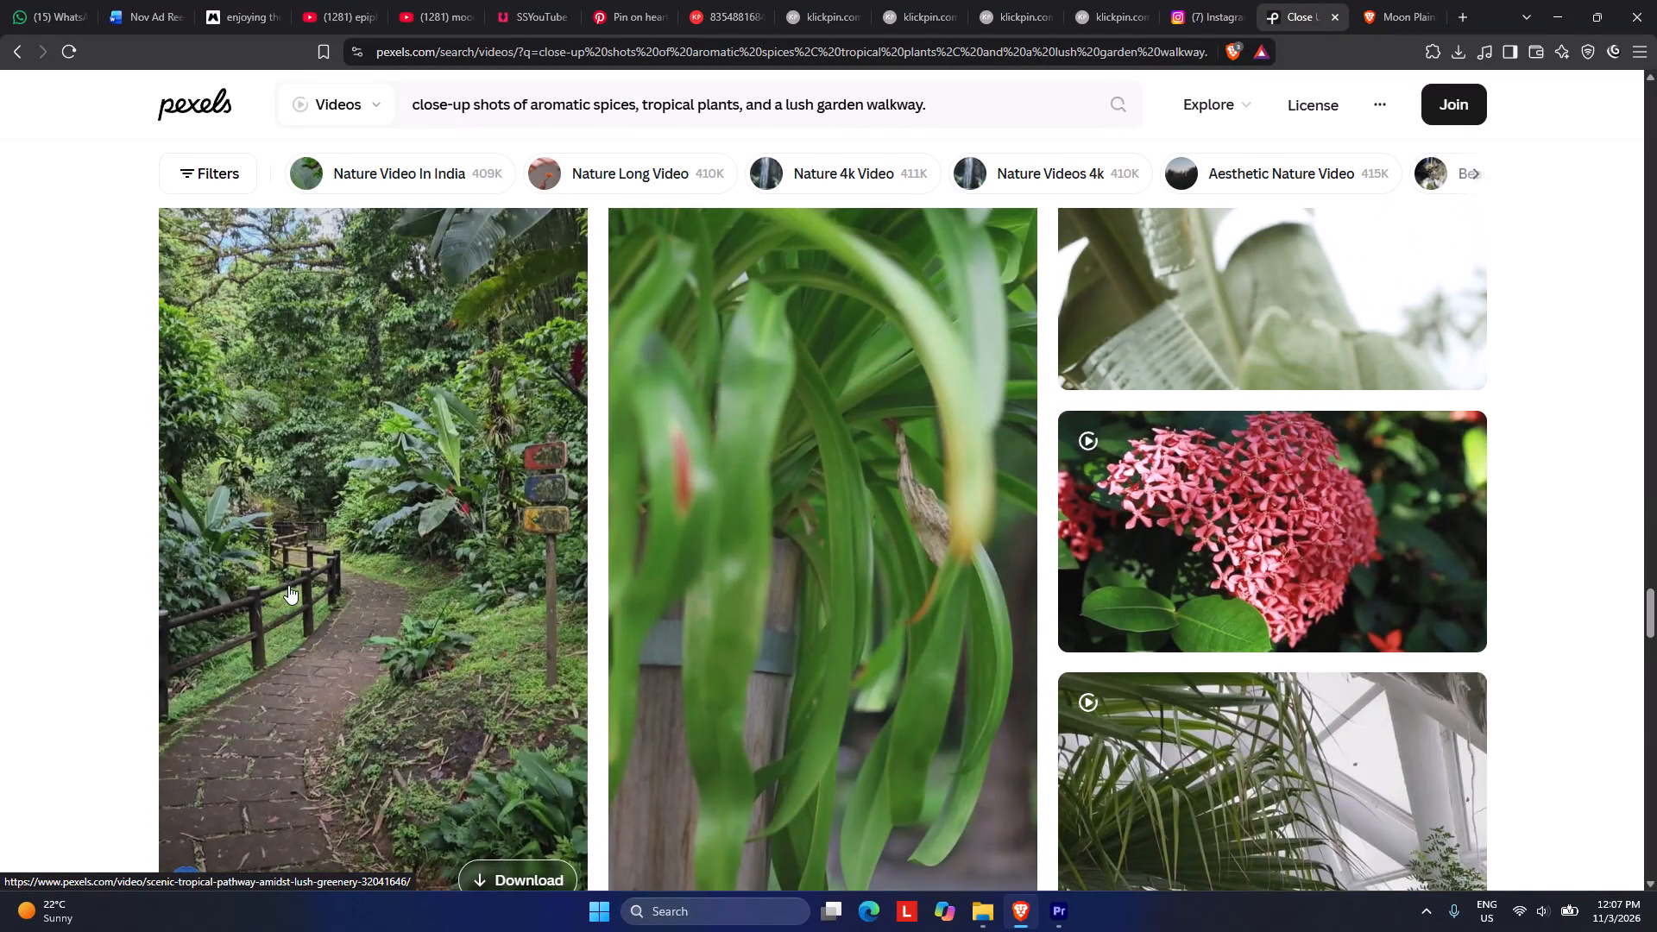
scroll(295, 588, "up", 1)
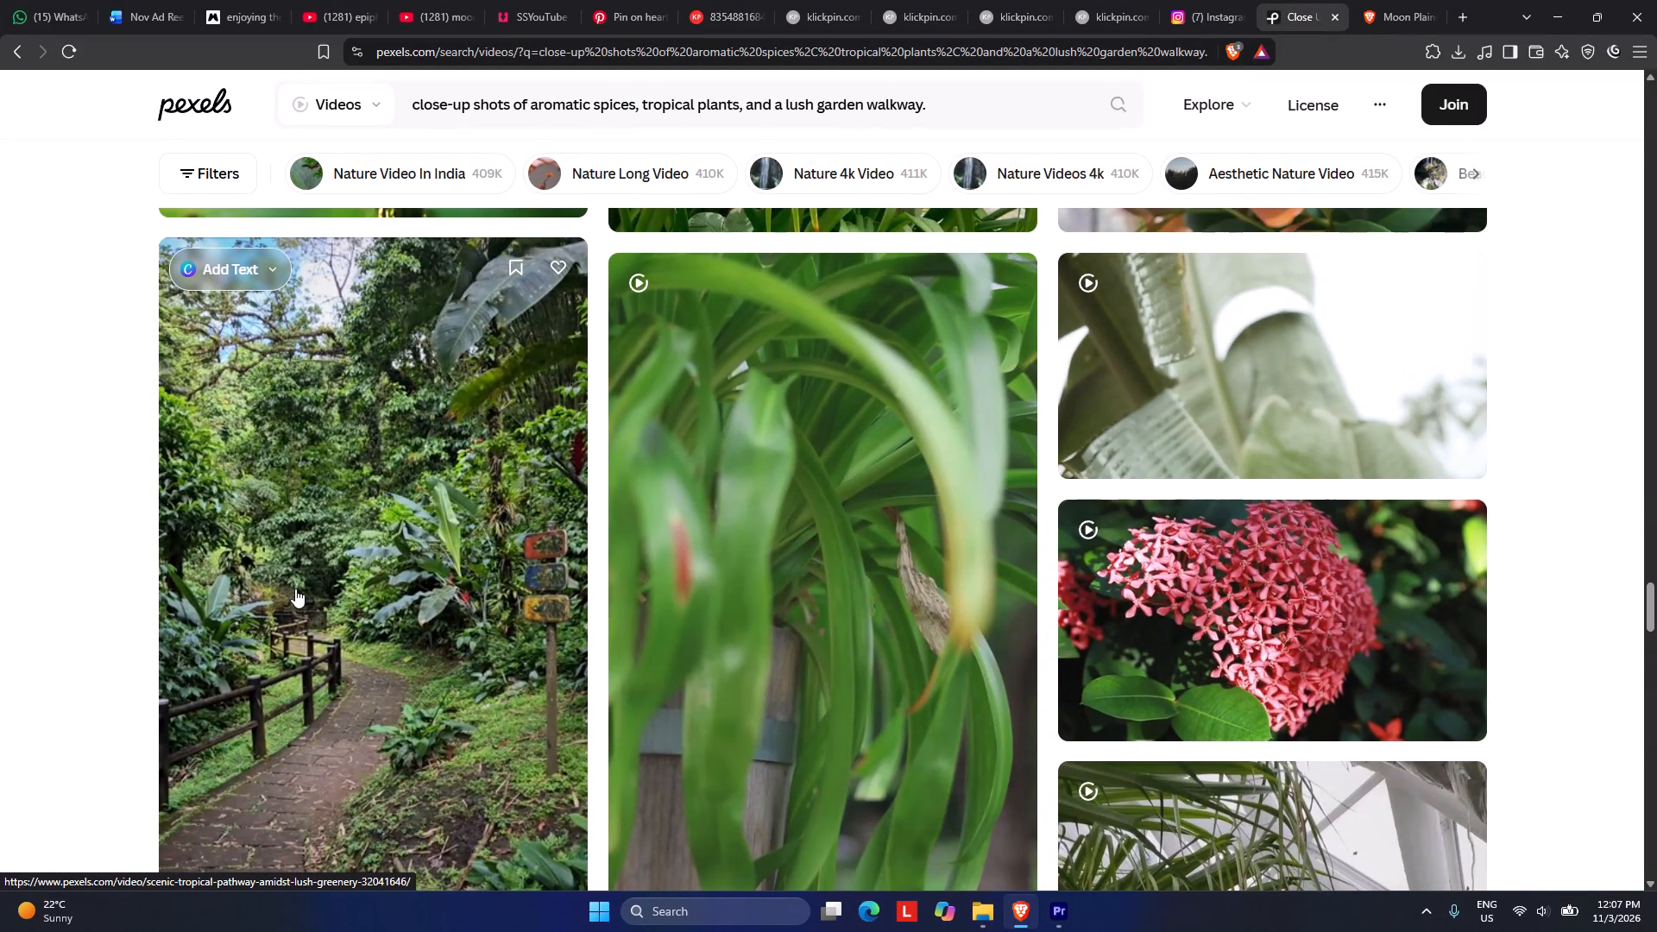
scroll(295, 589, "down", 8)
scroll(570, 886, "down", 3)
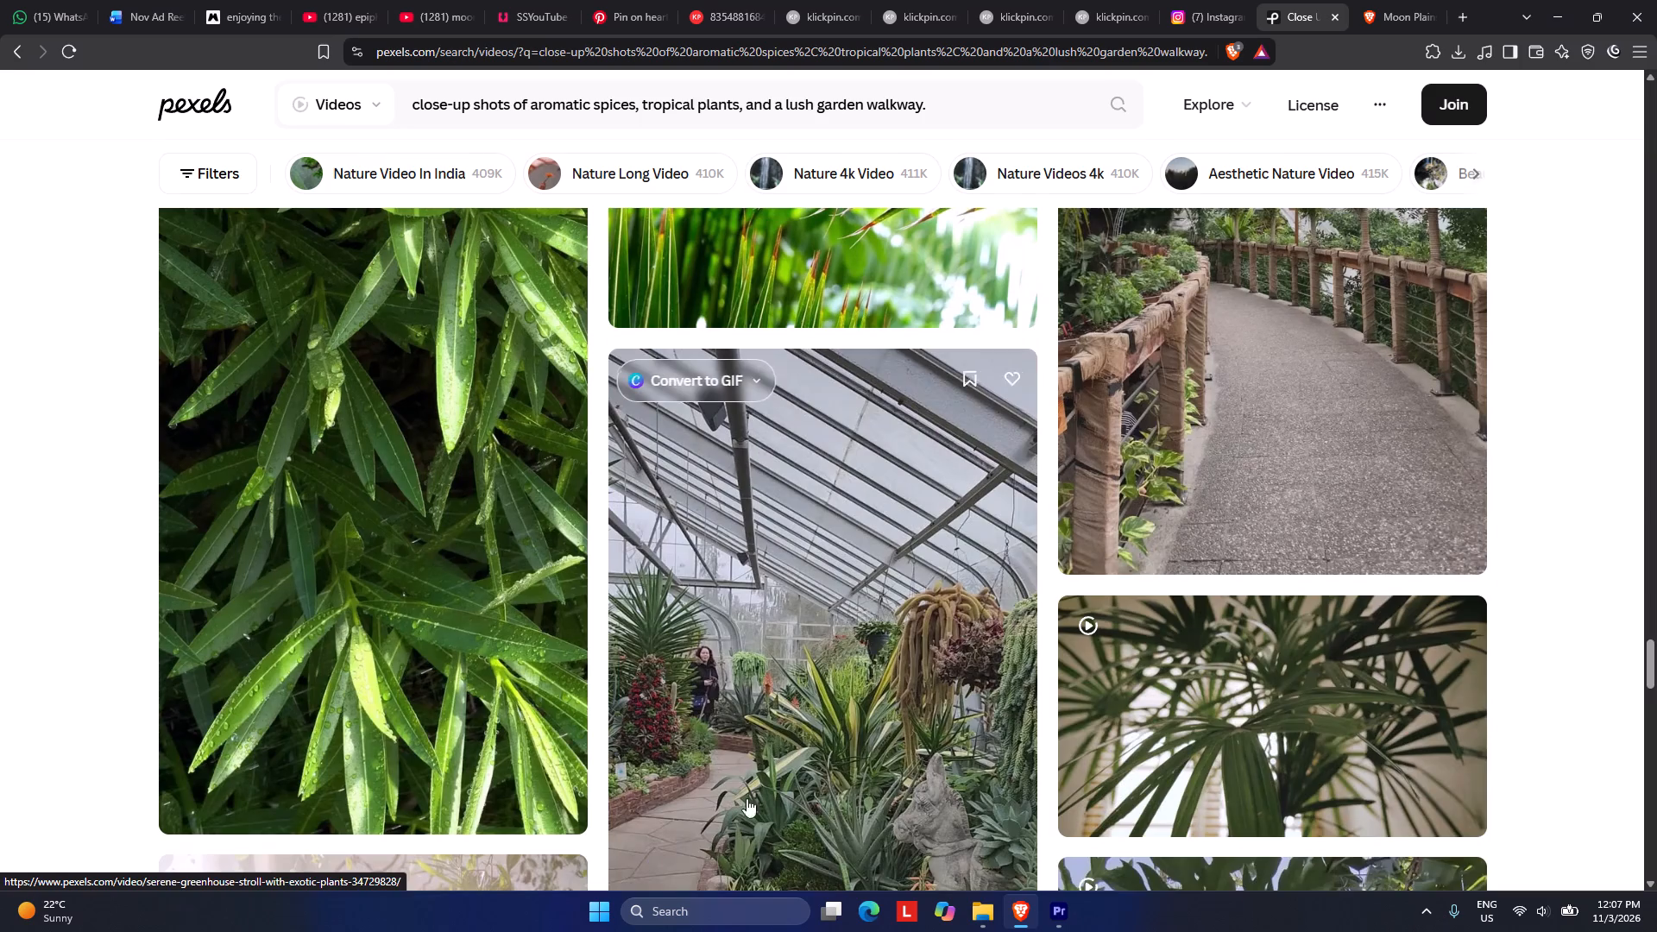
Download the conservatory pathway video with wooden railings in Full HD 1080x1920, saving it to Downloads as 14937537_1080_1920_30fps.
scroll(1290, 433, "up", 3)
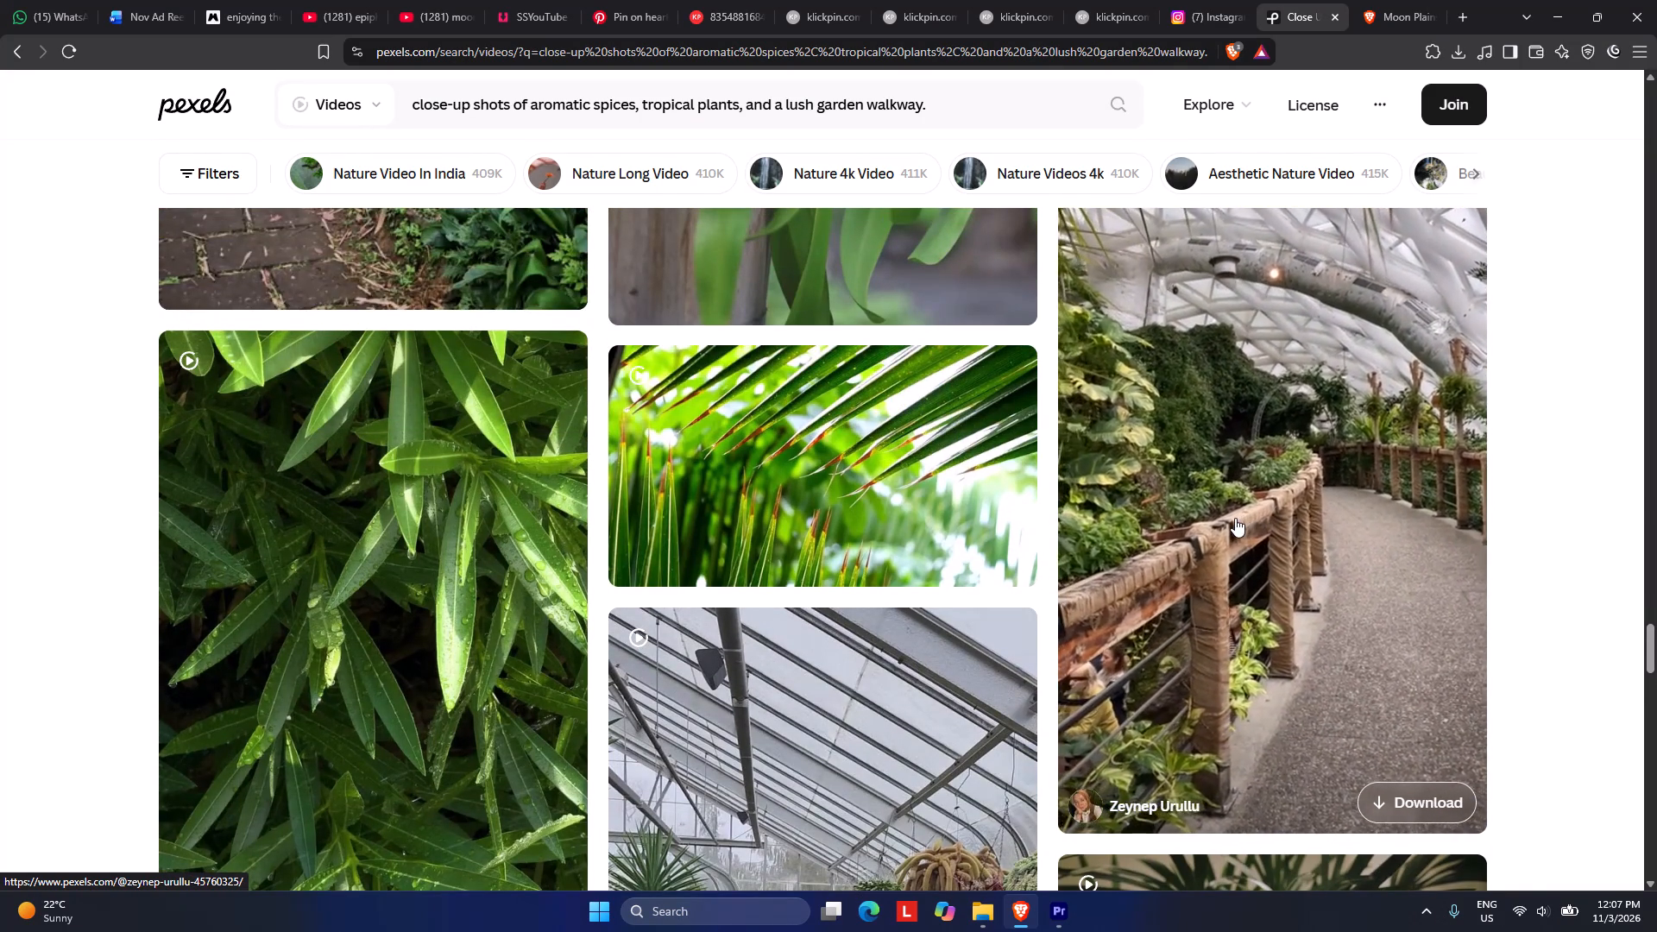
left_click(1283, 489)
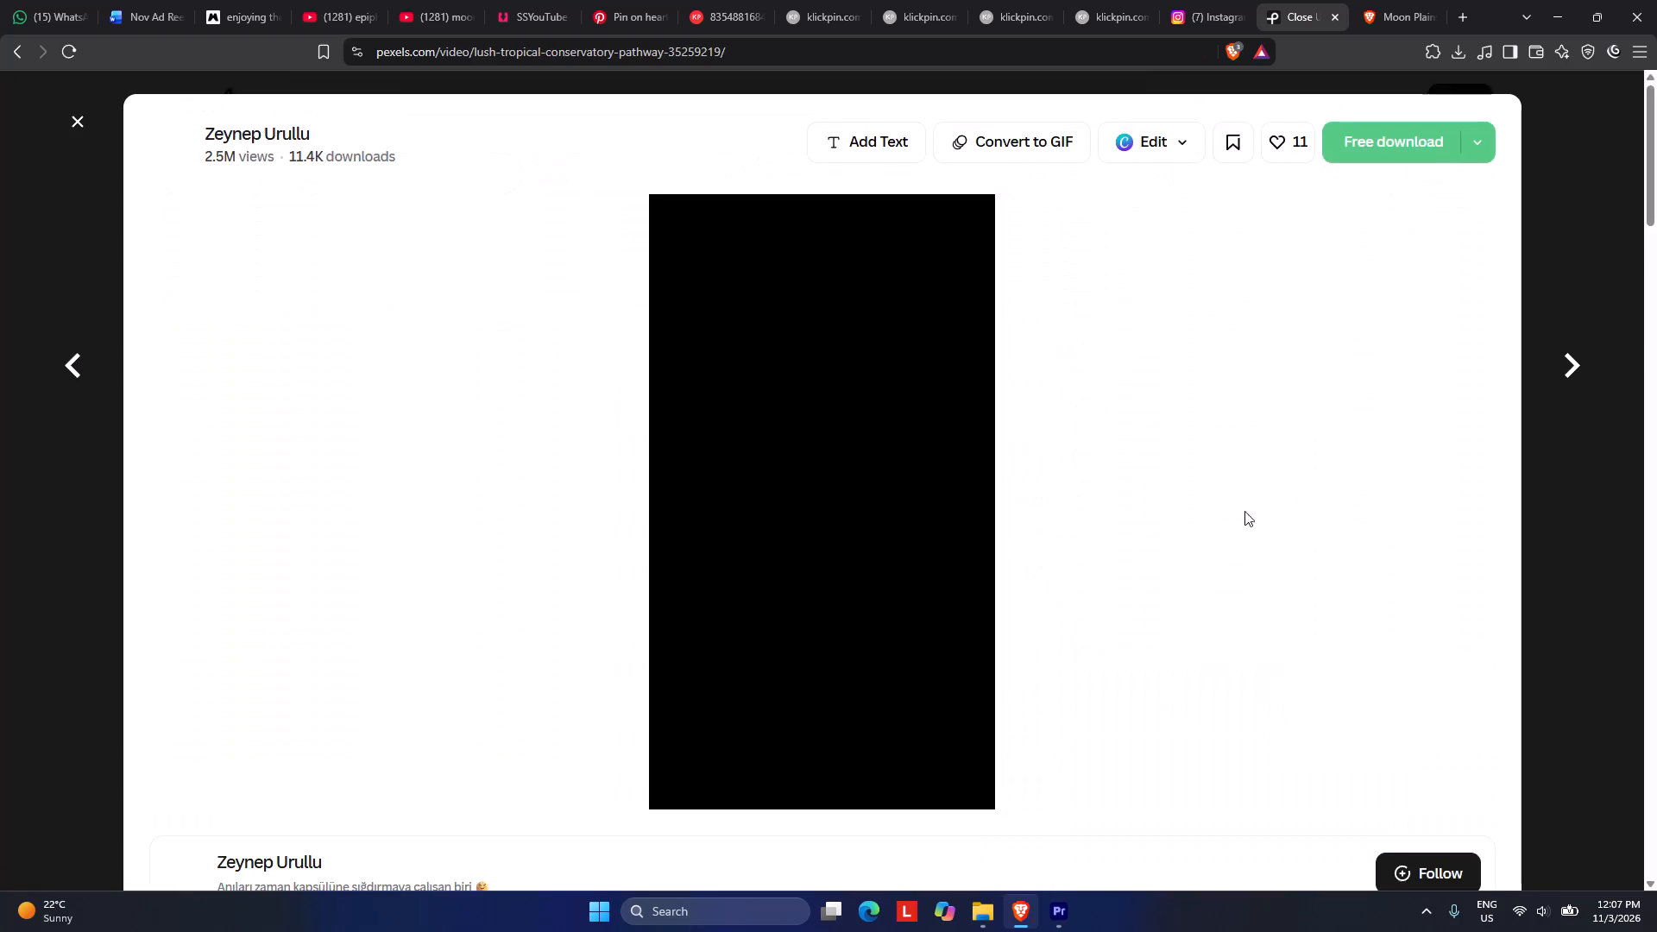
left_click(1471, 153)
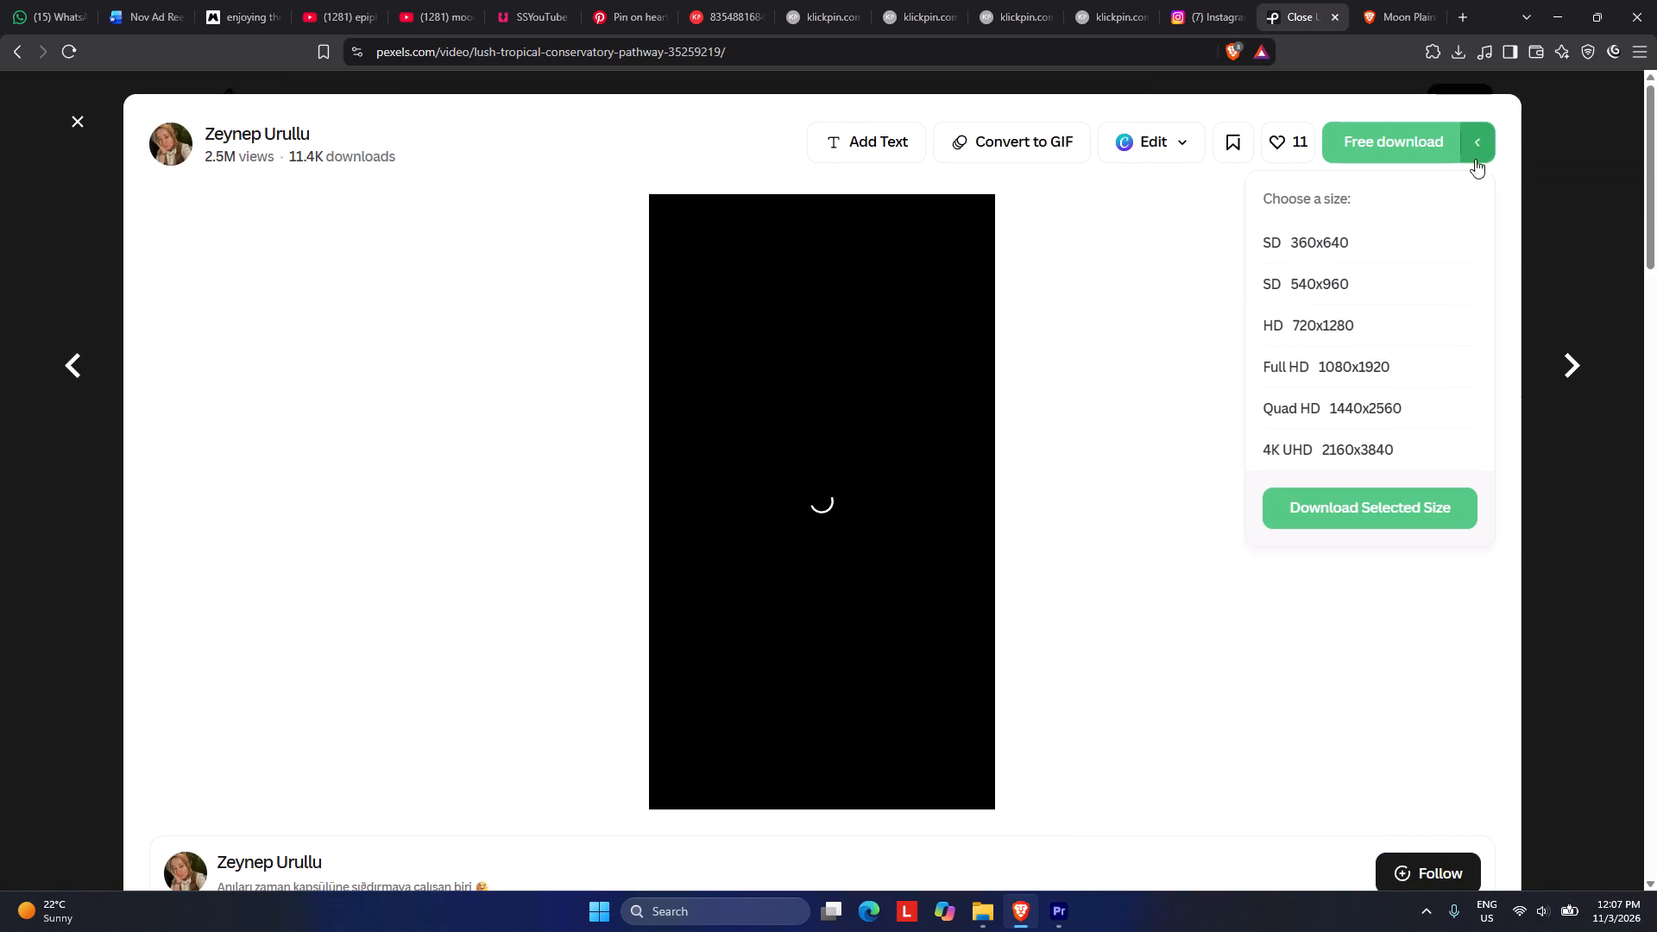
left_click(1352, 372)
left_click(1343, 521)
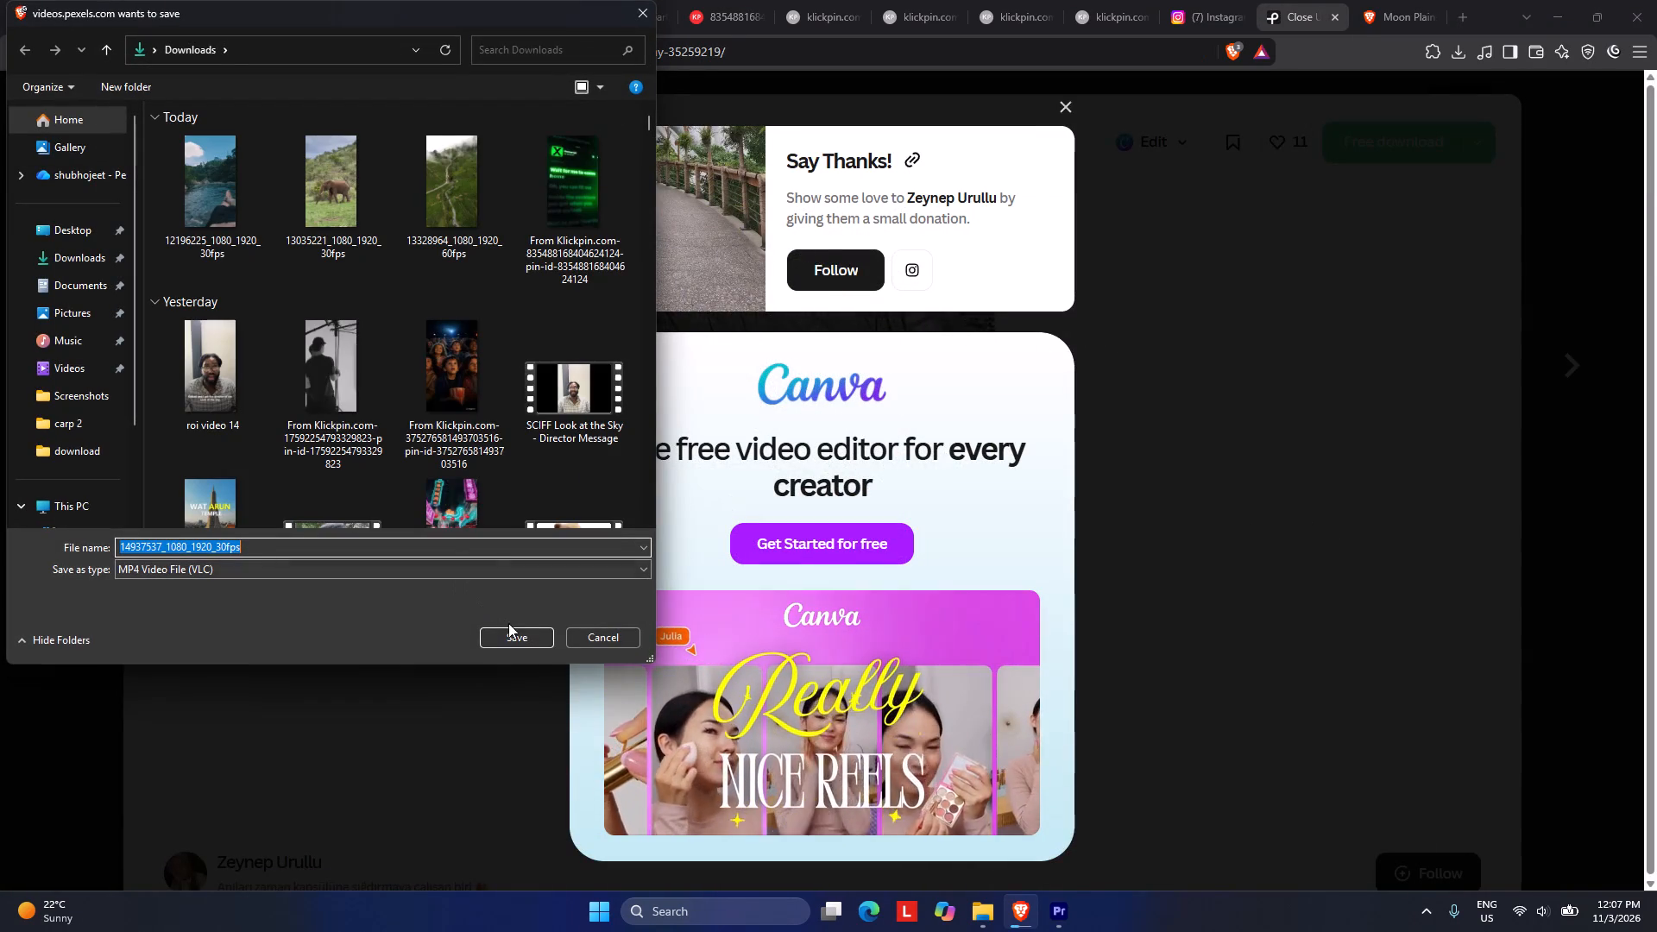
left_click(508, 623)
left_click(513, 636)
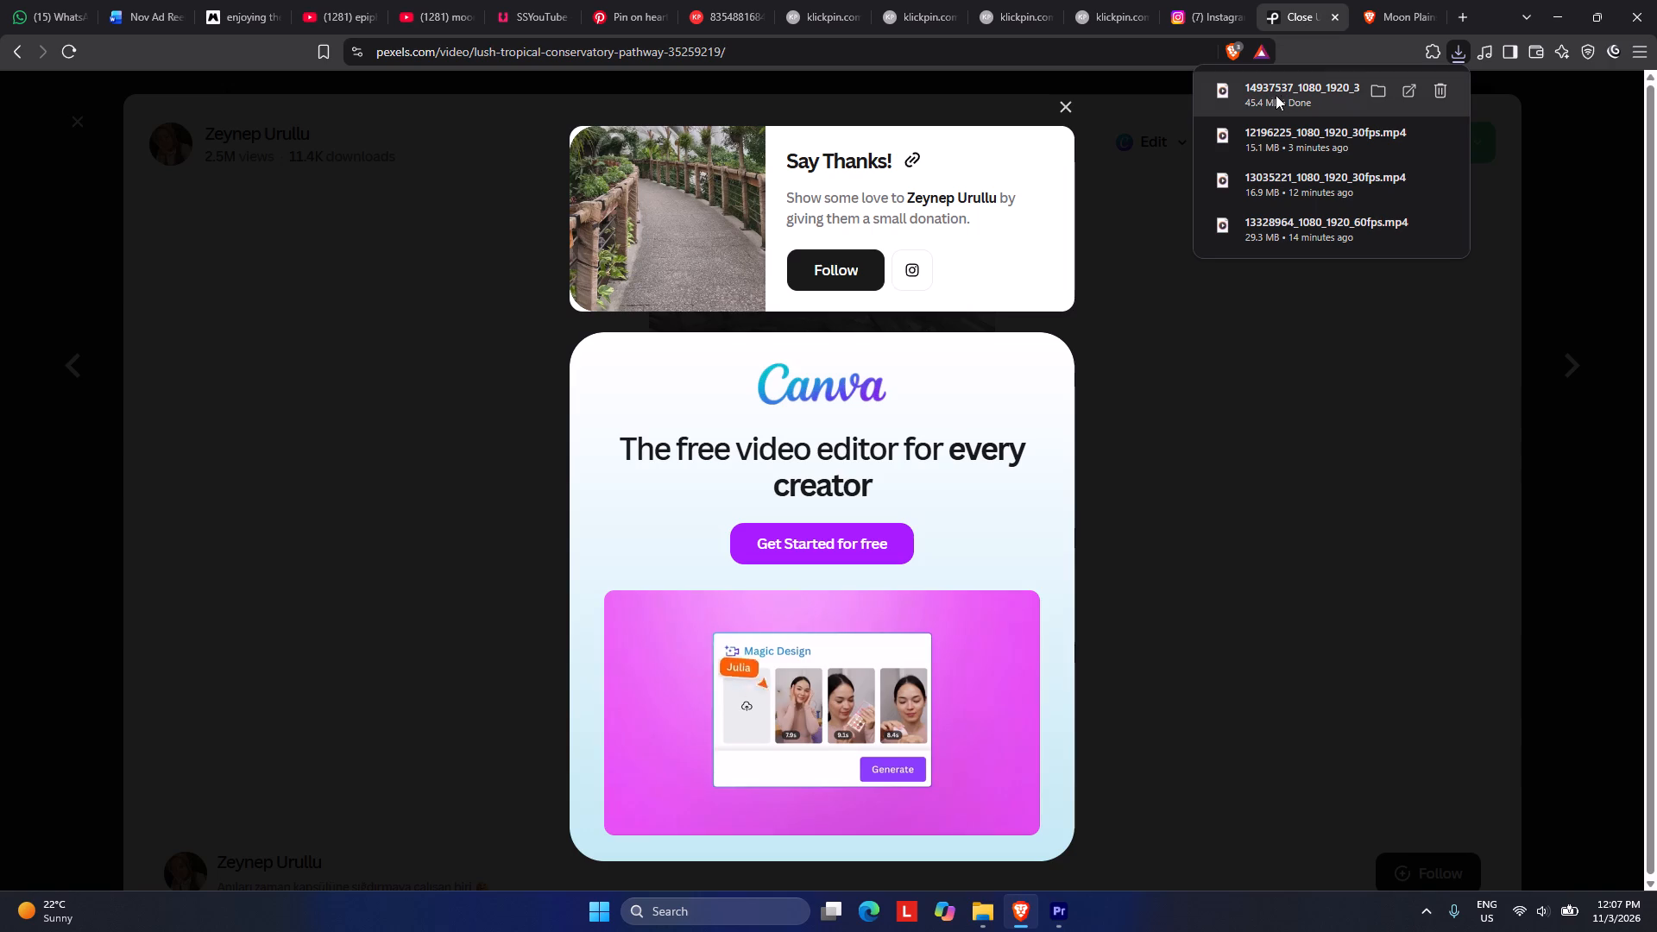
Bring the downloaded 14937537_1080_1920_30fps.mp4 into Premiere's Sequence 02, placing it on V1 directly after the river clip.
left_click_drag(1276, 95, 958, 764)
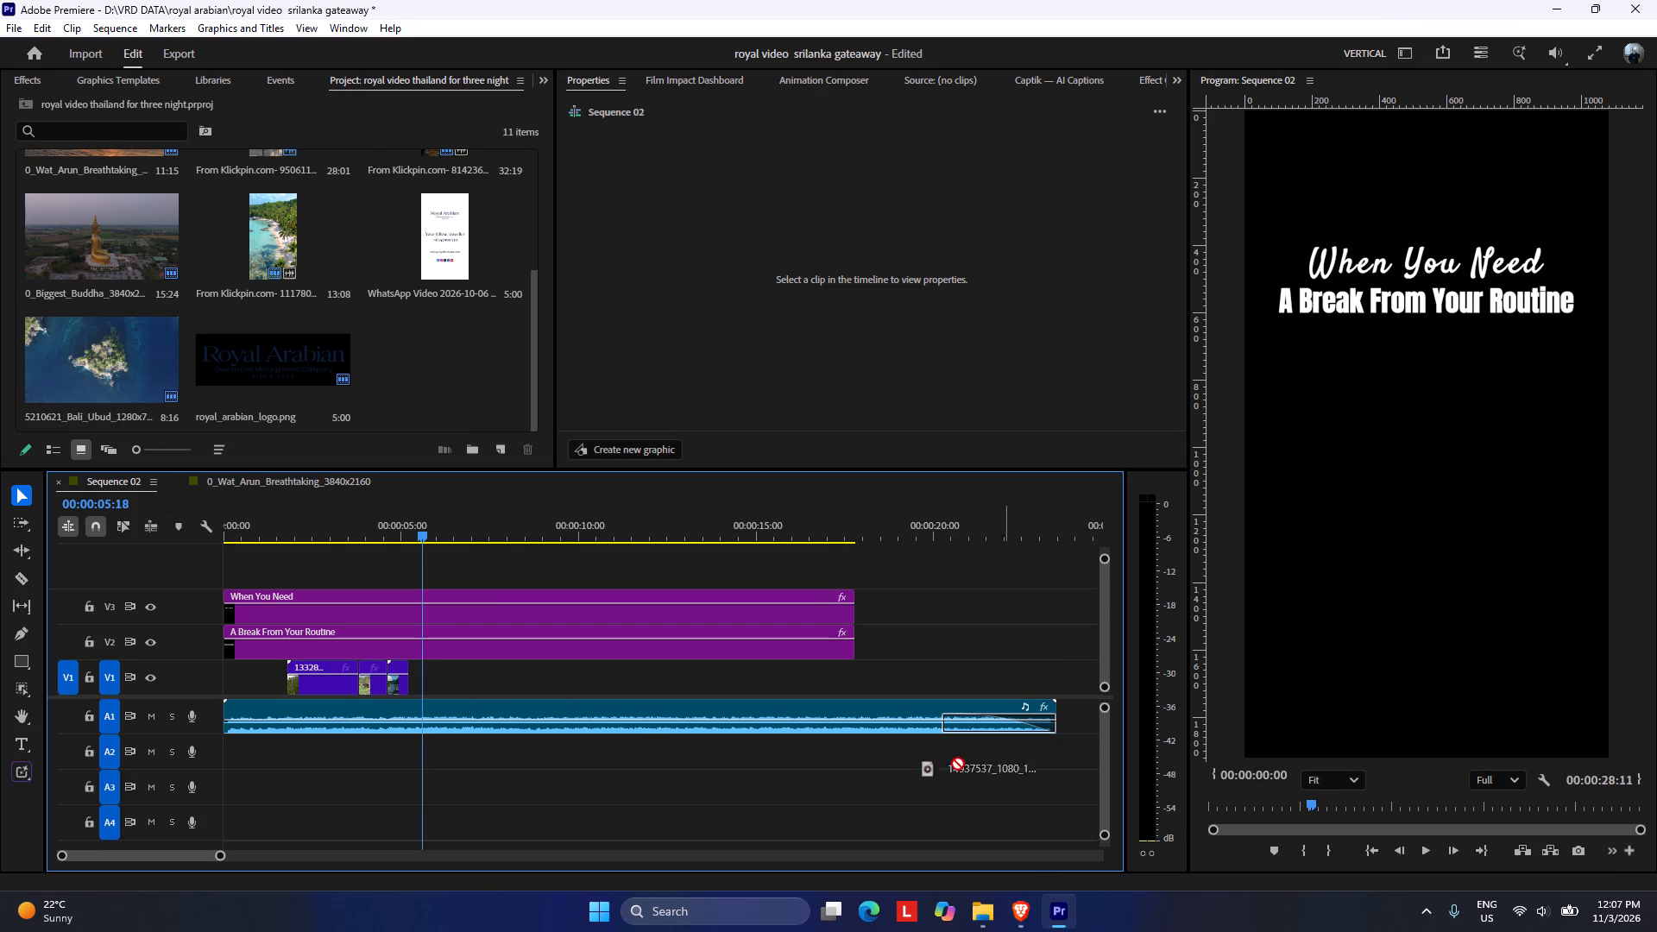
left_click_drag(958, 764, 410, 683)
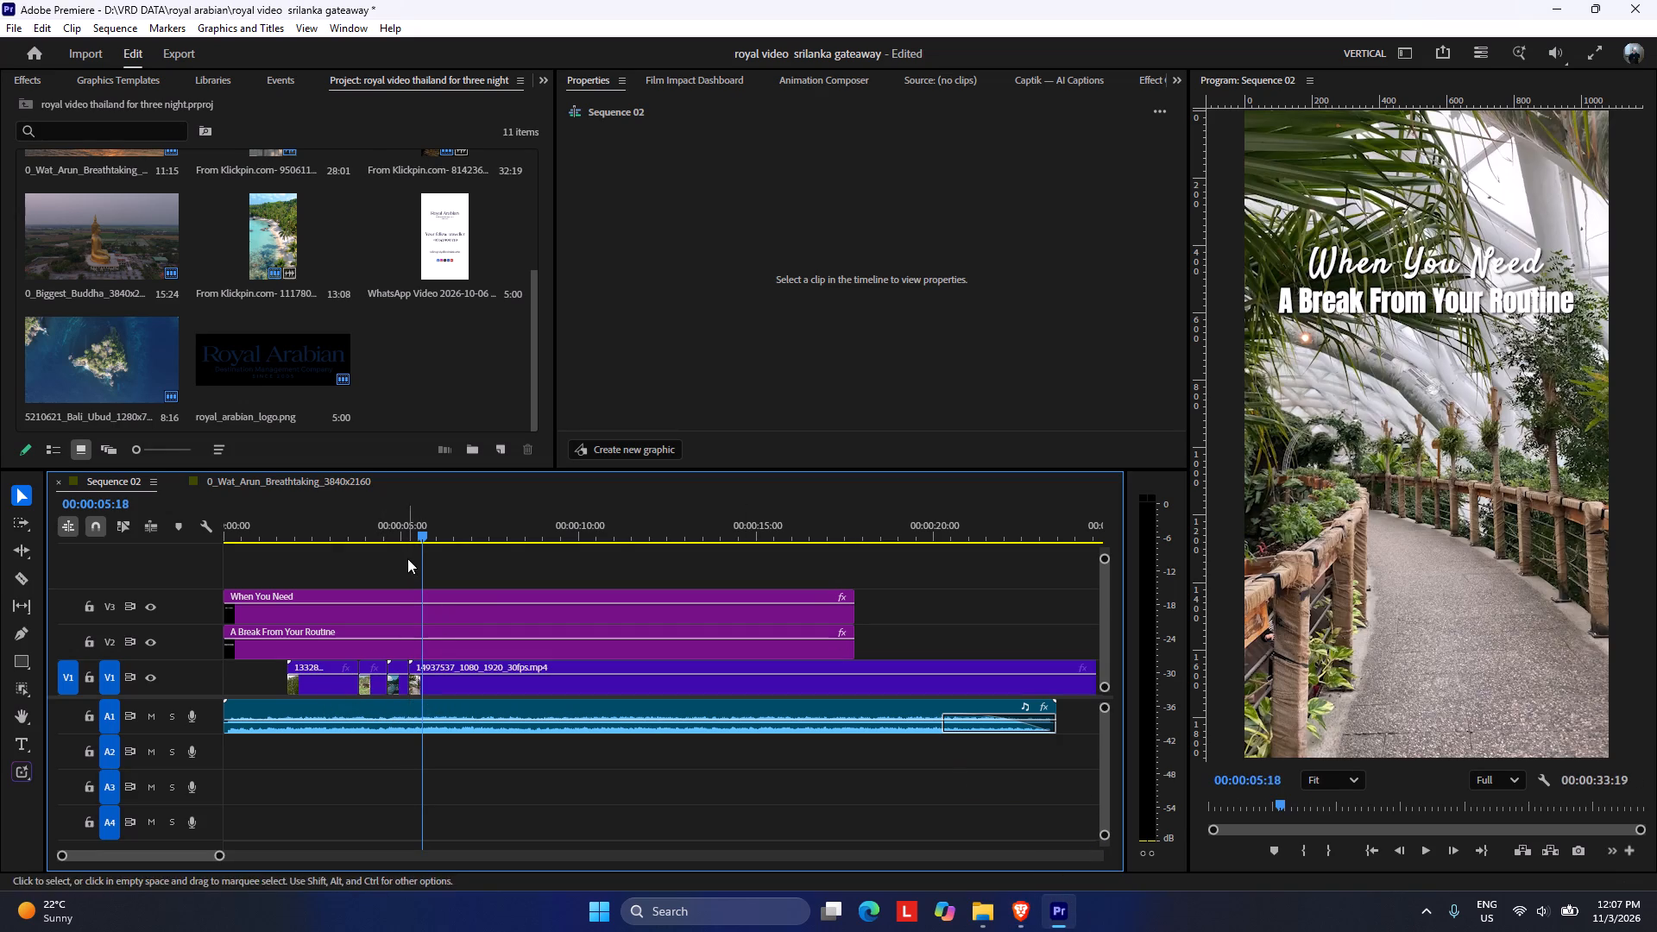
Trim the start of the garden walkway clip to 00:00:07:28 and move the clip back against the end of the river clip.
left_click_drag(423, 536, 432, 552)
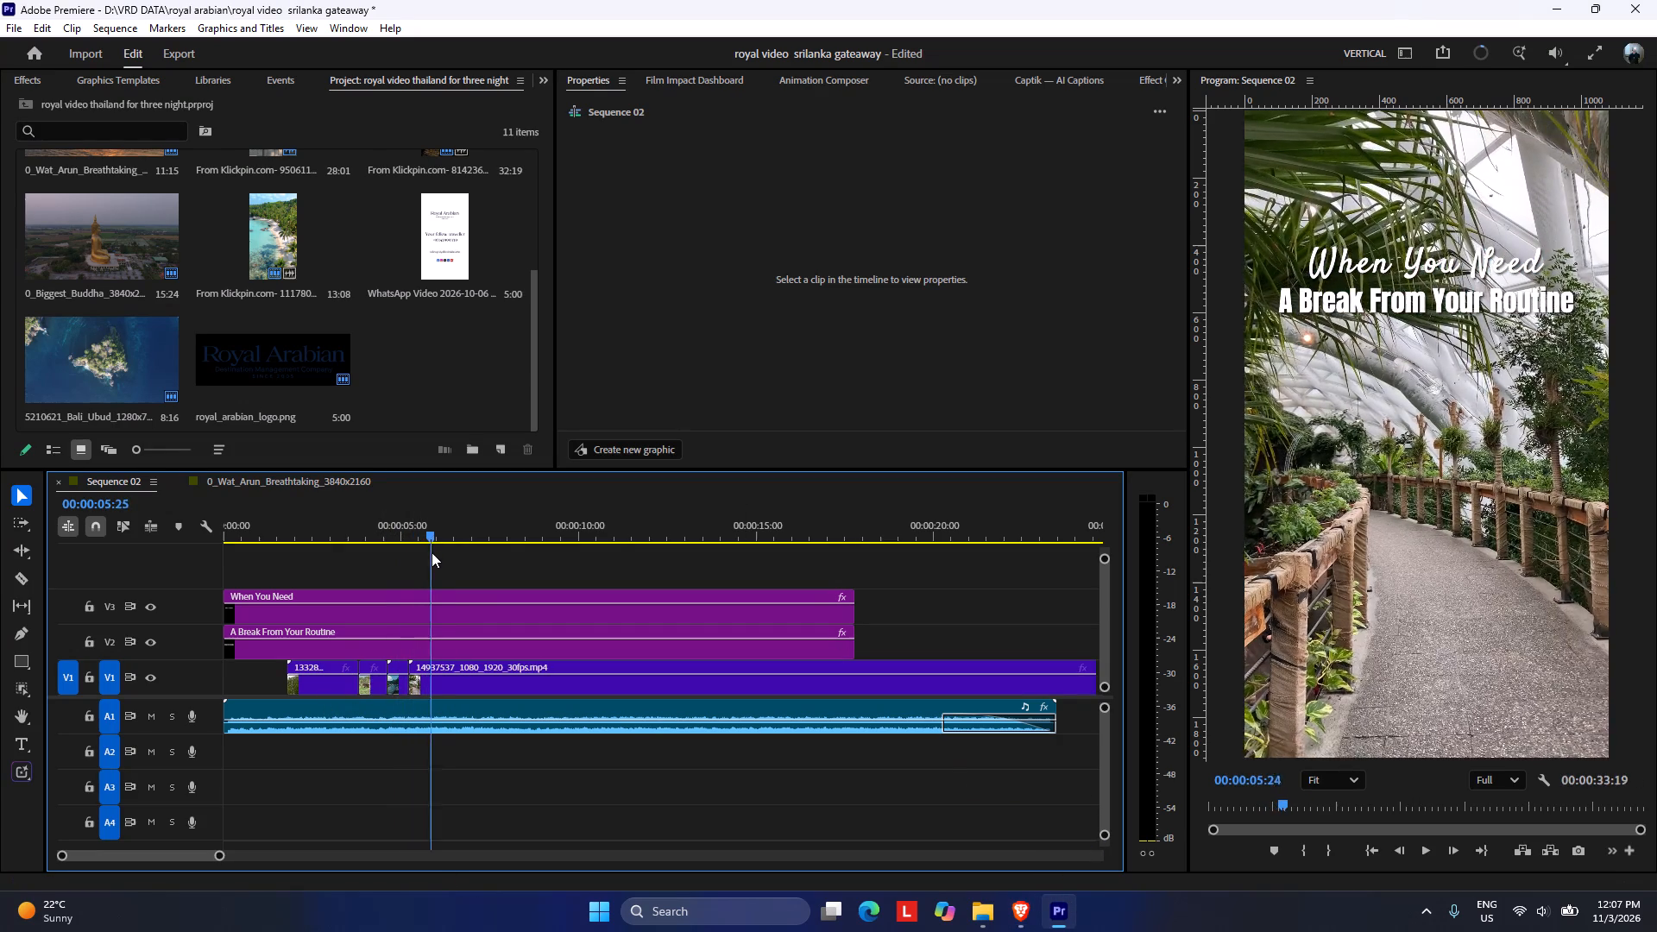
left_click_drag(432, 552, 477, 571)
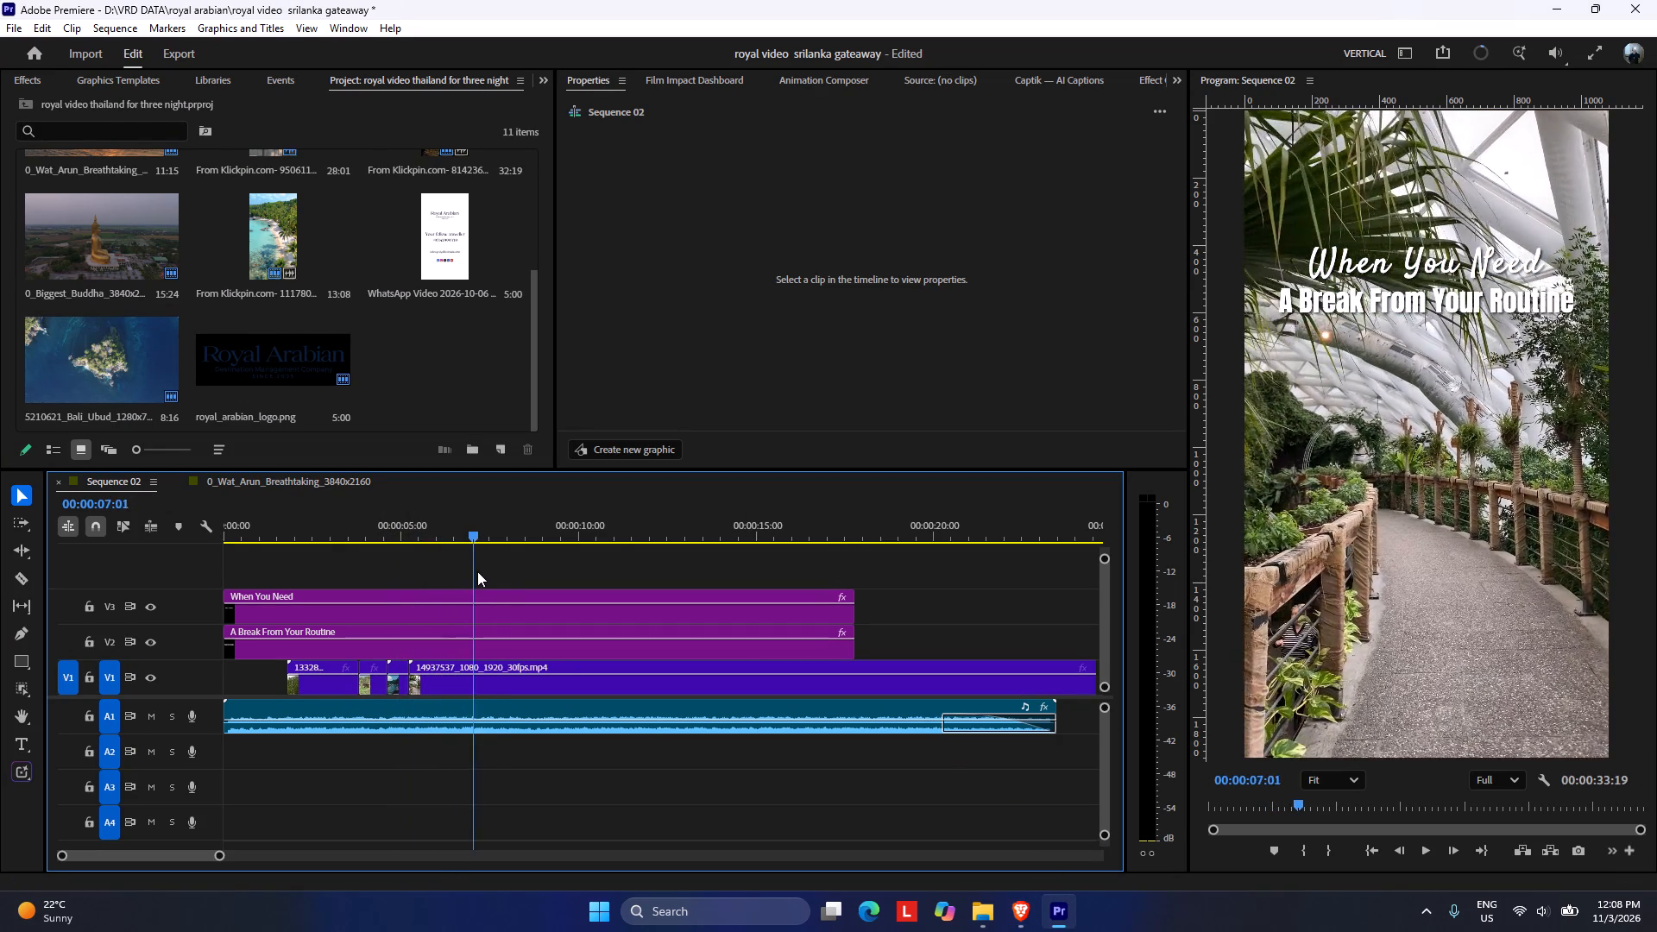
left_click_drag(477, 571, 511, 581)
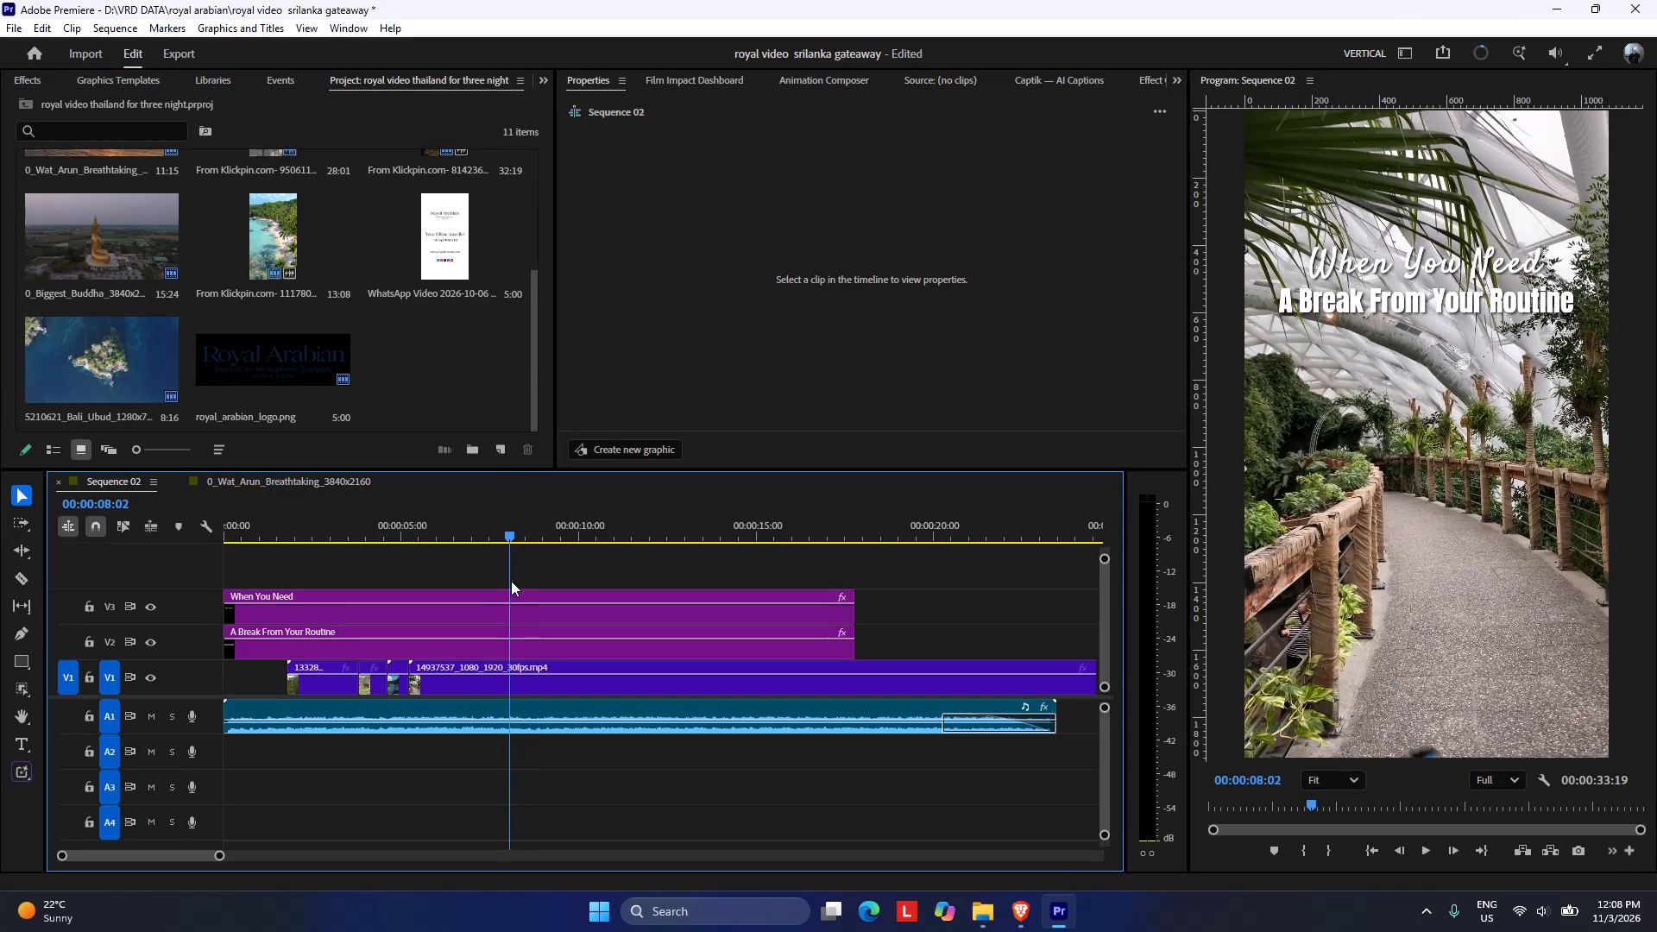
left_click_drag(511, 581, 506, 578)
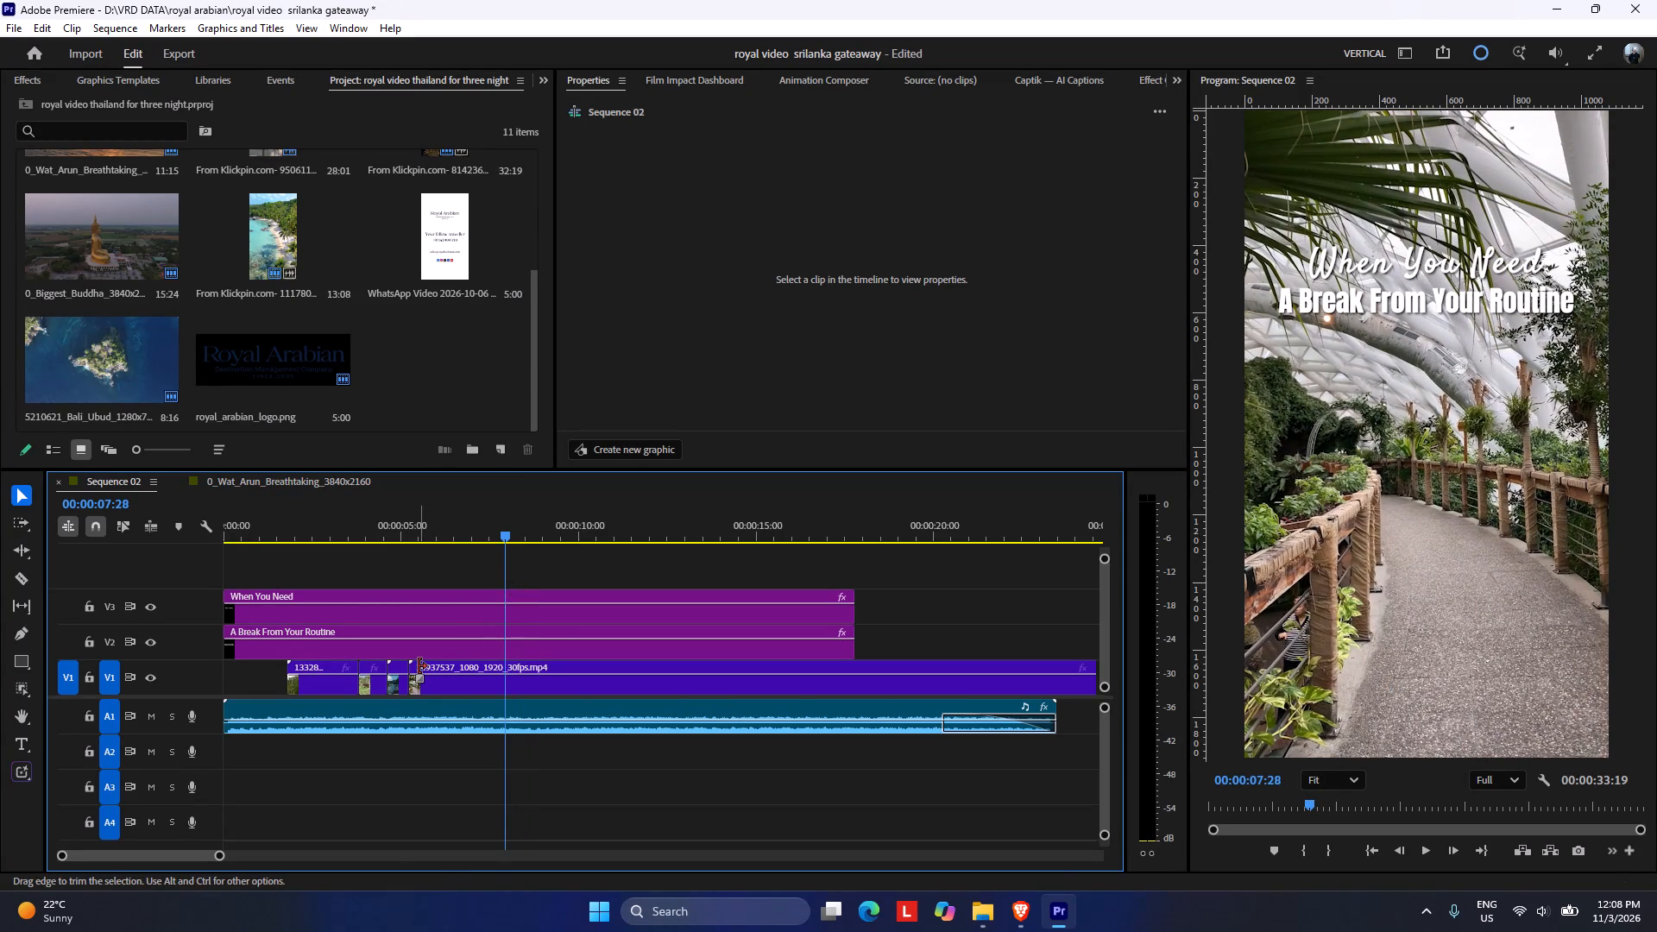
left_click_drag(419, 666, 513, 672)
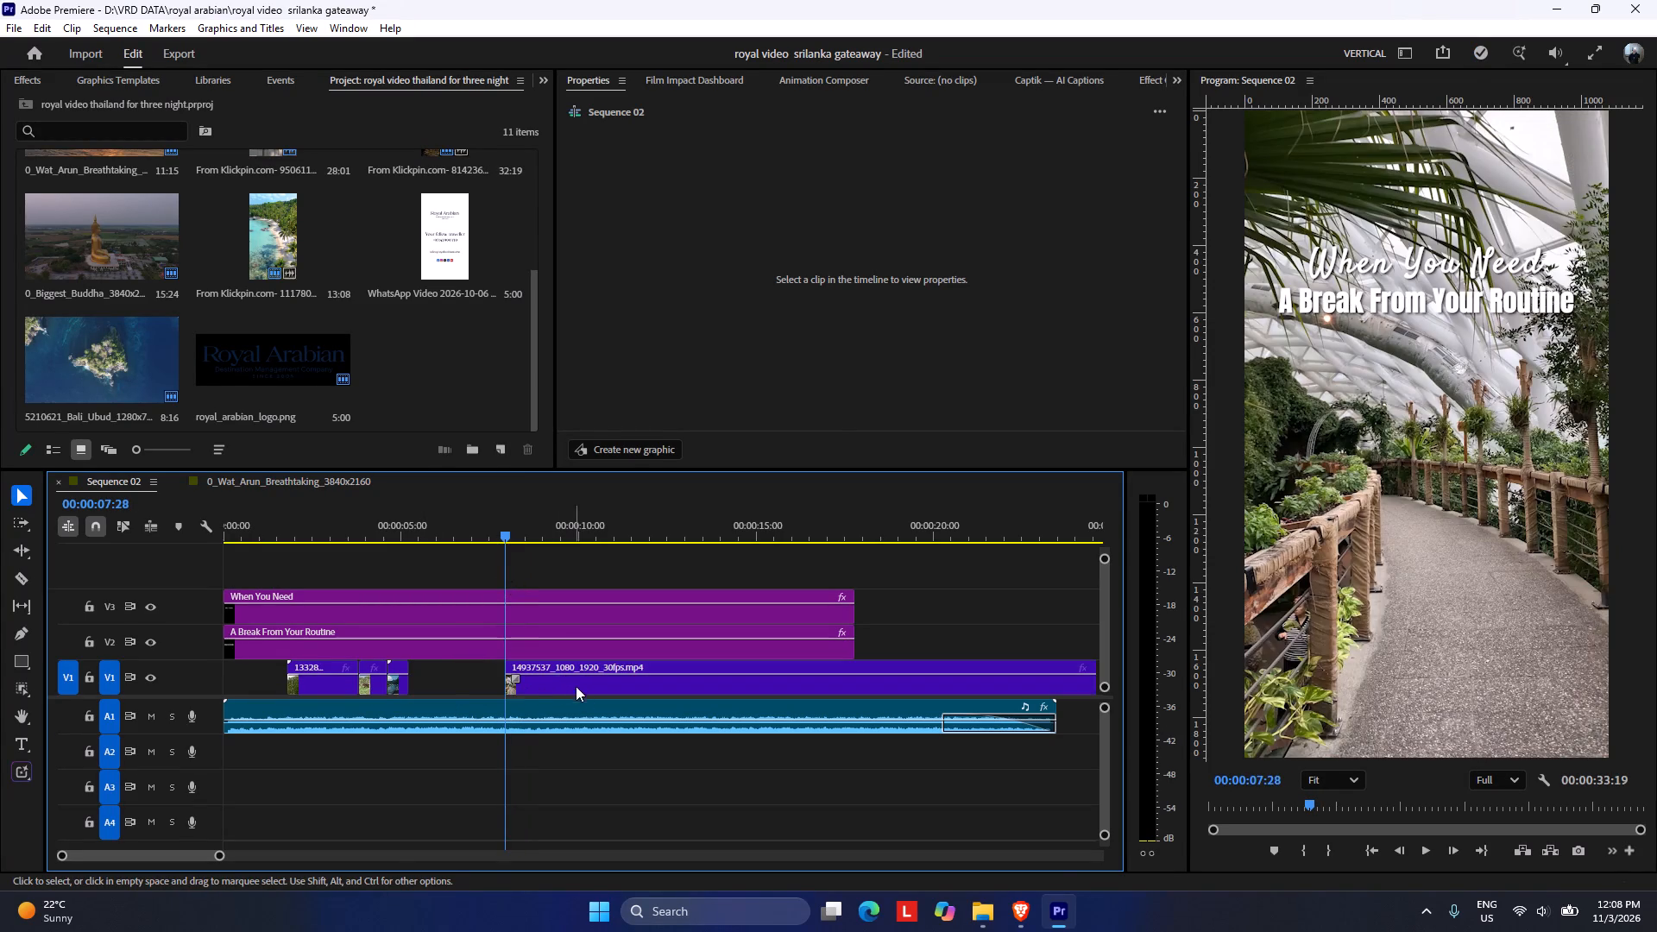
left_click_drag(581, 691, 488, 683)
Play the start of the garden walkway clip in Sequence 02 and trim the clip's end to 00:00:06:28.
left_click_drag(432, 531, 401, 532)
key("space")
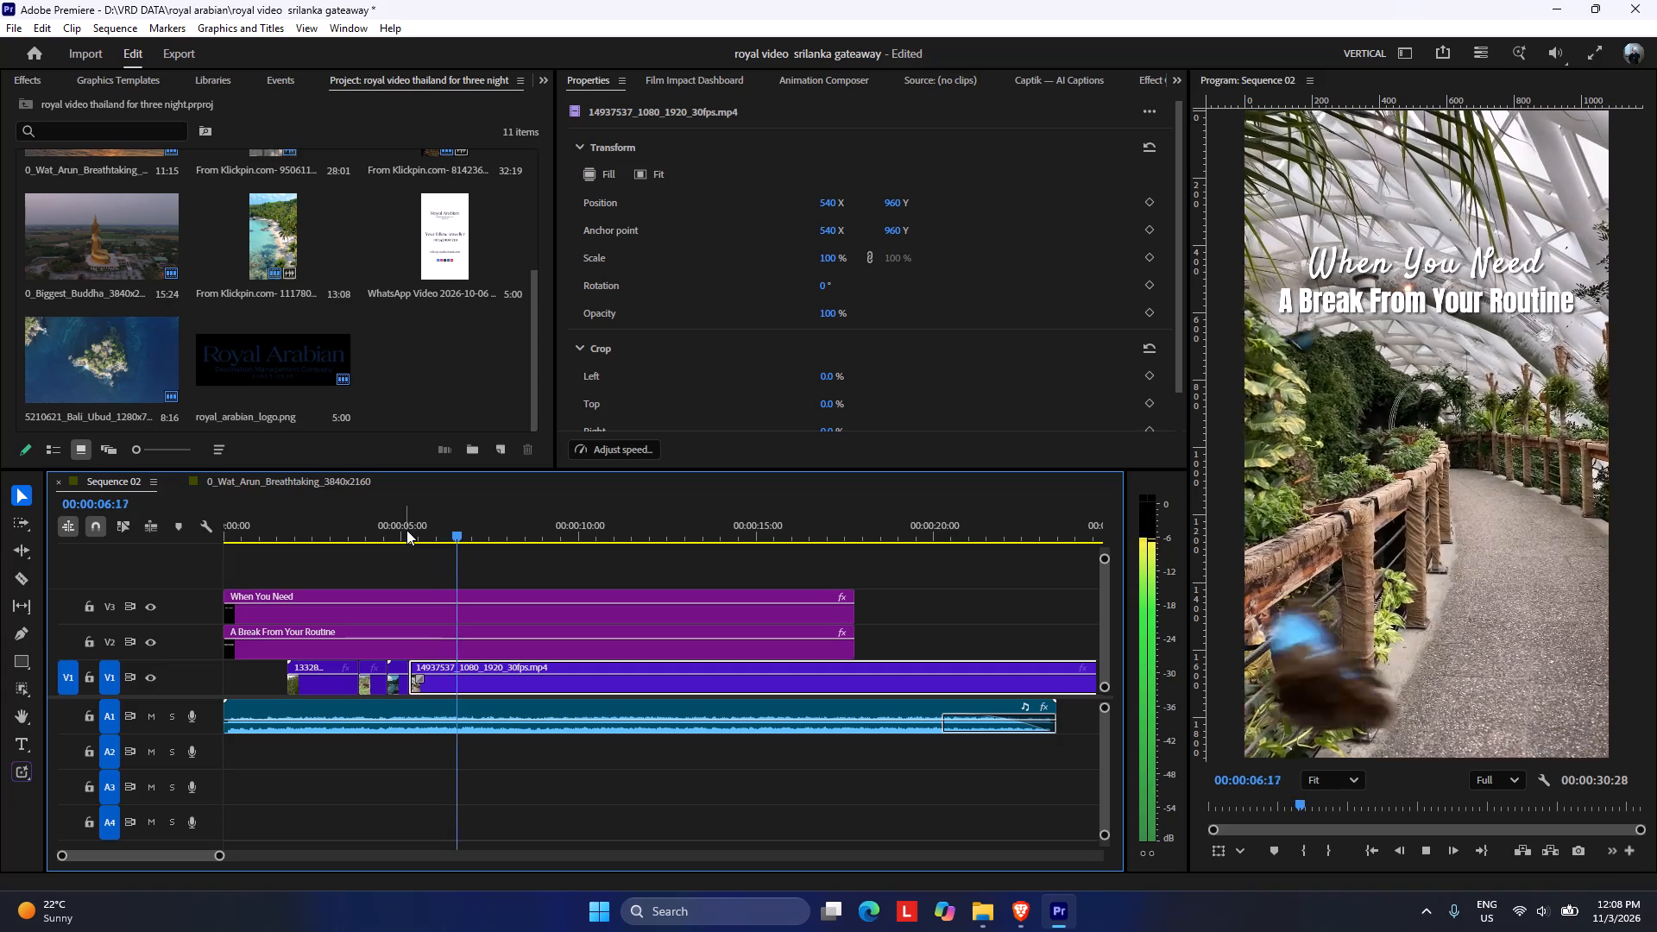
key("space")
key("space")
key("space")
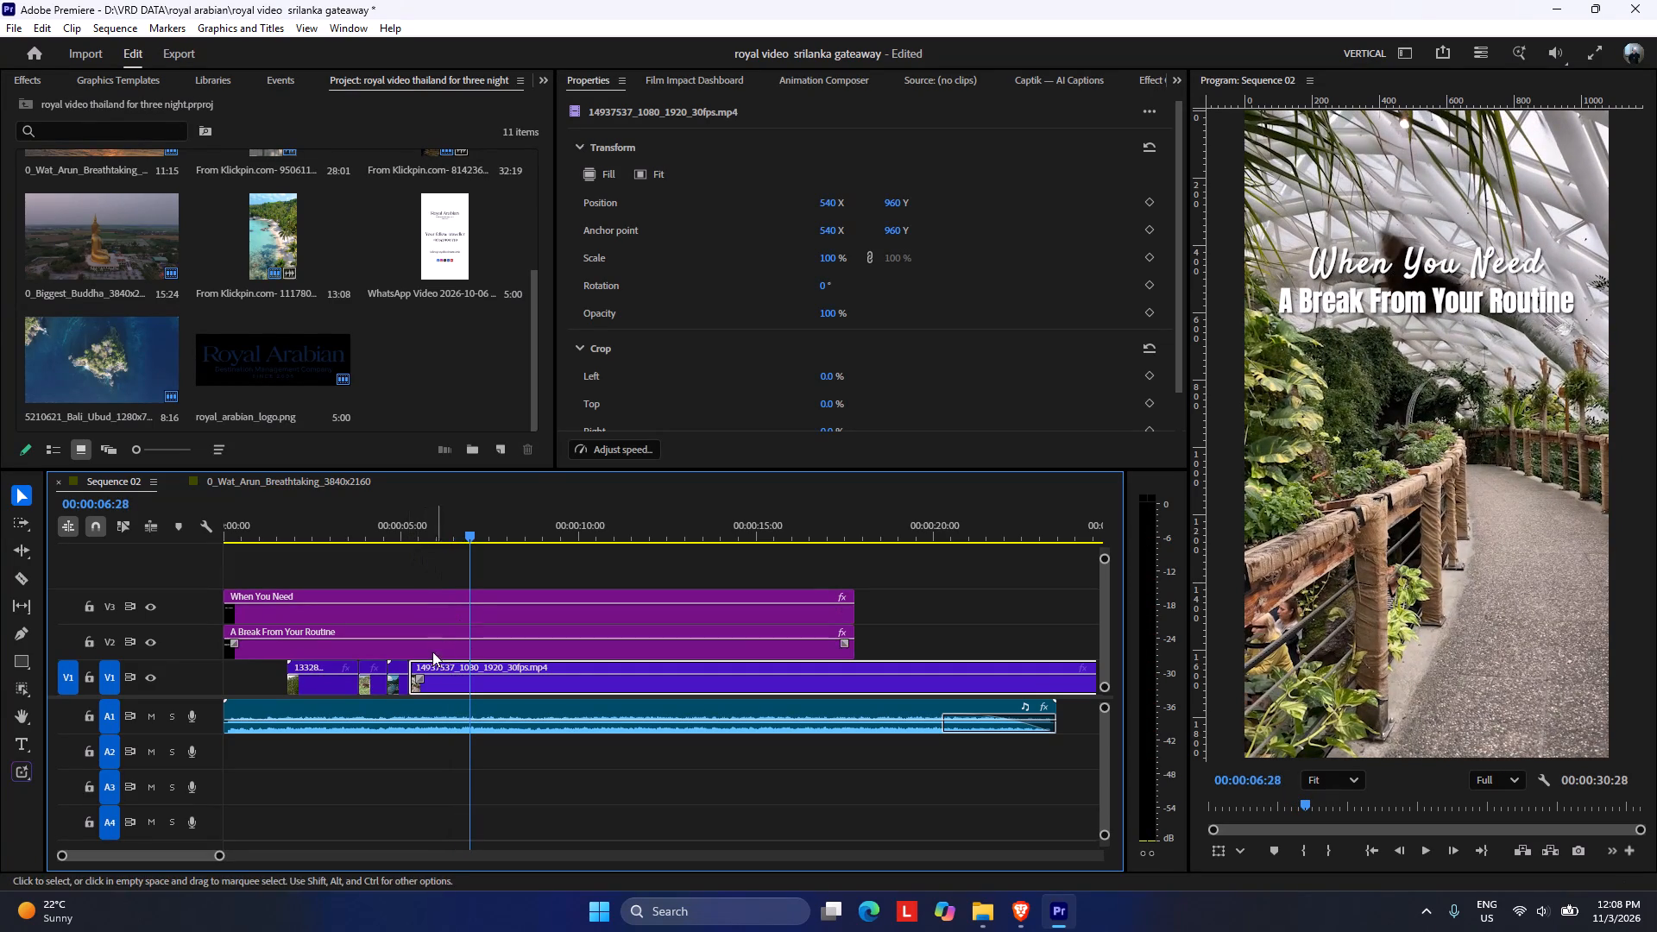
scroll(806, 612, "down", 10)
left_click_drag(1068, 674, 483, 667)
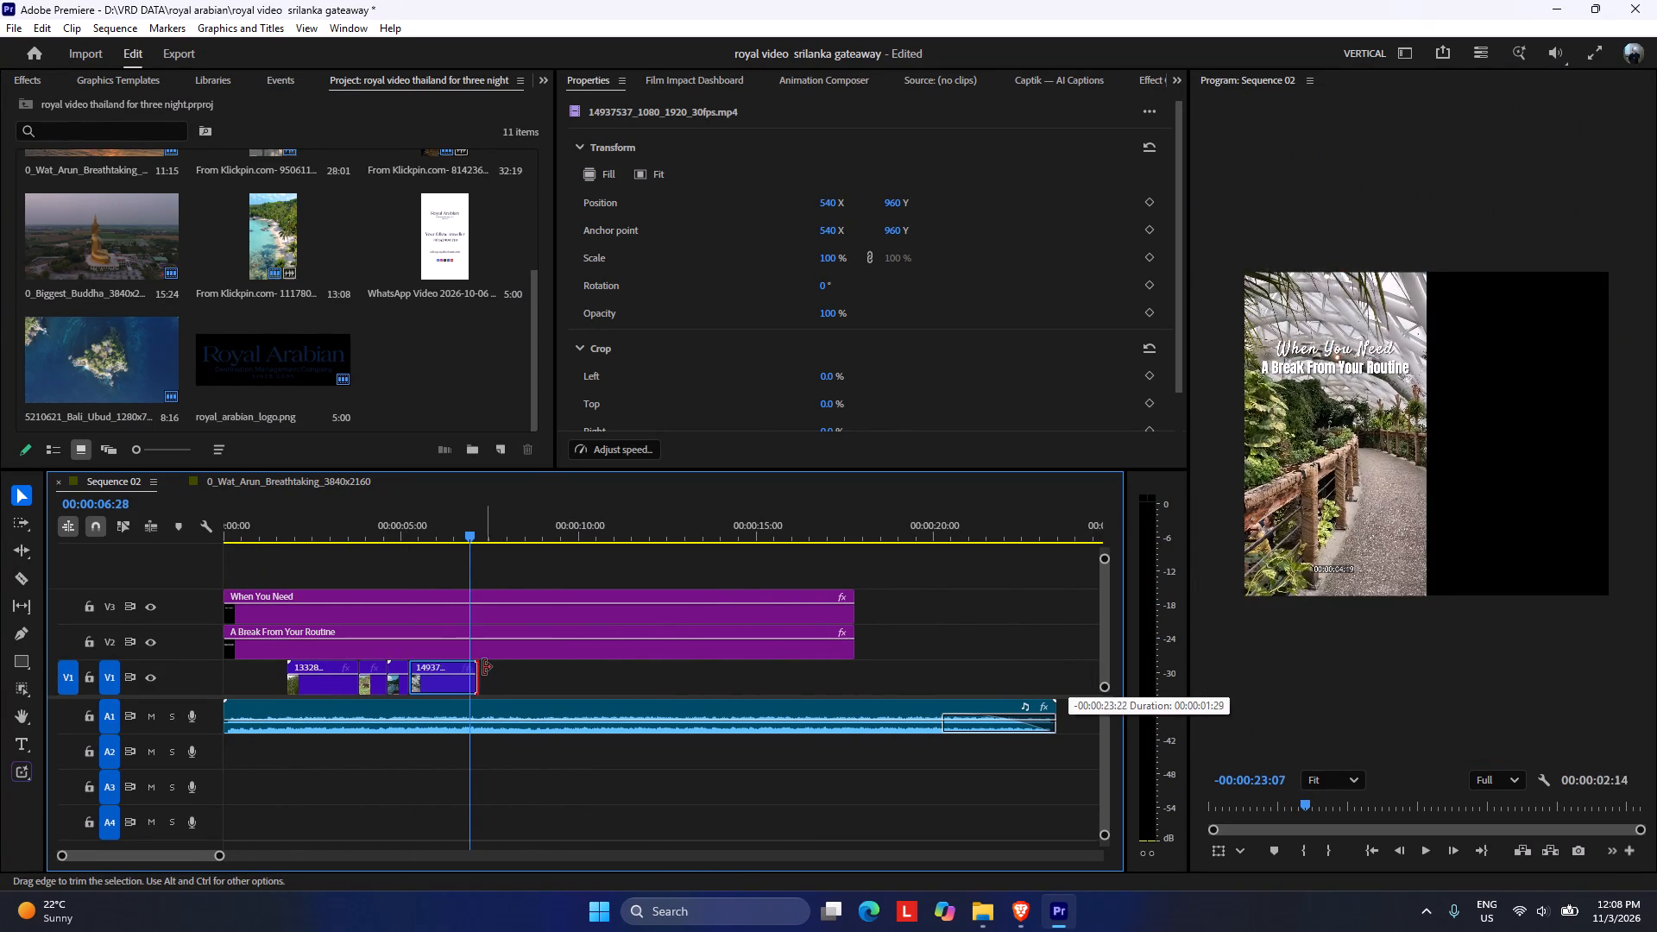
left_click_drag(483, 667, 476, 668)
left_click(497, 581)
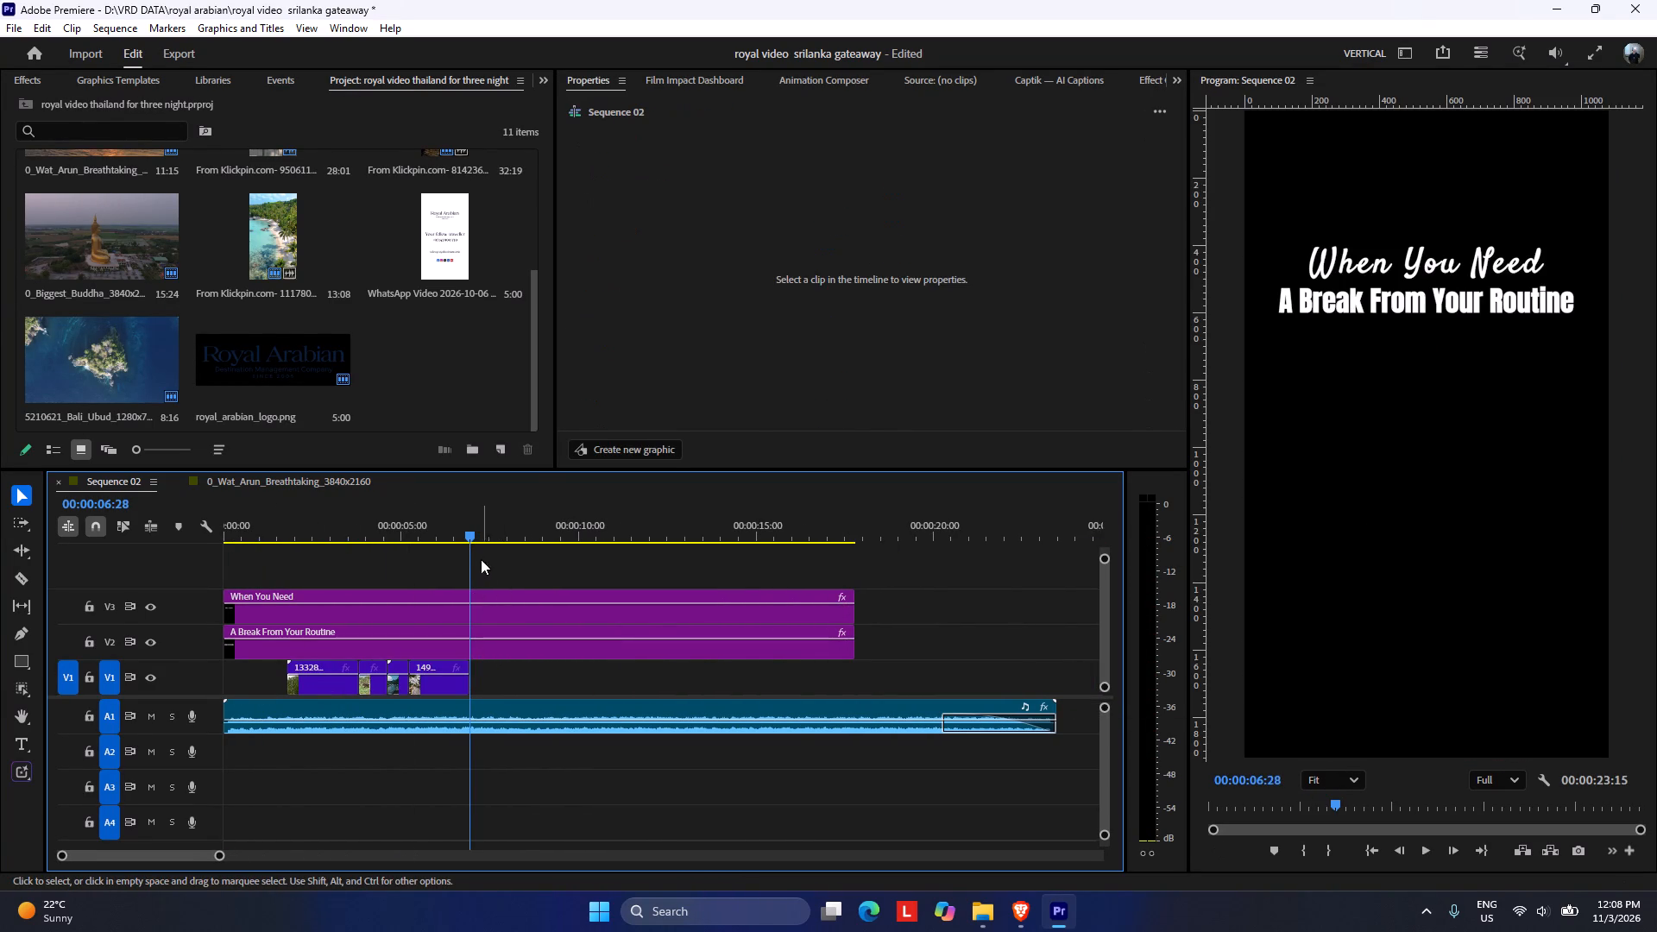
Check the Spice Garden scene timing in the Nov Ad Reel Content brief in the browser, and return to Premiere.
left_click(1026, 923)
left_click(991, 911)
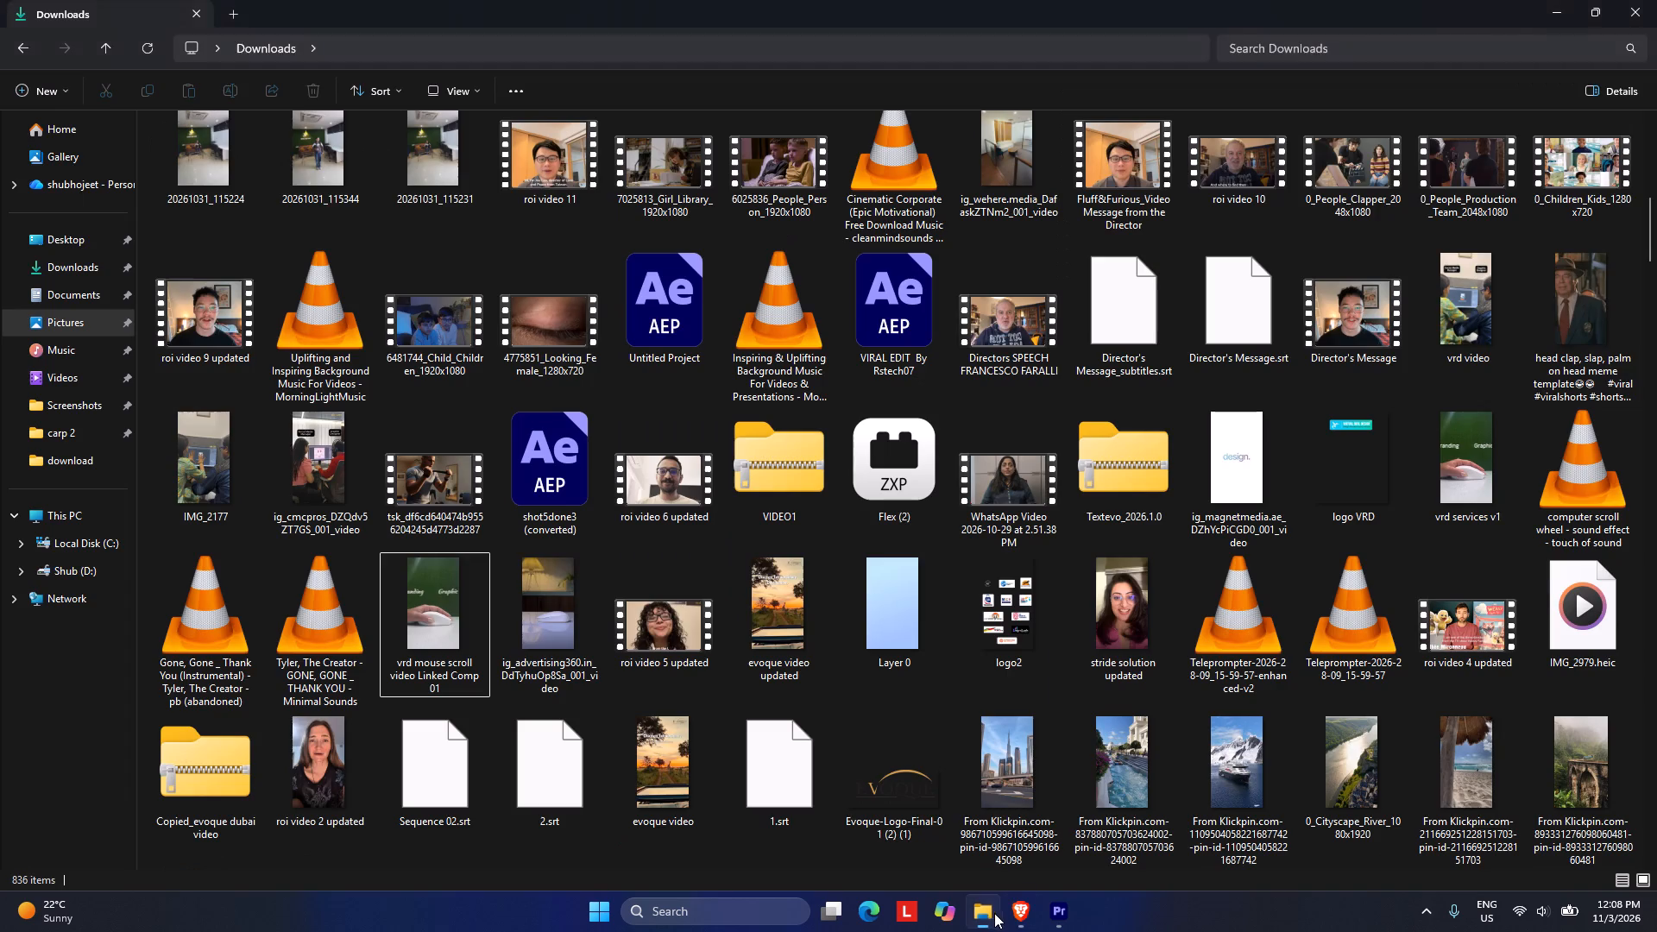
left_click(1008, 913)
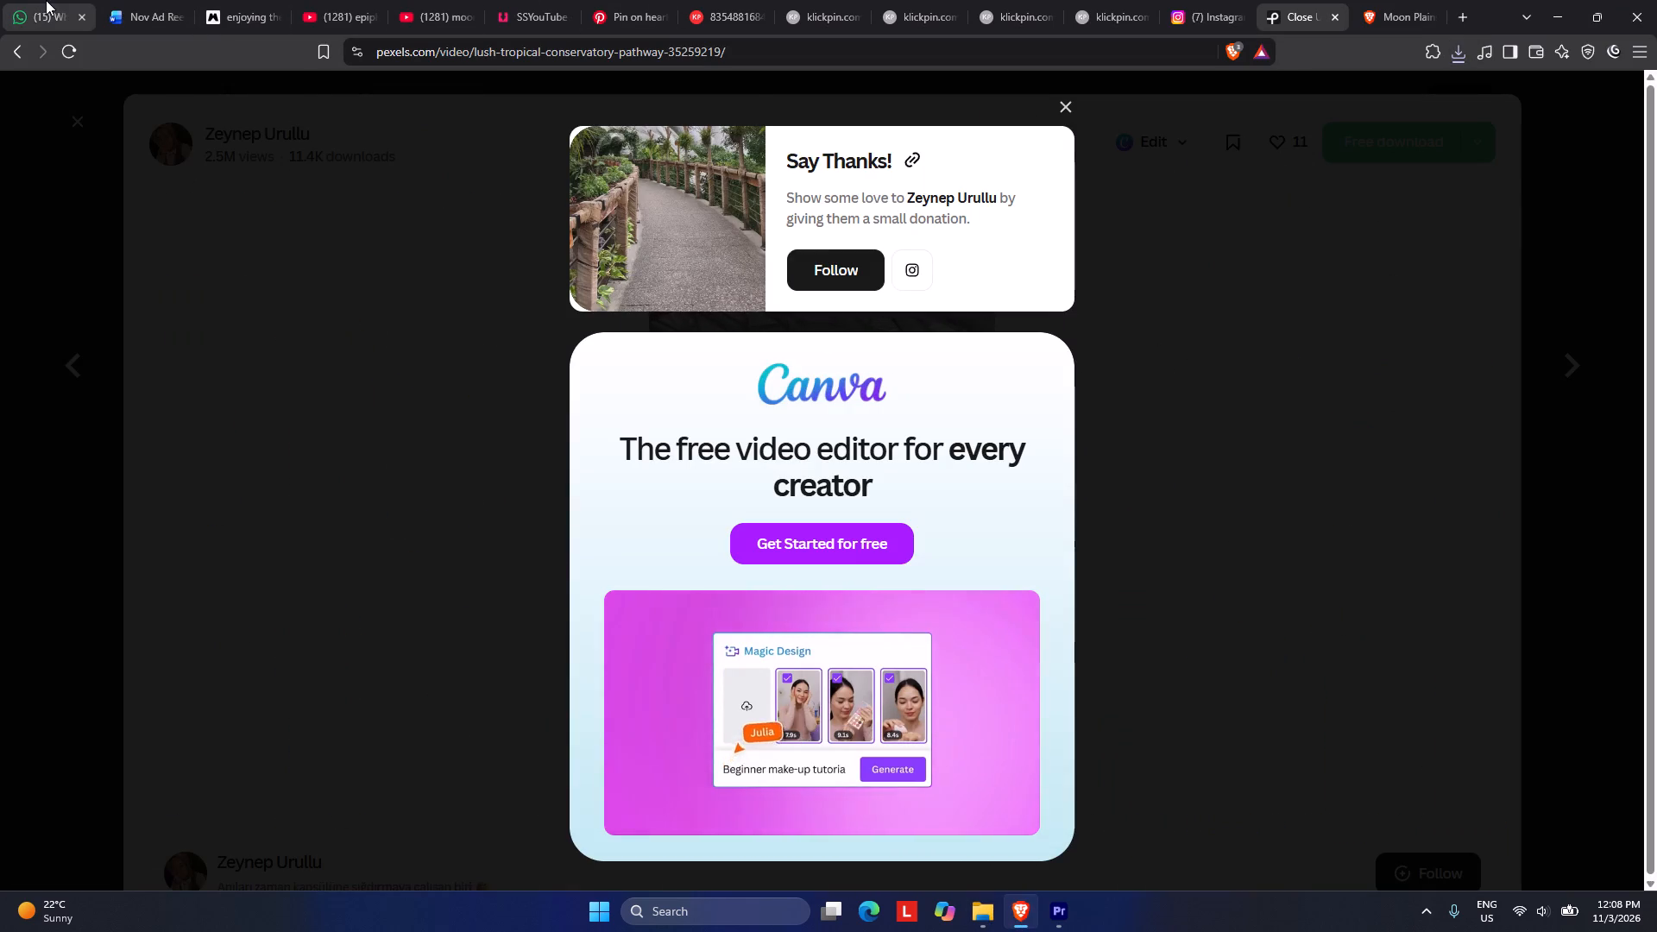
left_click(156, 3)
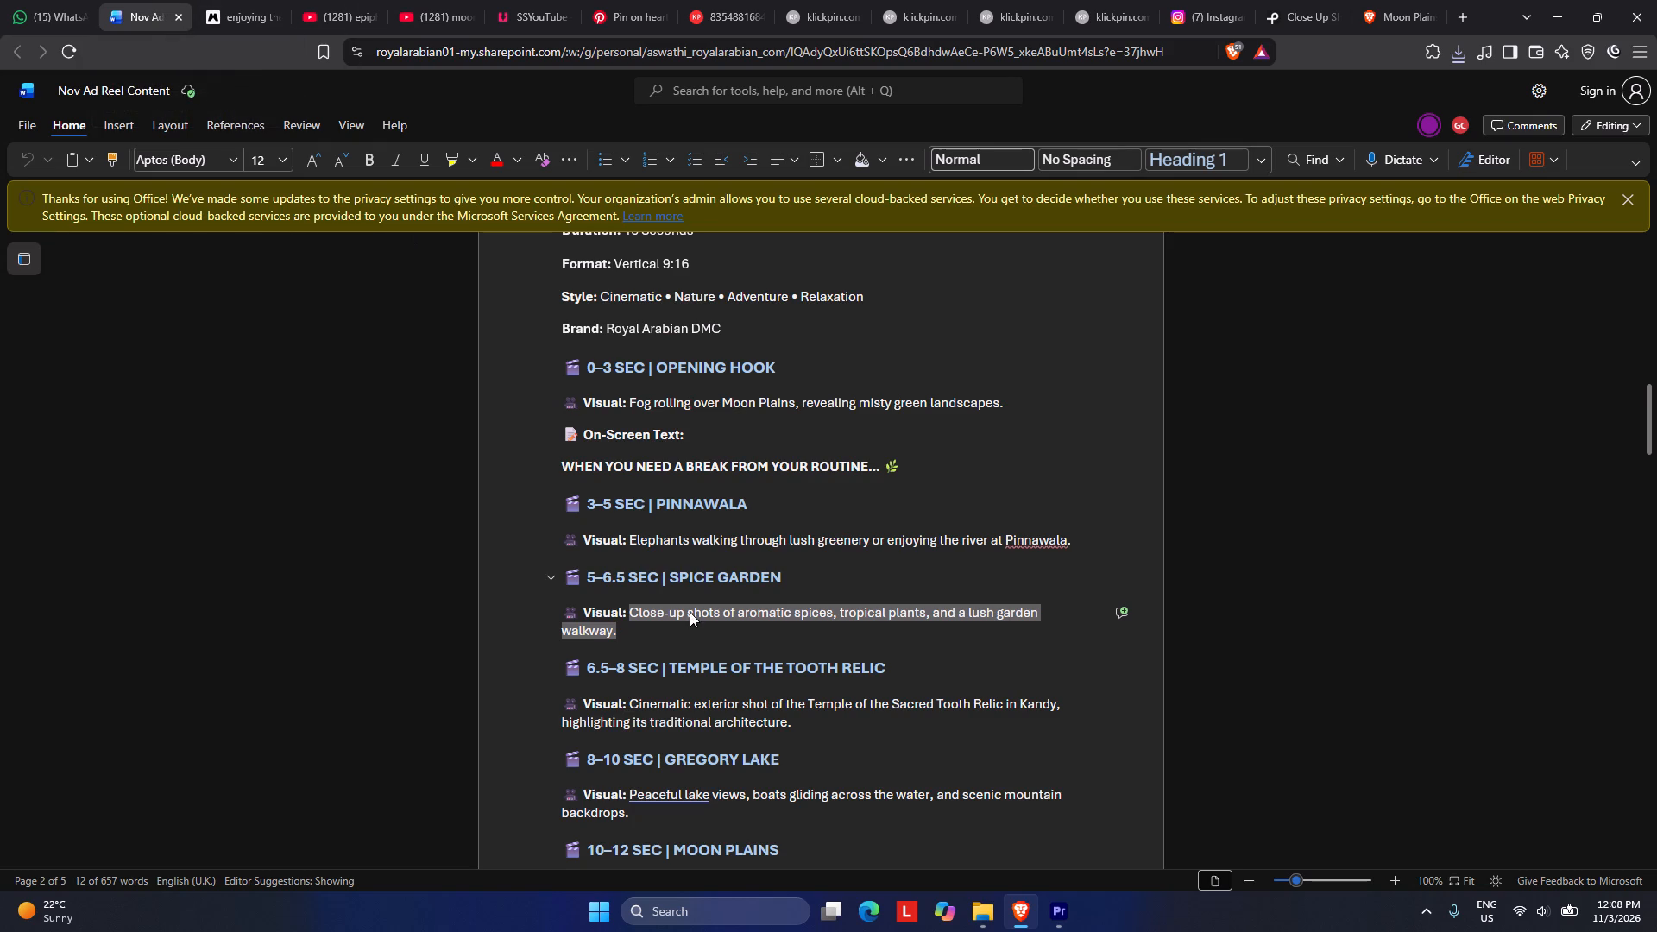
left_click(1559, 15)
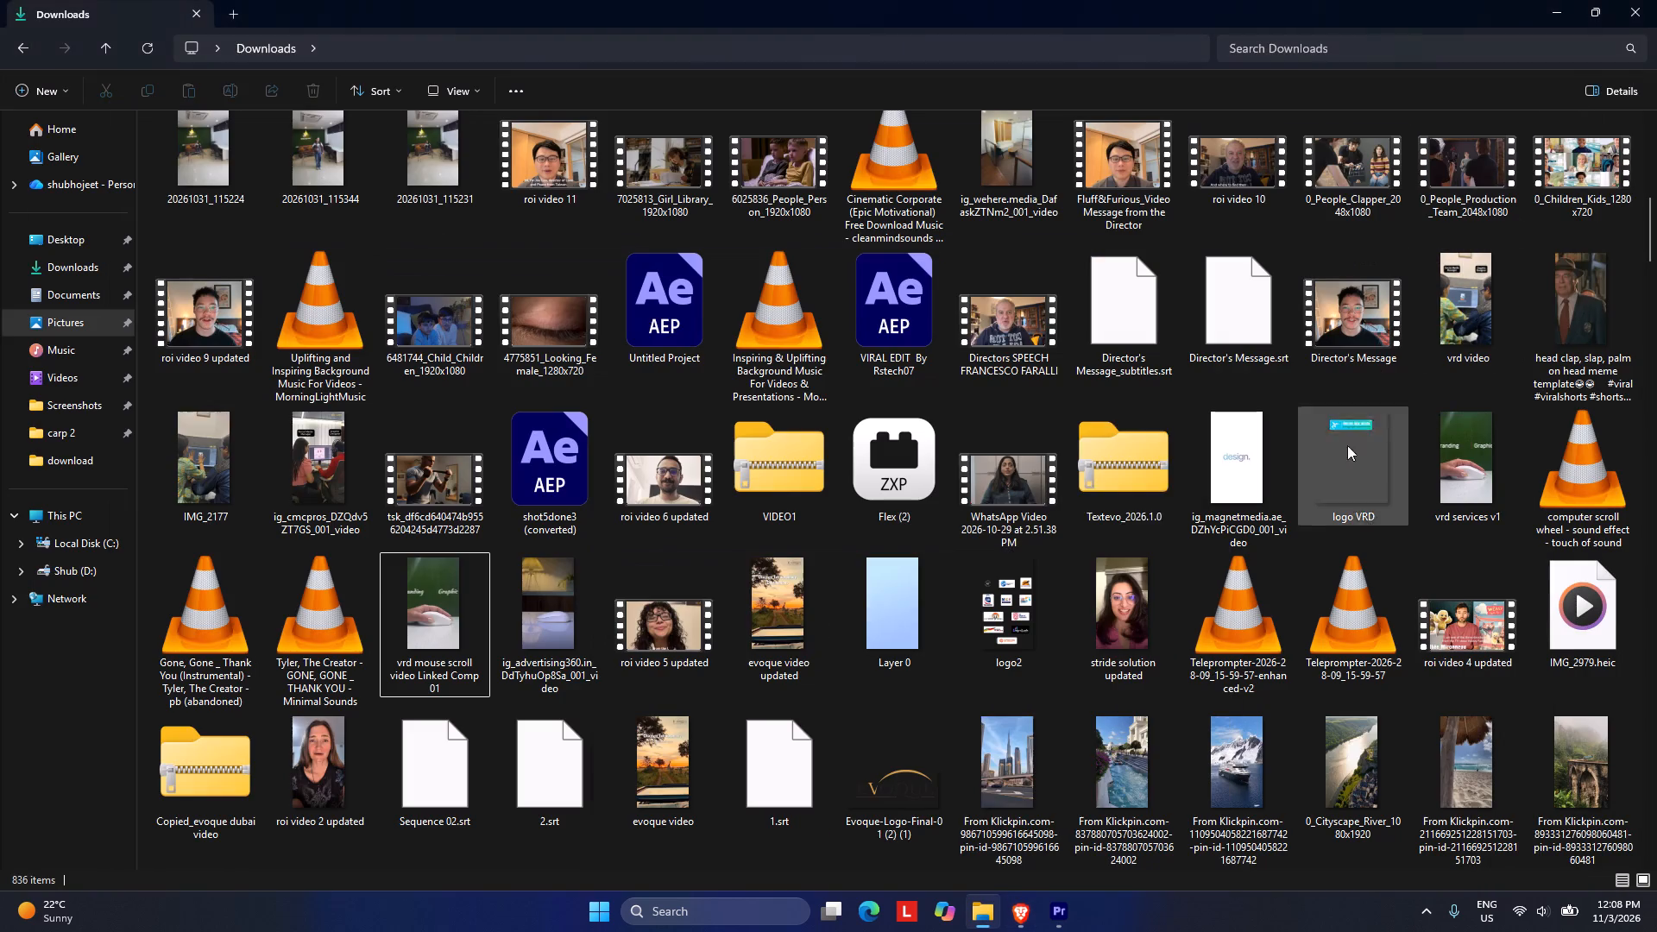
left_click(1063, 922)
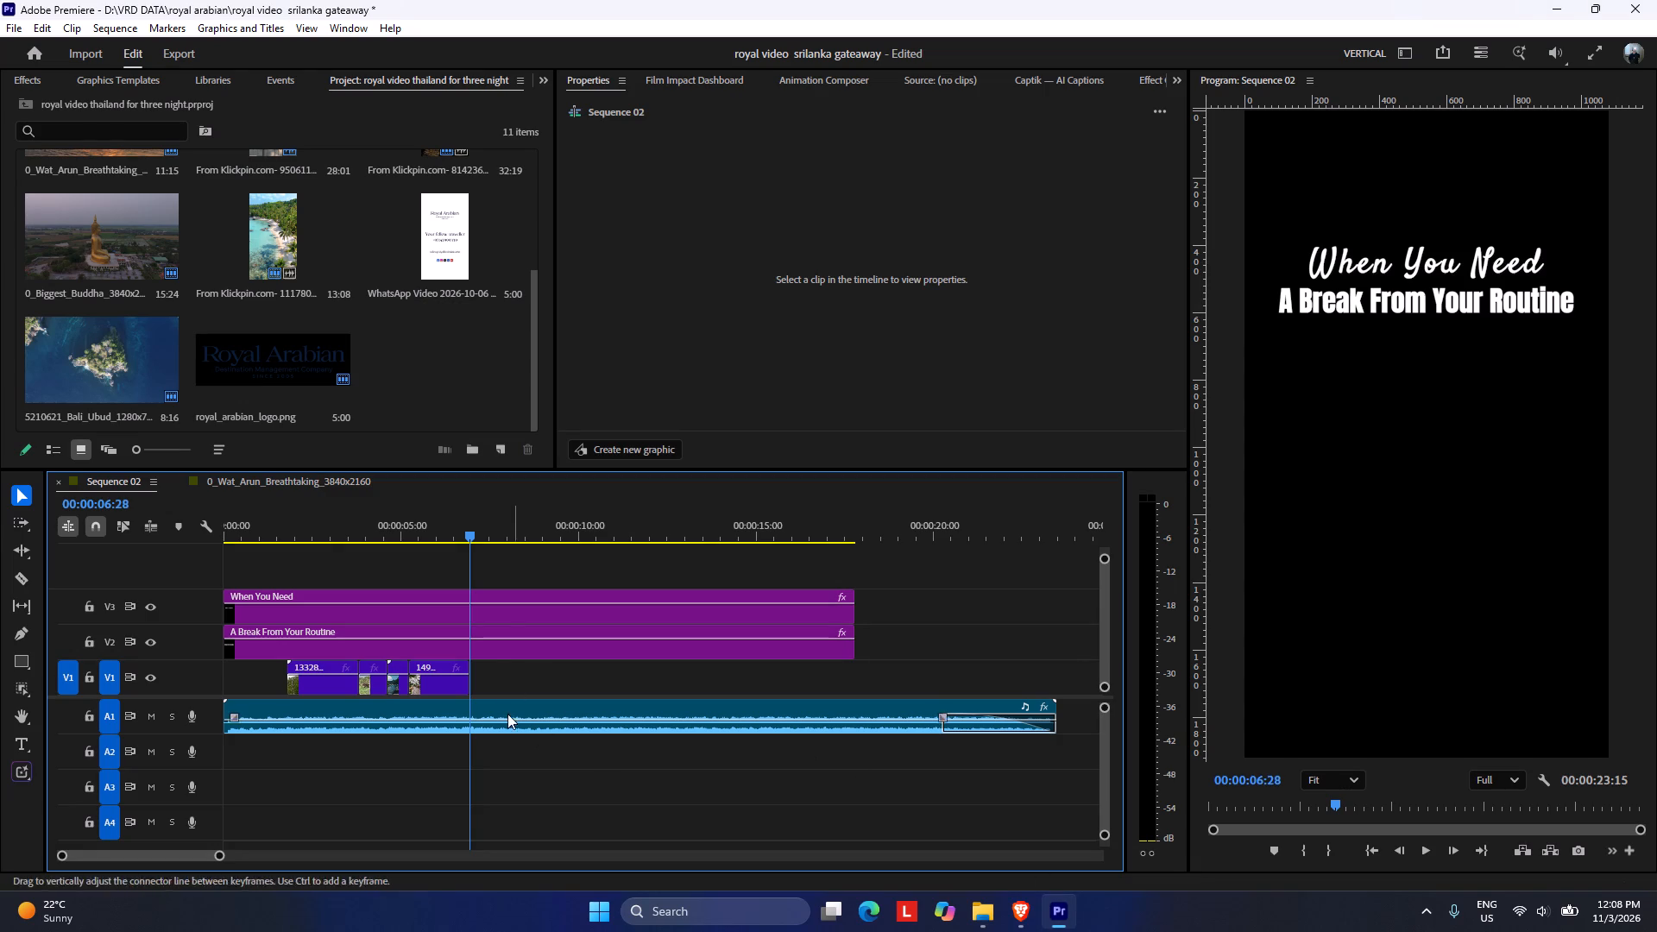
Play Sequence 02 from the beginning past the garden walkway clip to review the cuts against the music.
left_click_drag(471, 530, 475, 529)
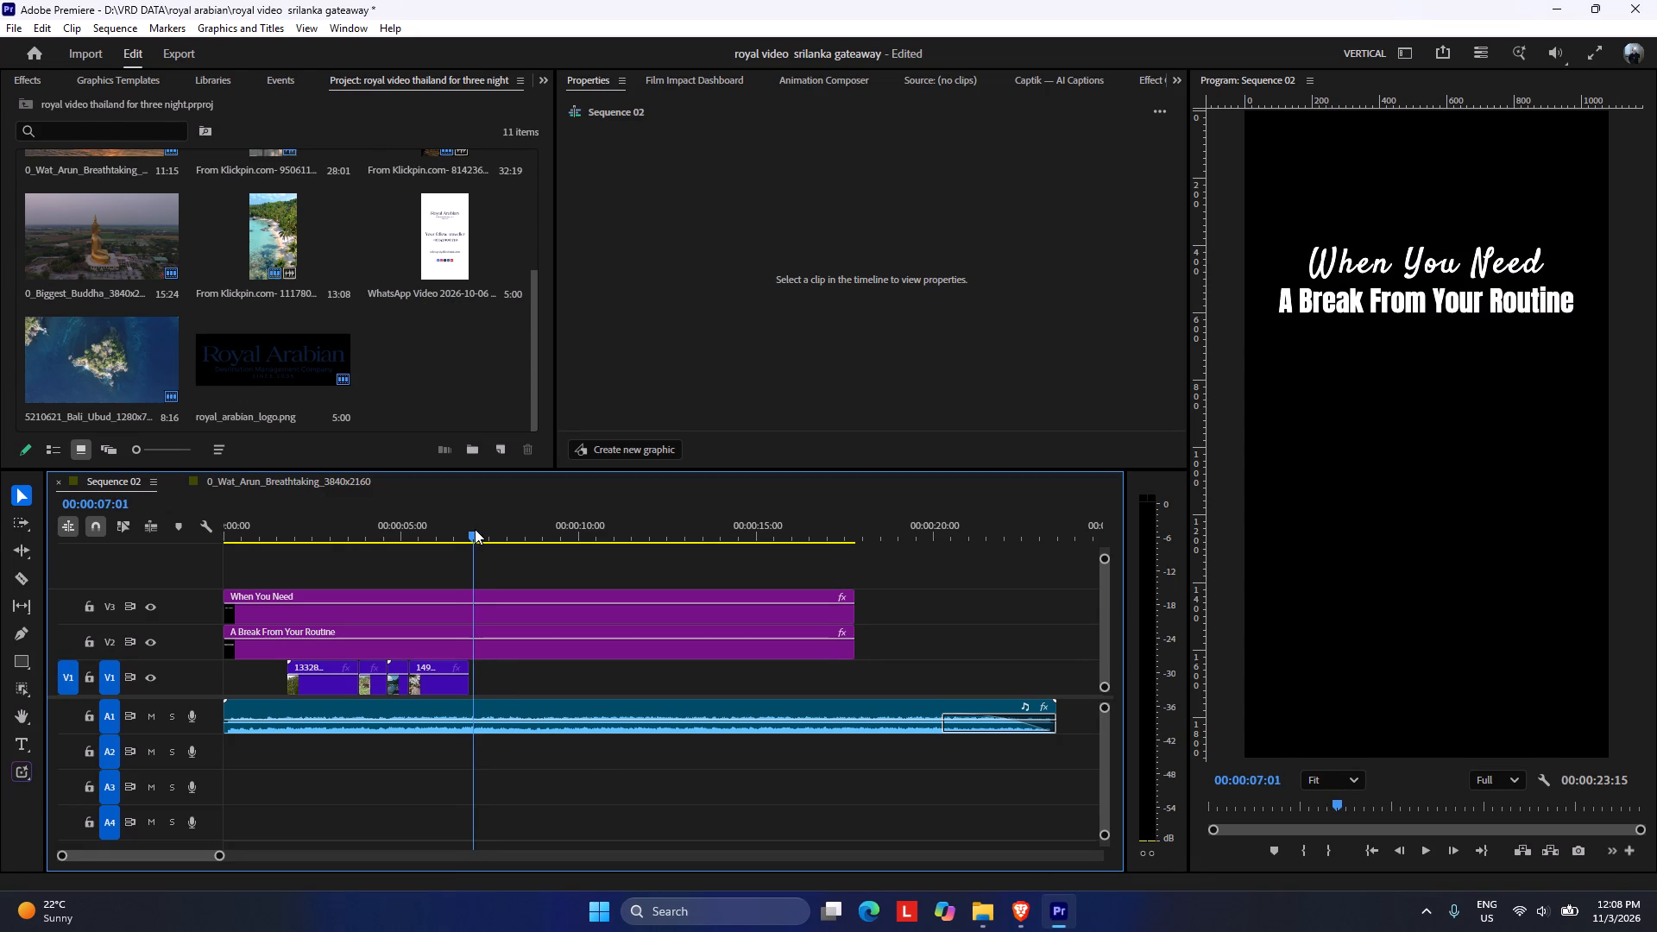
left_click_drag(475, 529, 446, 522)
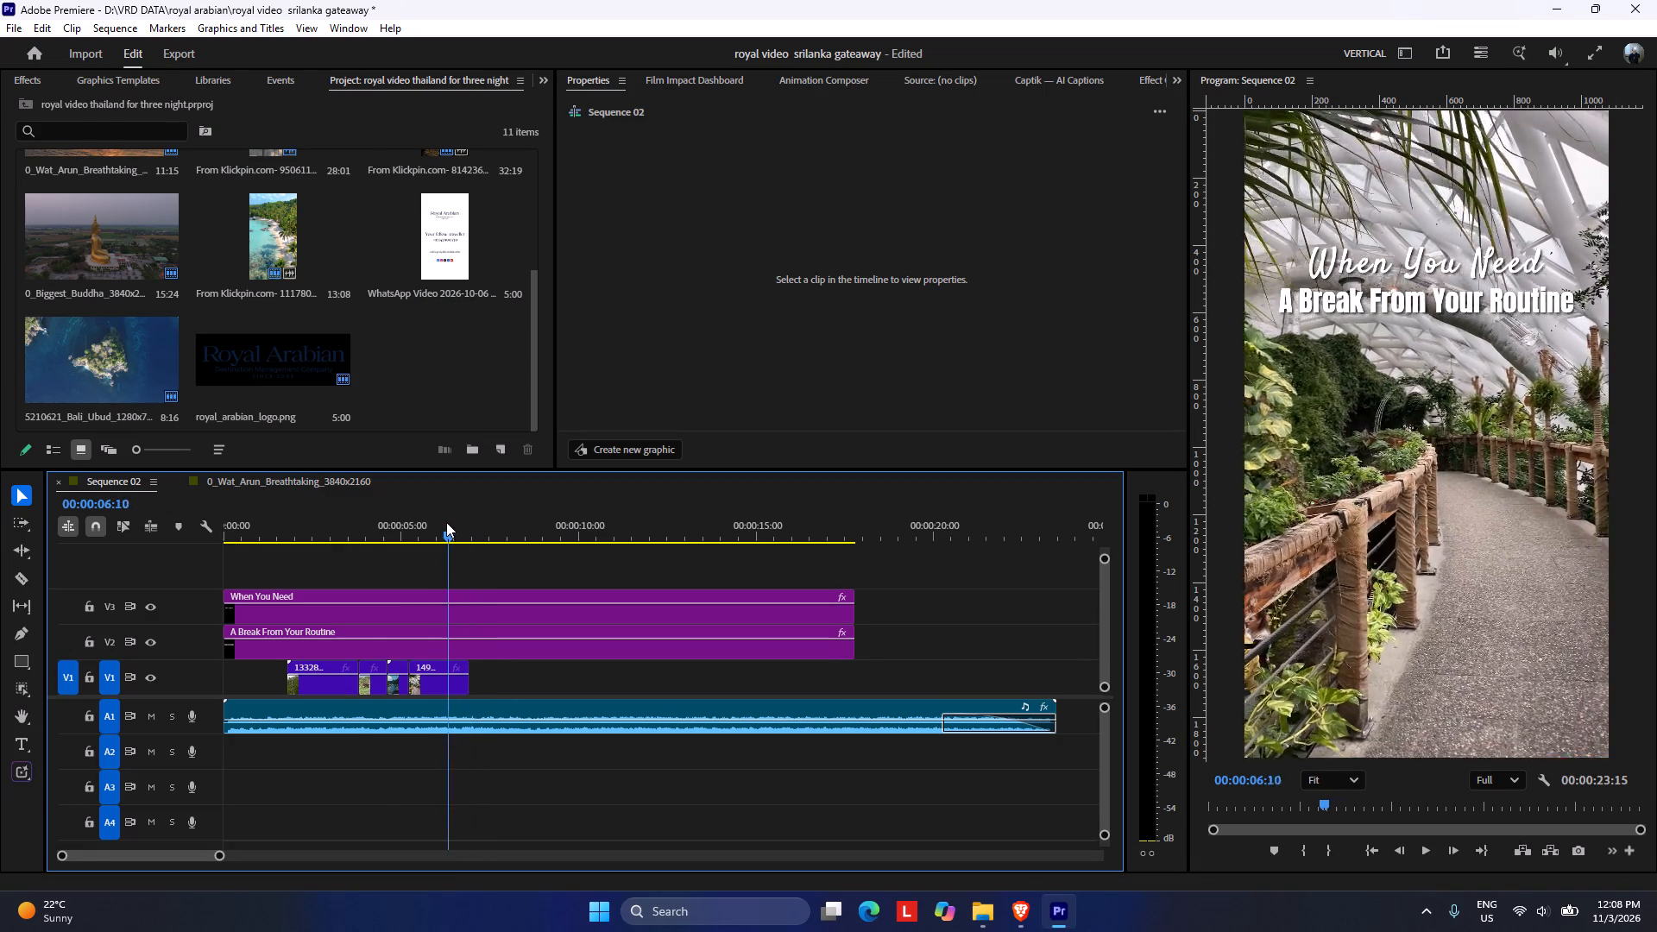
left_click_drag(446, 522, 169, 539)
key("space")
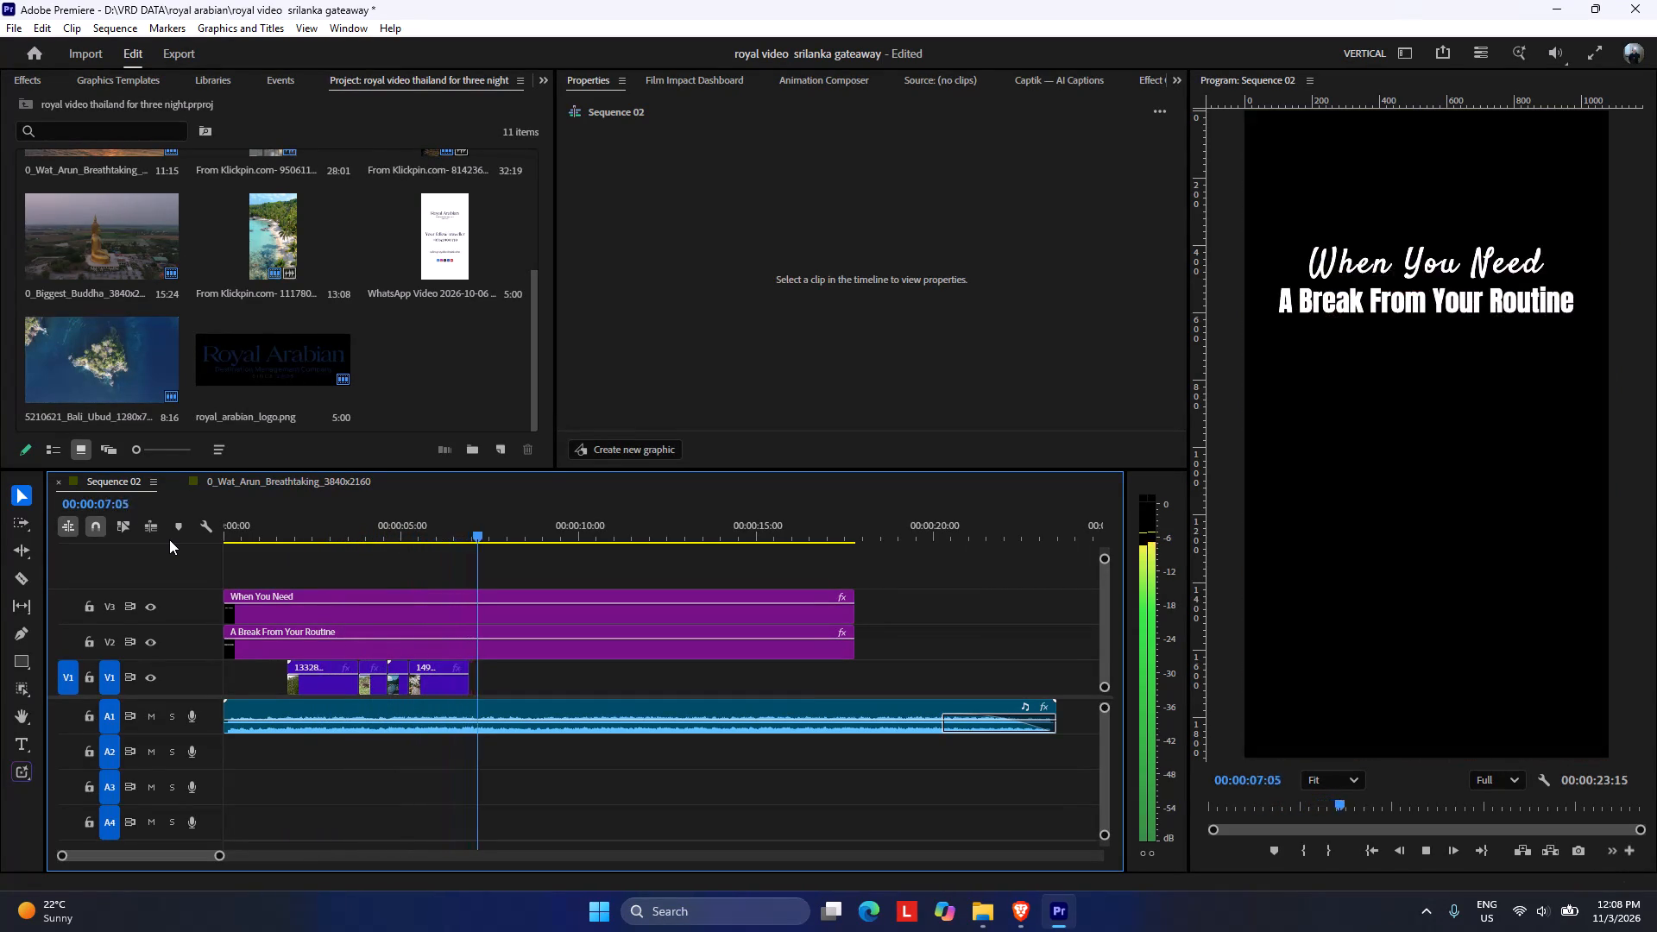
key("space")
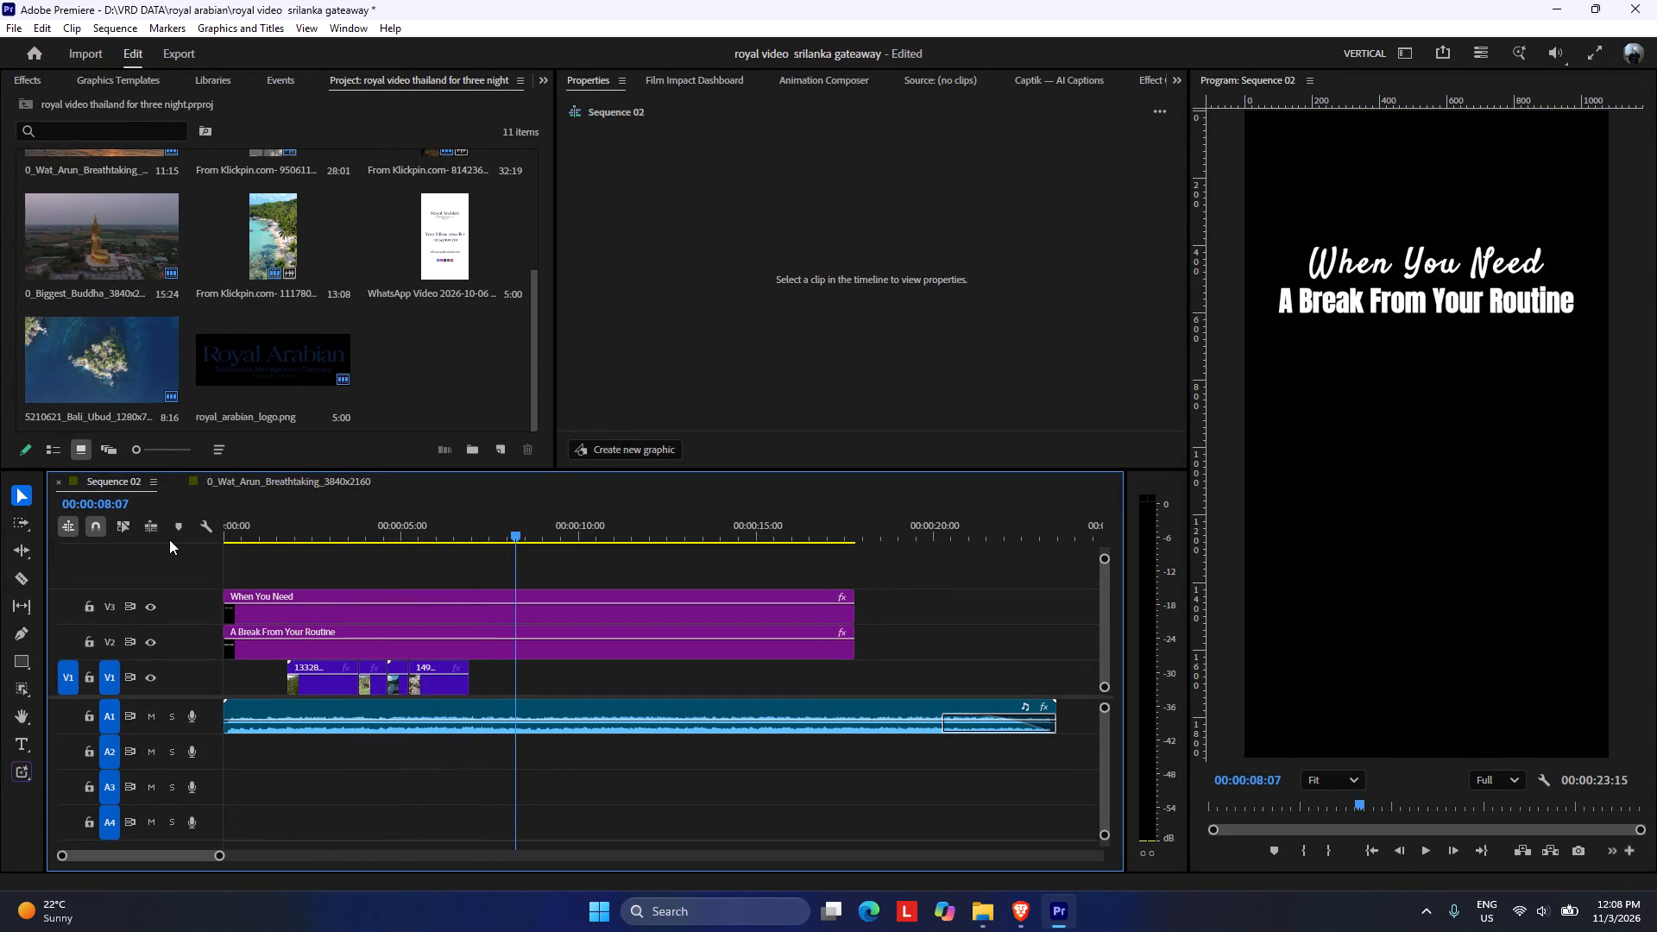
Move the opening misty hills clip 13328964_1080_1920_60fps.mp4 earlier on V1 so it starts at 00:00:01:09.
scroll(169, 539, "down", 1)
left_click_drag(223, 852, 134, 832)
scroll(326, 807, "up", 20)
scroll(326, 807, "up", 6)
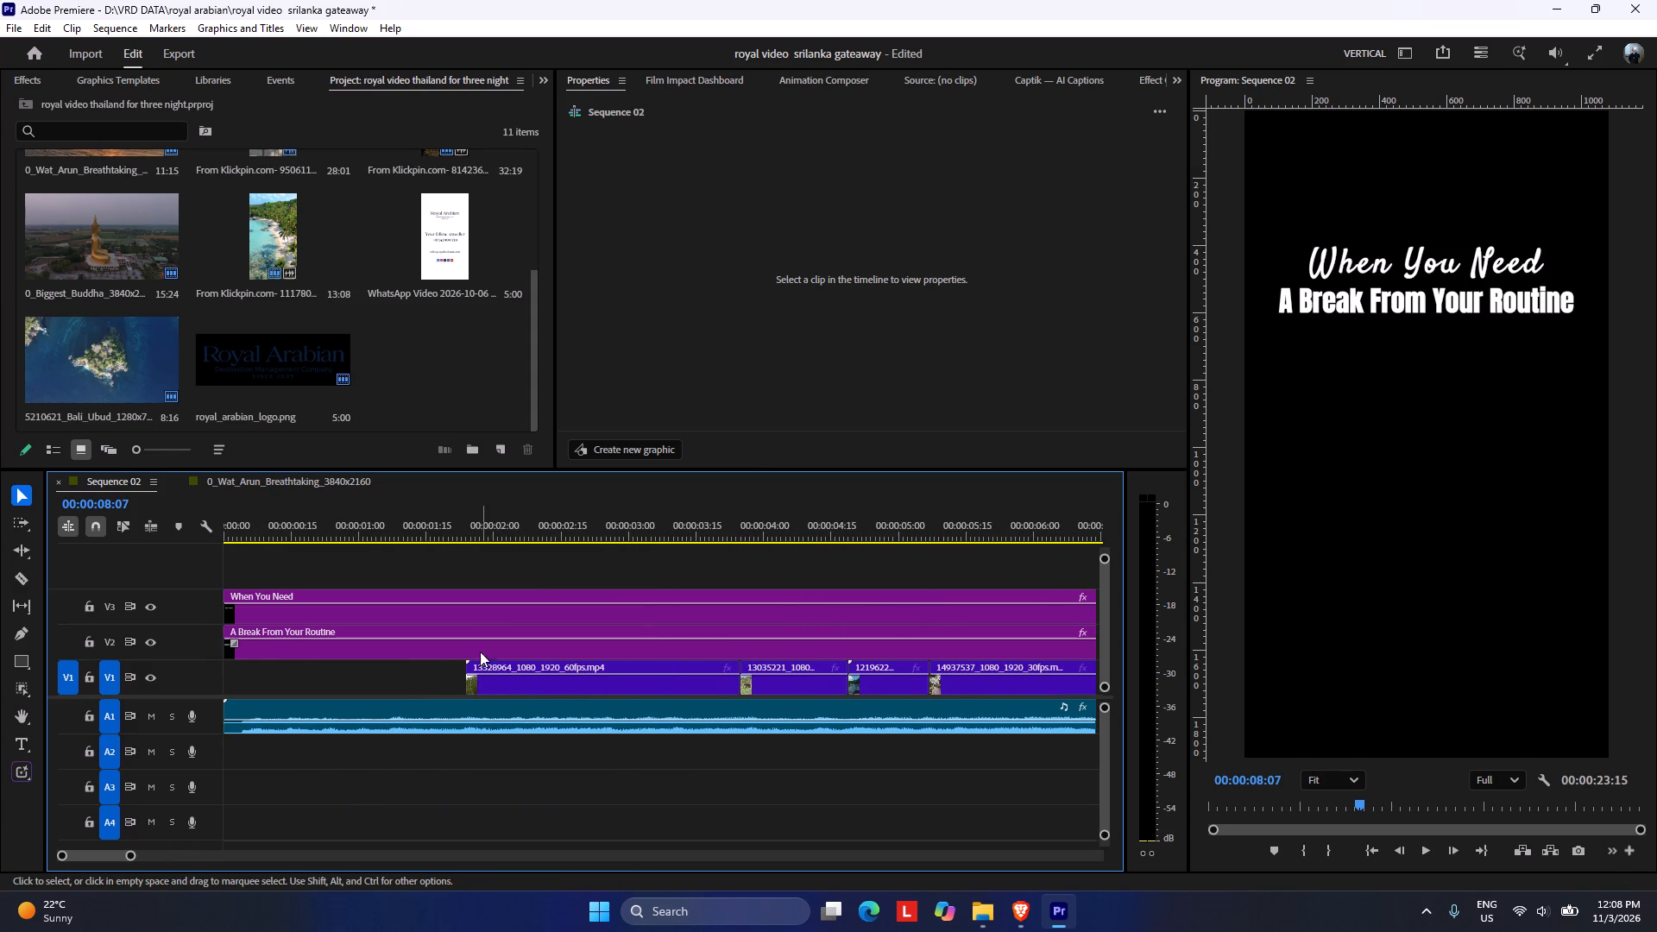
left_click_drag(476, 502, 465, 503)
left_click_drag(478, 520, 425, 543)
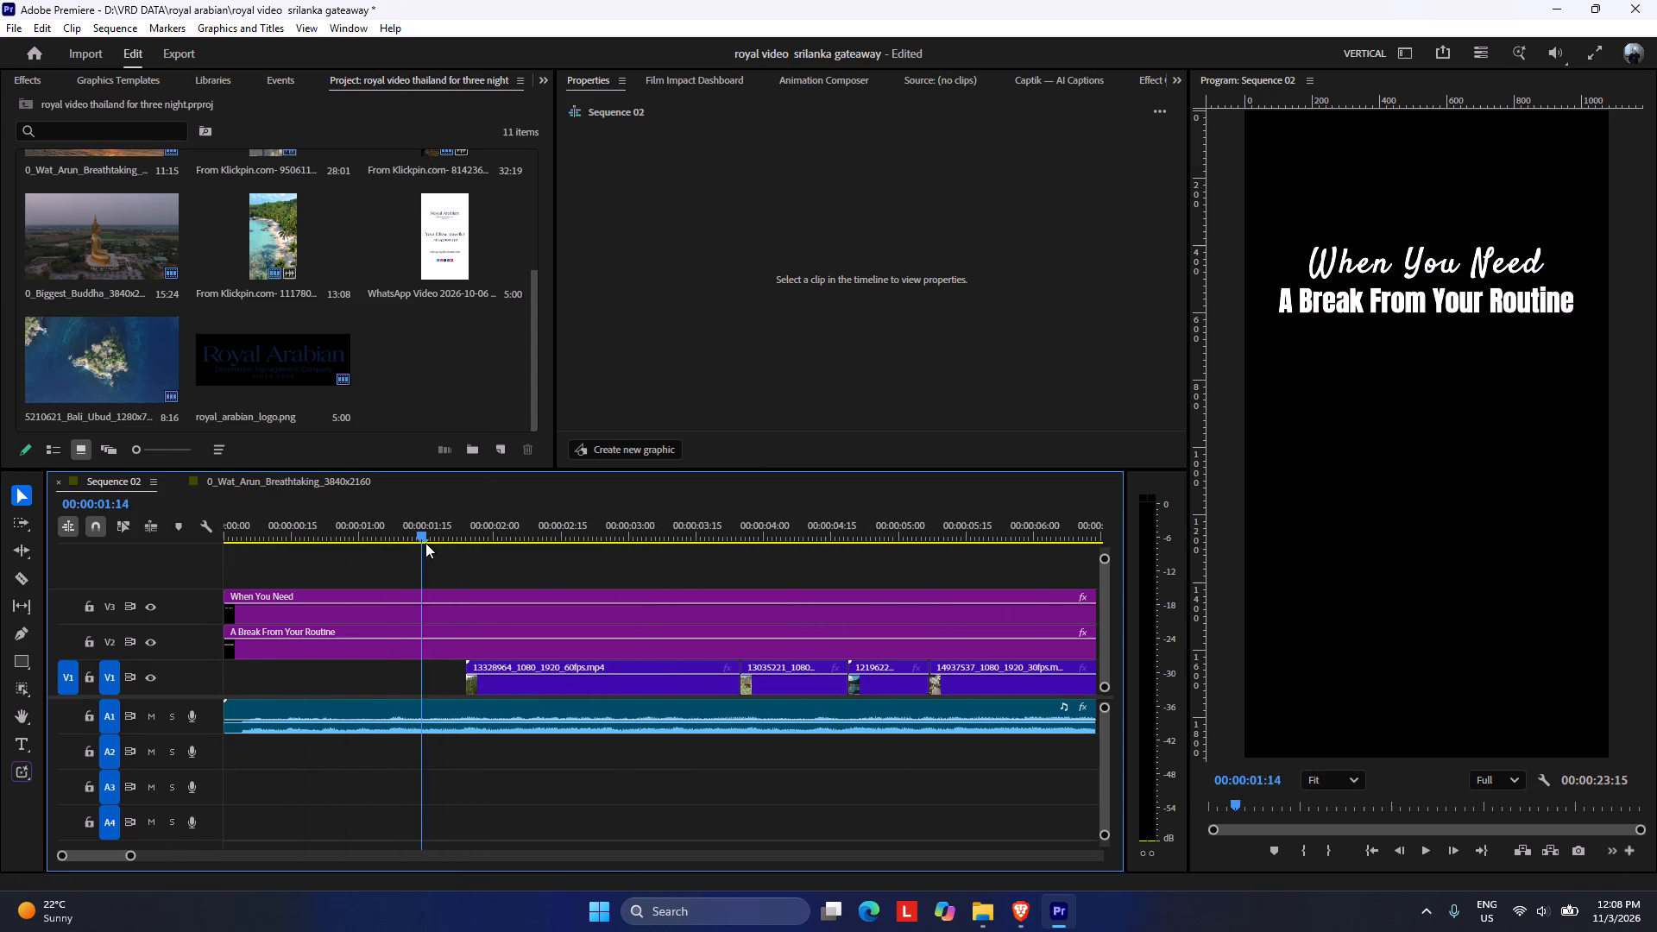
left_click_drag(425, 543, 402, 540)
left_click_drag(548, 689, 465, 679)
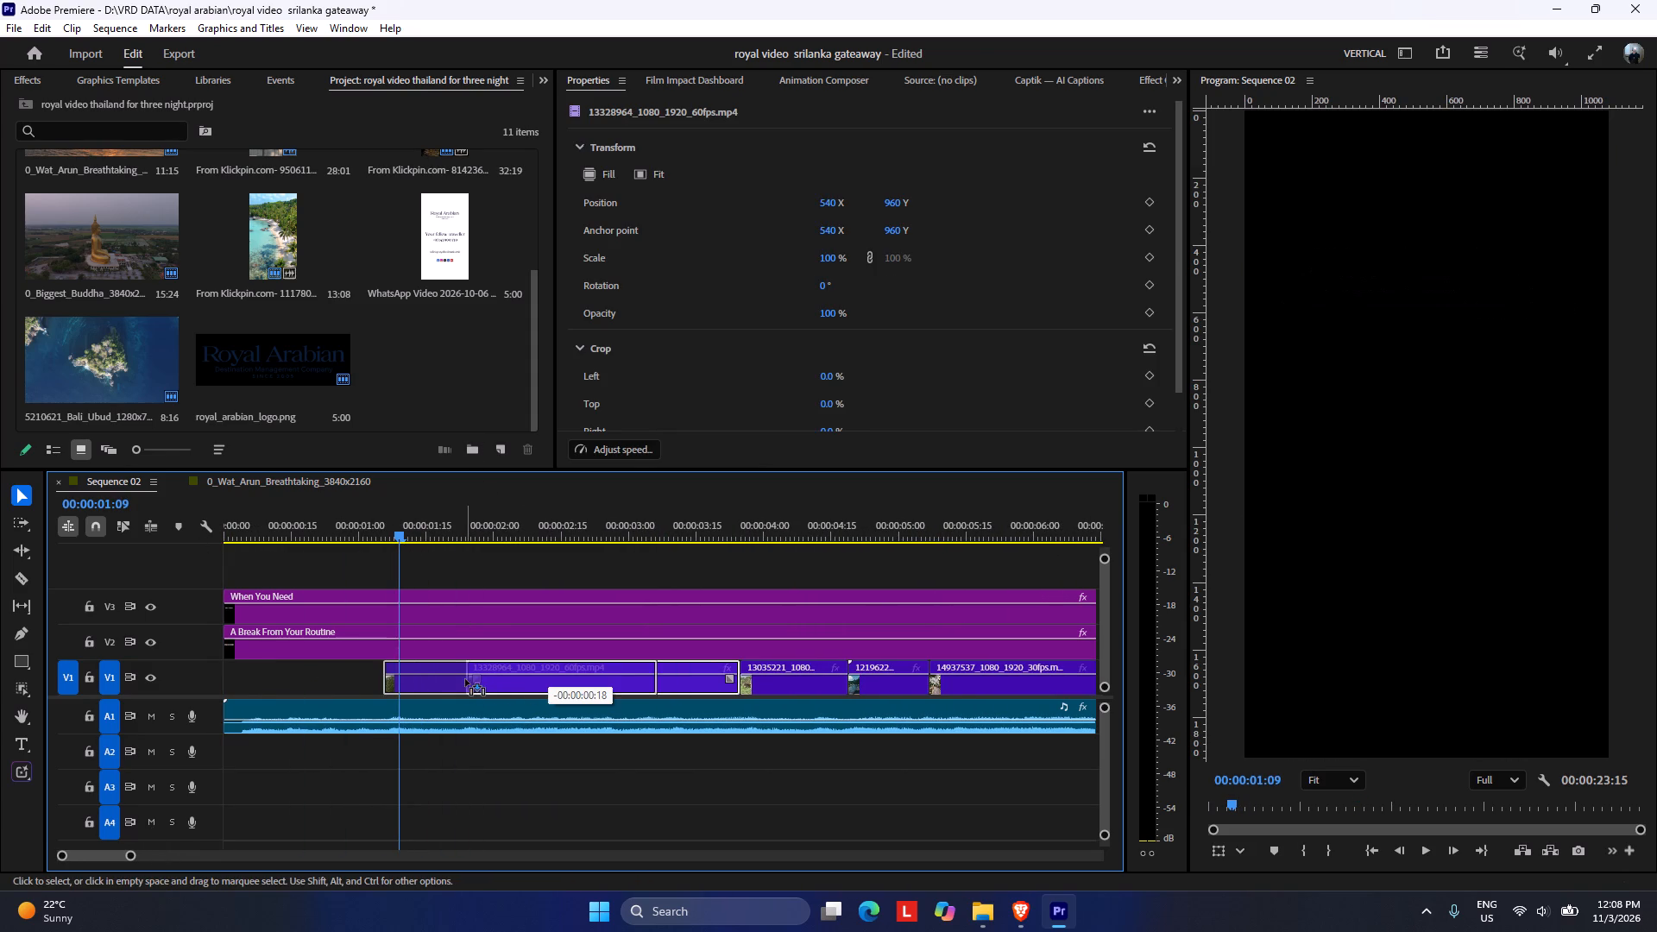
left_click_drag(465, 679, 476, 680)
Play the sequence from the start and trim the end of the opening misty hills clip to 00:00:03:00.
left_click_drag(324, 524, 159, 565)
key("space")
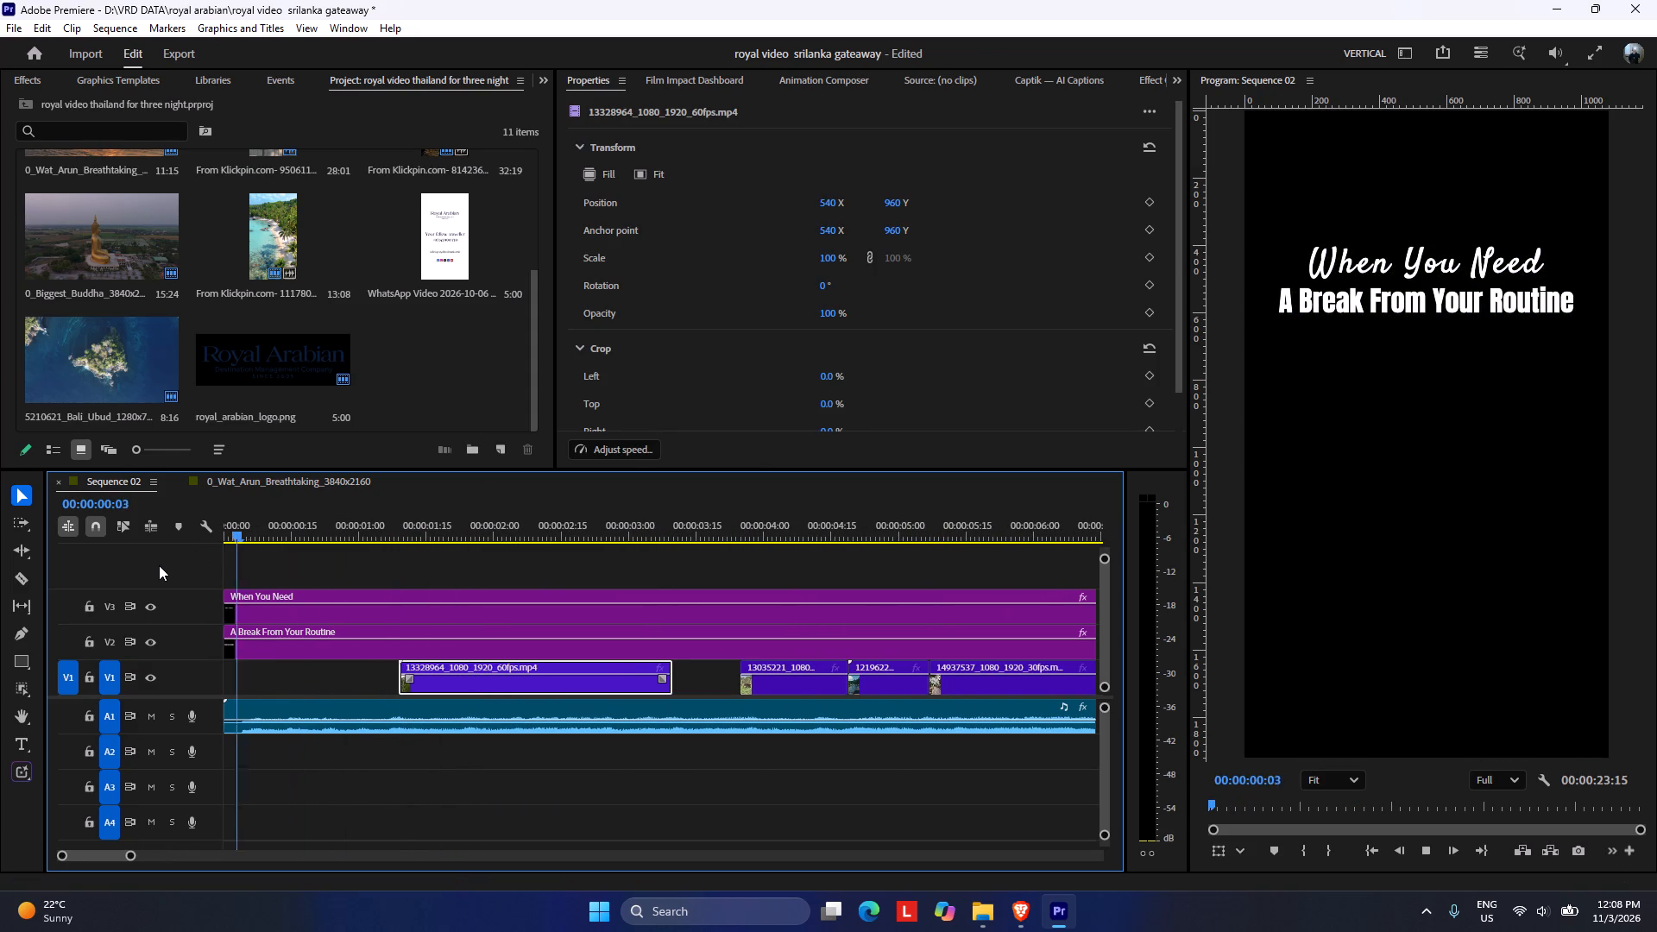
key("space")
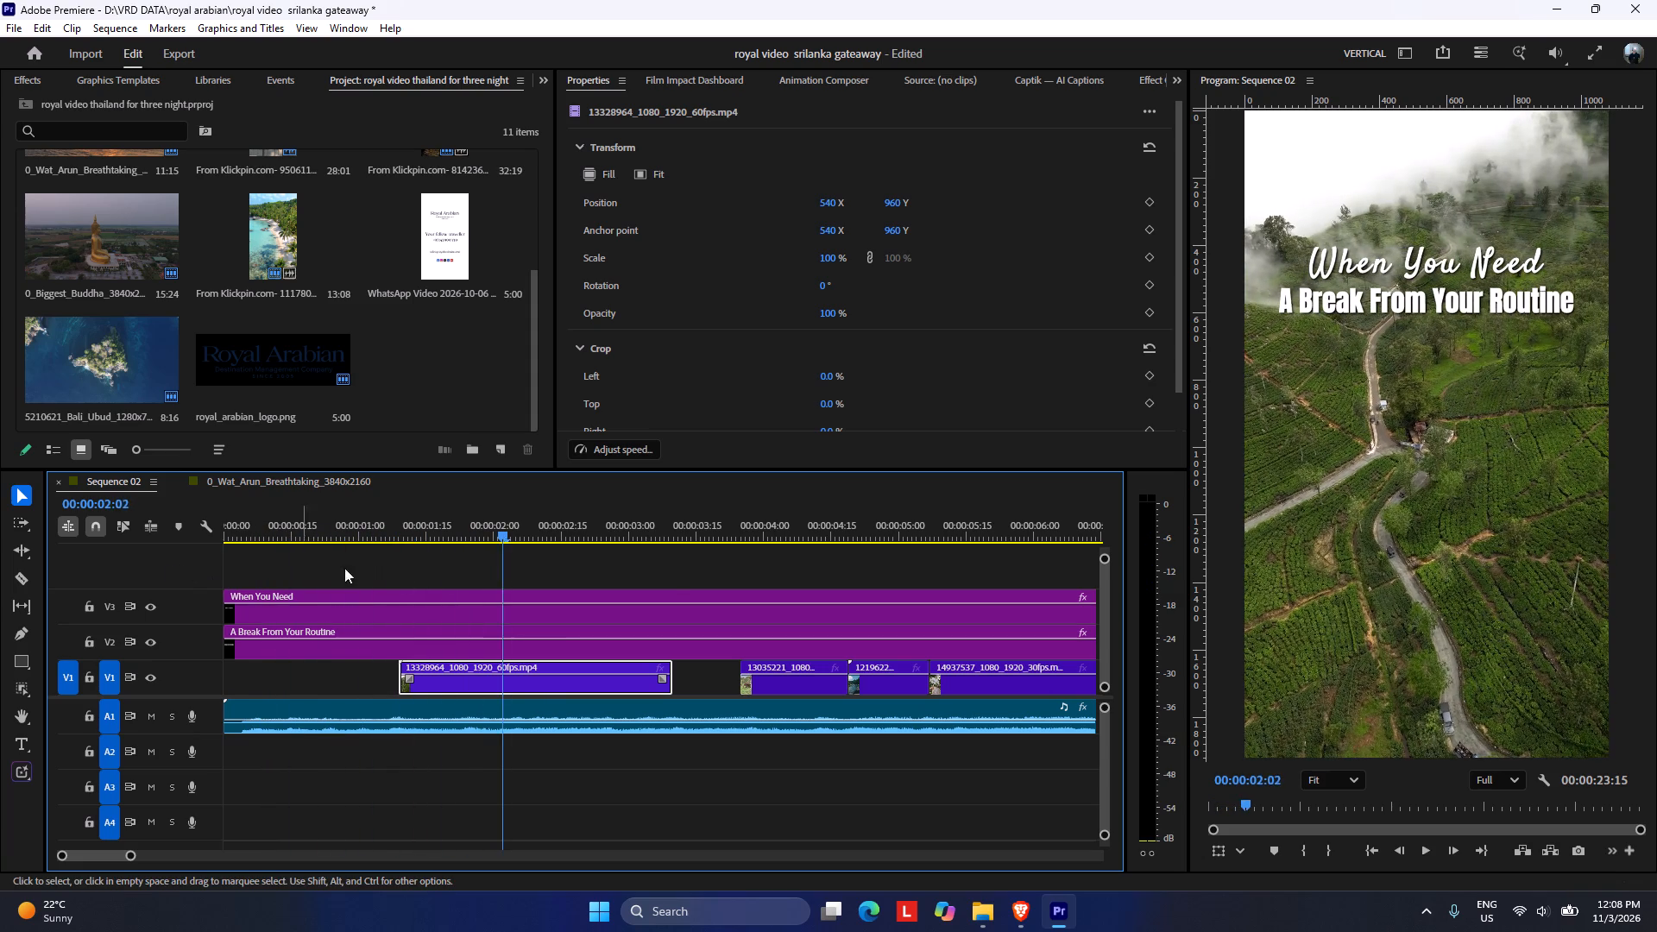
key("space")
key("space")
key("space")
key("space")
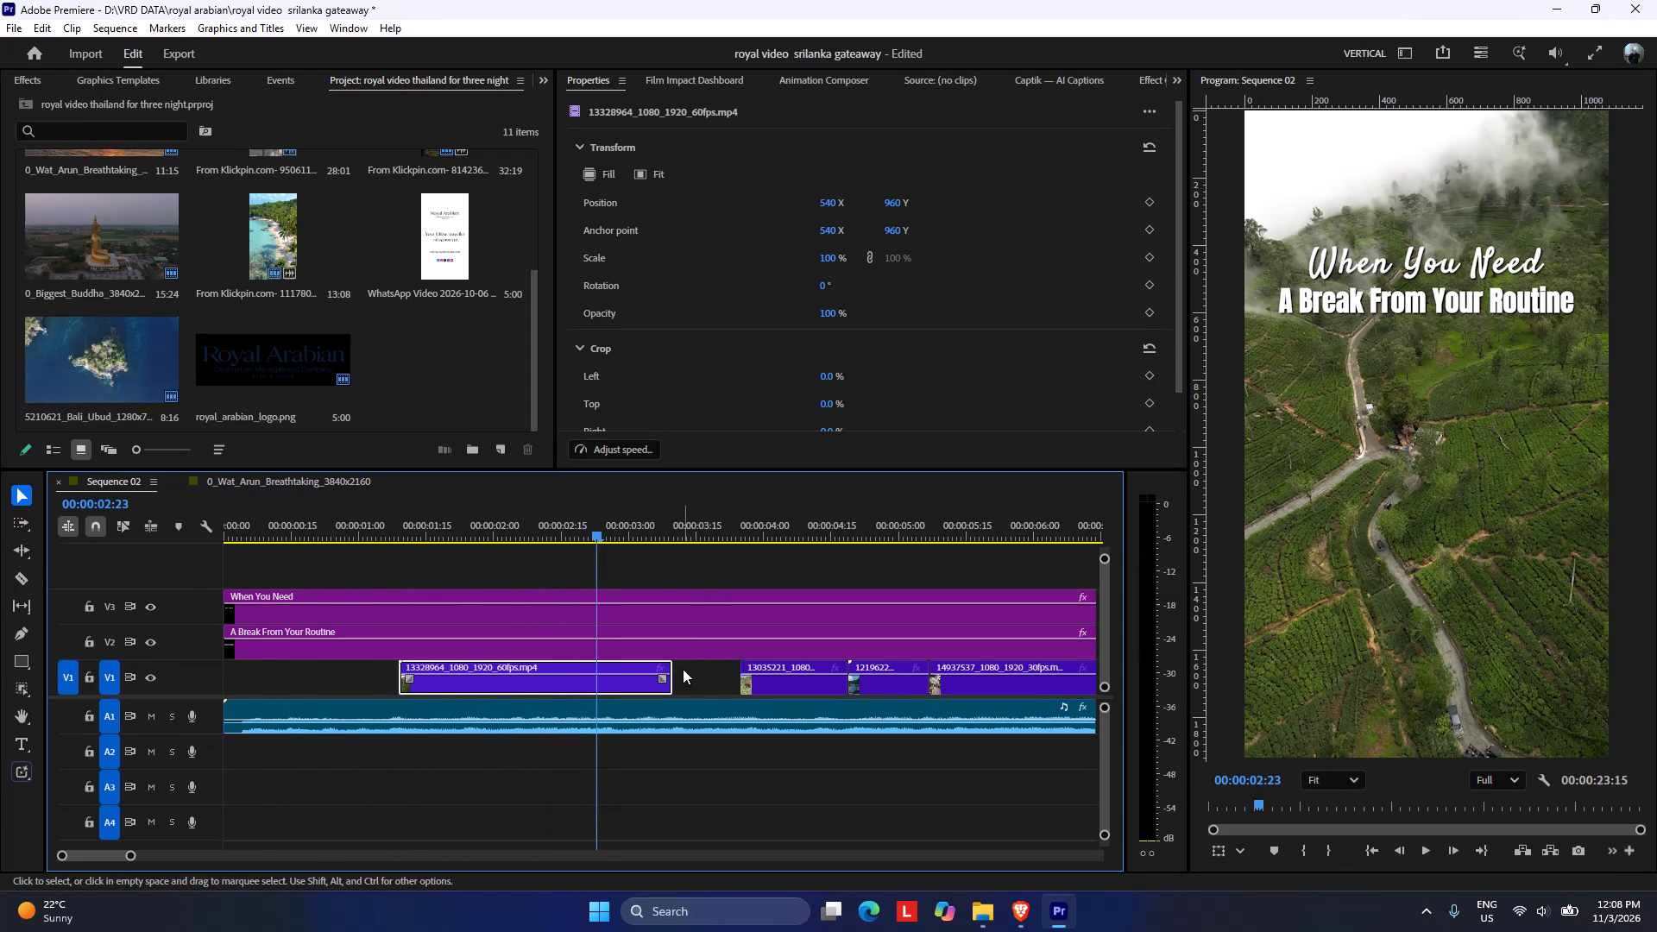
left_click(682, 670)
key("space")
key("space")
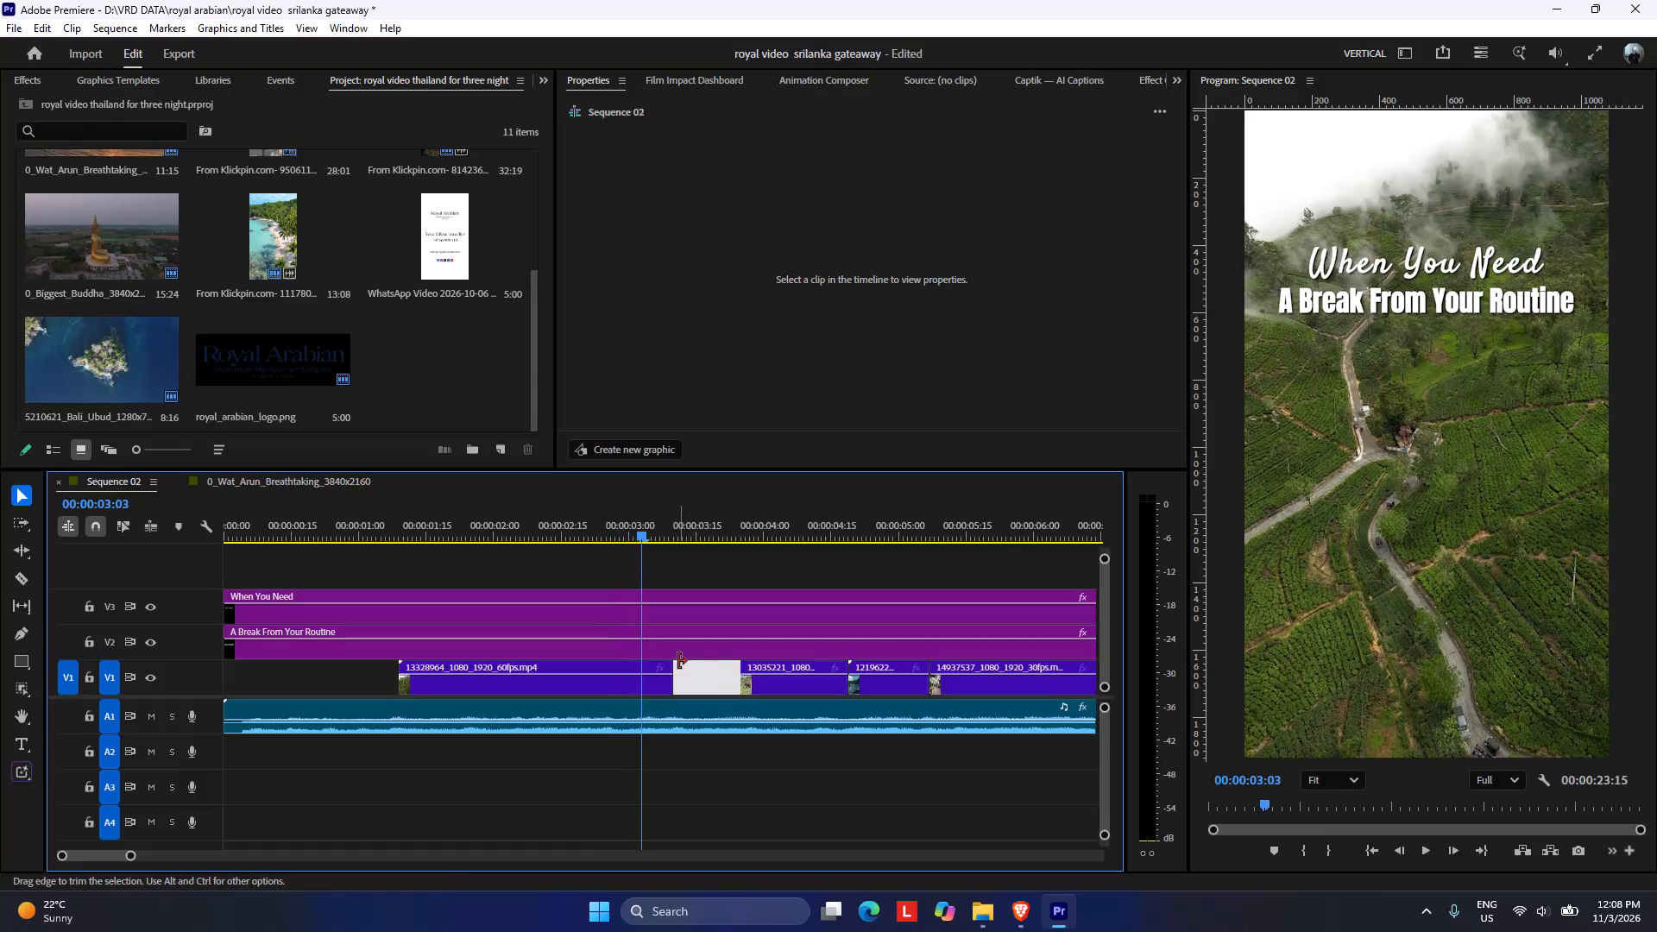
left_click_drag(677, 663, 633, 664)
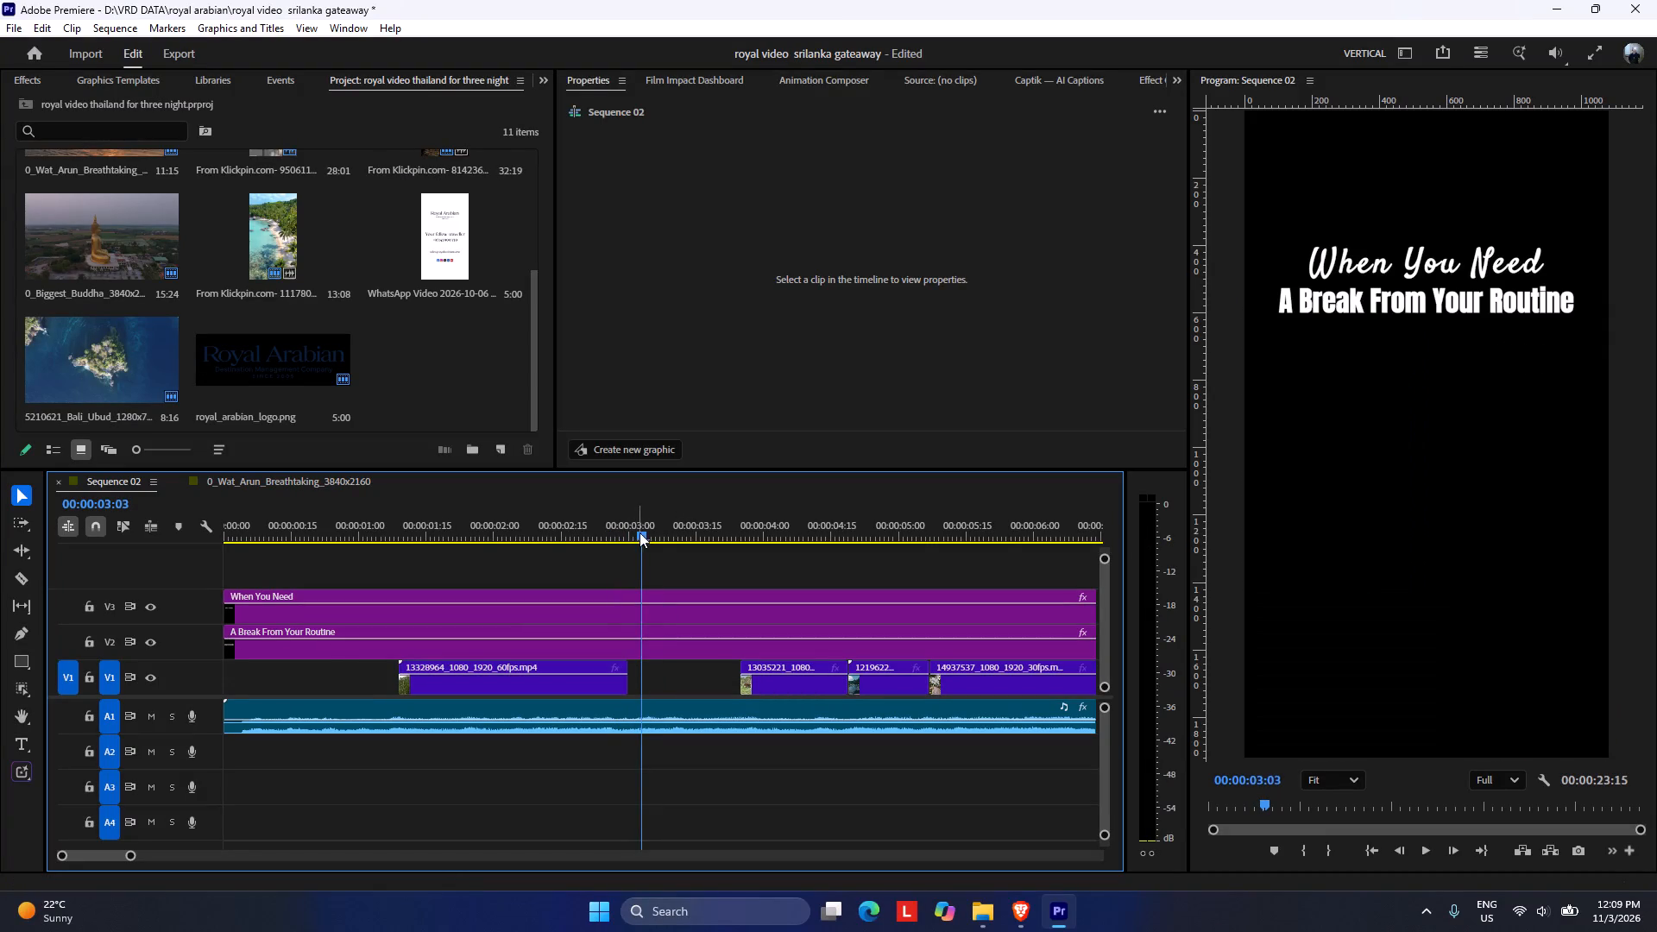
left_click_drag(638, 528, 628, 531)
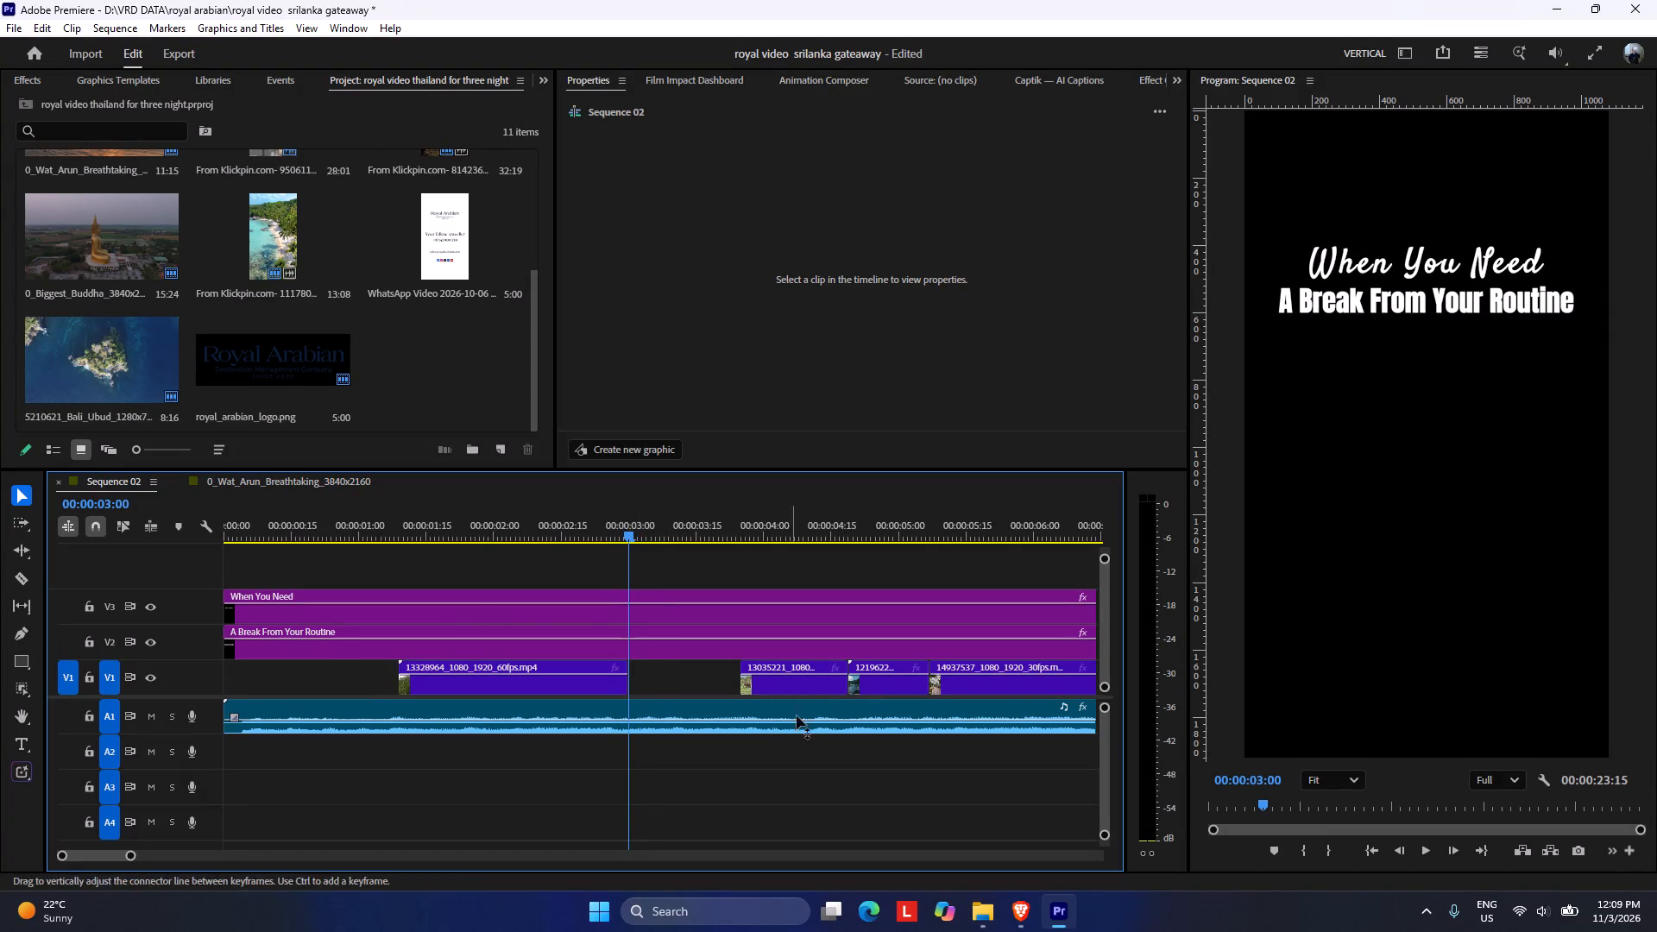
Move the elephant clip against the opening clip at 00:00:03:00 and extend its end by about 12 frames.
left_click_drag(804, 690, 700, 693)
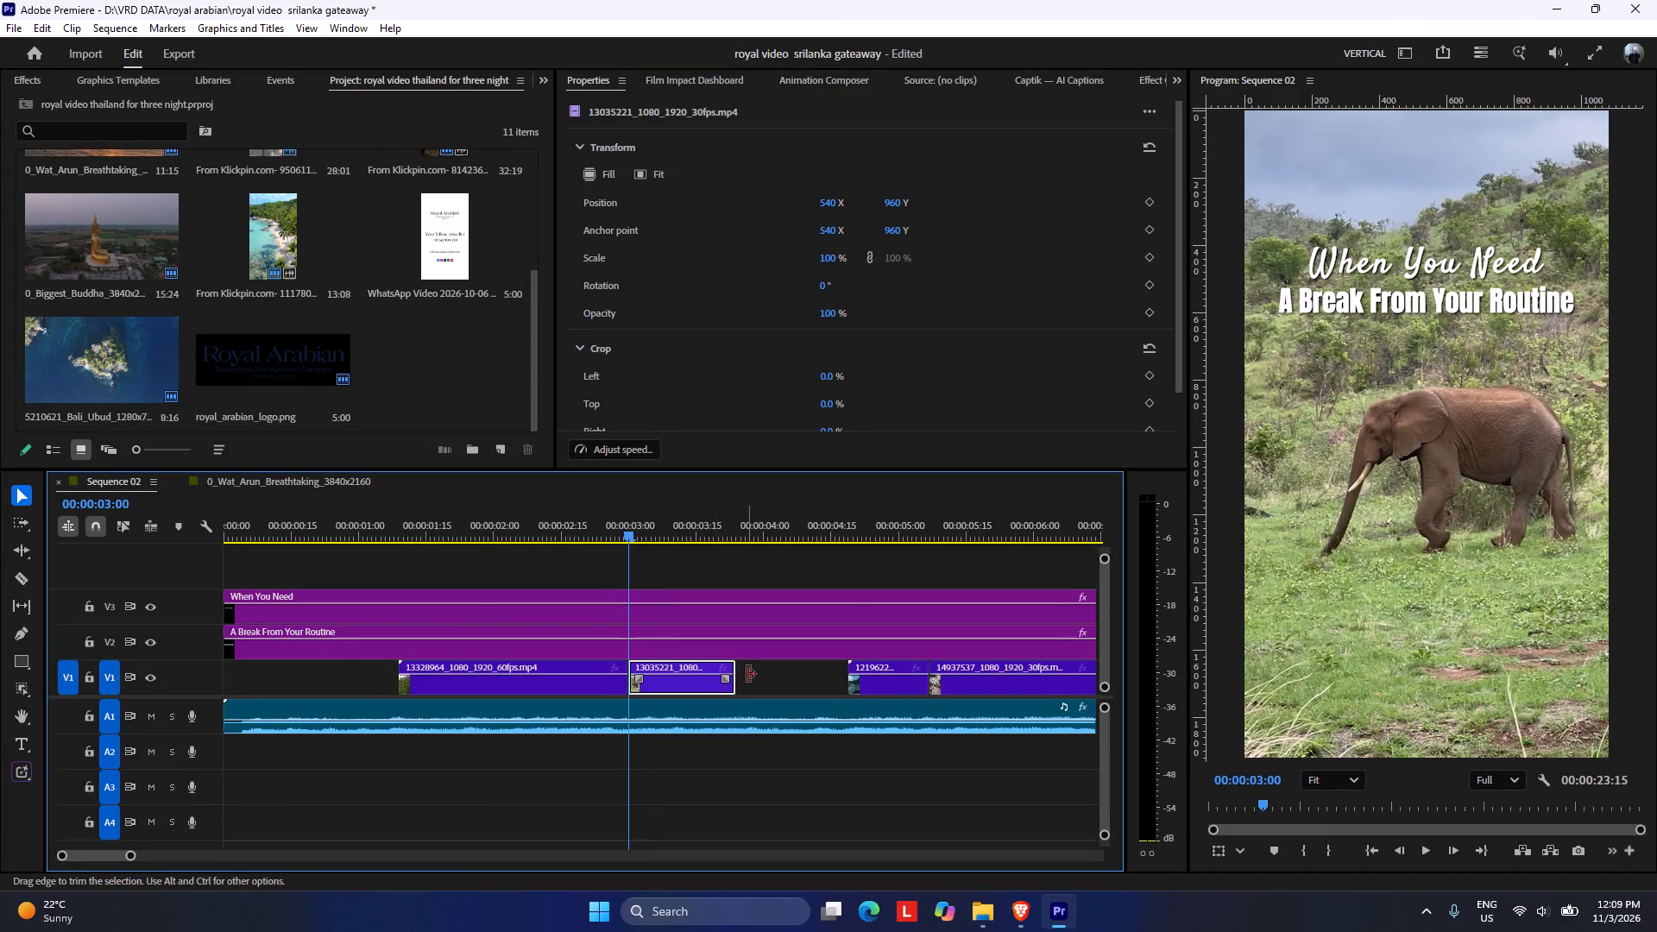
left_click_drag(747, 668, 795, 674)
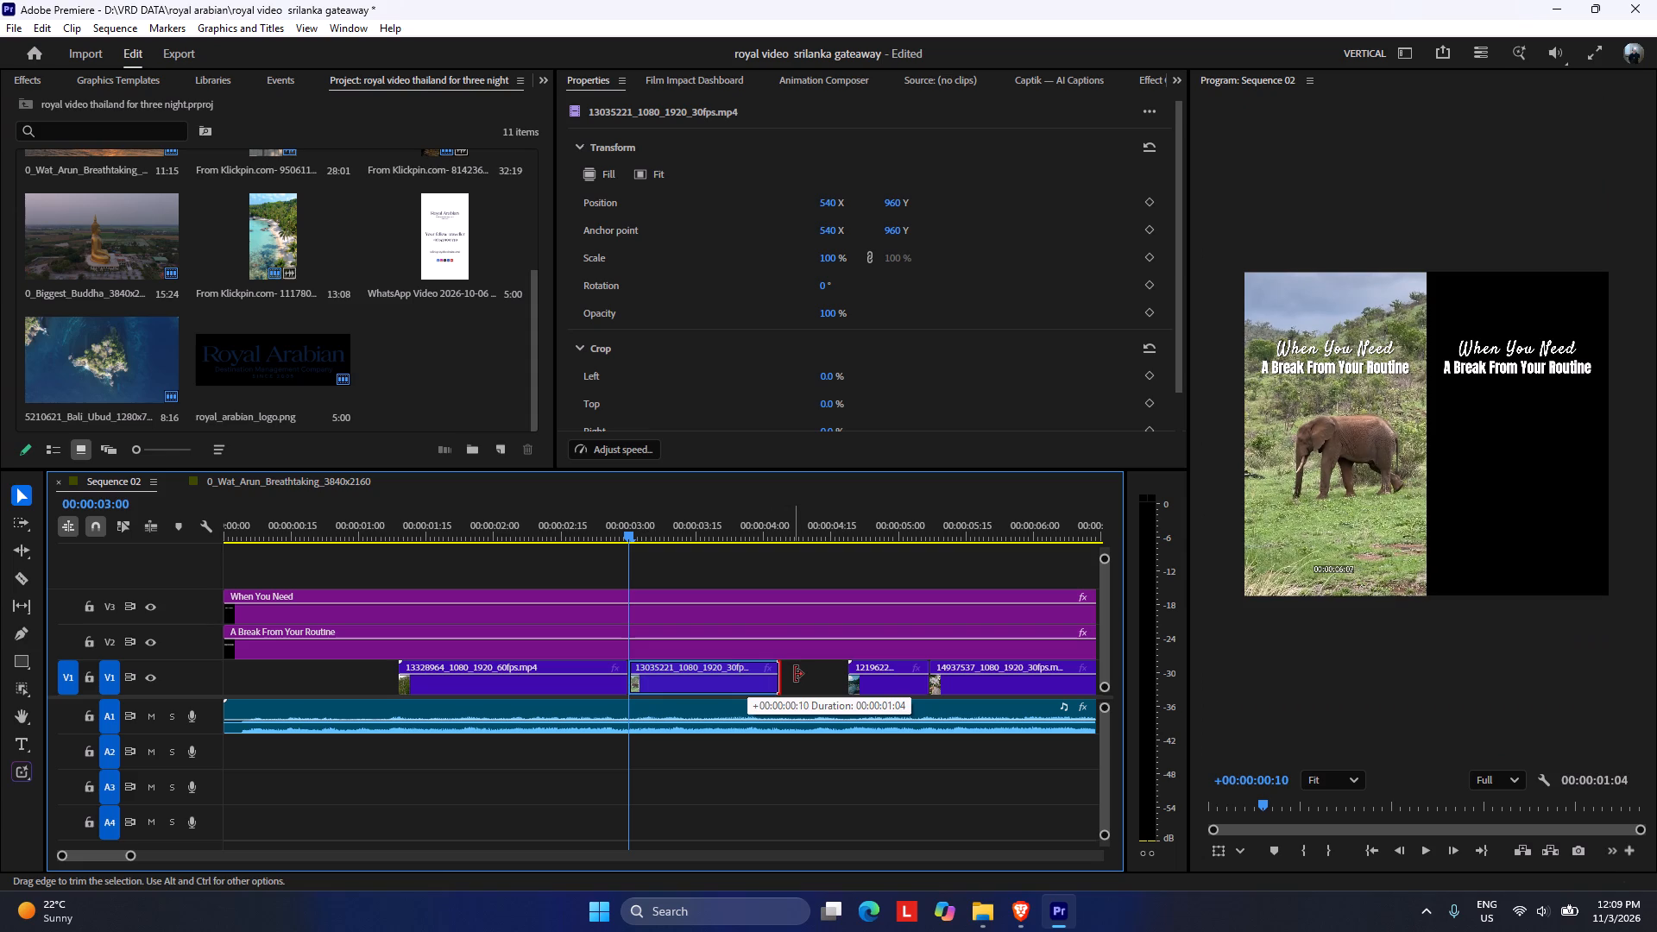
left_click_drag(795, 674, 803, 674)
Move the river clip 13 frames earlier against the elephant clip and extend its end to meet the garden walkway clip.
left_click_drag(900, 691, 847, 691)
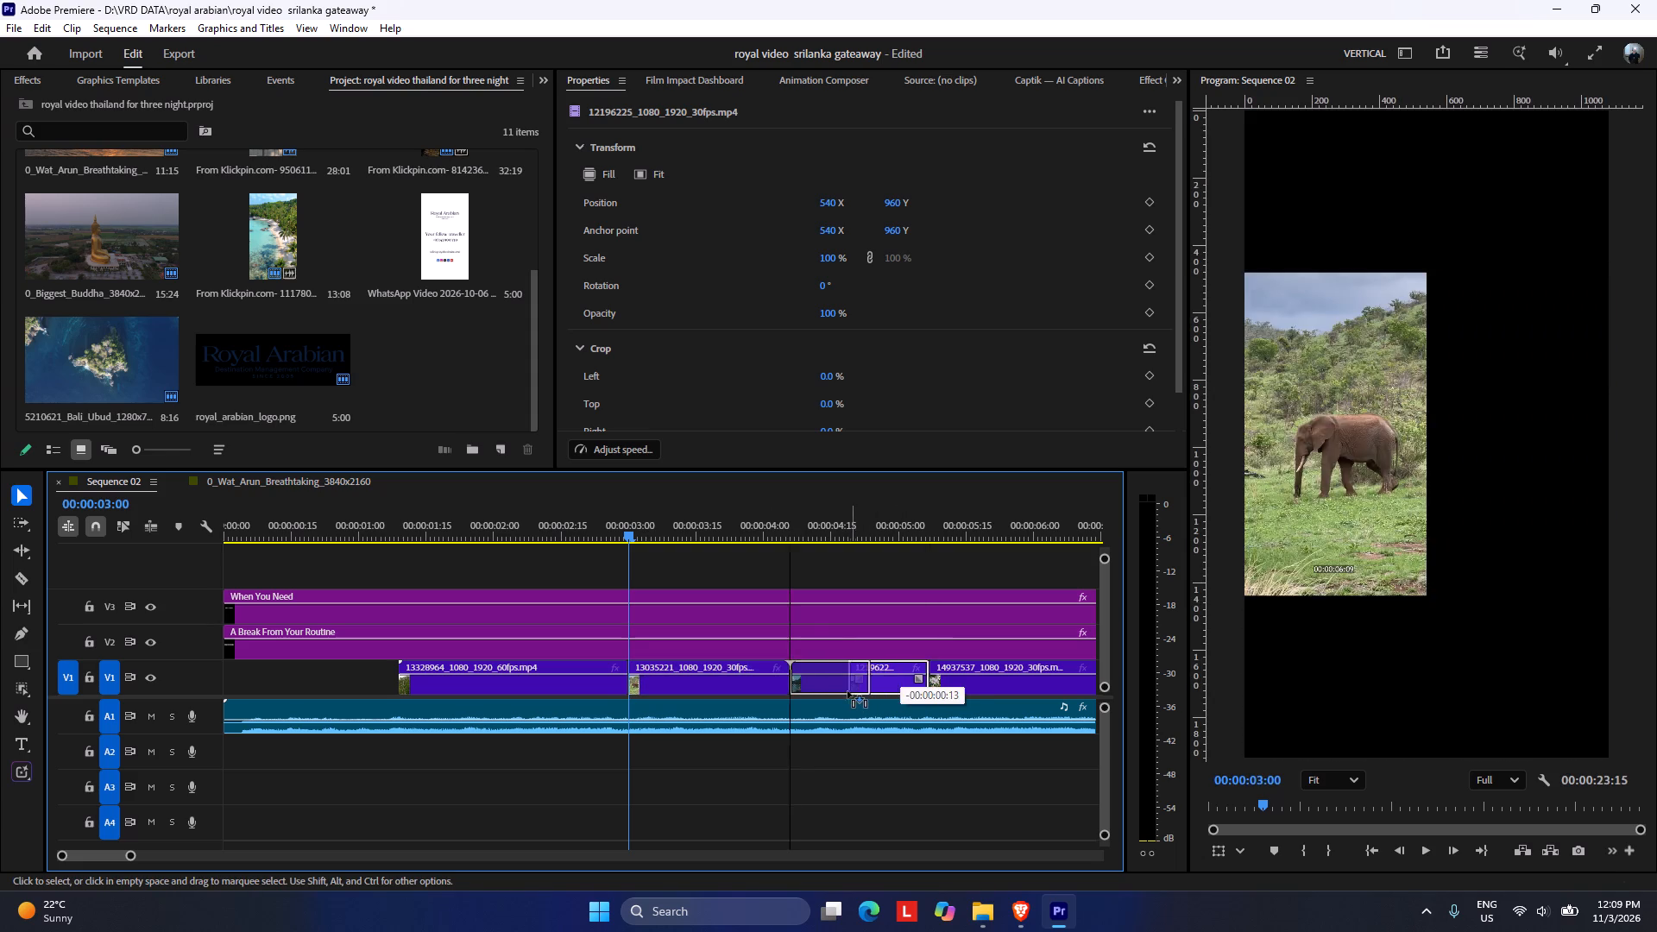
left_click_drag(847, 691, 843, 690)
left_click_drag(874, 669, 930, 675)
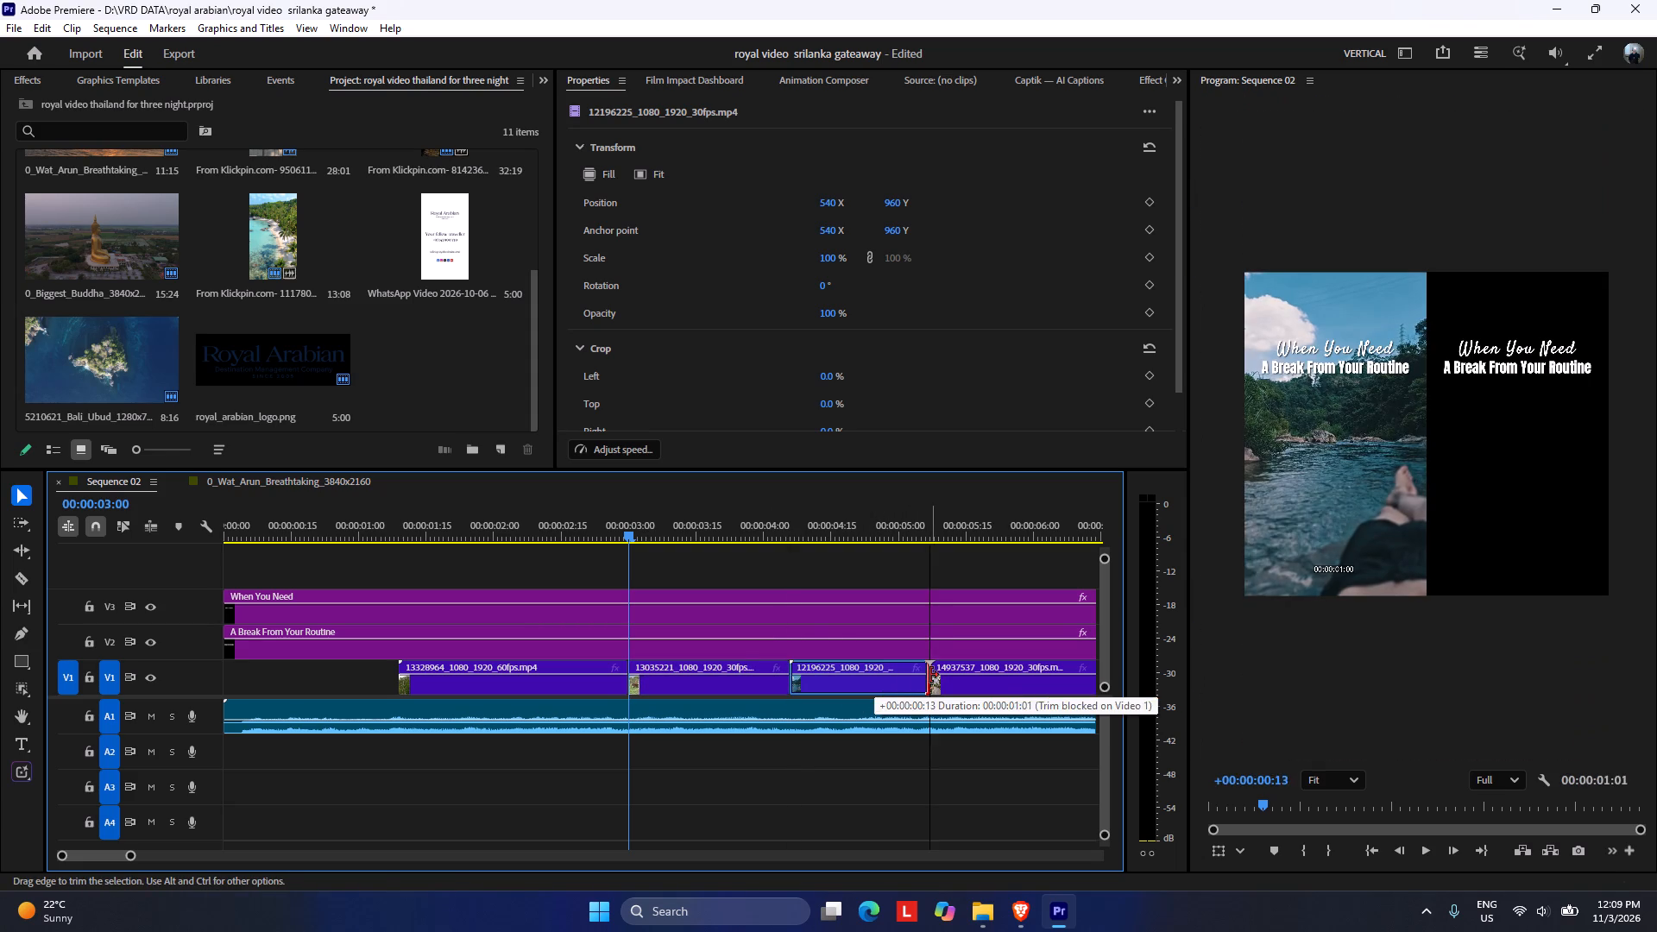
left_click_drag(930, 675, 931, 675)
left_click(866, 567)
Play the retimed sequence through the garden walkway clip and shorten the end of the elephant clip by 5 frames.
left_click_drag(127, 856, 196, 864)
key("space")
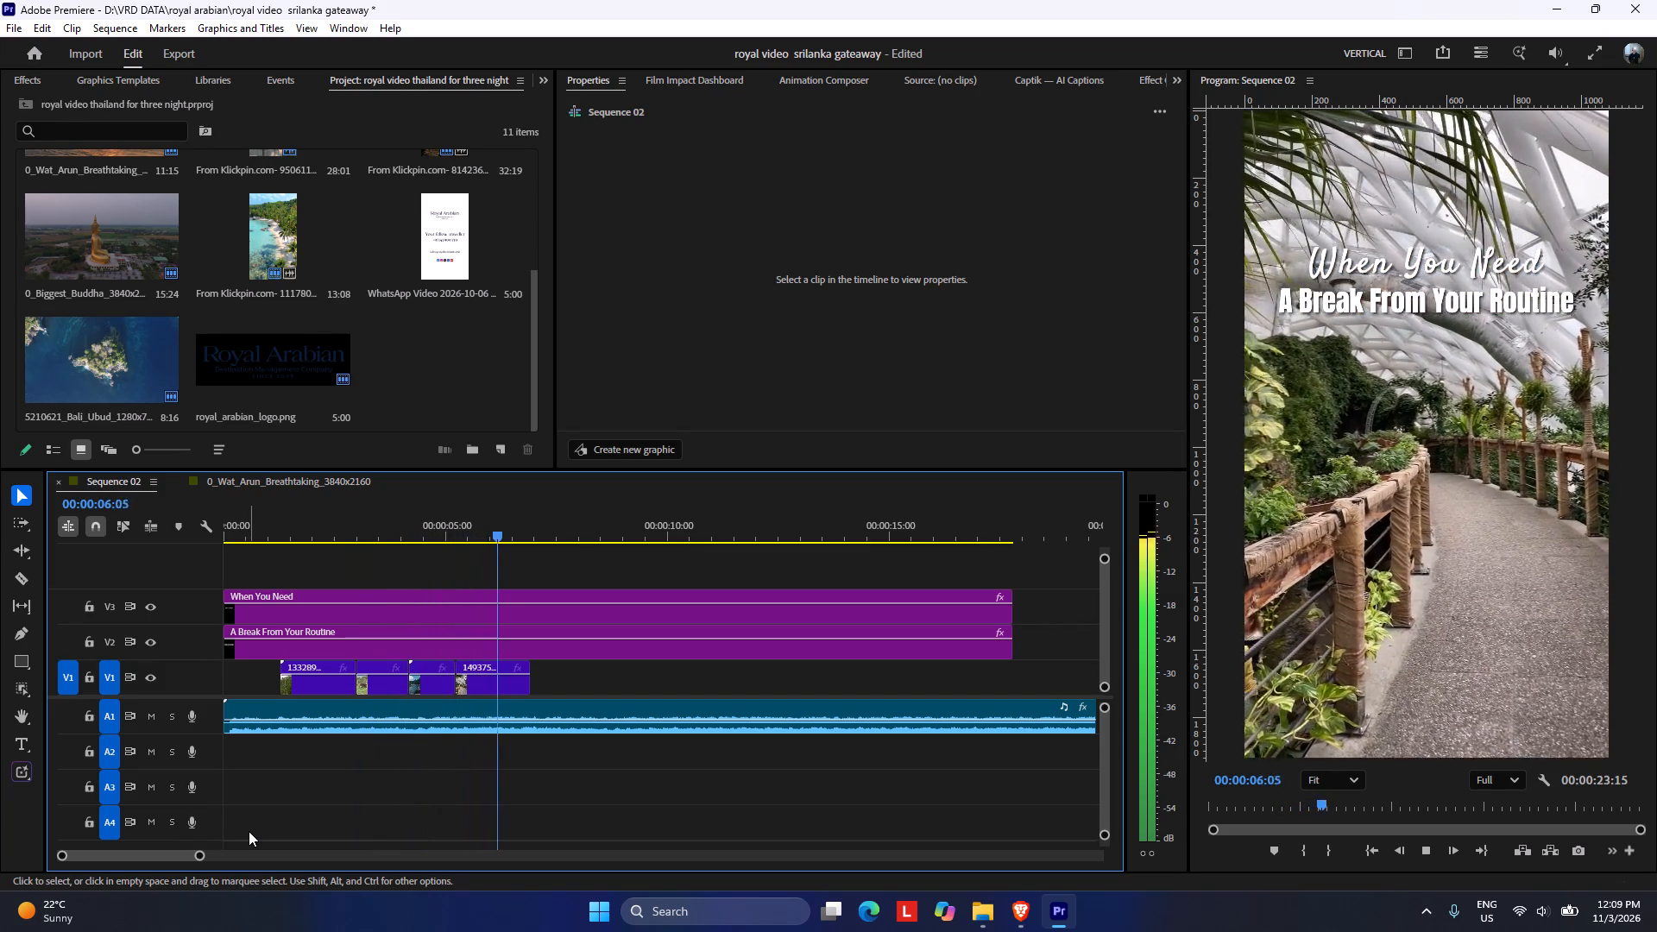
key("space")
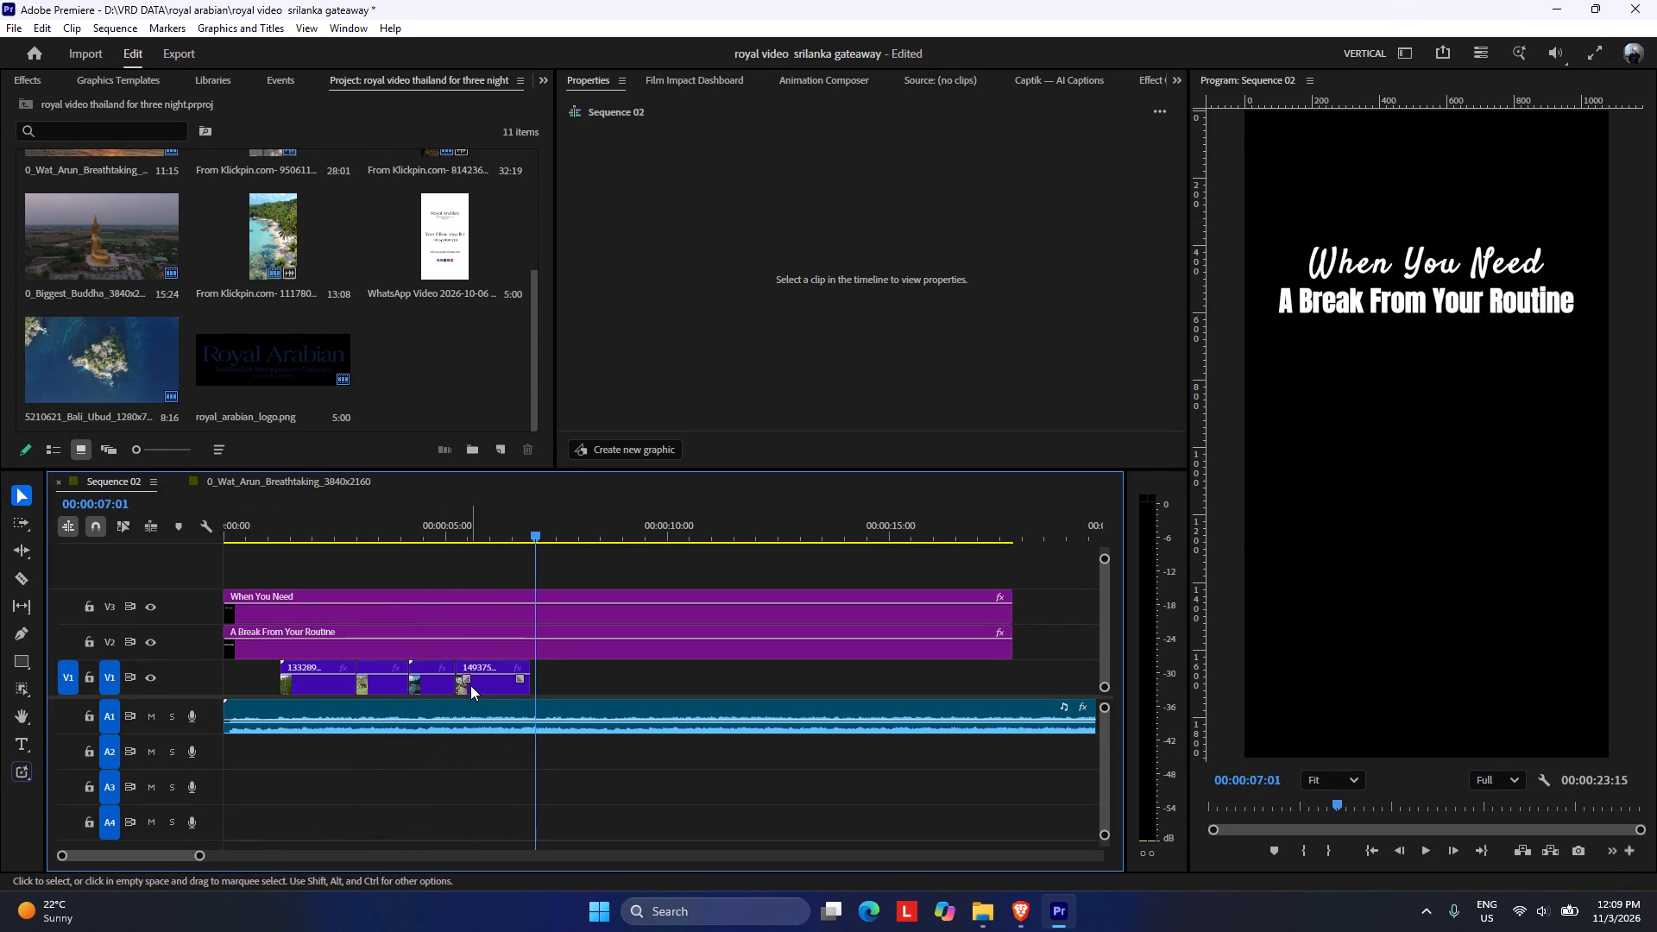
left_click(408, 664)
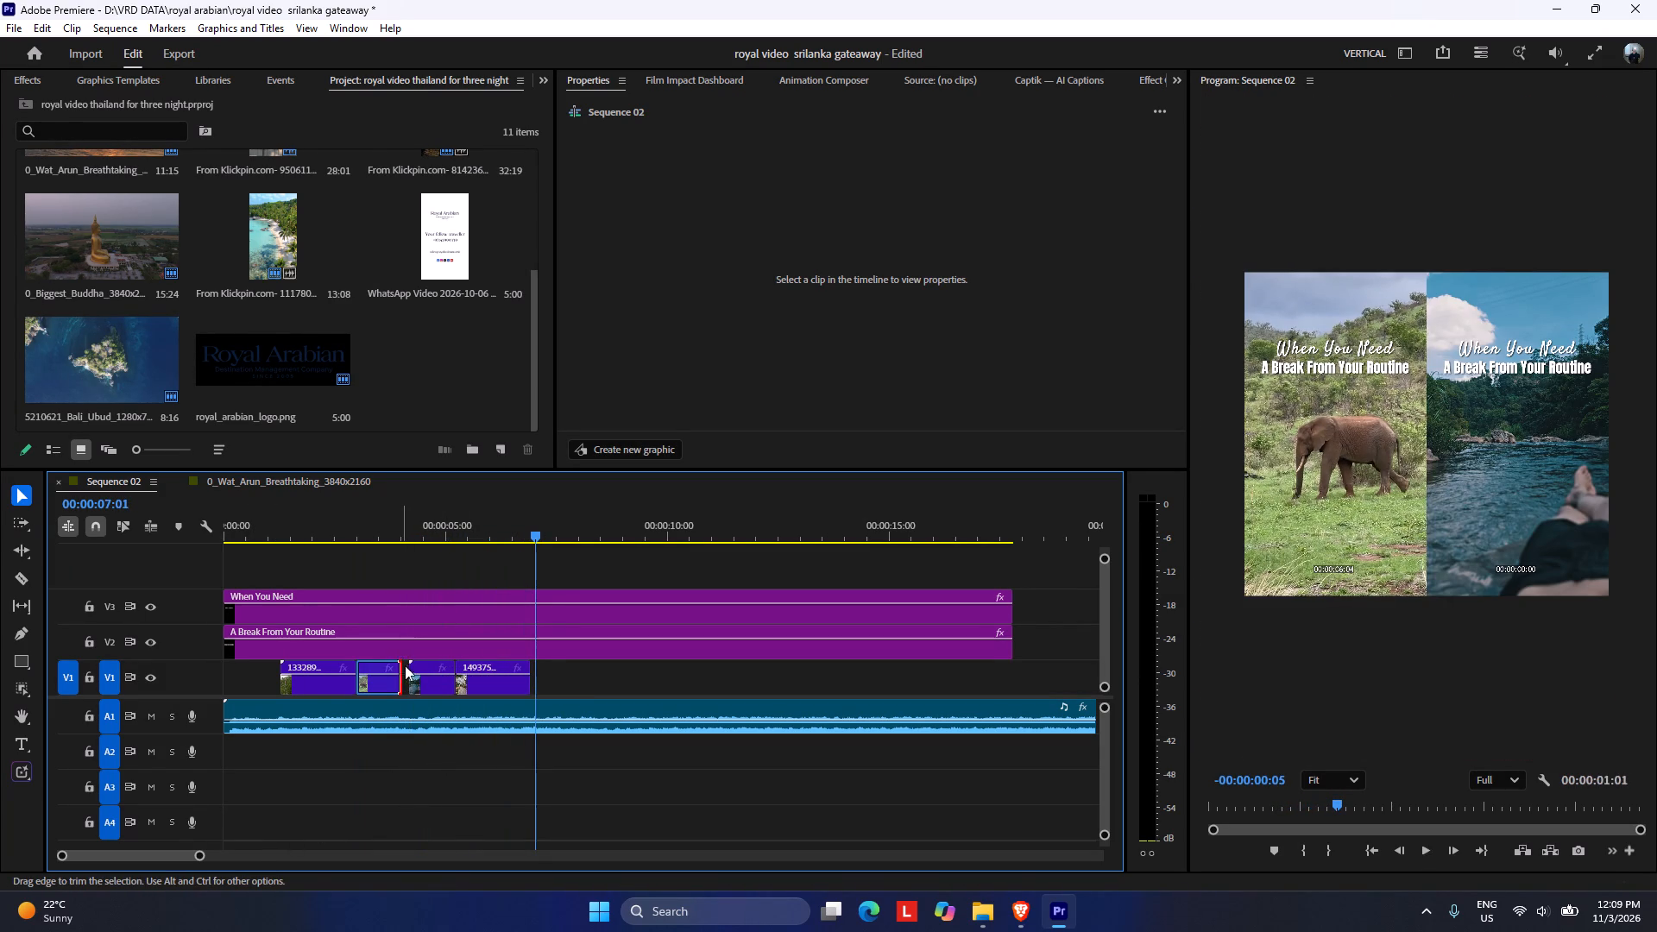
left_click(407, 666)
Close the gap by moving the river clip back against the elephant clip and extending its end to the garden walkway clip.
left_click_drag(412, 665, 406, 665)
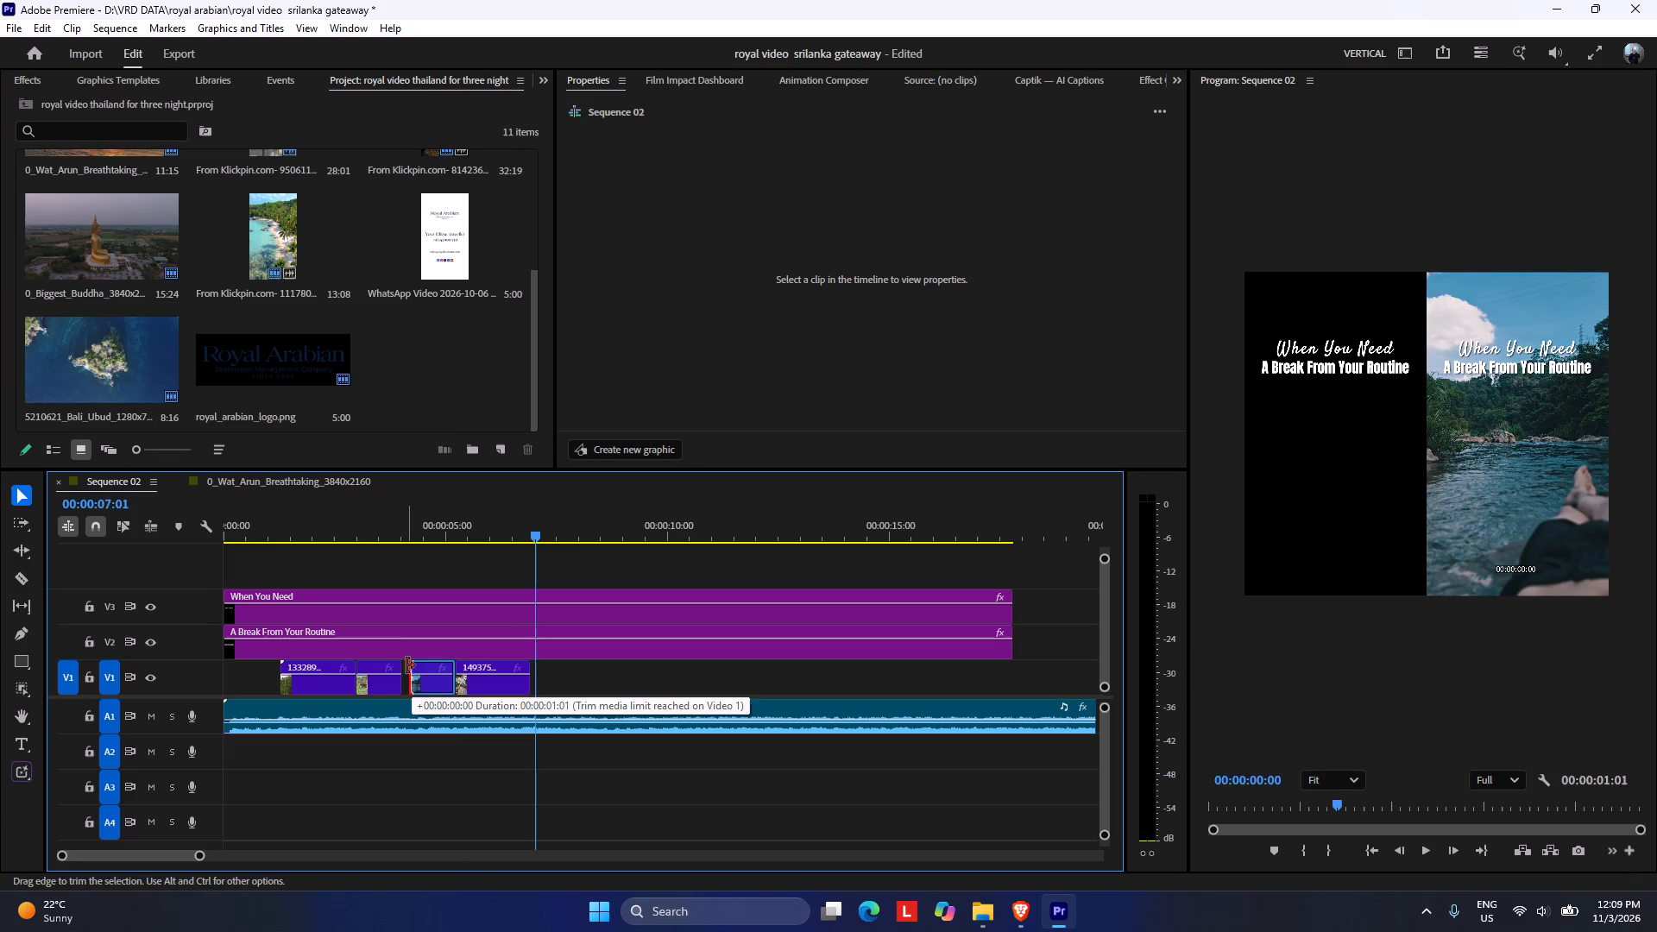
left_click_drag(406, 665, 398, 663)
left_click(429, 689)
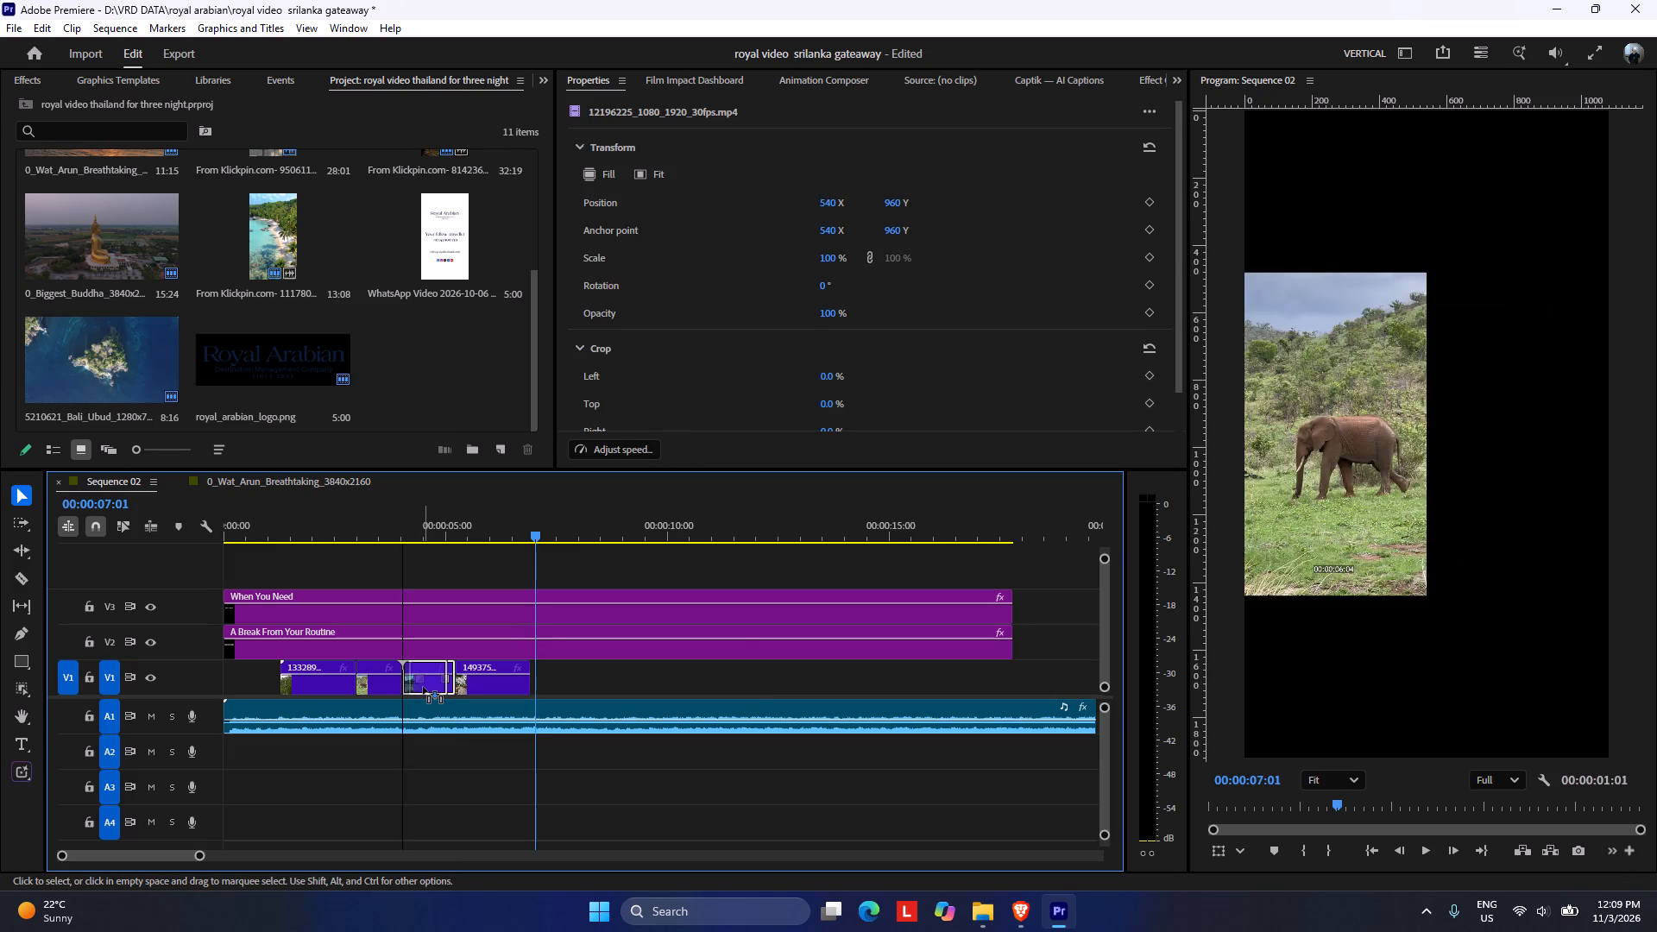
left_click(447, 665)
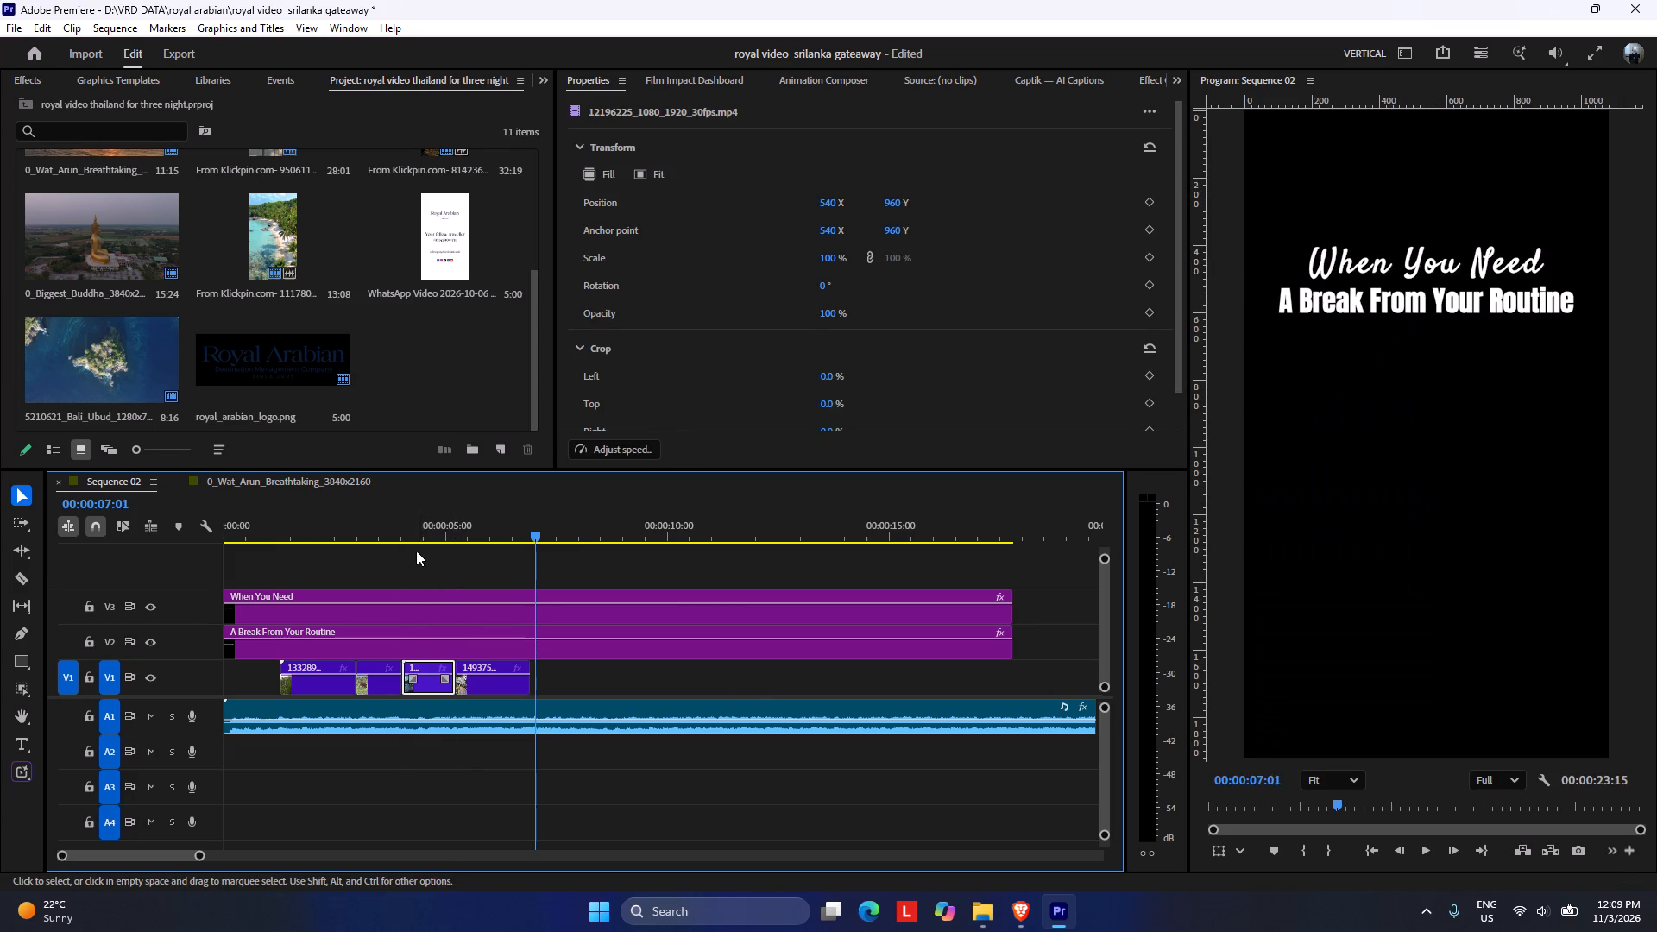
Play the sequence from the elephant clip through the garden walkway clip to check the adjusted cuts.
left_click_drag(408, 537, 354, 545)
key("space")
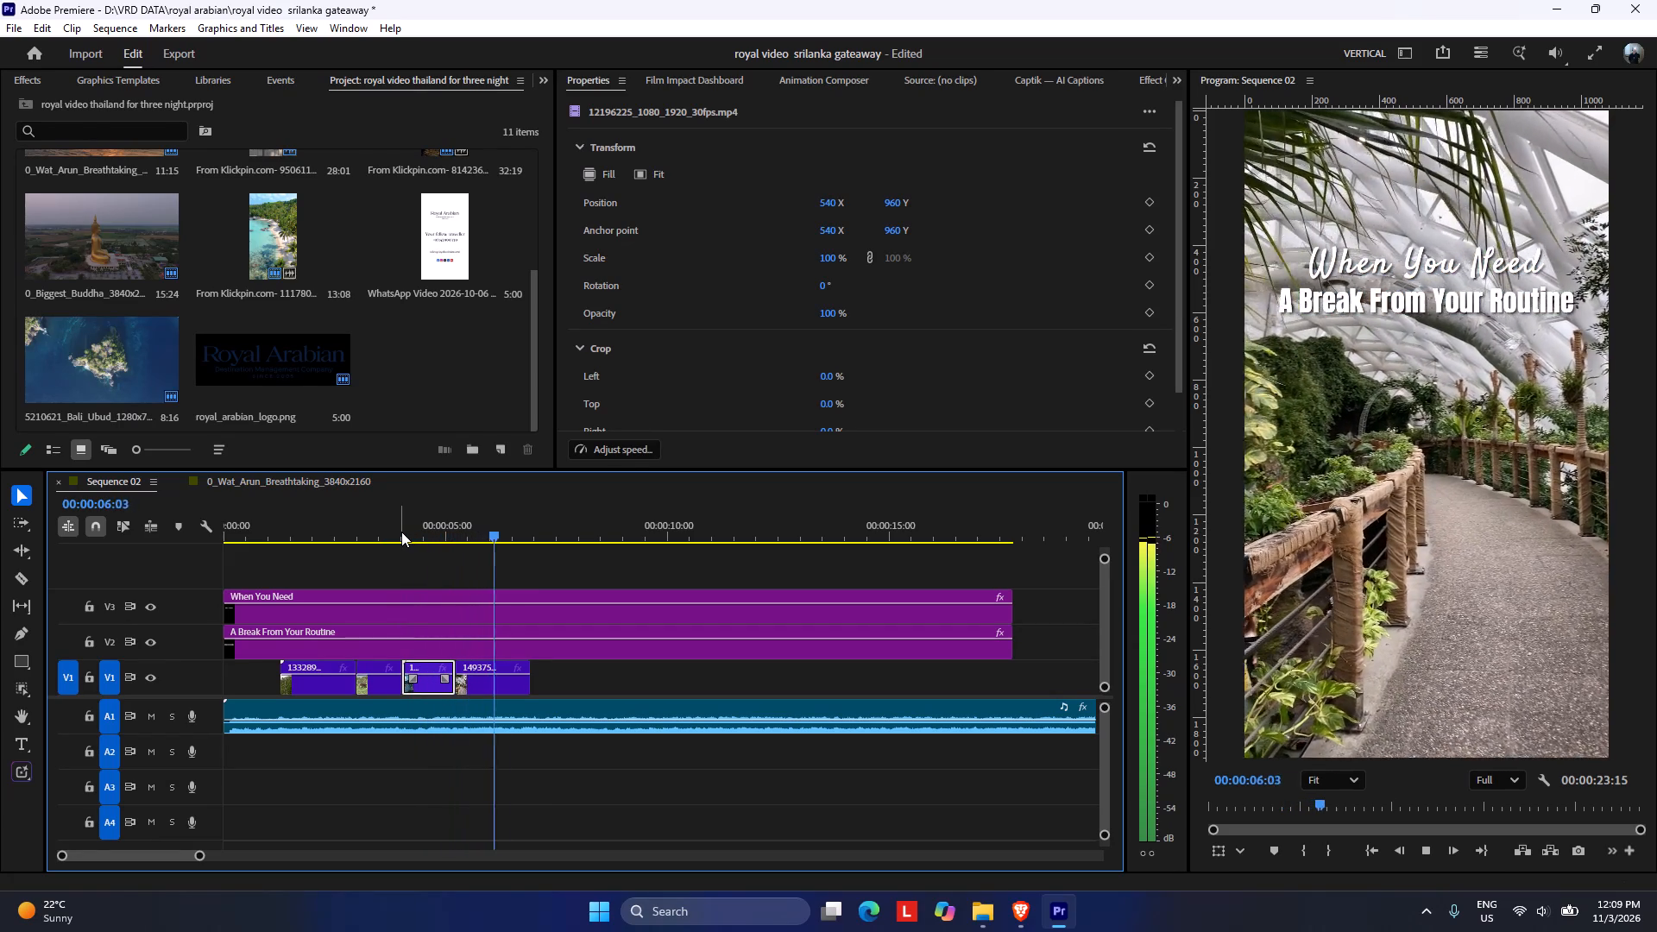
key("space")
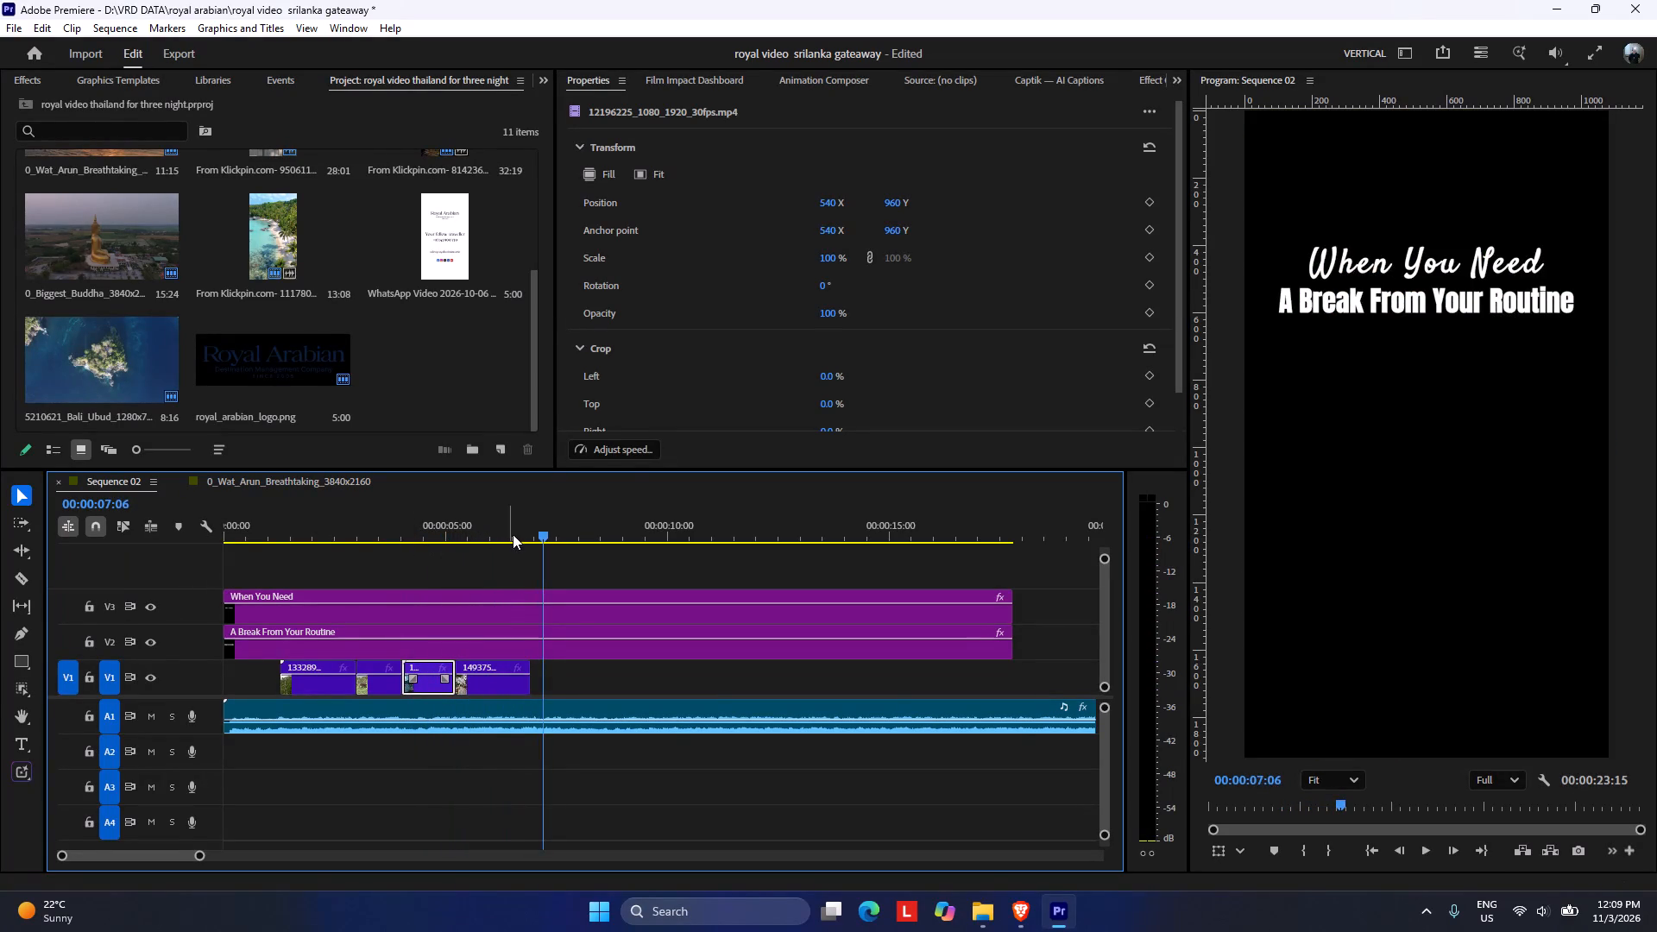
left_click_drag(513, 534, 505, 537)
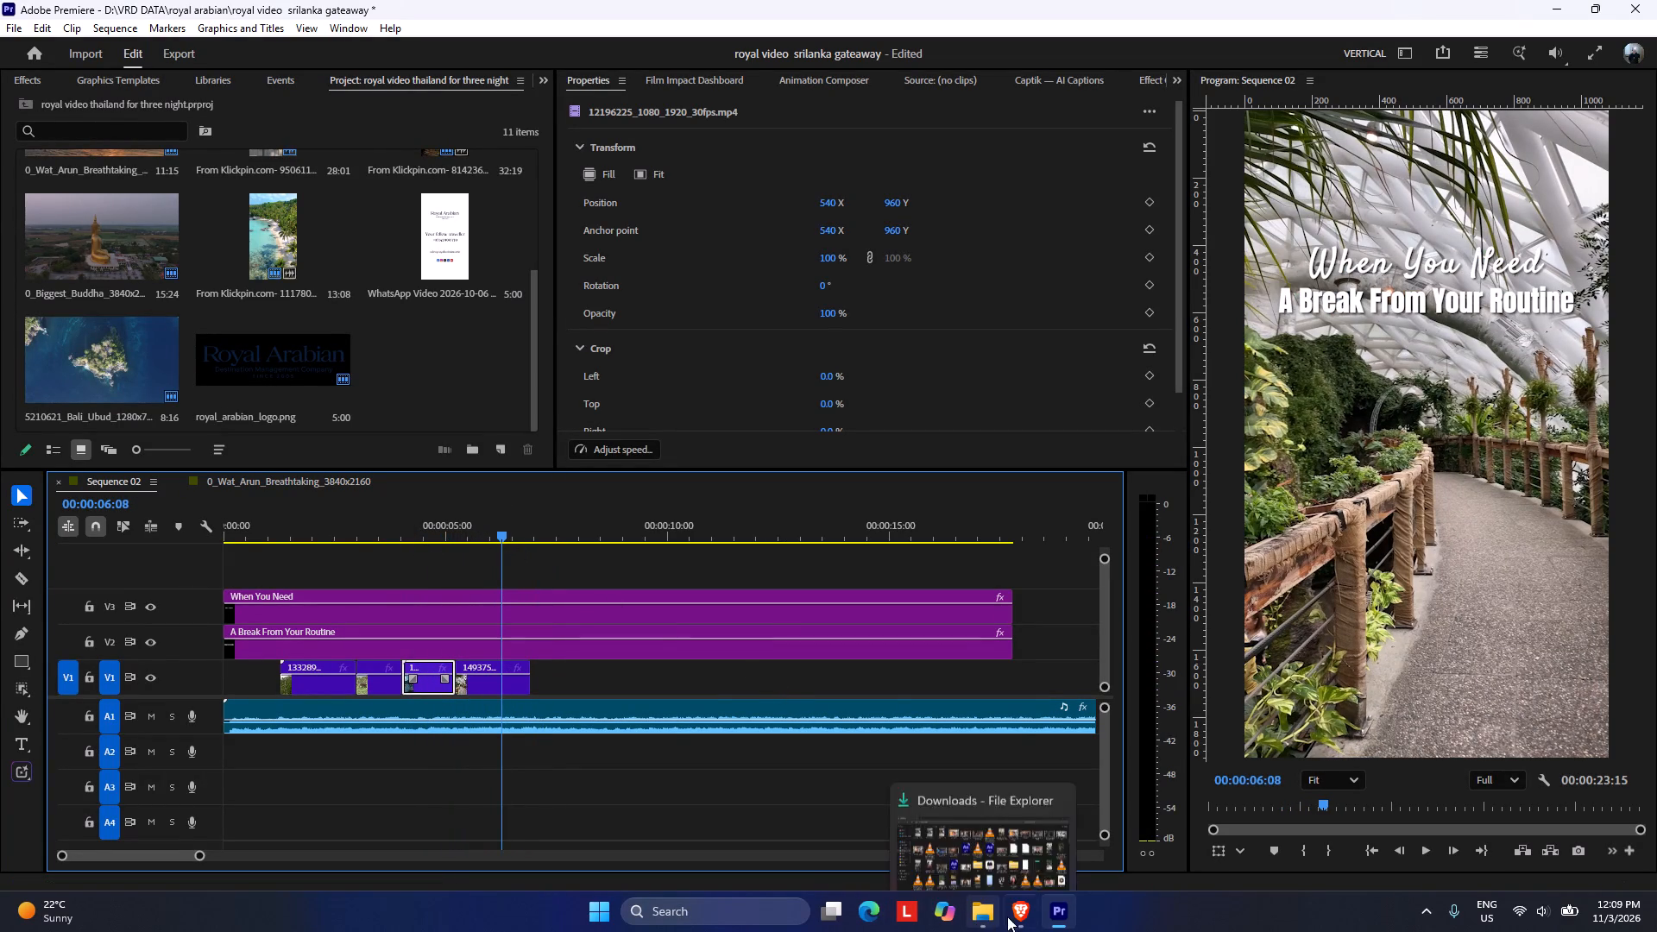
Switch to the reel script in Brave and select the phrase "Temple of the Sacred Tooth Relic in Kandy" in the 6.5–8 sec scene.
left_click(1012, 915)
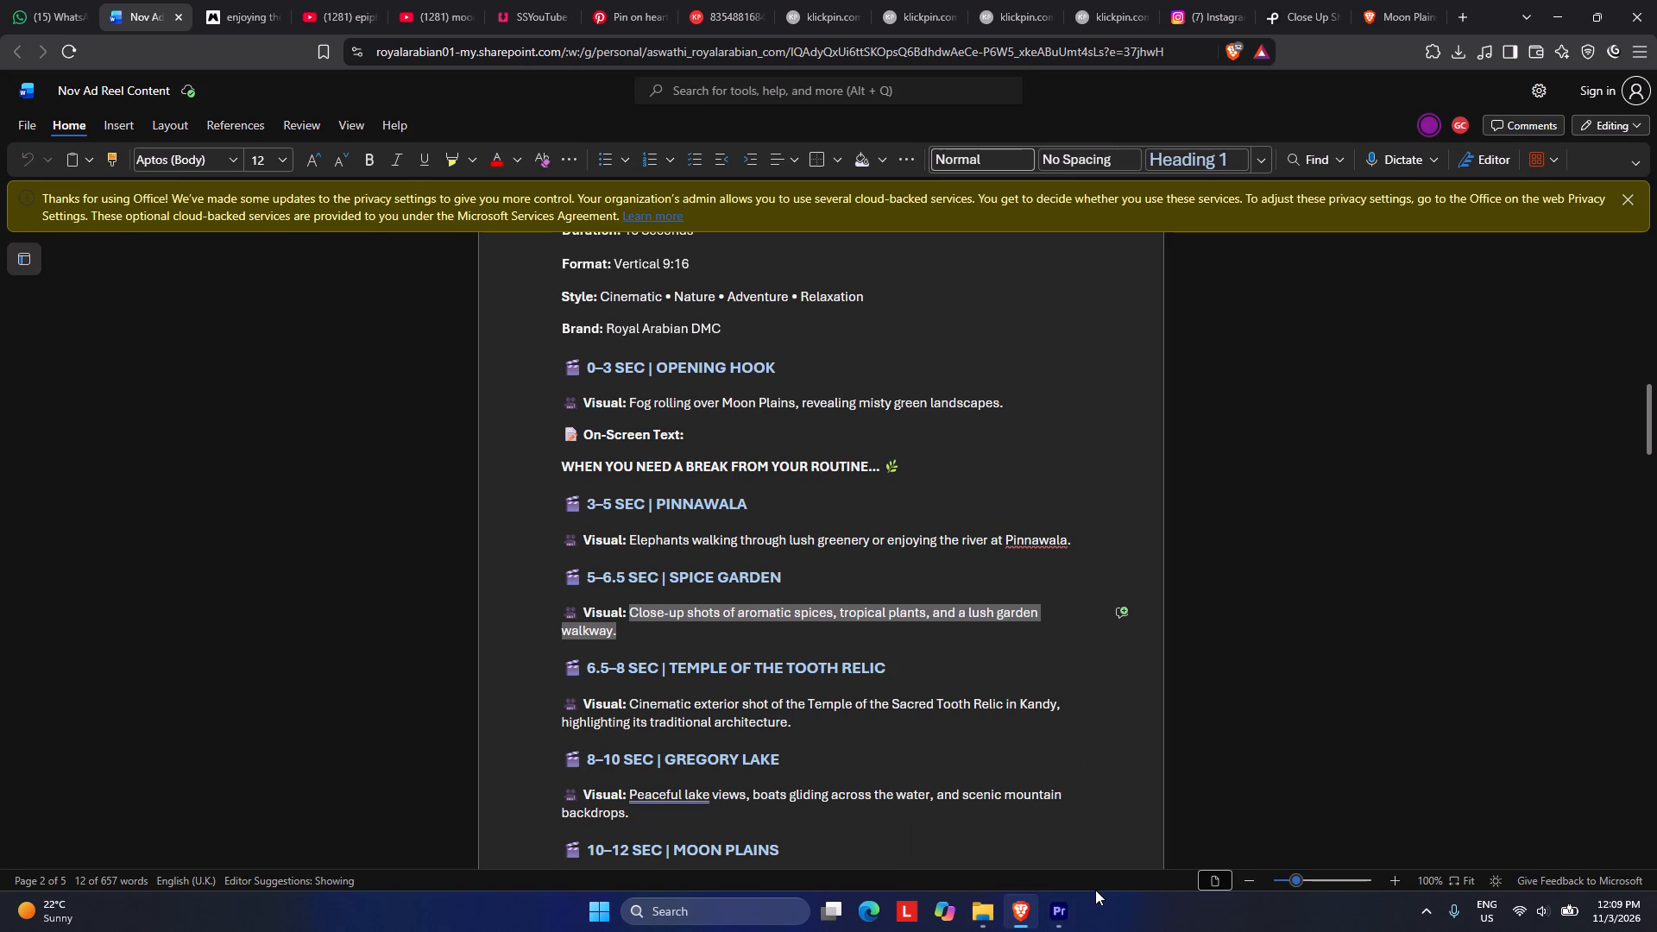
left_click(1035, 664)
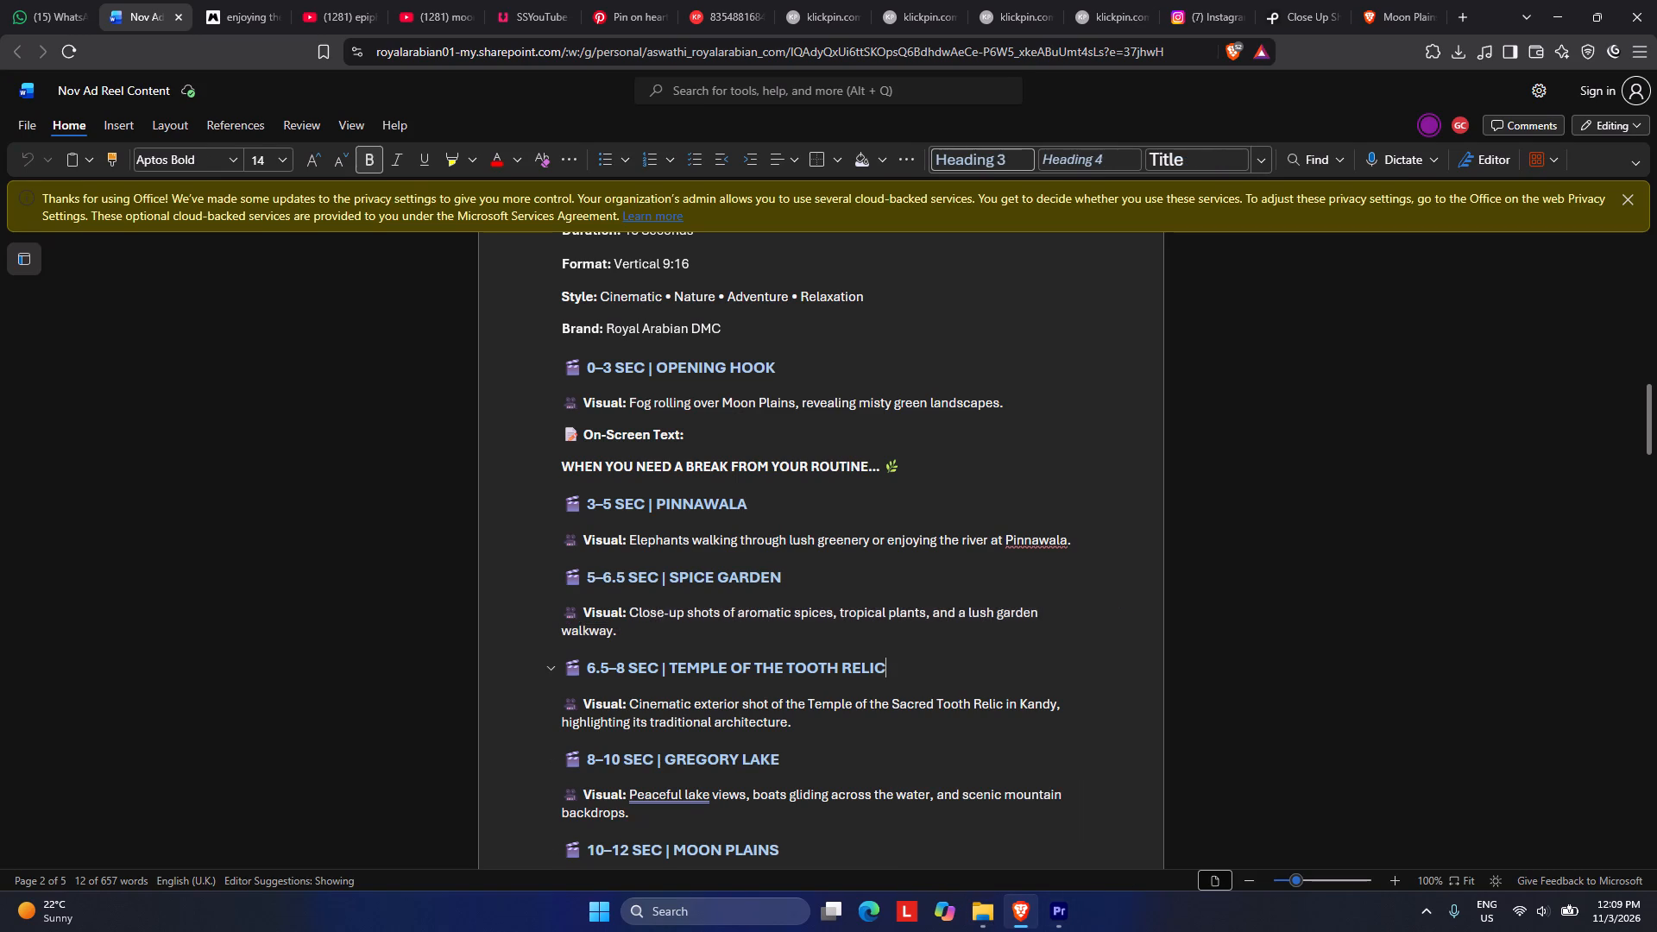
scroll(1035, 664, "down", 2)
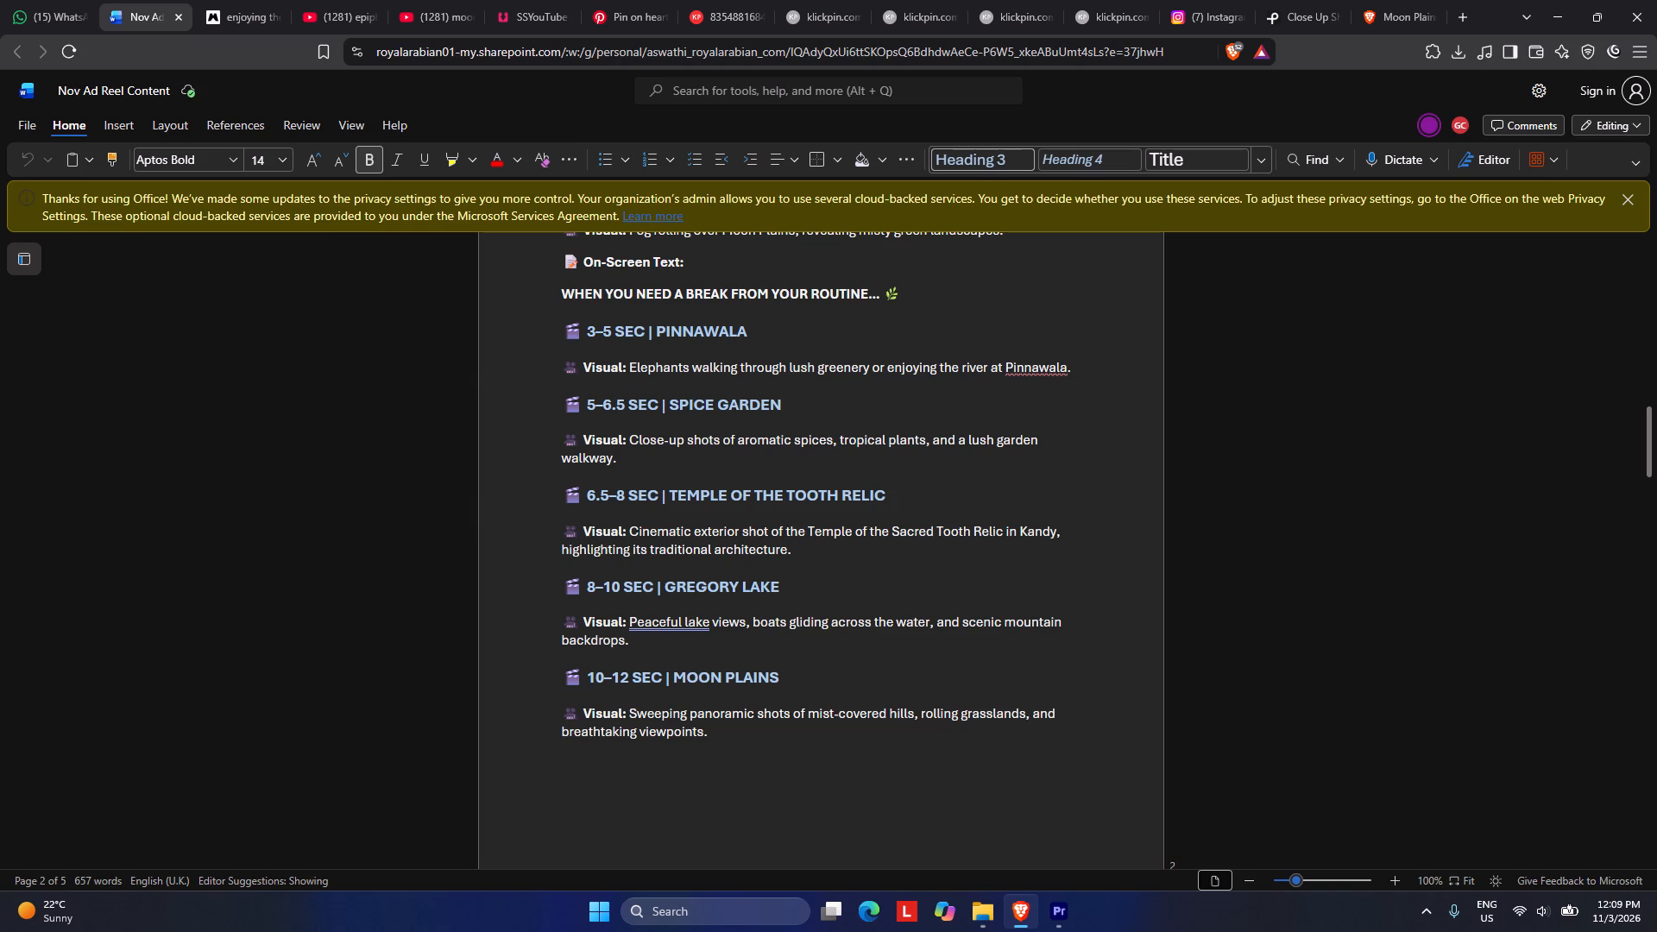
left_click_drag(807, 528, 999, 532)
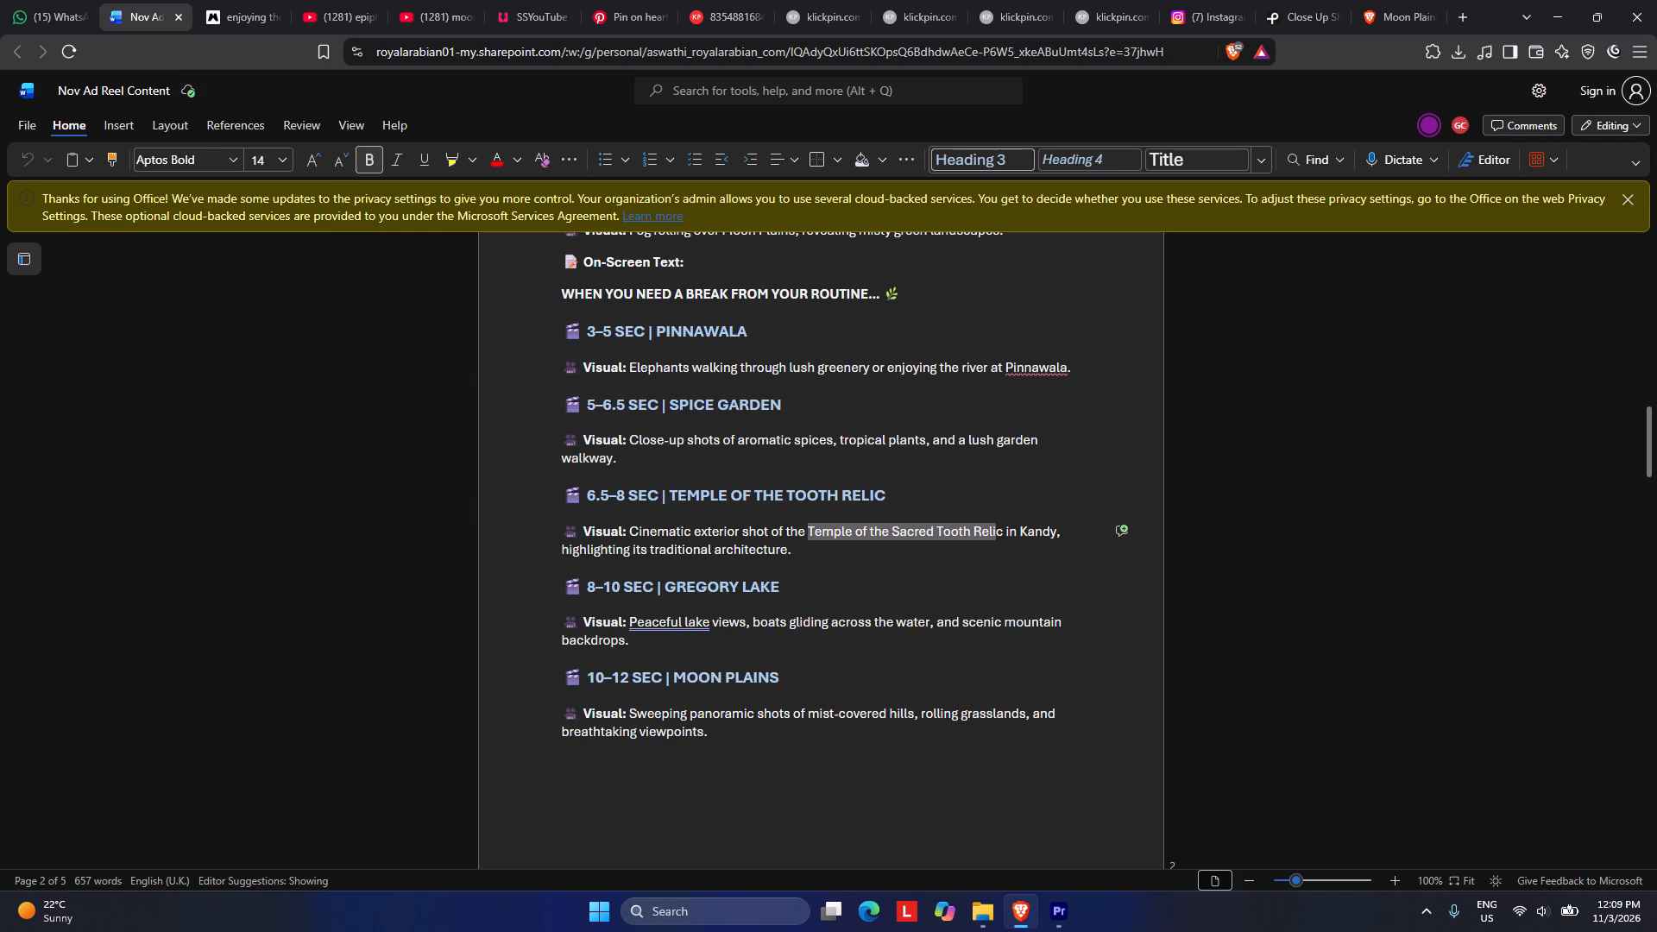
left_click_drag(999, 532, 1055, 538)
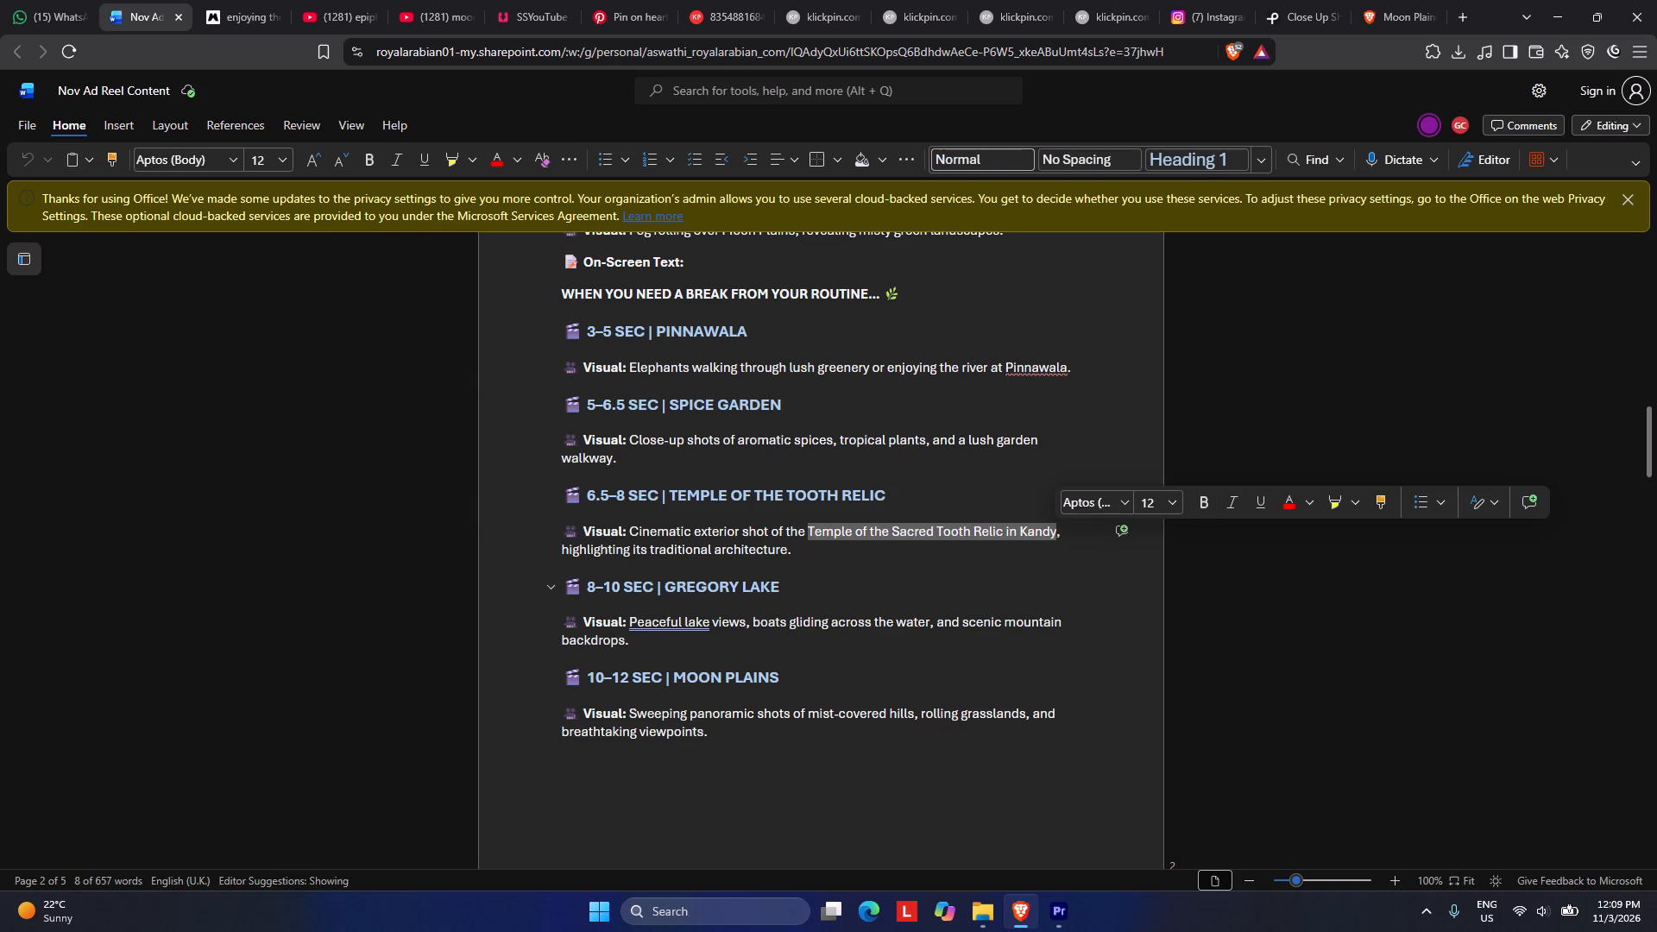
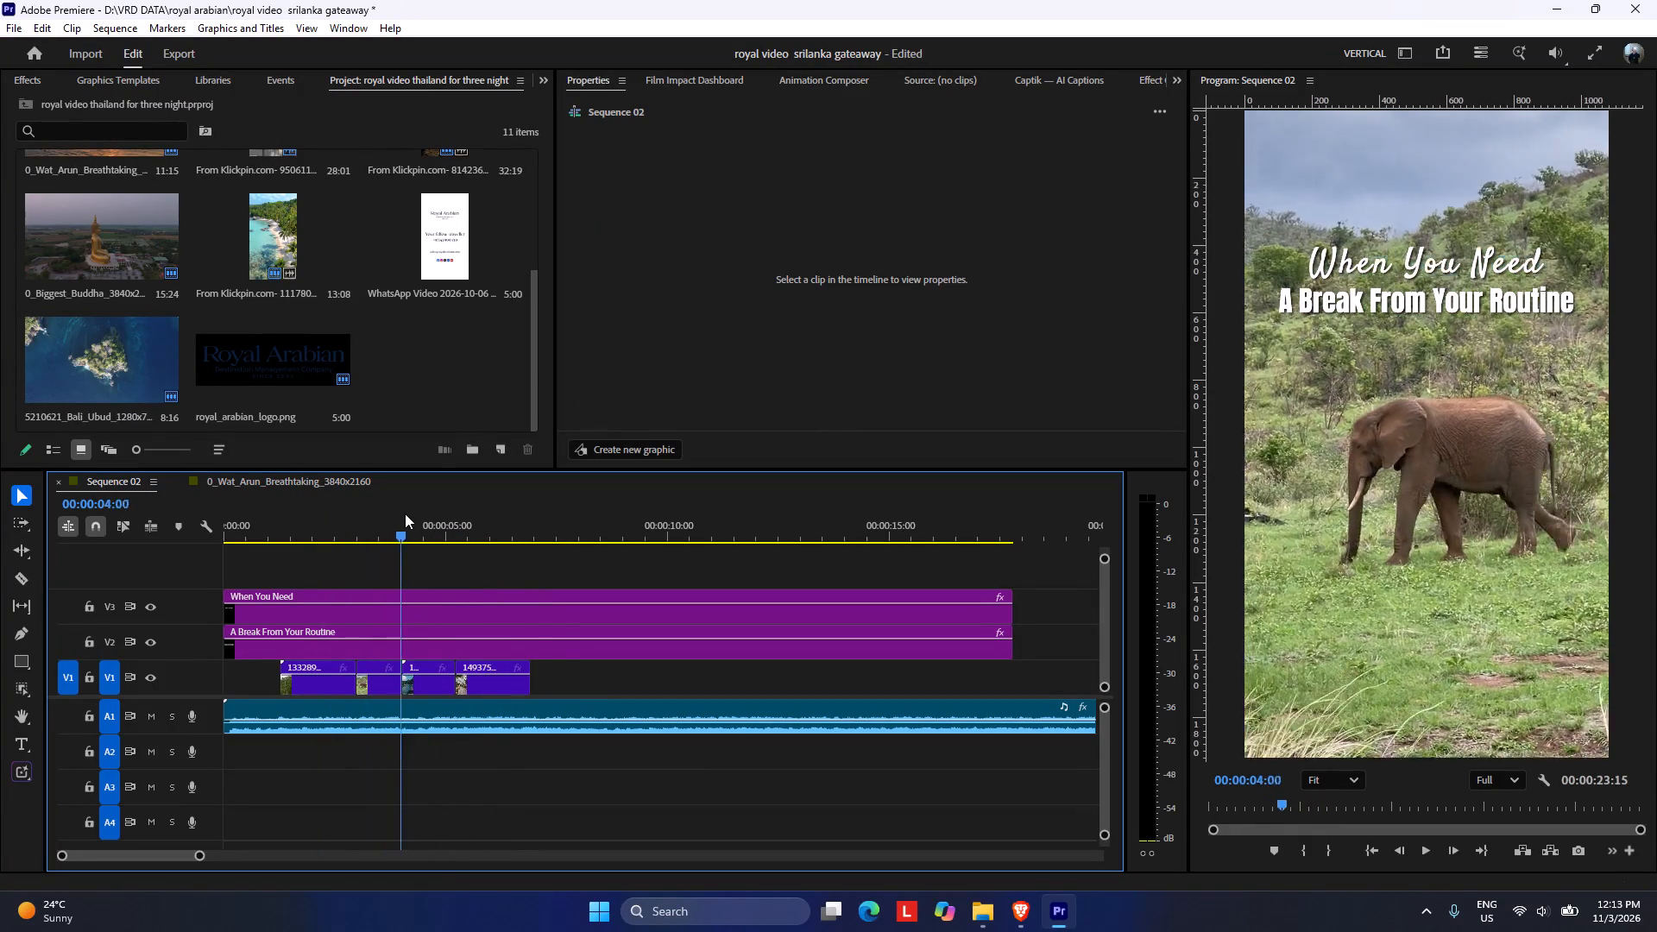
Scrub through the garden walkway clip and place the playhead at 00:00:06:08, before the butterfly enters the frame.
left_click_drag(405, 513, 517, 536)
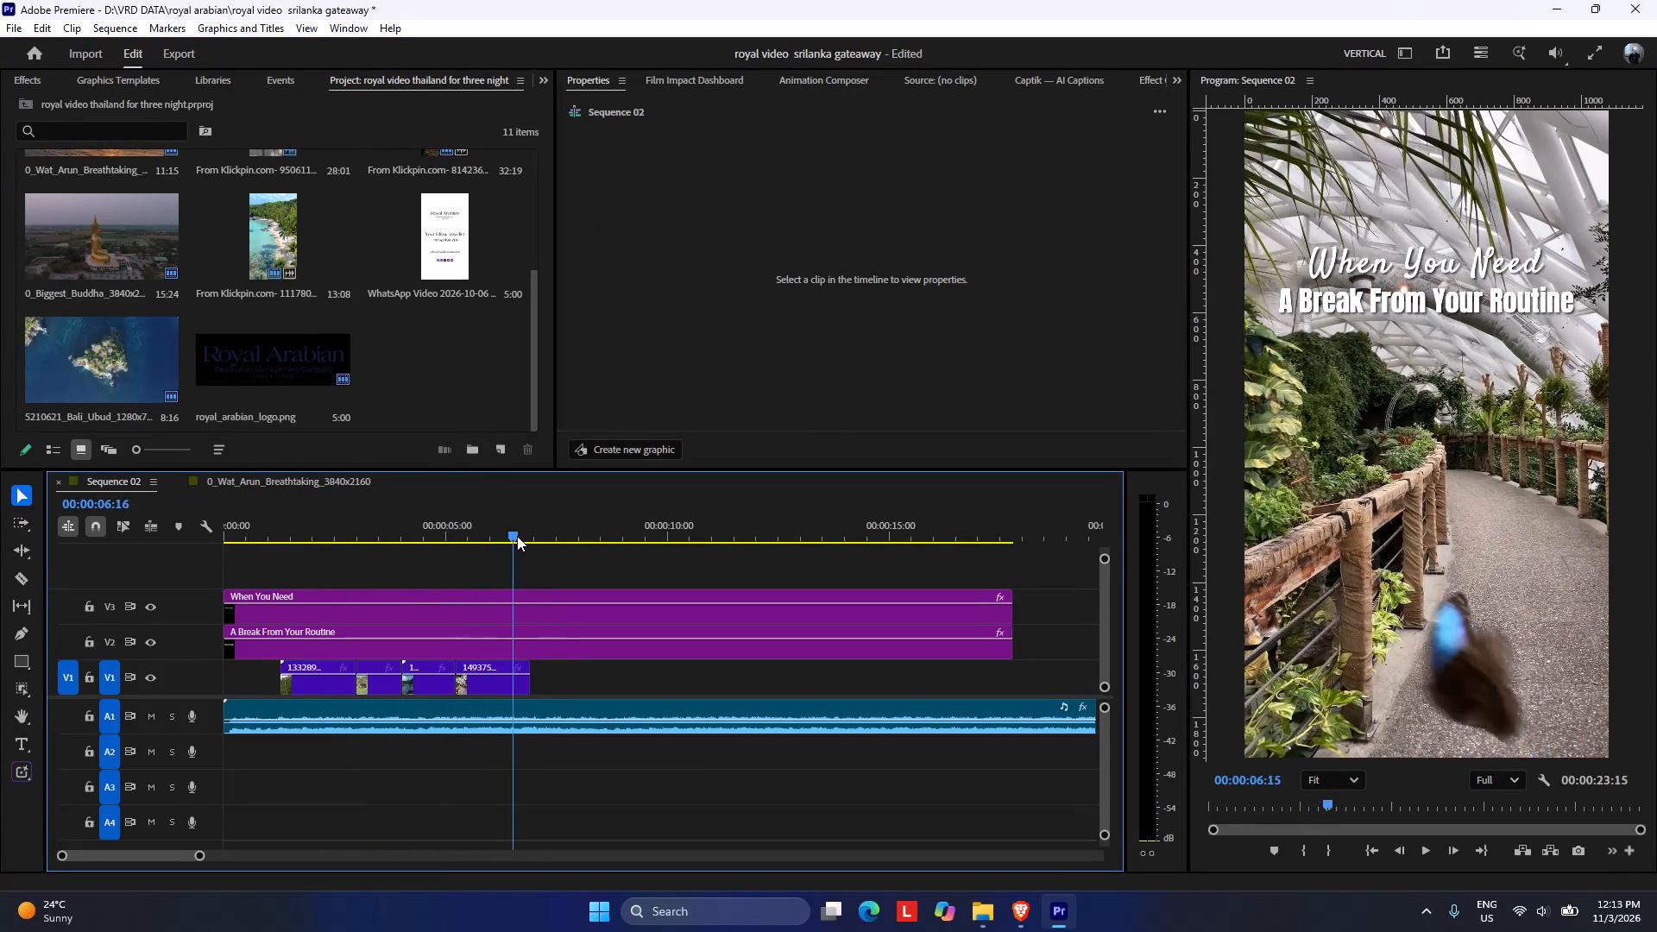
left_click_drag(517, 536, 516, 547)
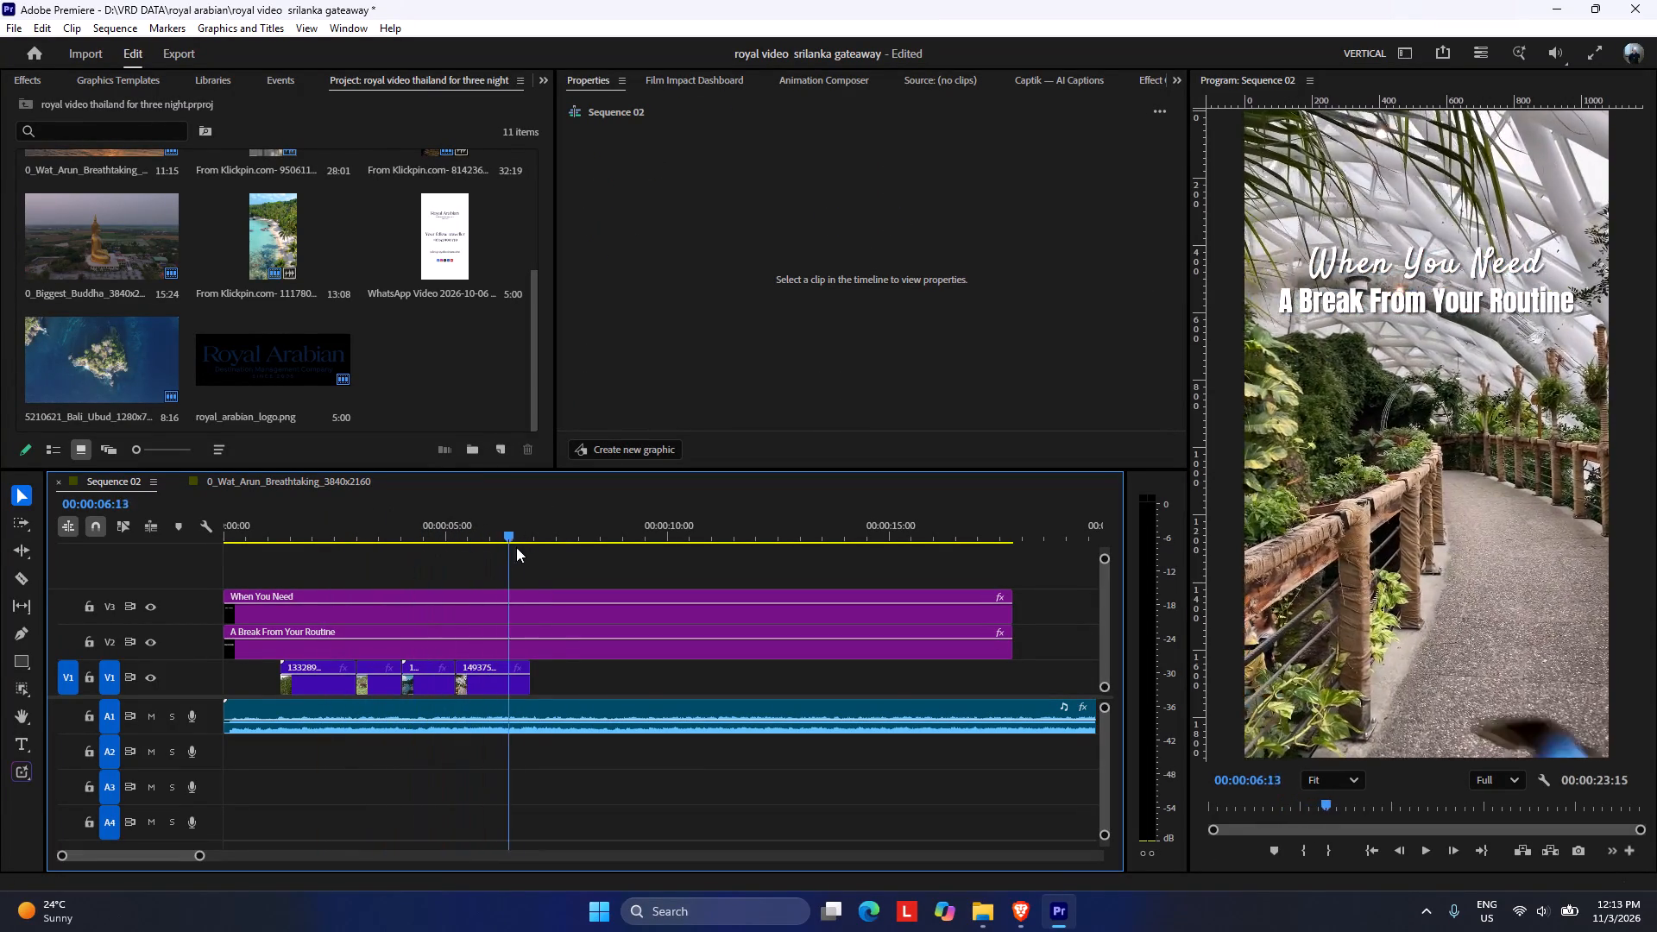
left_click_drag(516, 547, 507, 573)
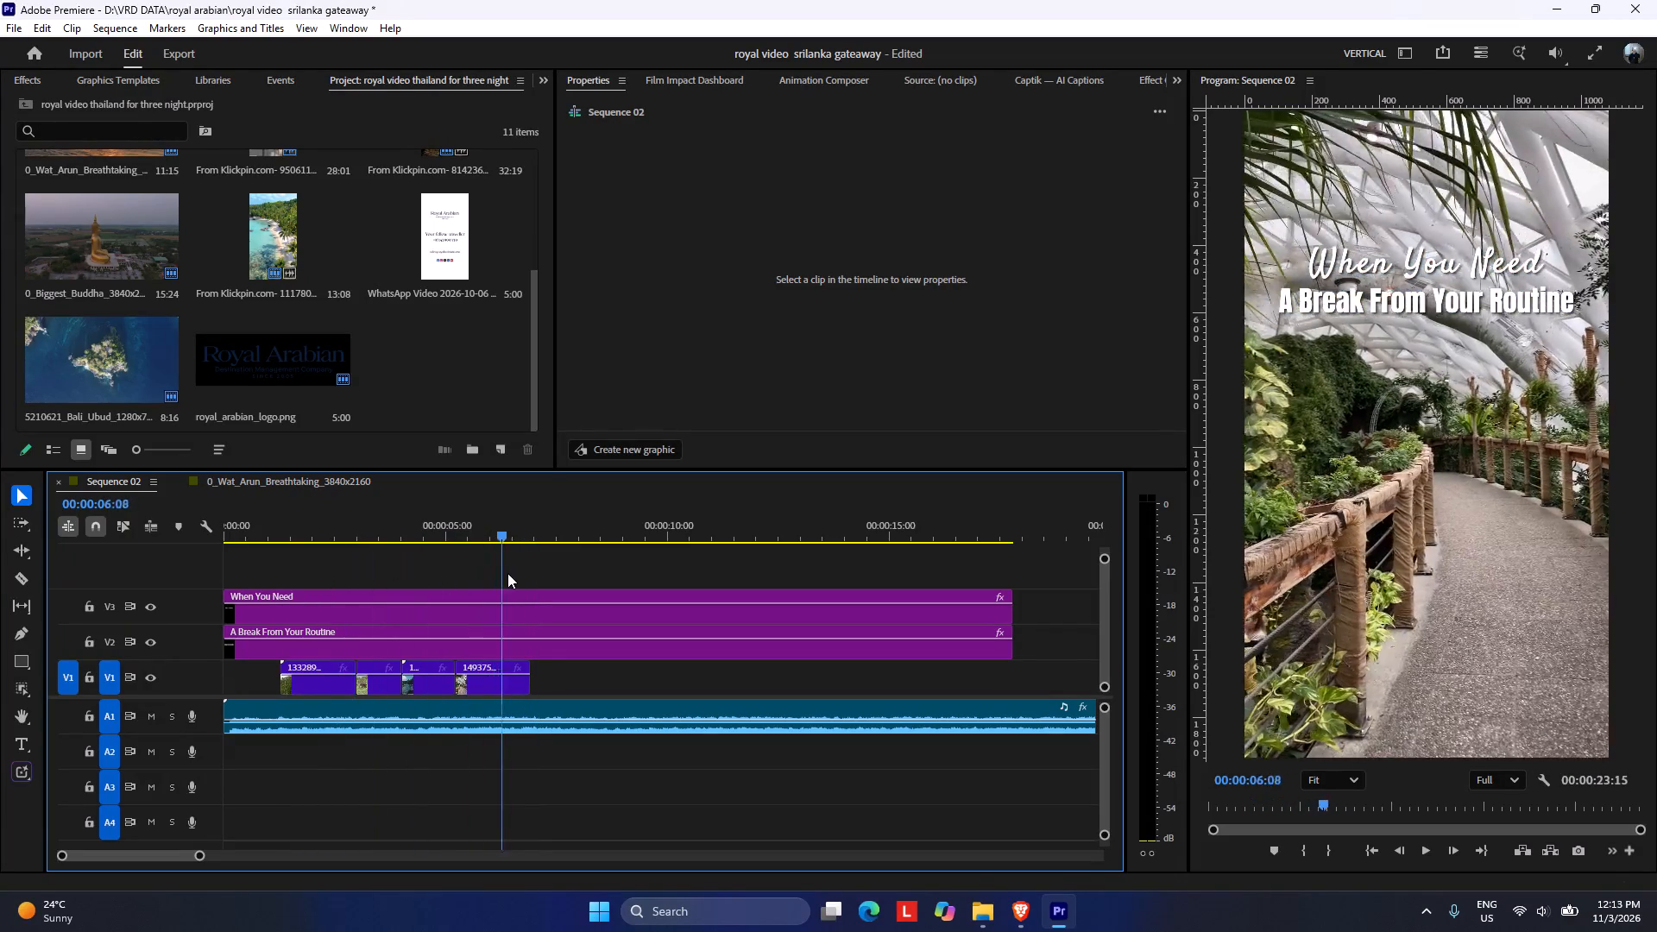
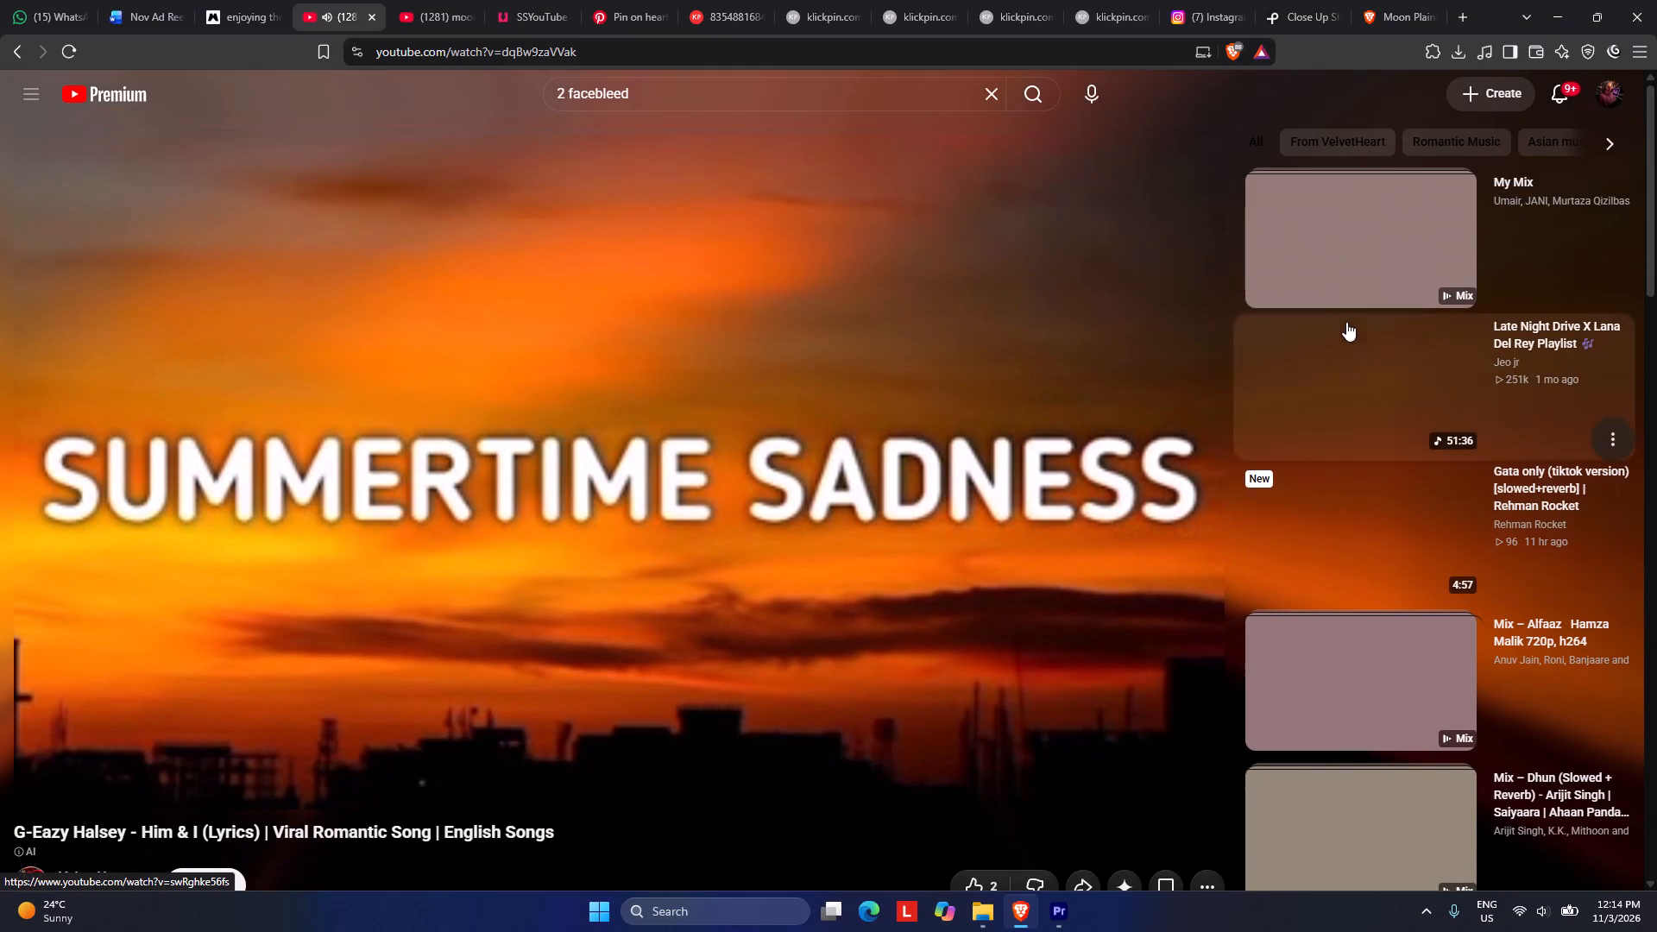
Look over the "Him & I (Lyrics)" video page, sample the music at two further points and pause it.
scroll(1353, 314, "up", 1)
scroll(922, 430, "down", 3)
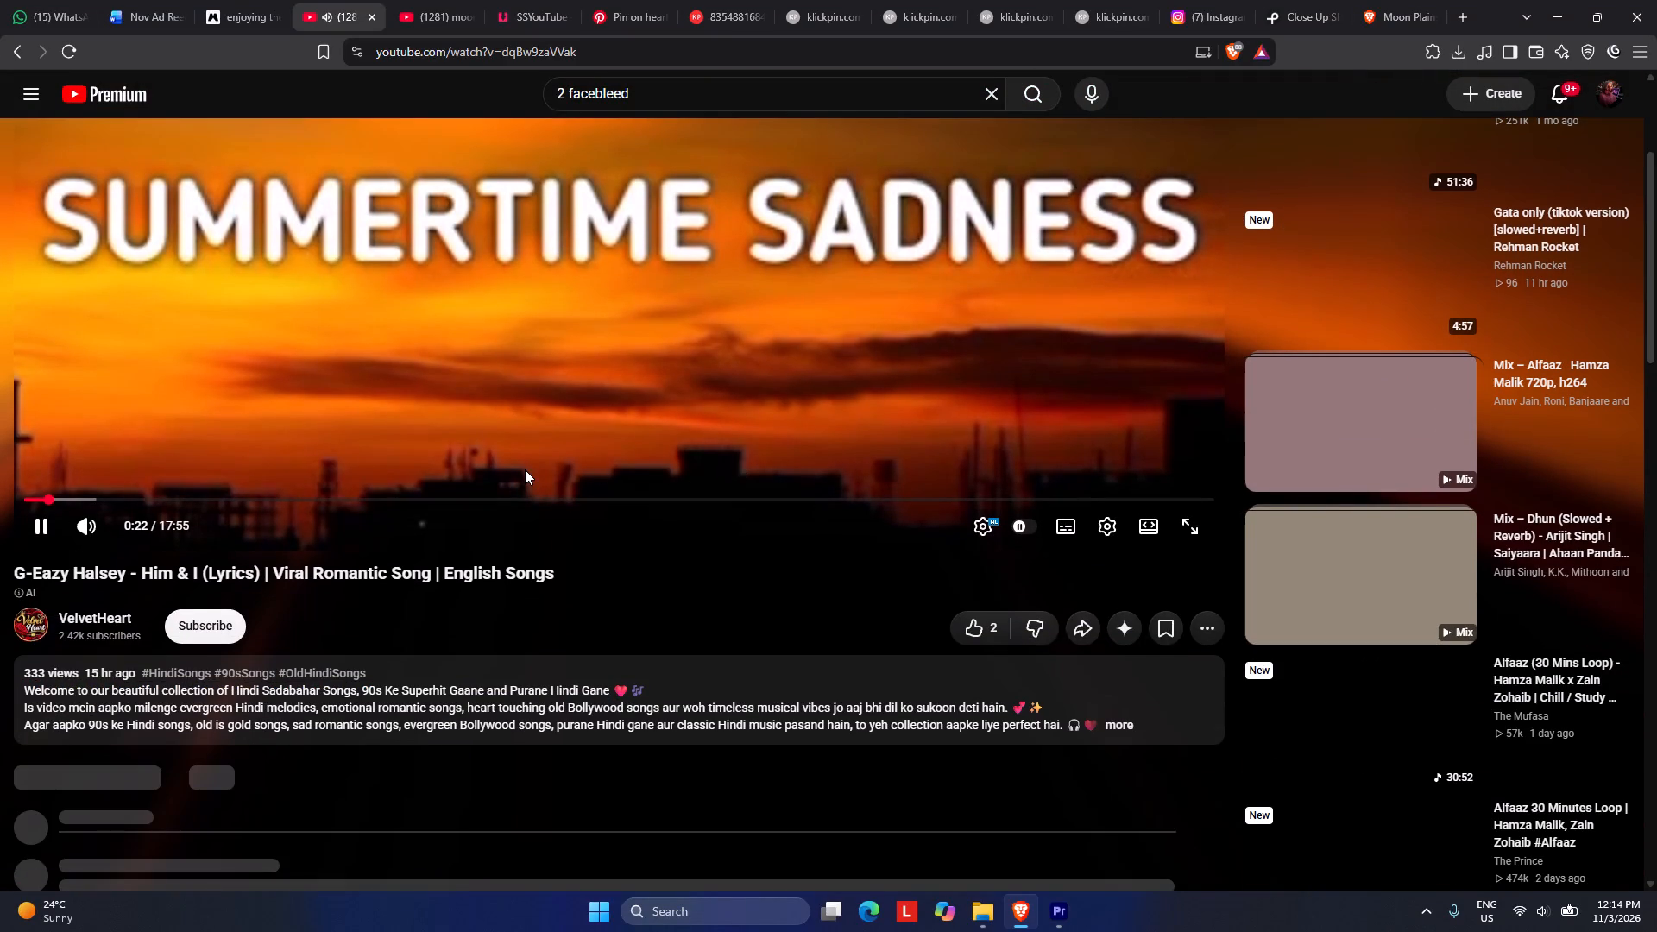
scroll(607, 427, "down", 16)
scroll(614, 426, "up", 4)
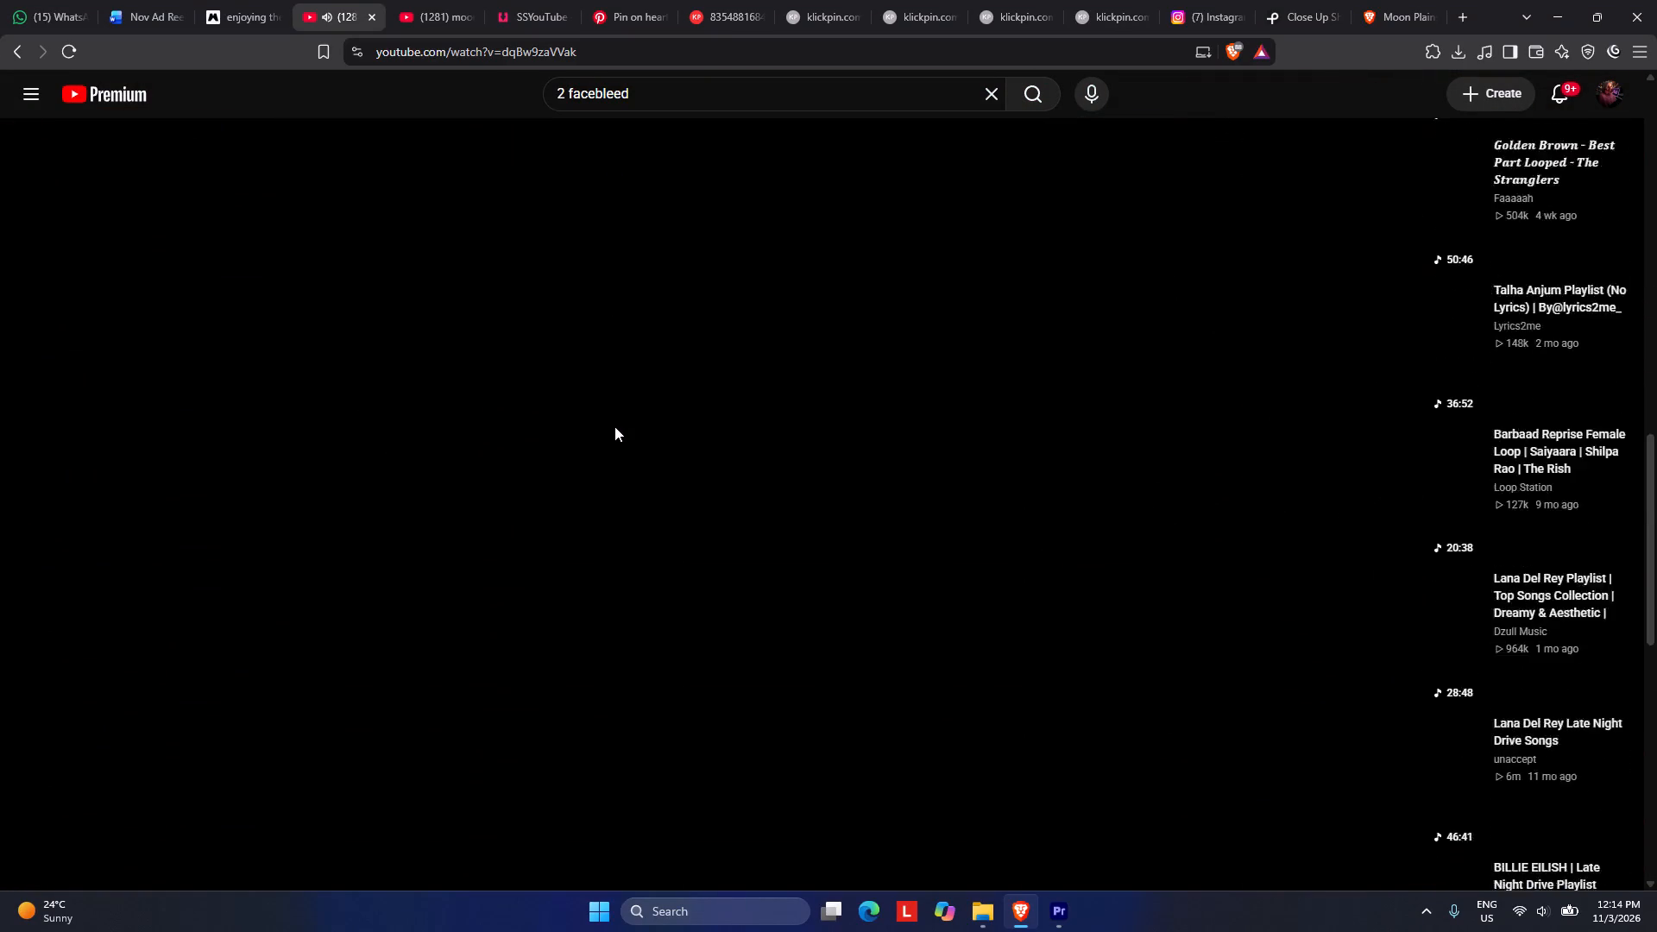
scroll(614, 426, "up", 9)
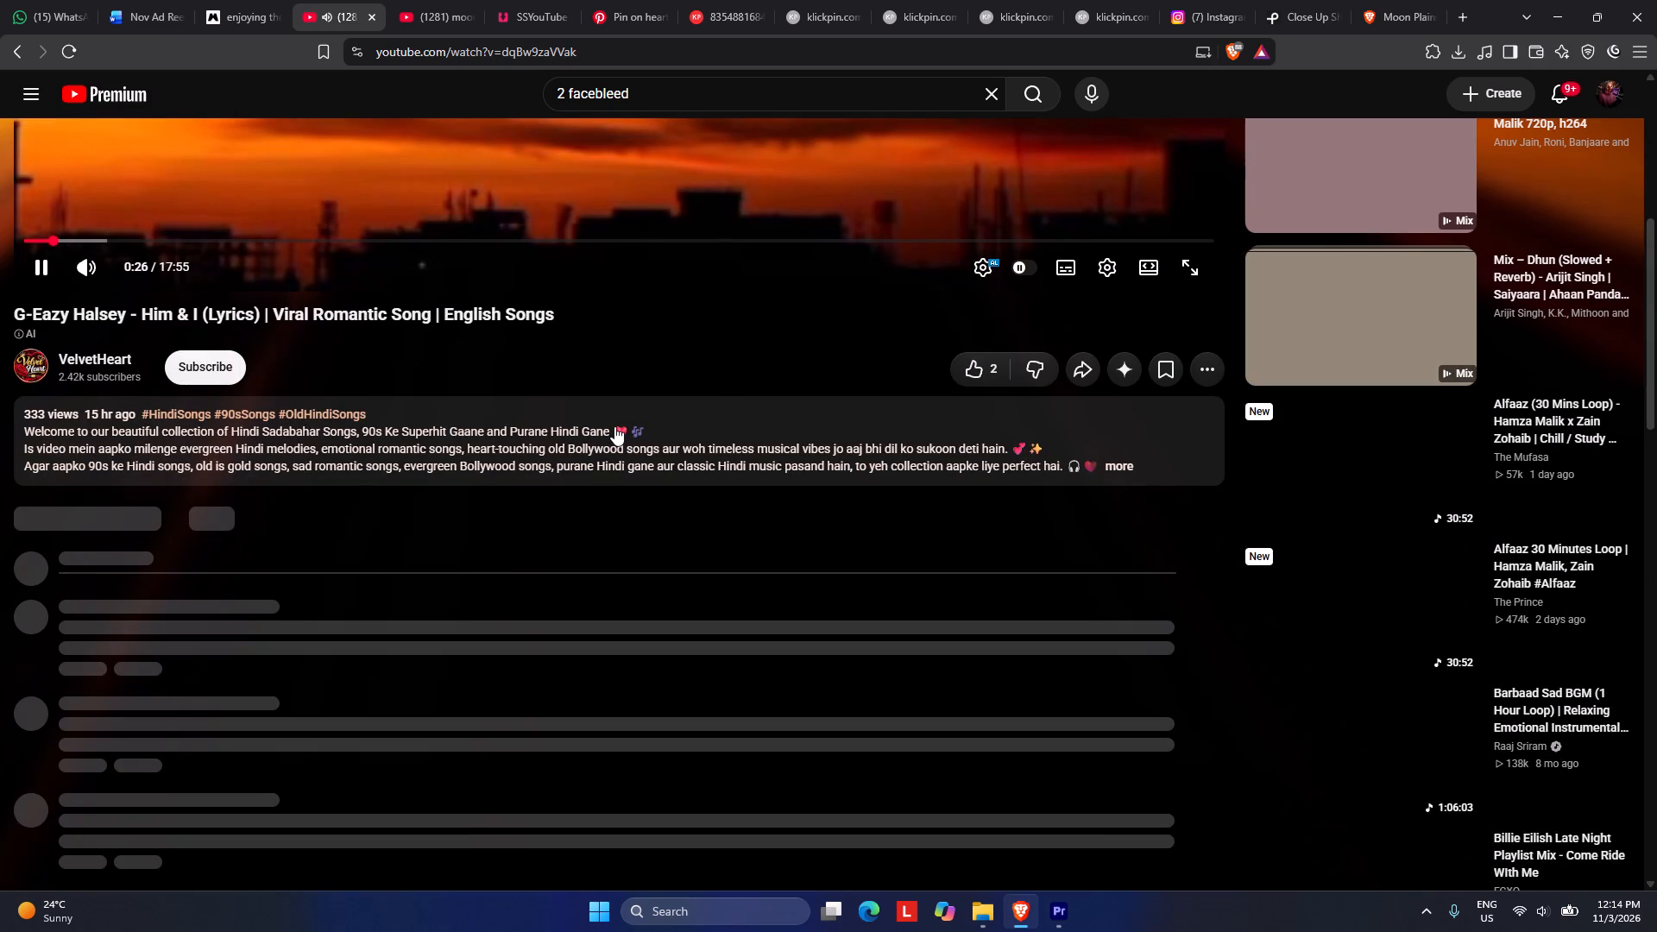
scroll(614, 426, "up", 3)
left_click(476, 497)
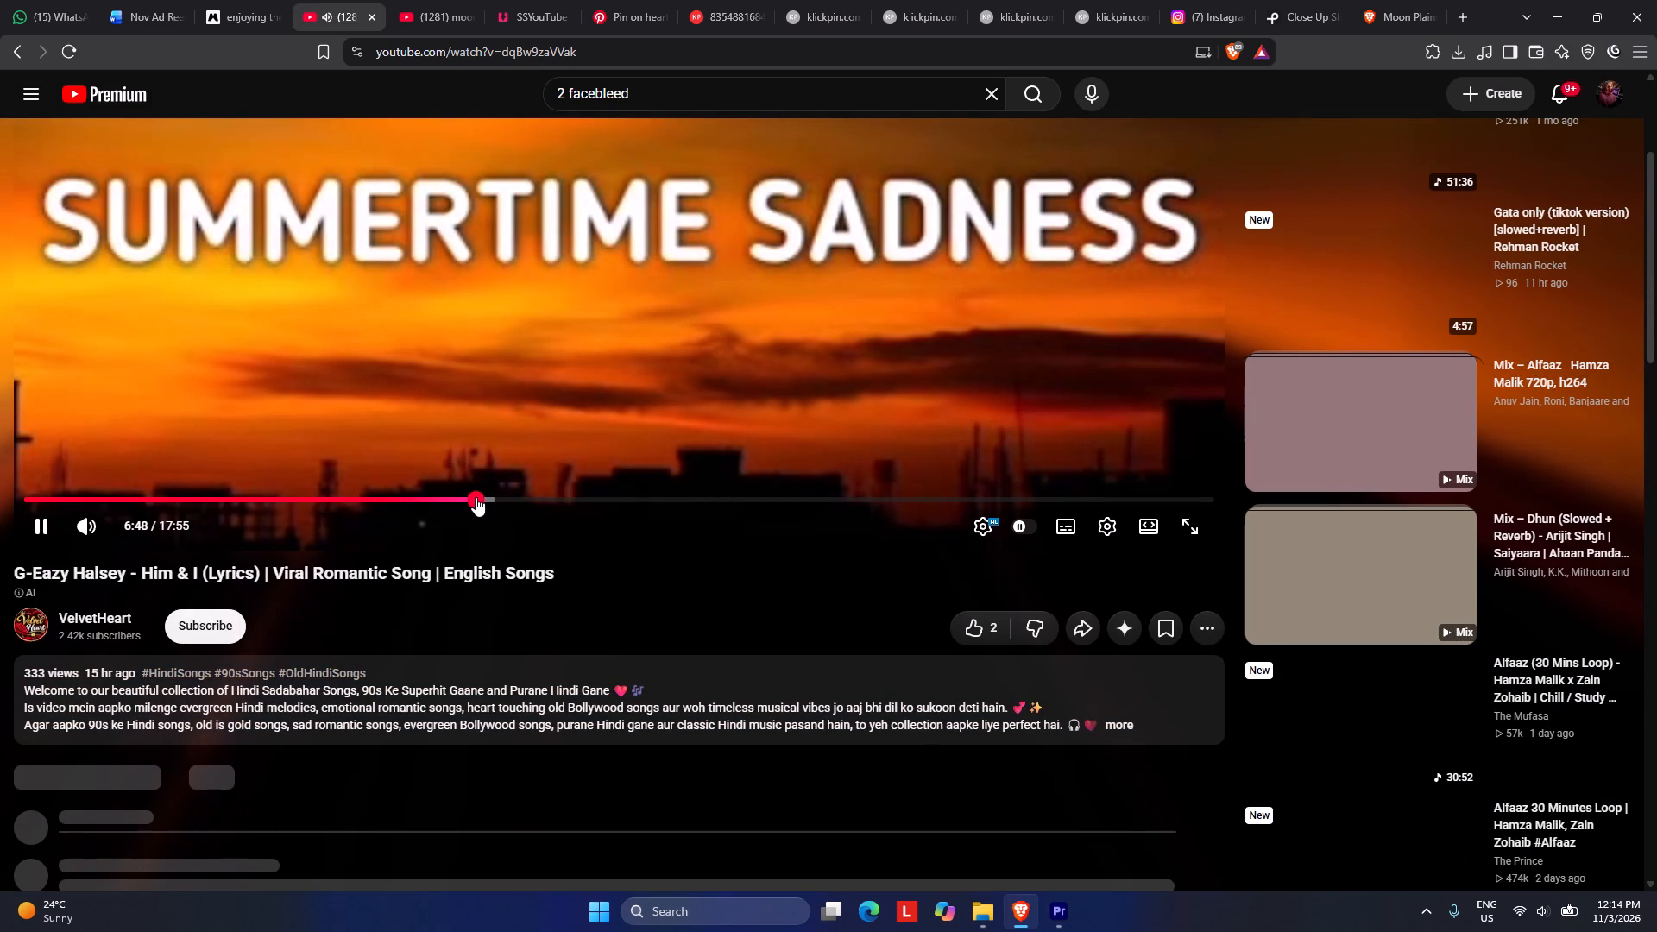
left_click(880, 507)
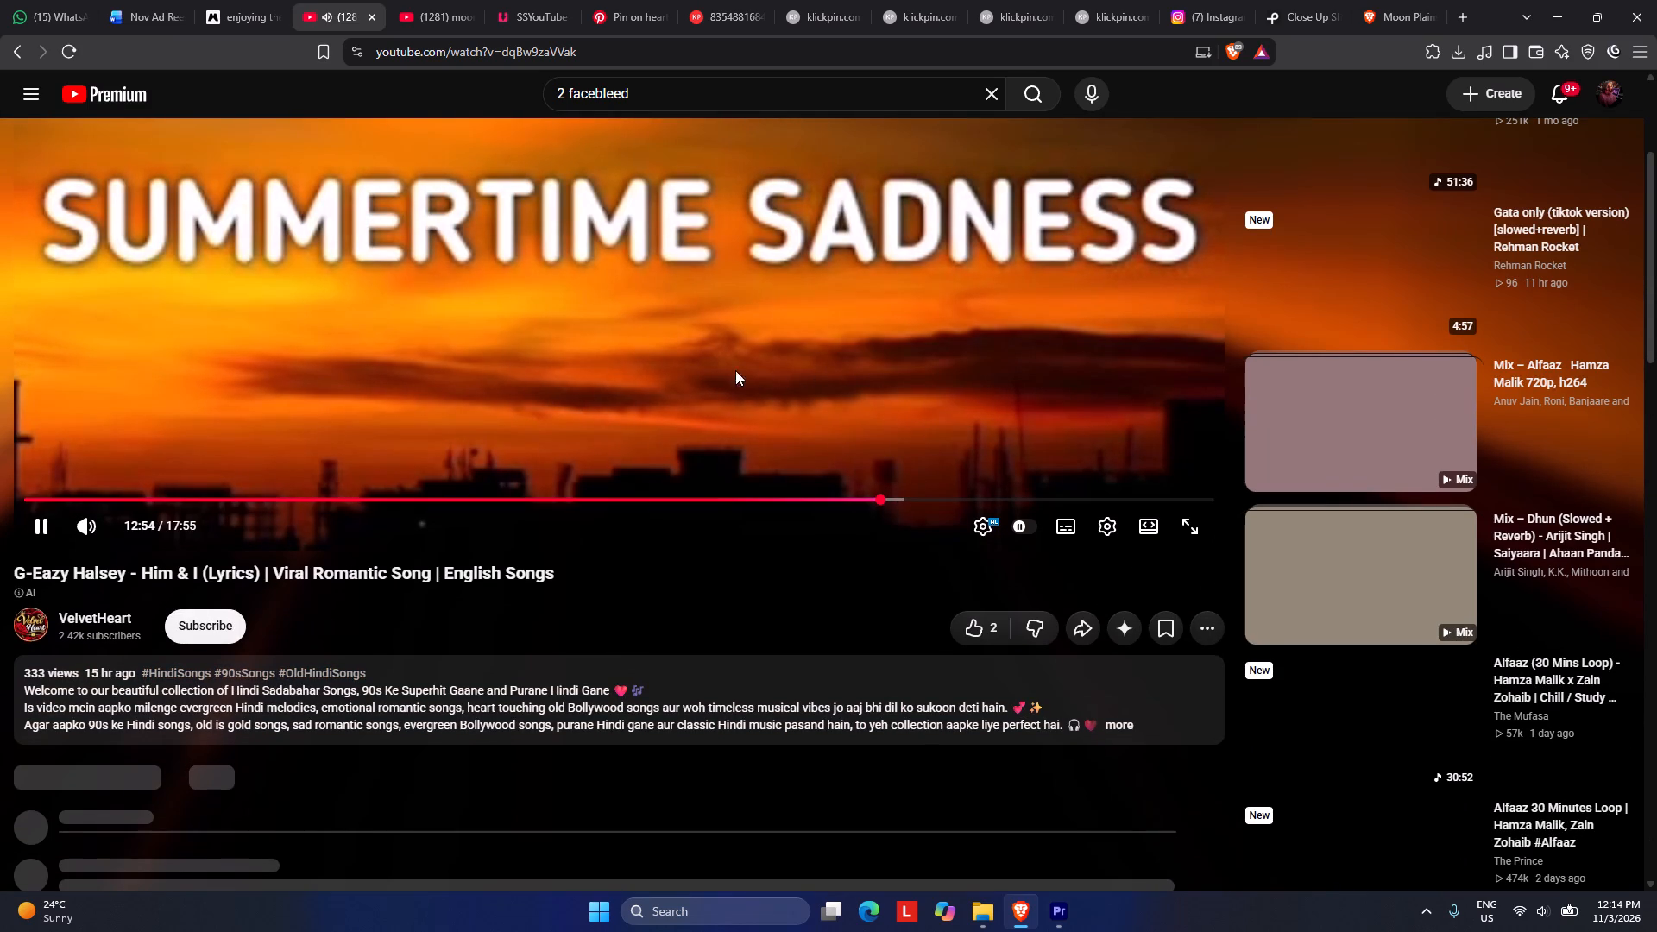
scroll(578, 389, "up", 2)
left_click(571, 400)
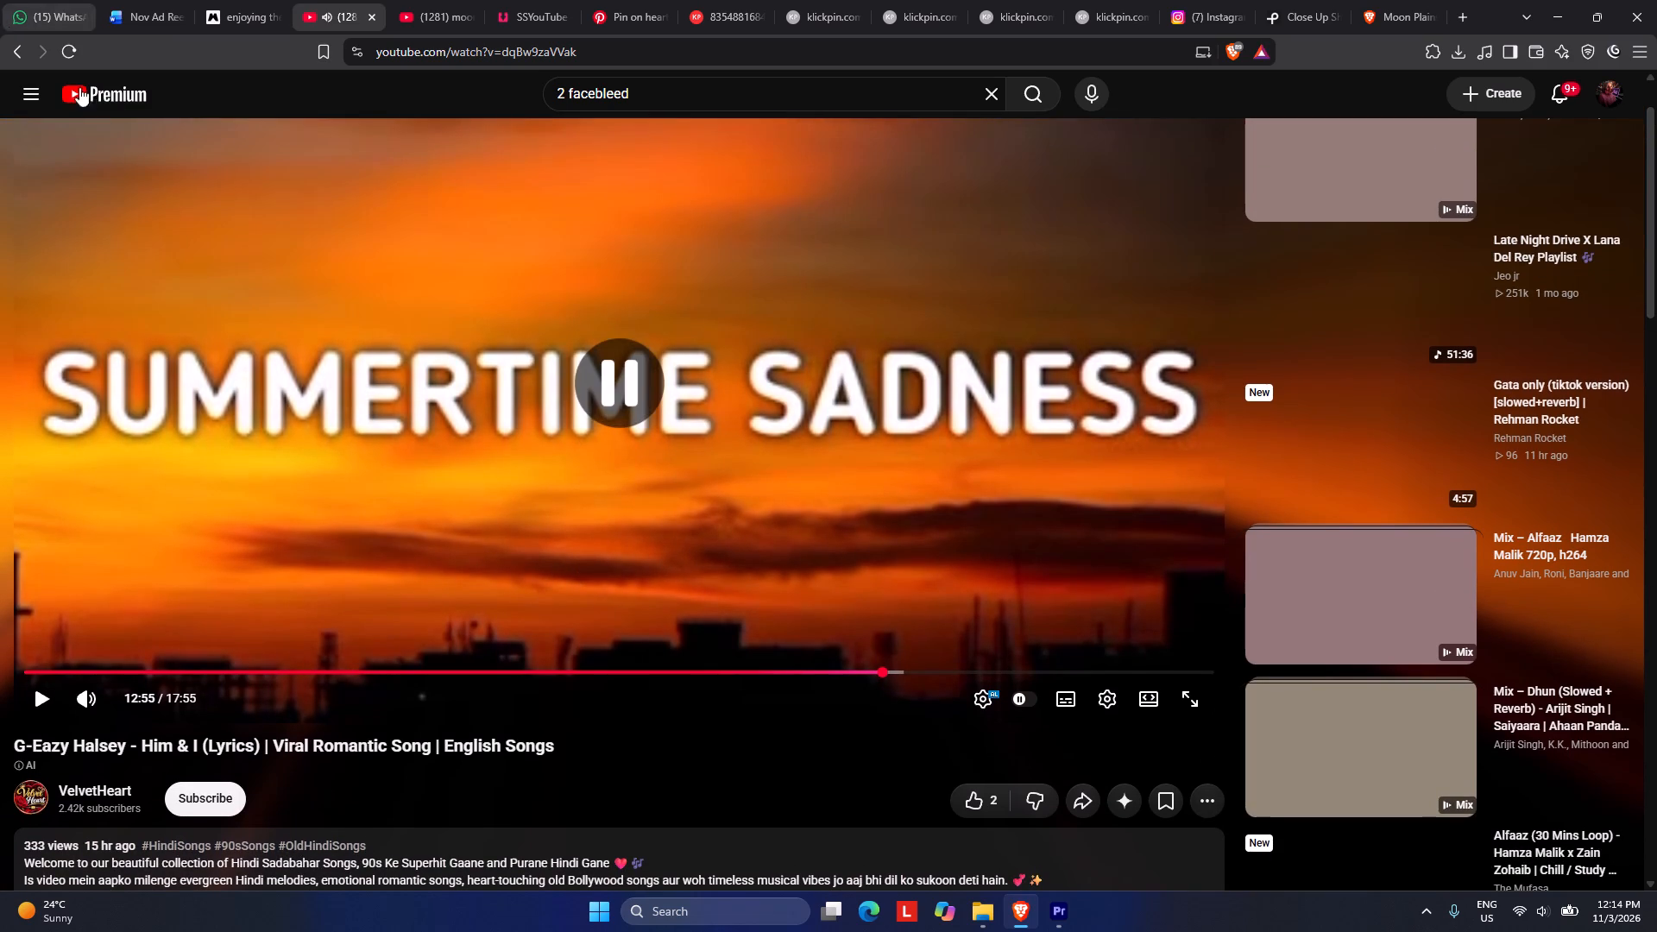
Return to the "2 facebleed" search results and play the track "loner at sunset".
left_click(9, 46)
left_click(20, 49)
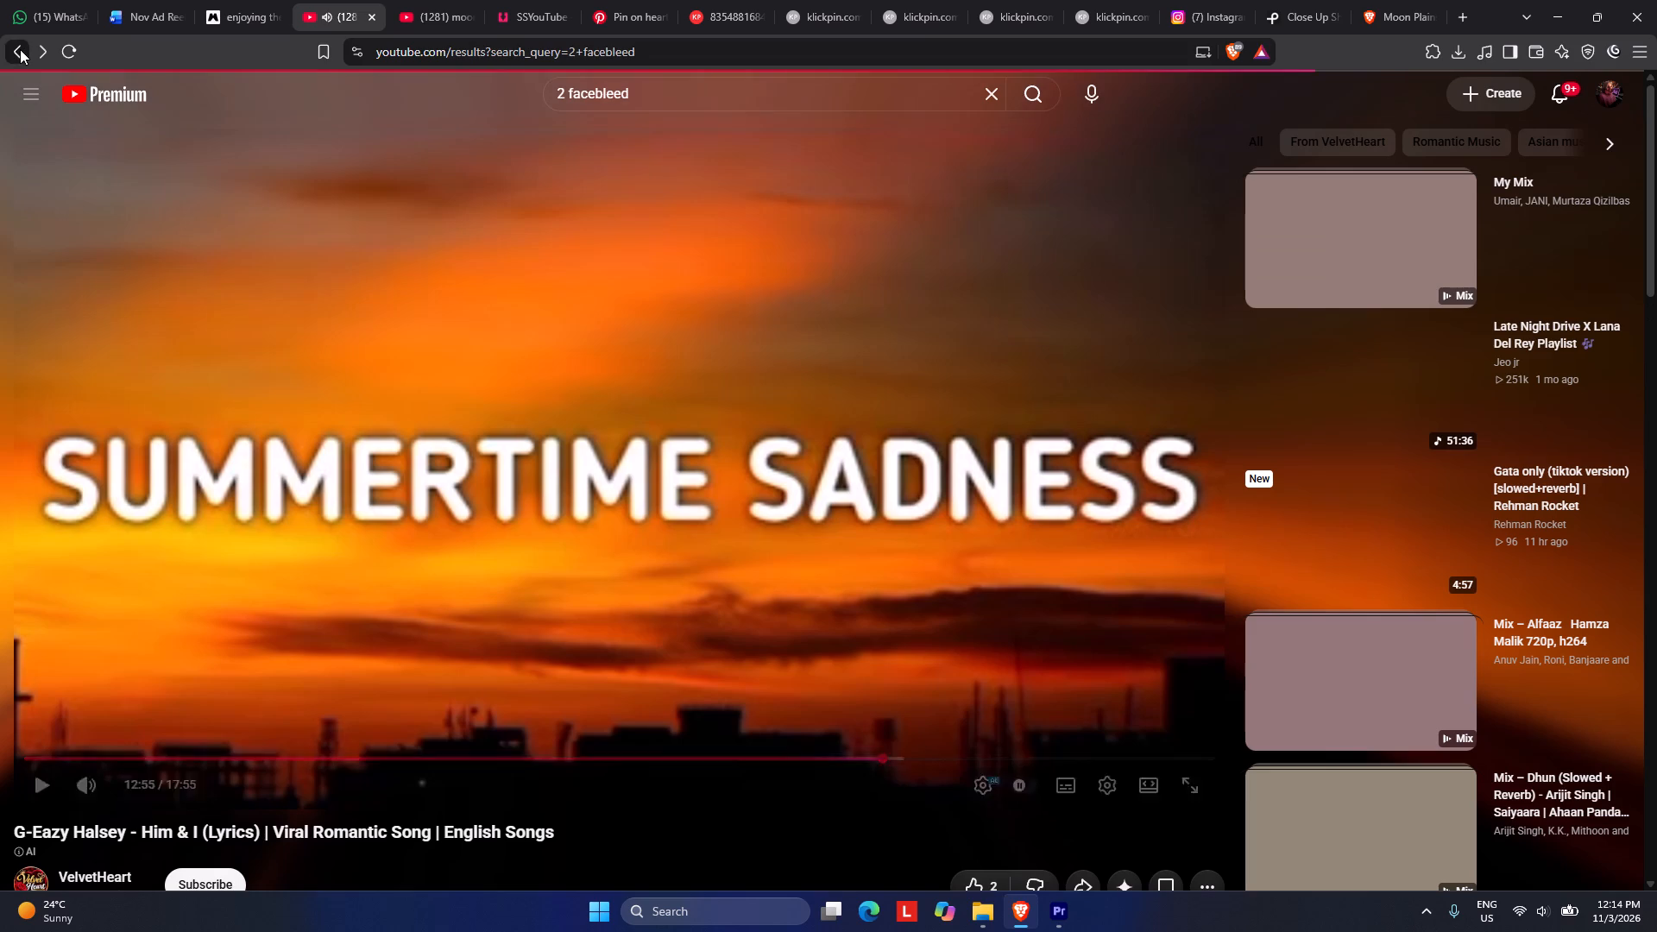
scroll(532, 443, "down", 5)
left_click(624, 274)
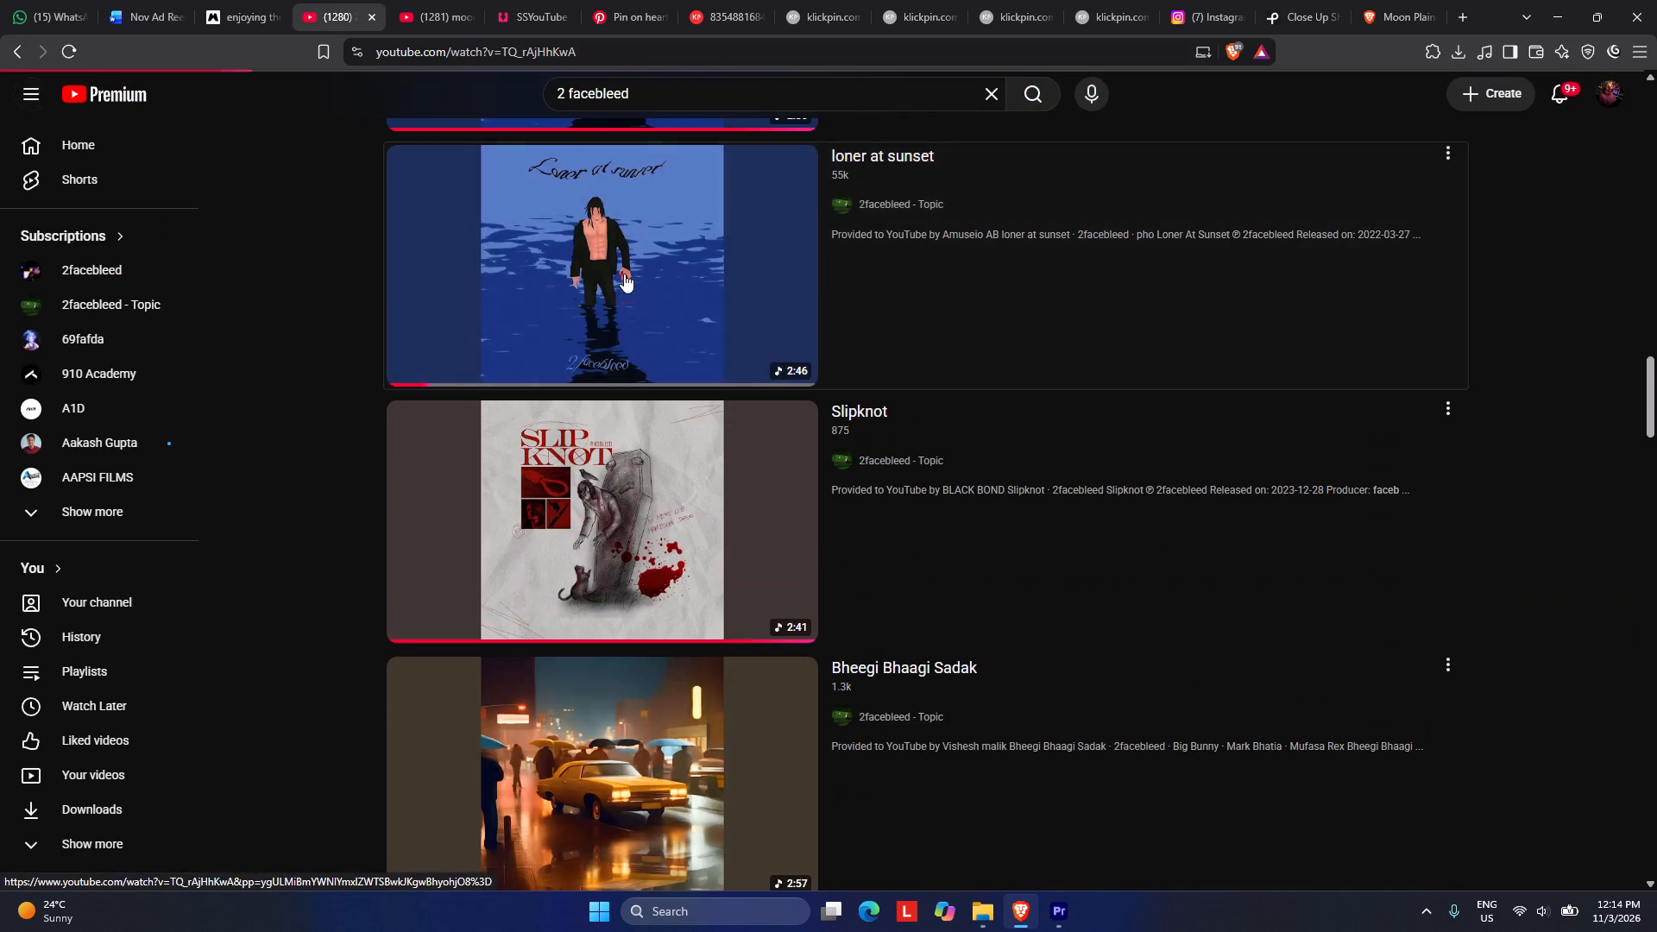
left_click(1557, 12)
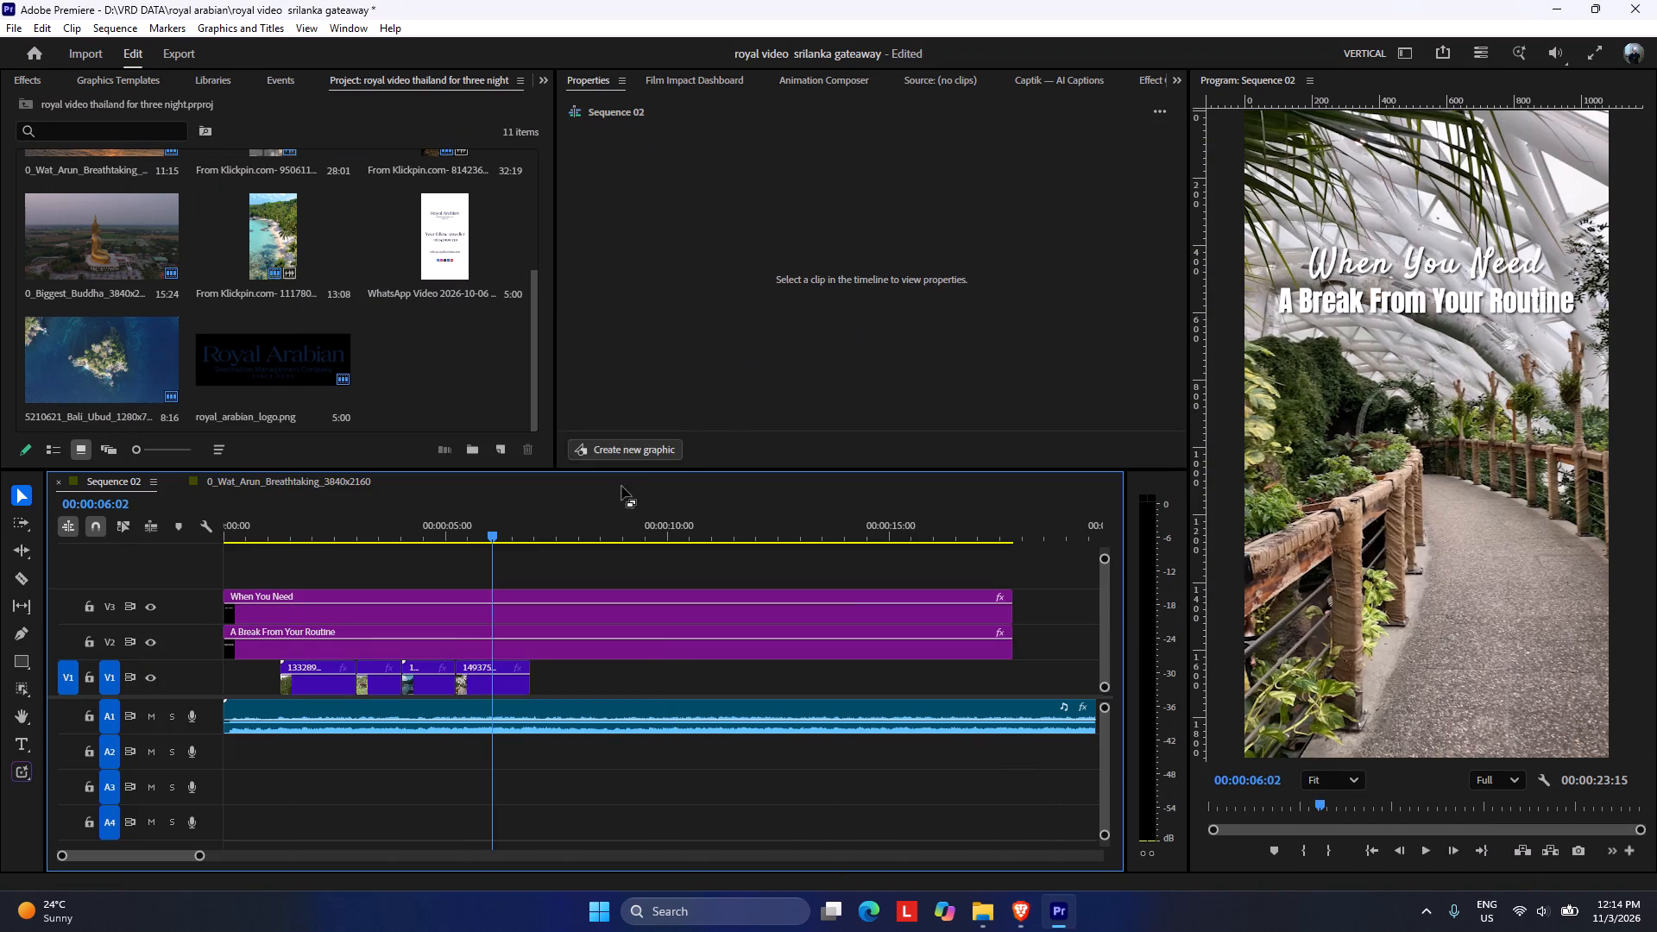
left_click(1014, 924)
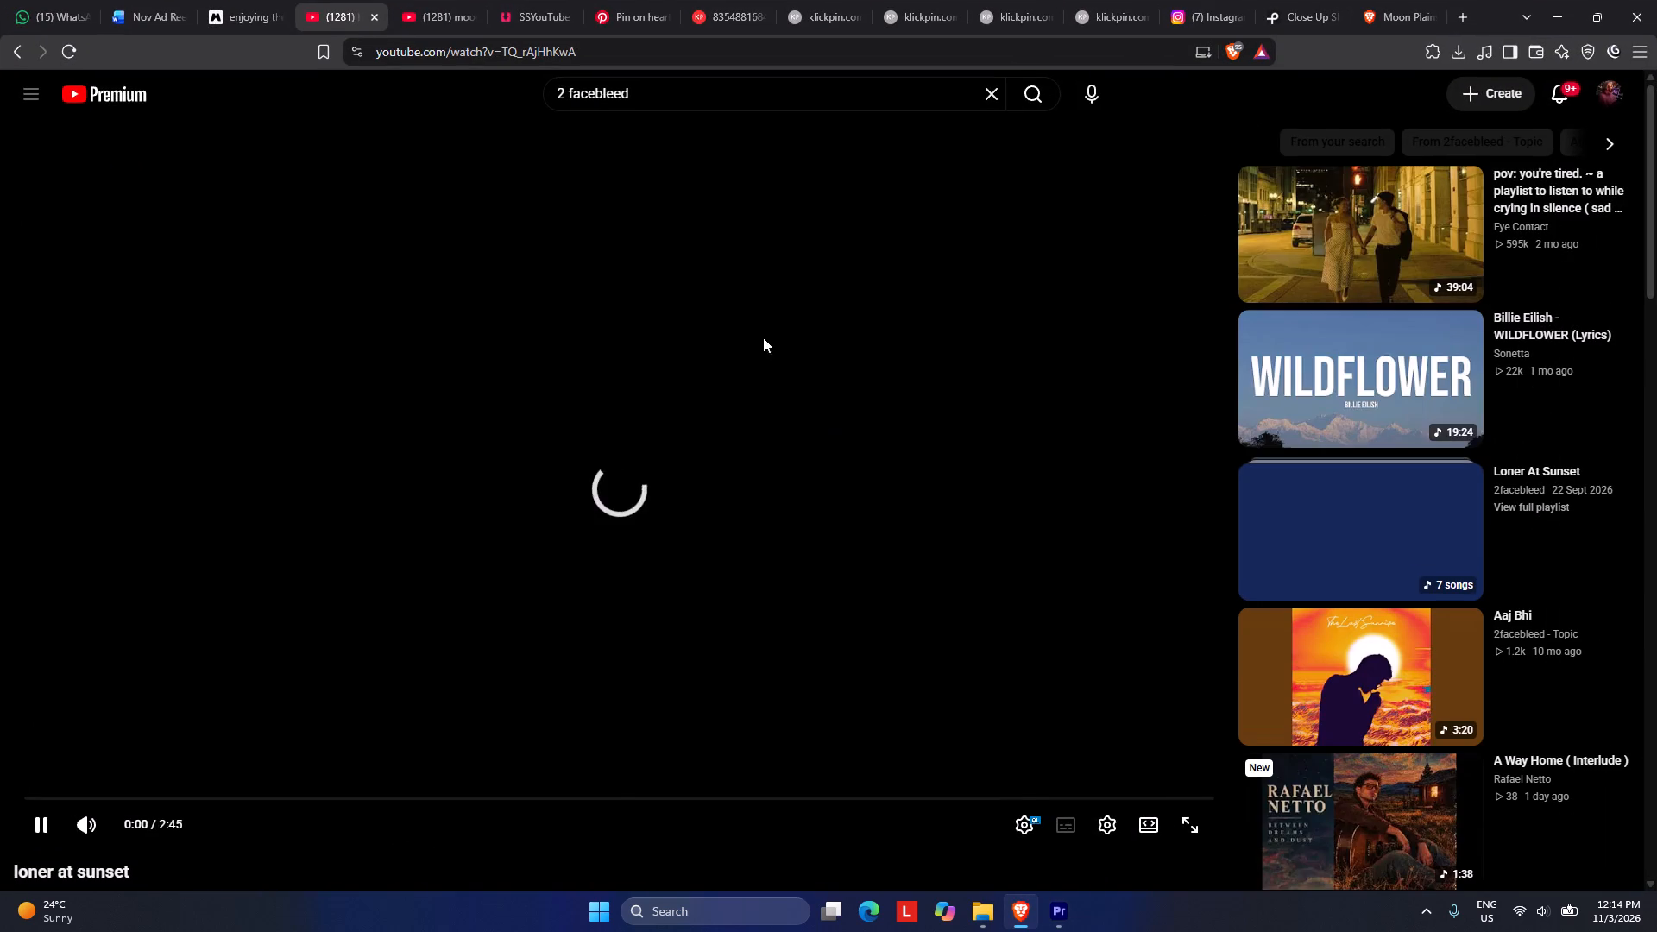
Copy "Temple of the Sacred Tooth Relic in Kandy" from the reel brief and search Pexels videos for it.
left_click(143, 14)
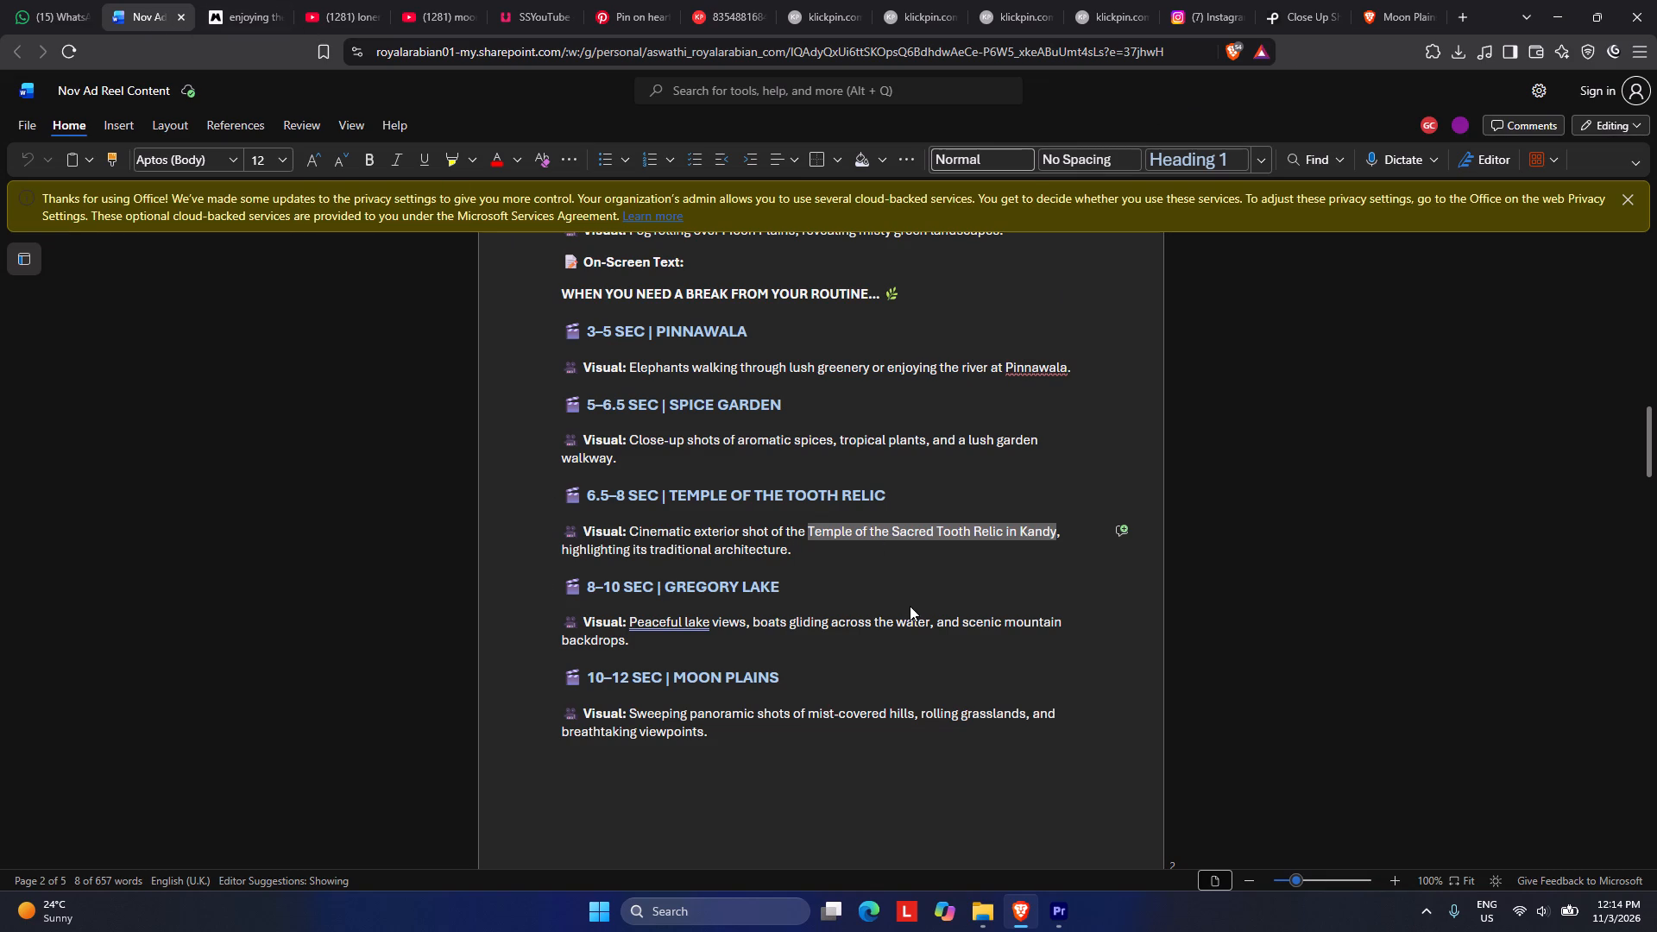
key("ctrl+c")
left_click(1307, 0)
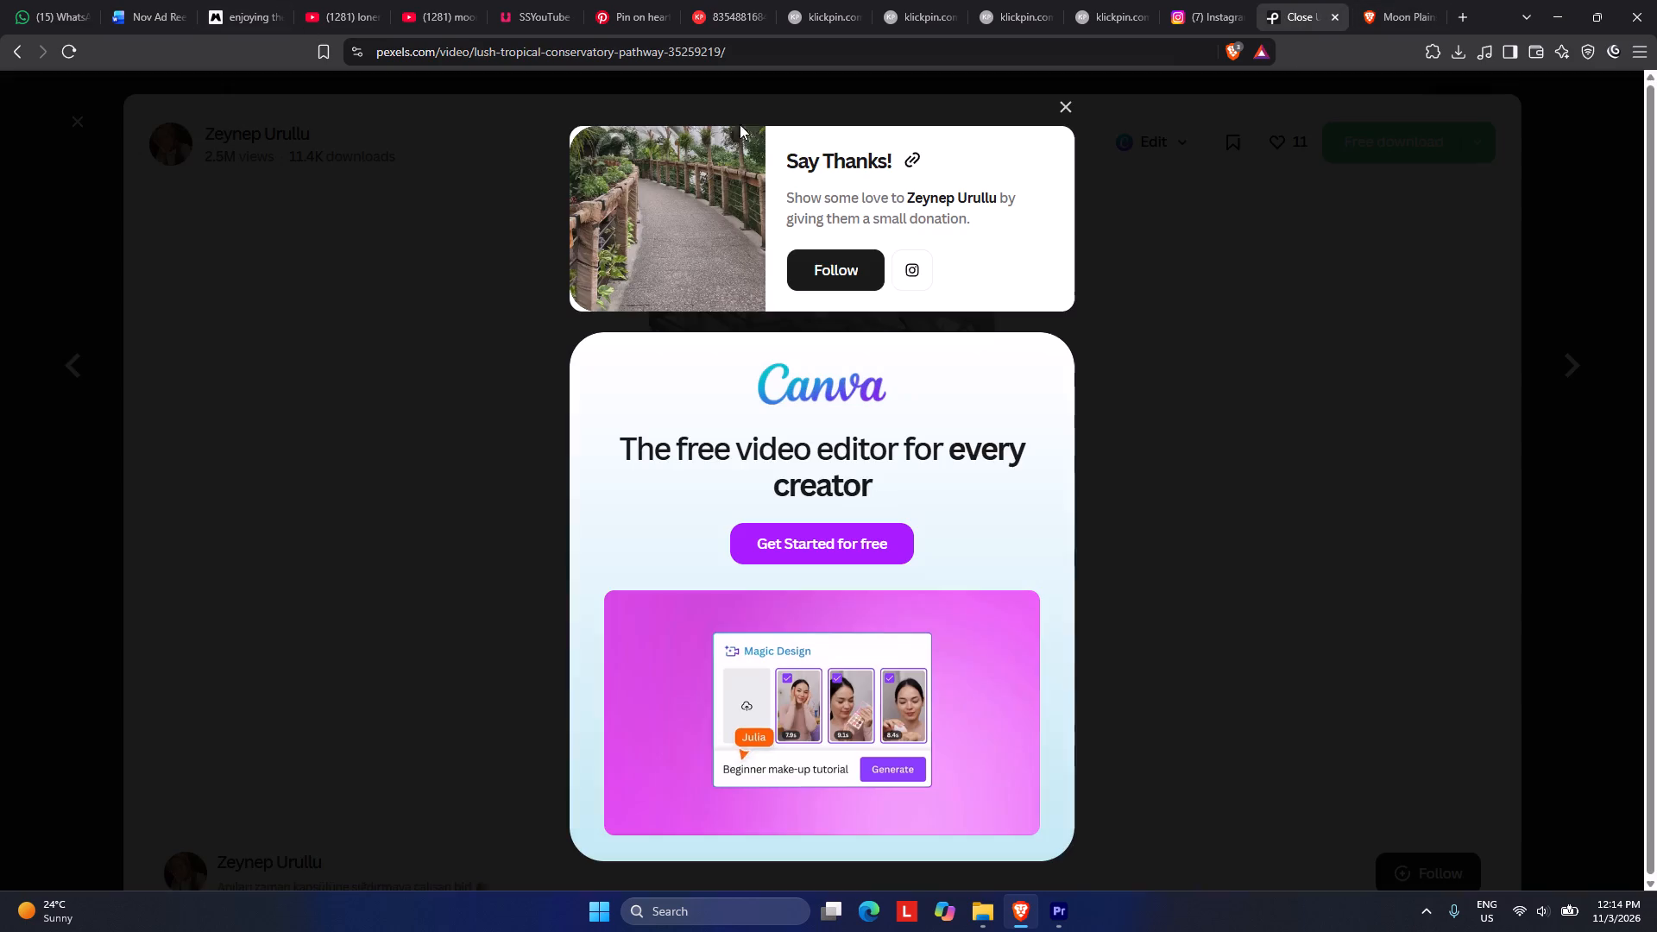
left_click(1060, 104)
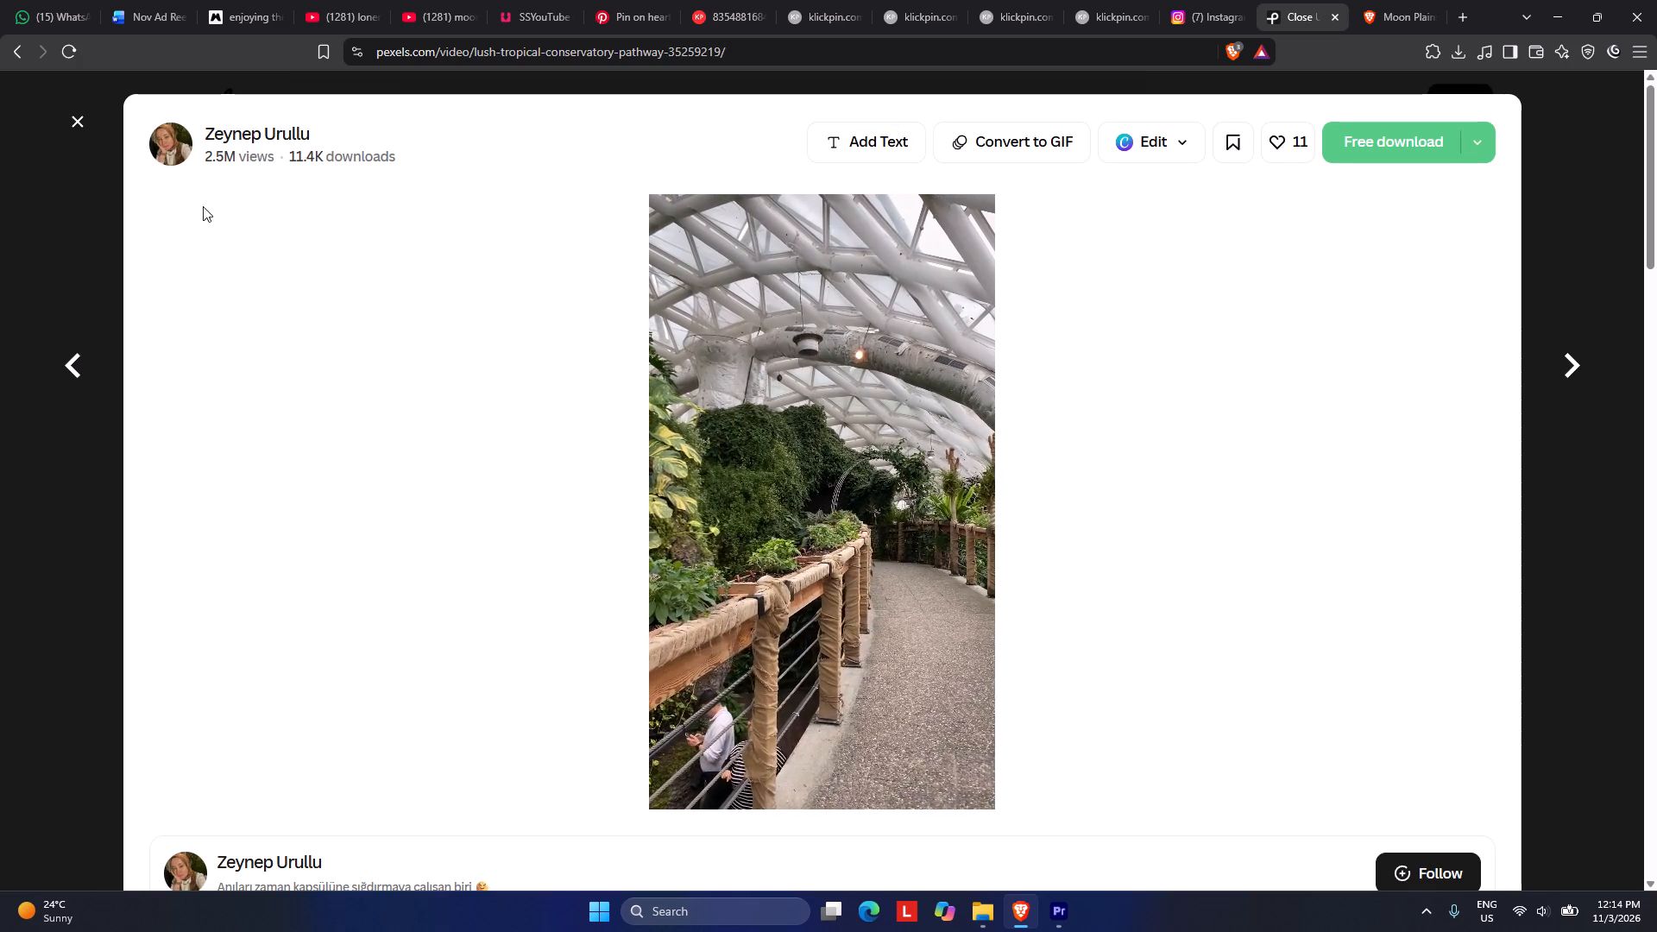
left_click(85, 120)
left_click_drag(948, 104, 948, 105)
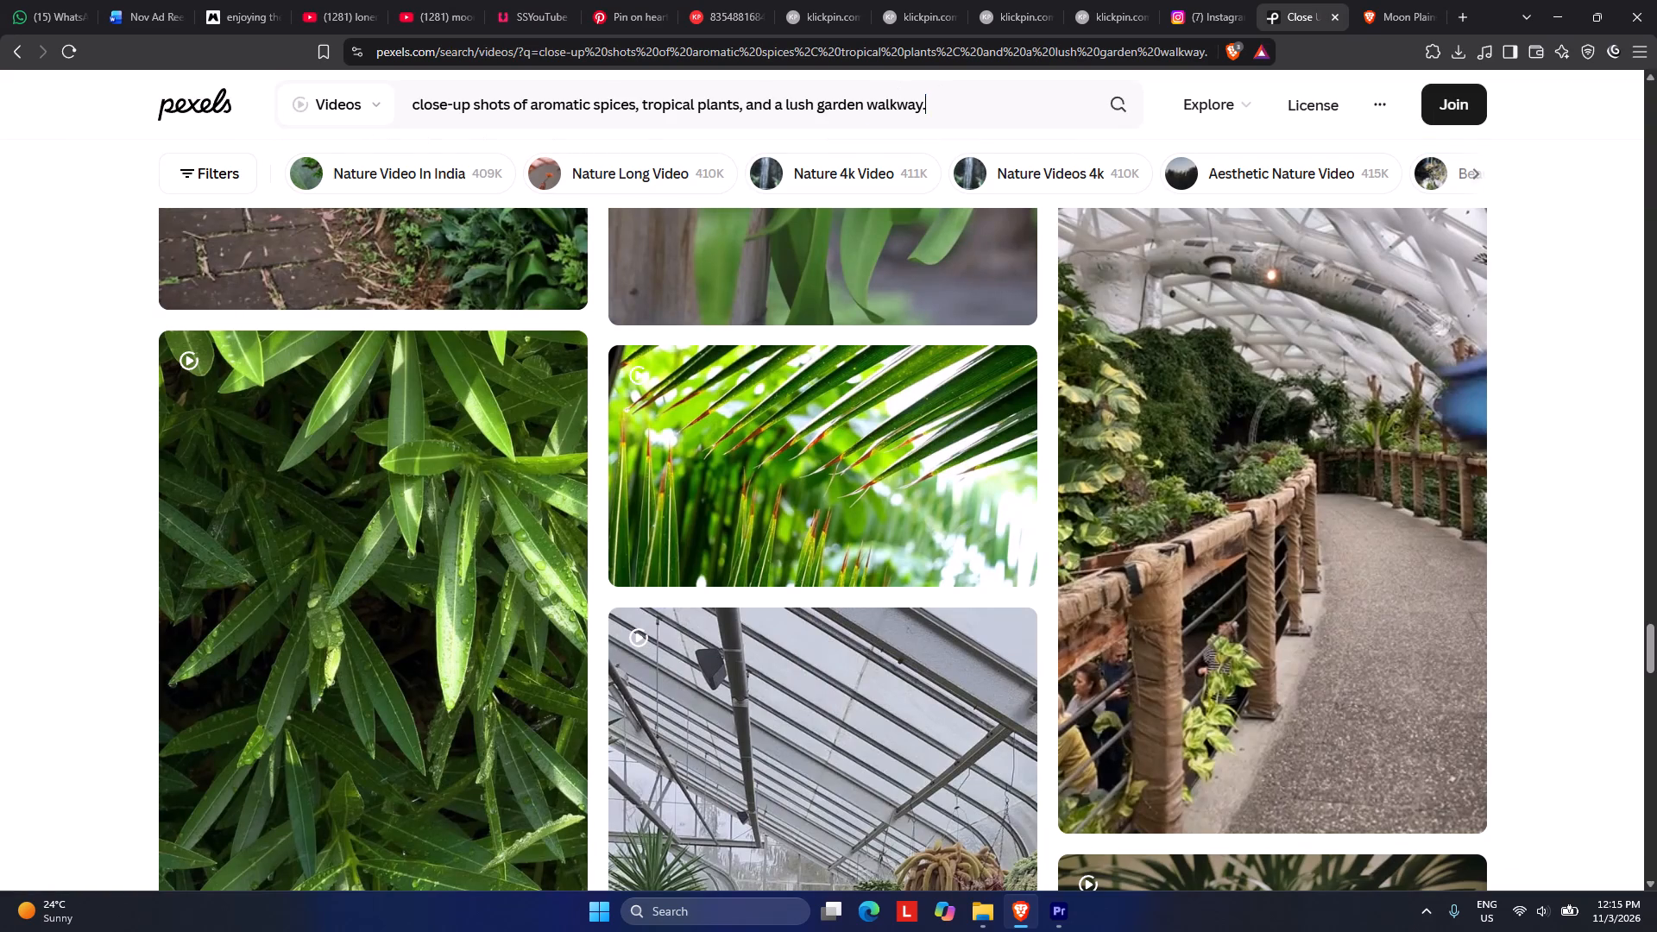
left_click_drag(948, 105, 178, 105)
key("ctrl+v")
key("Return")
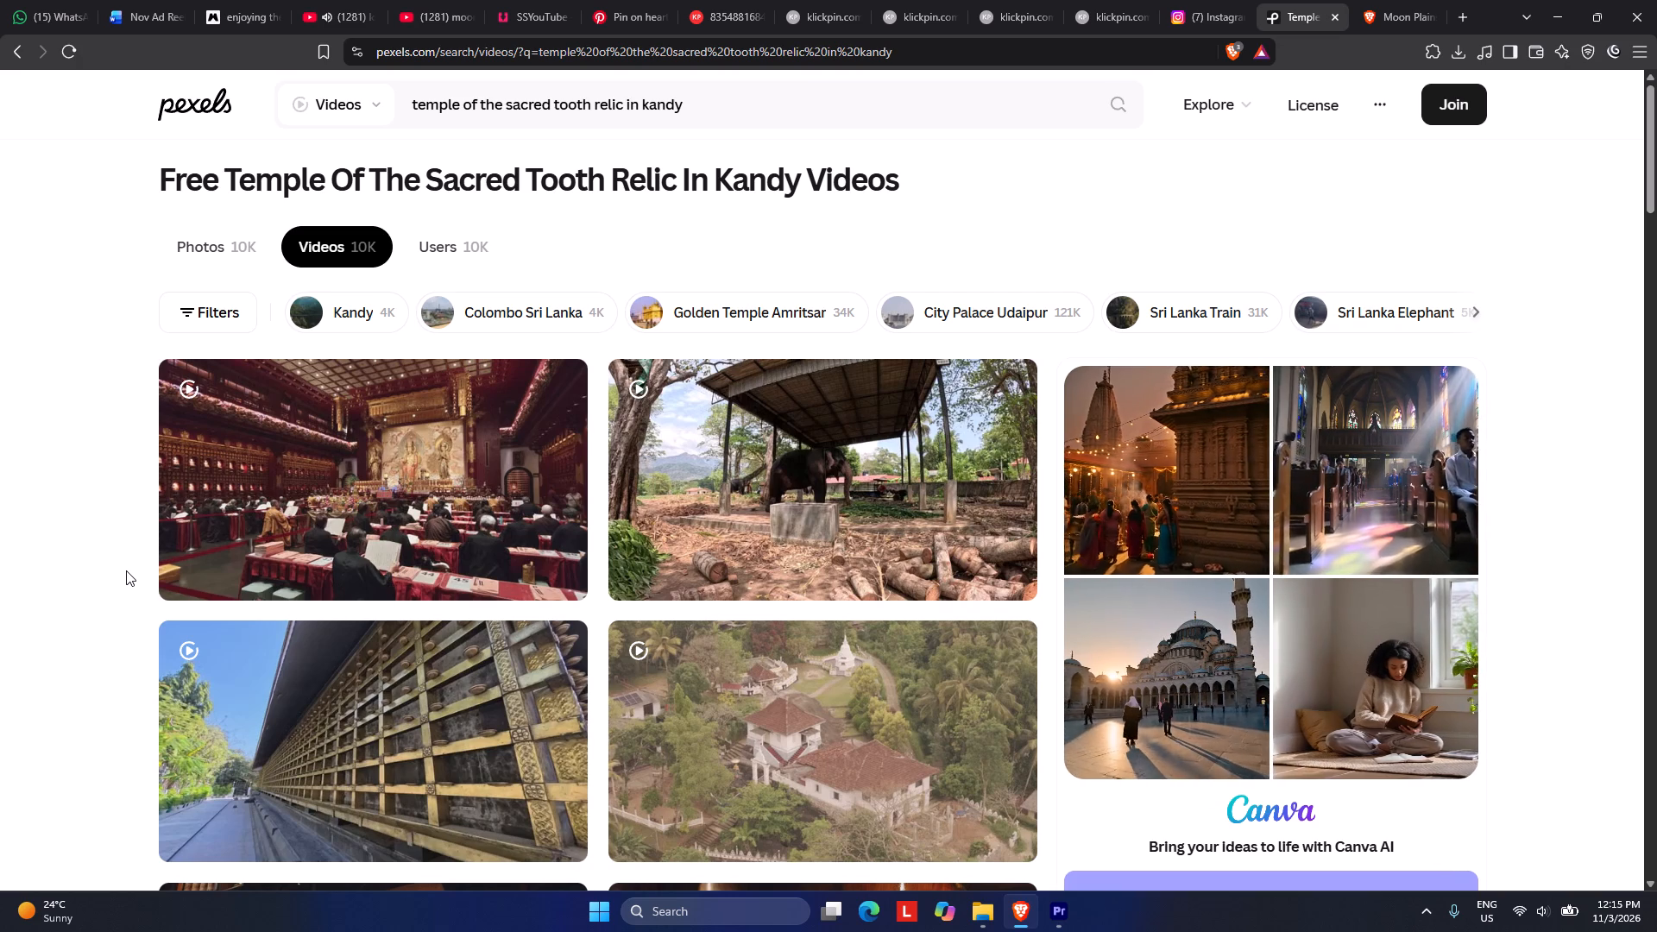
Browse the Pexels temple videos and preview the vertical clip of the white gateway with stone guardians, then close it.
scroll(126, 570, "down", 3)
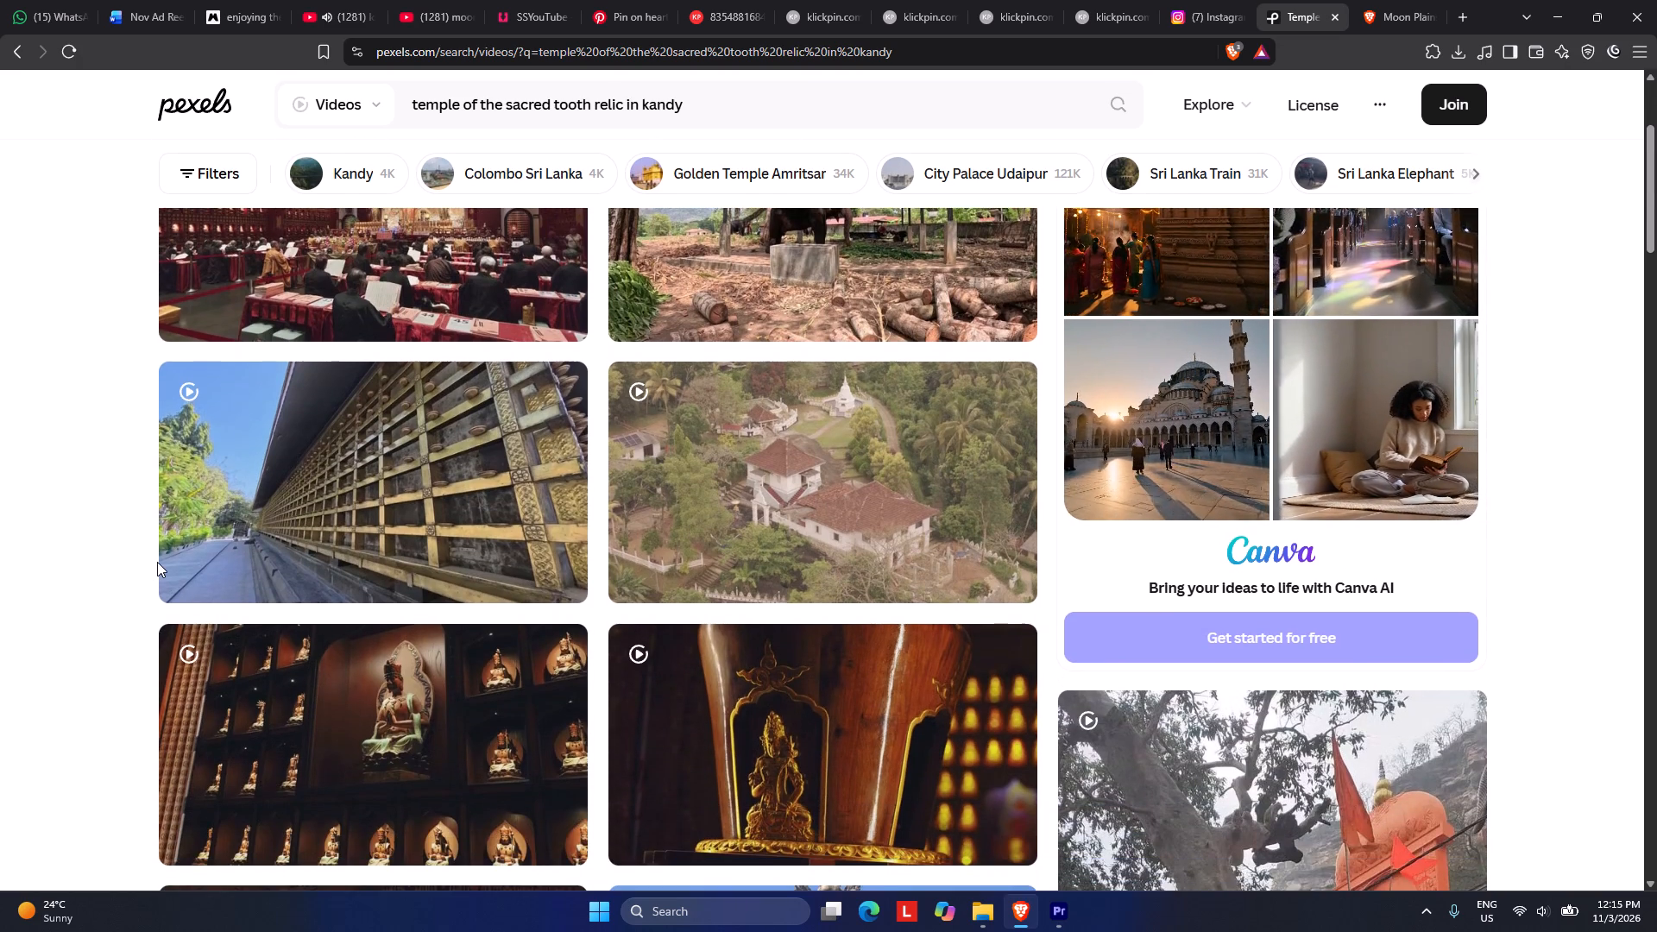
scroll(166, 560, "down", 10)
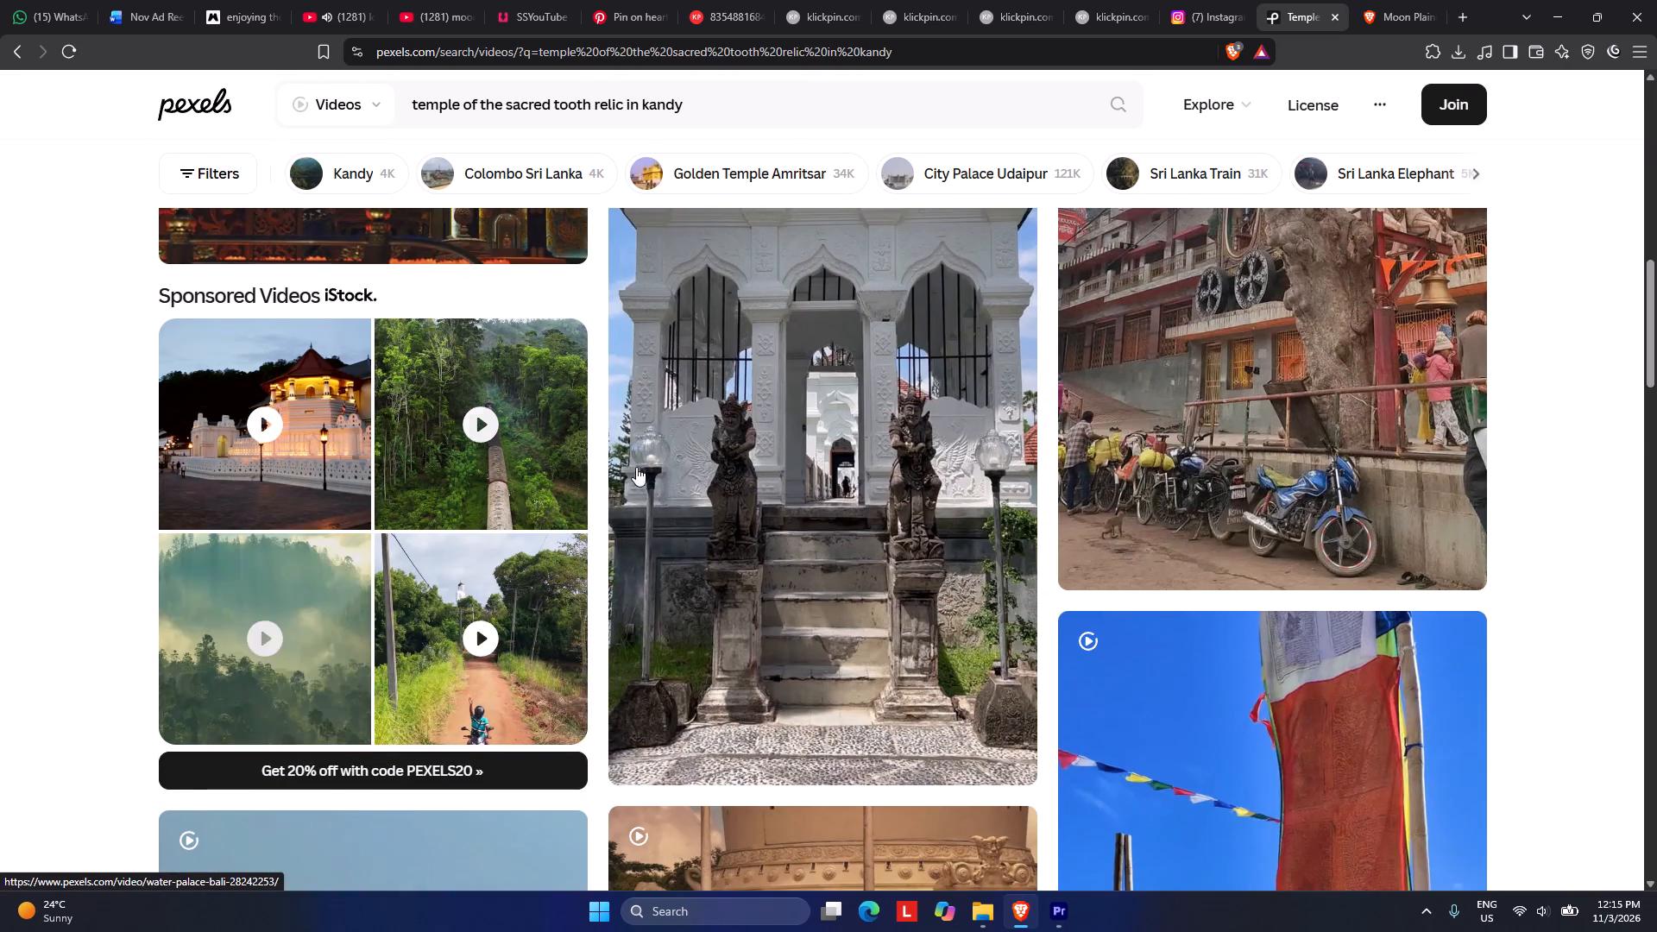
left_click(770, 480)
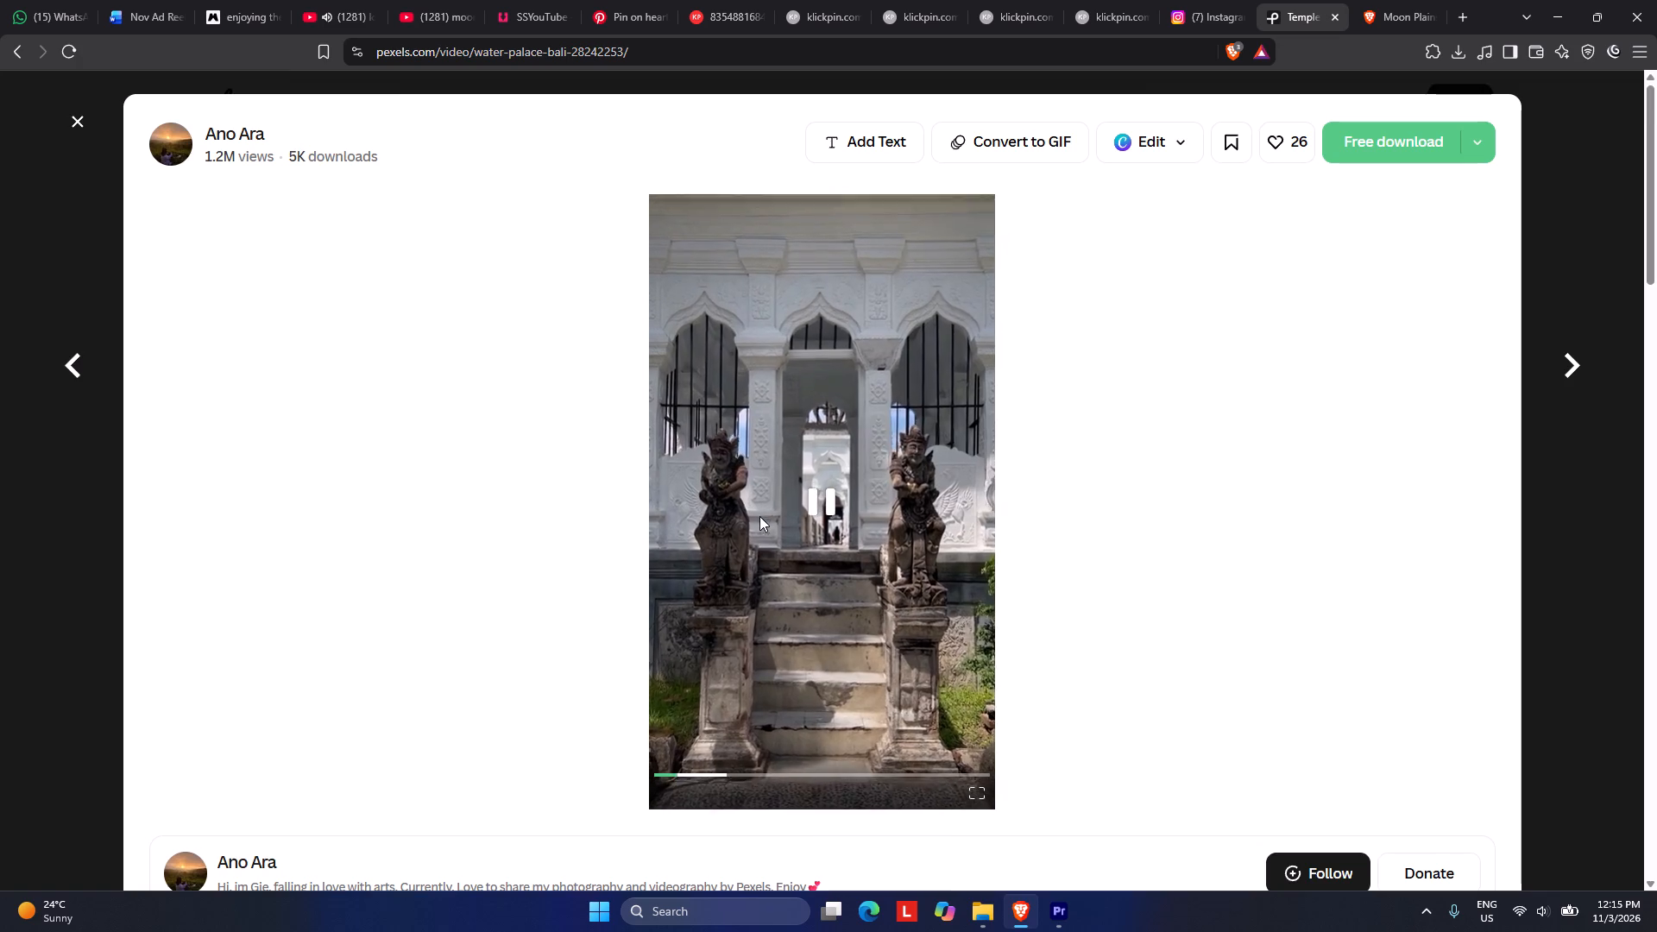
scroll(681, 544, "down", 2)
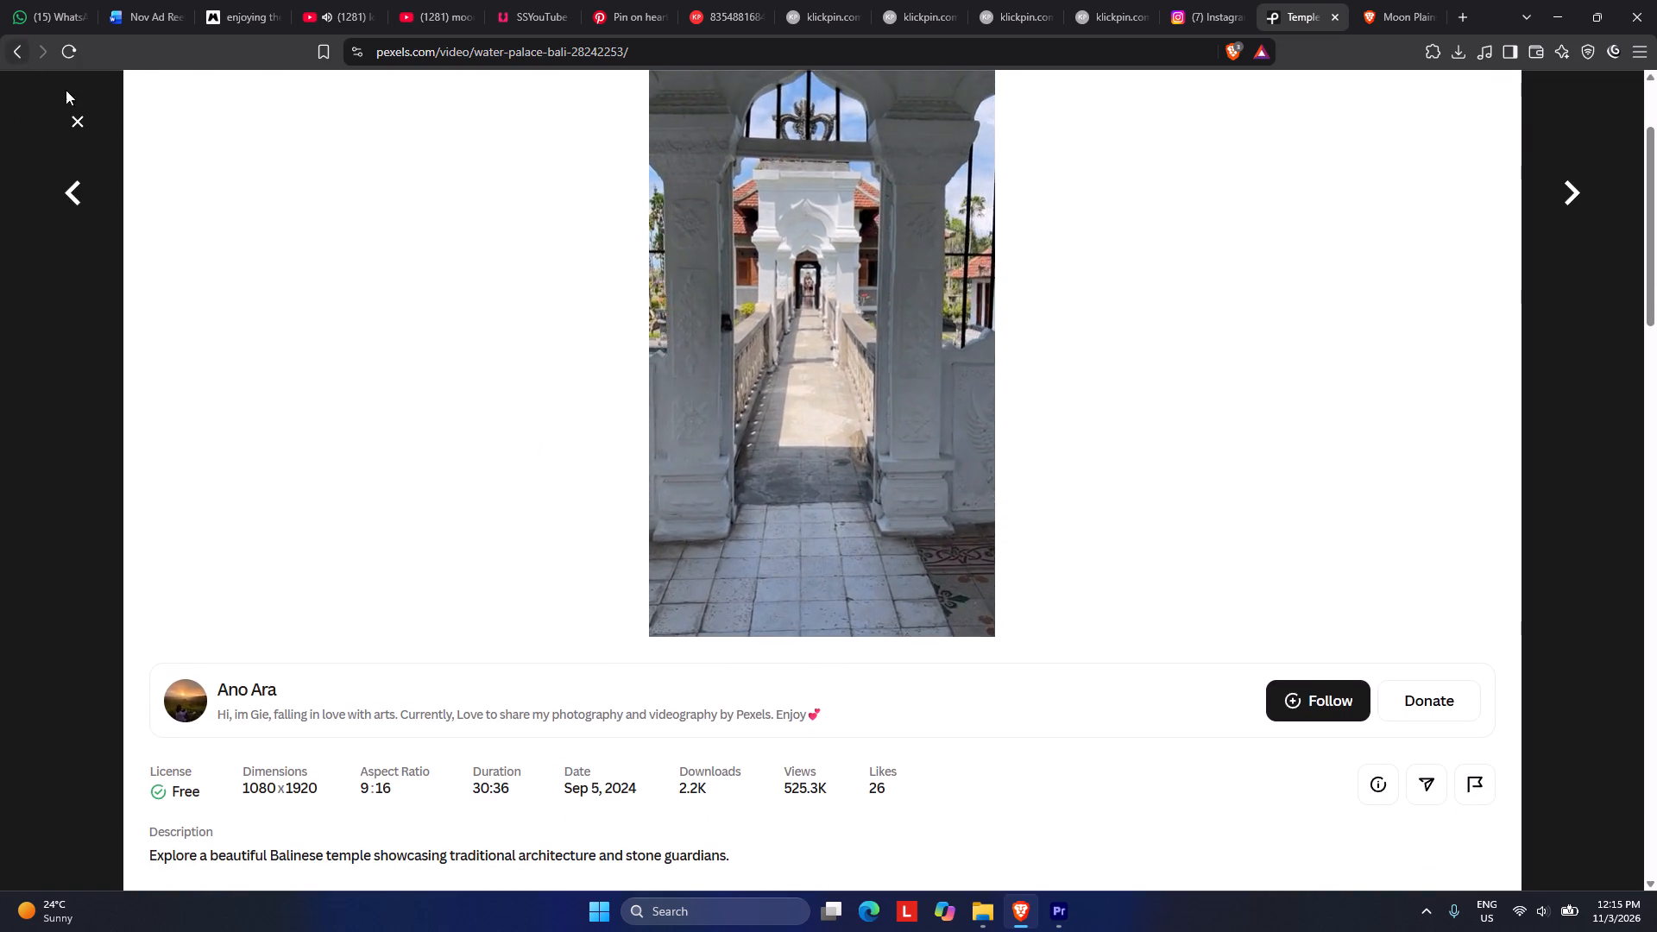
left_click(67, 118)
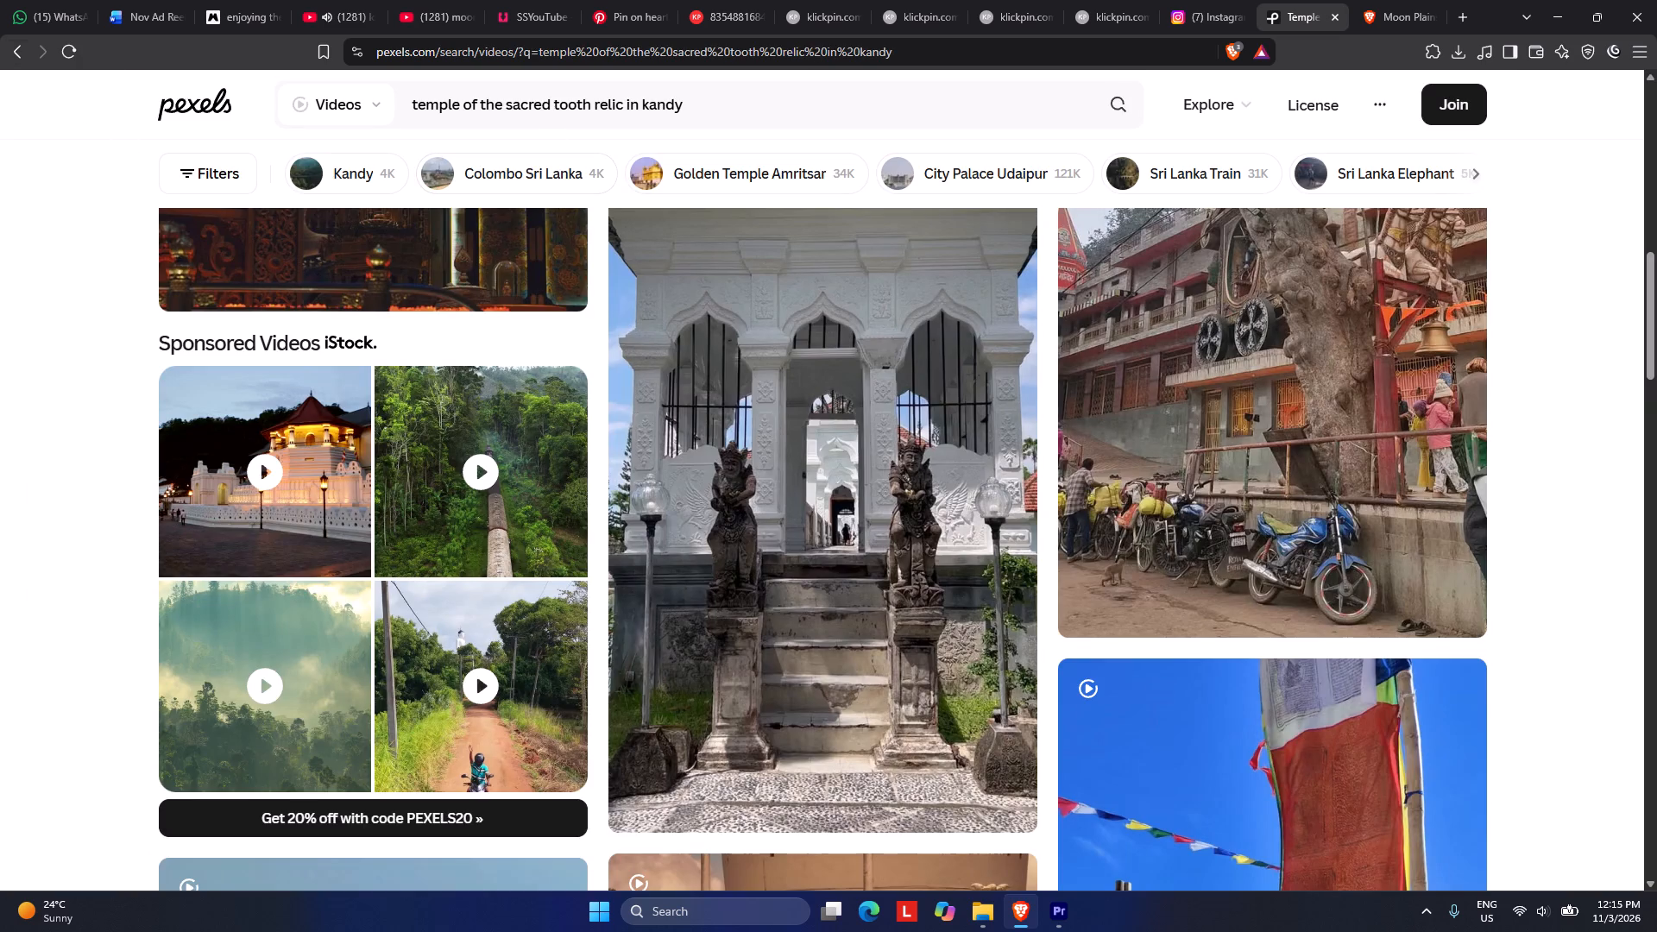
Copy the Pexels search phrase and search YouTube for "temple of the sacred tooth relic in kandy", replacing the moon plains search.
left_click(689, 98)
left_click_drag(702, 108, 402, 111)
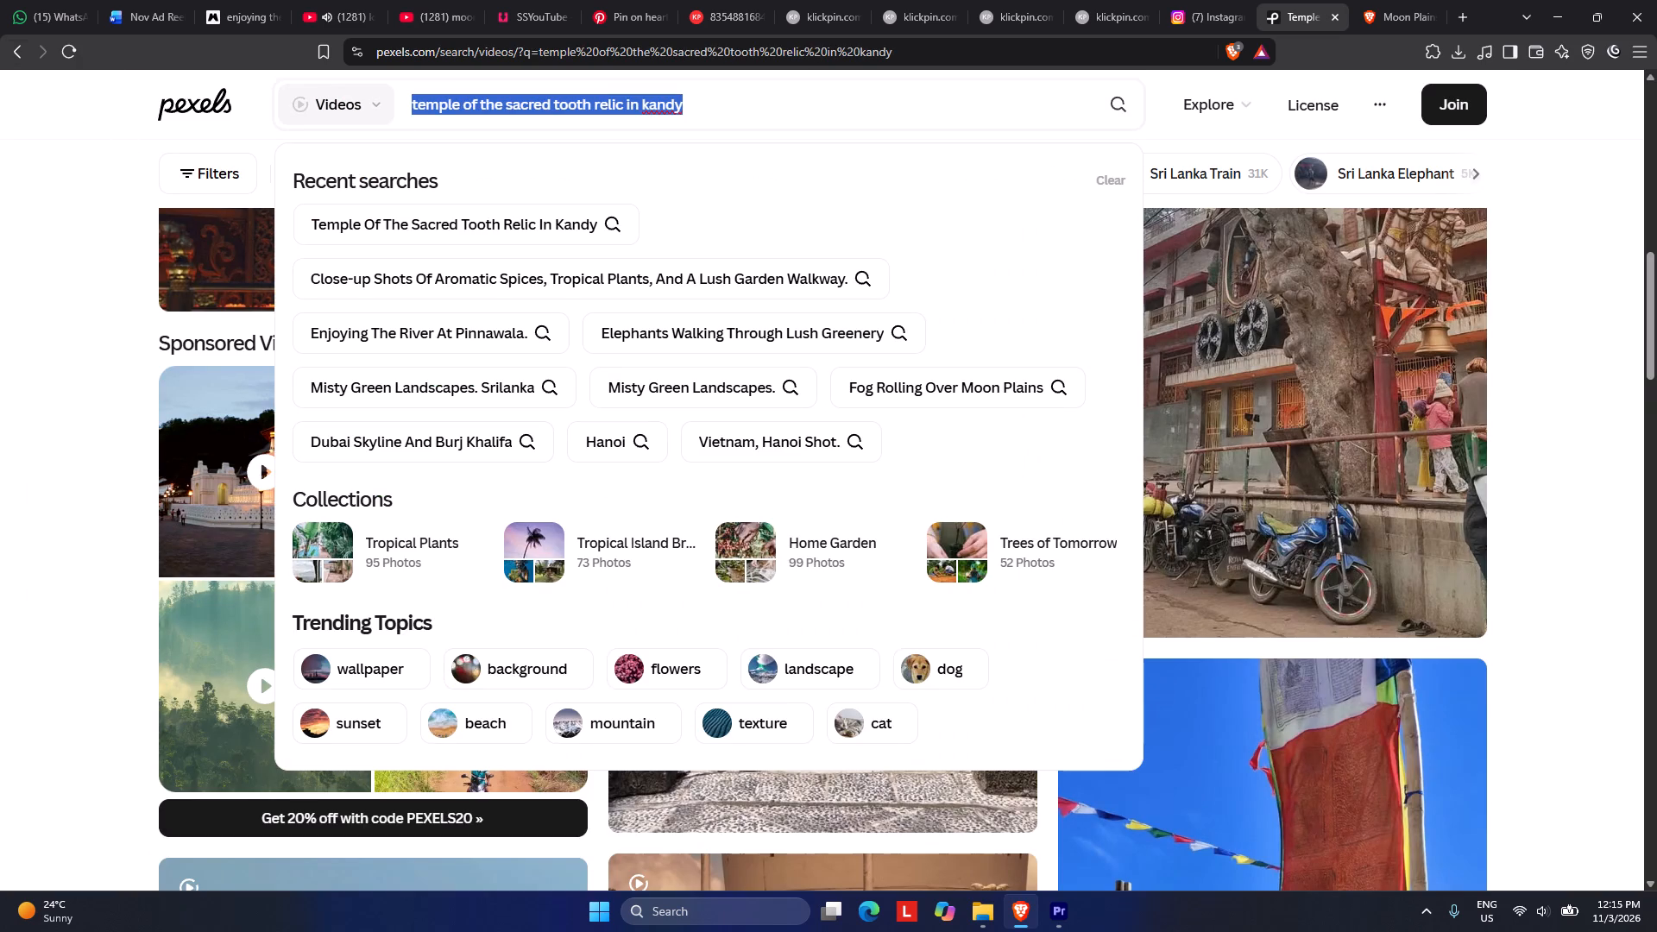
key("ctrl+c")
left_click(337, 0)
left_click(430, 6)
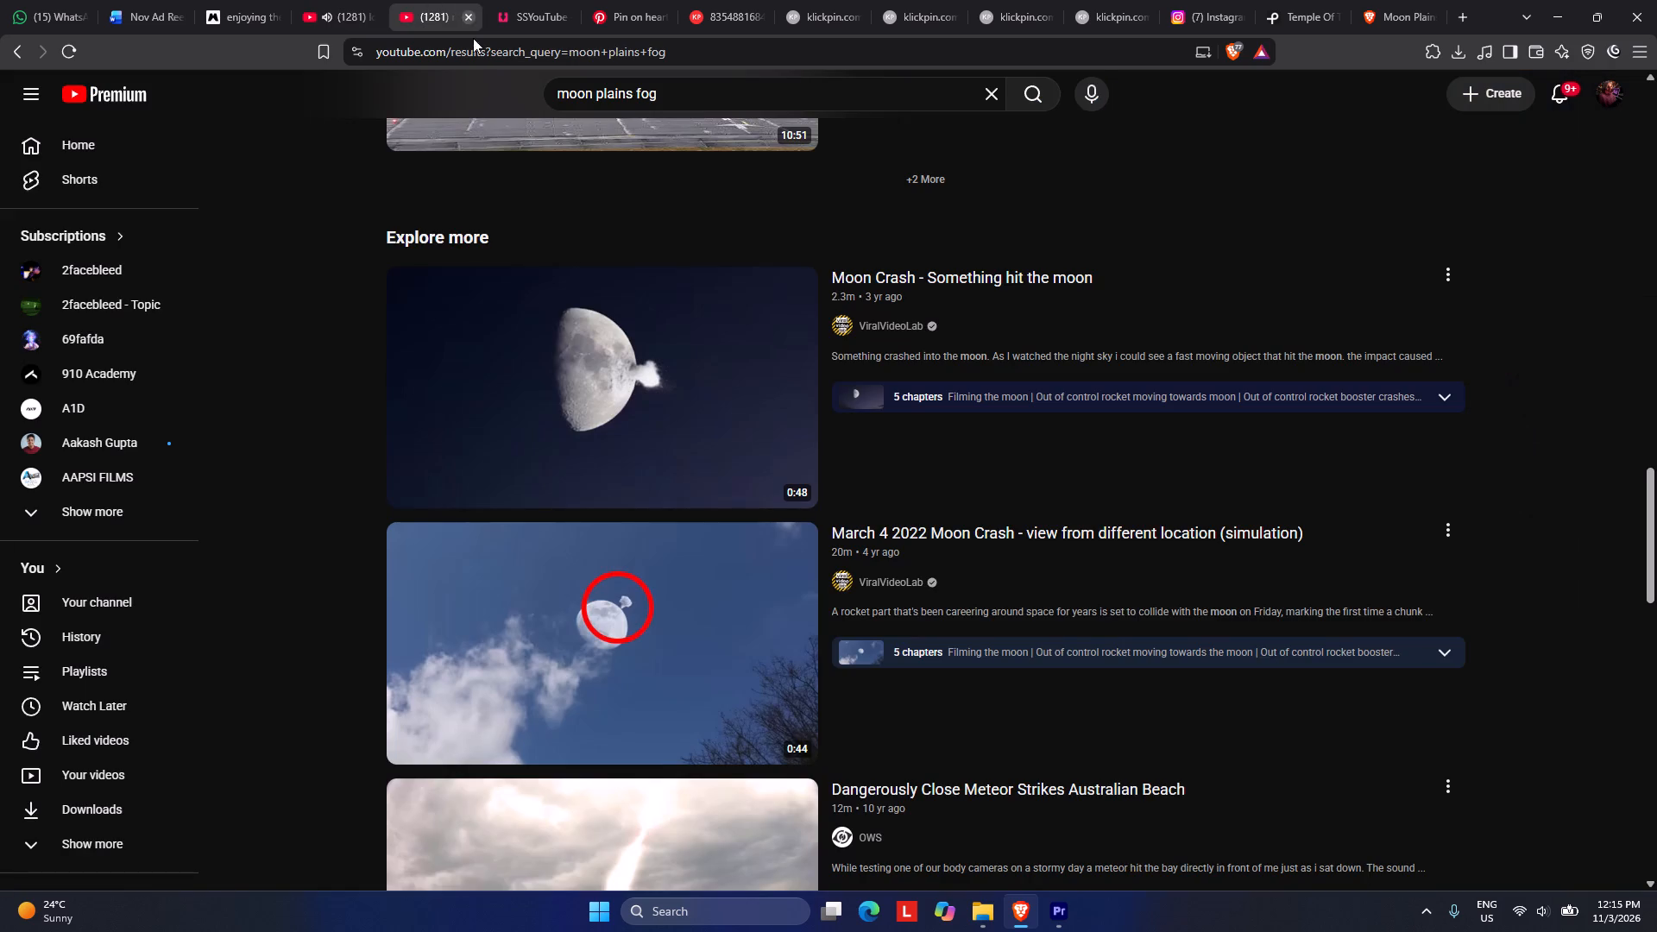
left_click_drag(684, 96, 520, 98)
key("ctrl+v")
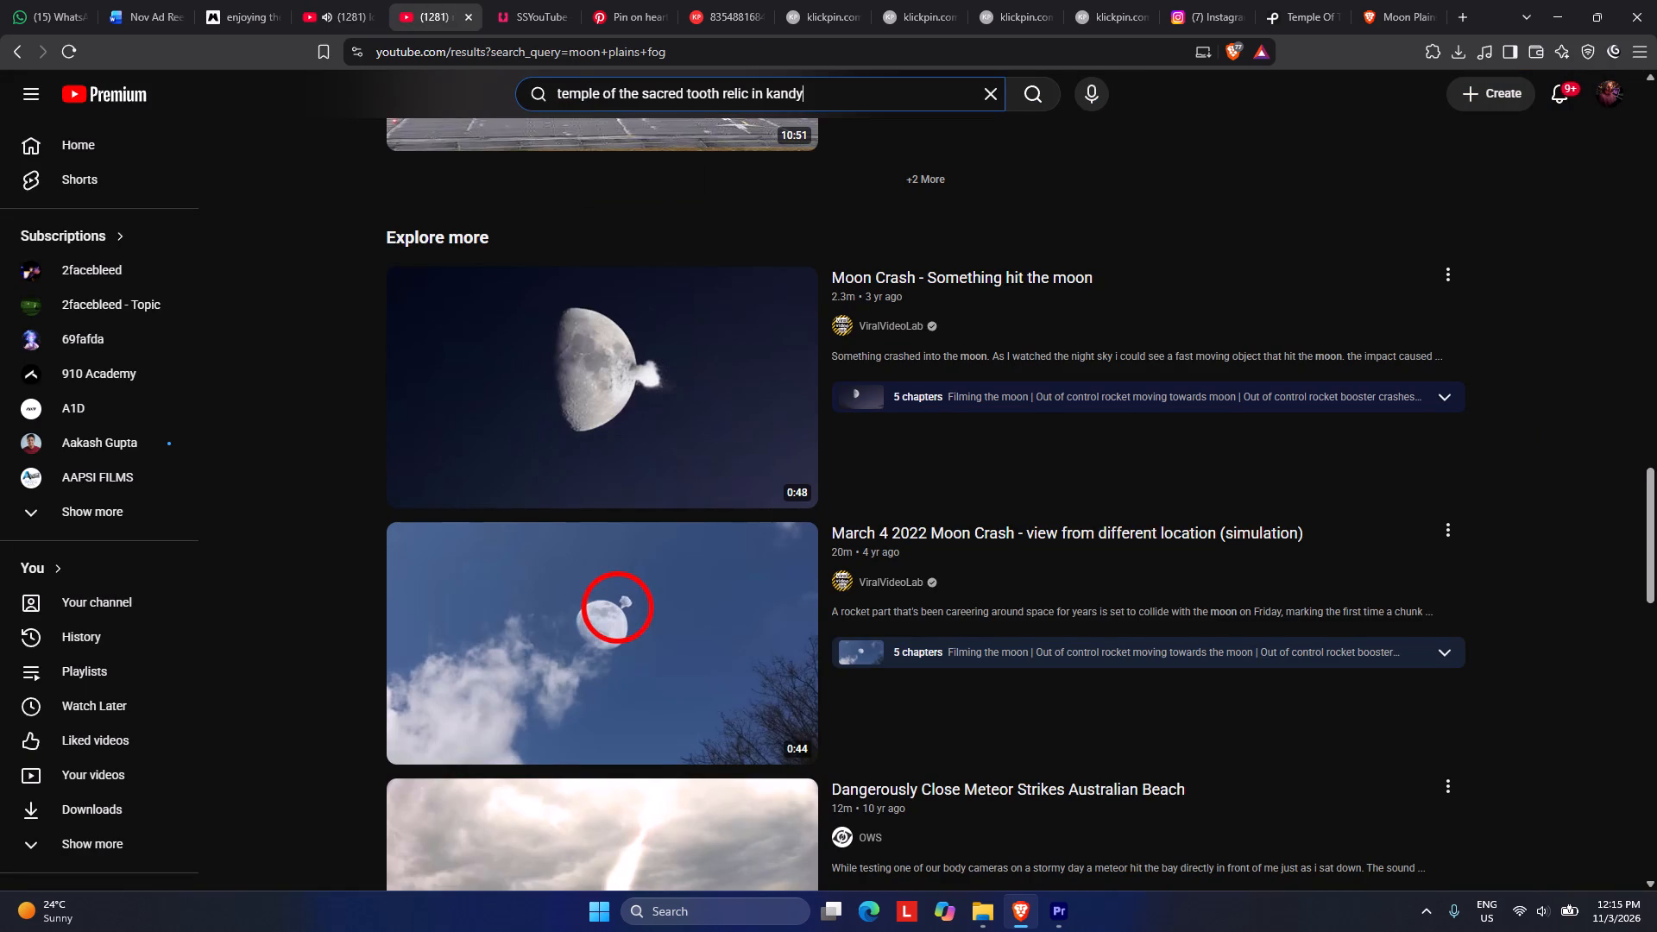
key("Return")
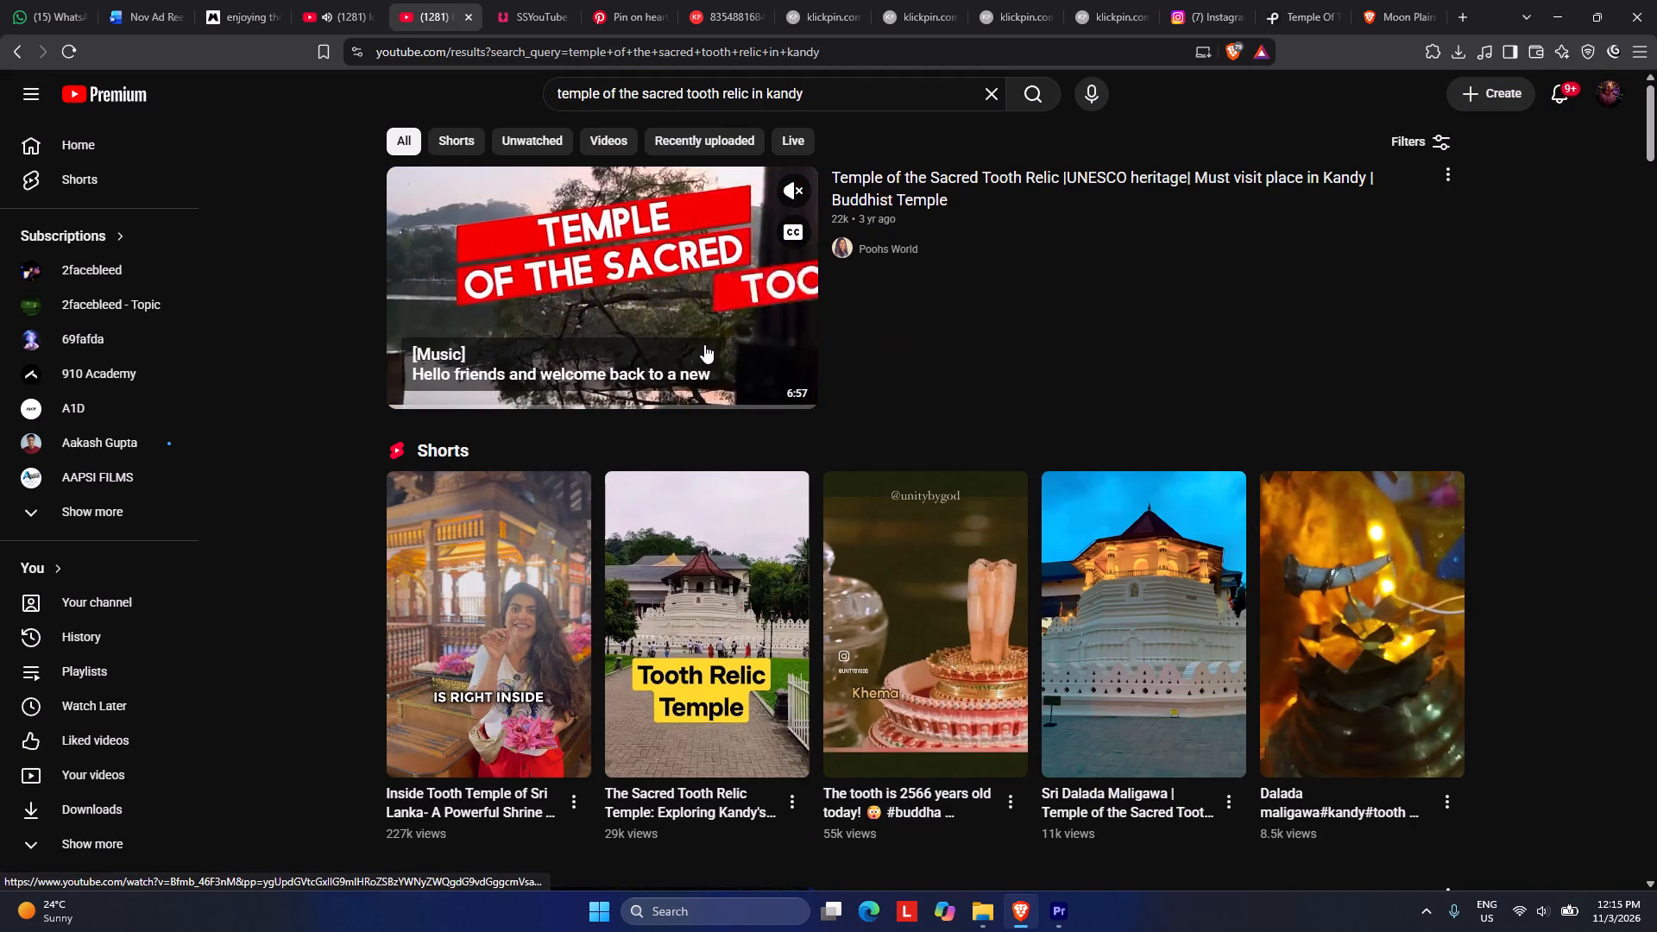
Examine the YouTube videos and Shorts for cinematic exterior footage of the Temple of the Sacred Tooth Relic.
scroll(704, 344, "down", 2)
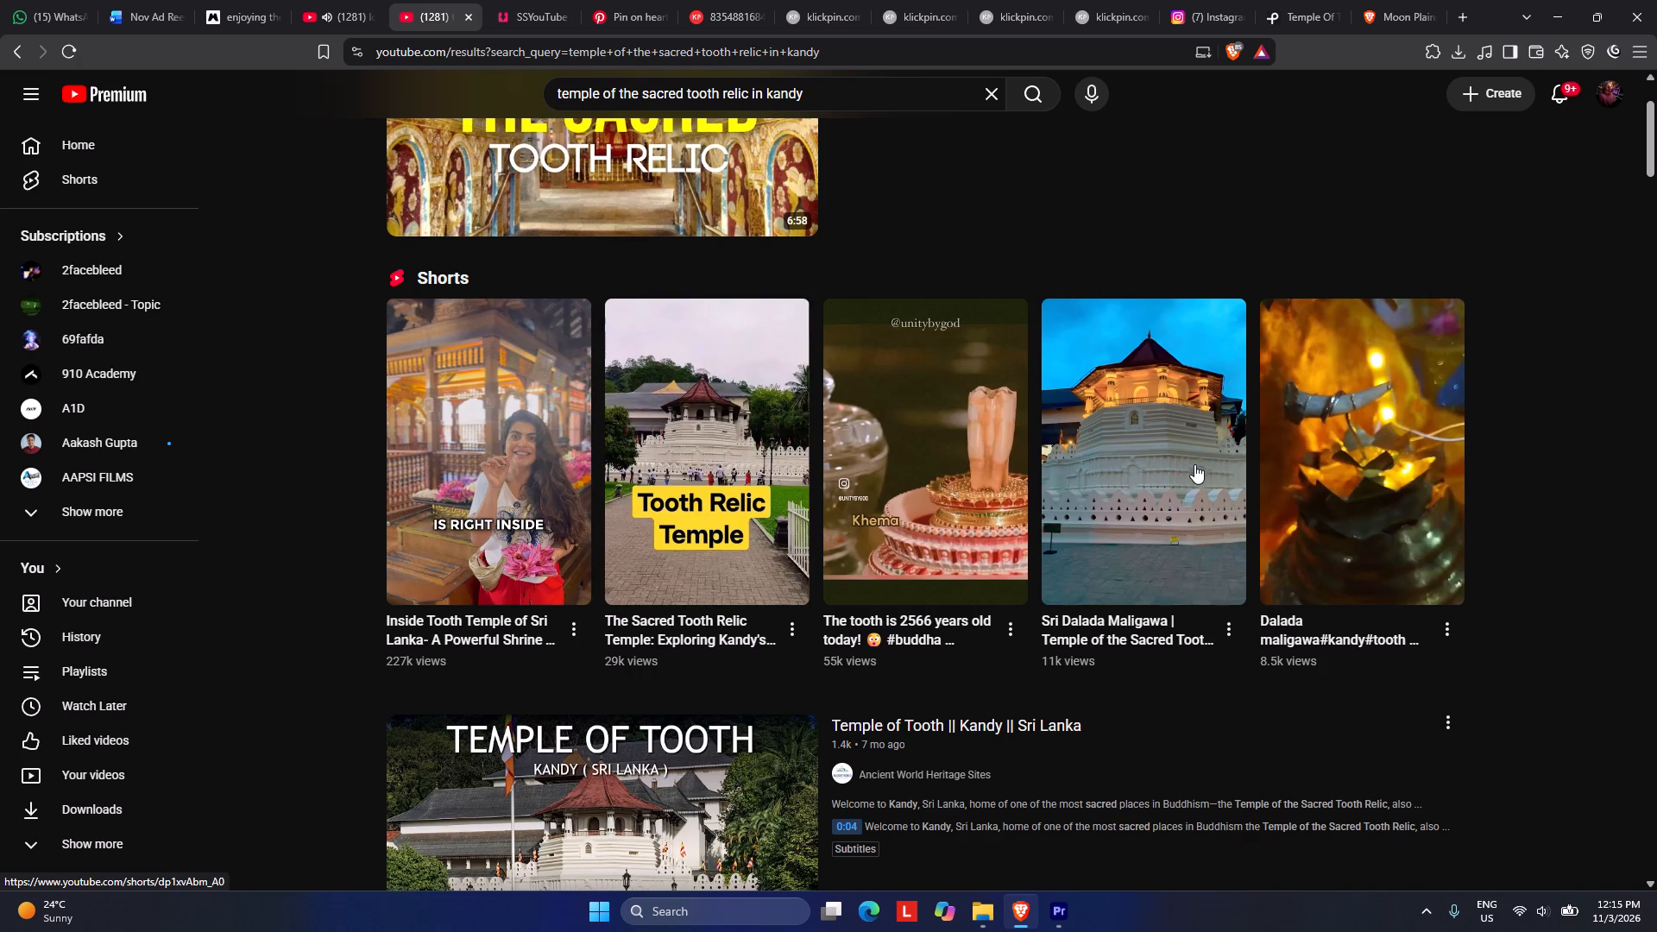
scroll(1300, 482, "down", 5)
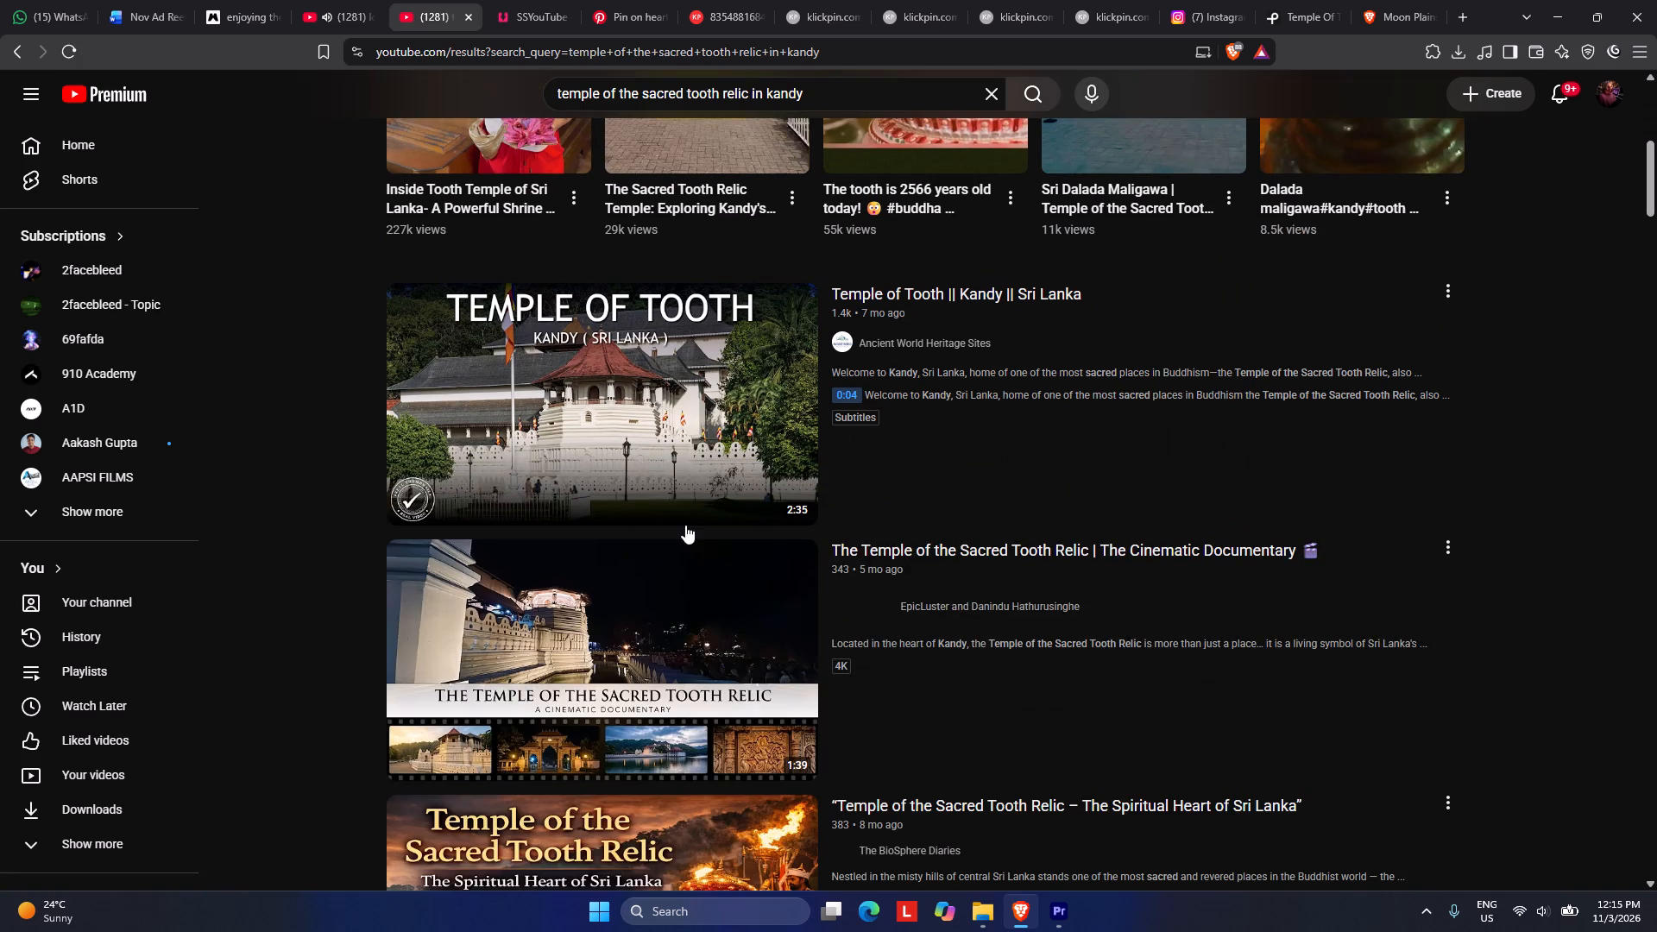
scroll(685, 525, "down", 9)
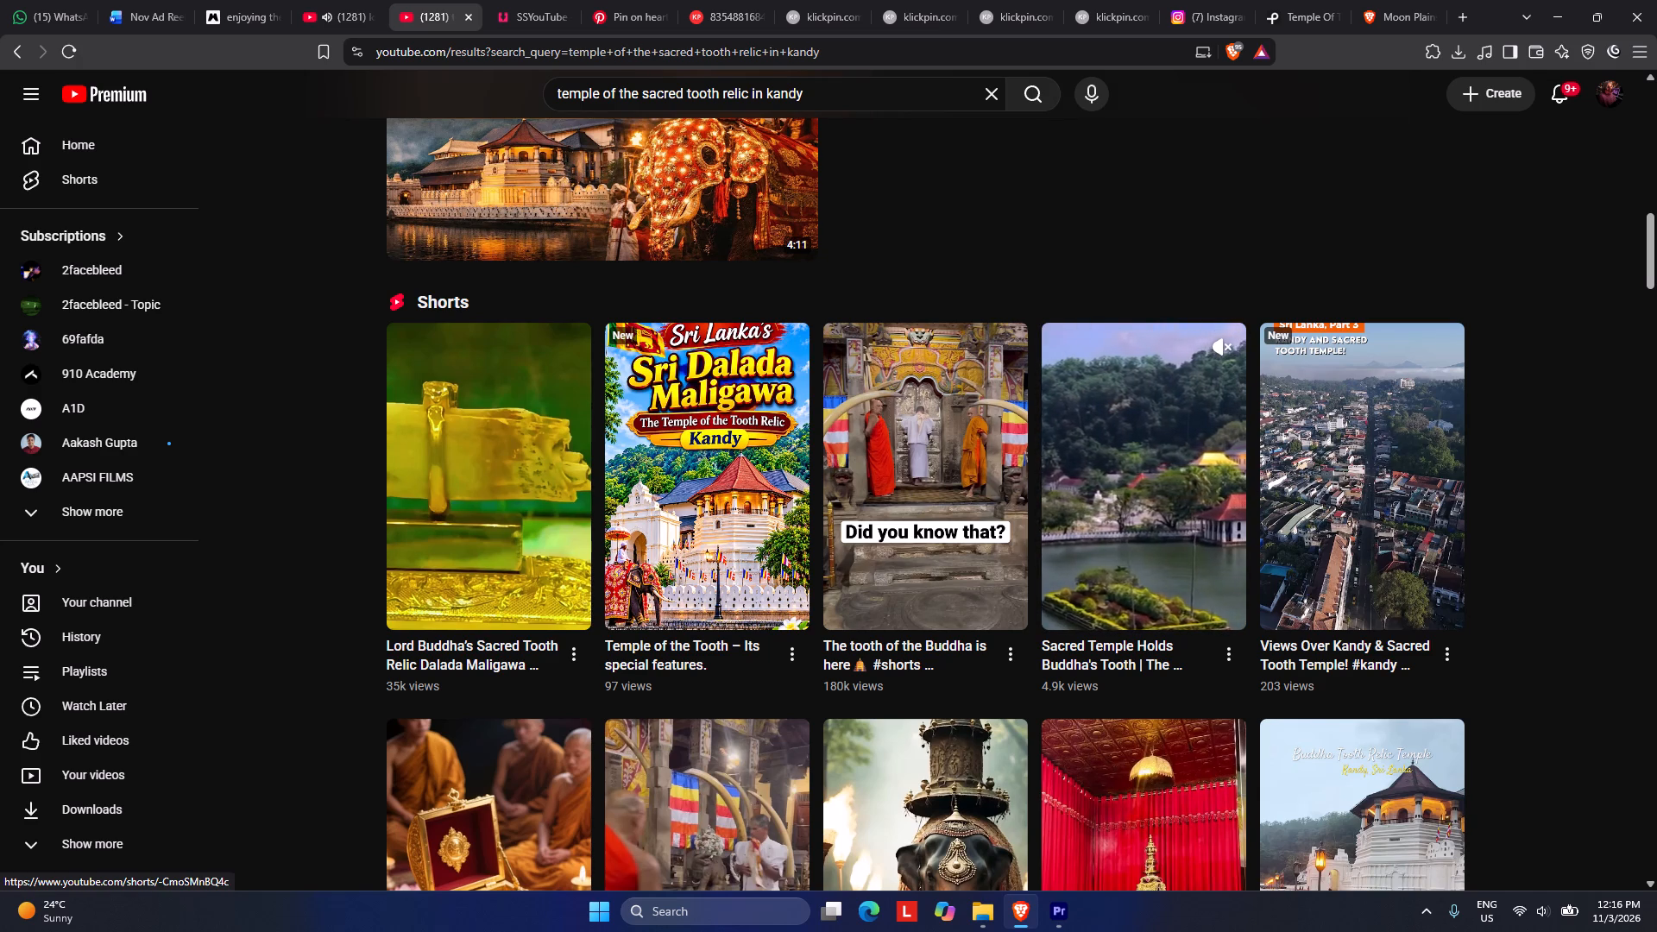
scroll(1079, 504, "down", 7)
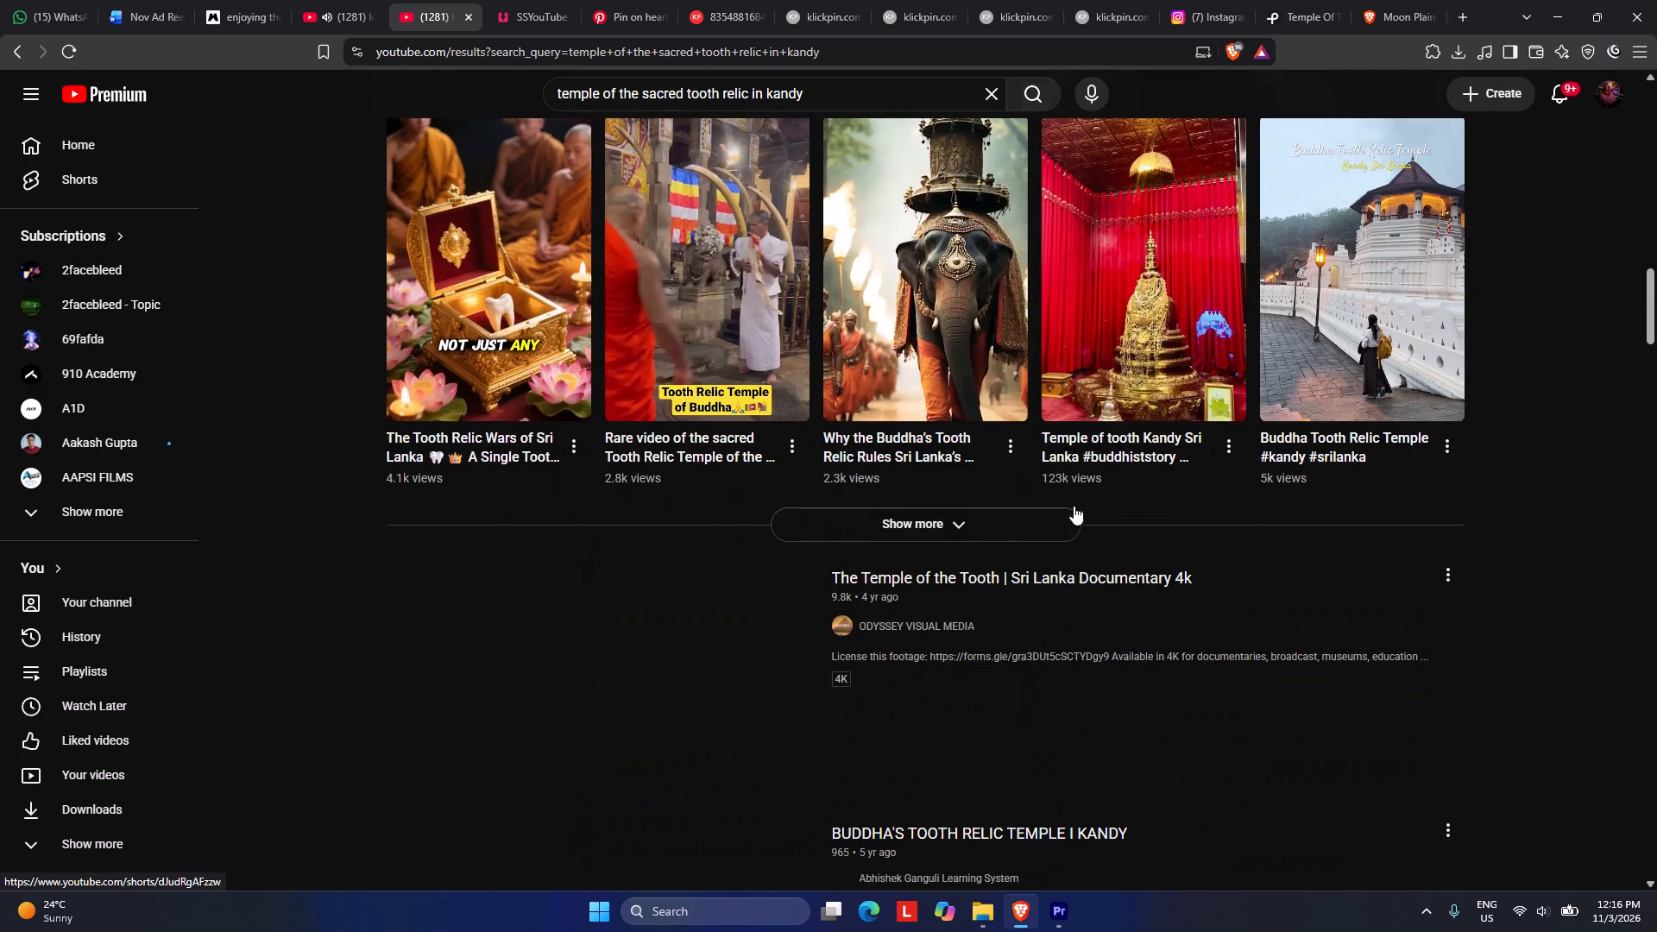
scroll(1063, 506, "down", 7)
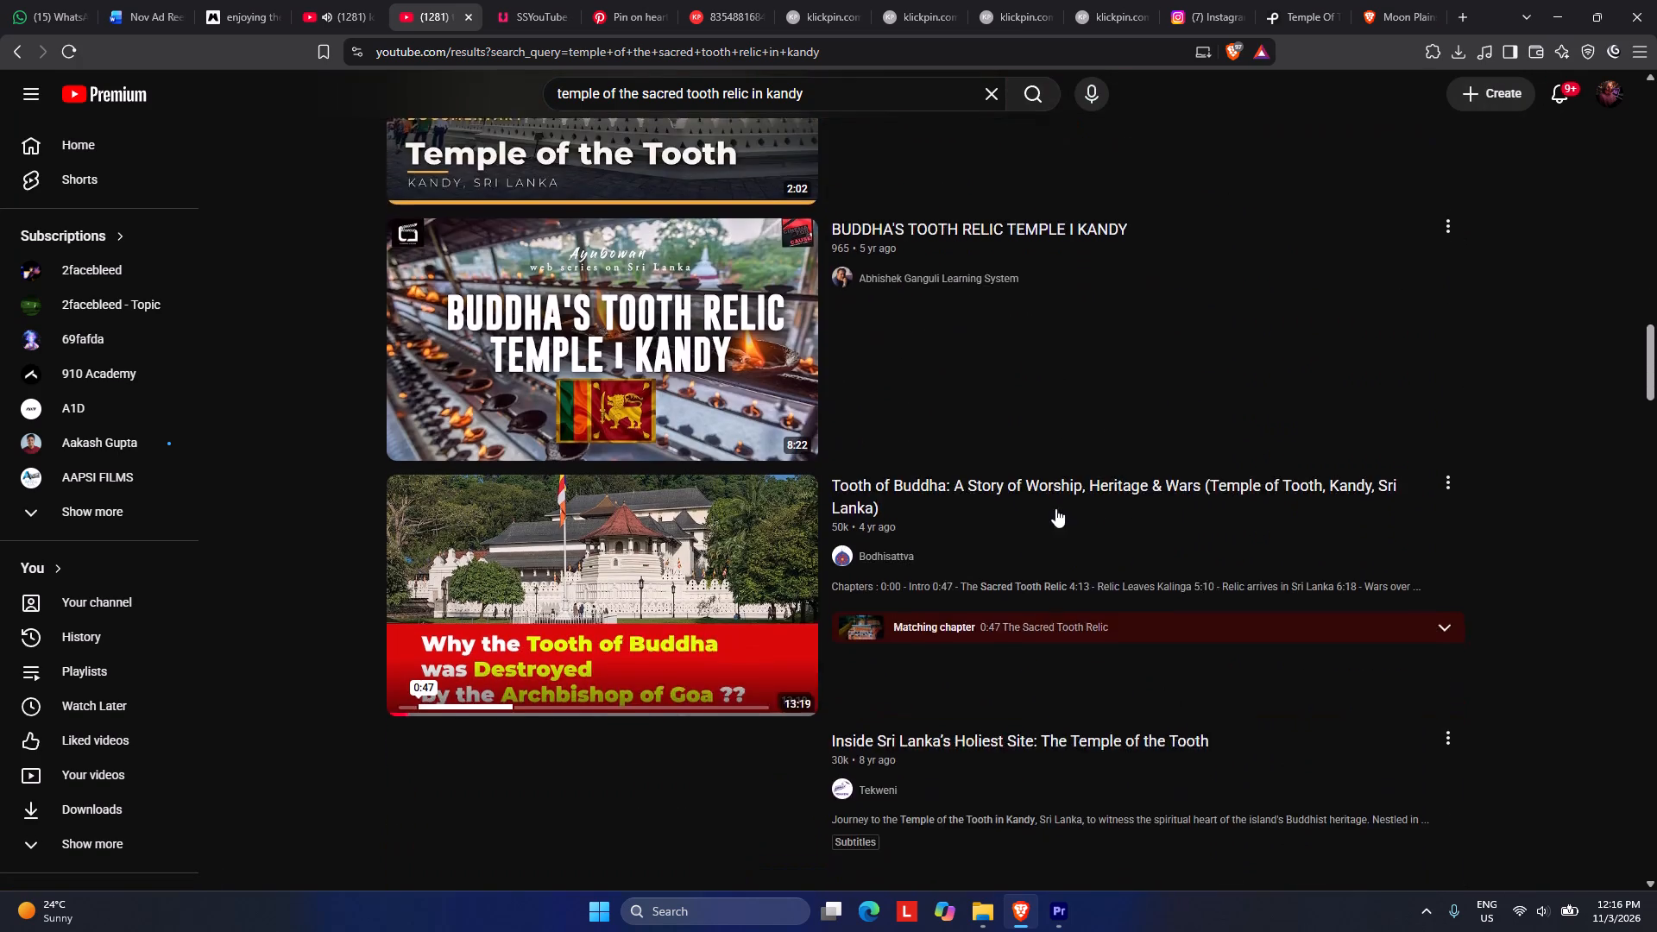
scroll(1048, 510, "down", 9)
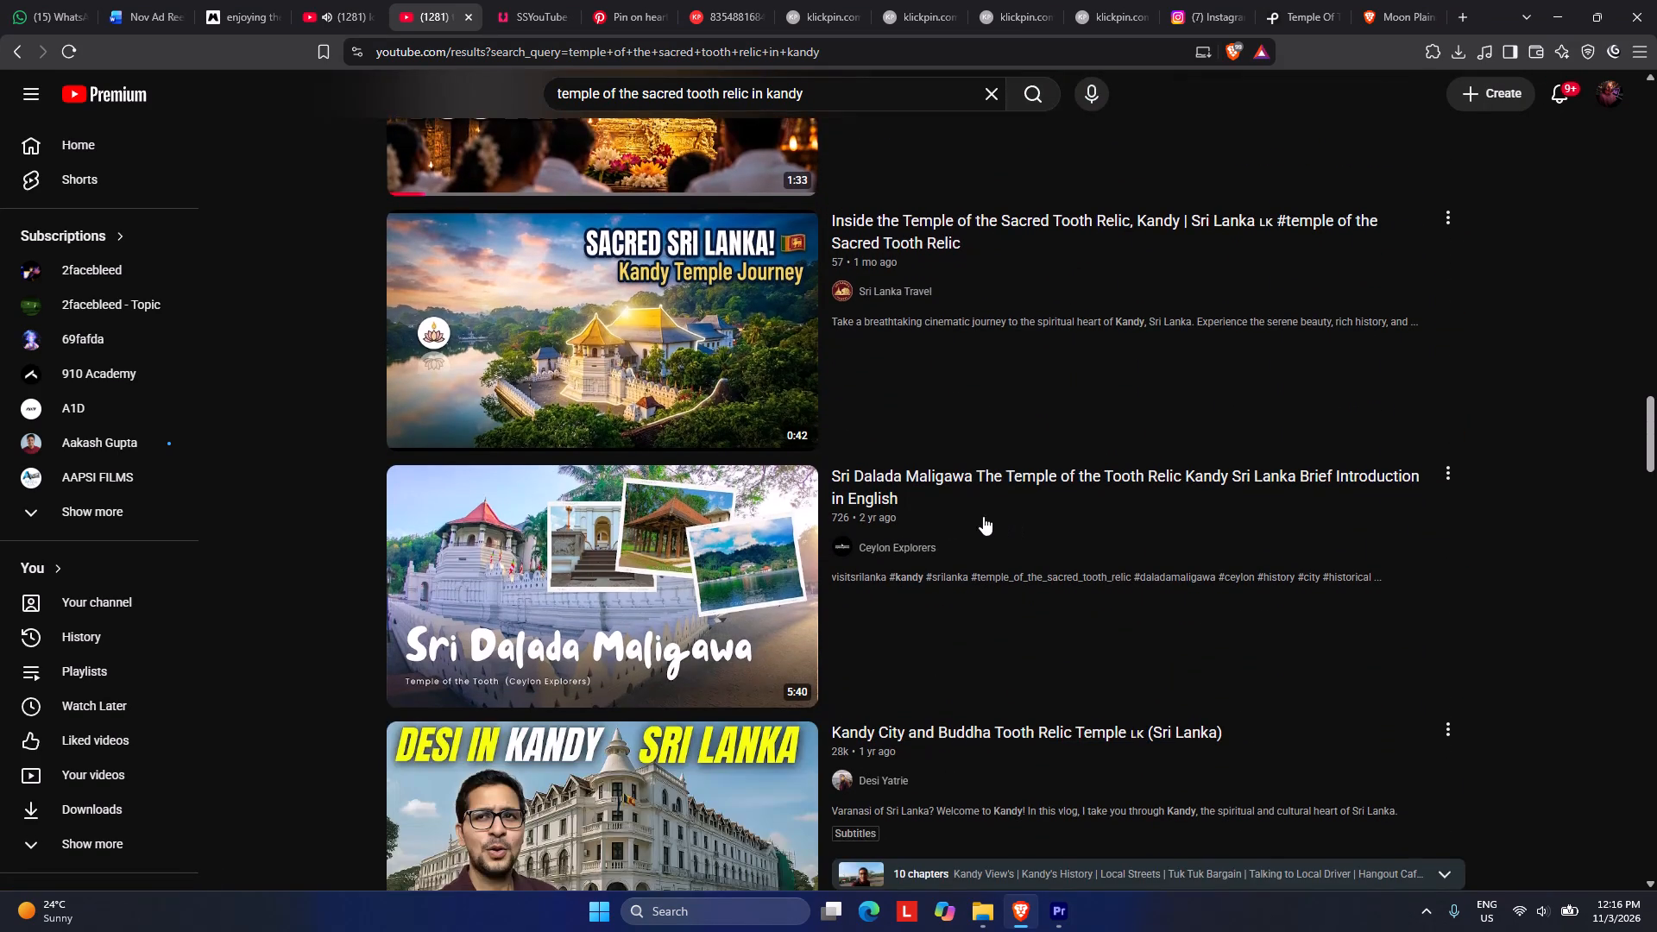
scroll(946, 516, "down", 11)
scroll(942, 512, "up", 3)
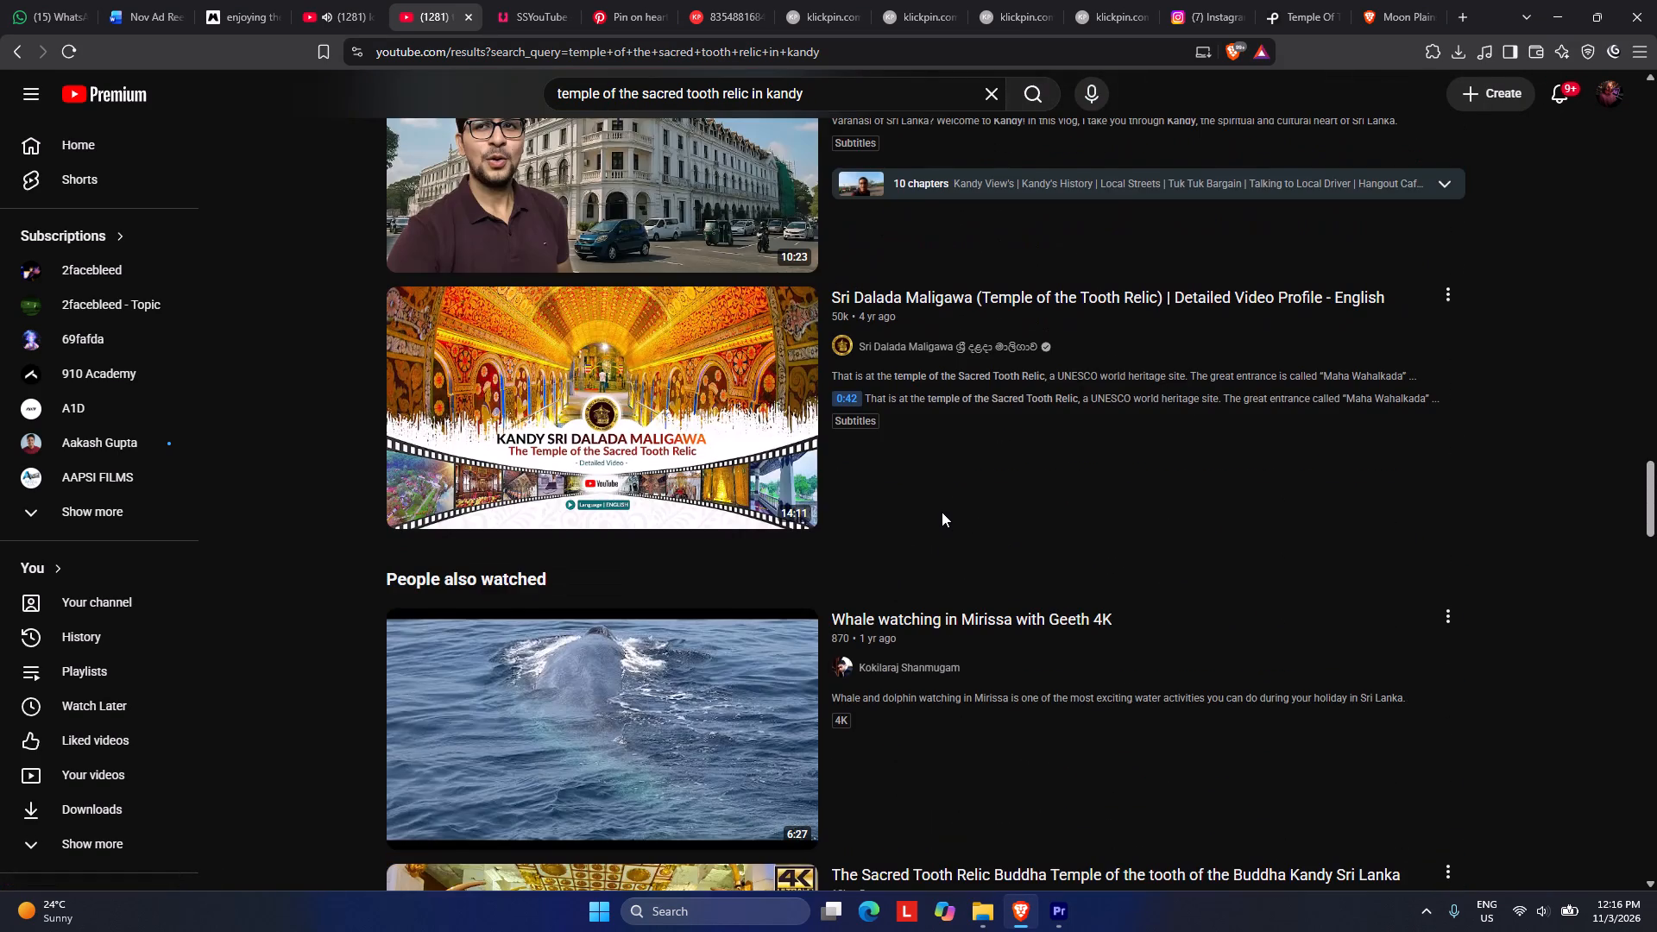
scroll(940, 511, "down", 14)
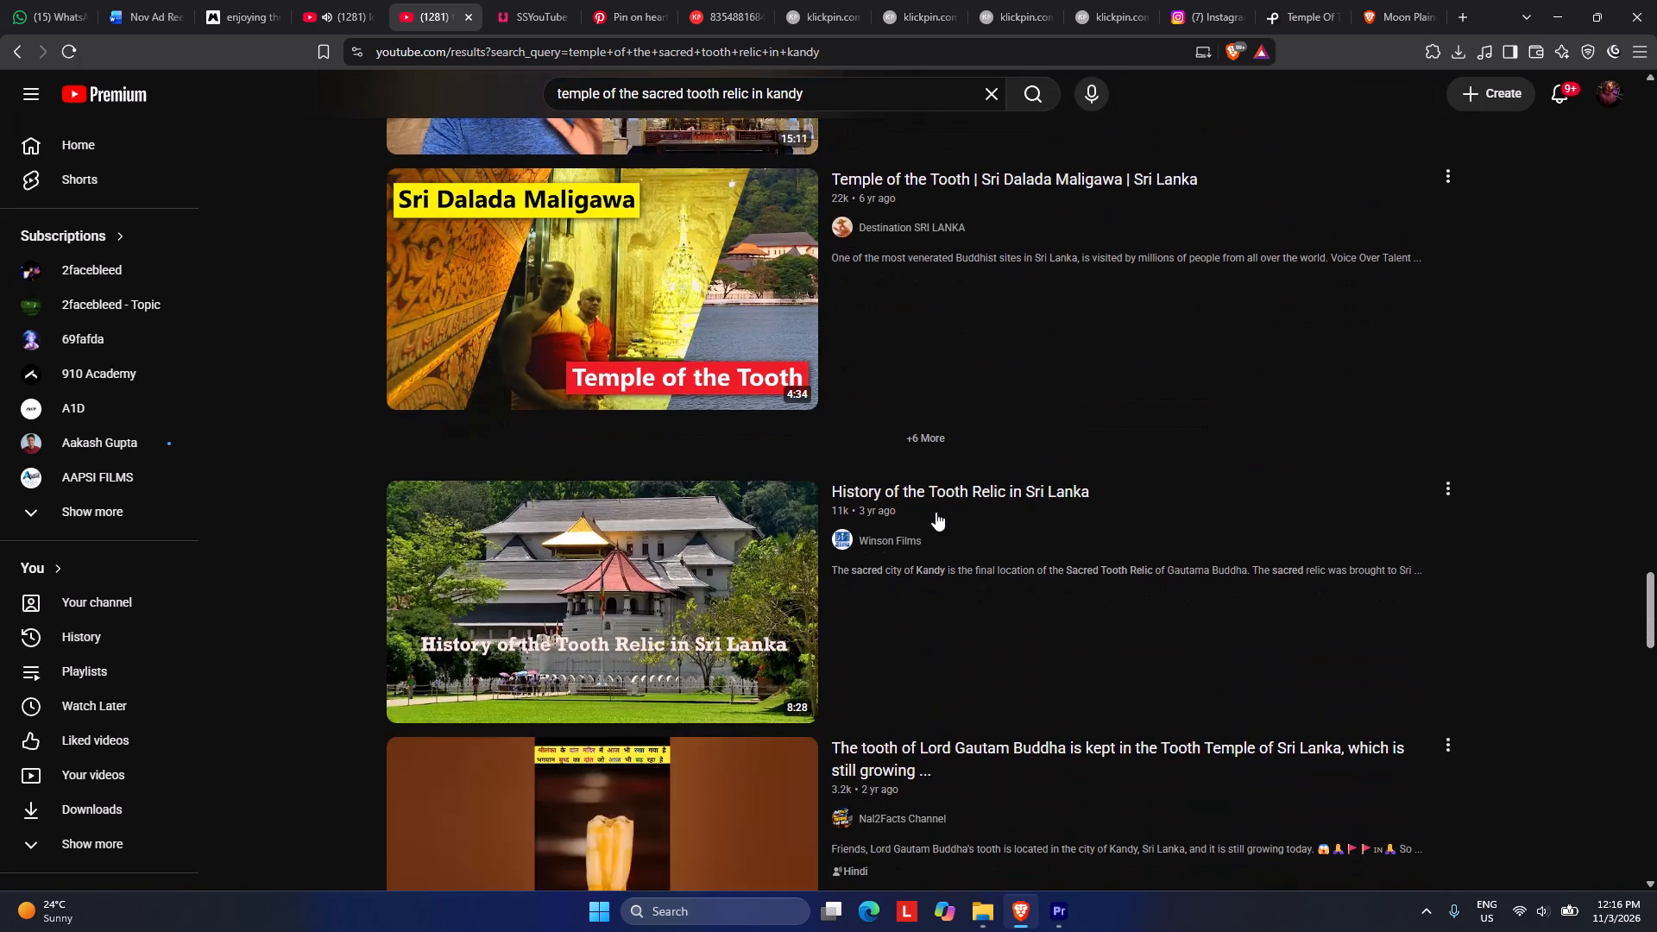
scroll(929, 513, "down", 4)
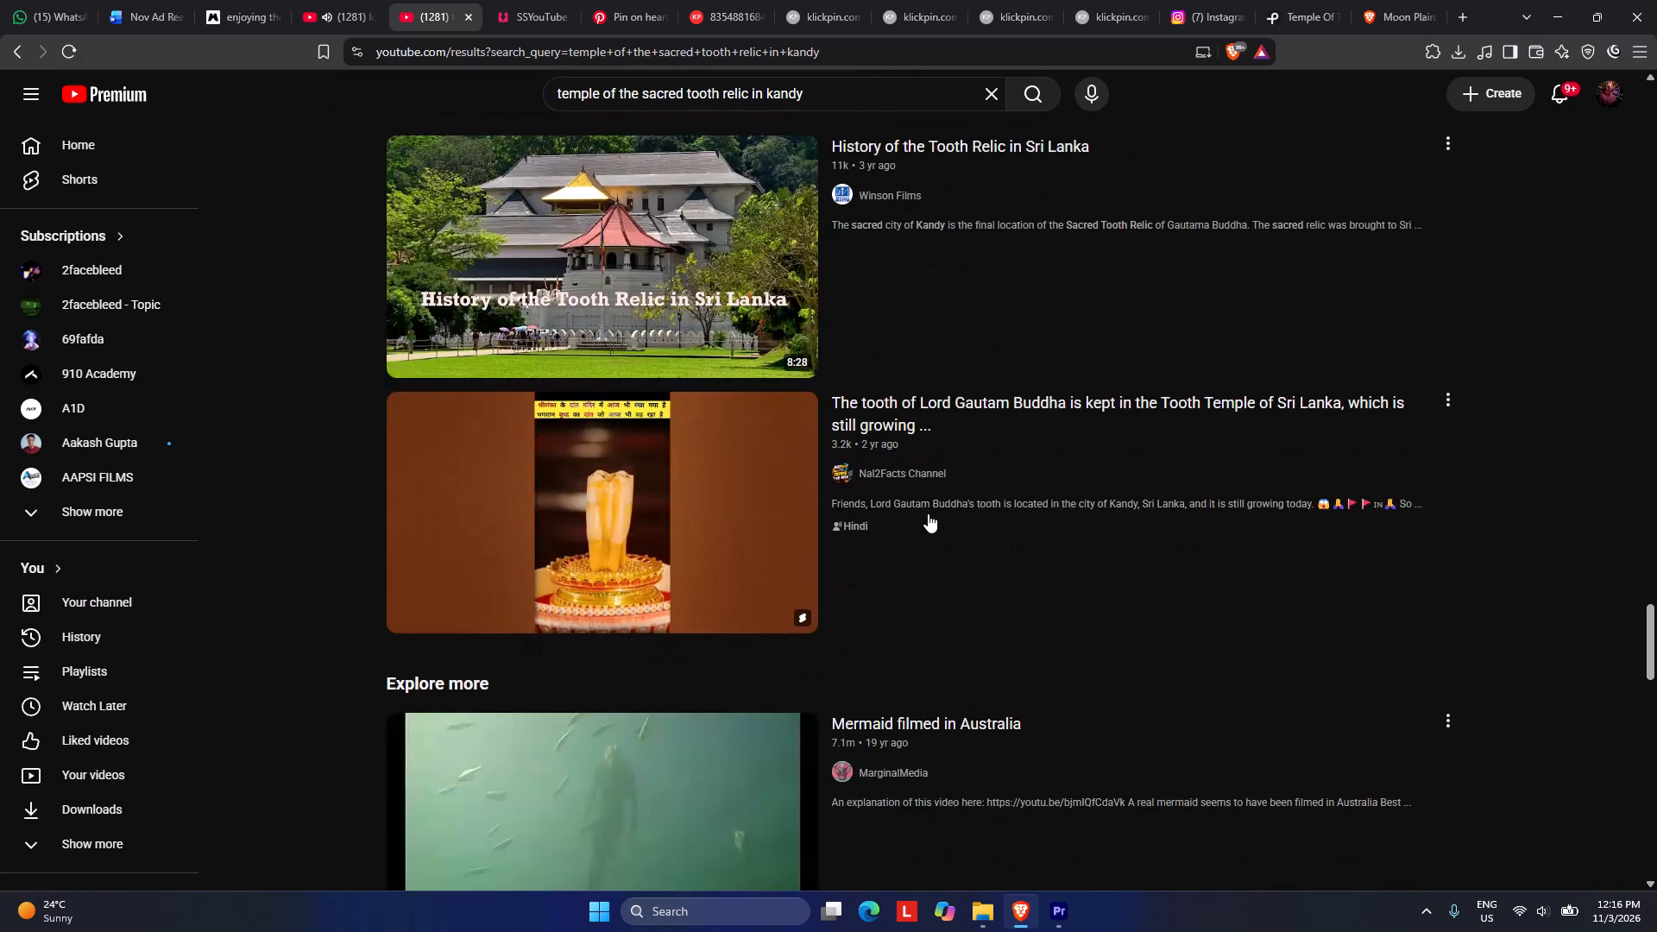
scroll(924, 515, "up", 16)
scroll(915, 517, "up", 11)
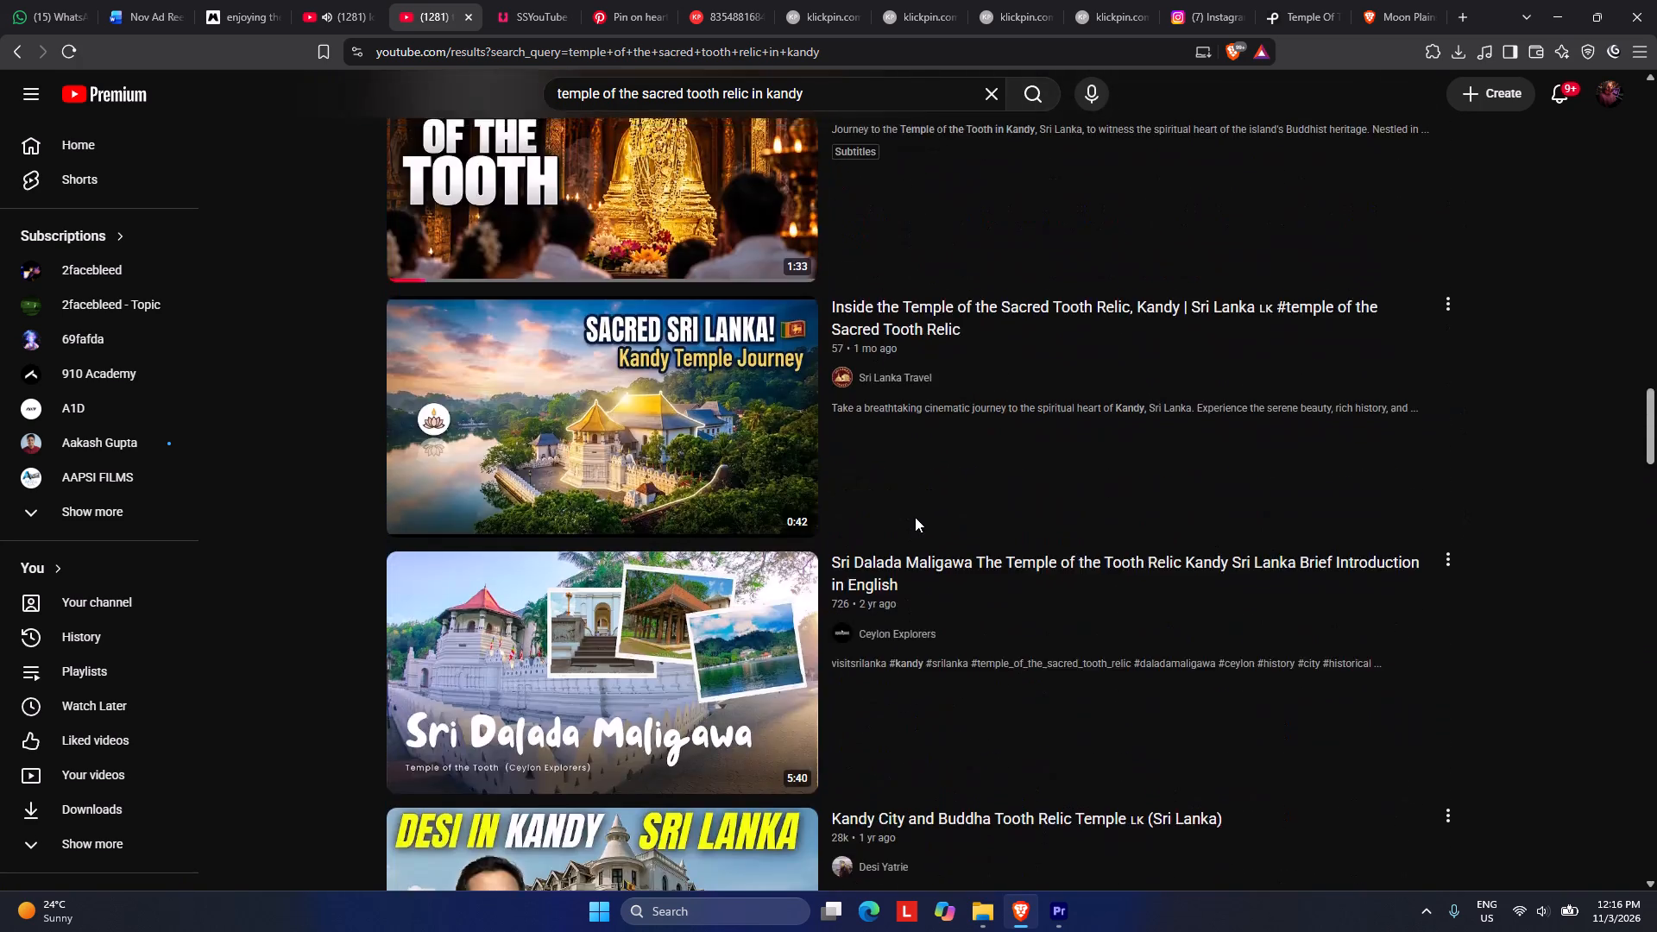
scroll(915, 517, "up", 20)
scroll(915, 517, "up", 12)
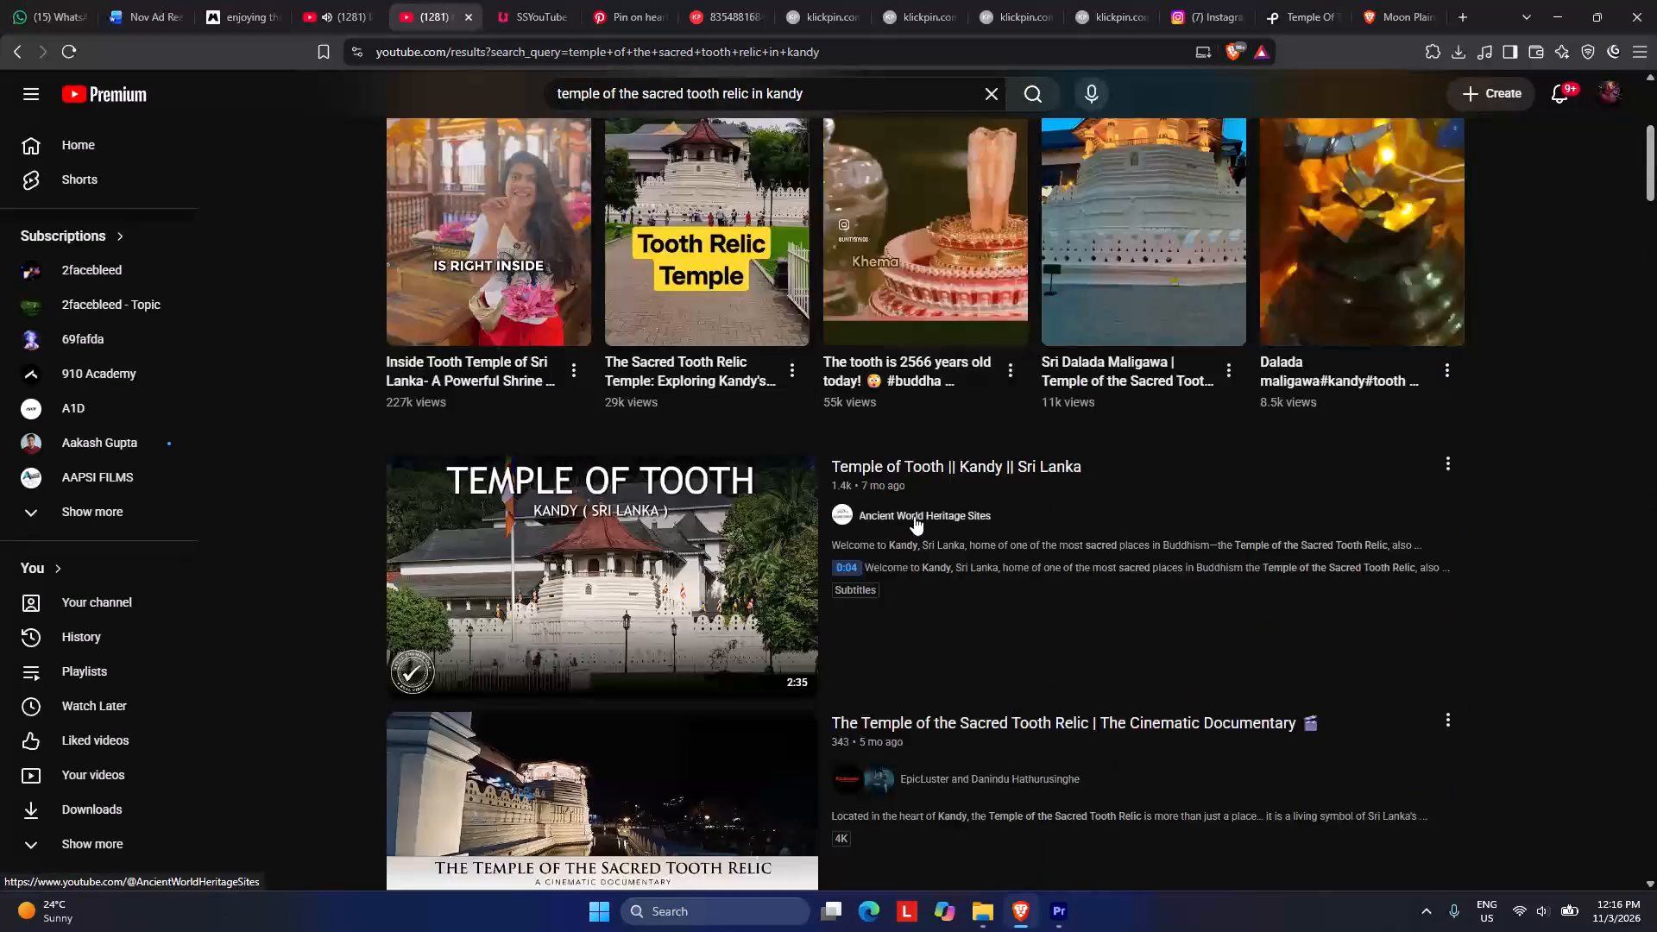
scroll(914, 516, "up", 13)
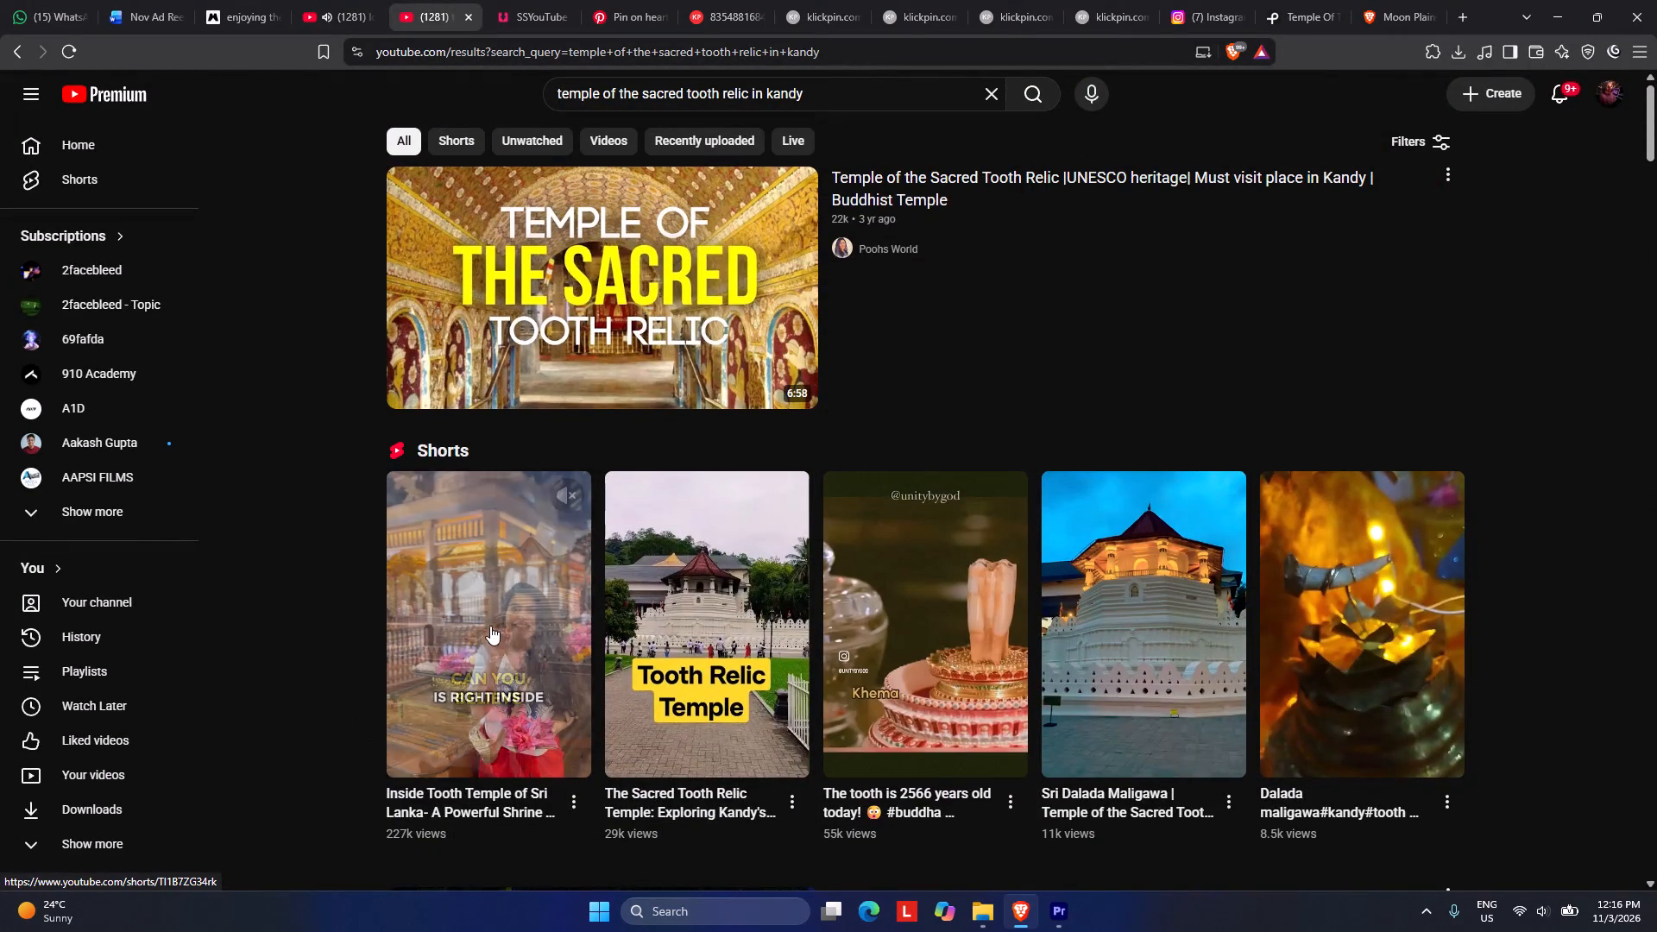
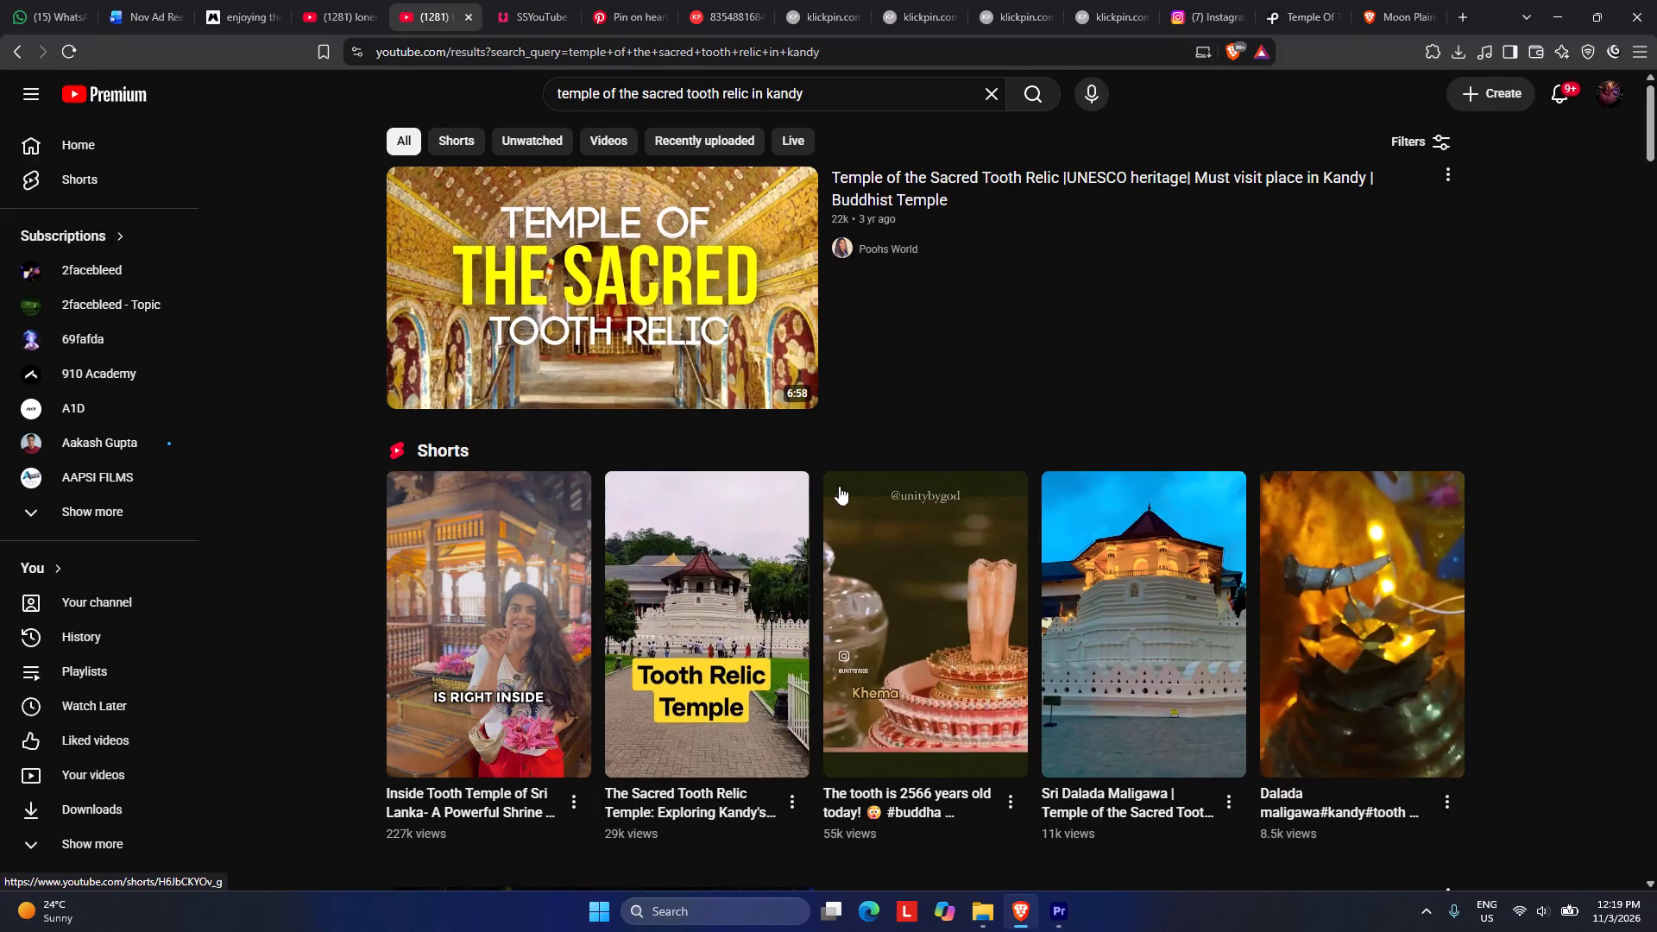
Open the YouTube Short "The Sacred Tooth Relic Temple: Exploring Kandy's Spiritual Heart" and copy its share link.
scroll(885, 380, "up", 3)
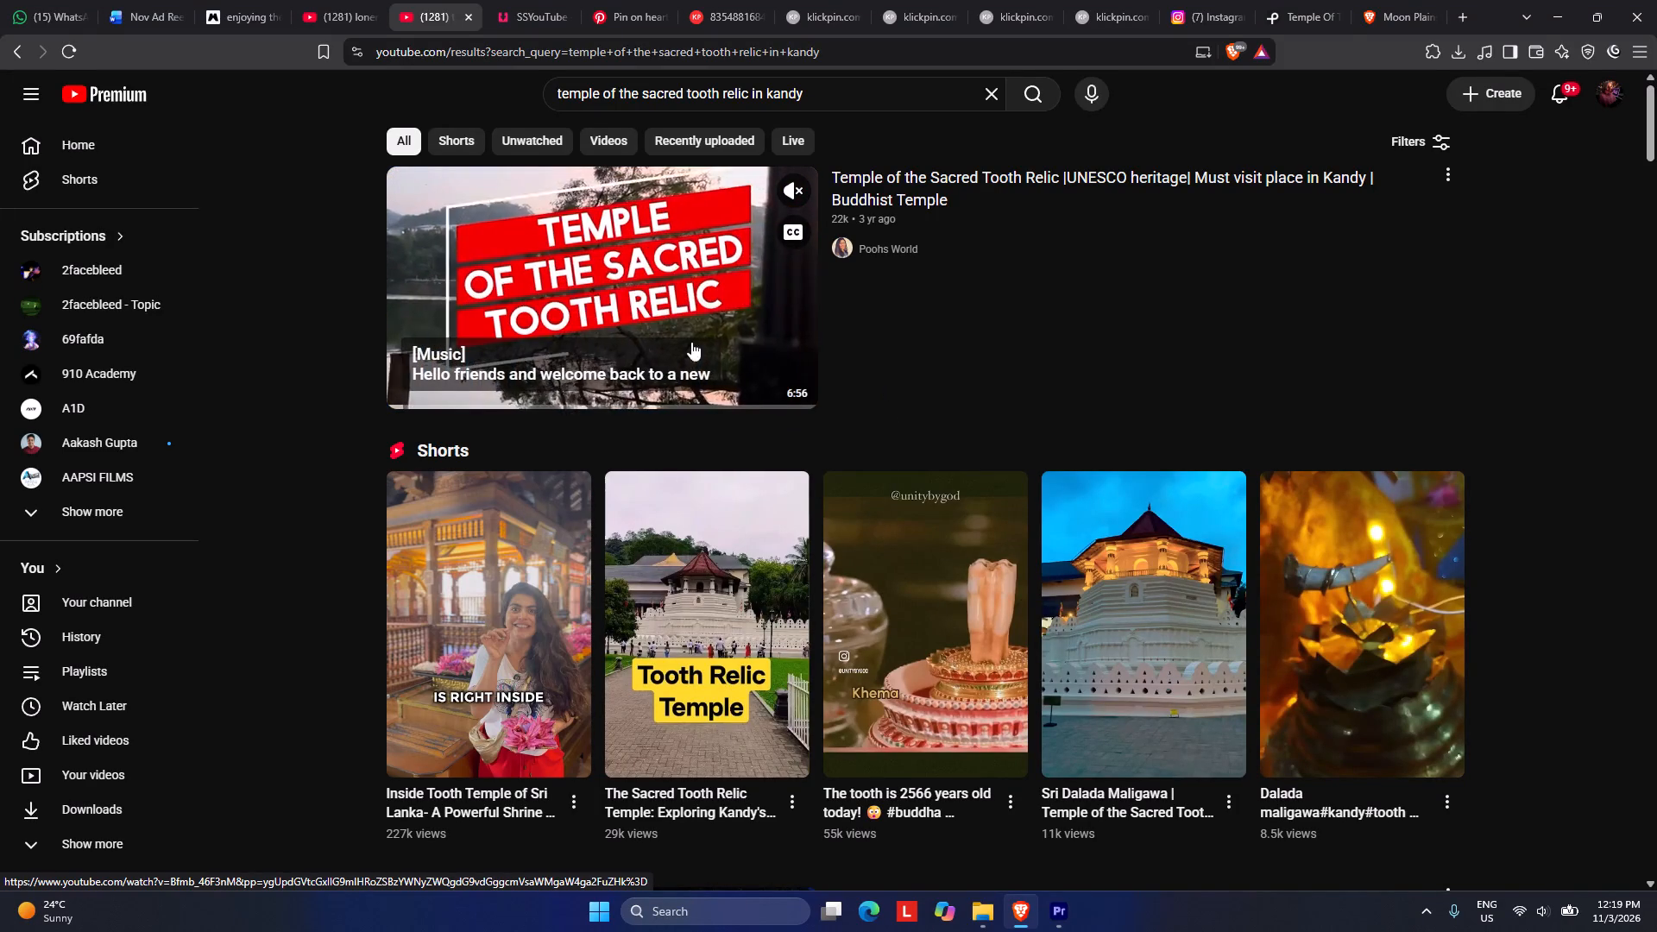
scroll(697, 332, "up", 4)
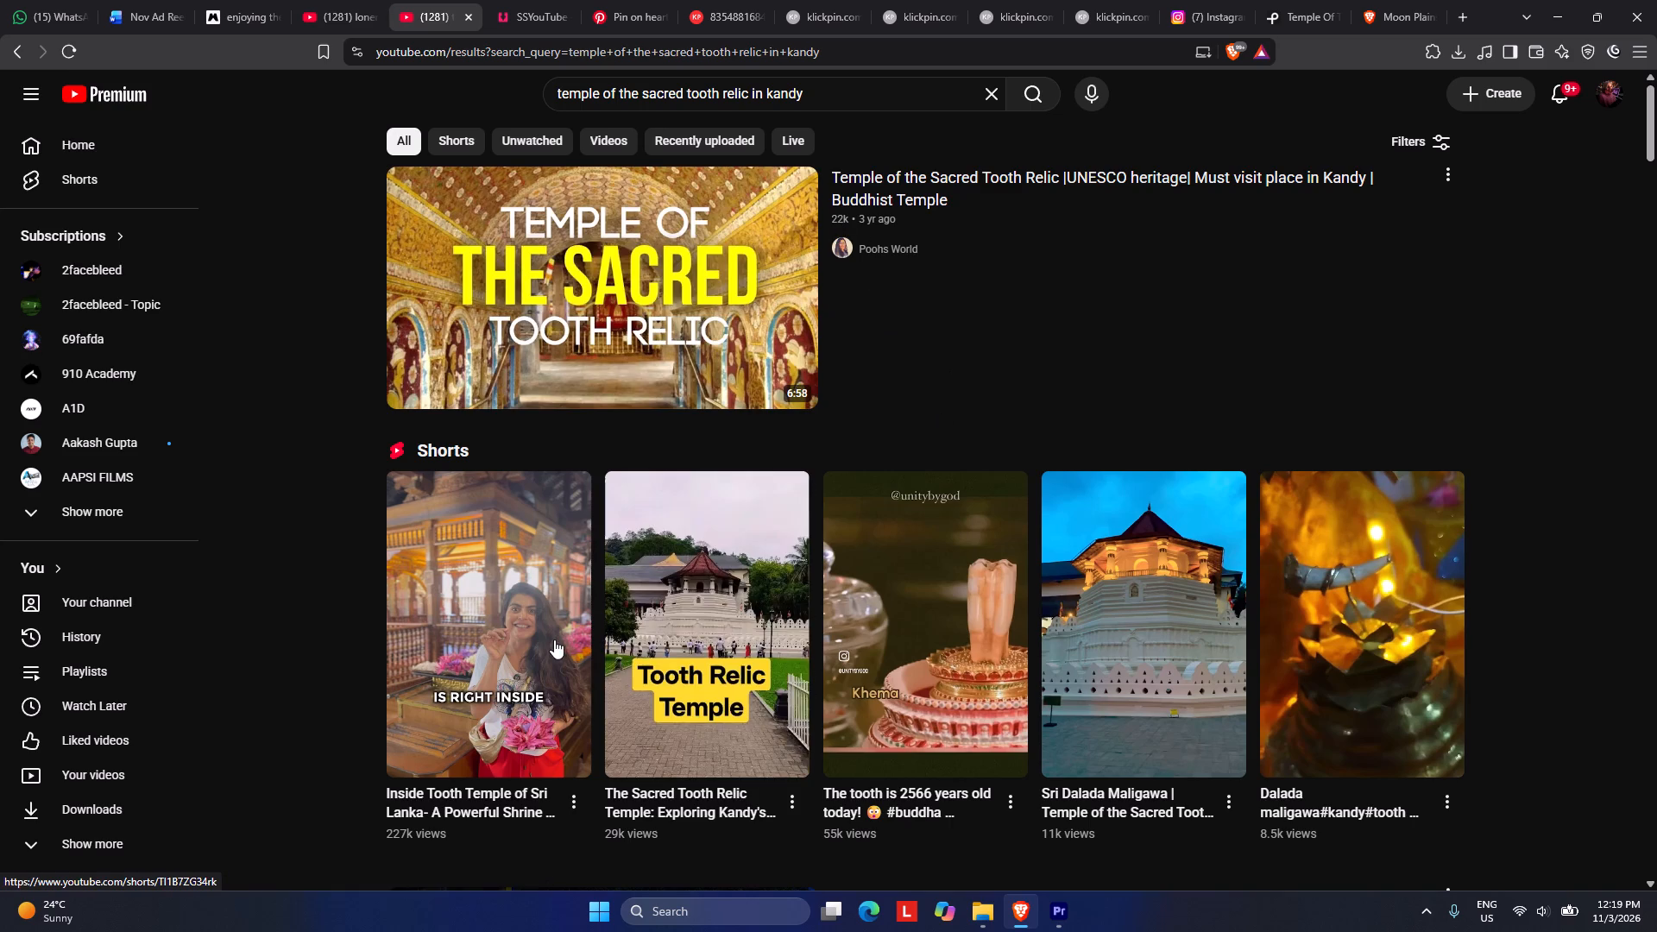
left_click(709, 603)
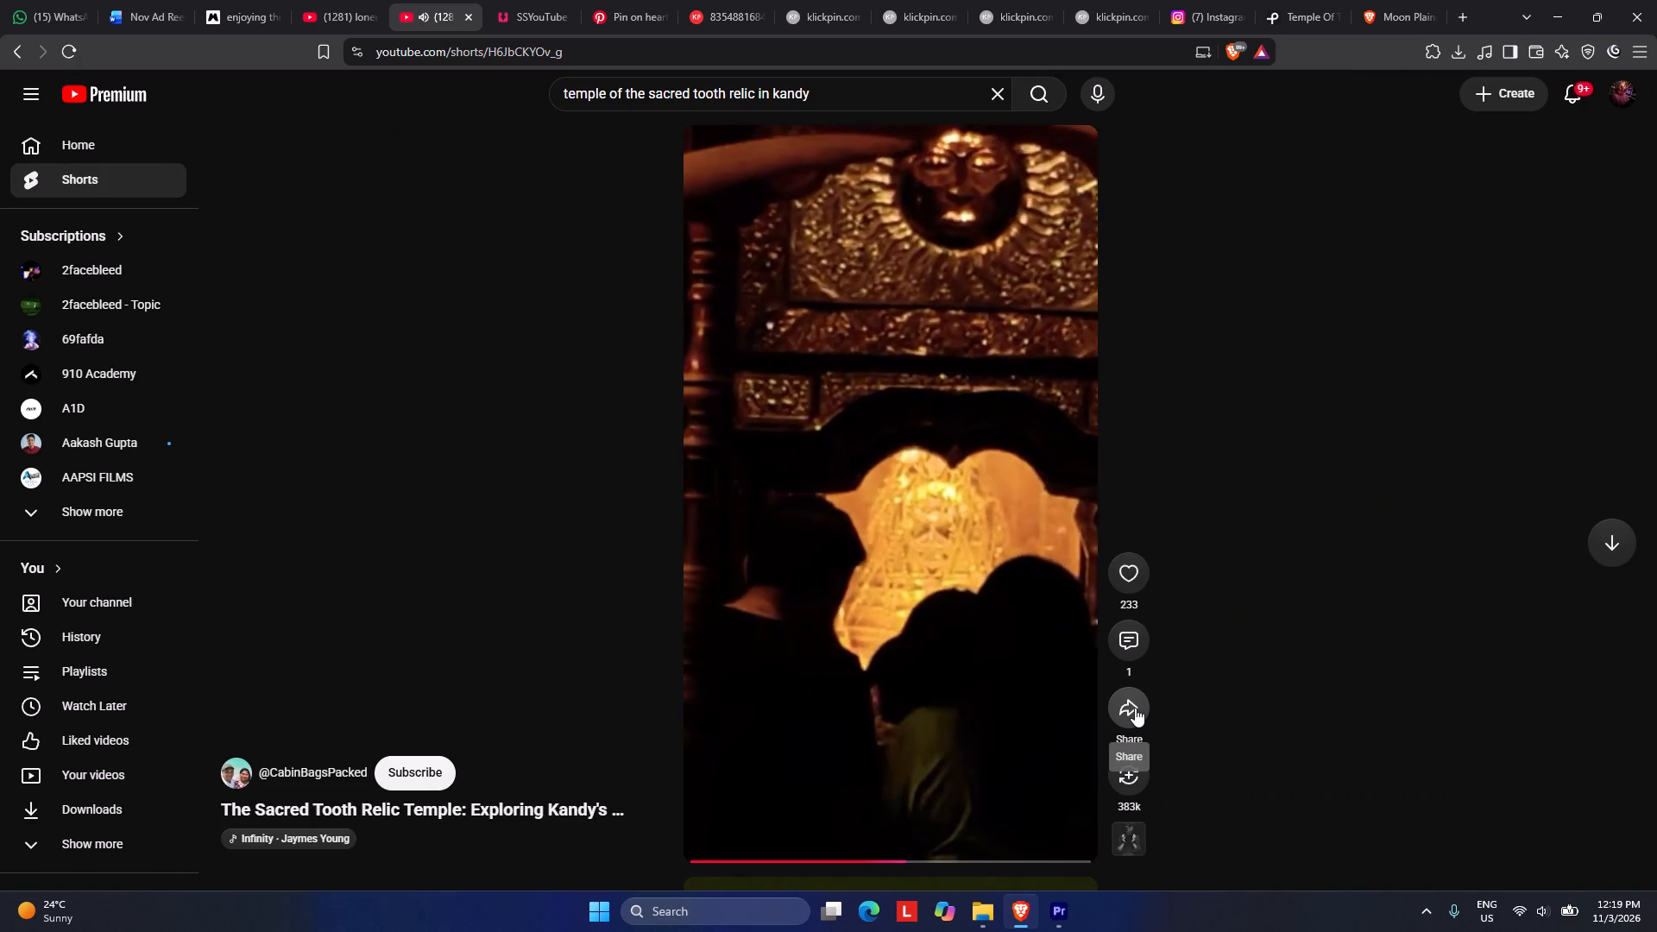
left_click(1135, 708)
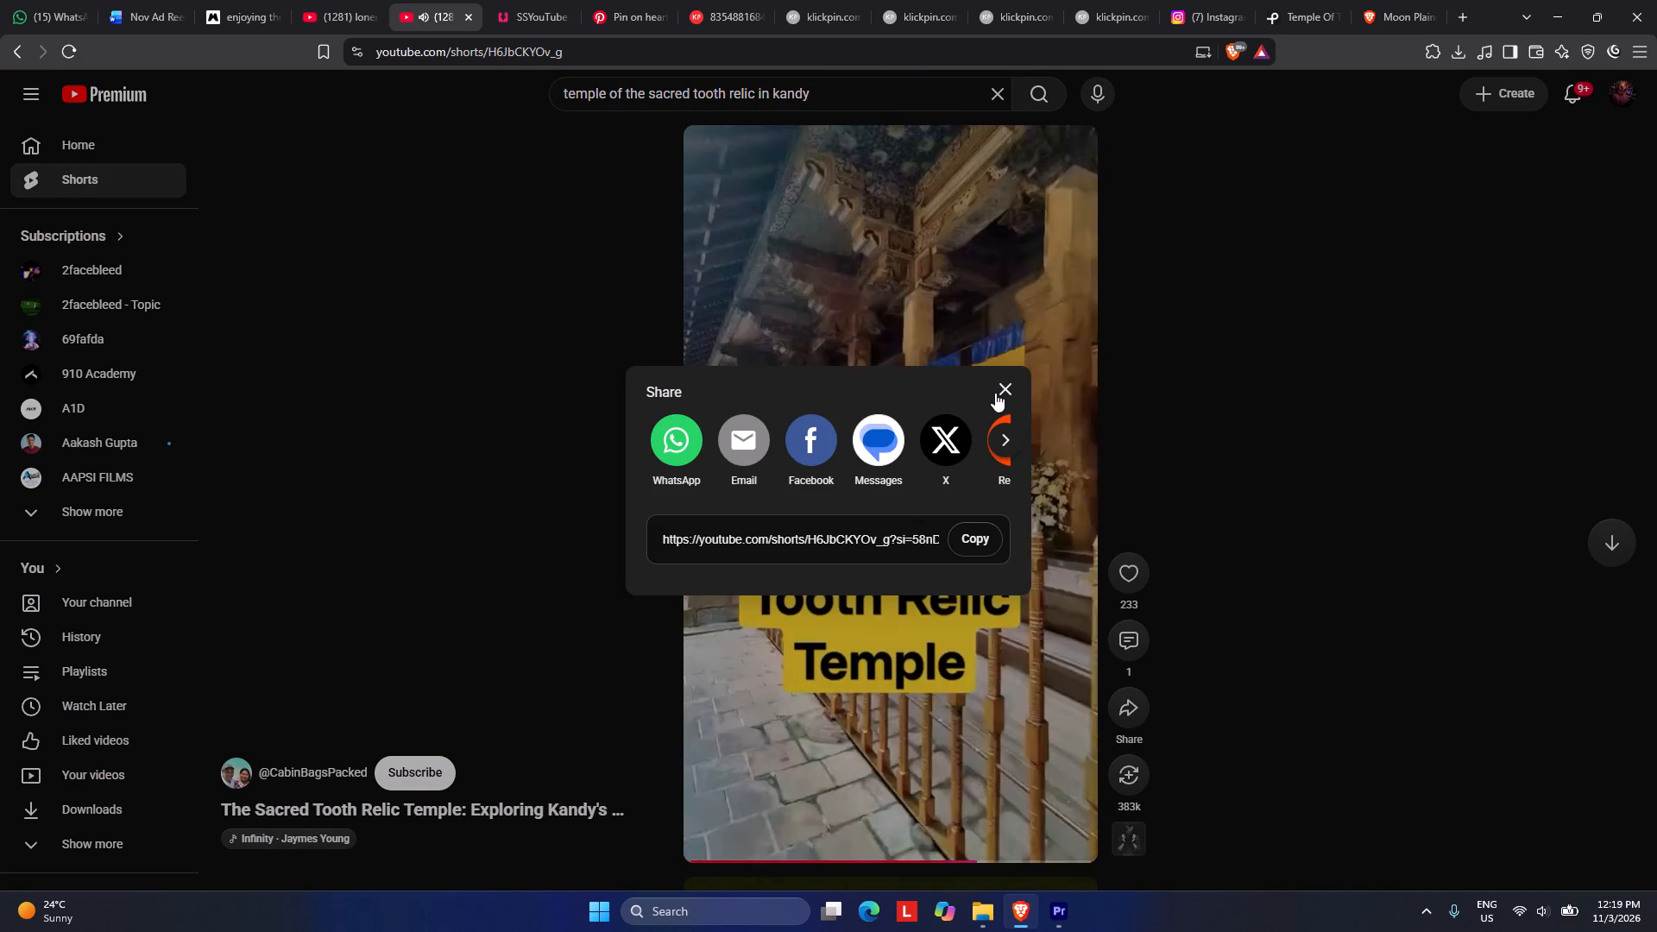
left_click(973, 526)
left_click(1002, 386)
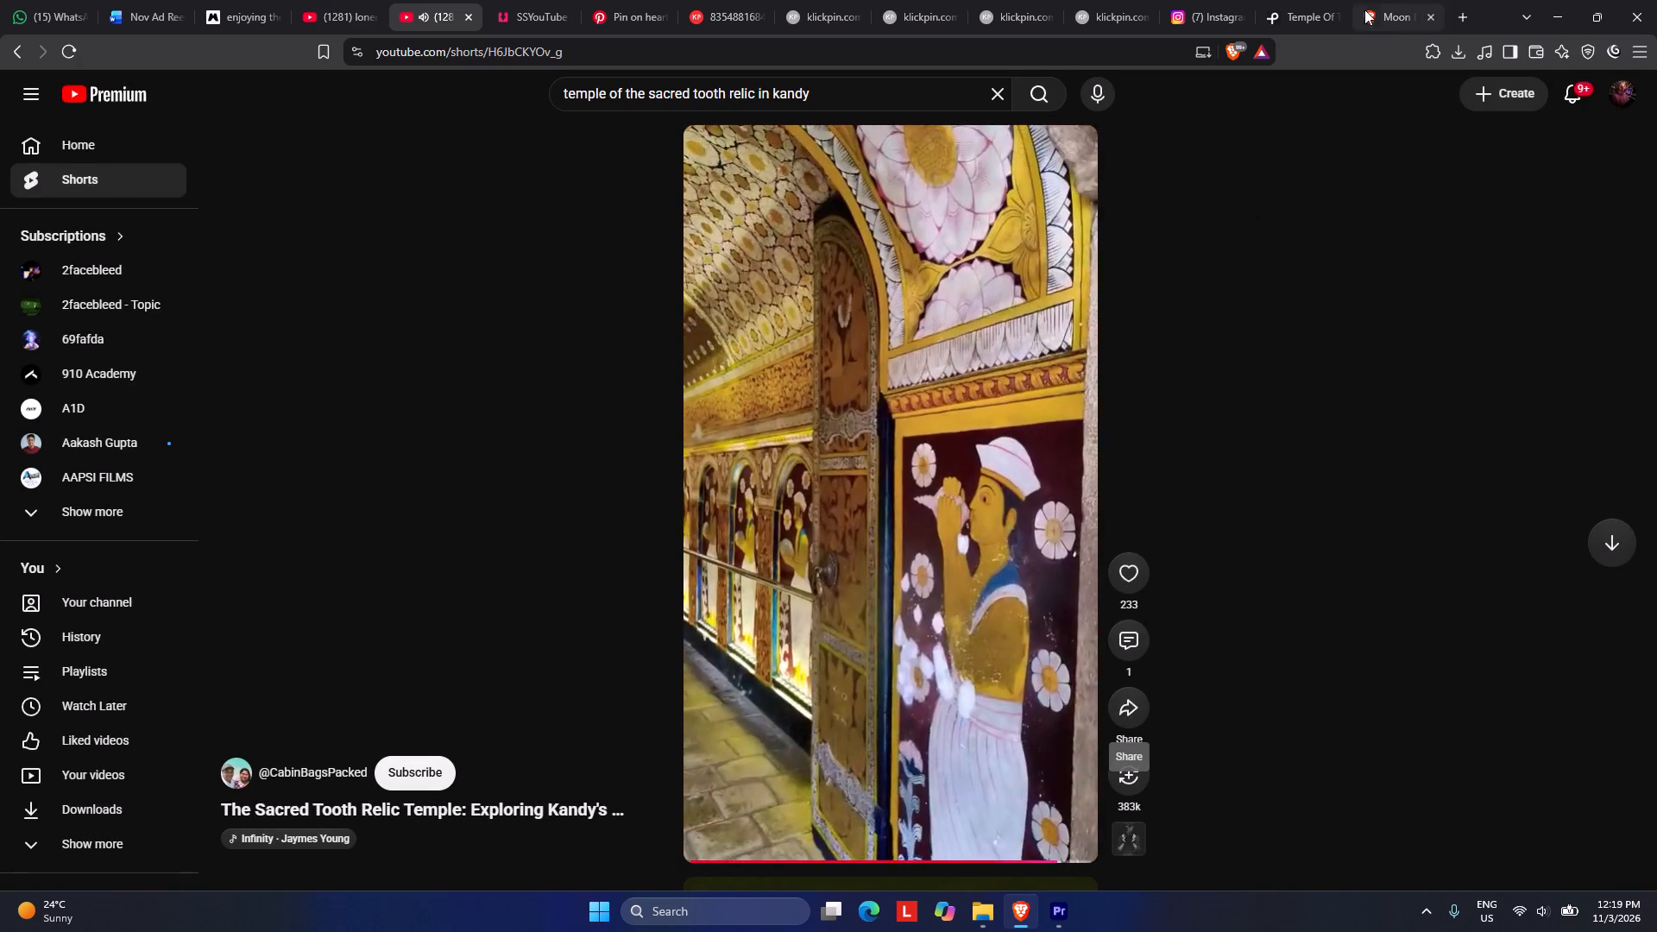
Search for "y2 mate" in a new browser tab, open the Y2mate YouTube downloader and dismiss the site-address prompt.
left_click(1461, 11)
left_click(704, 296)
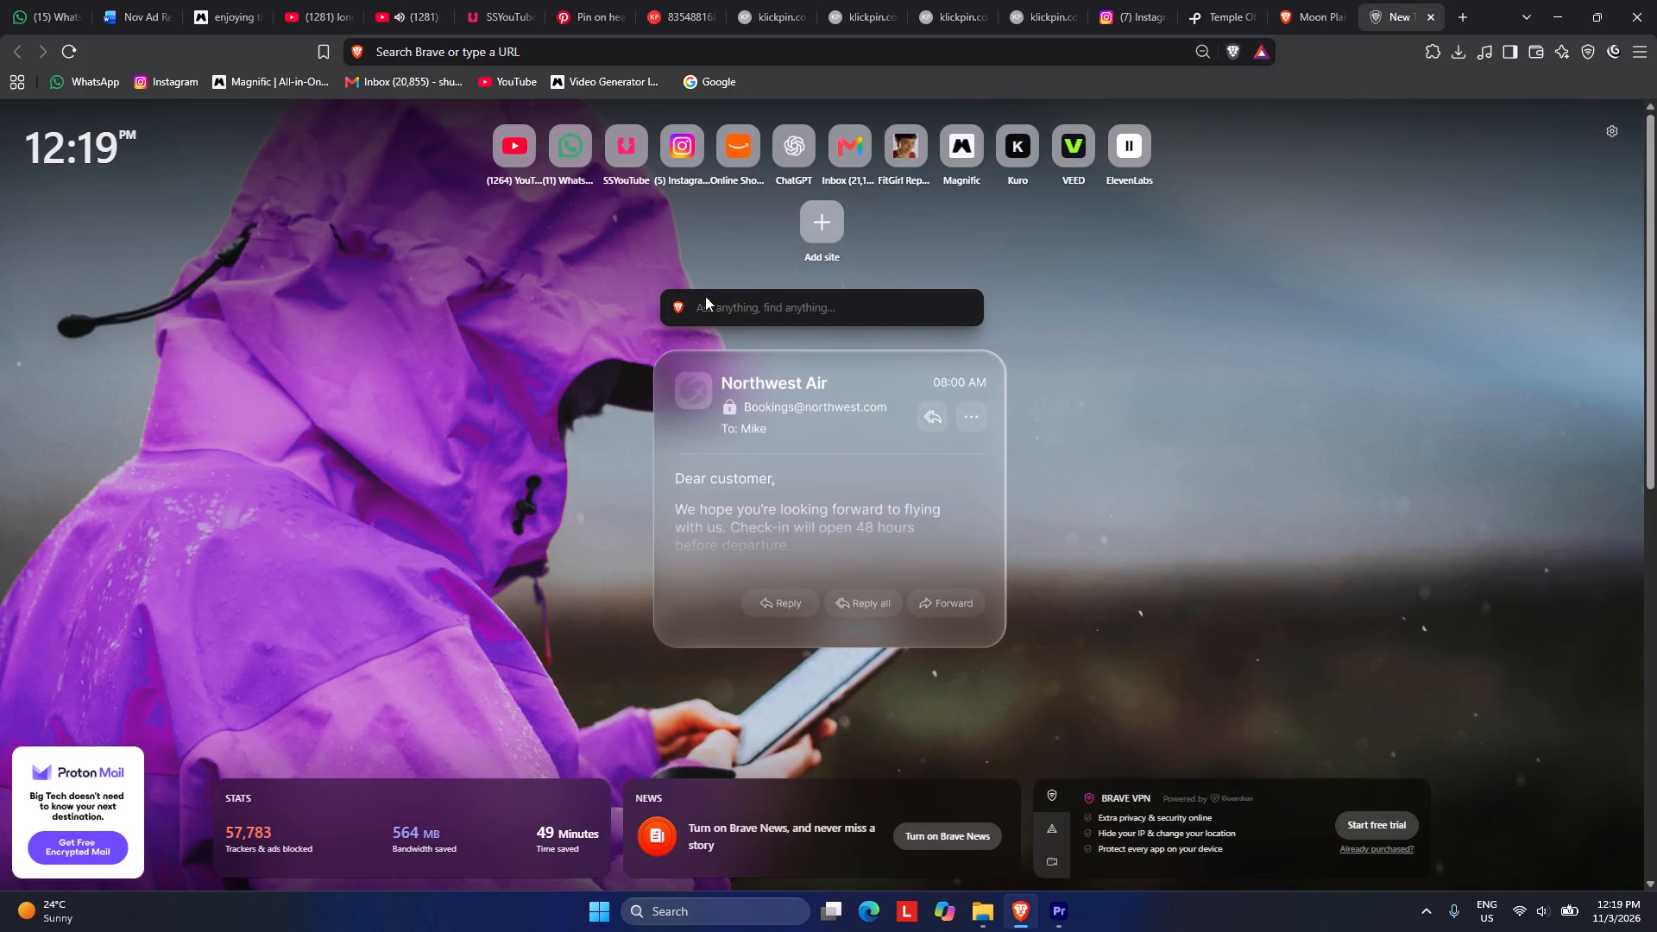
type("y2")
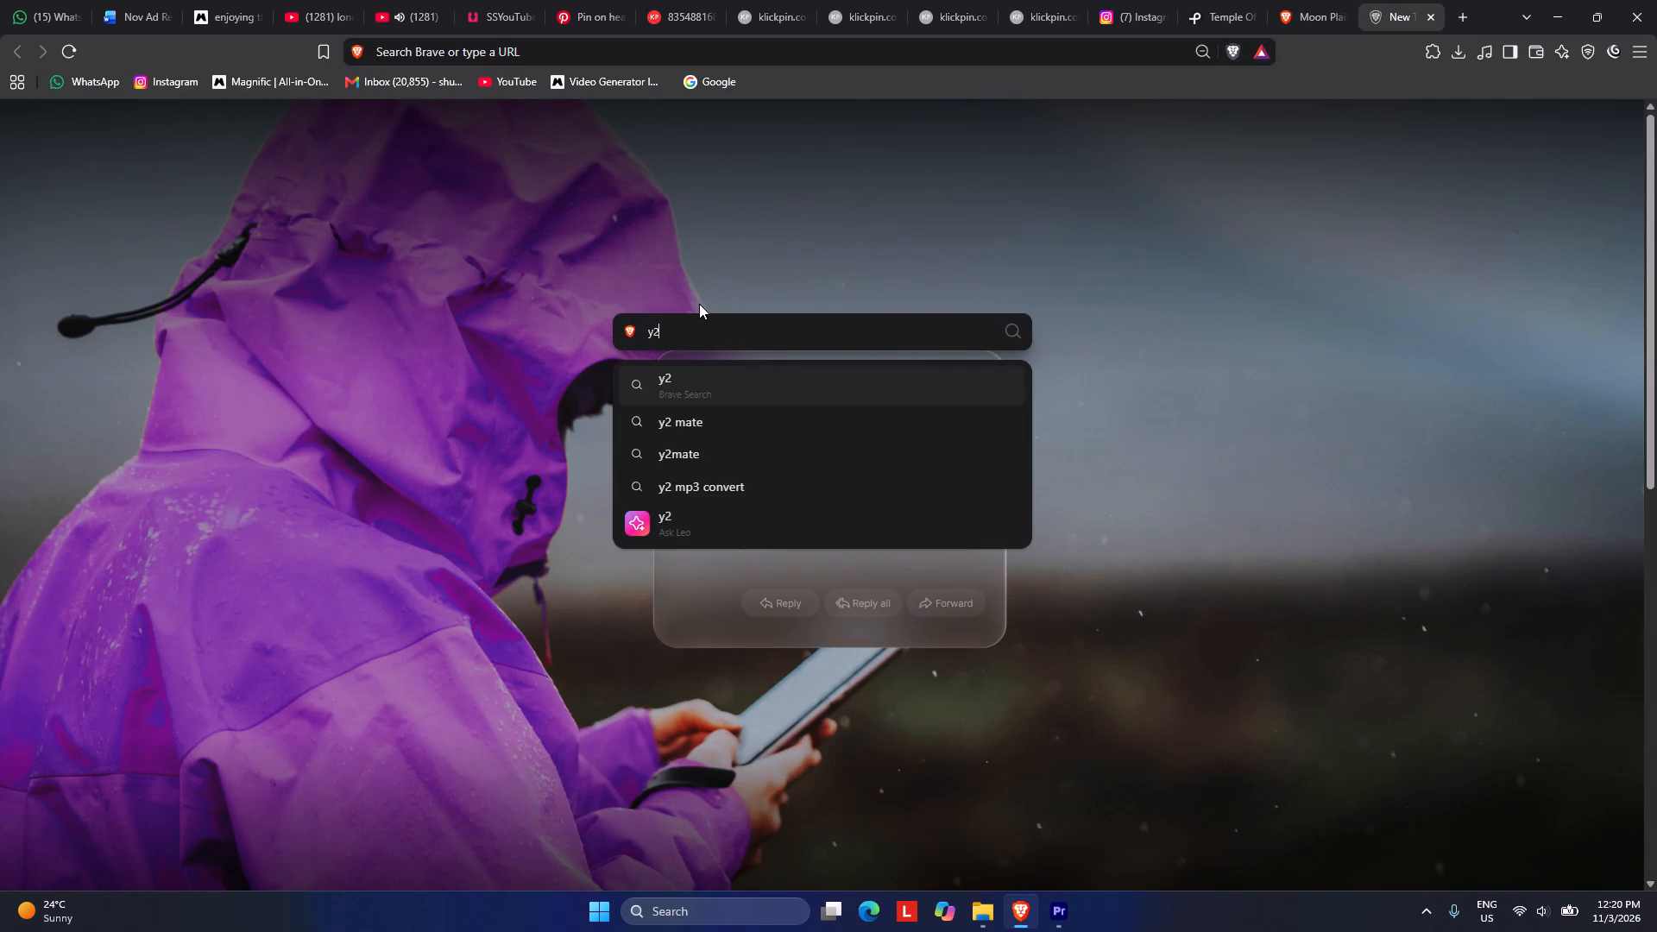
left_click(692, 412)
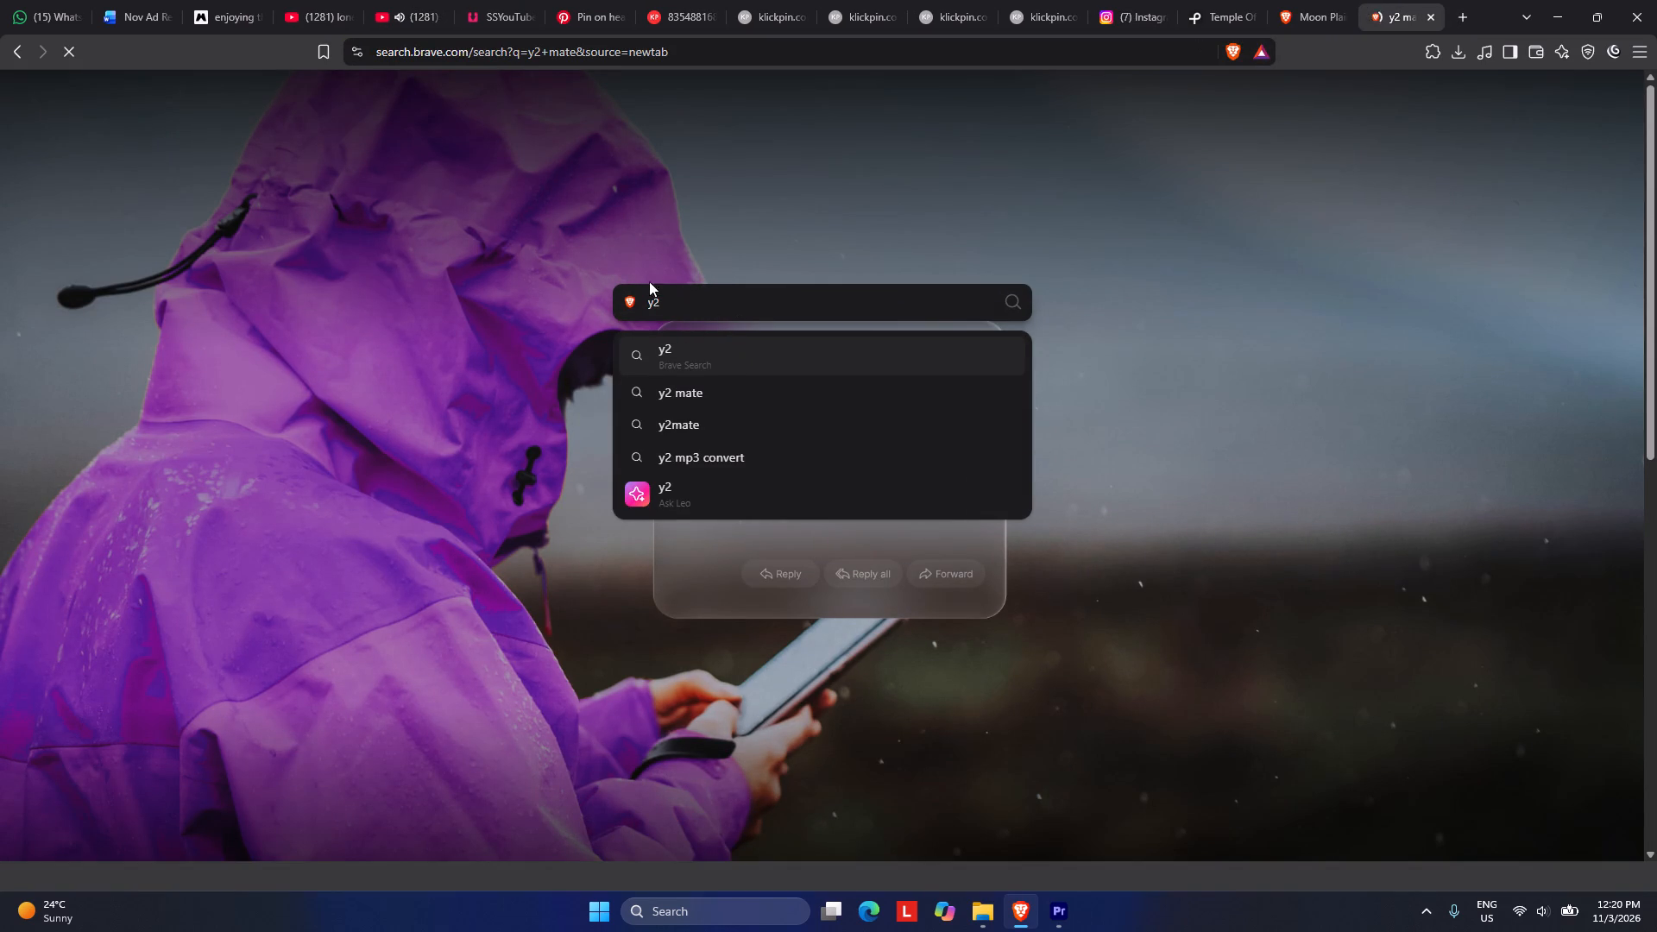
left_click(324, 244)
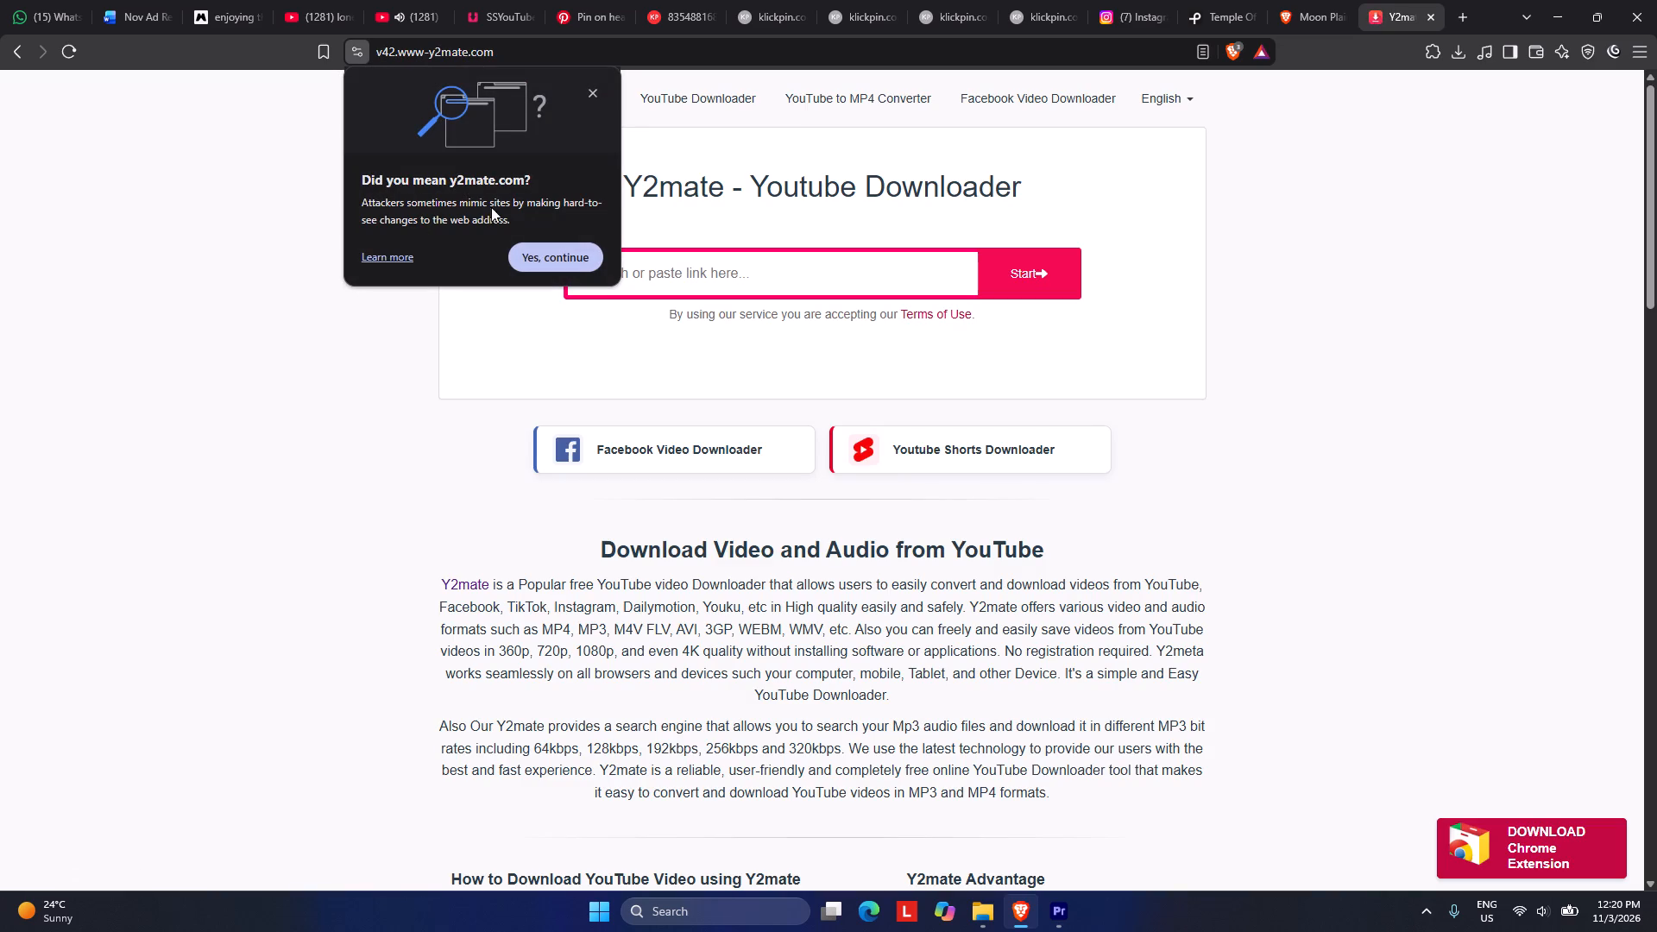
left_click(572, 256)
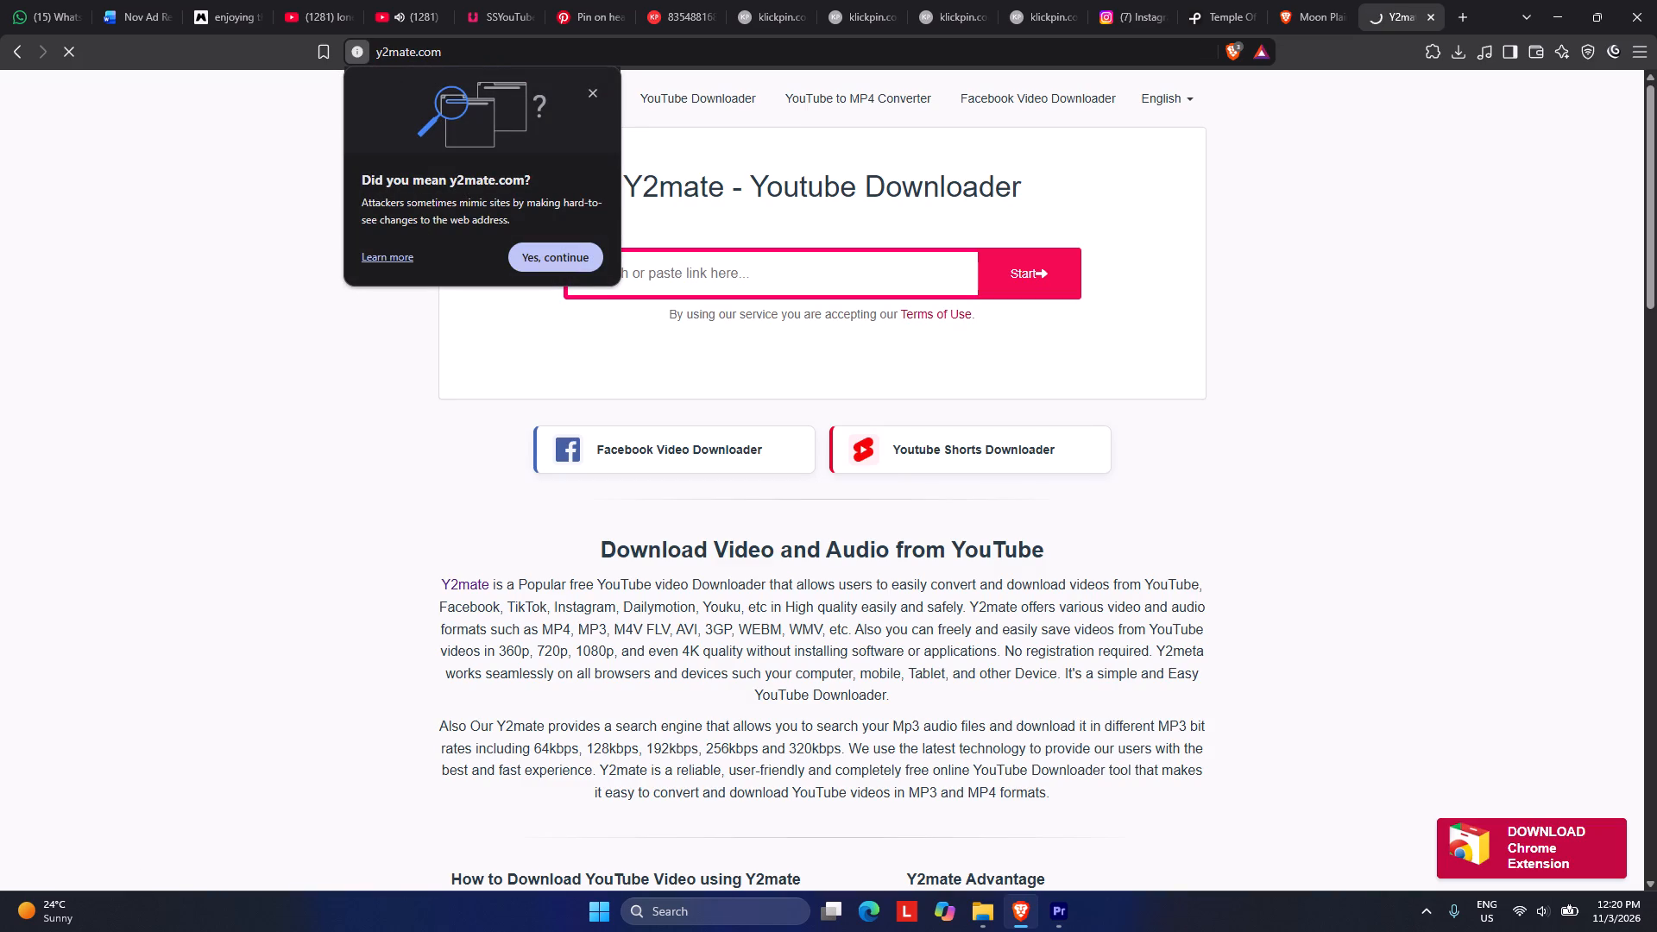
left_click(678, 280)
left_click(595, 90)
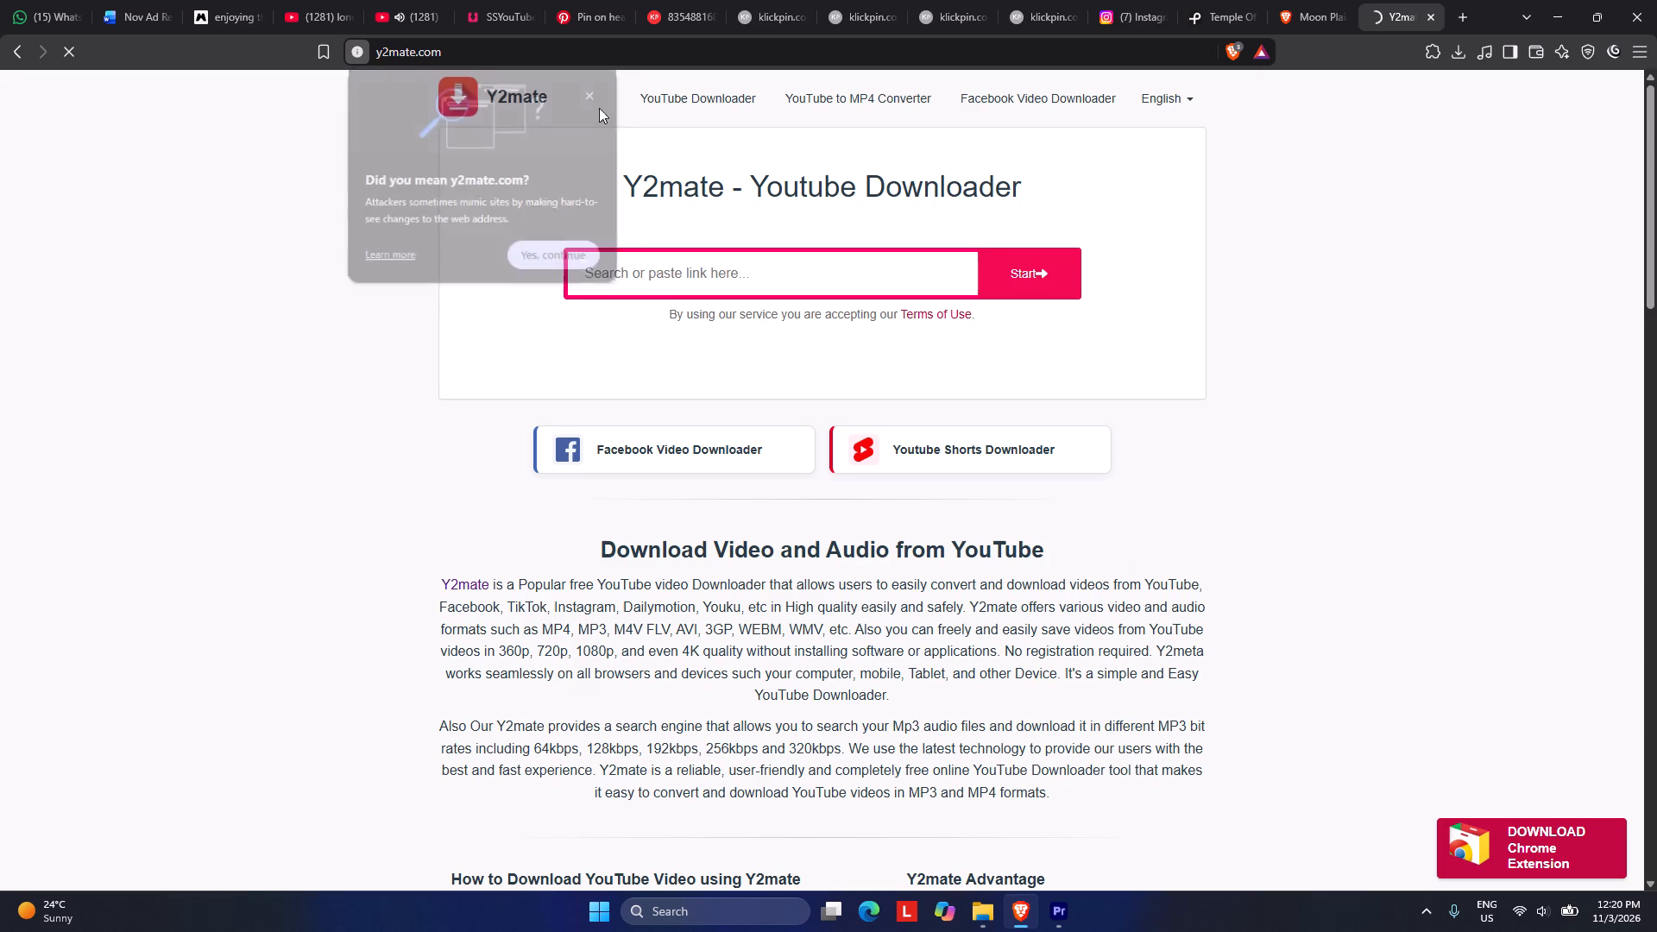
Load the copied Sacred Tooth Relic Temple Short link into Y2mate and request its 1080p MP4 video download.
left_click(618, 257)
left_click(622, 269)
key("ctrl+v")
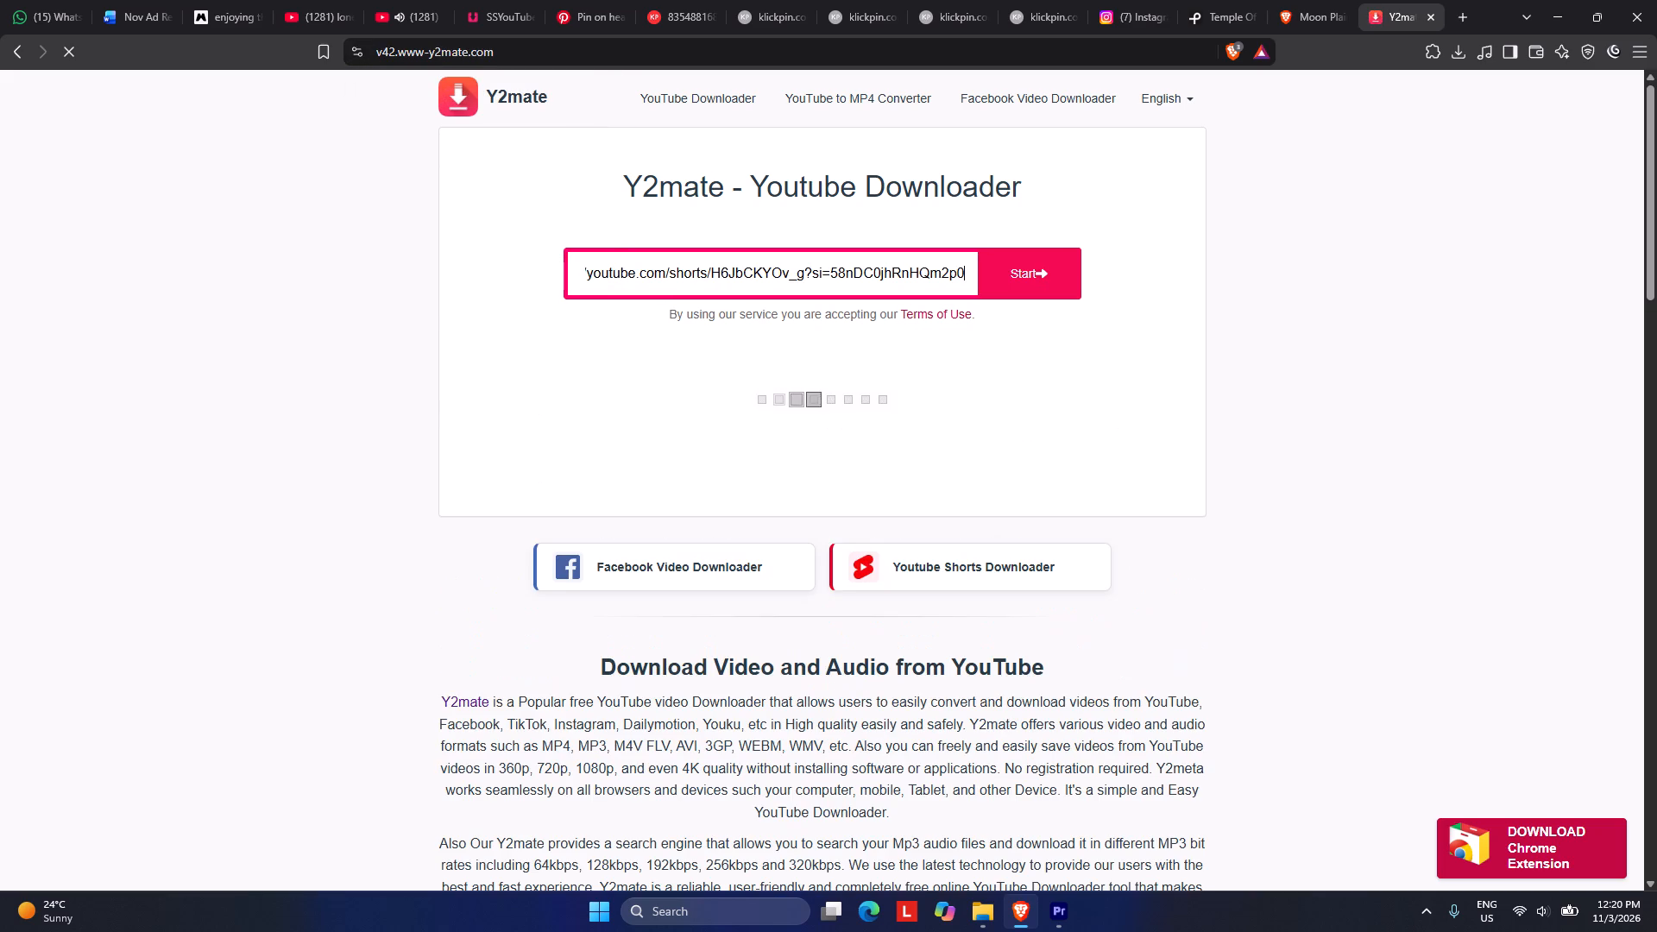
key("Return")
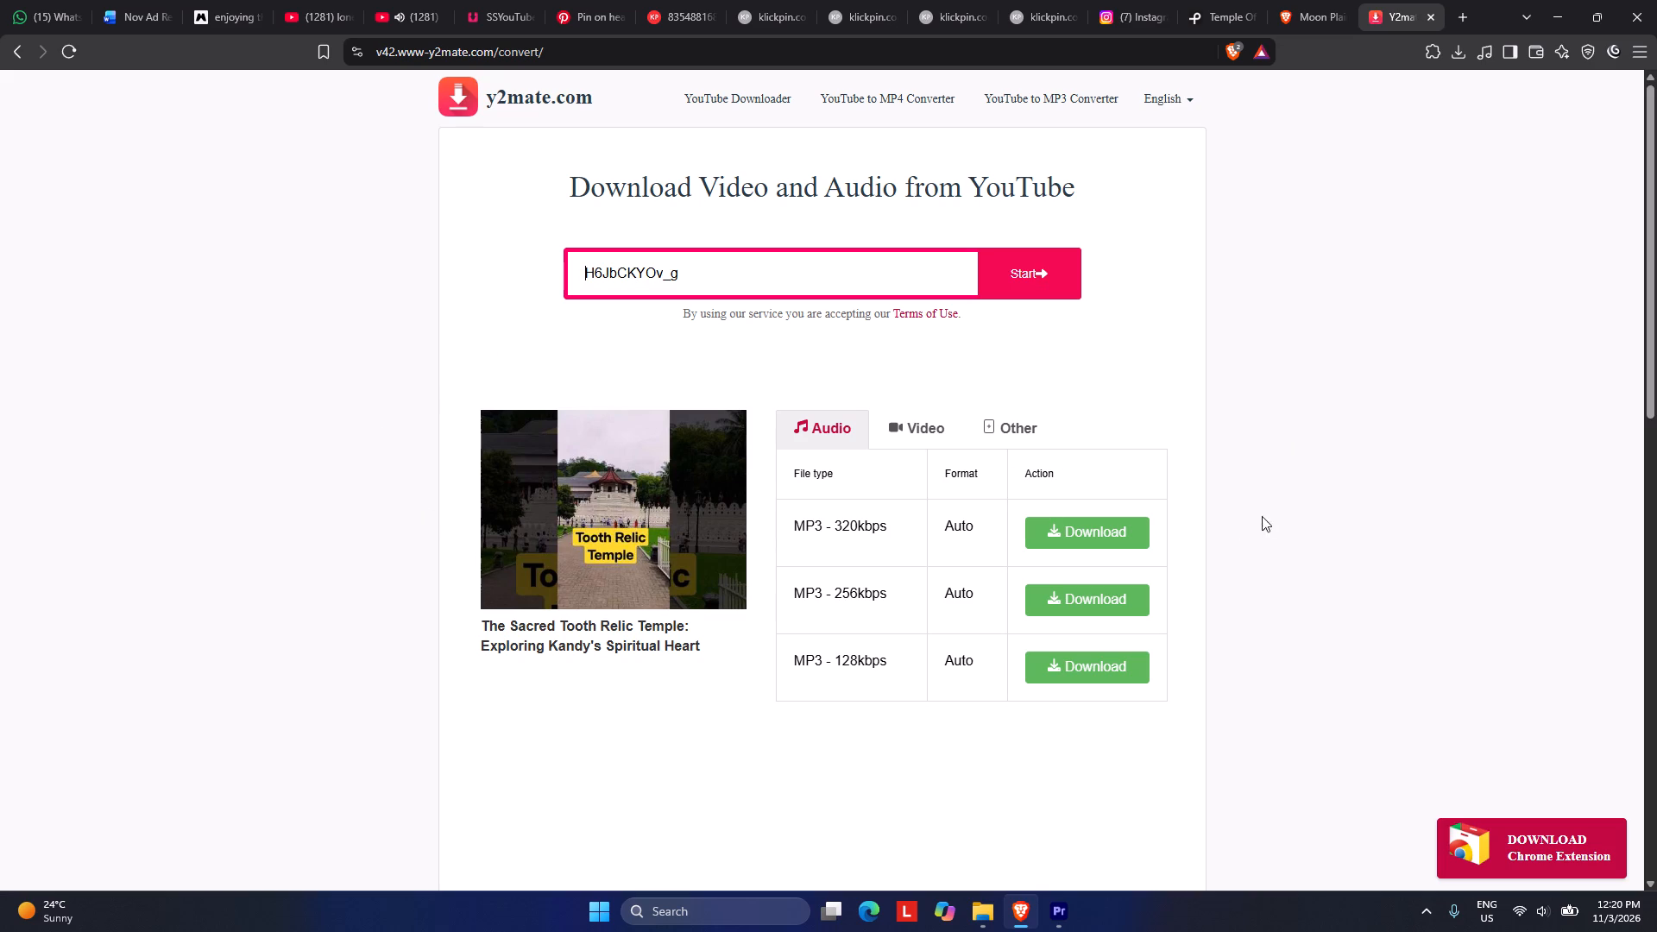
left_click(930, 431)
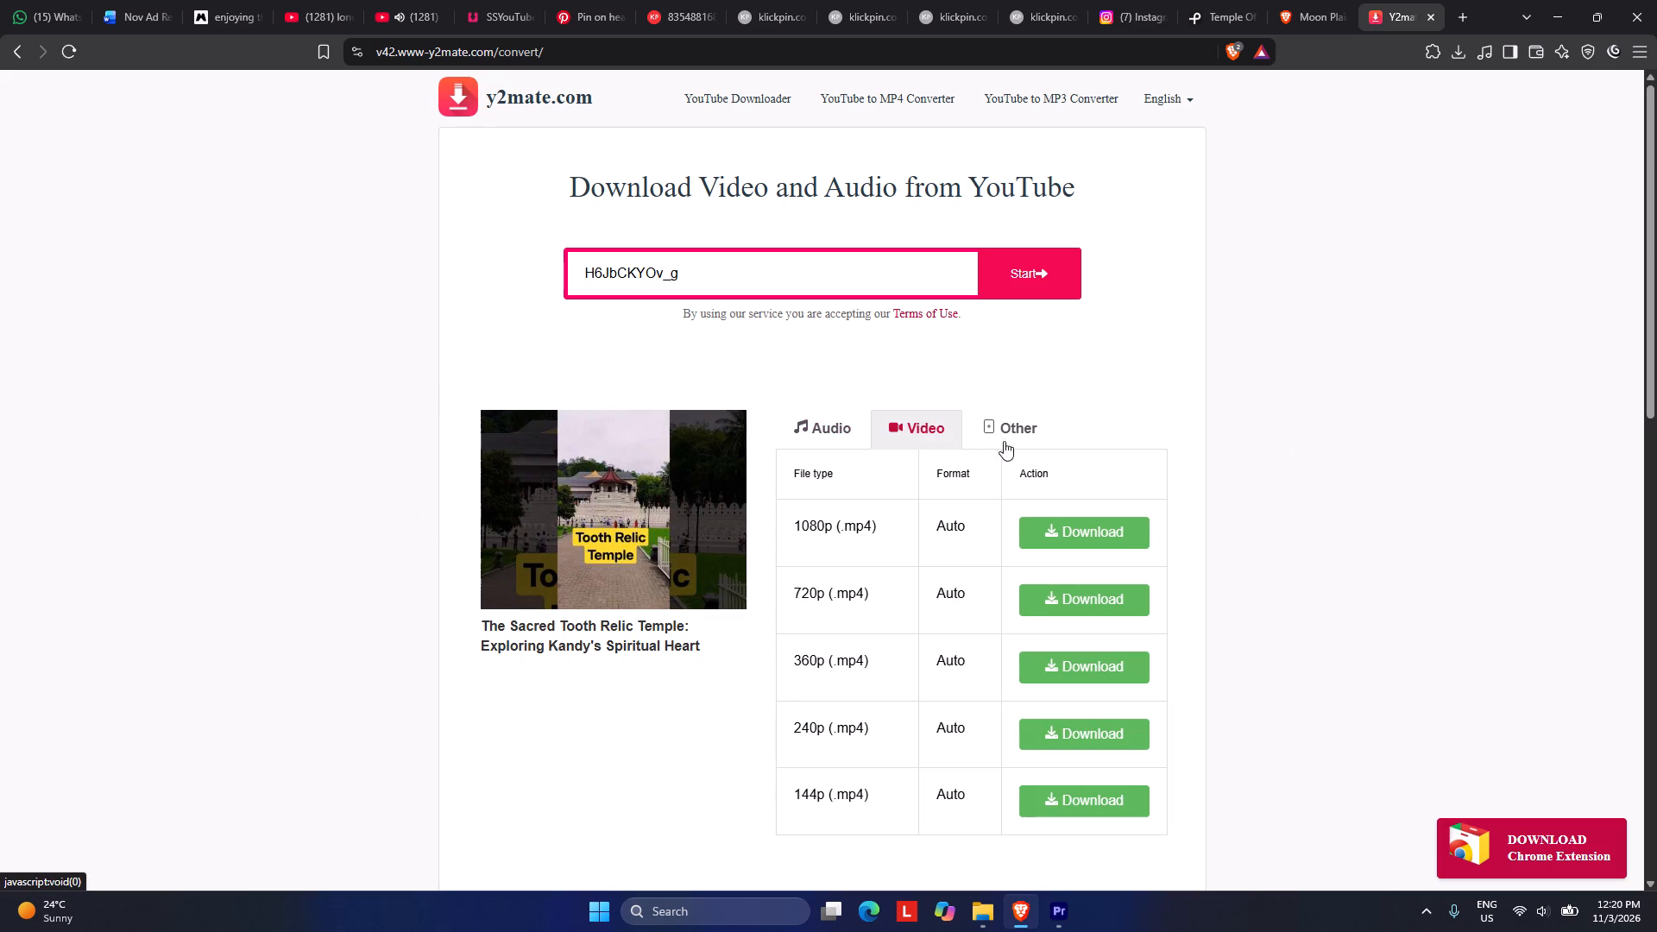
left_click(1080, 543)
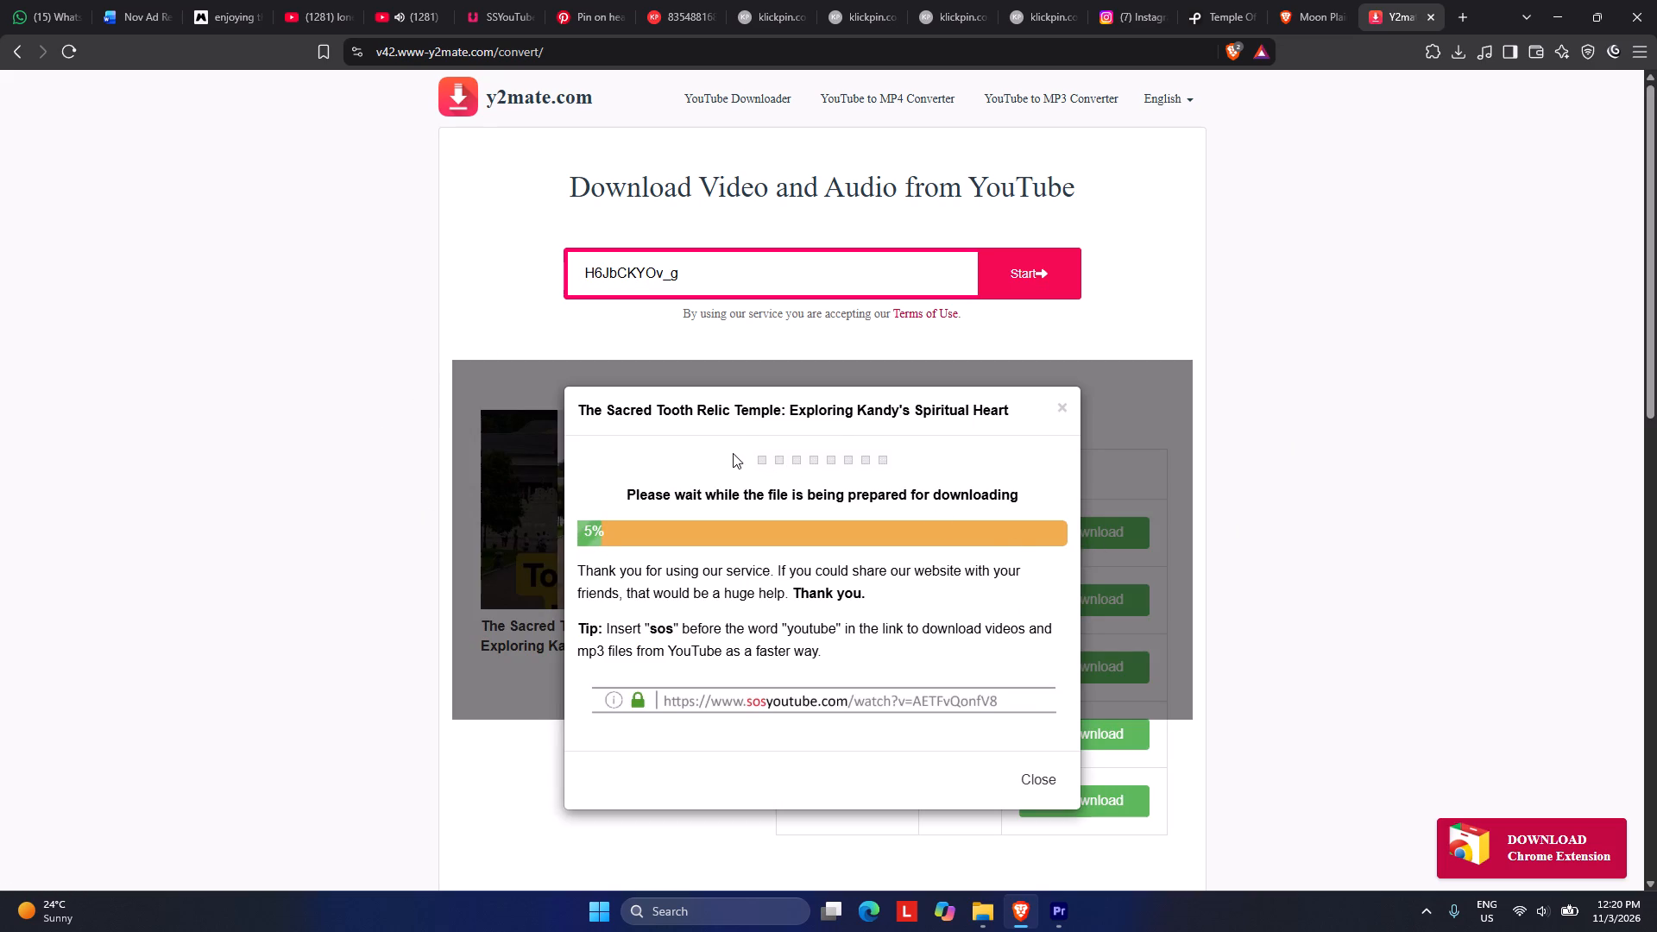
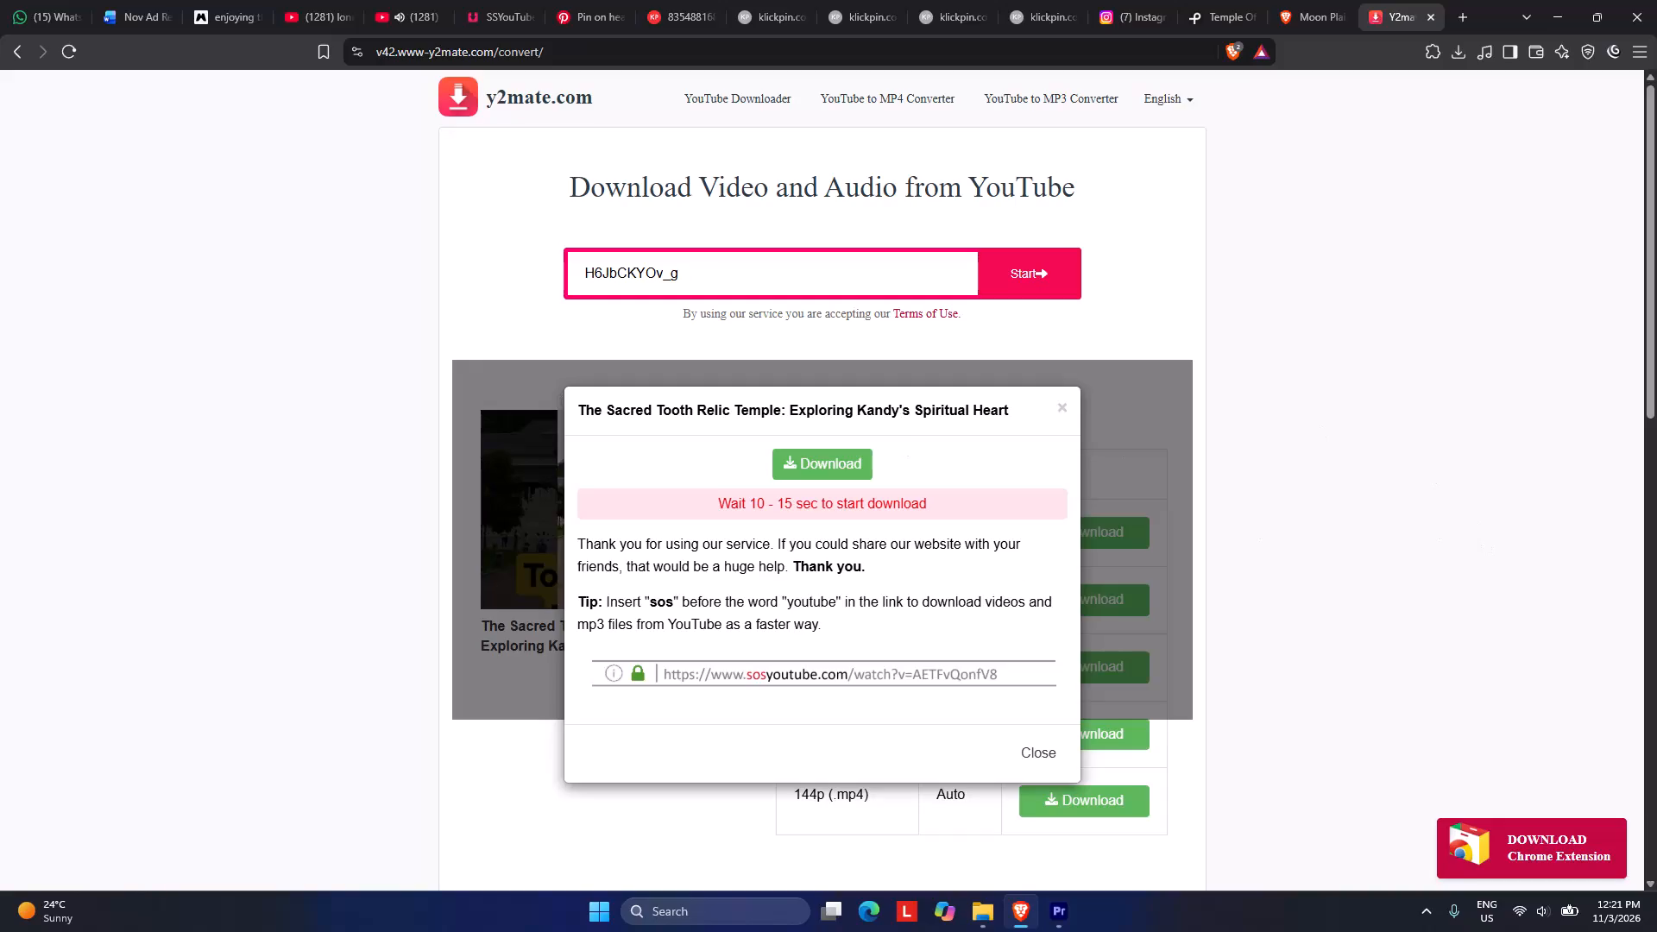
Download the Sacred Tooth Relic Temple video from Y2mate and save it in the Downloads folder under its suggested name.
left_click(816, 460)
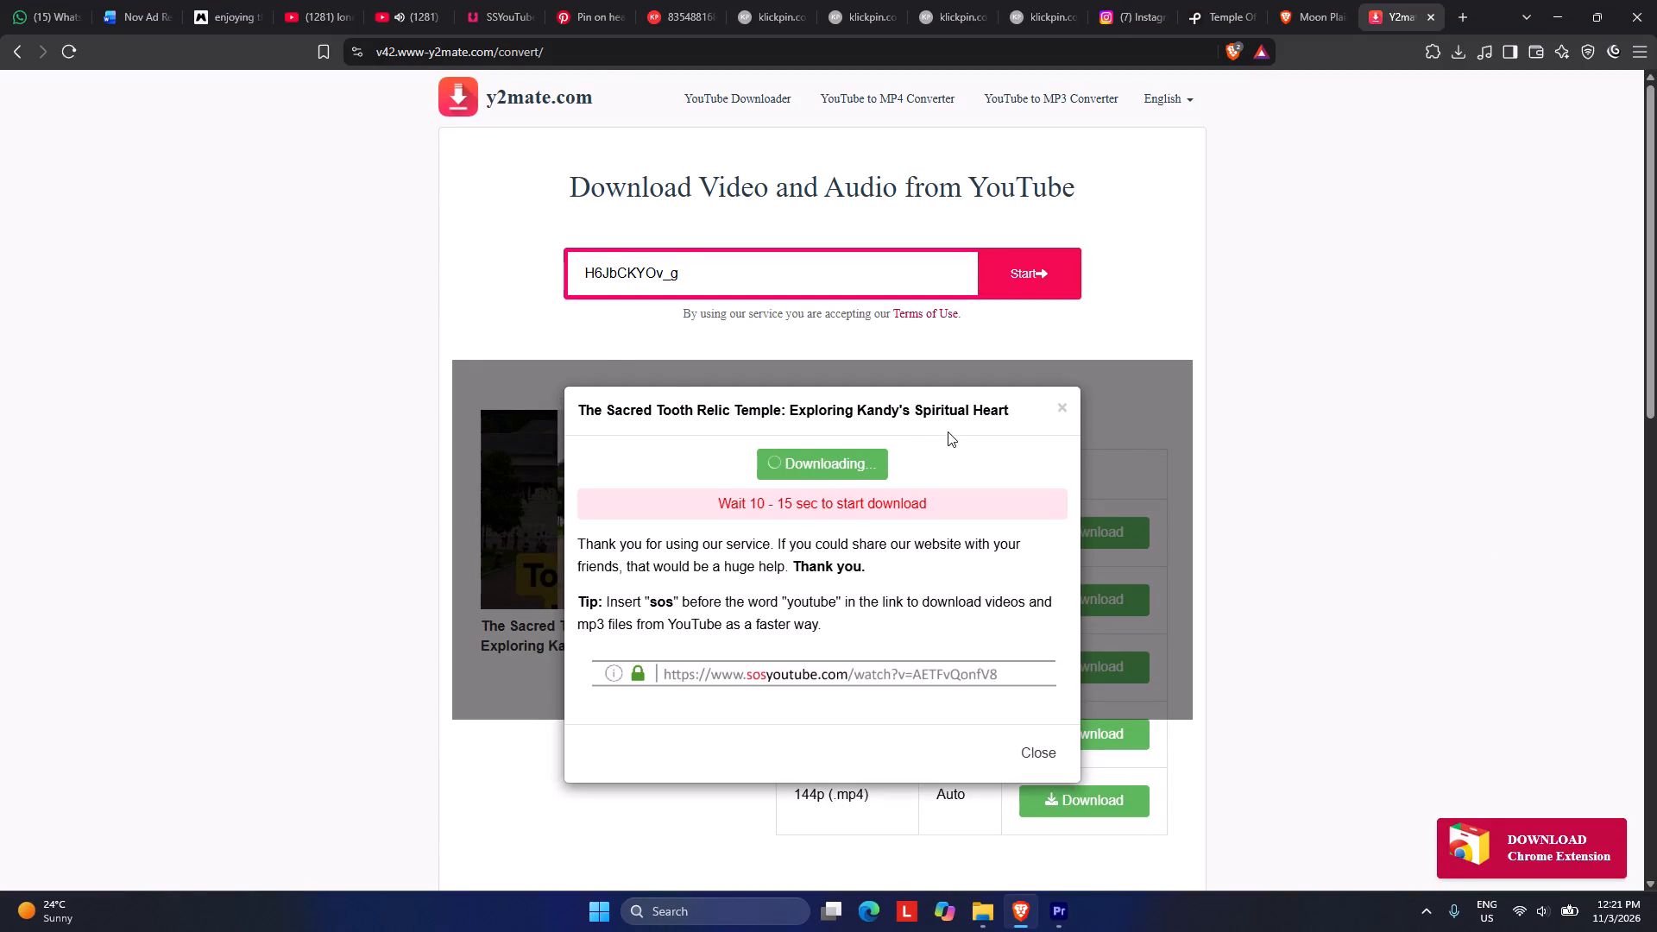
left_click(532, 645)
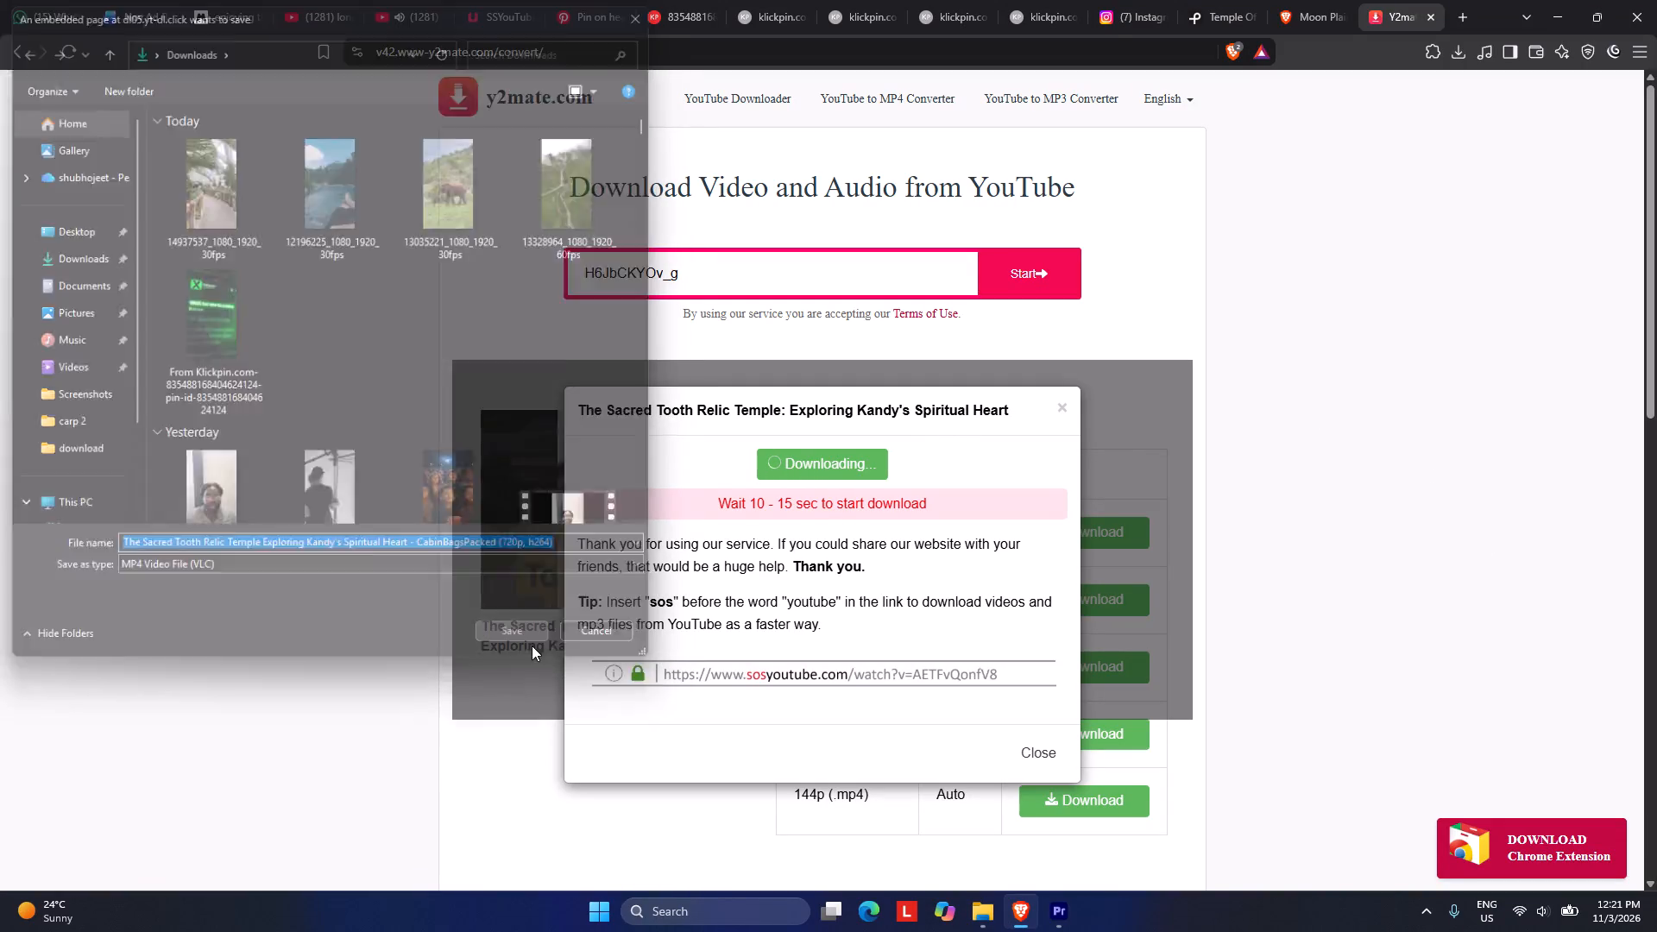
Bring the downloaded temple video into Premiere, placing it on track V1 of Sequence 02 directly after the last garden walkway clip.
left_click_drag(1264, 109, 1088, 916)
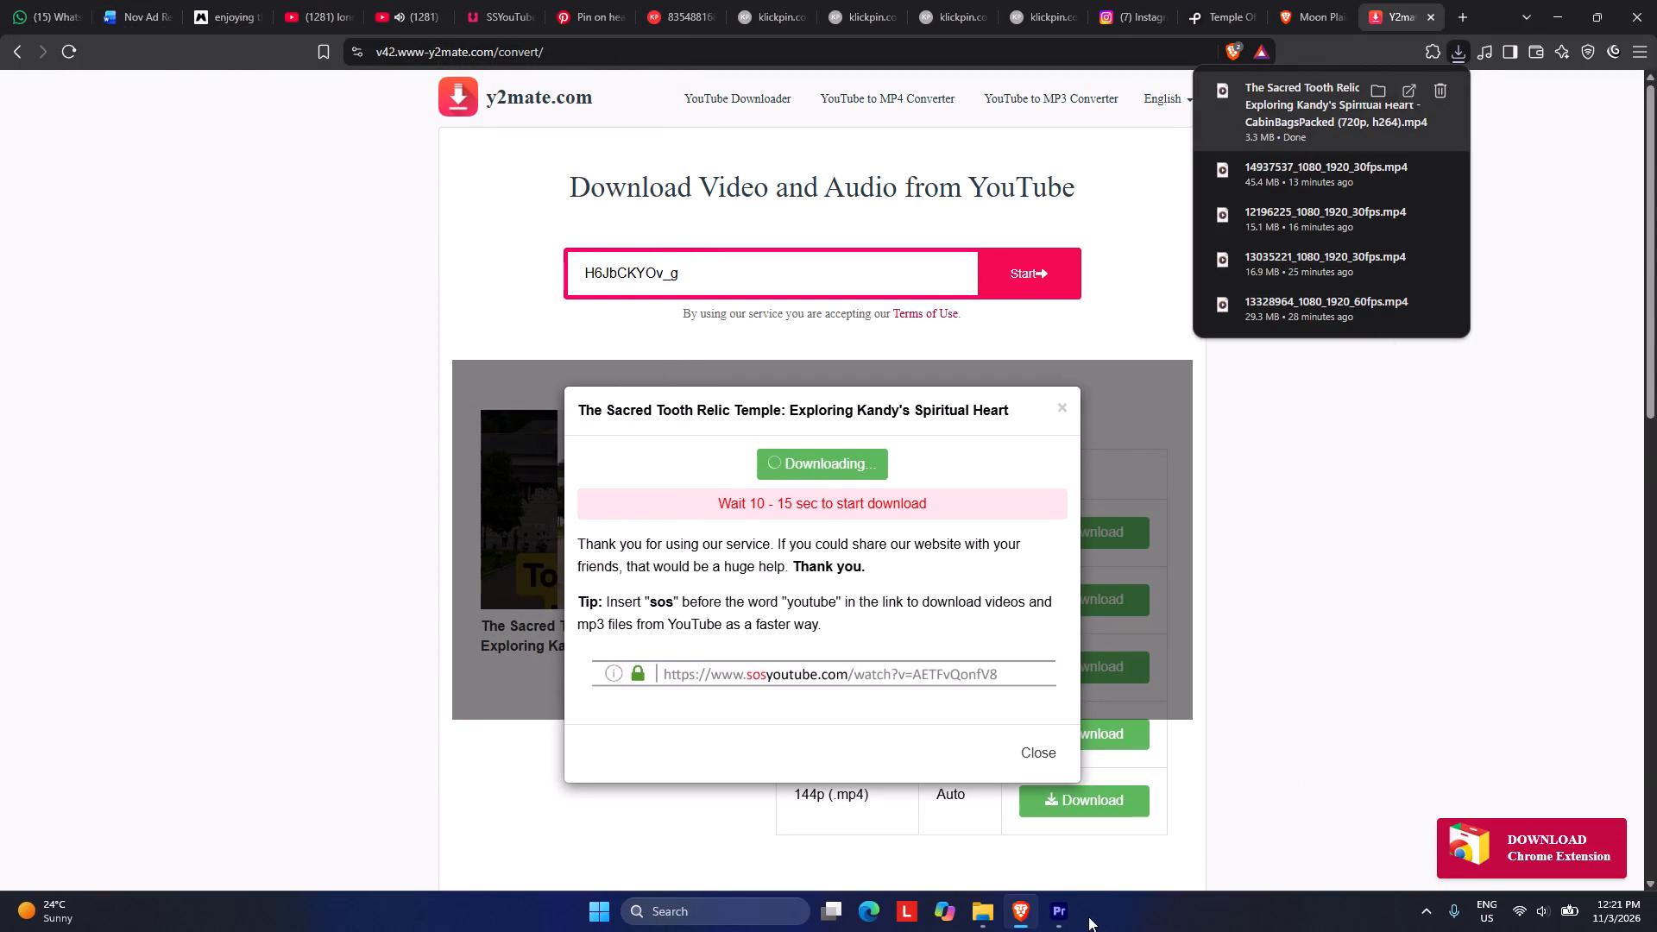
left_click_drag(1088, 916, 551, 675)
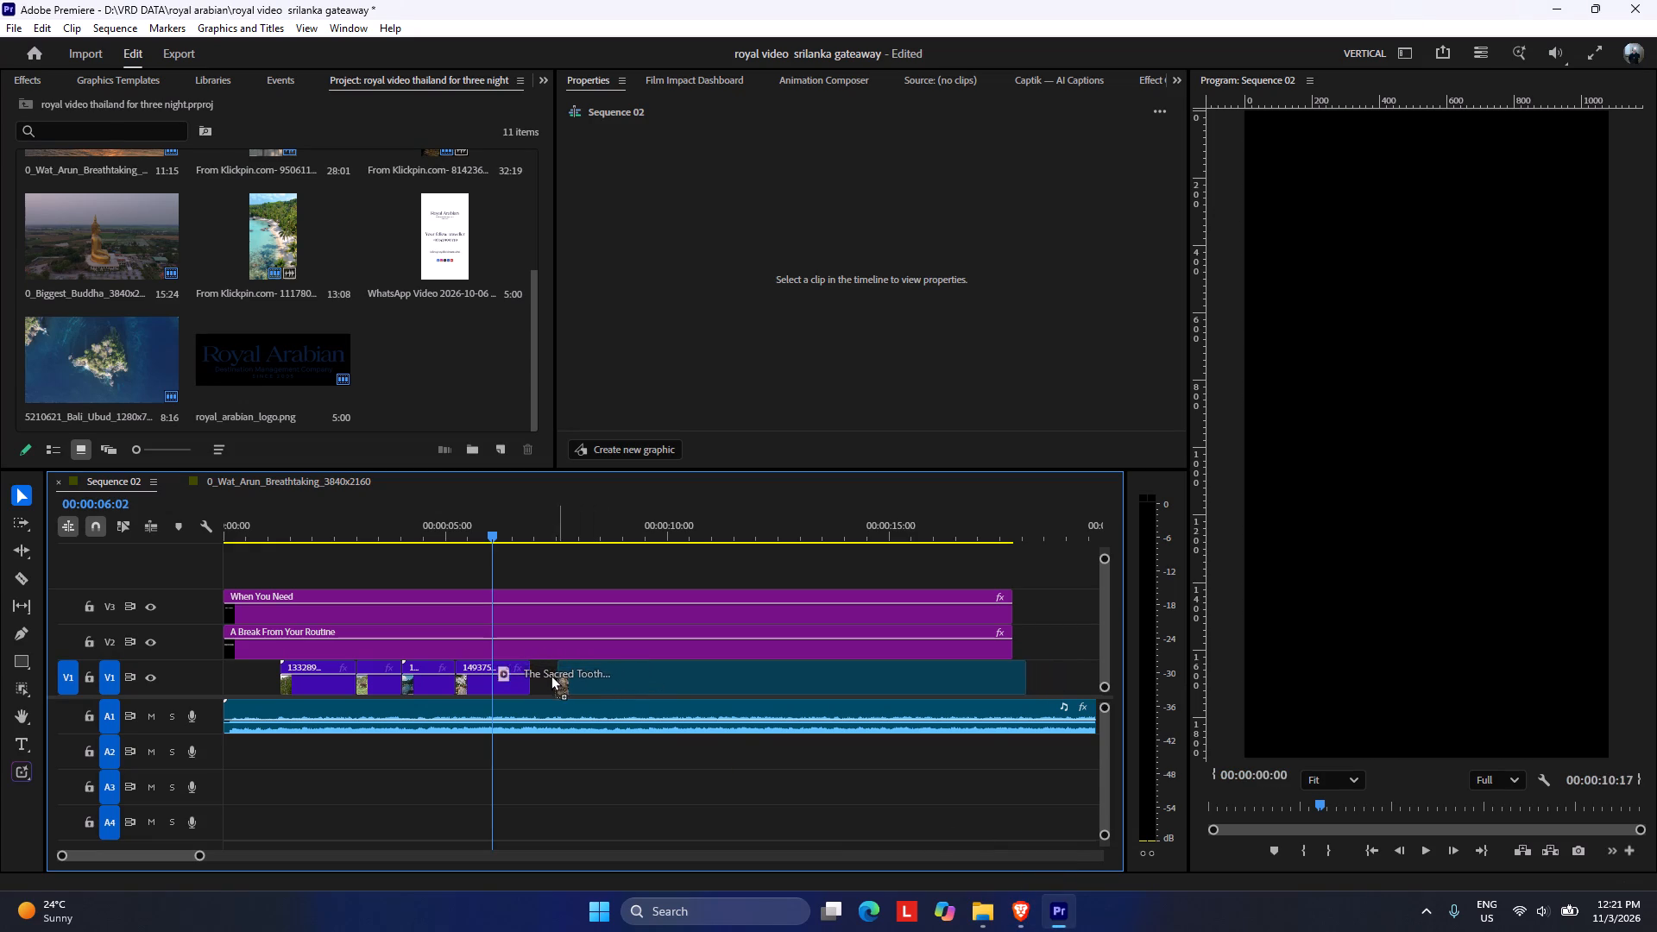
left_click_drag(551, 675, 533, 677)
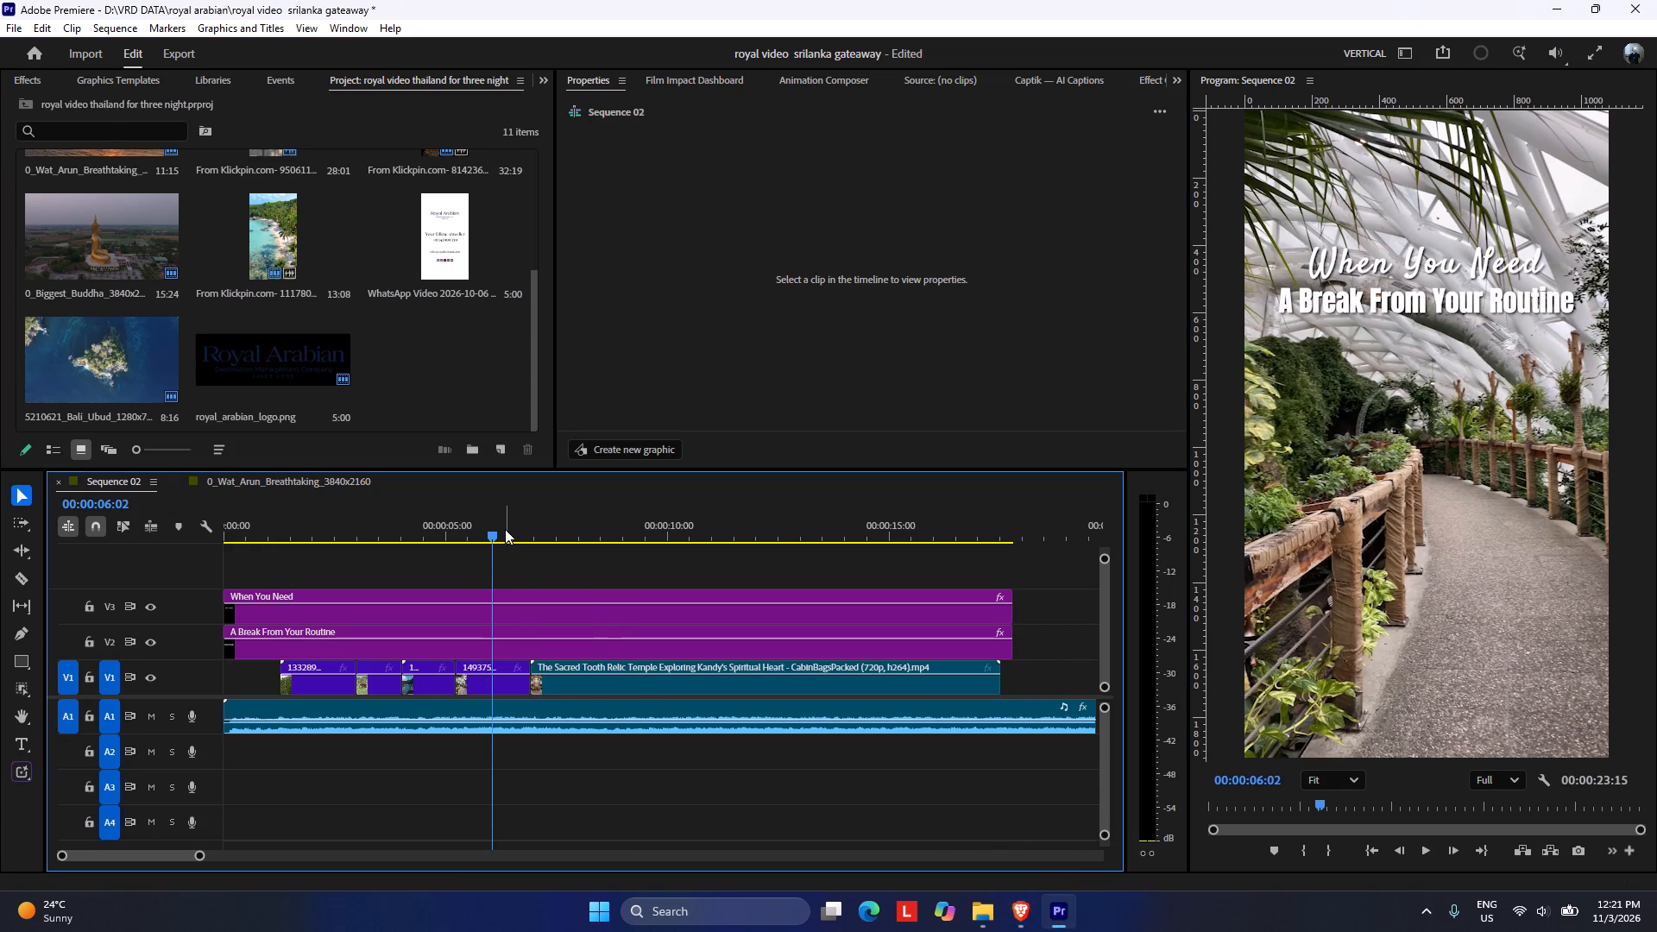
Scale the Sacred Tooth Relic Temple clip to fill the vertical frame.
left_click_drag(501, 527, 543, 542)
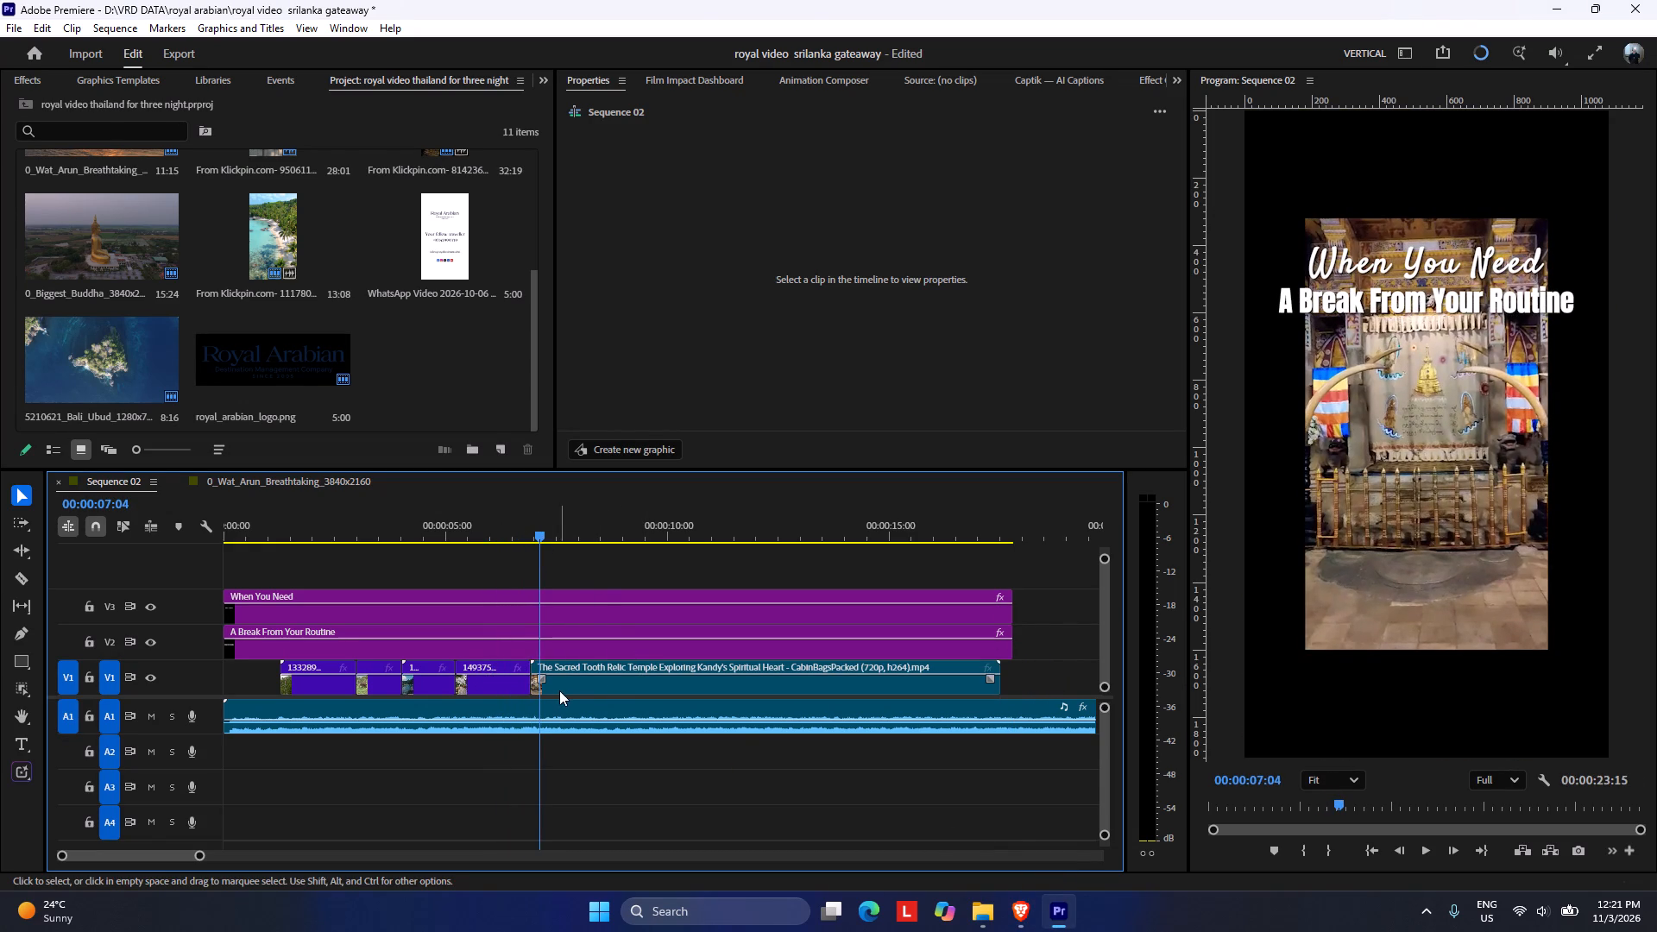
left_click(555, 687)
right_click(554, 686)
left_click(623, 729)
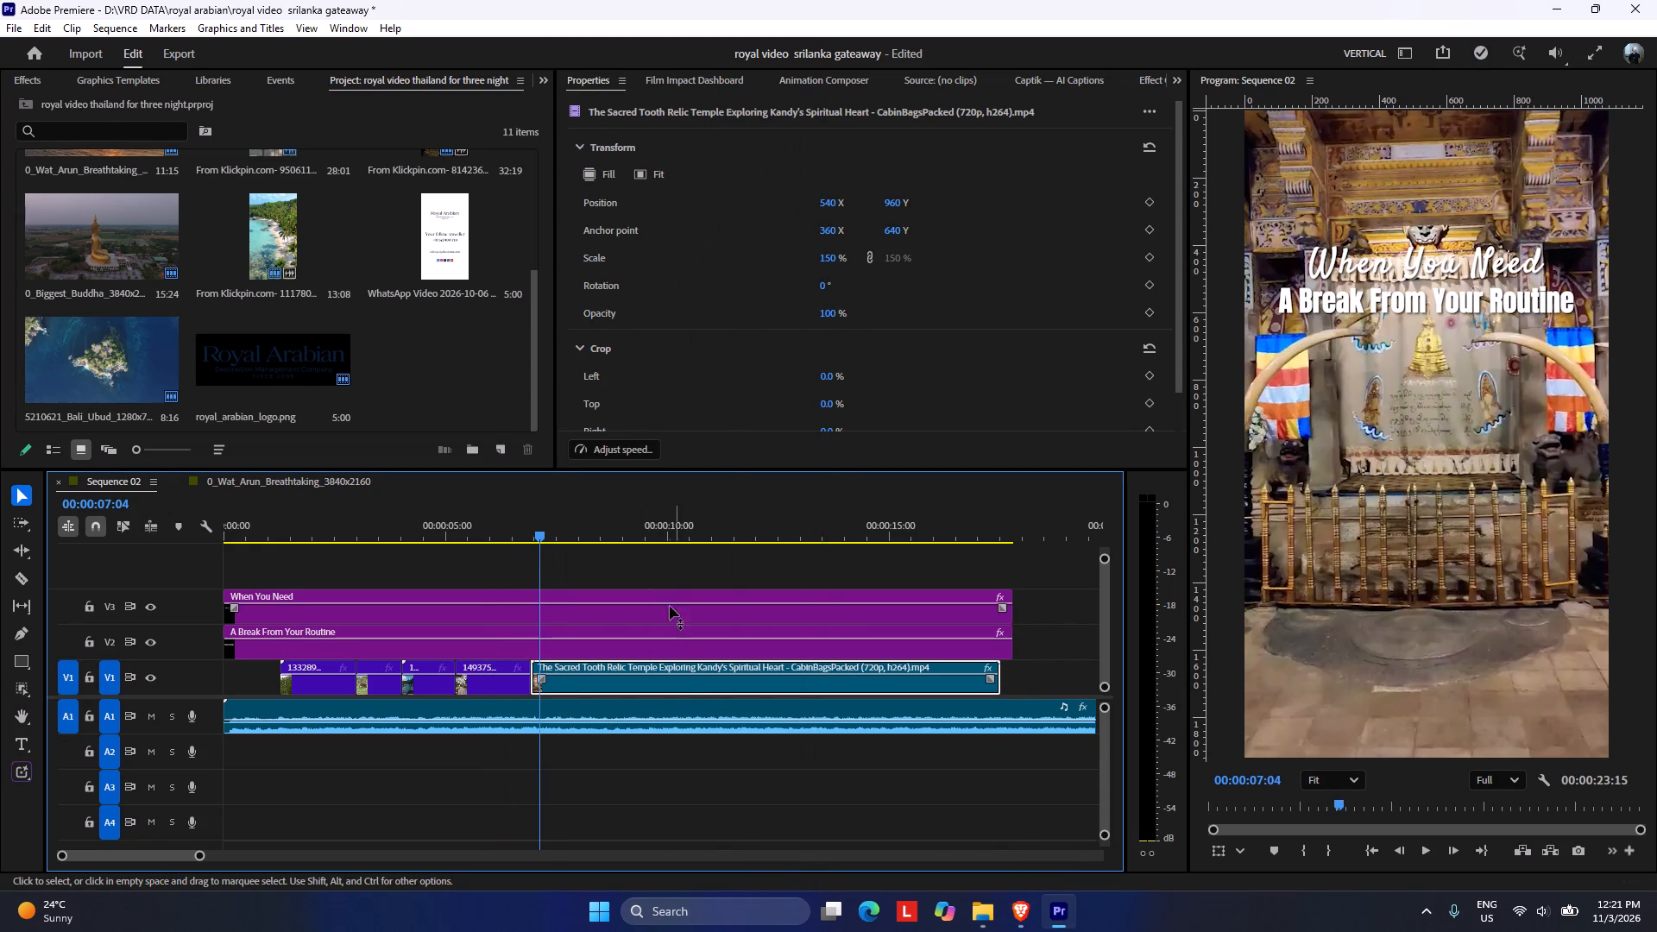
Review the temple footage, trim the clip's start to 00:00:09:08, and close the gap to the preceding V1 clip.
key("space")
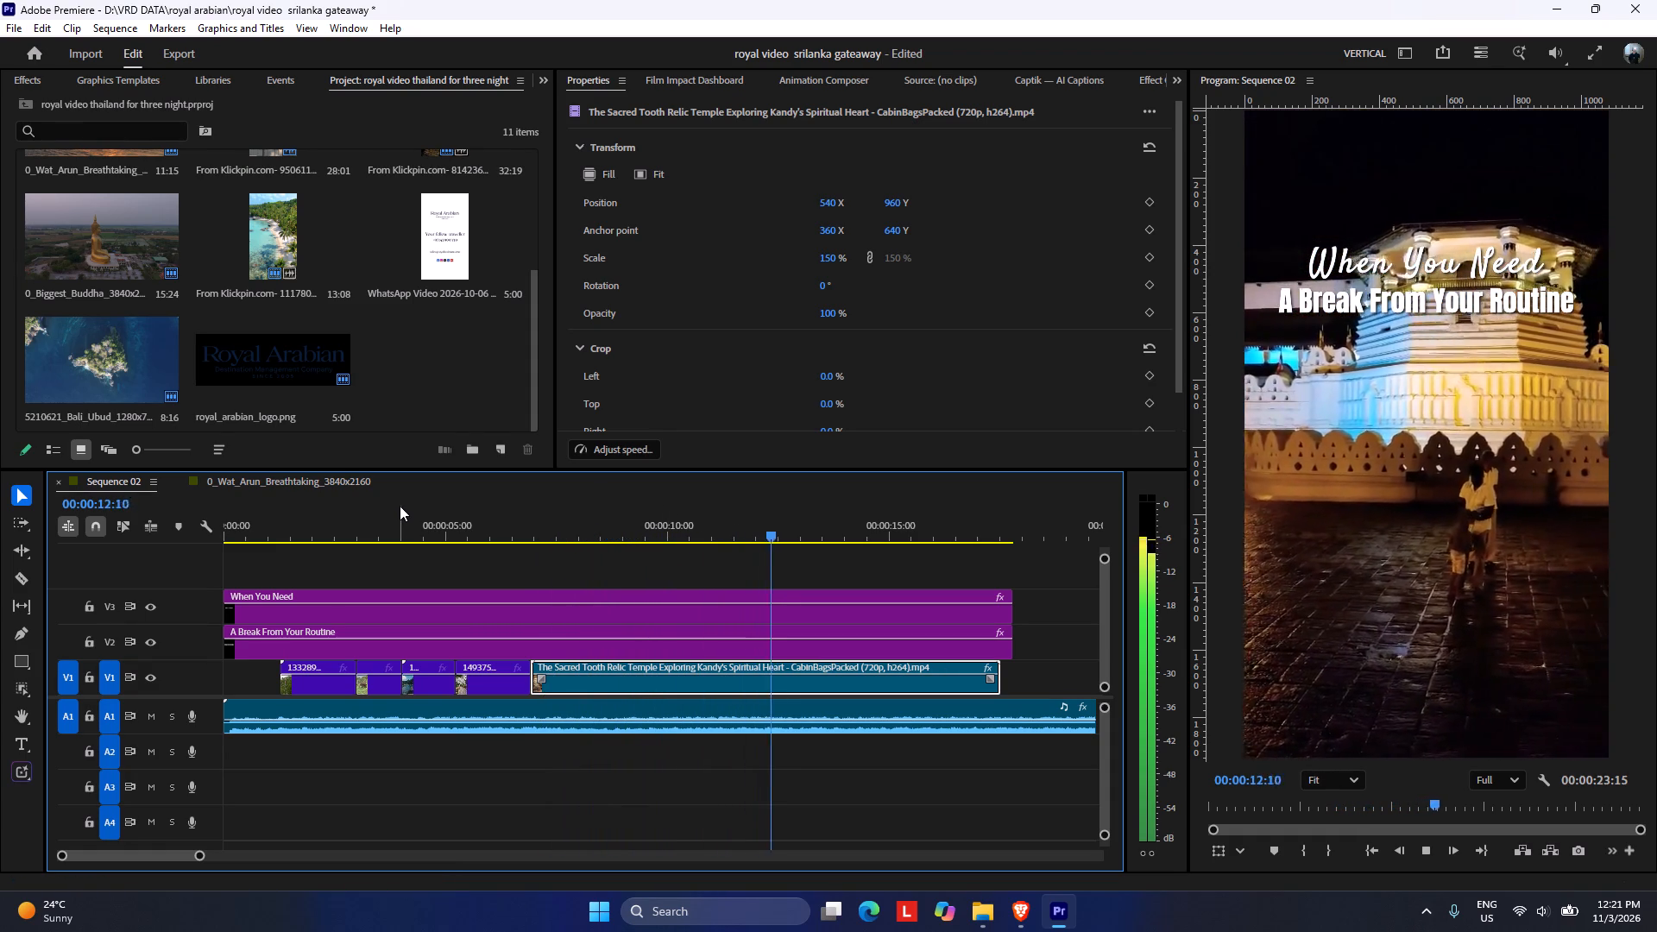
key("space")
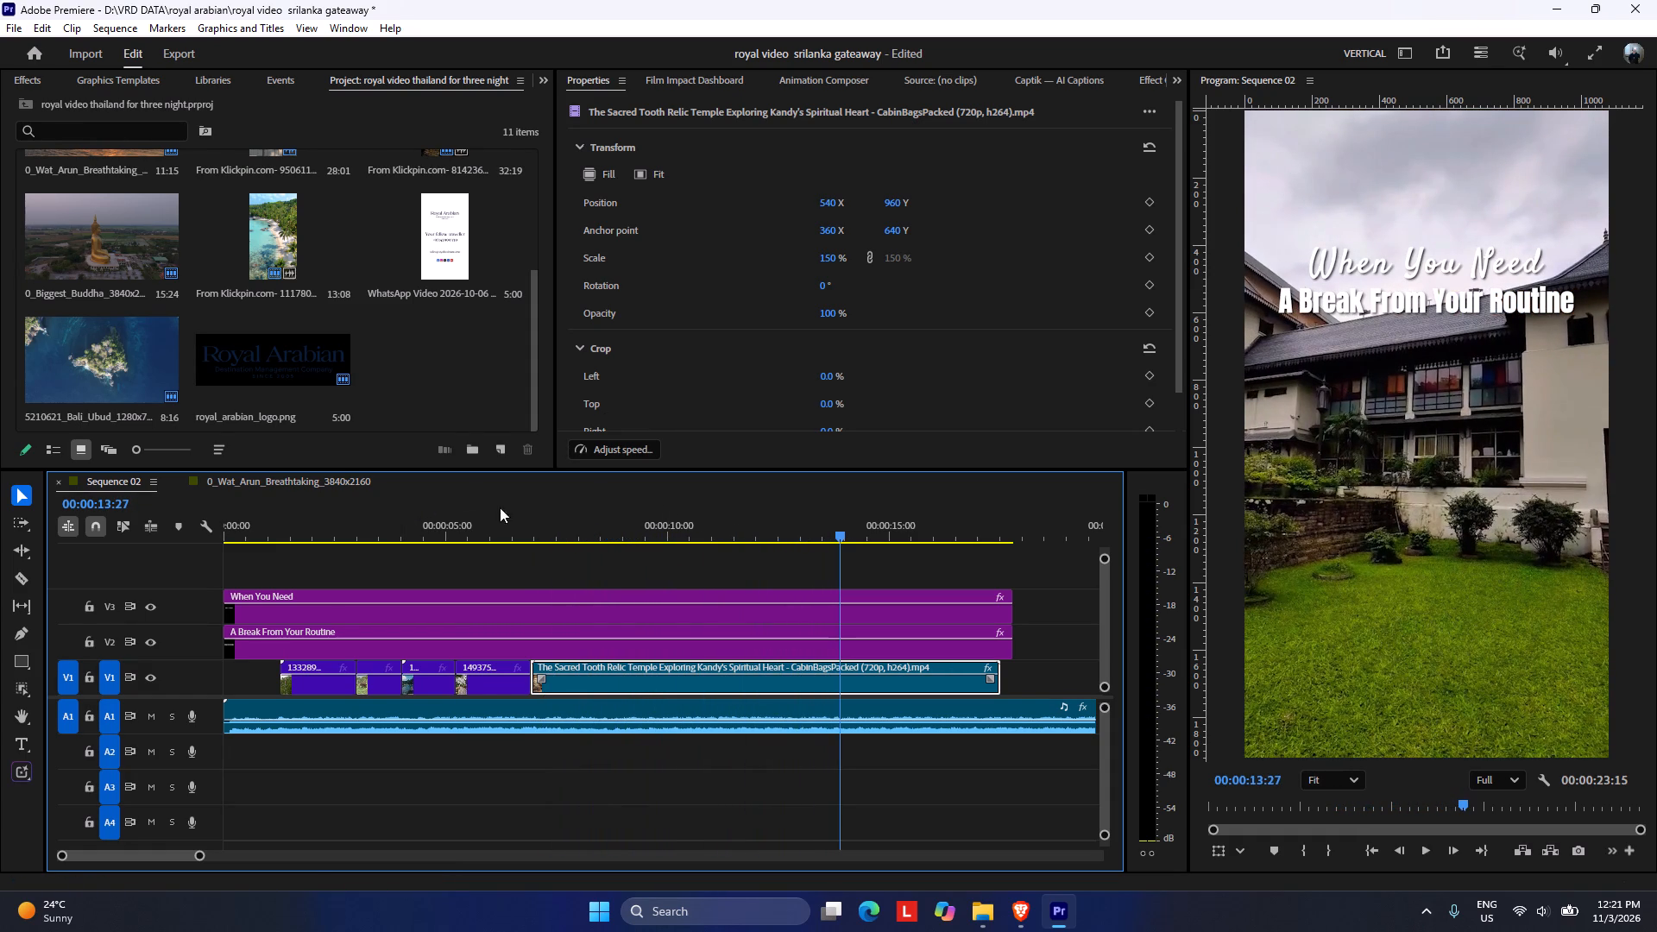
left_click_drag(854, 537, 917, 536)
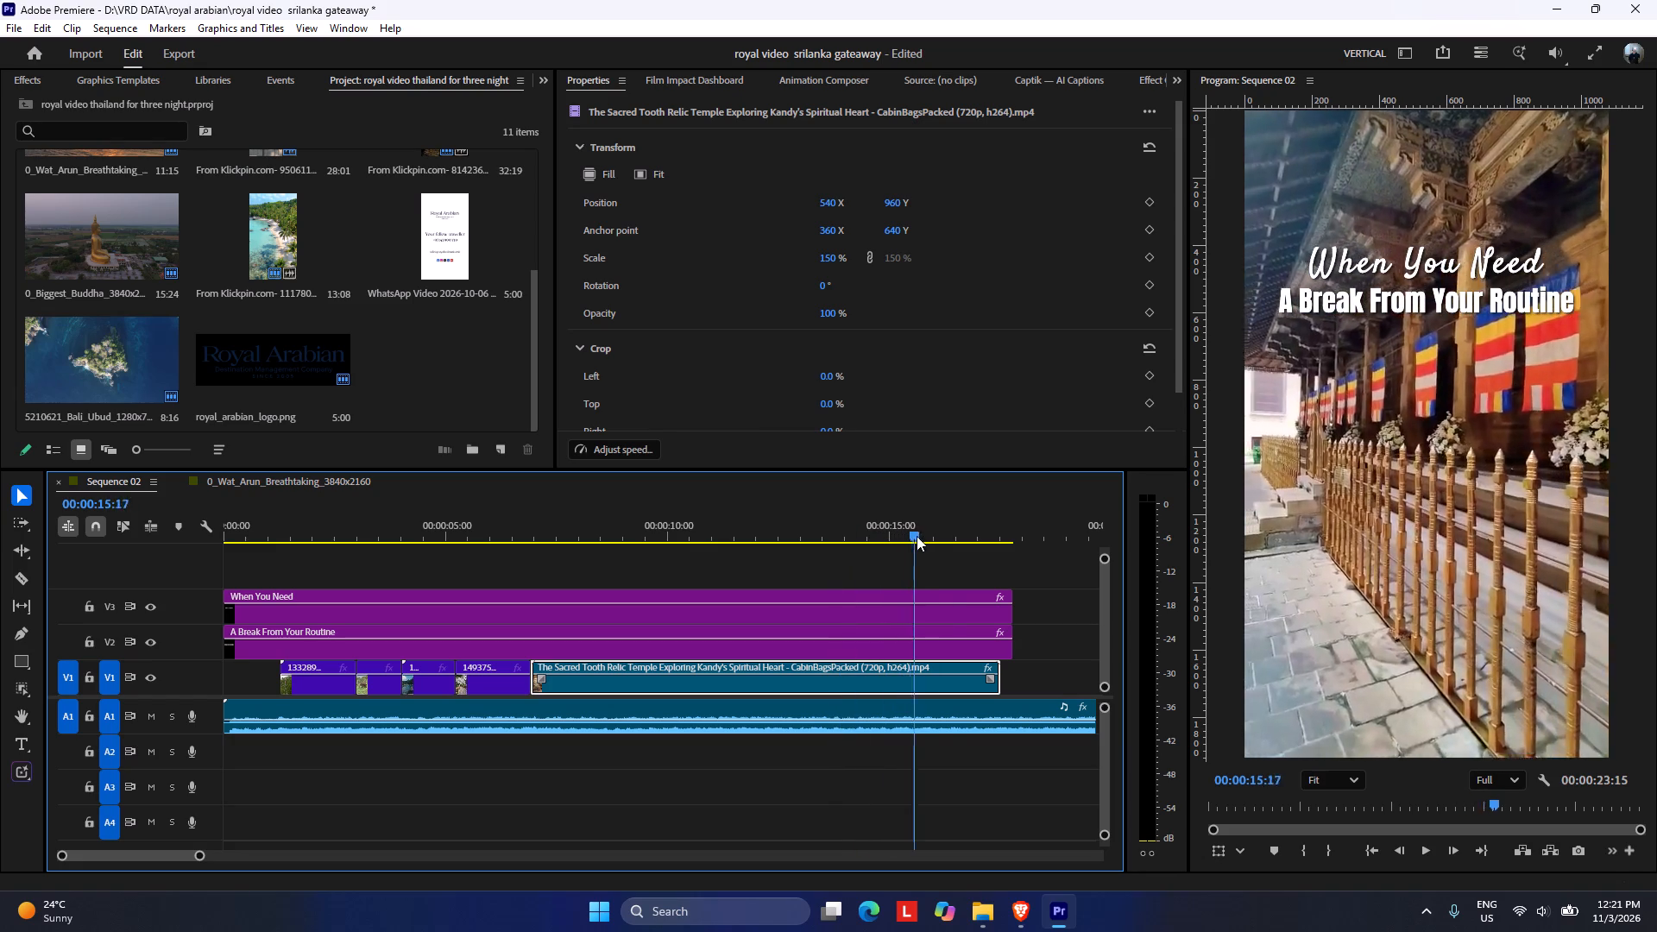
left_click_drag(917, 536, 1008, 531)
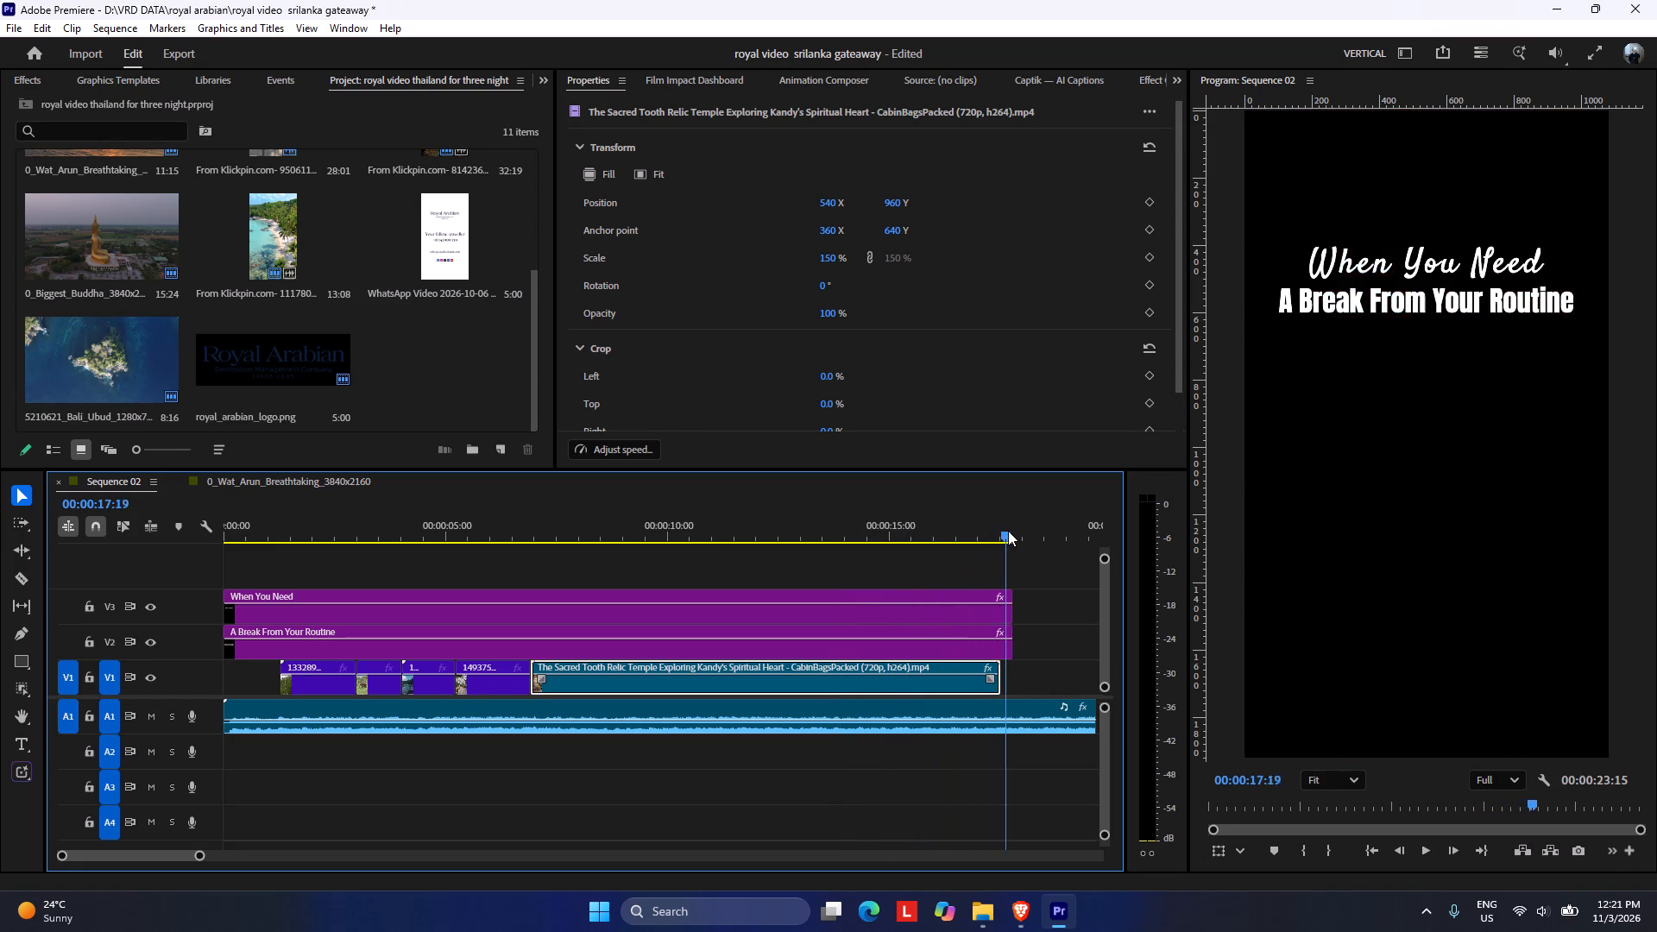
left_click_drag(1008, 531, 676, 527)
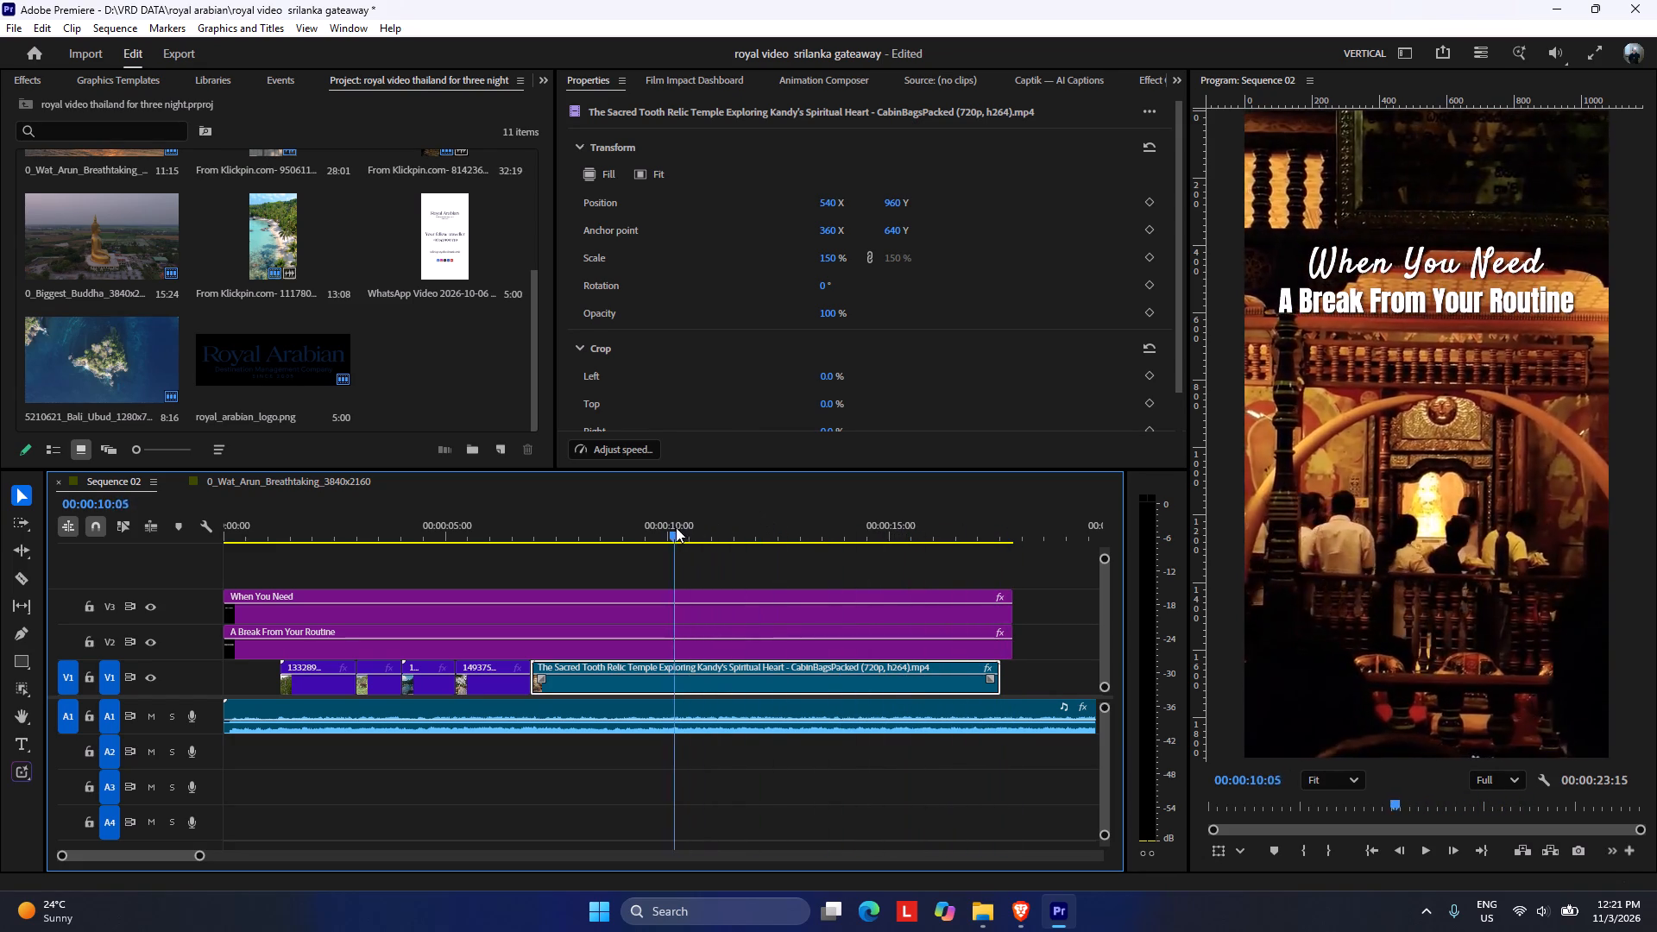
left_click_drag(676, 527, 629, 518)
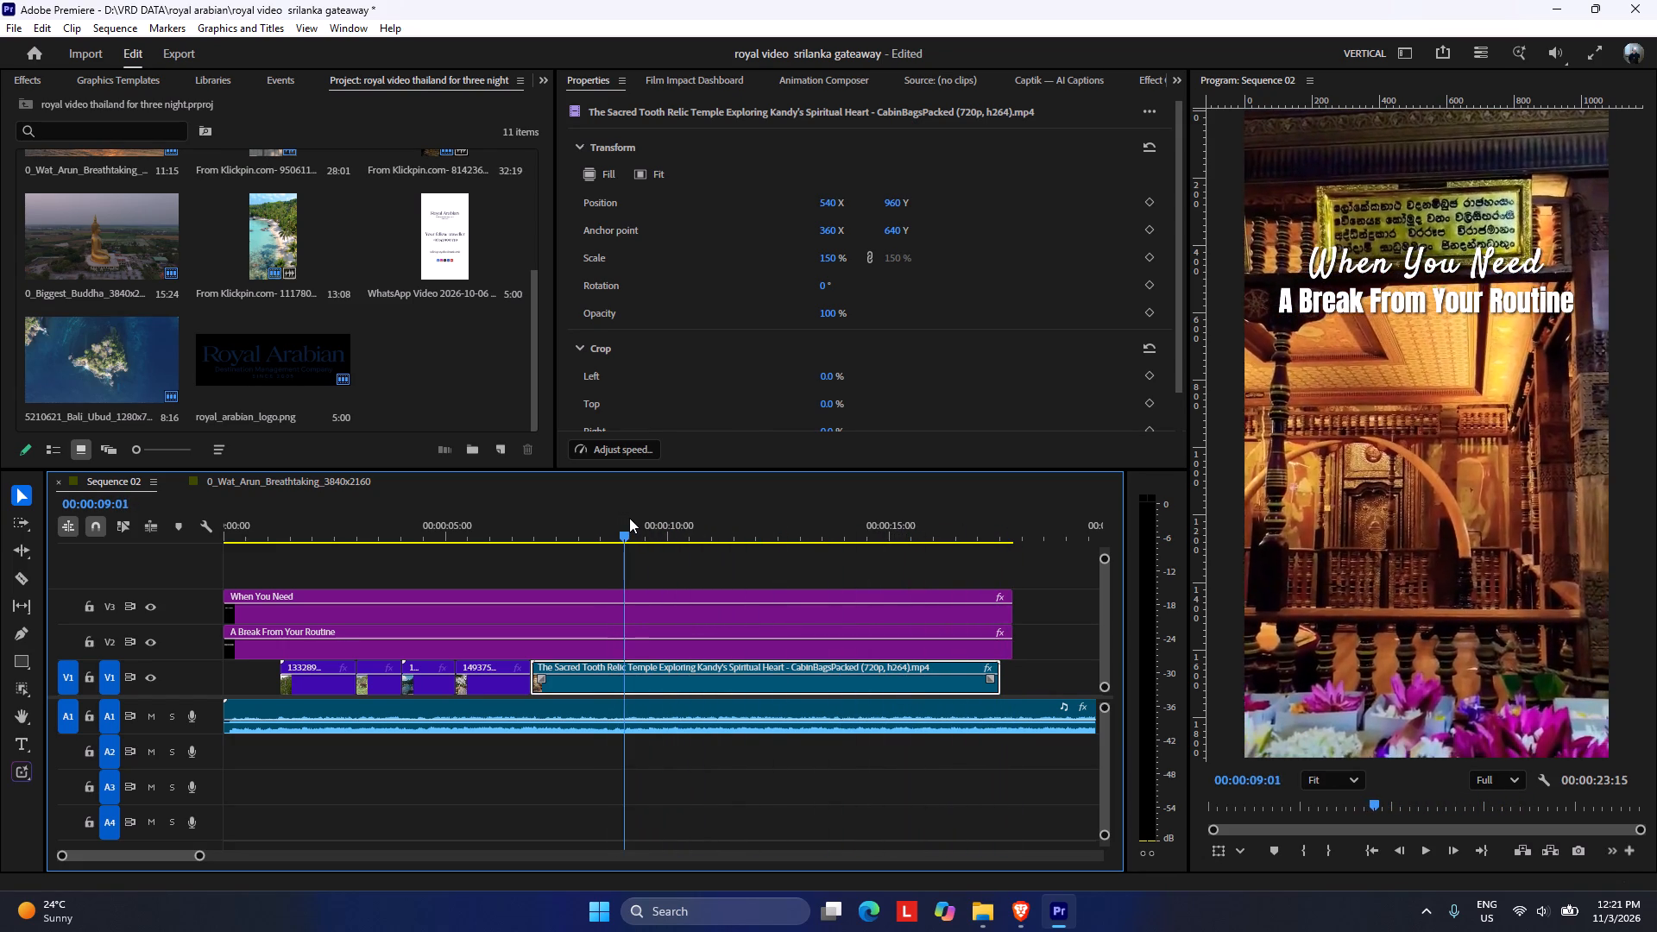
left_click_drag(629, 518, 638, 519)
left_click_drag(533, 663, 635, 664)
left_click_drag(689, 686, 610, 688)
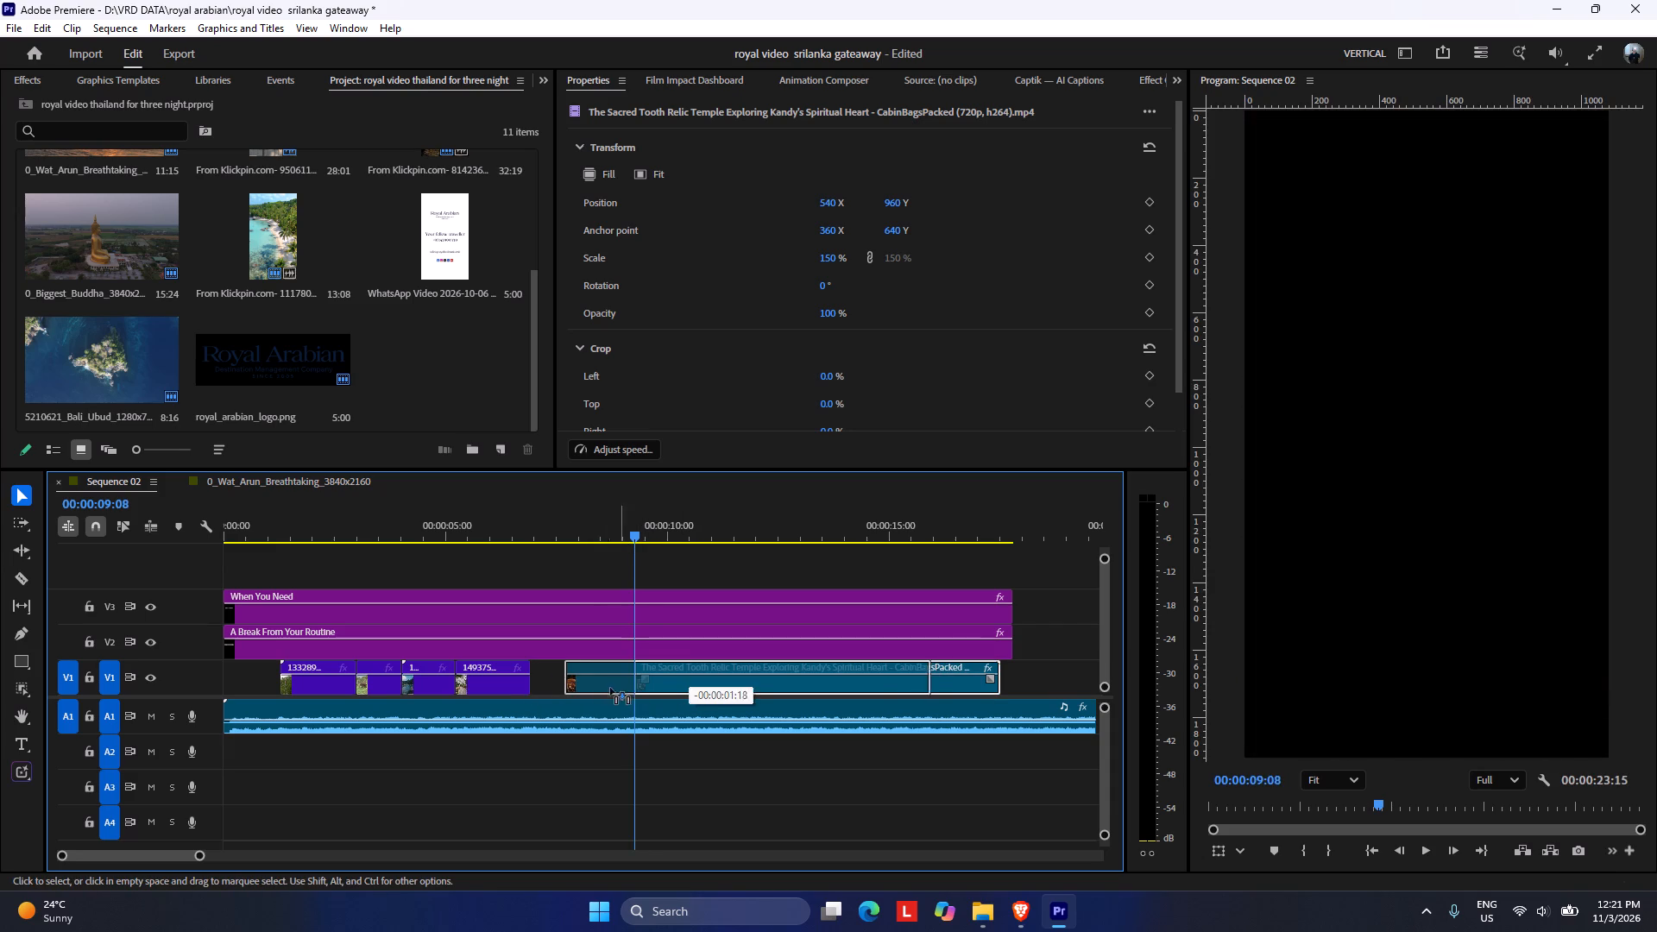
left_click_drag(610, 688, 590, 684)
left_click(595, 569)
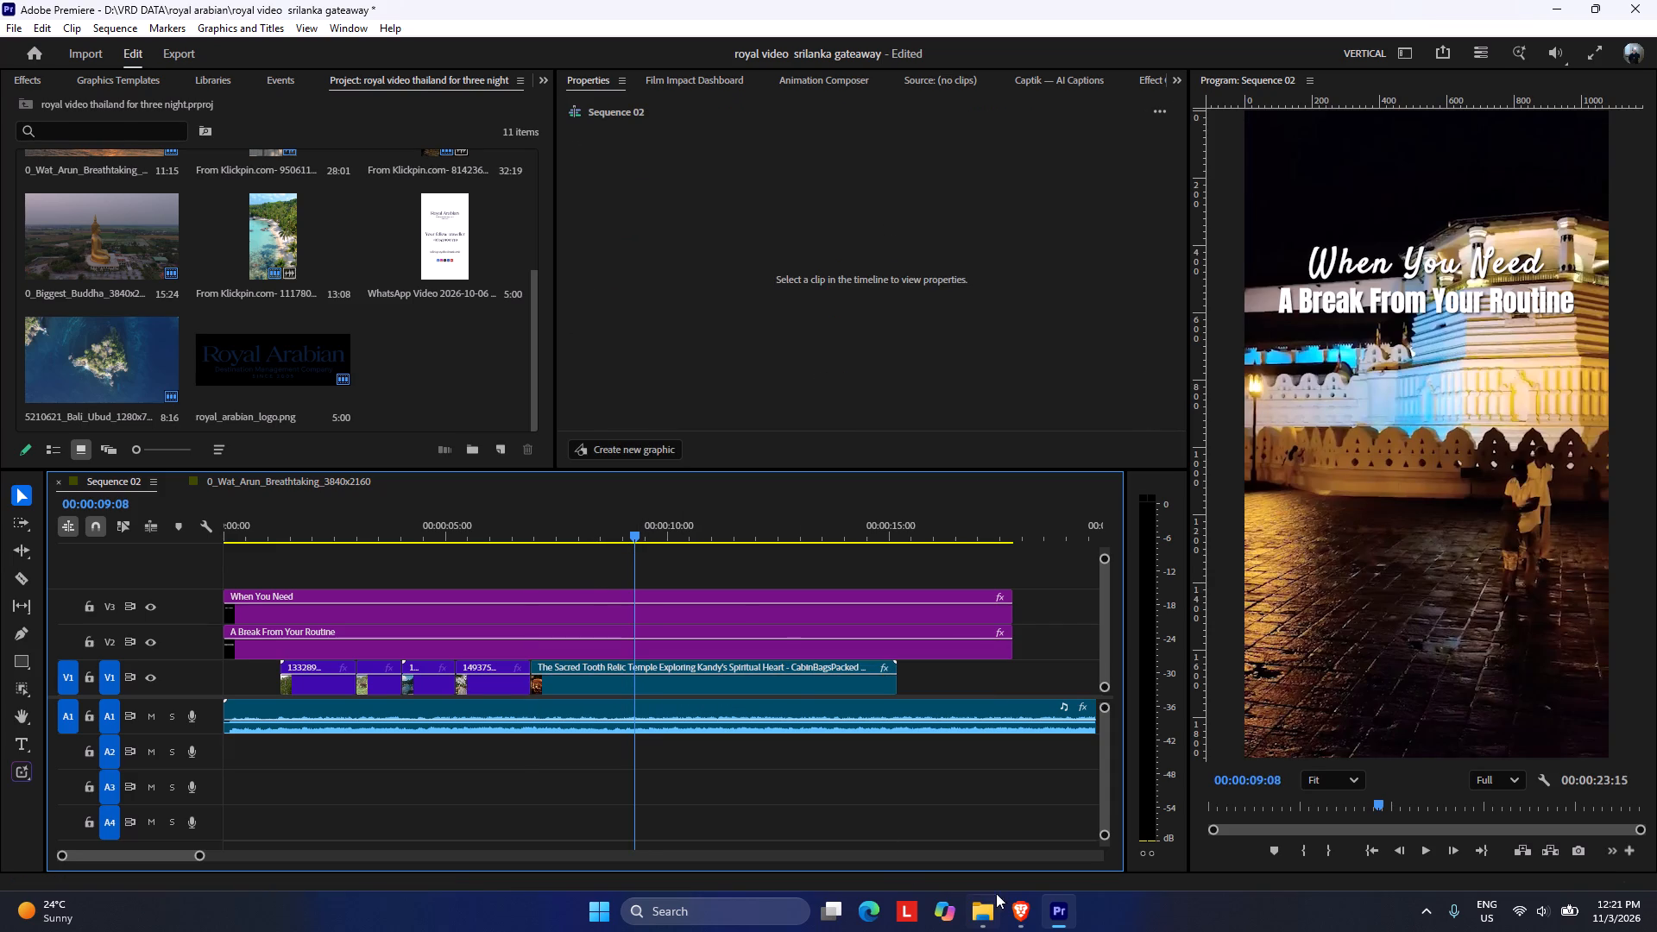
Check the scene timings in the Nov Ad Reel Content brief and trim the temple clip's end to 00:00:10:03 in Premiere.
left_click(1011, 923)
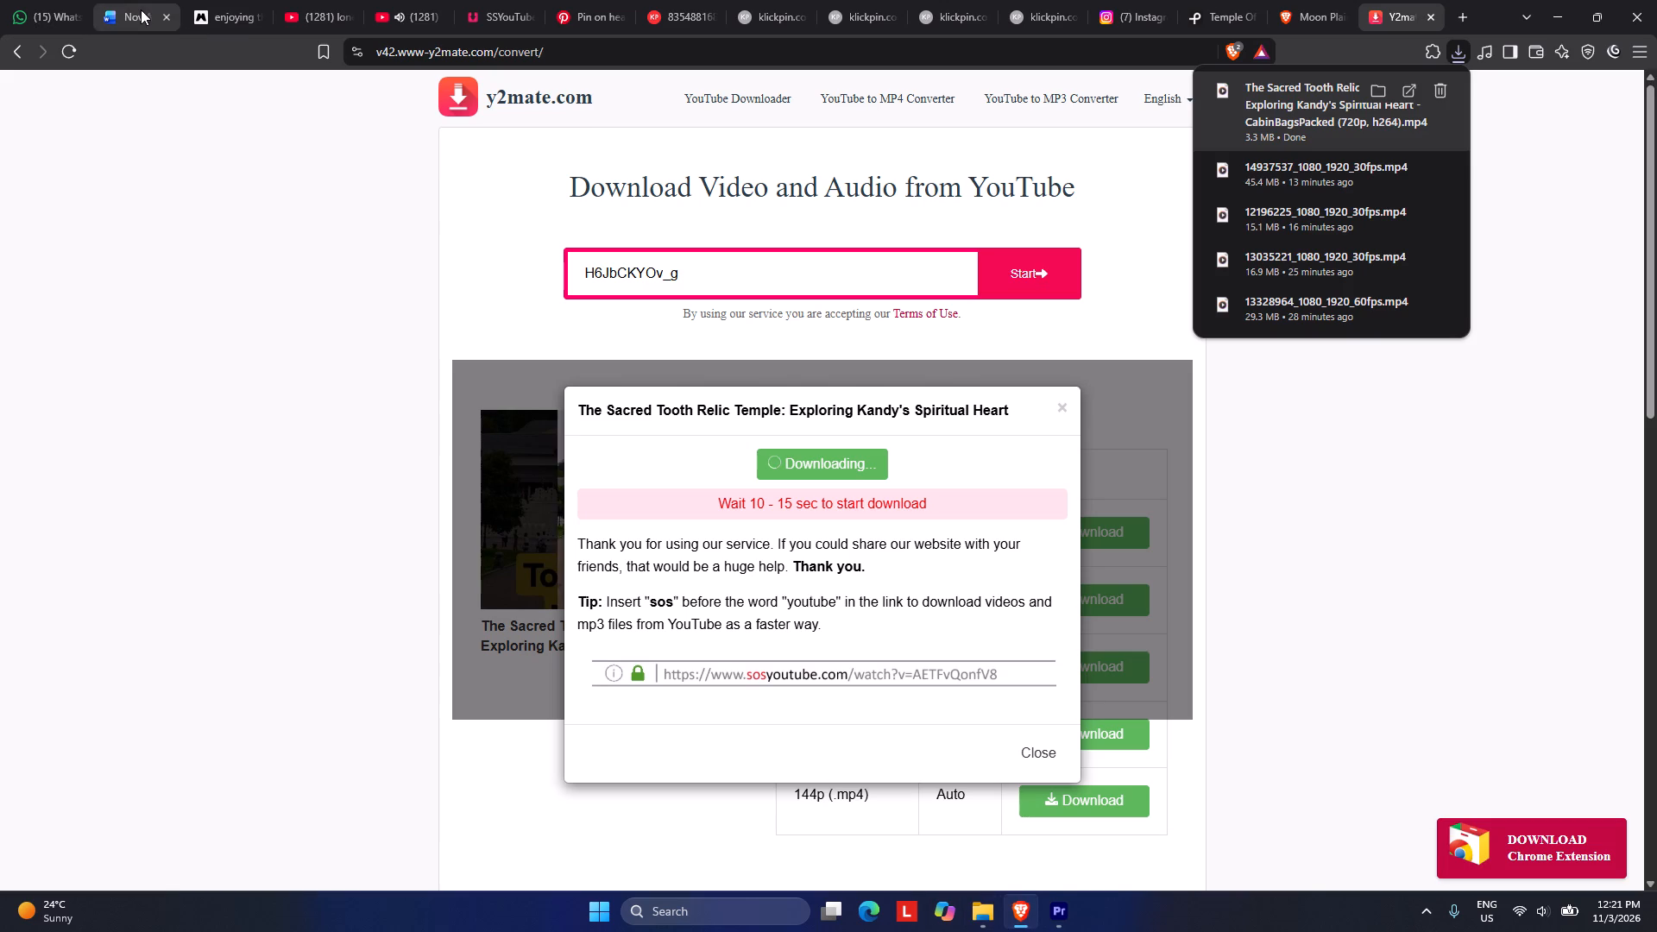
left_click(141, 9)
left_click(865, 572)
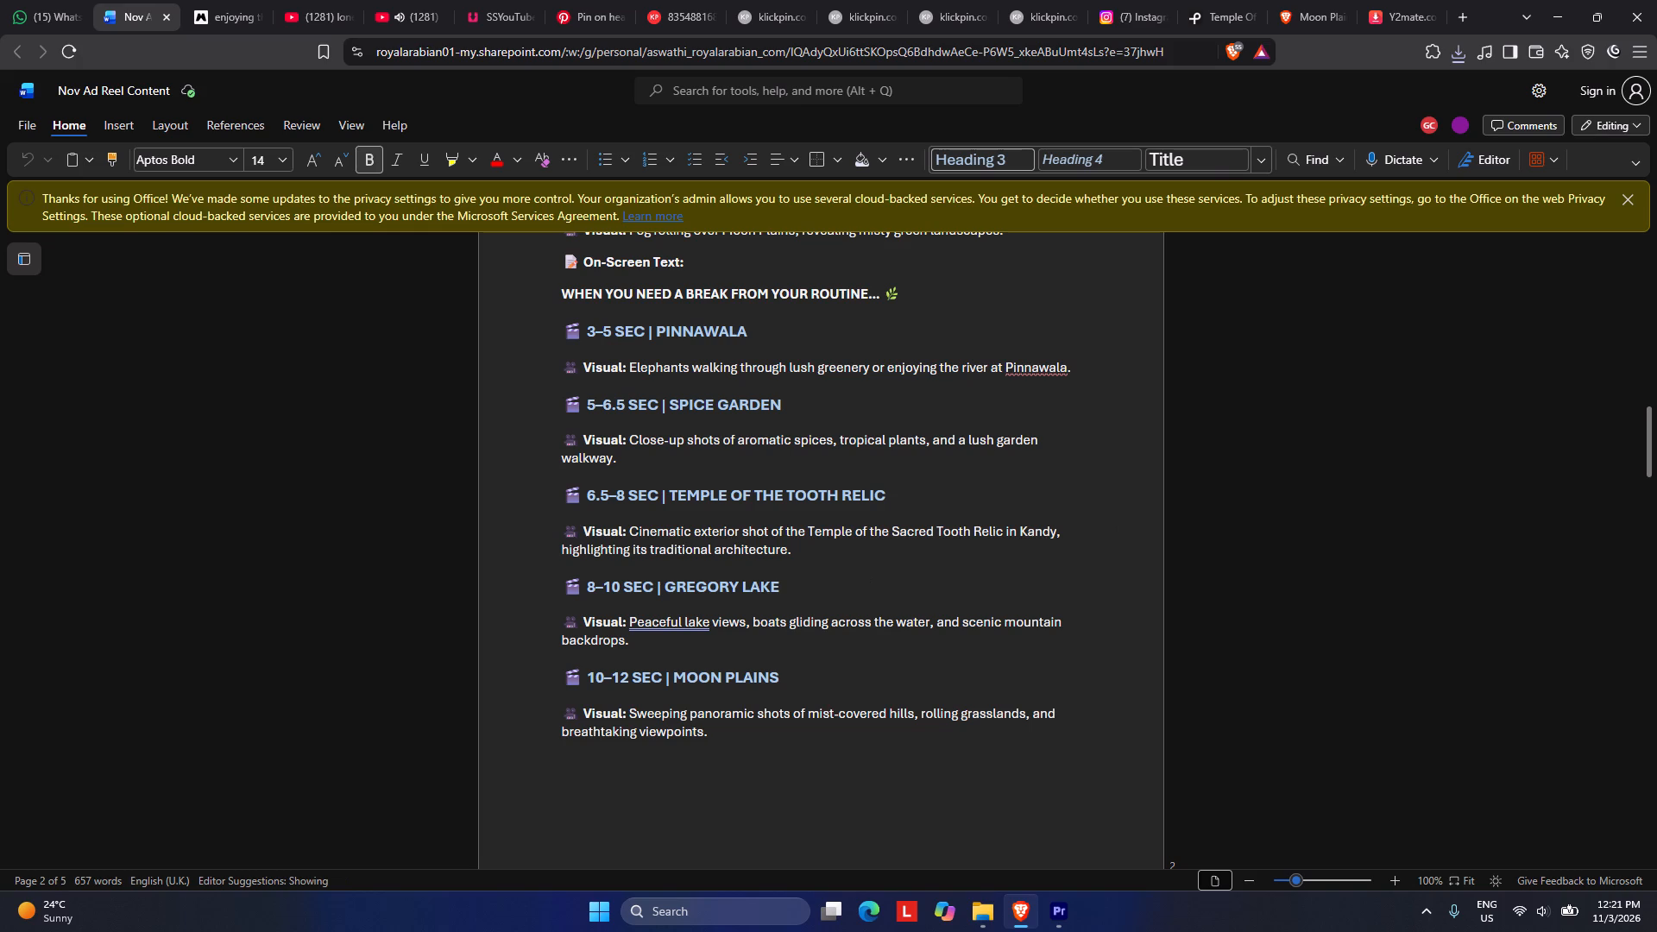
left_click(1053, 916)
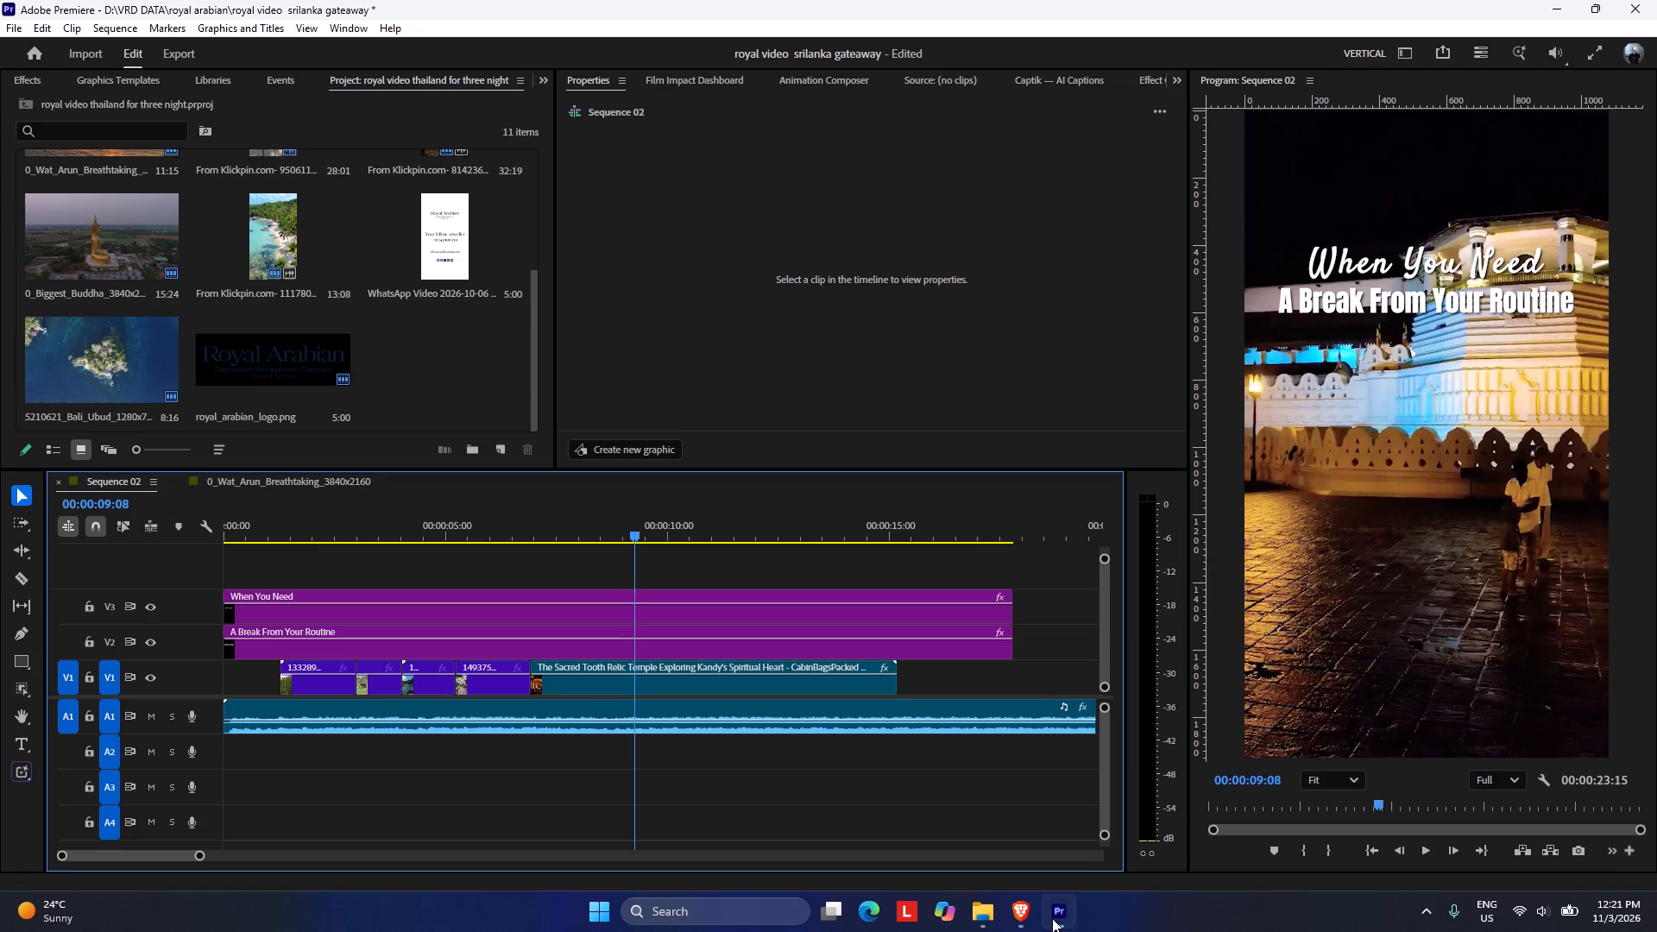
left_click_drag(631, 530, 671, 534)
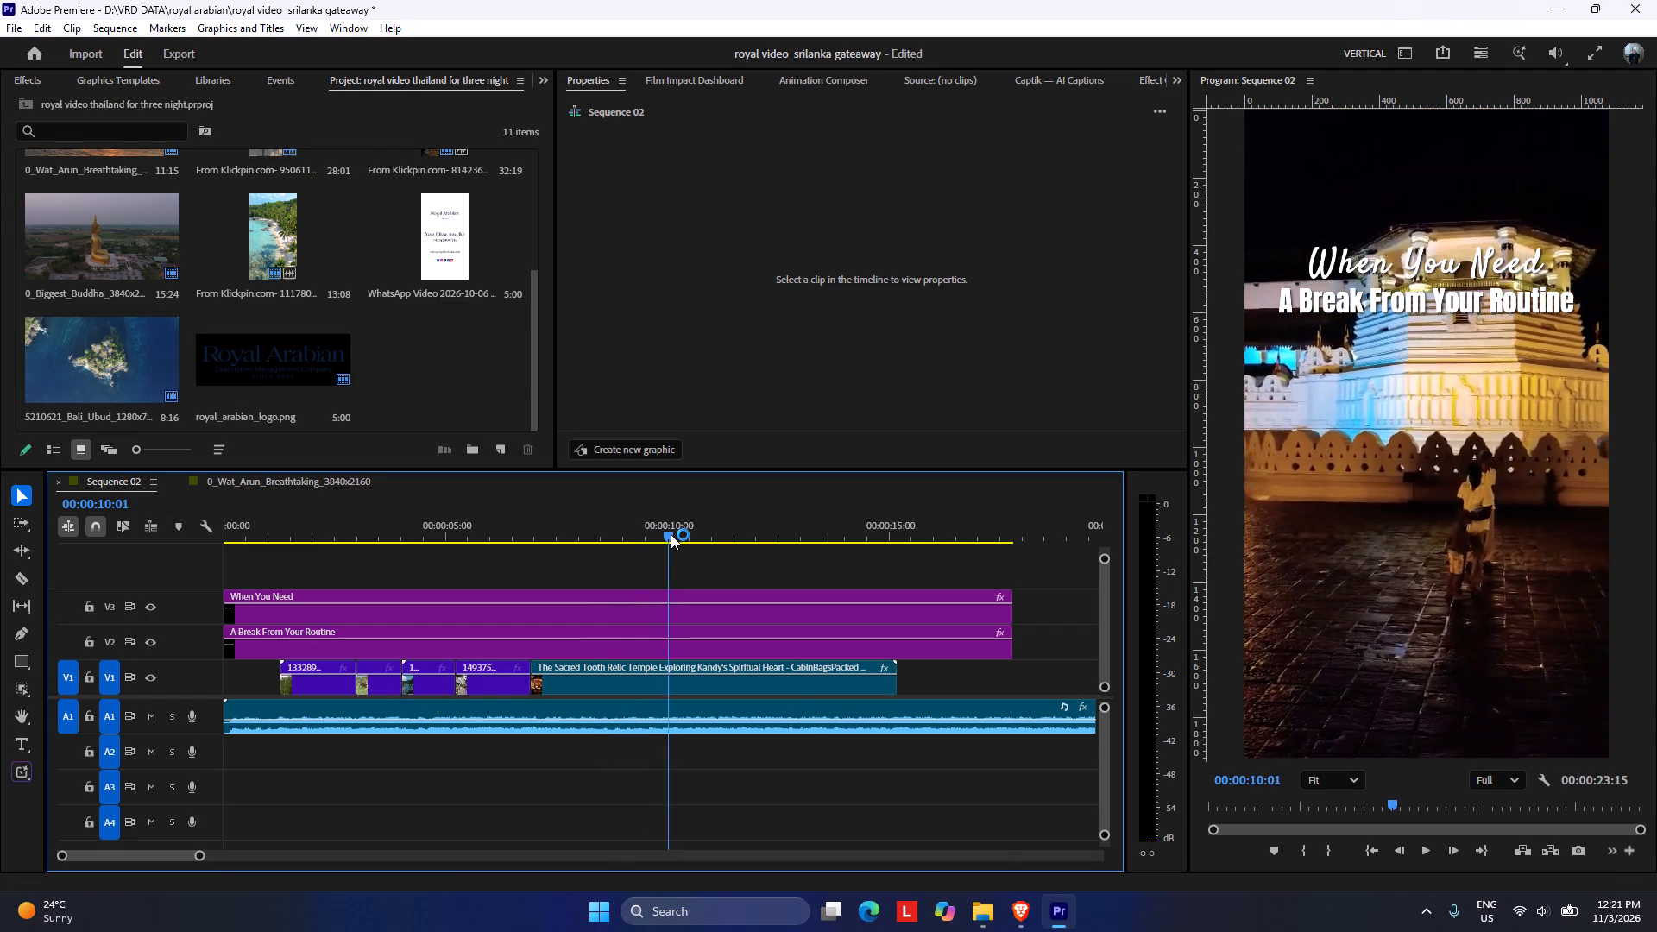
left_click_drag(671, 534, 675, 532)
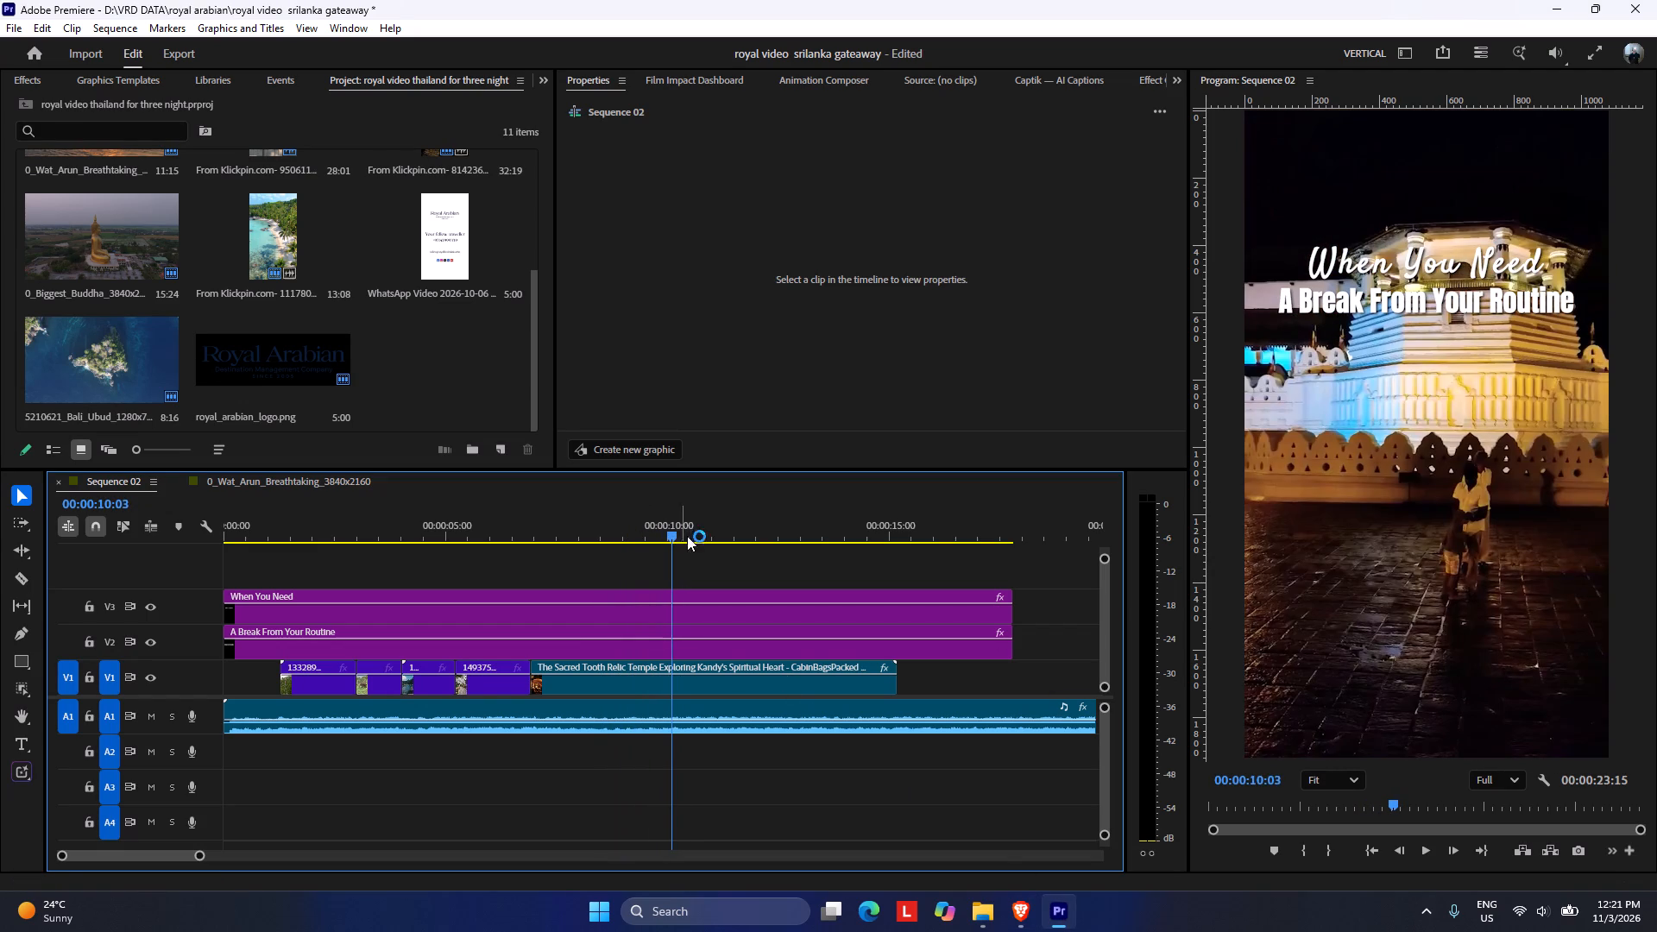
left_click_drag(907, 674, 844, 676)
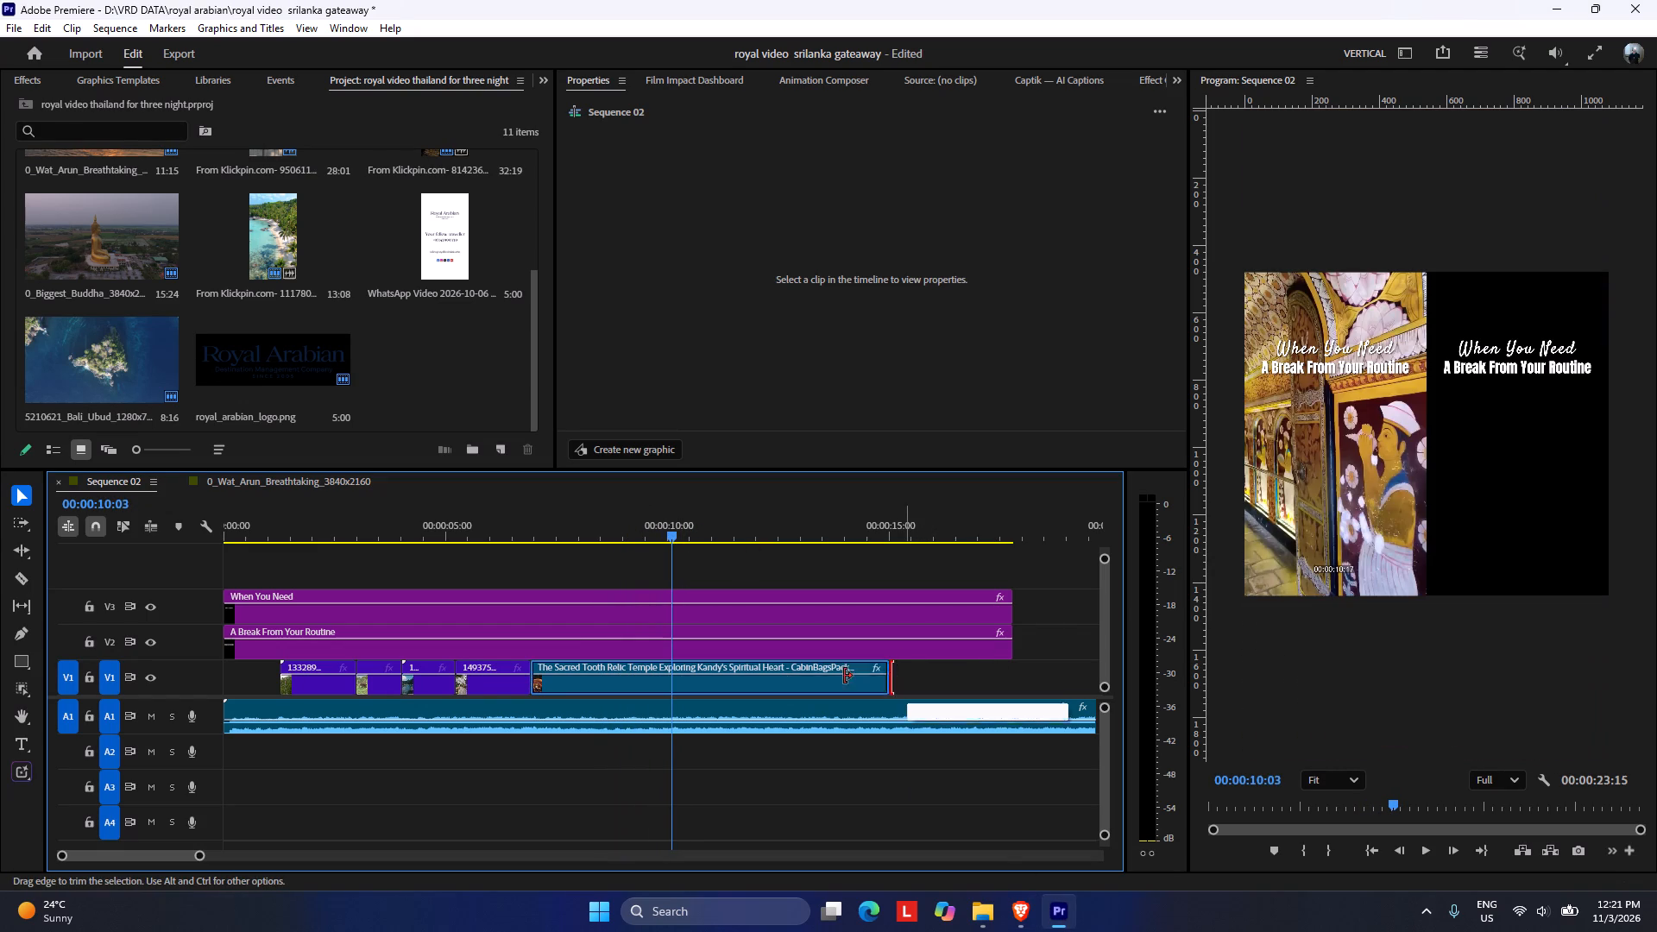
left_click_drag(844, 676, 682, 668)
left_click(730, 671)
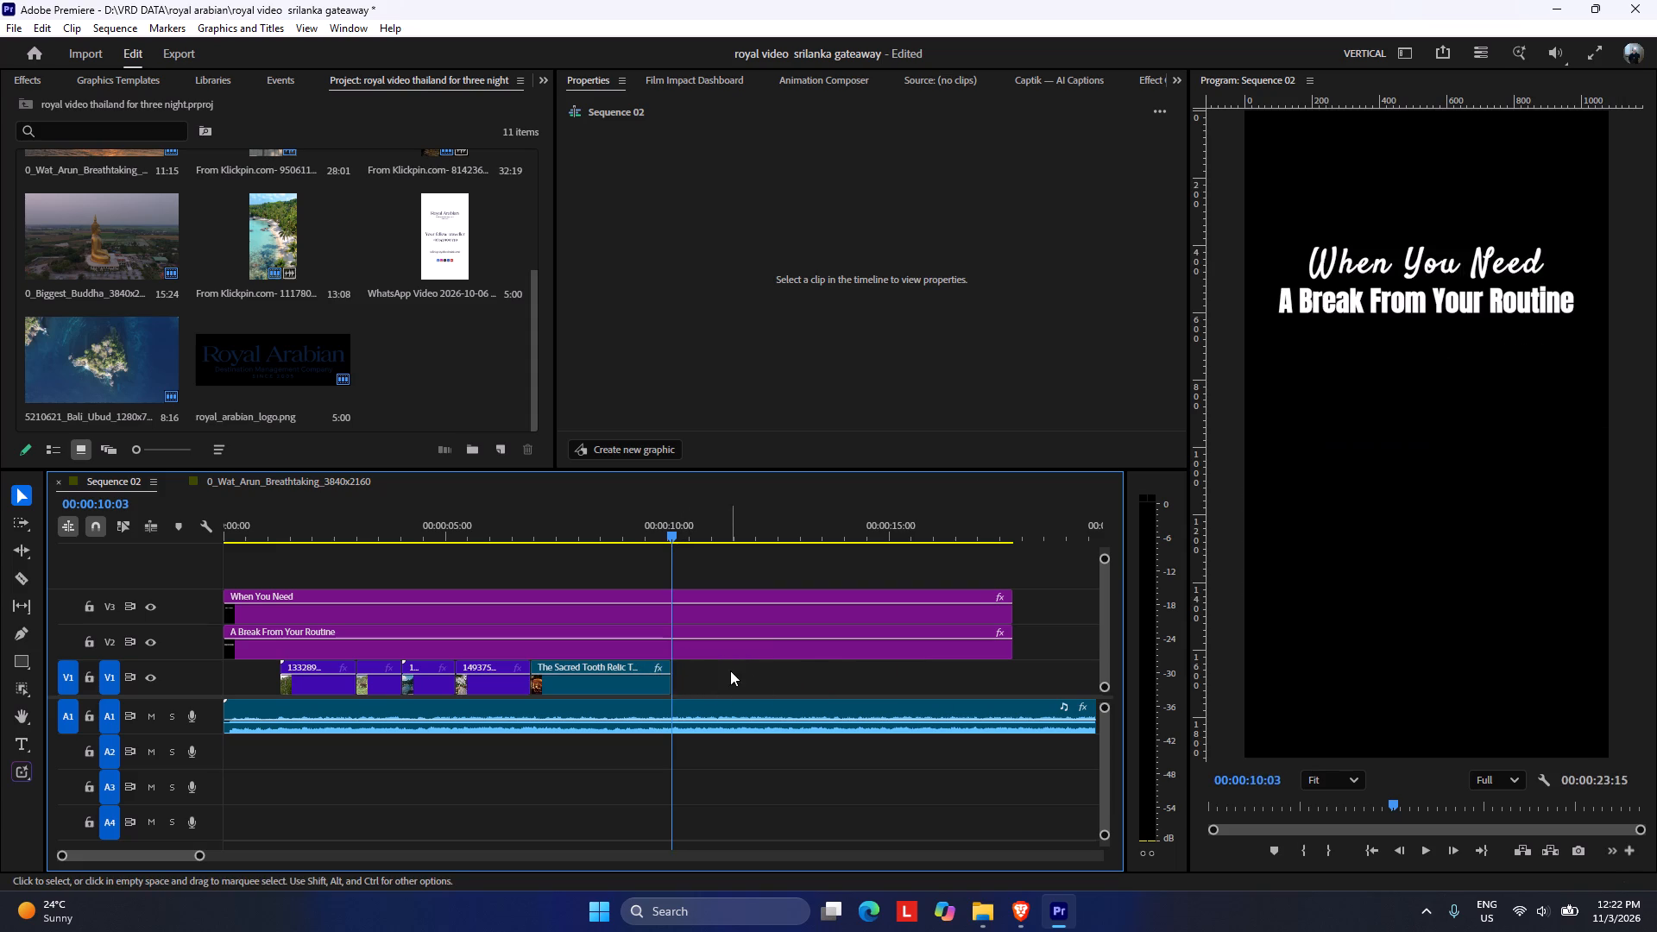
Play back and scrub Sequence 02 to review the trimmed temple clip with the preceding shots.
left_click_drag(576, 520, 510, 518)
key("space")
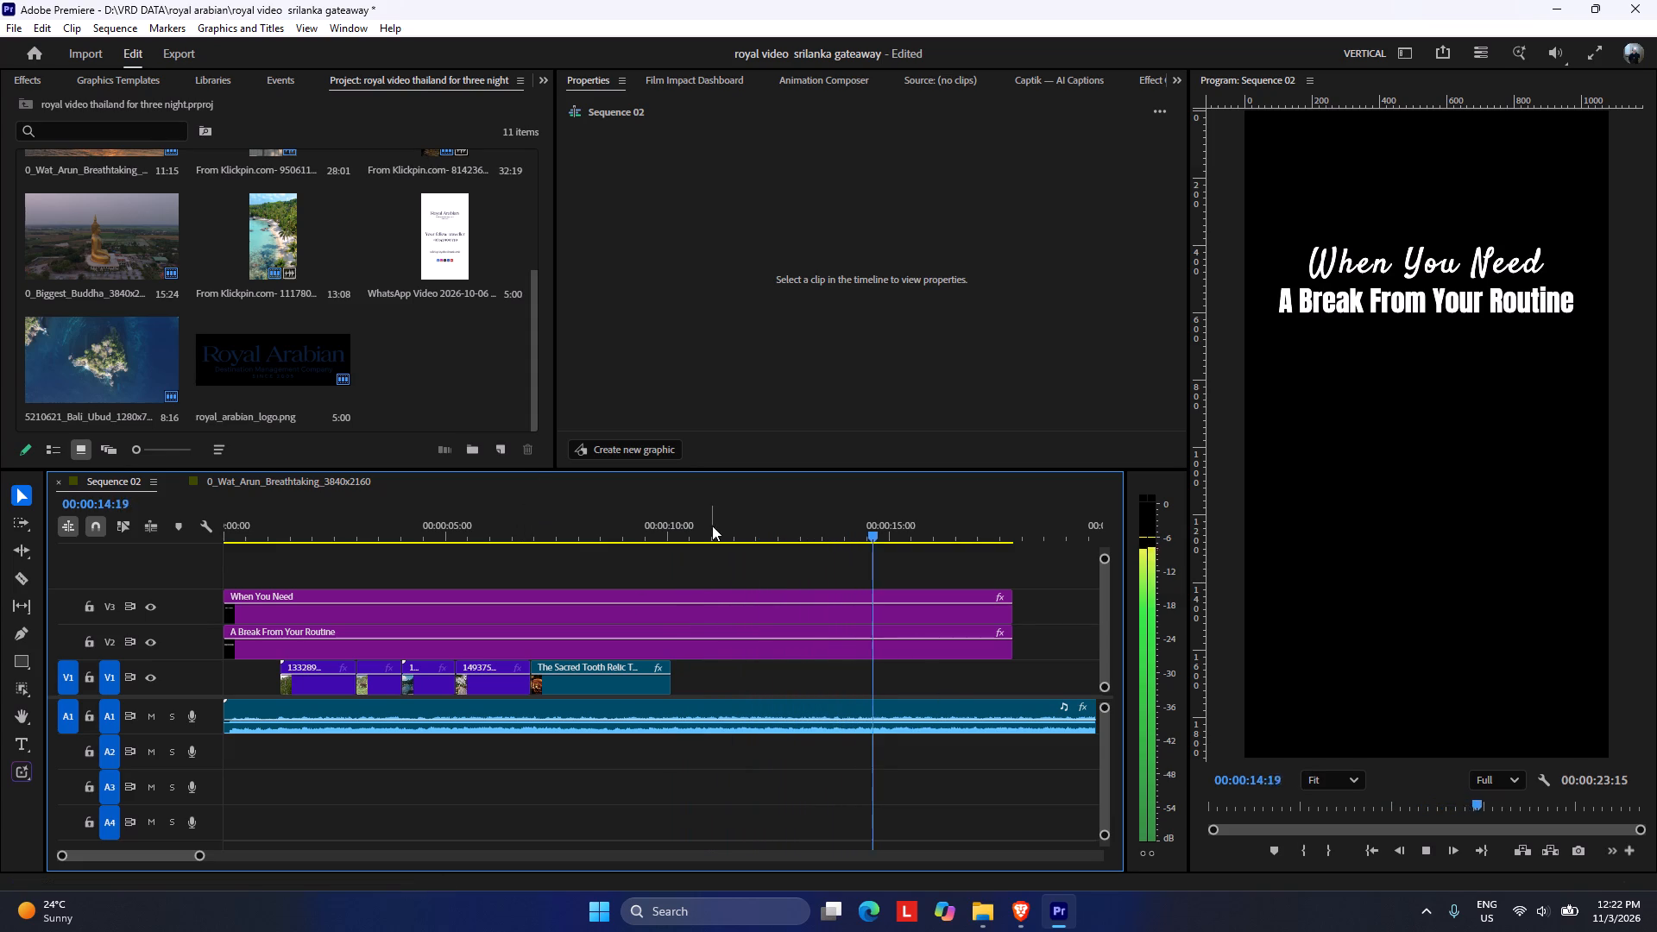
left_click_drag(697, 521, 362, 545)
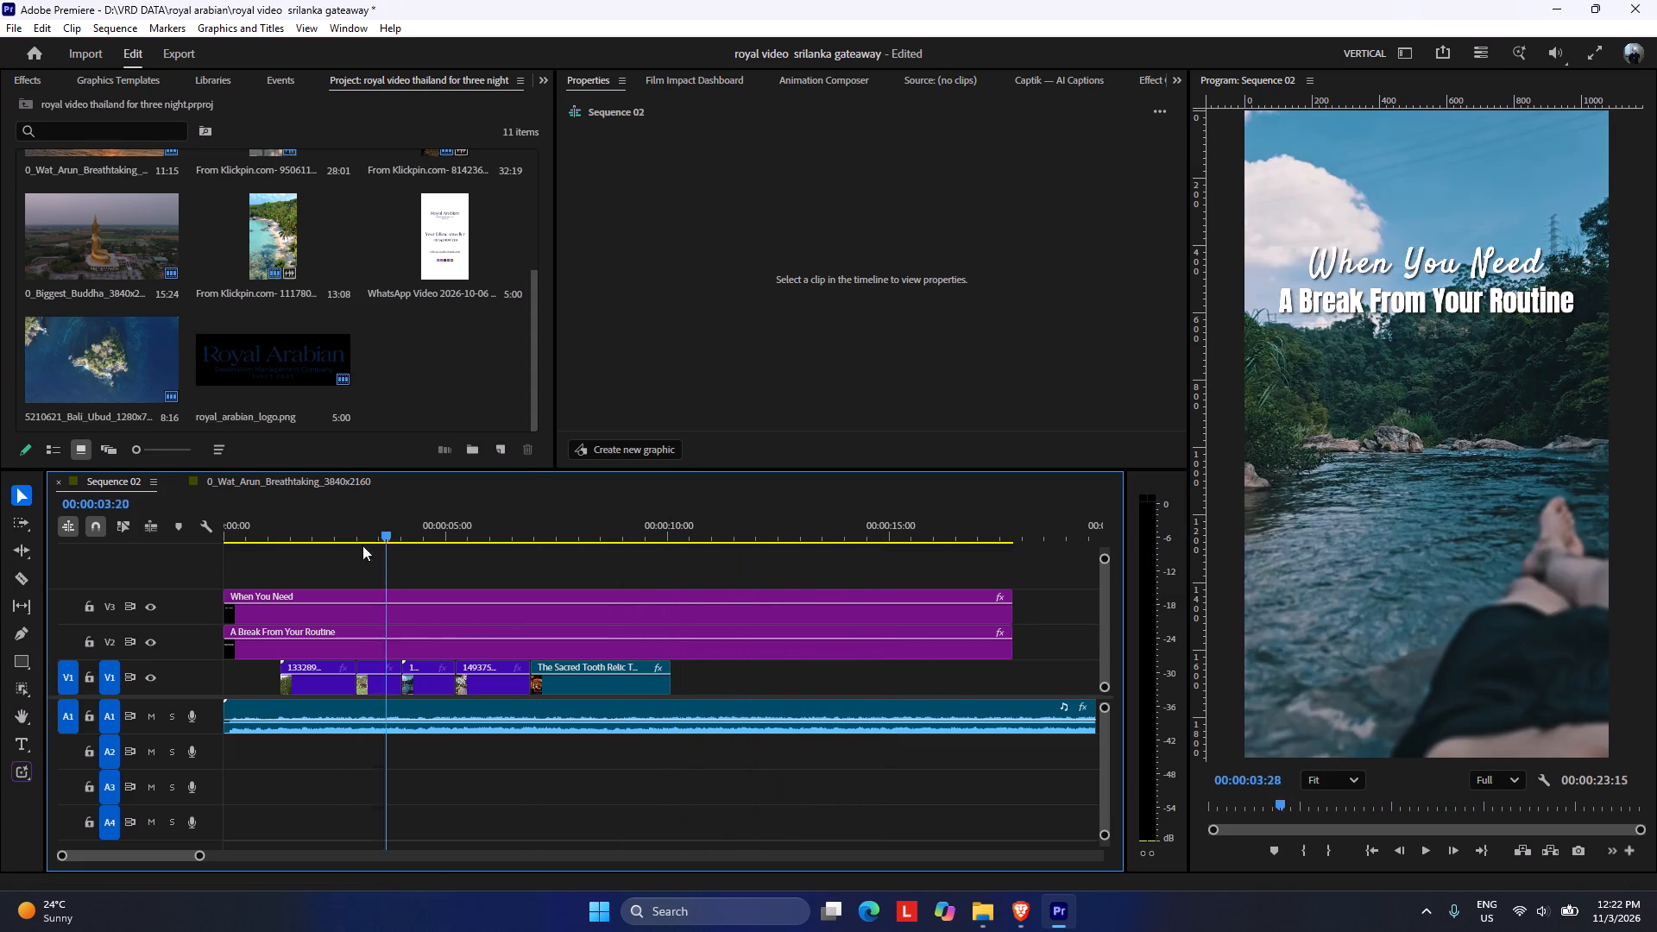
left_click_drag(362, 545, 604, 585)
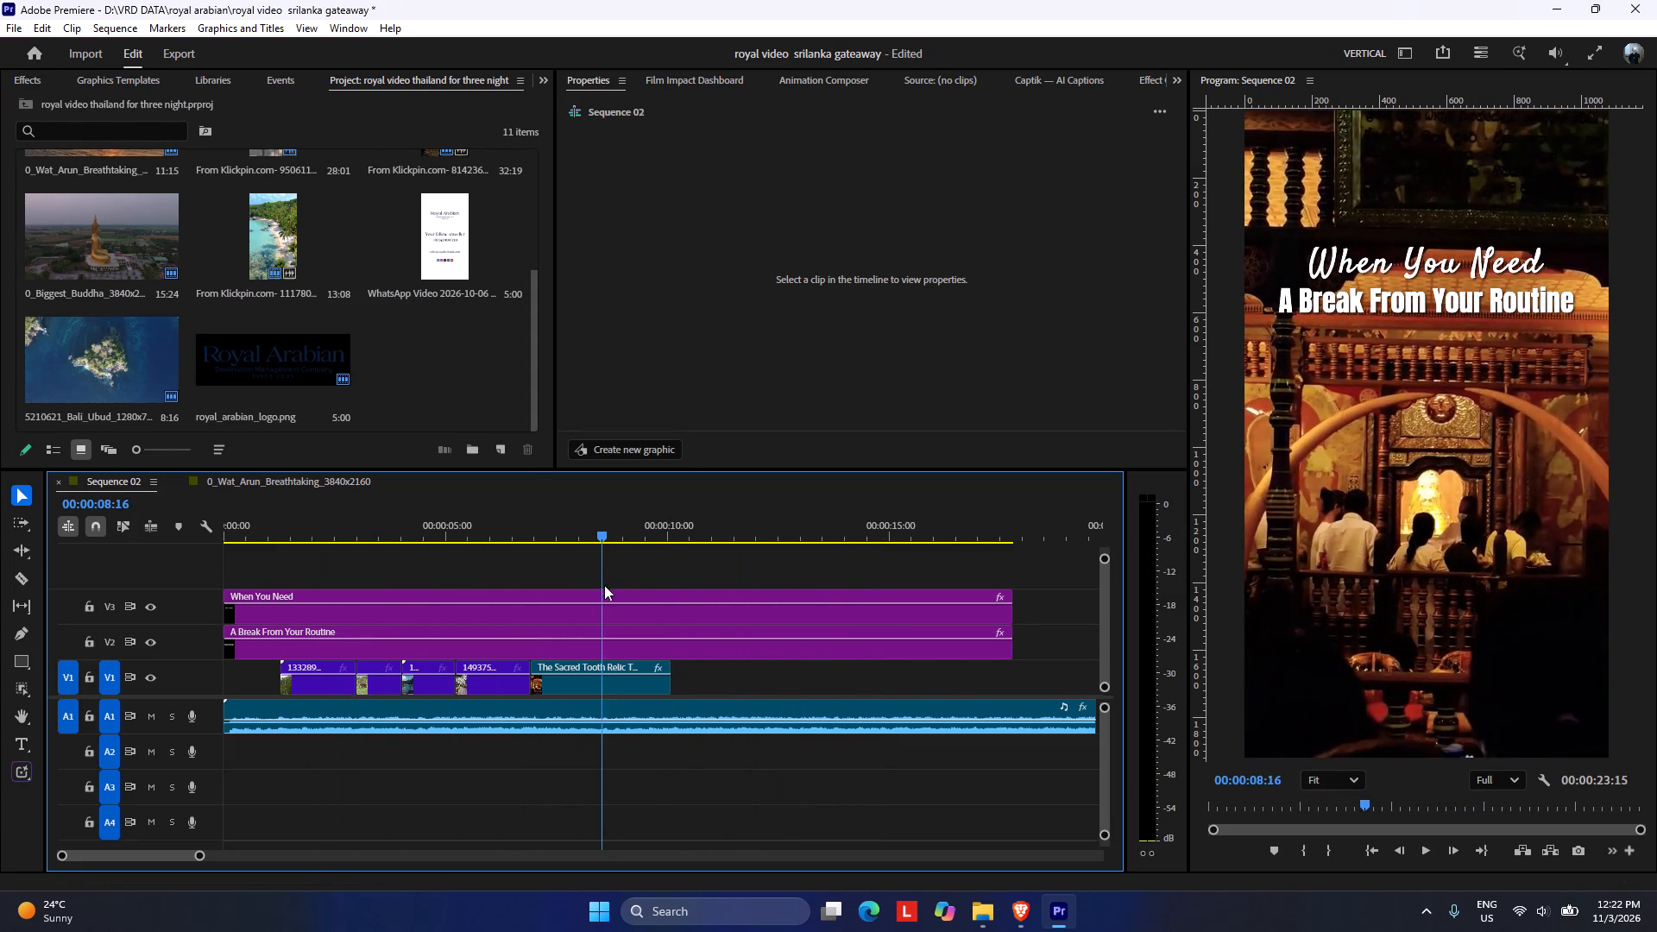
left_click_drag(604, 585, 602, 586)
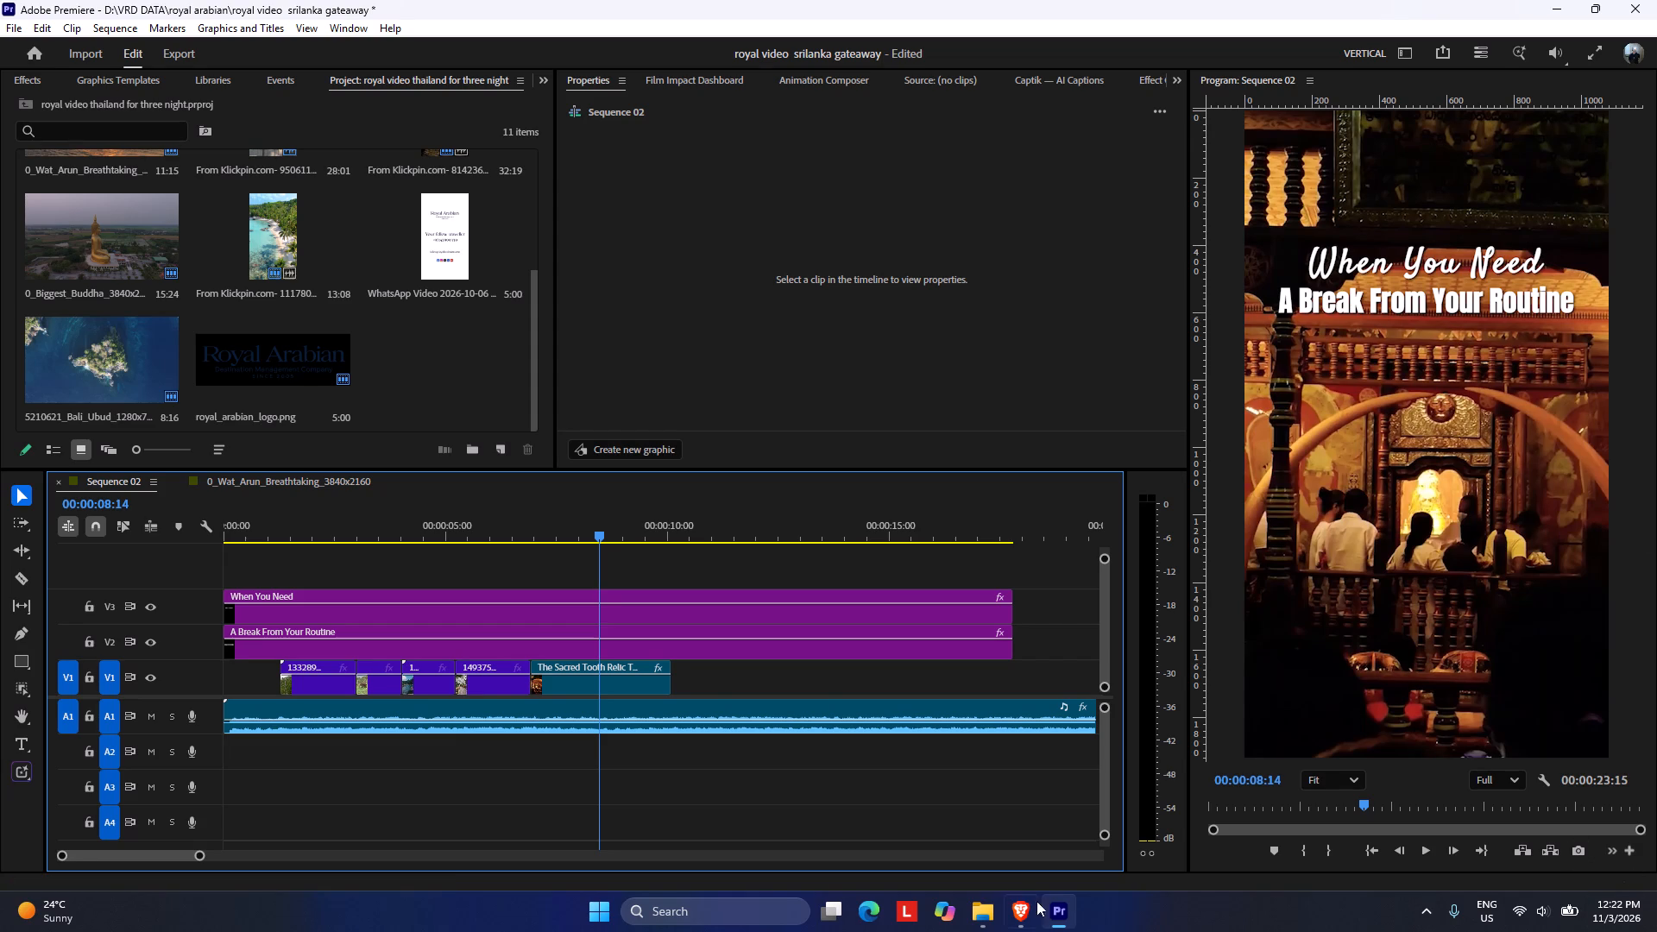
Read the remaining scenes in the Nov Ad Reel Content brief and copy "Peaceful lake views" from the Gregory Lake visual description.
left_click(1018, 922)
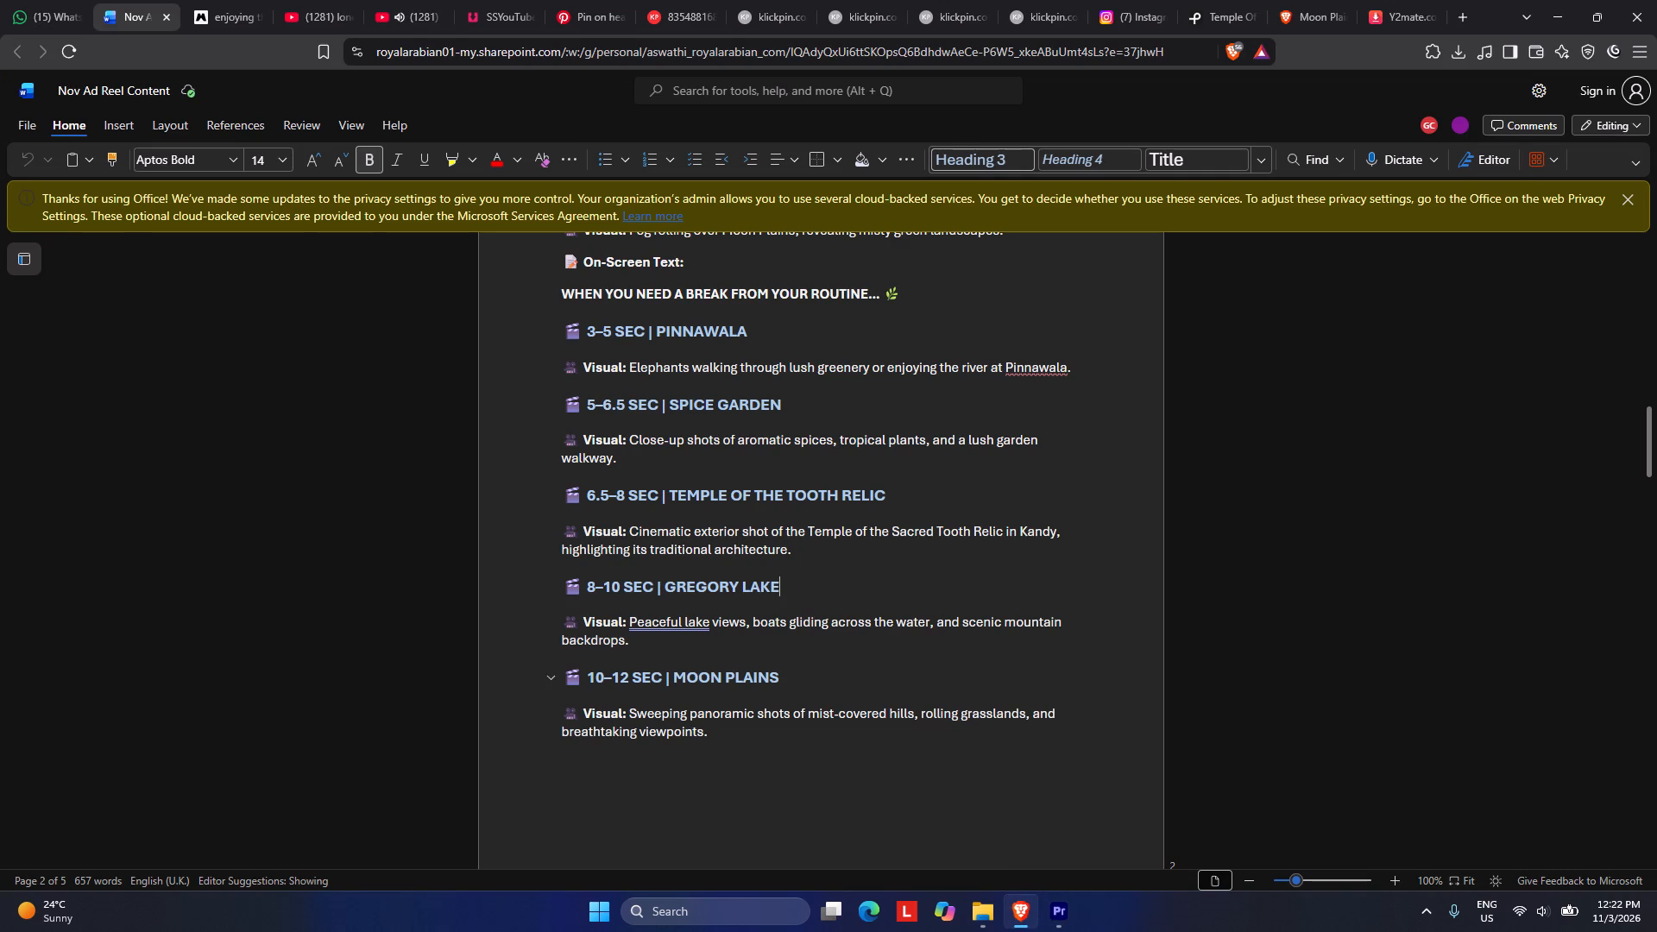
left_click(907, 582)
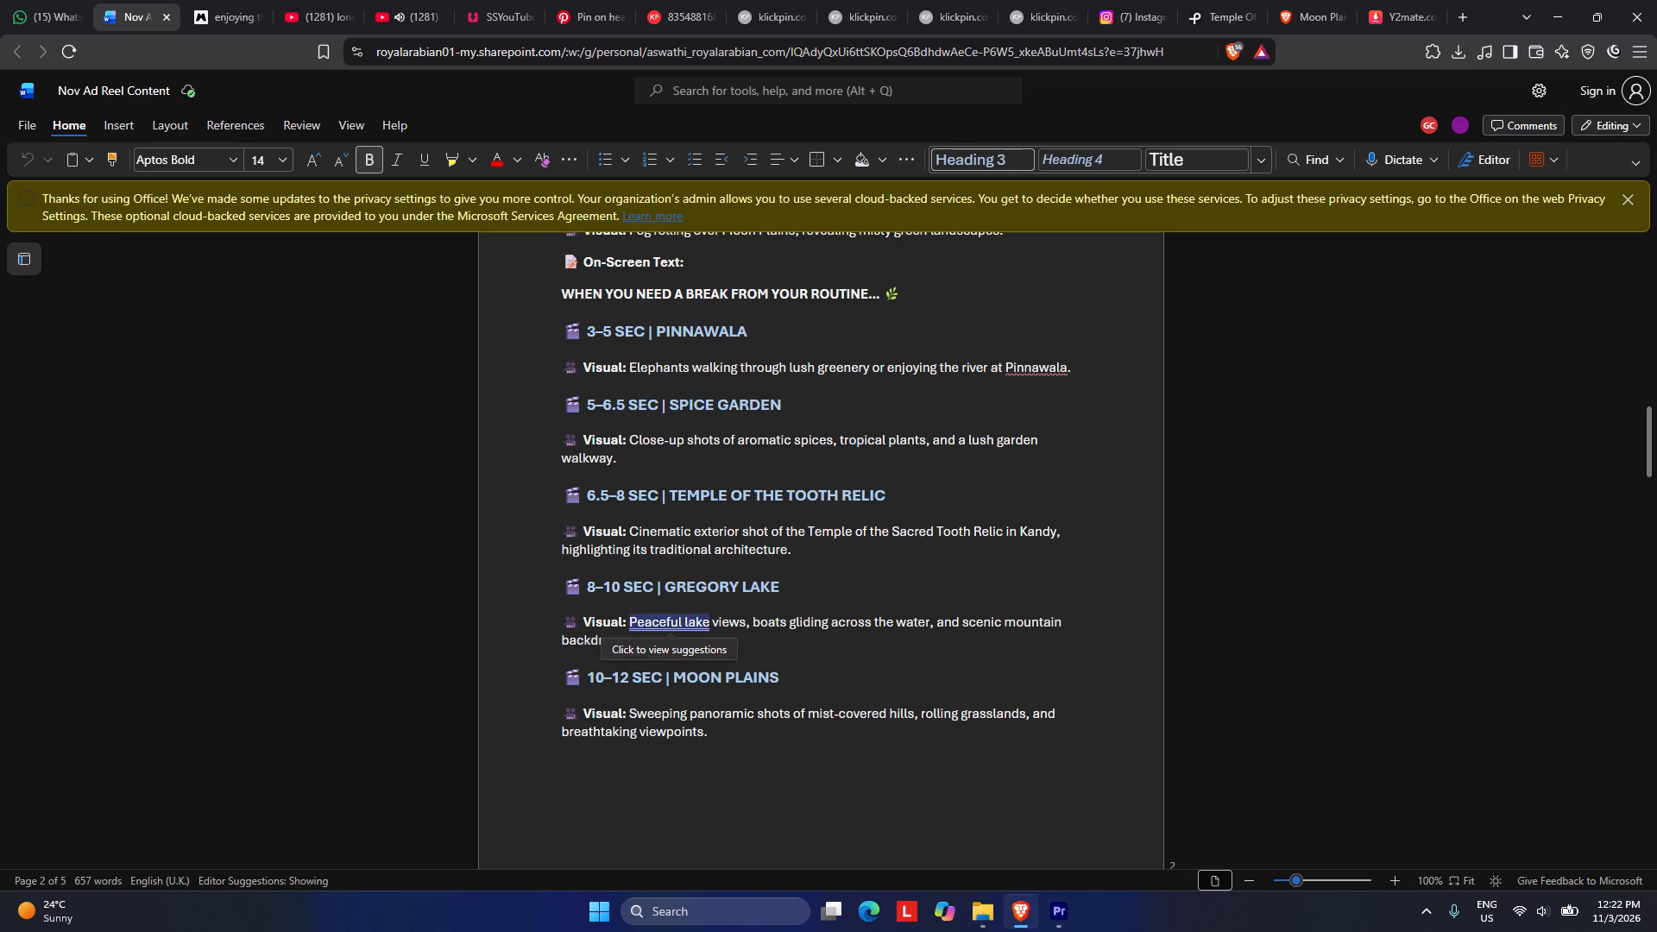
left_click(847, 671)
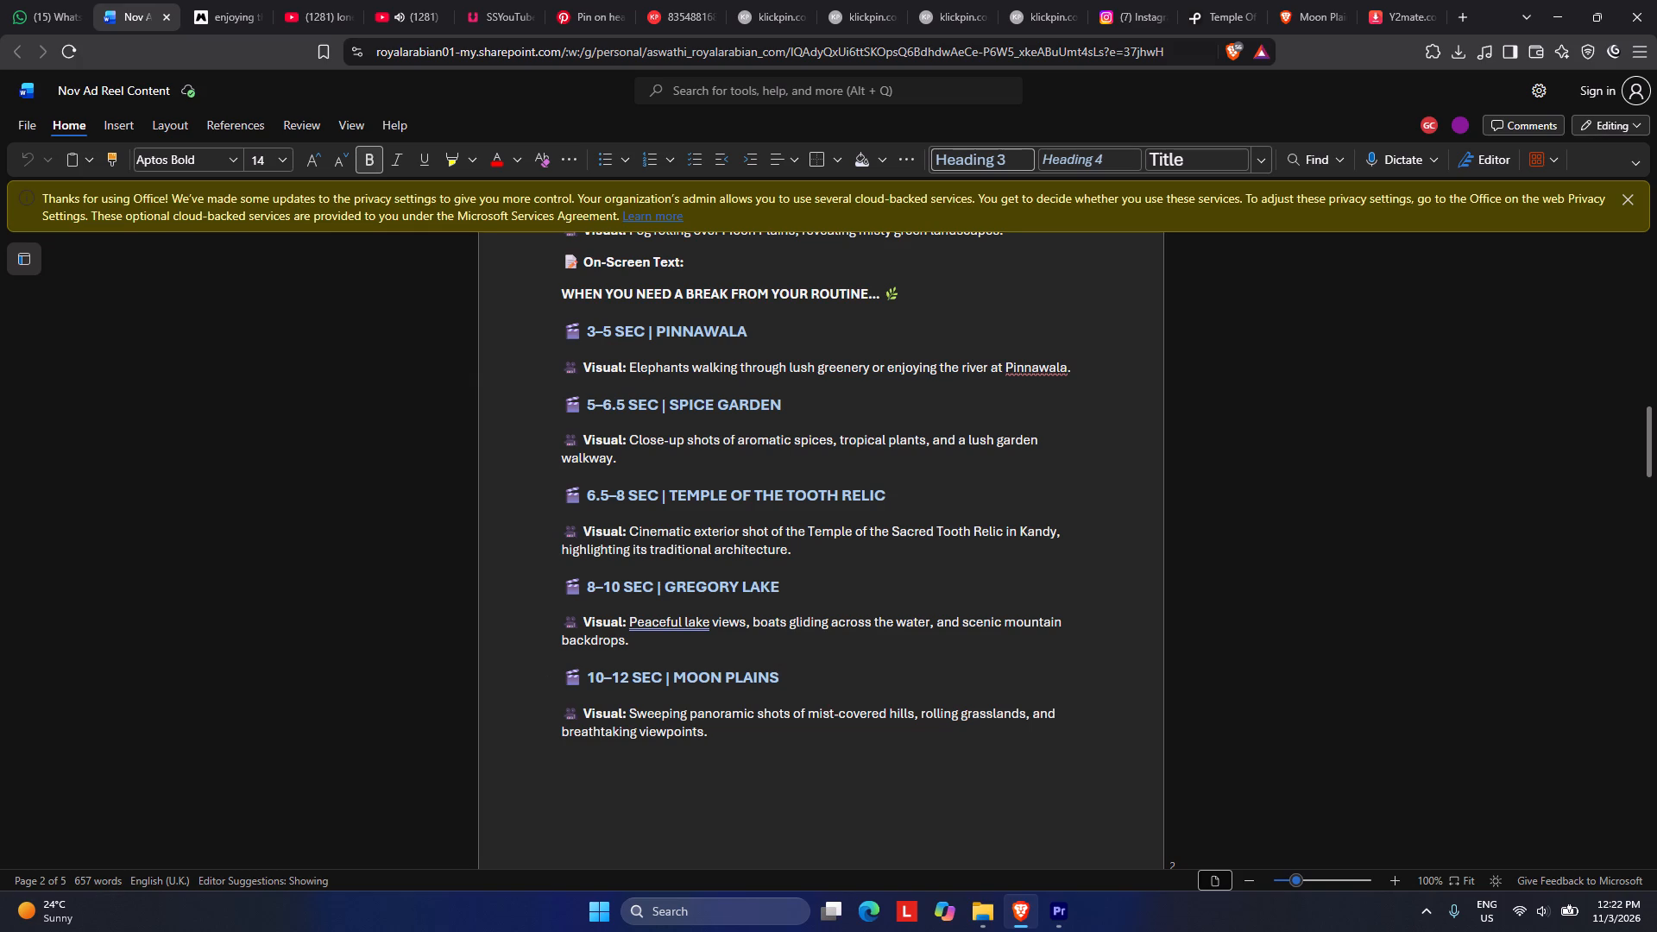
scroll(898, 711, "down", 7)
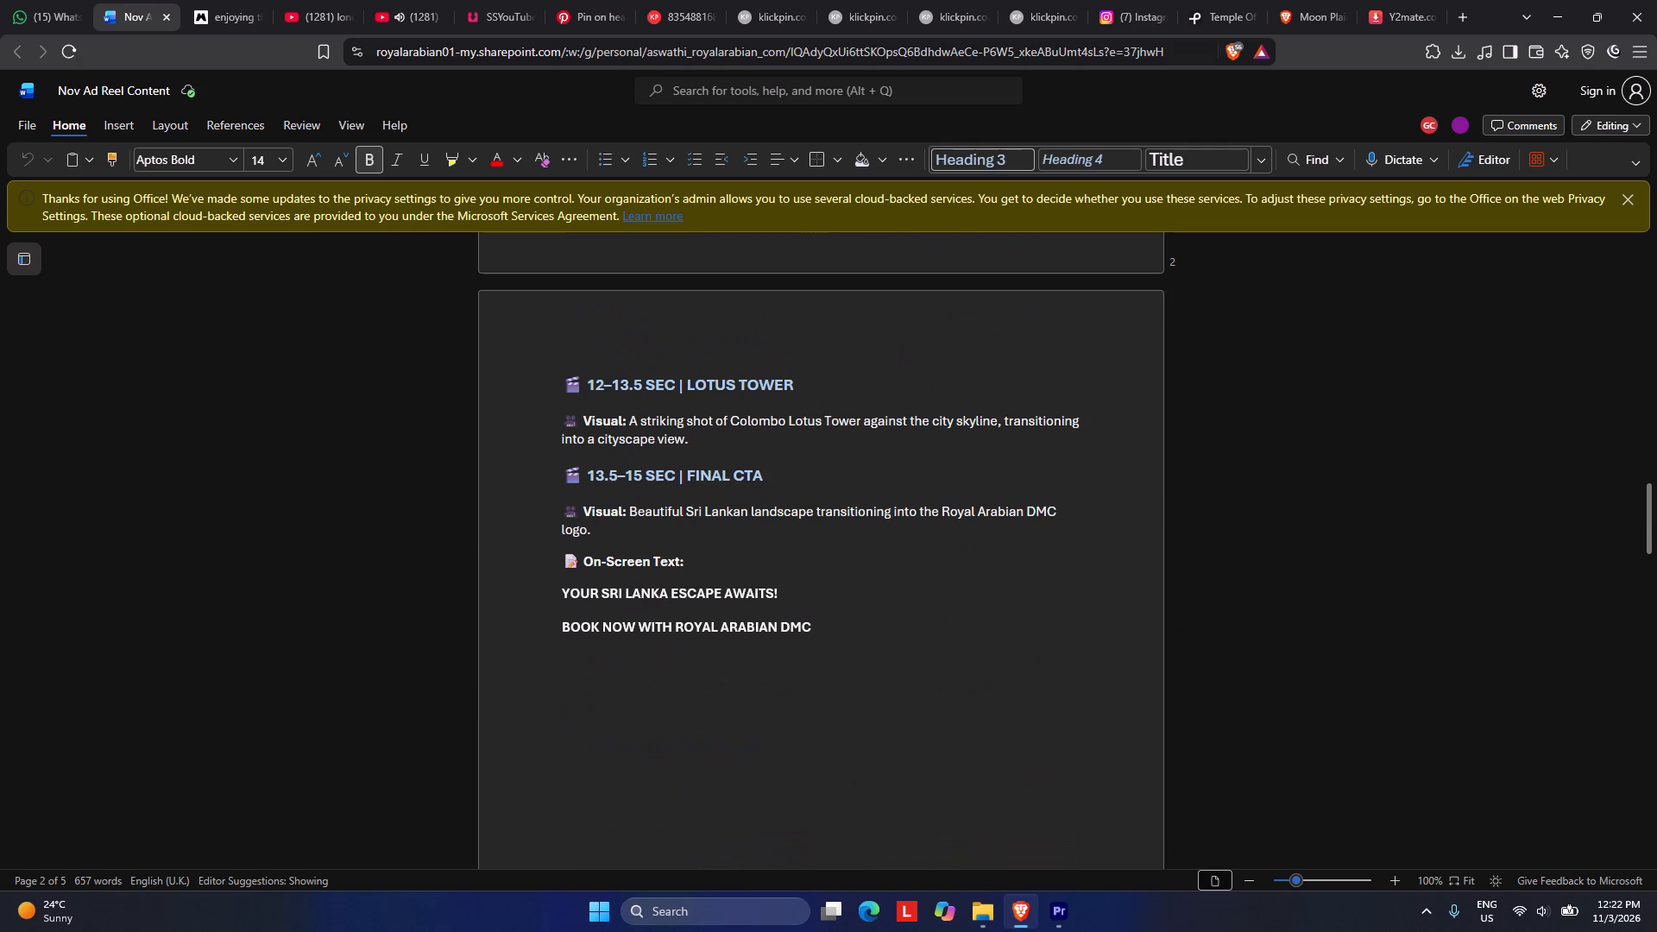
scroll(936, 703, "up", 6)
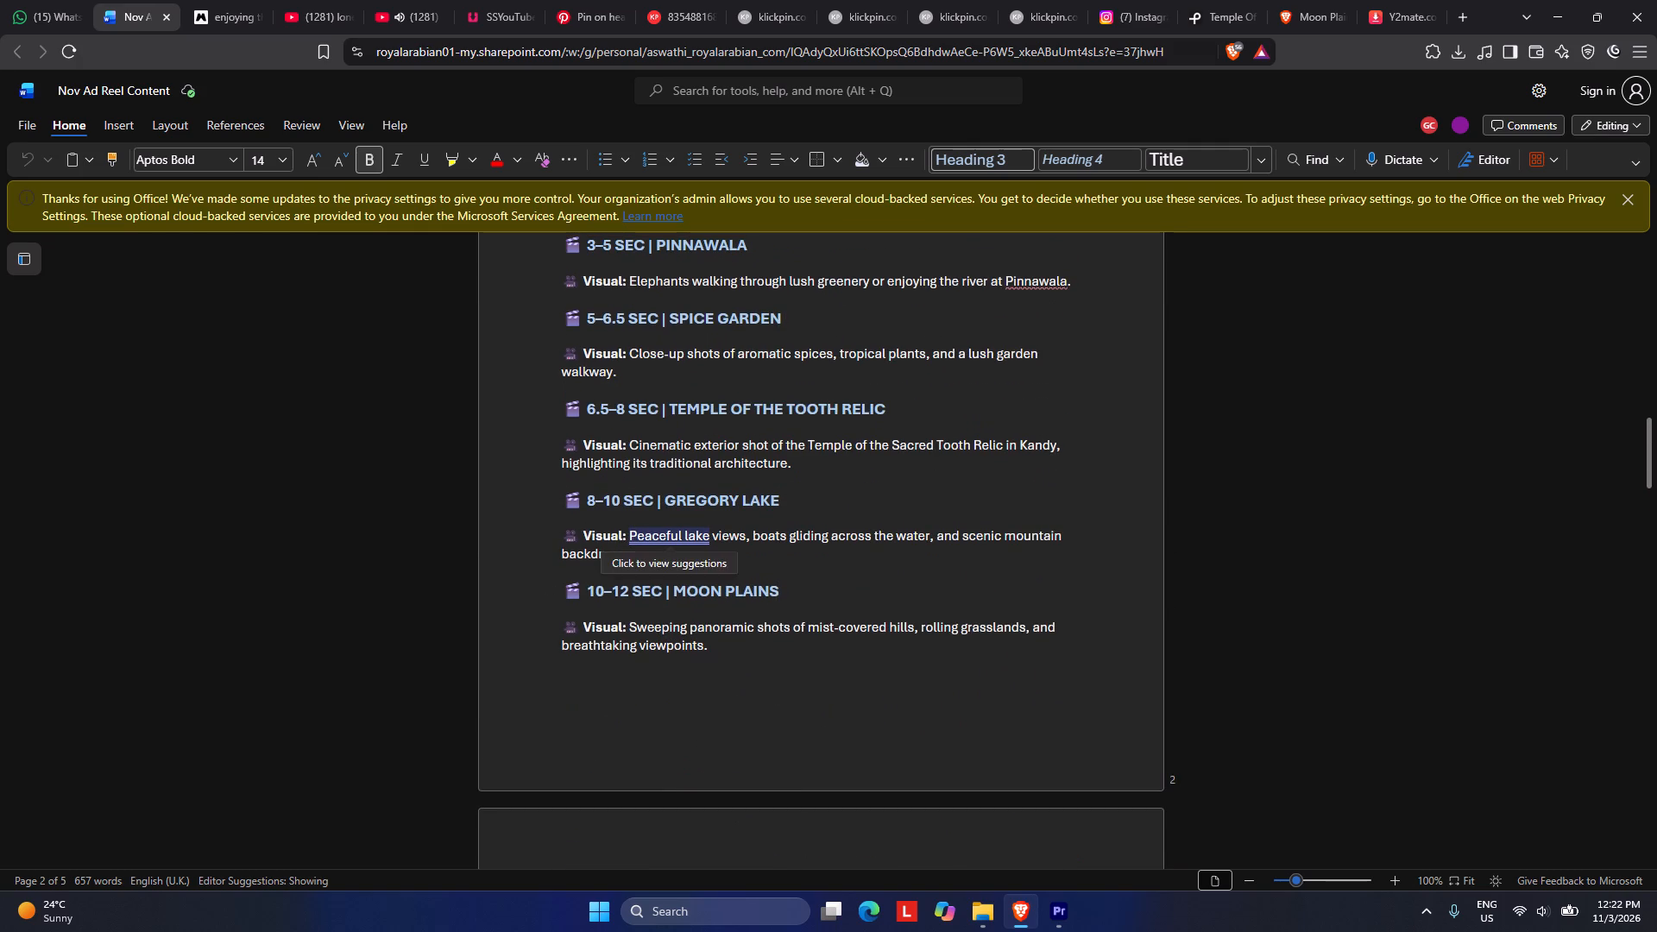
left_click_drag(623, 527, 745, 528)
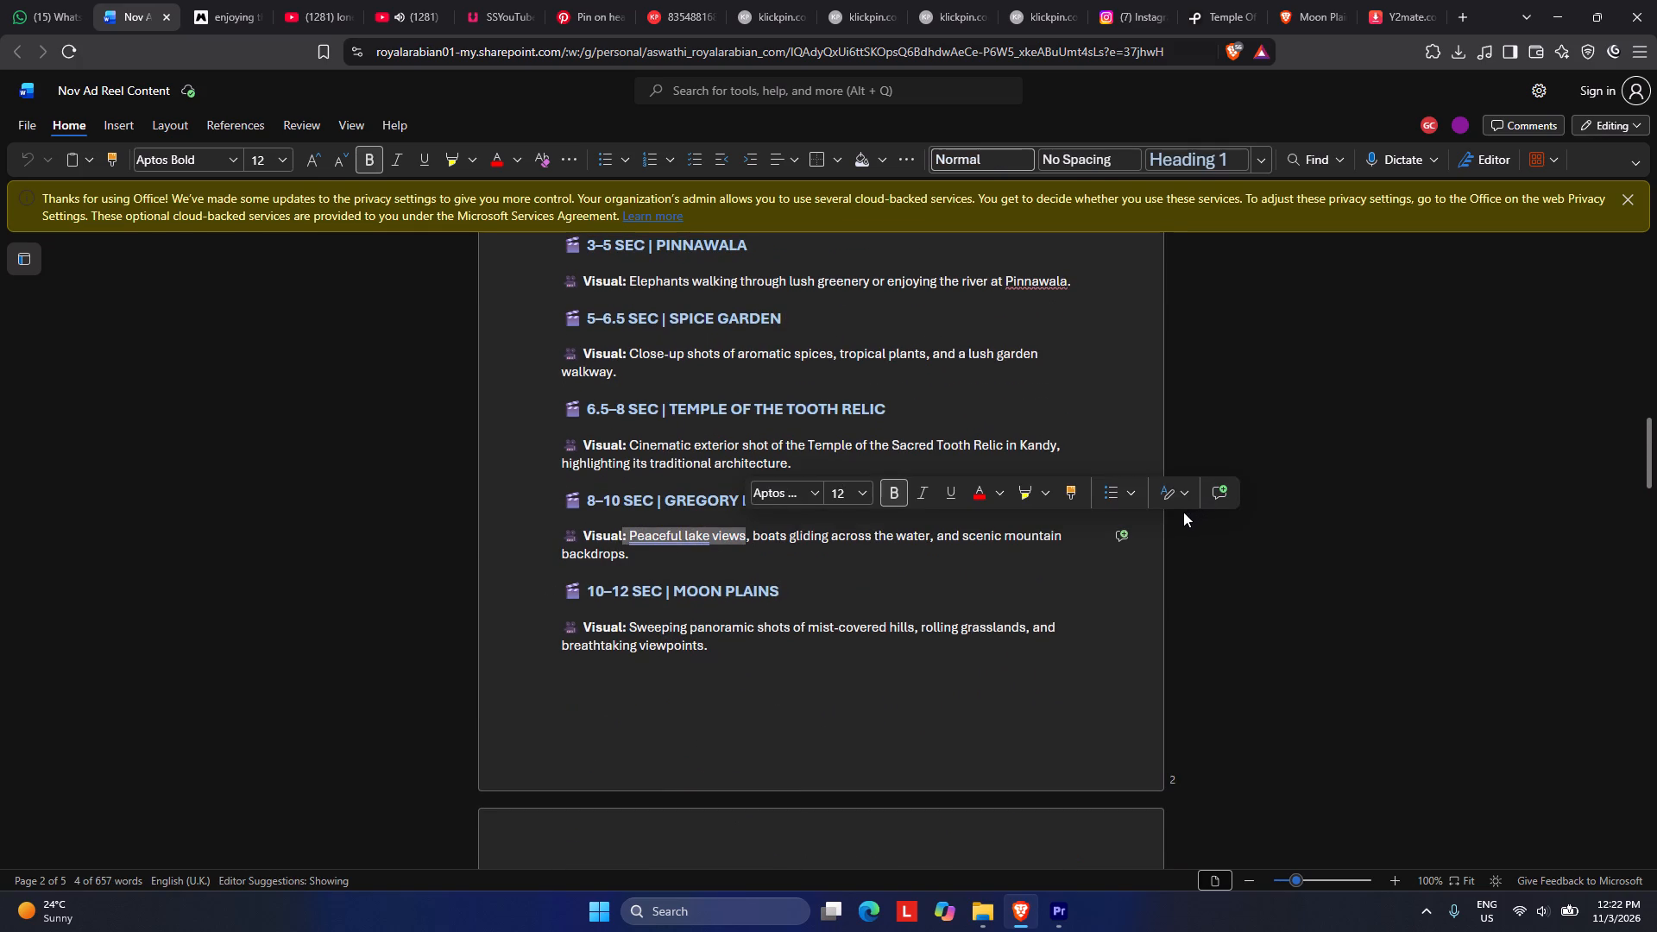
key("ctrl+c")
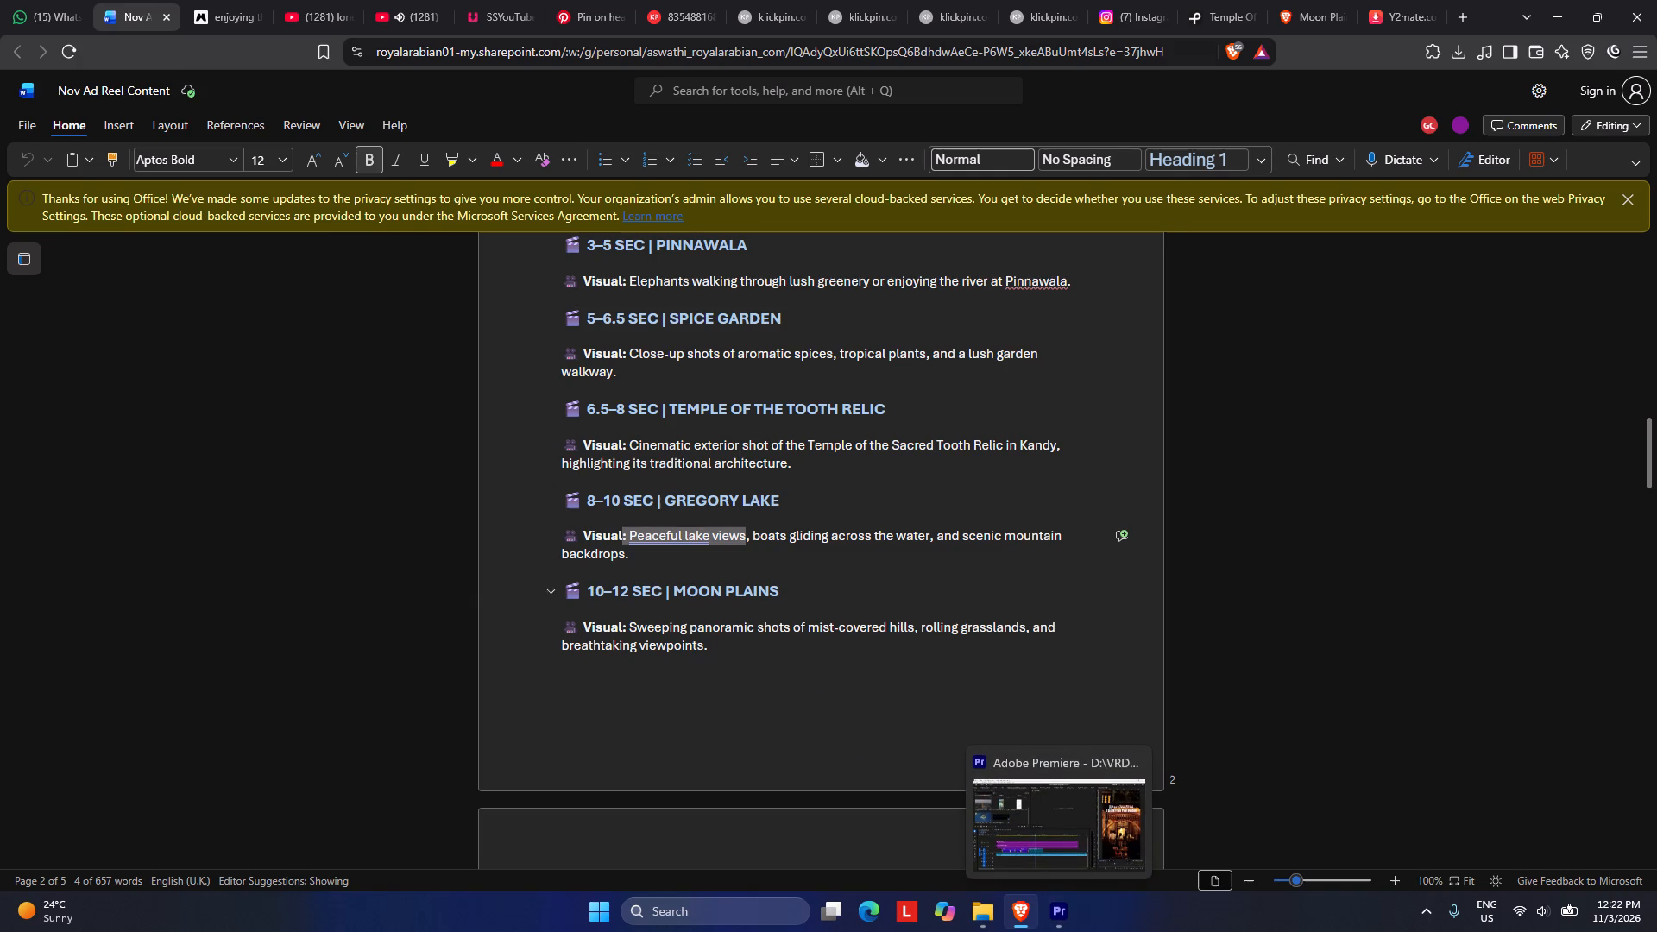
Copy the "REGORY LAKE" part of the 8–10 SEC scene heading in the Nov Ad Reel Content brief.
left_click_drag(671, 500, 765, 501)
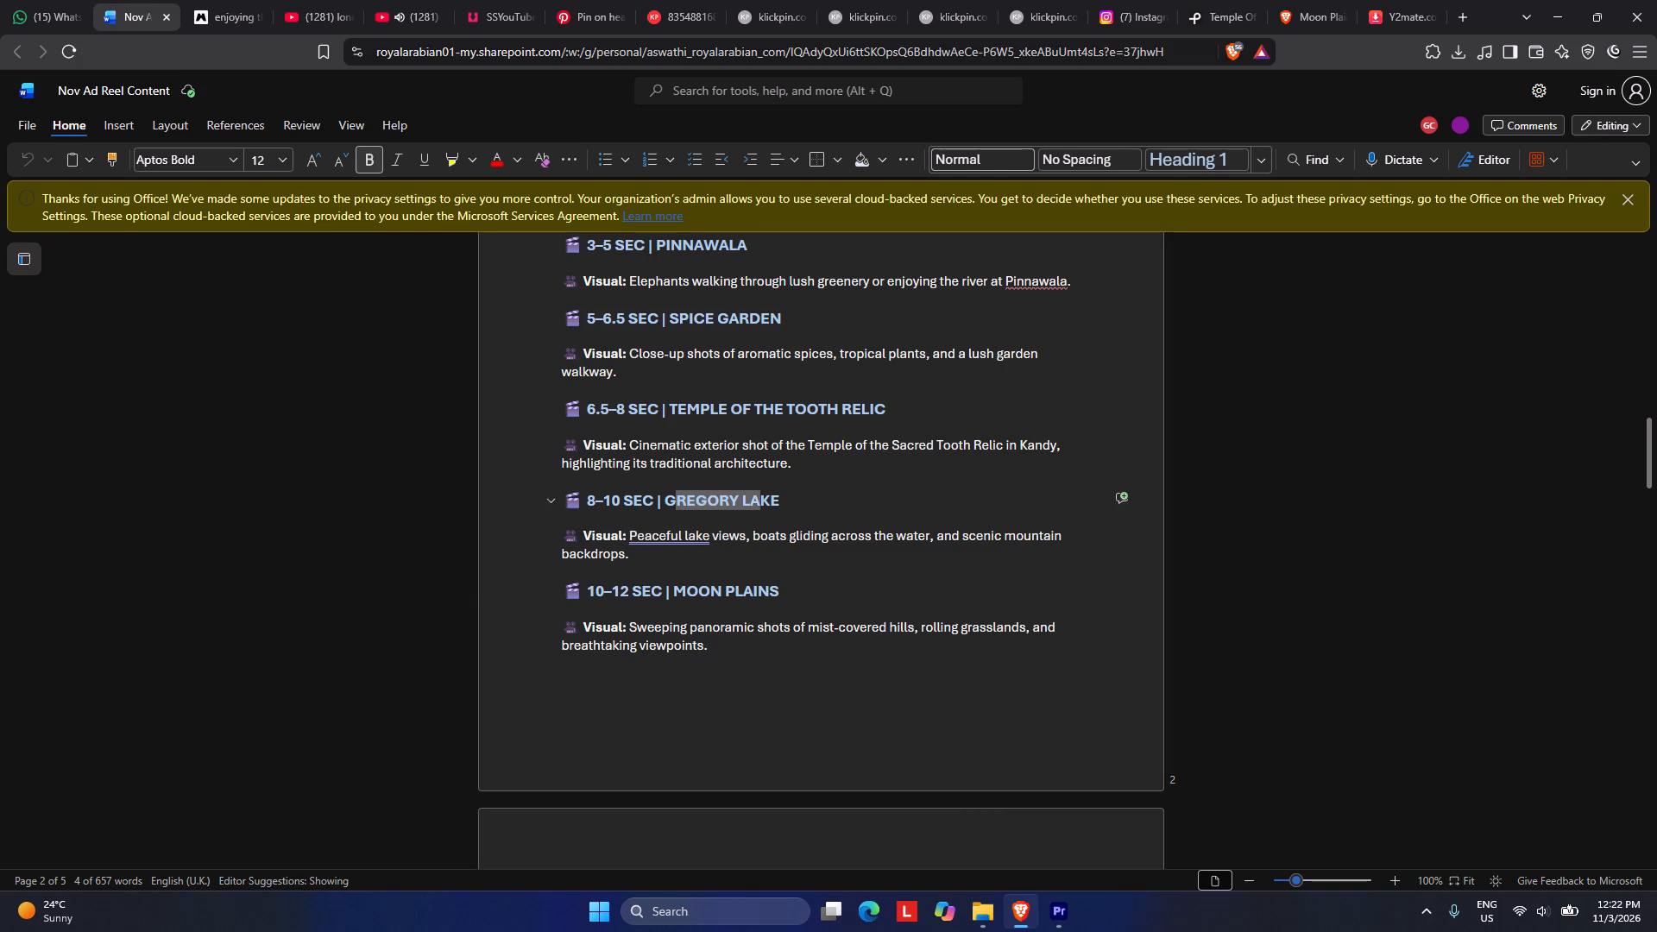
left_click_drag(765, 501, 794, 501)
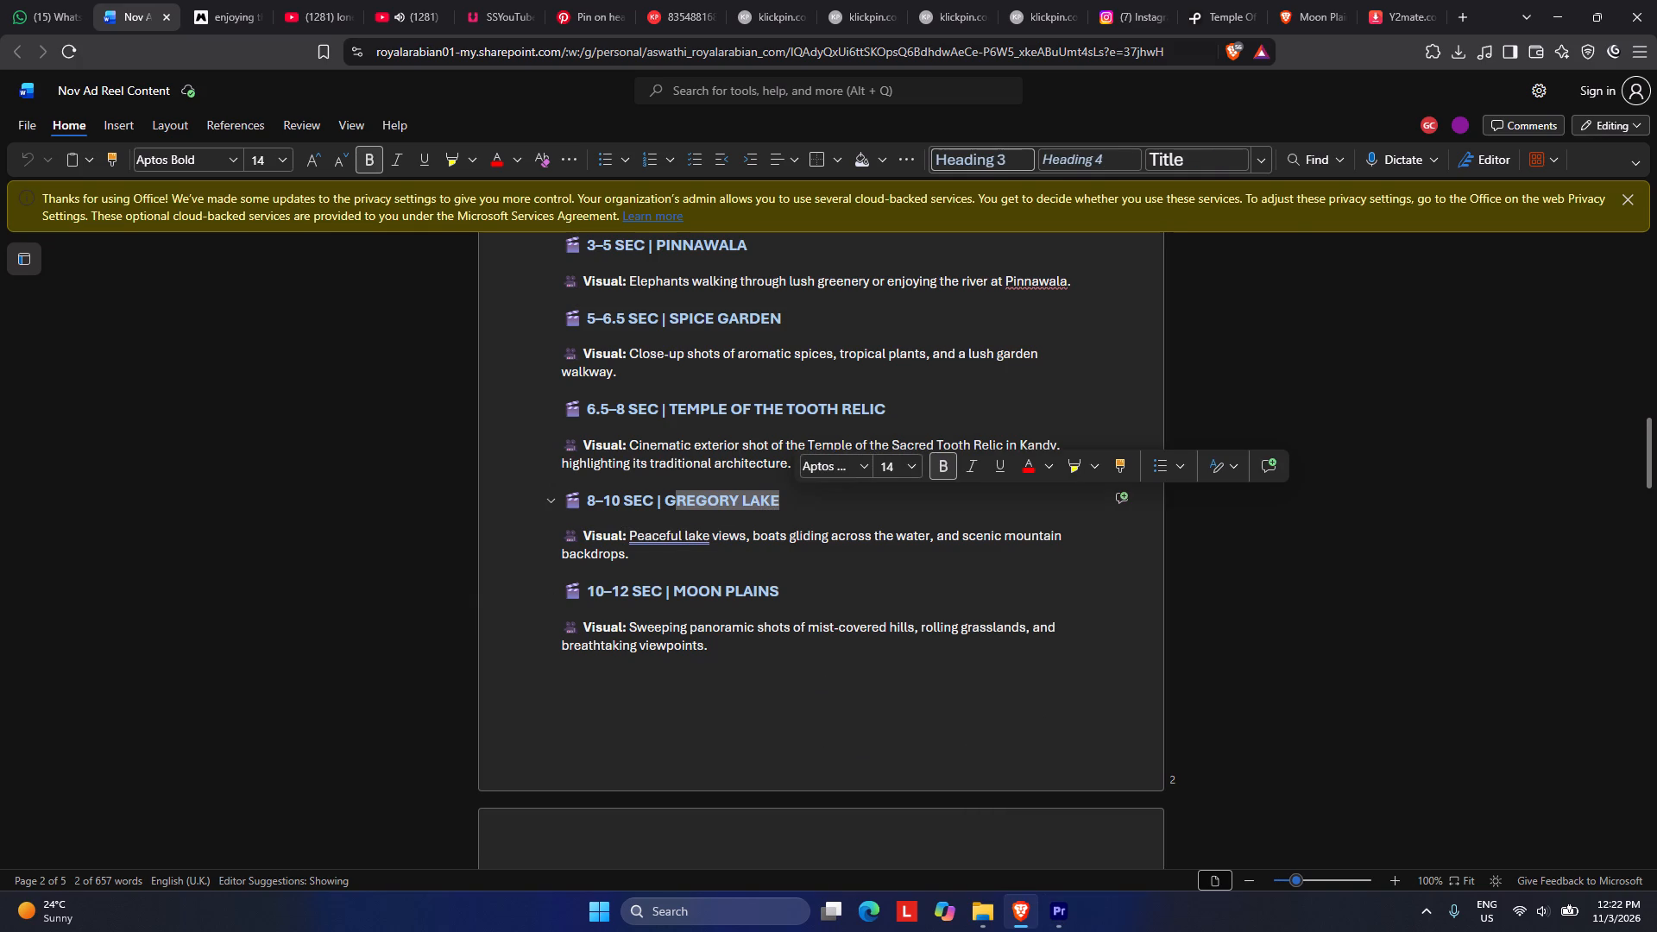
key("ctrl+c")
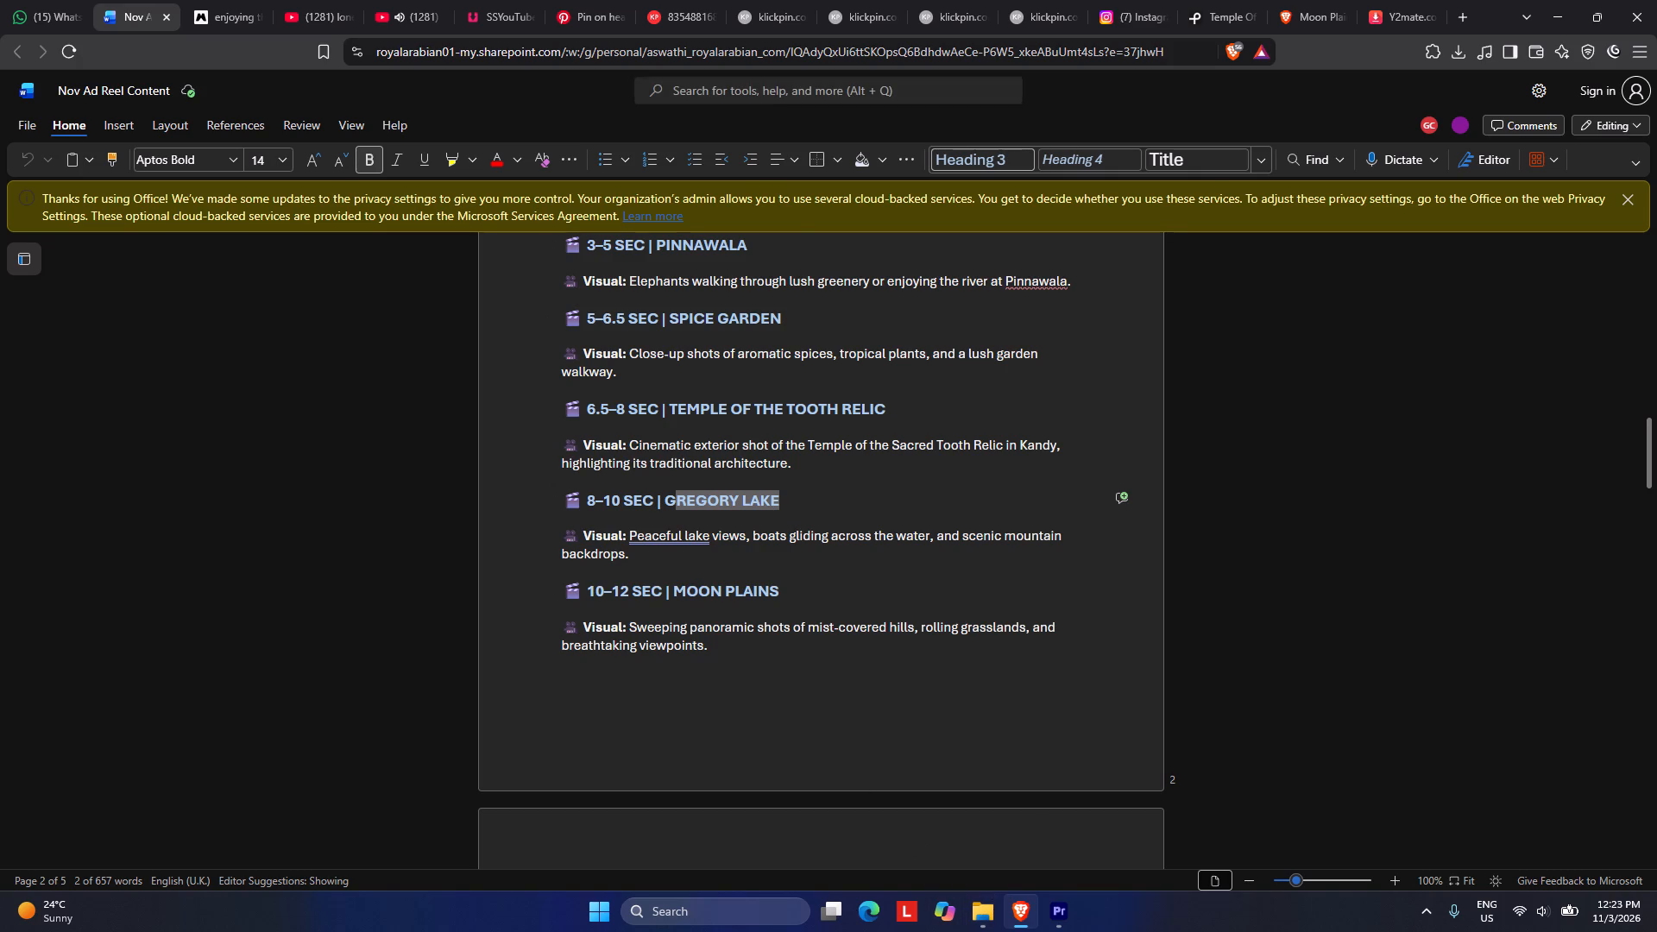
Pause the temple Short on YouTube and replay the song "loner at sunset".
left_click(401, 7)
left_click(1003, 611)
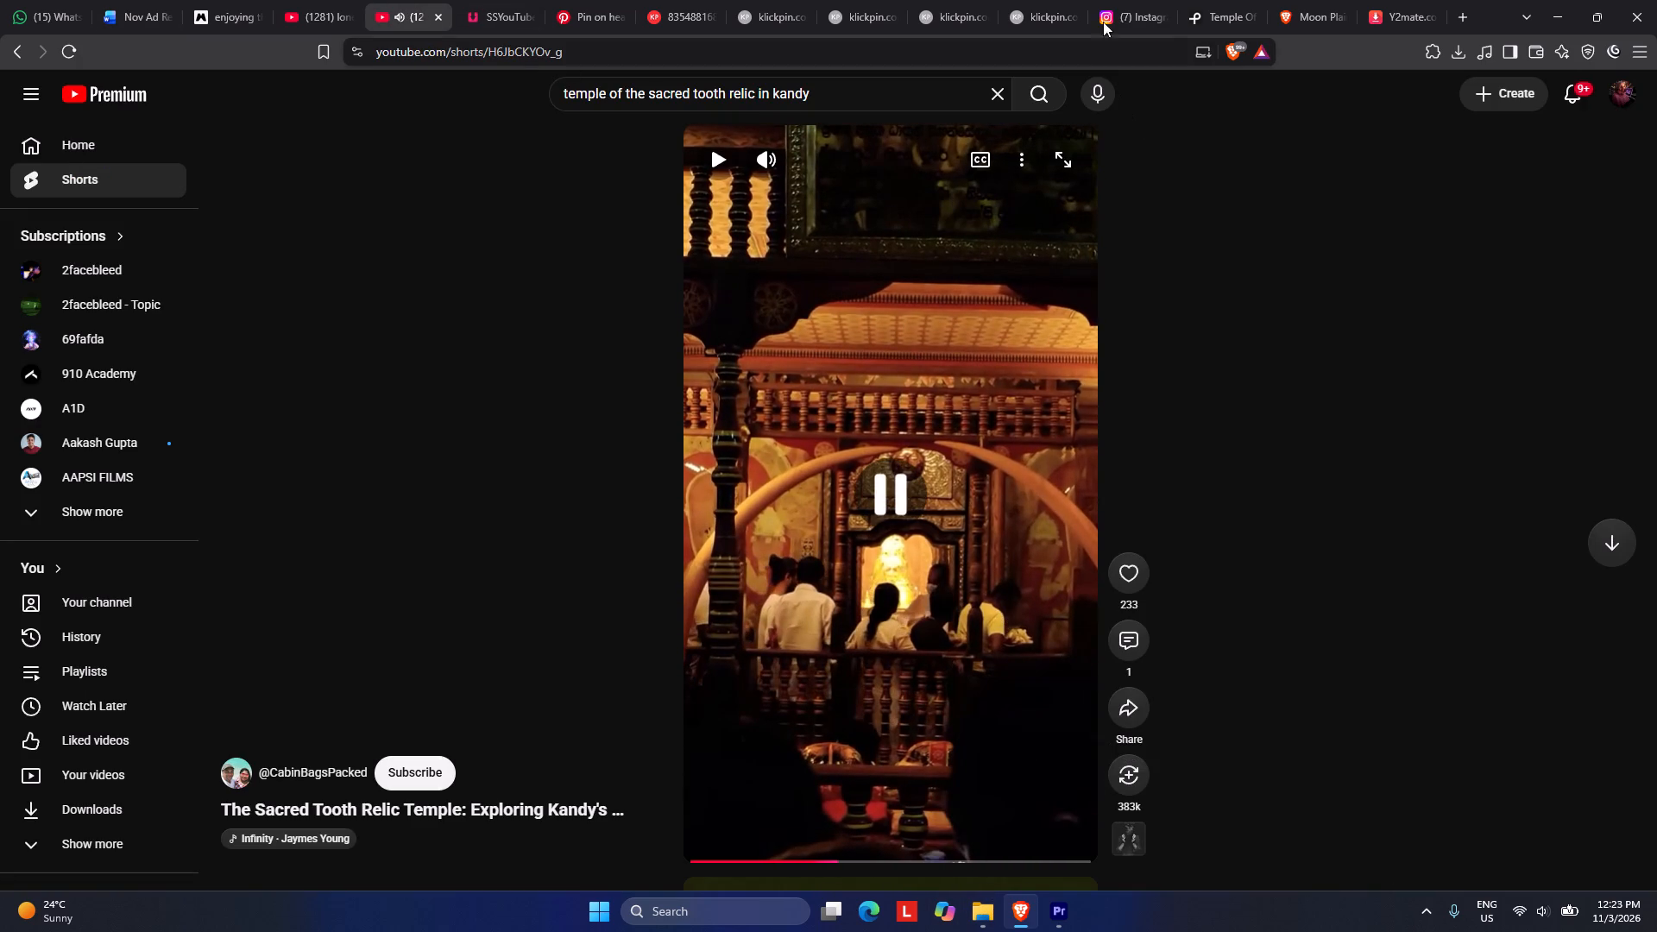
left_click(307, 0)
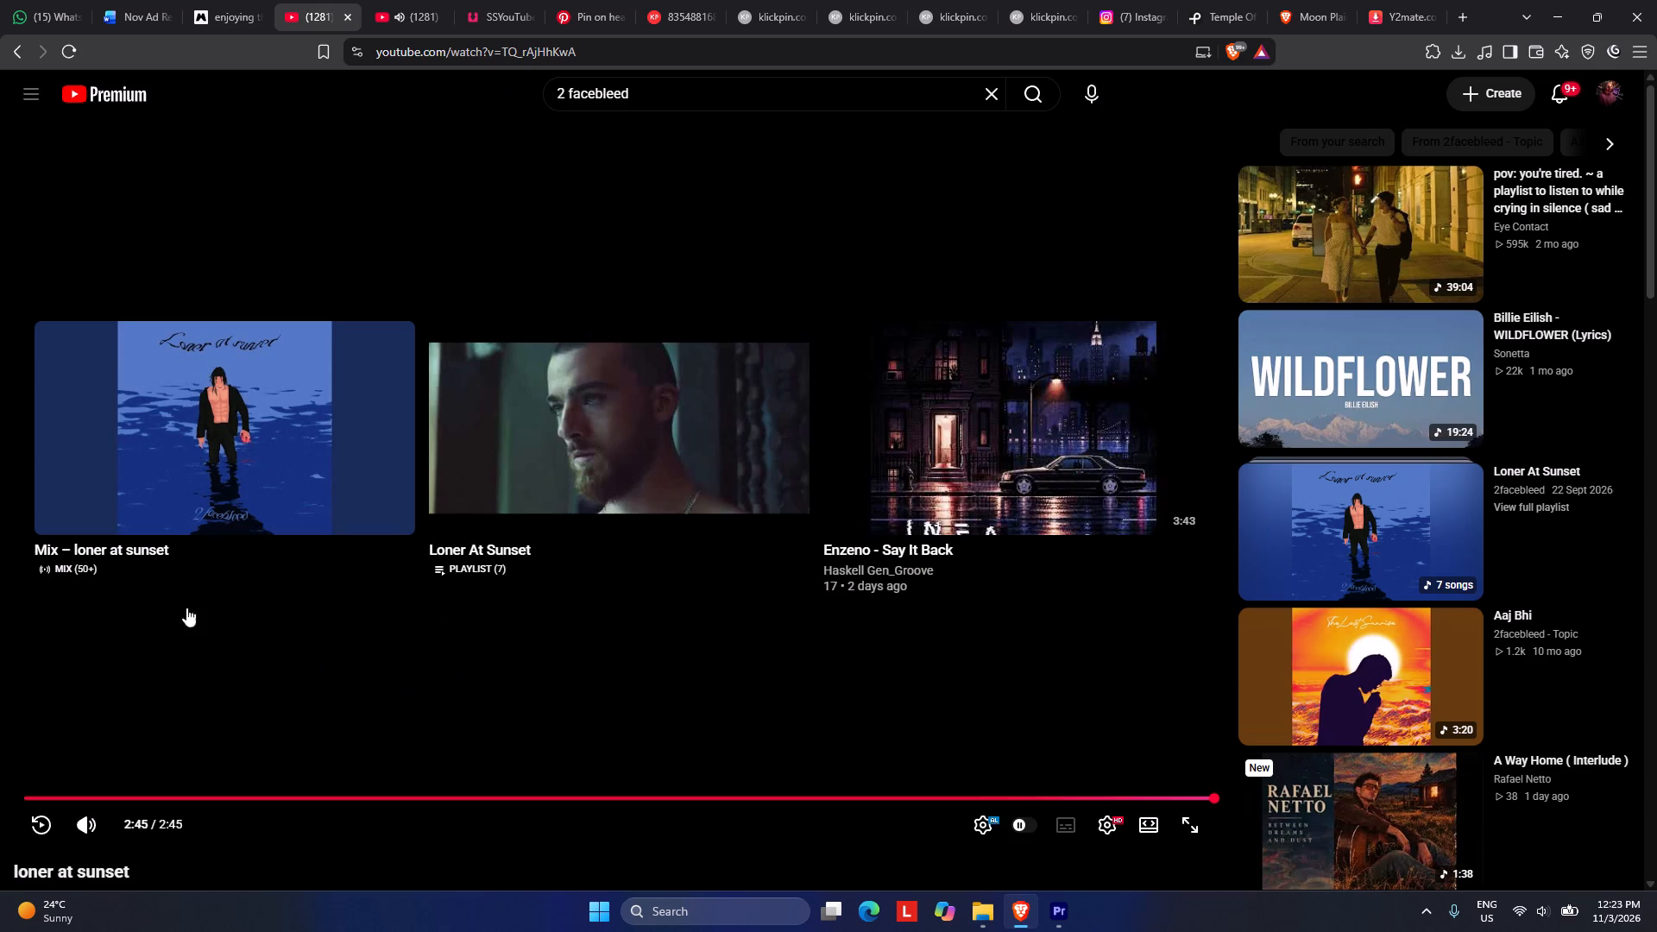
left_click(41, 817)
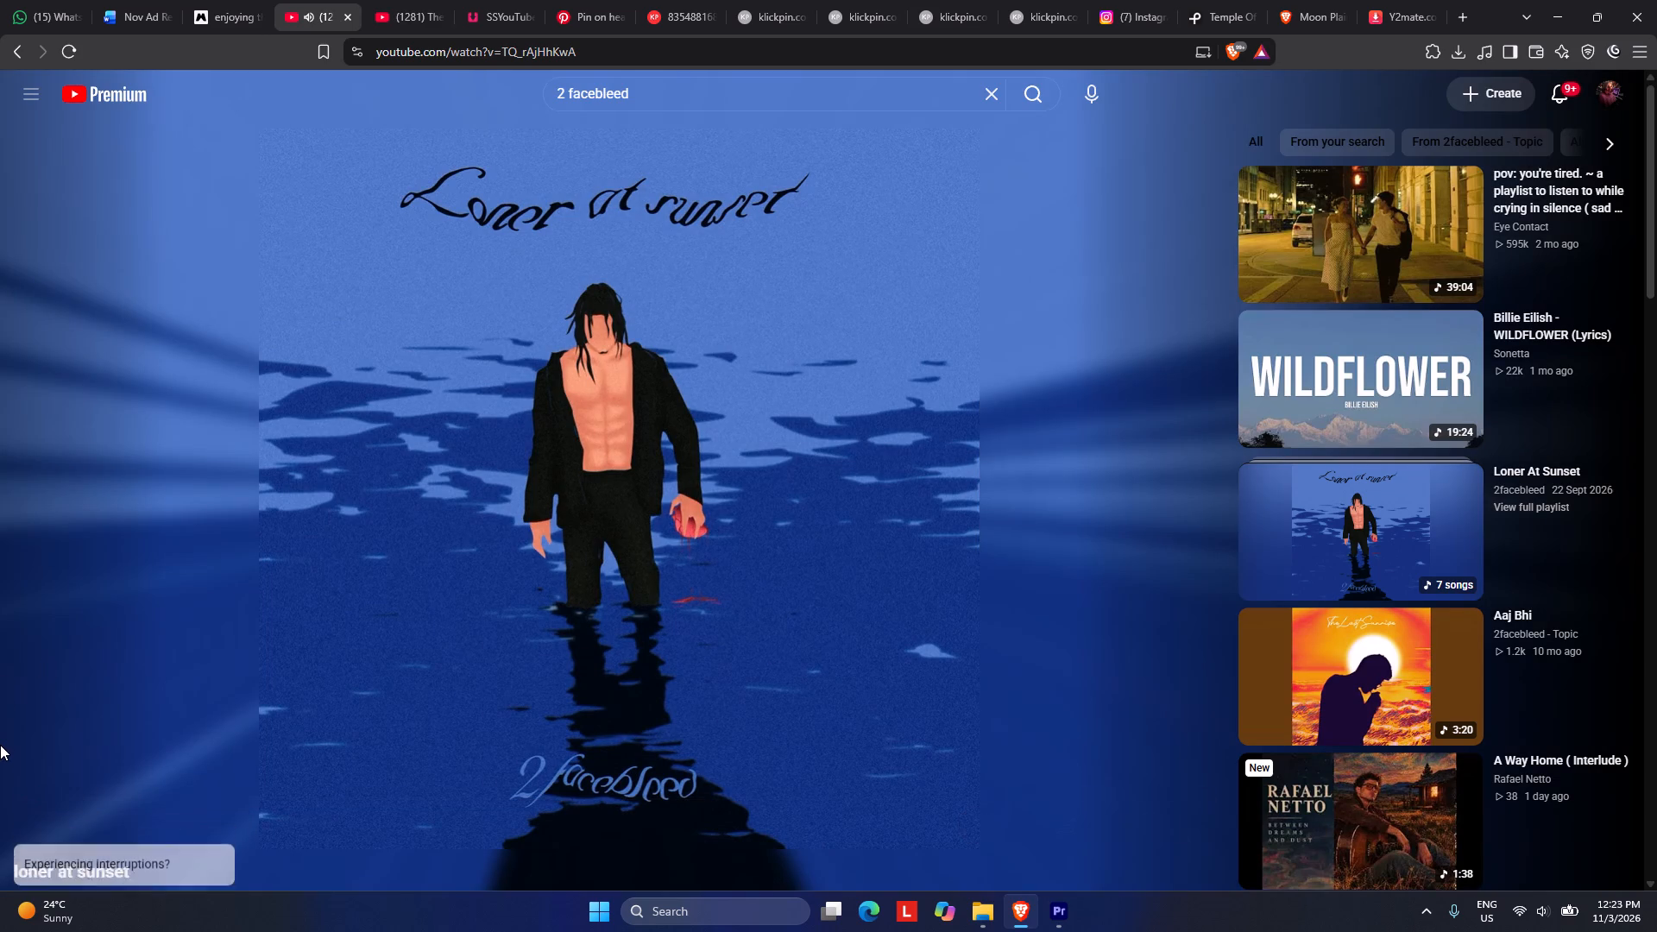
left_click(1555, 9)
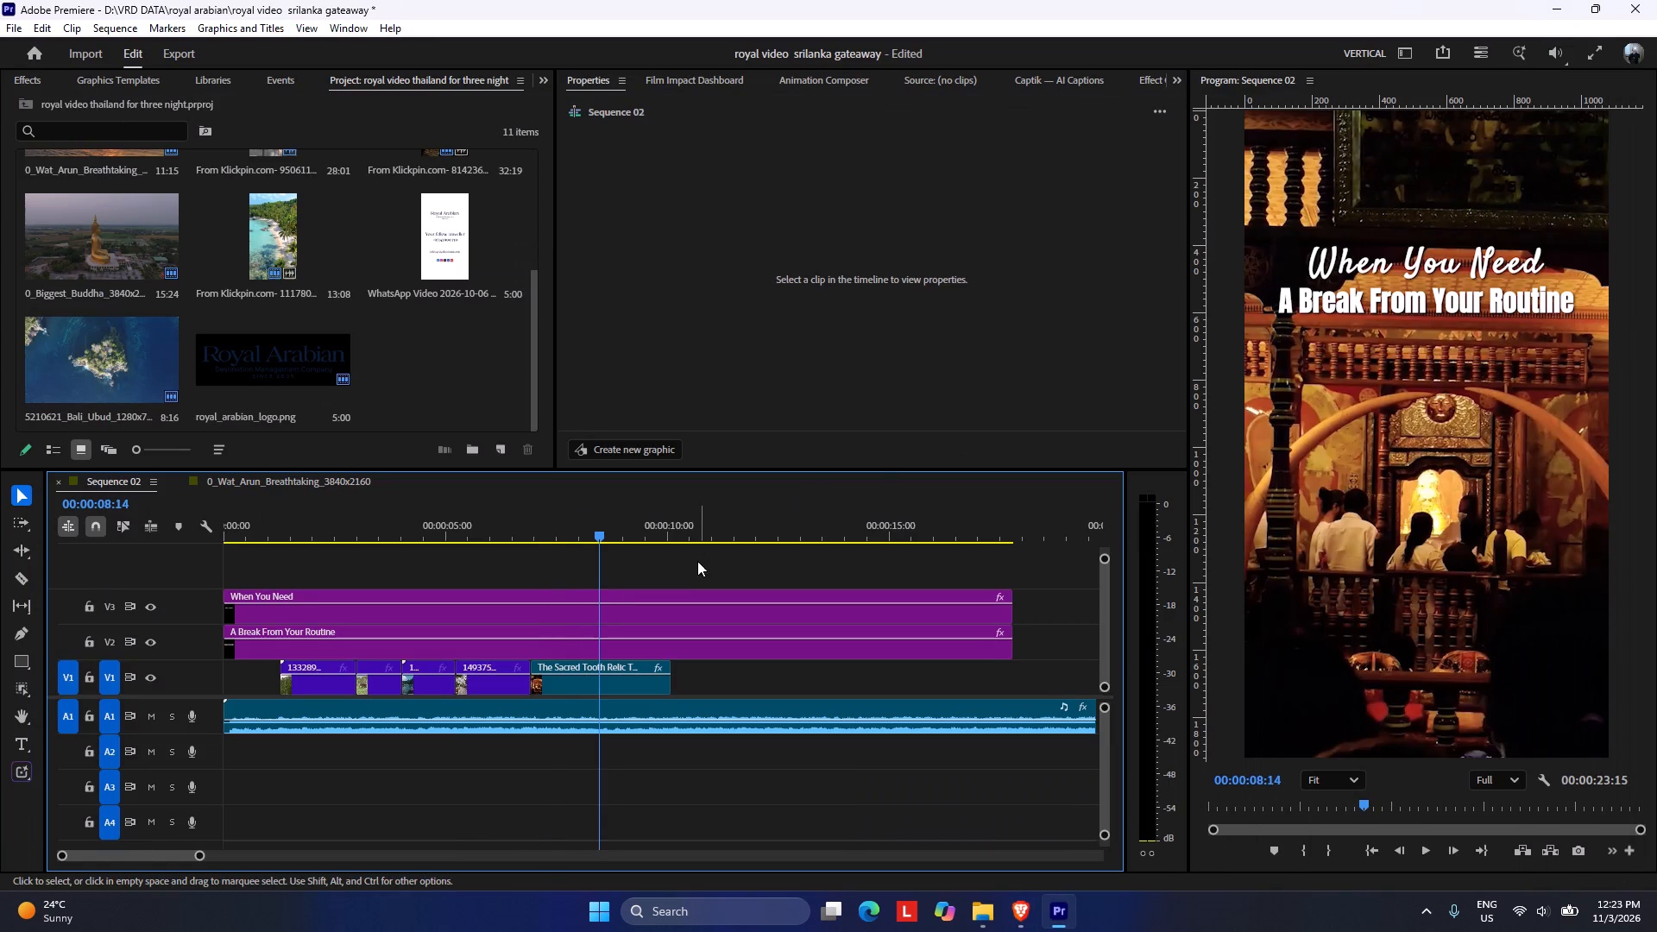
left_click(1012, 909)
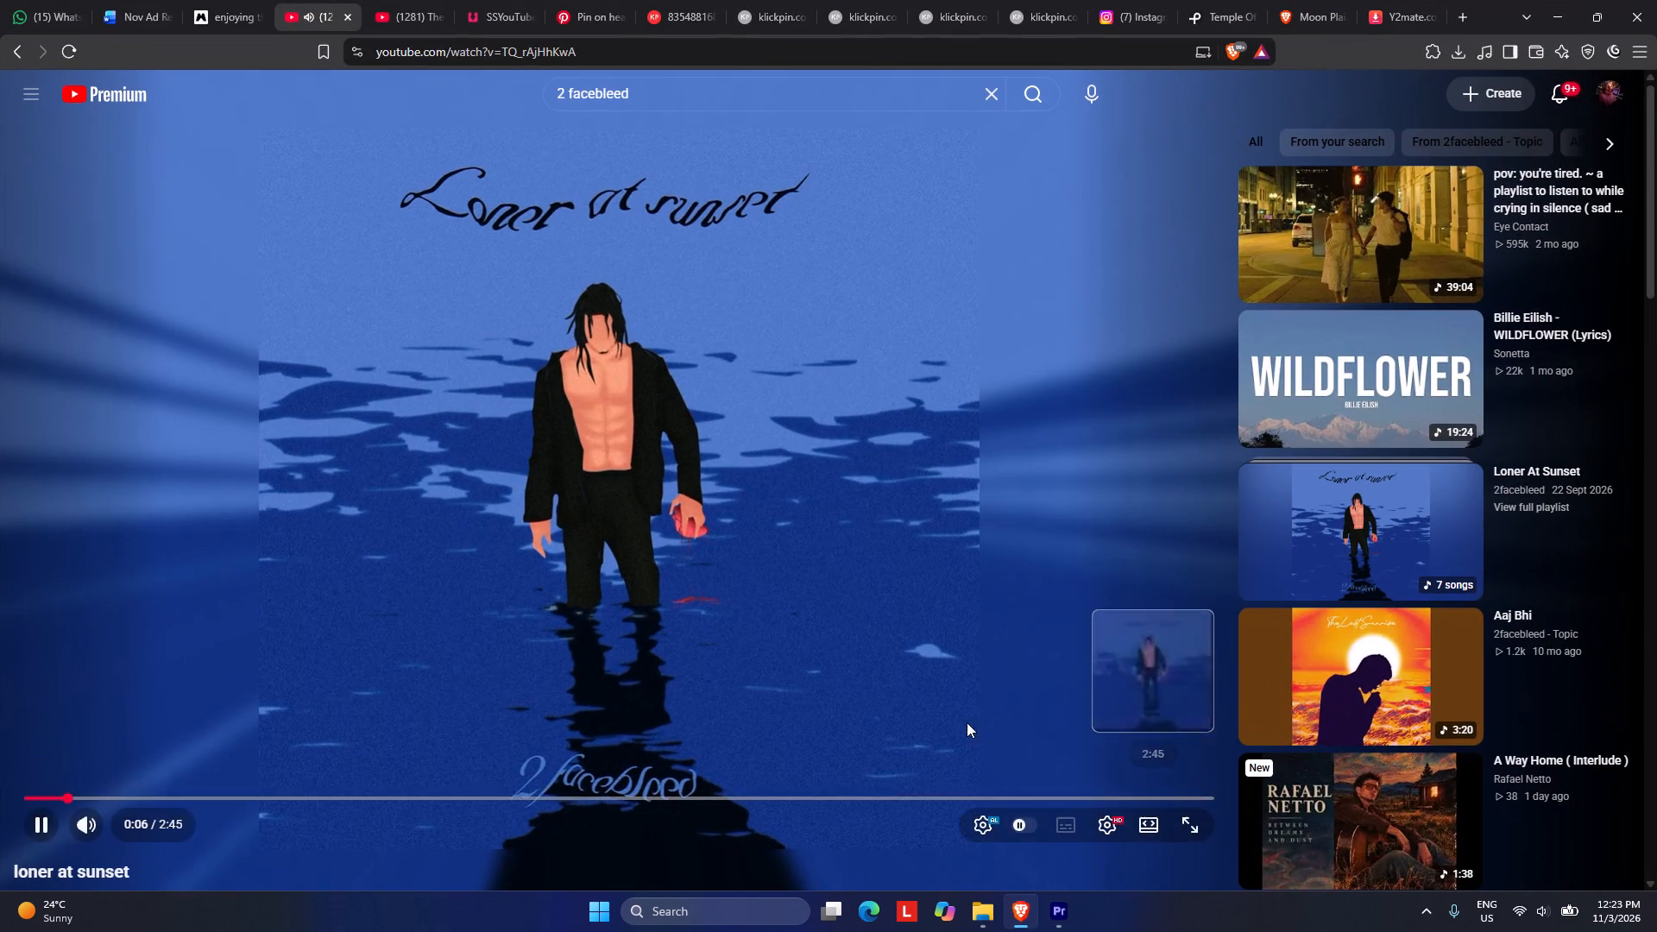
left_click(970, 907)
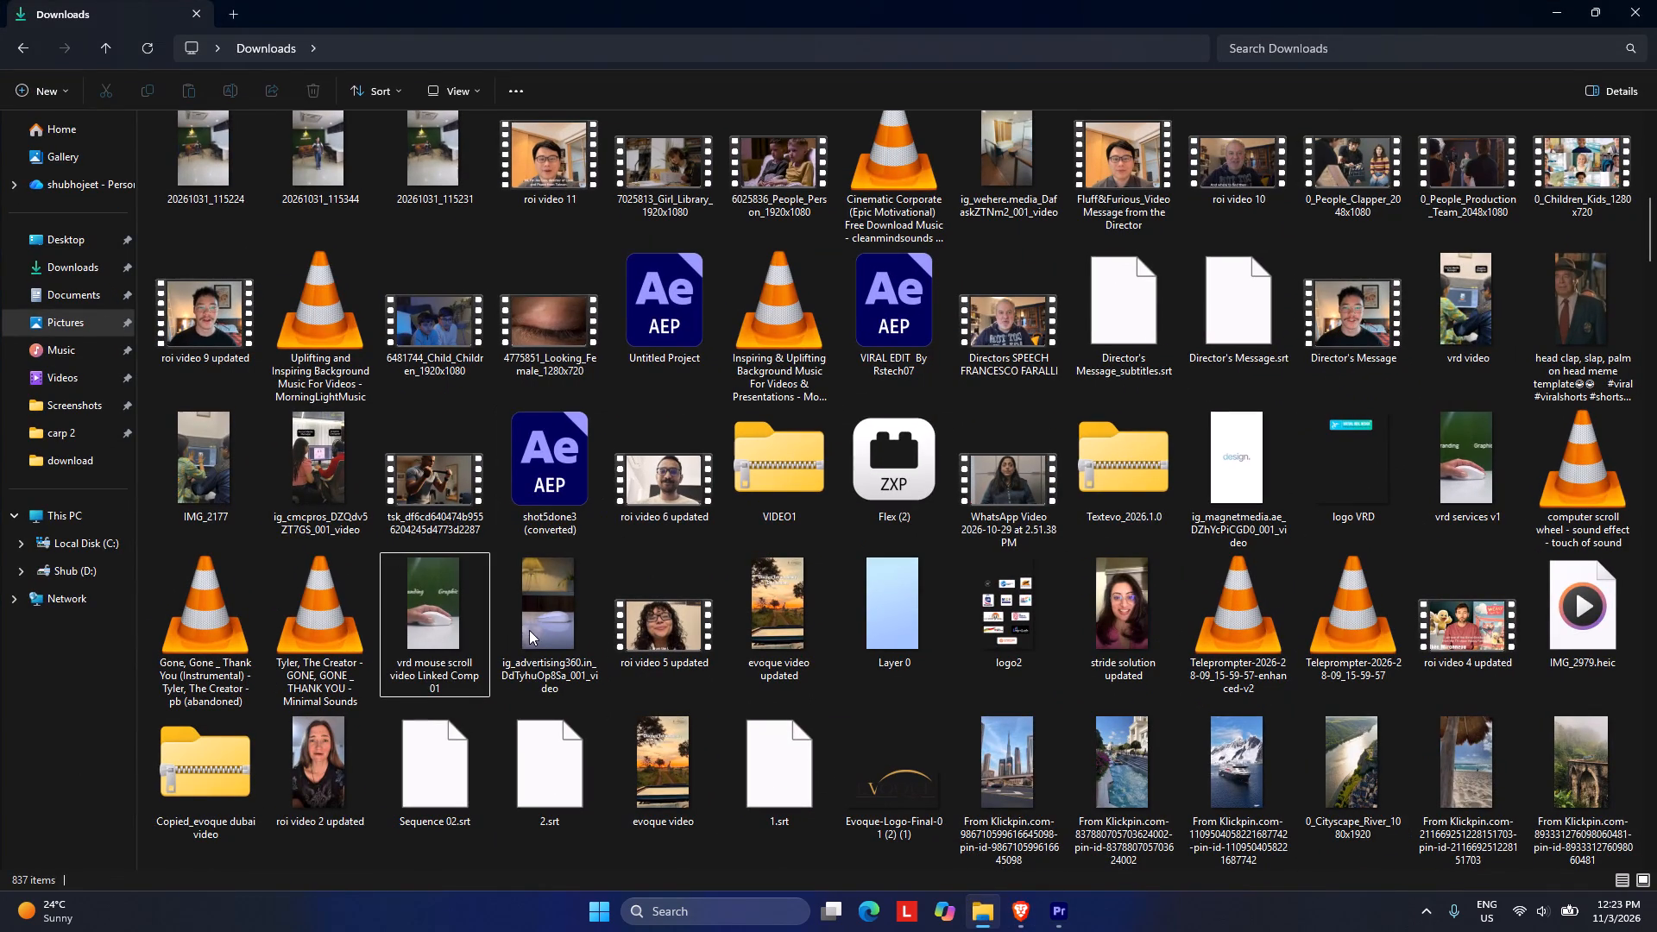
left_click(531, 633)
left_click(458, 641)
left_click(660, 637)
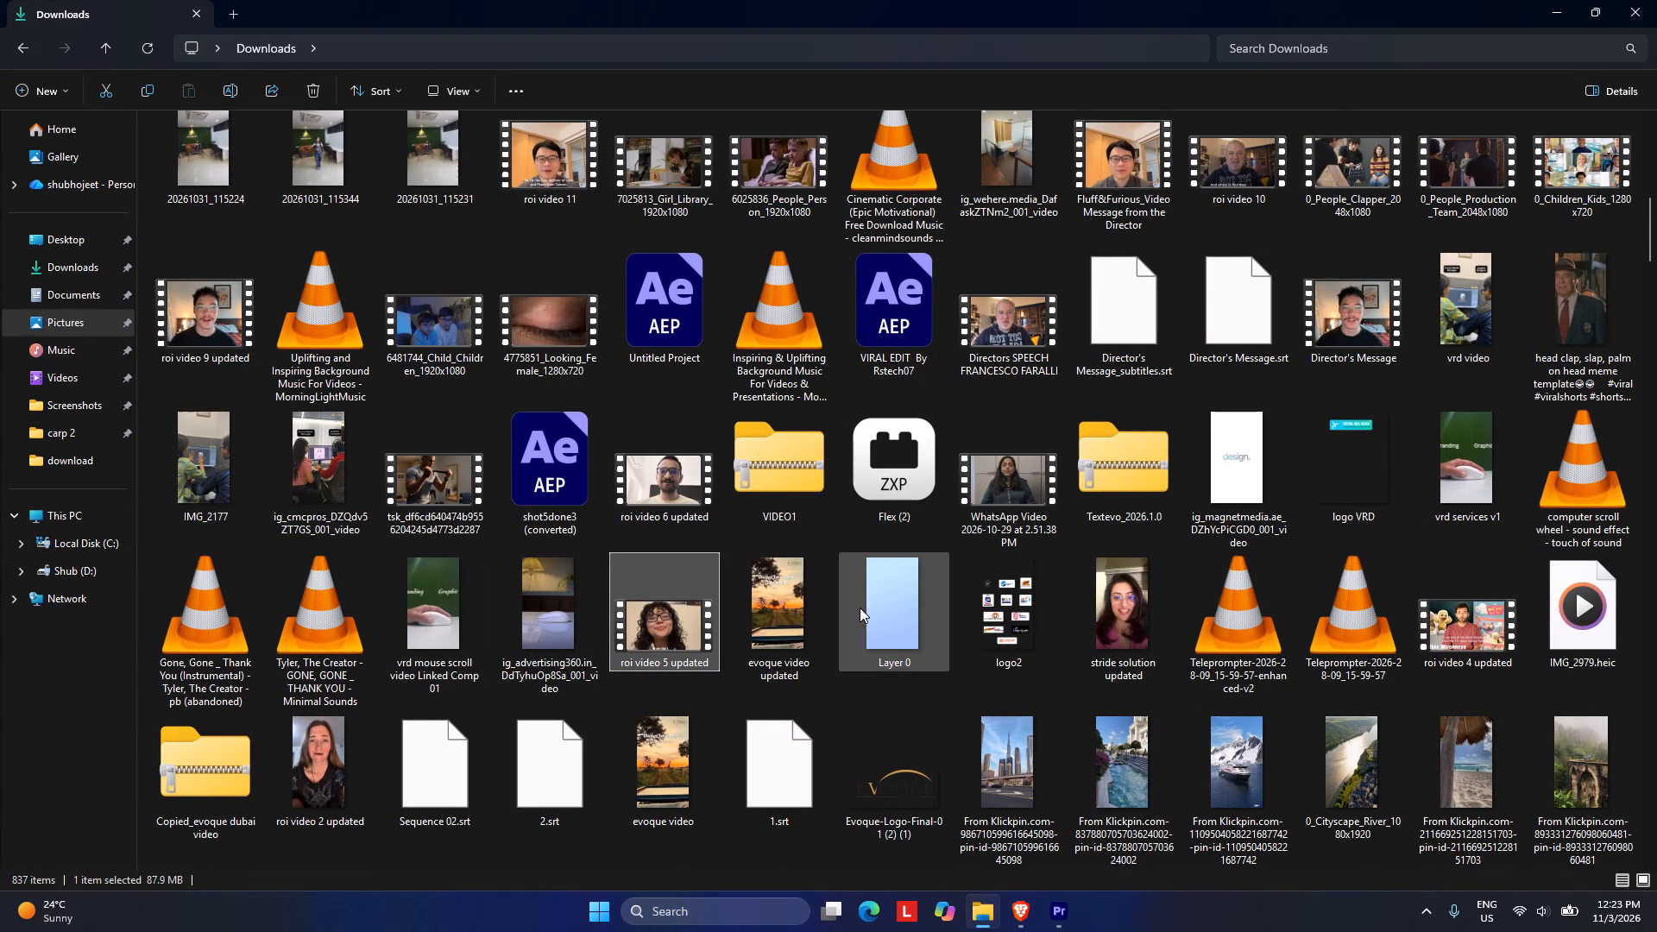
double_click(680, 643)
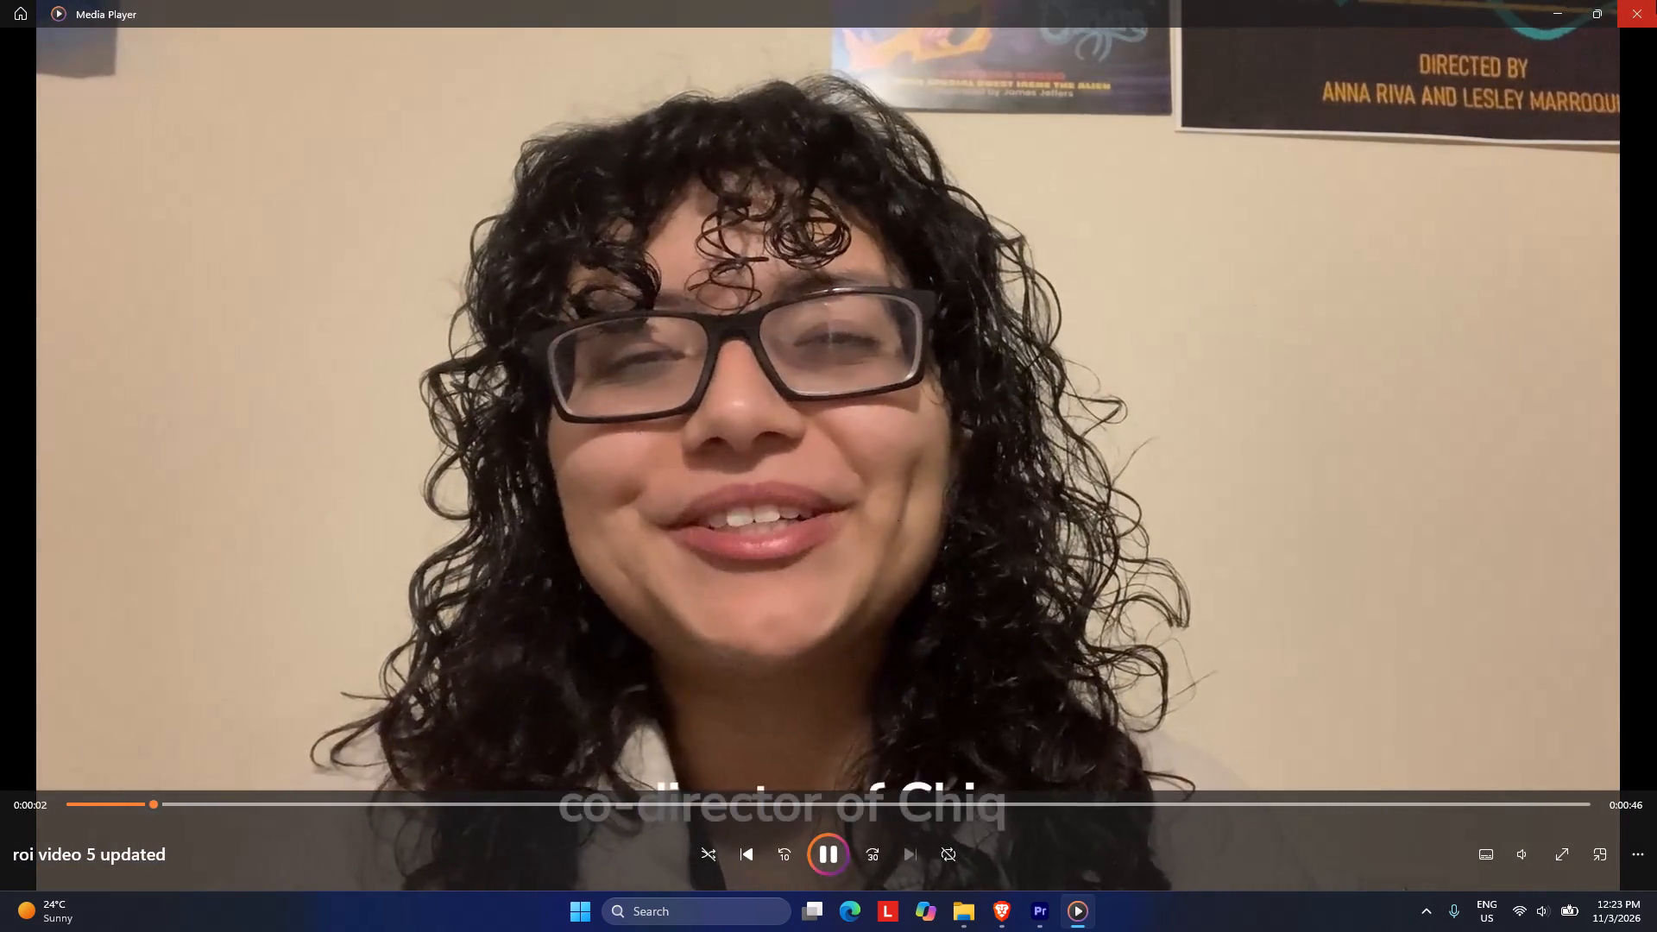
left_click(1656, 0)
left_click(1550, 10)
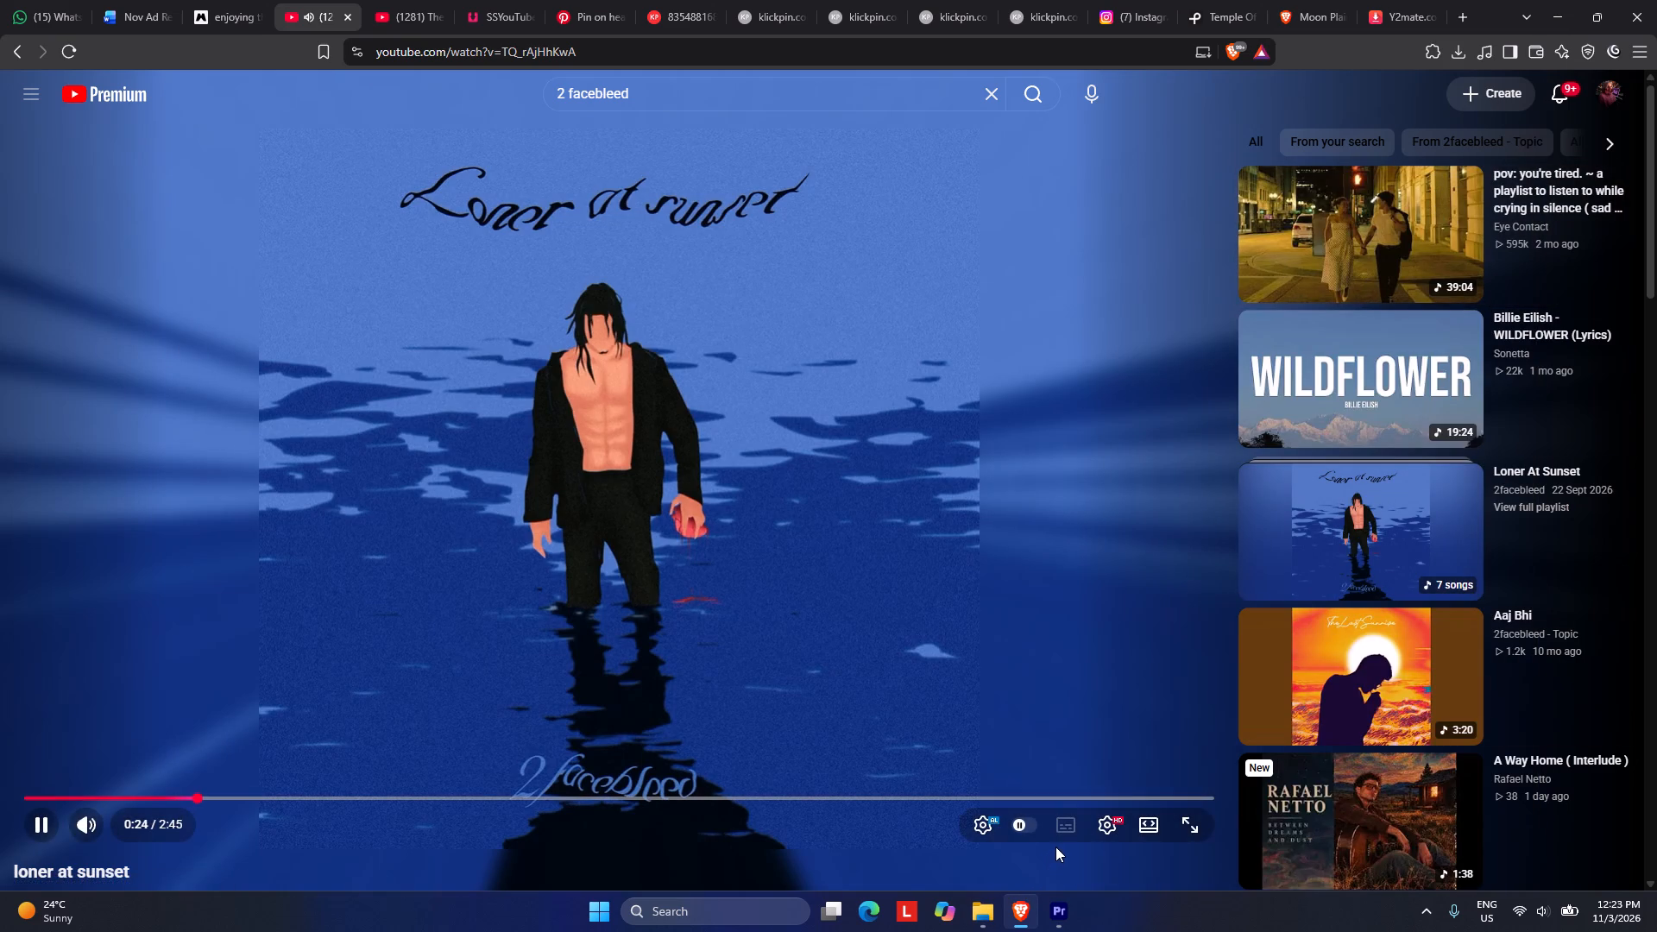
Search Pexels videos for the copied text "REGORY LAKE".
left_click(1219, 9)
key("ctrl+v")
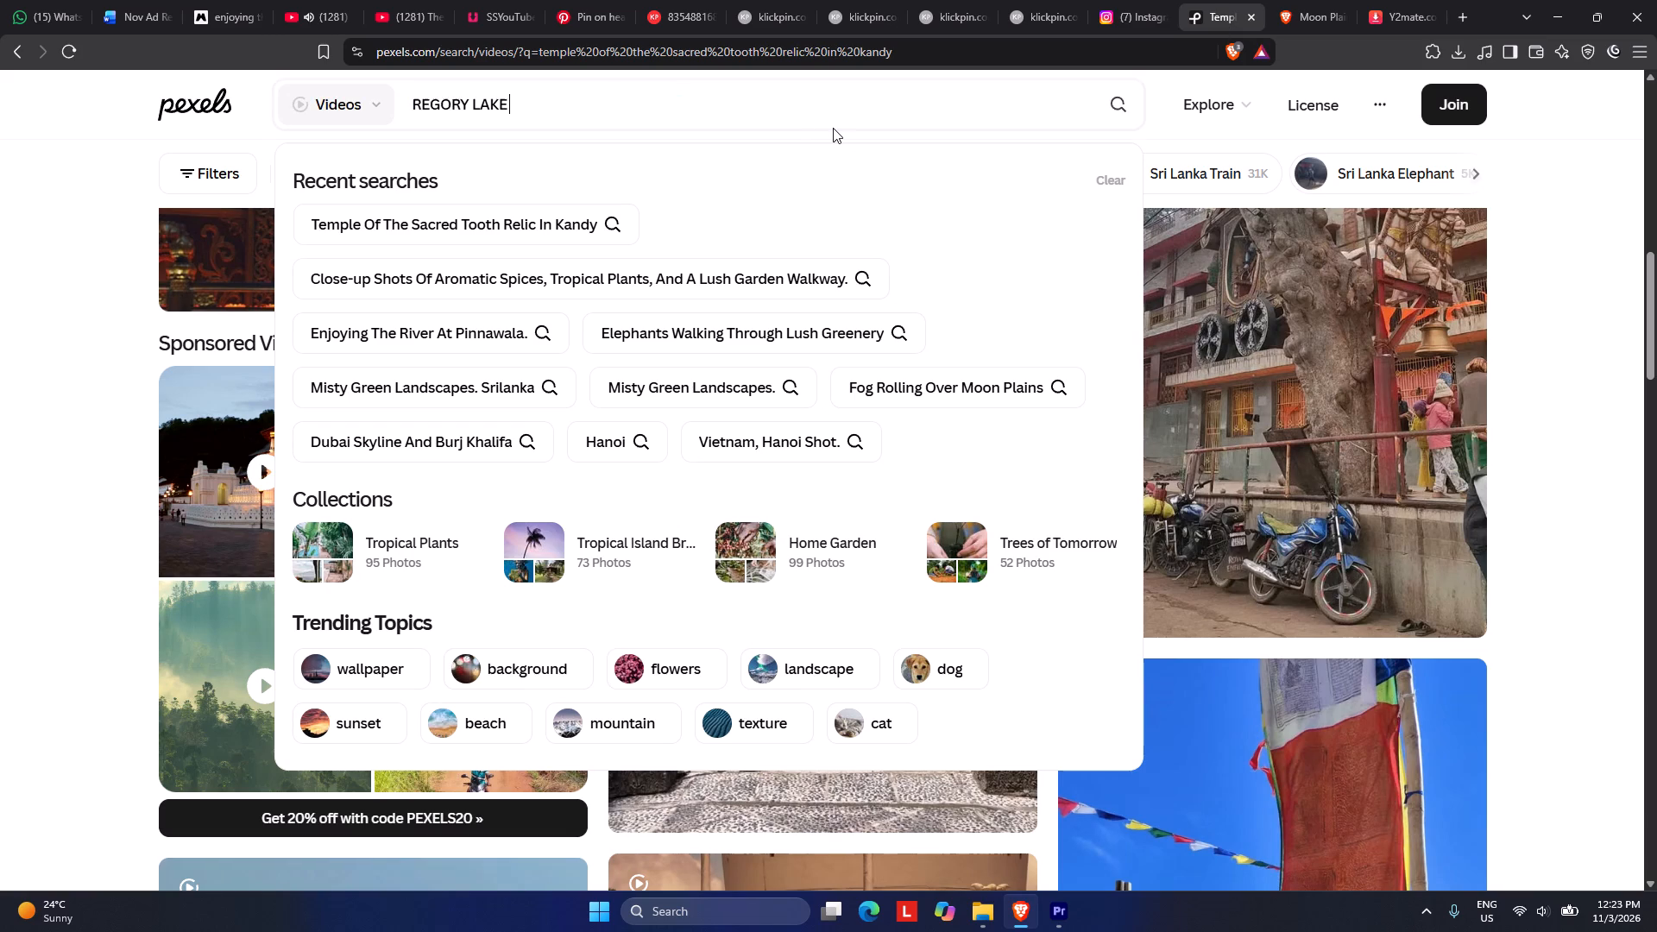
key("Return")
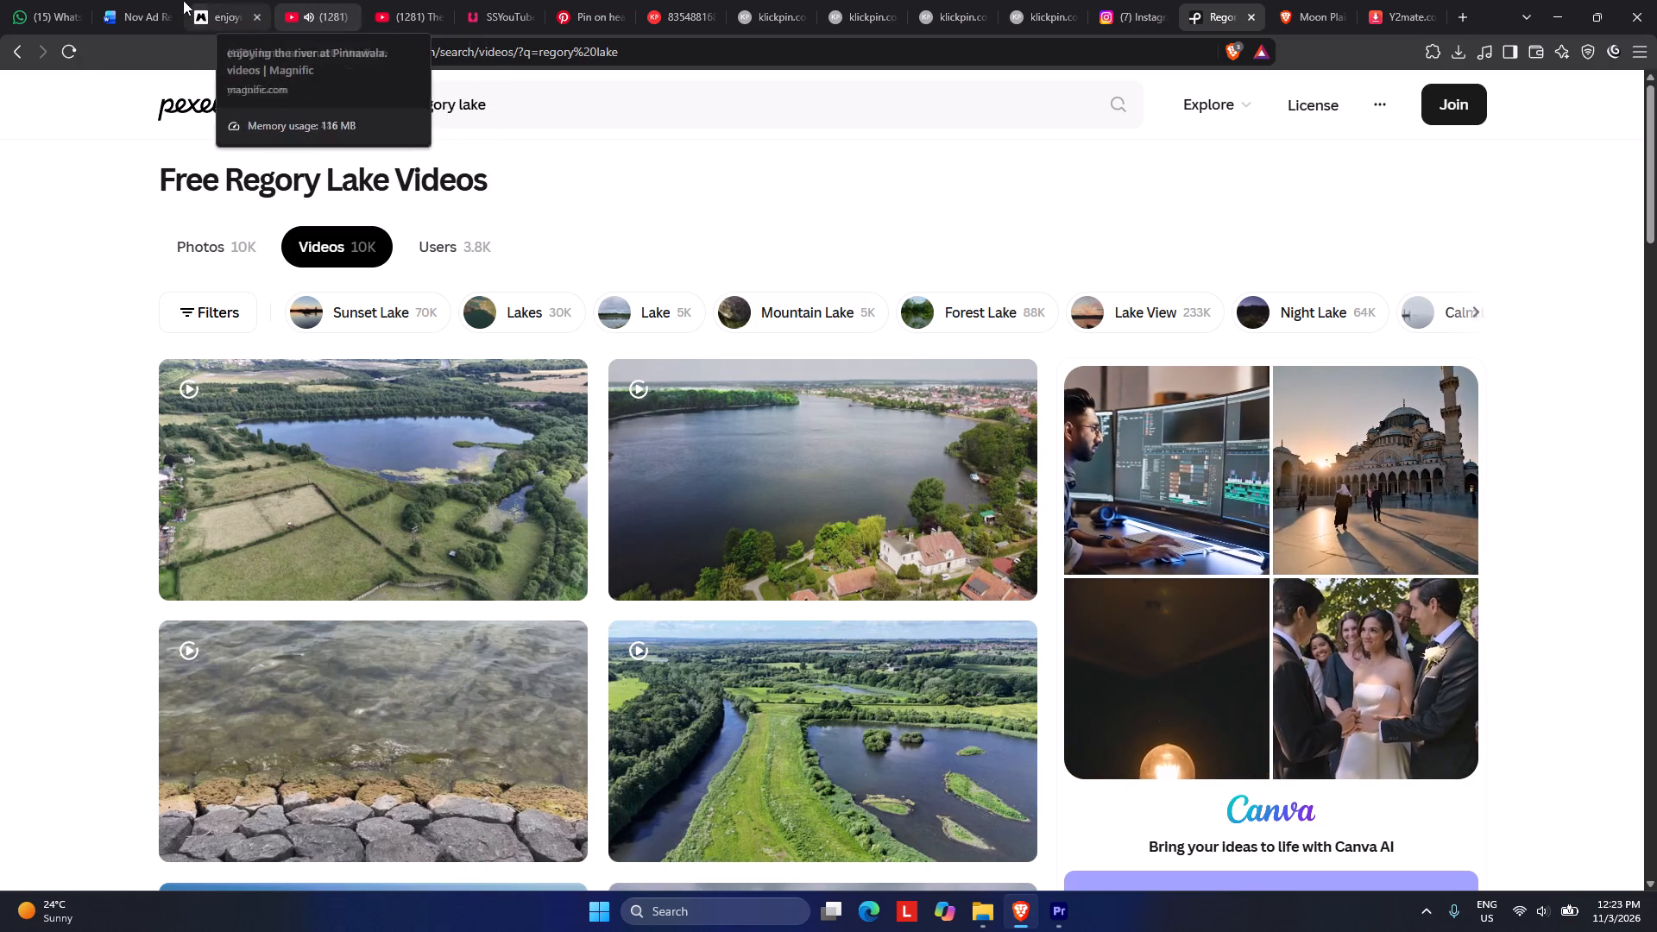
Copy the full "GREGORY LAKE" from the brief's 8–10 SEC heading and search Pexels videos for it.
left_click(133, 0)
left_click_drag(664, 501, 665, 501)
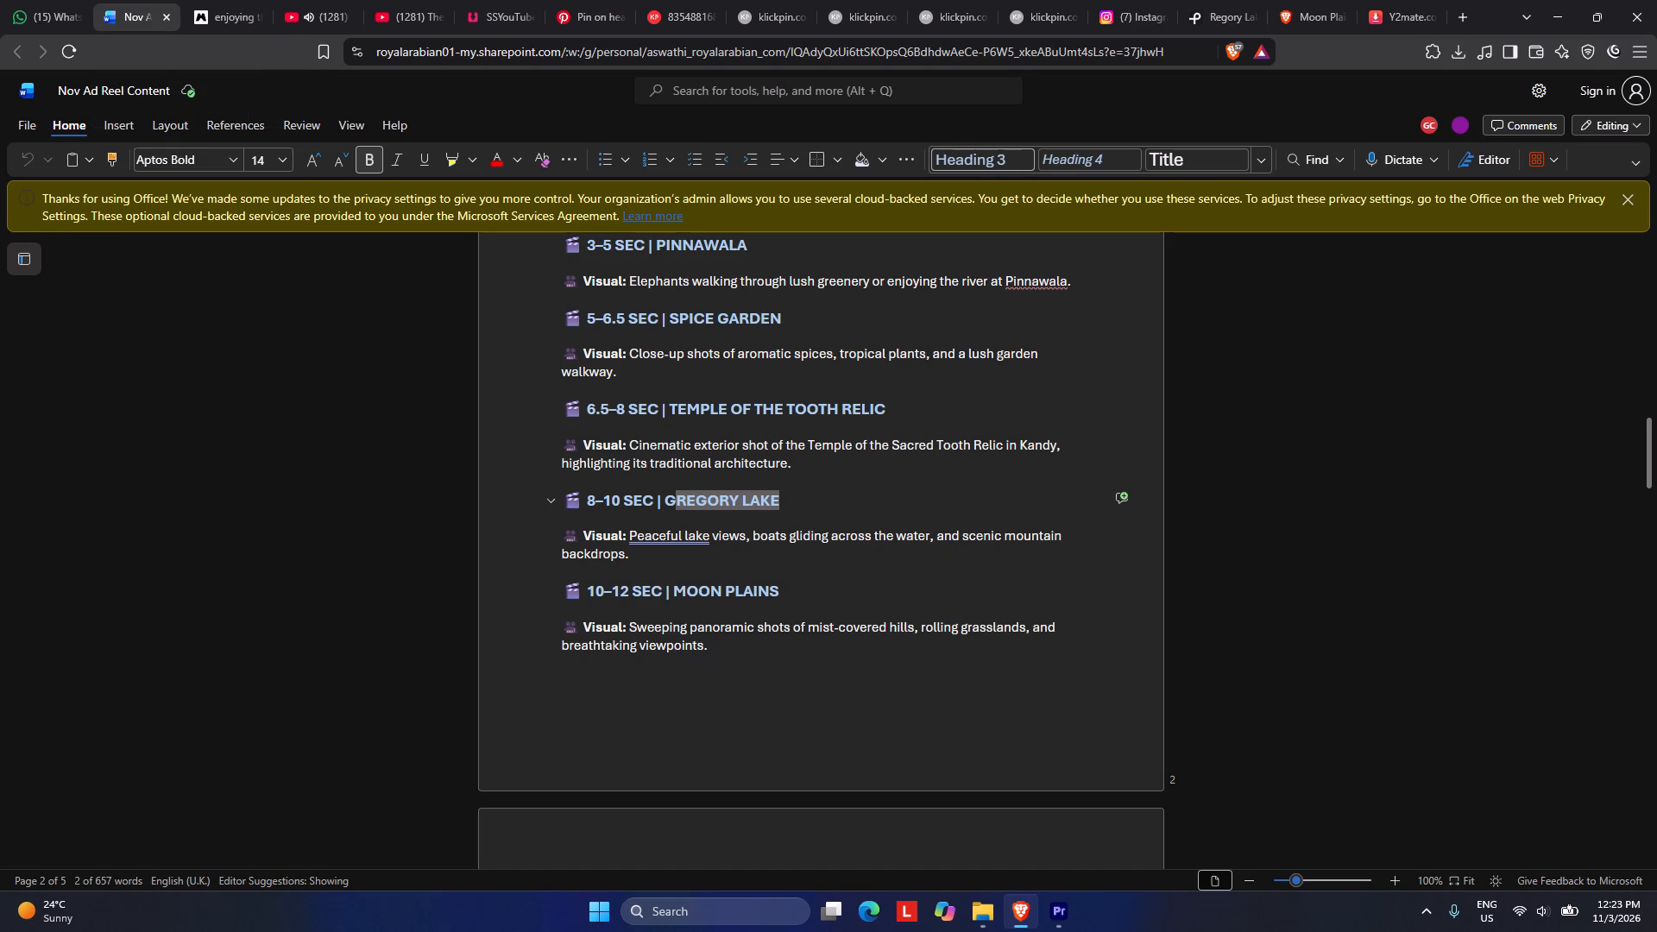
left_click_drag(665, 501, 779, 512)
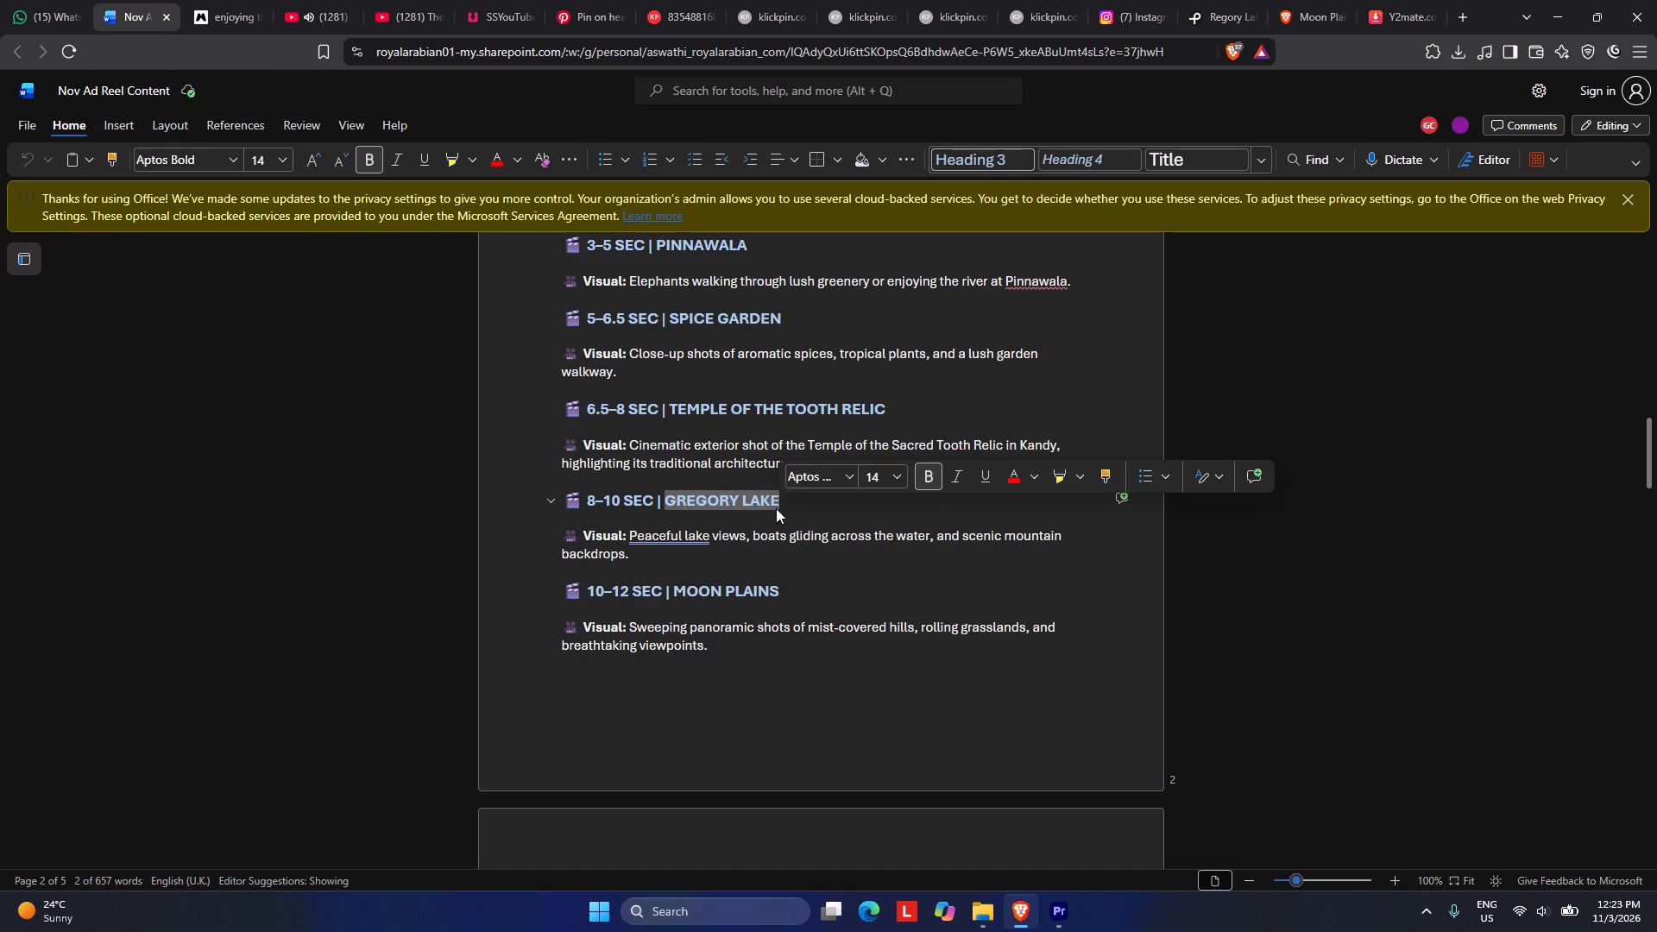
key("ctrl+c")
left_click(1234, 3)
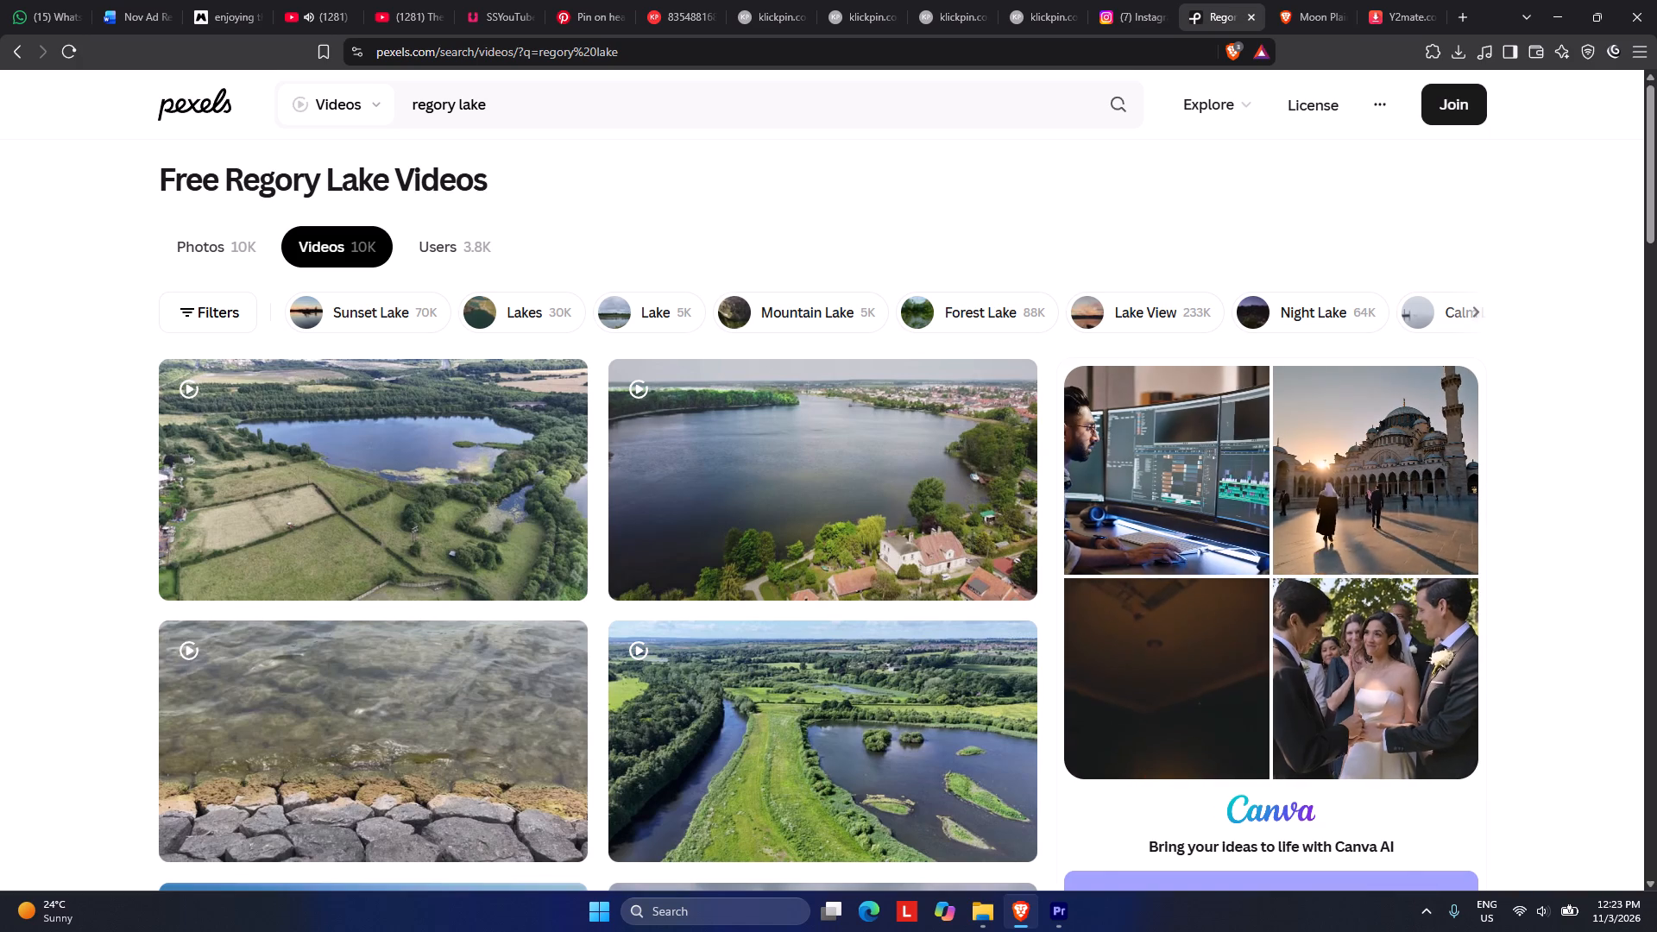
left_click_drag(504, 100, 331, 73)
key("ctrl+v")
key("Return")
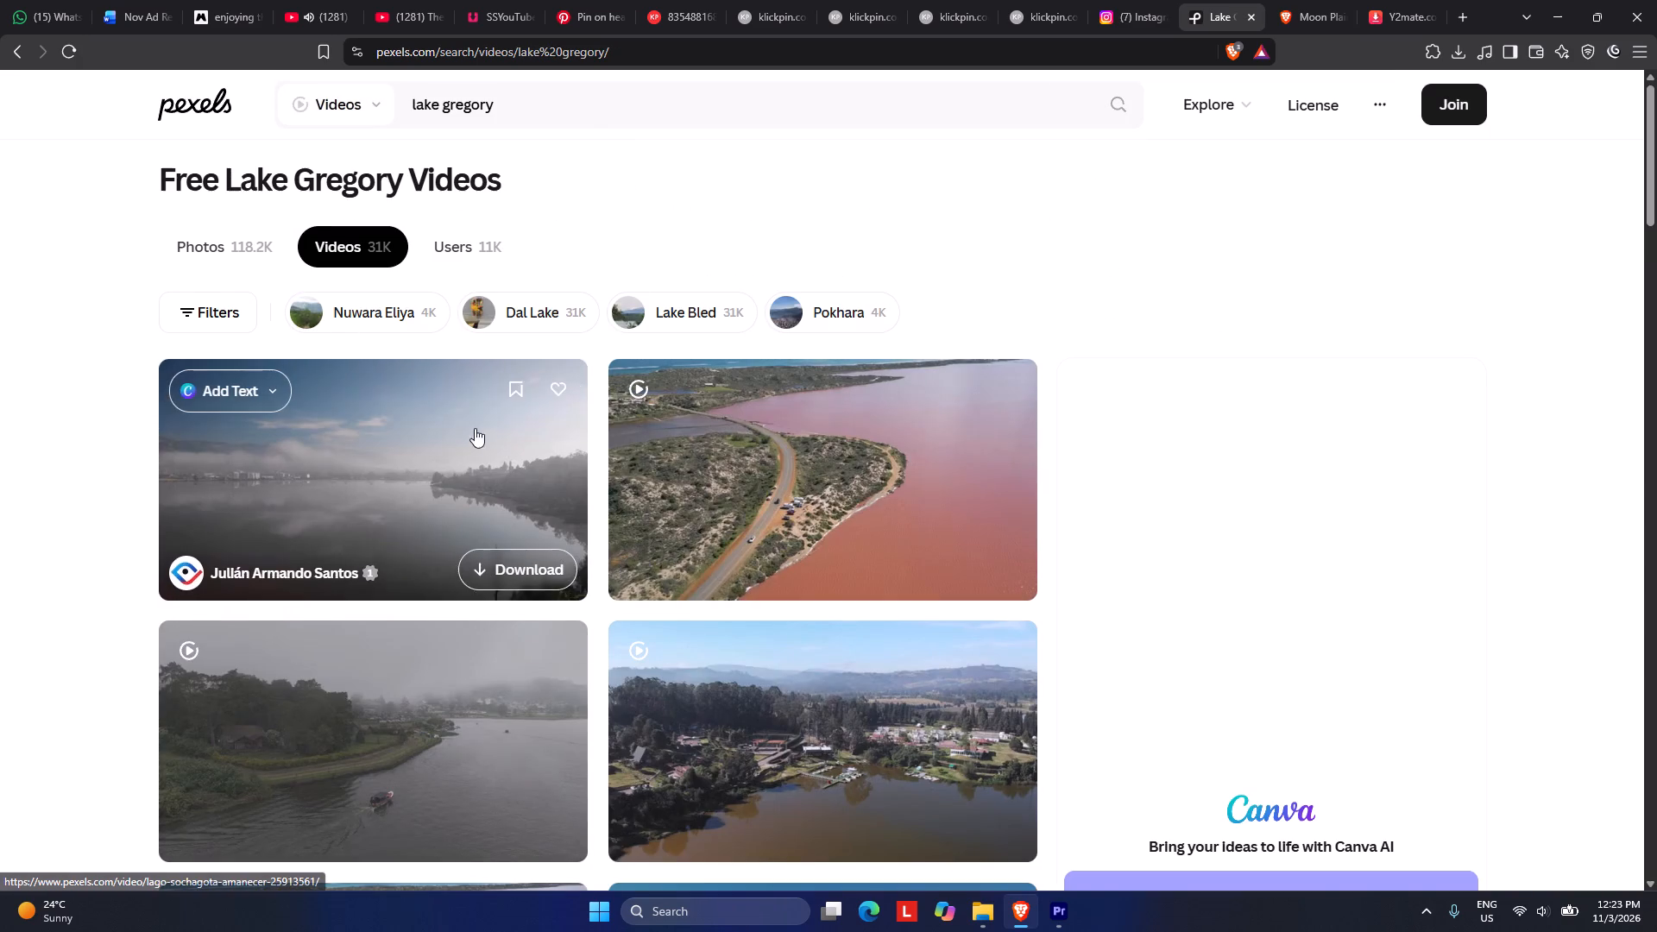
Examine the Pexels lake results for suitable footage, including the vertical aerial video of the pink lake and its details.
scroll(1068, 737, "down", 4)
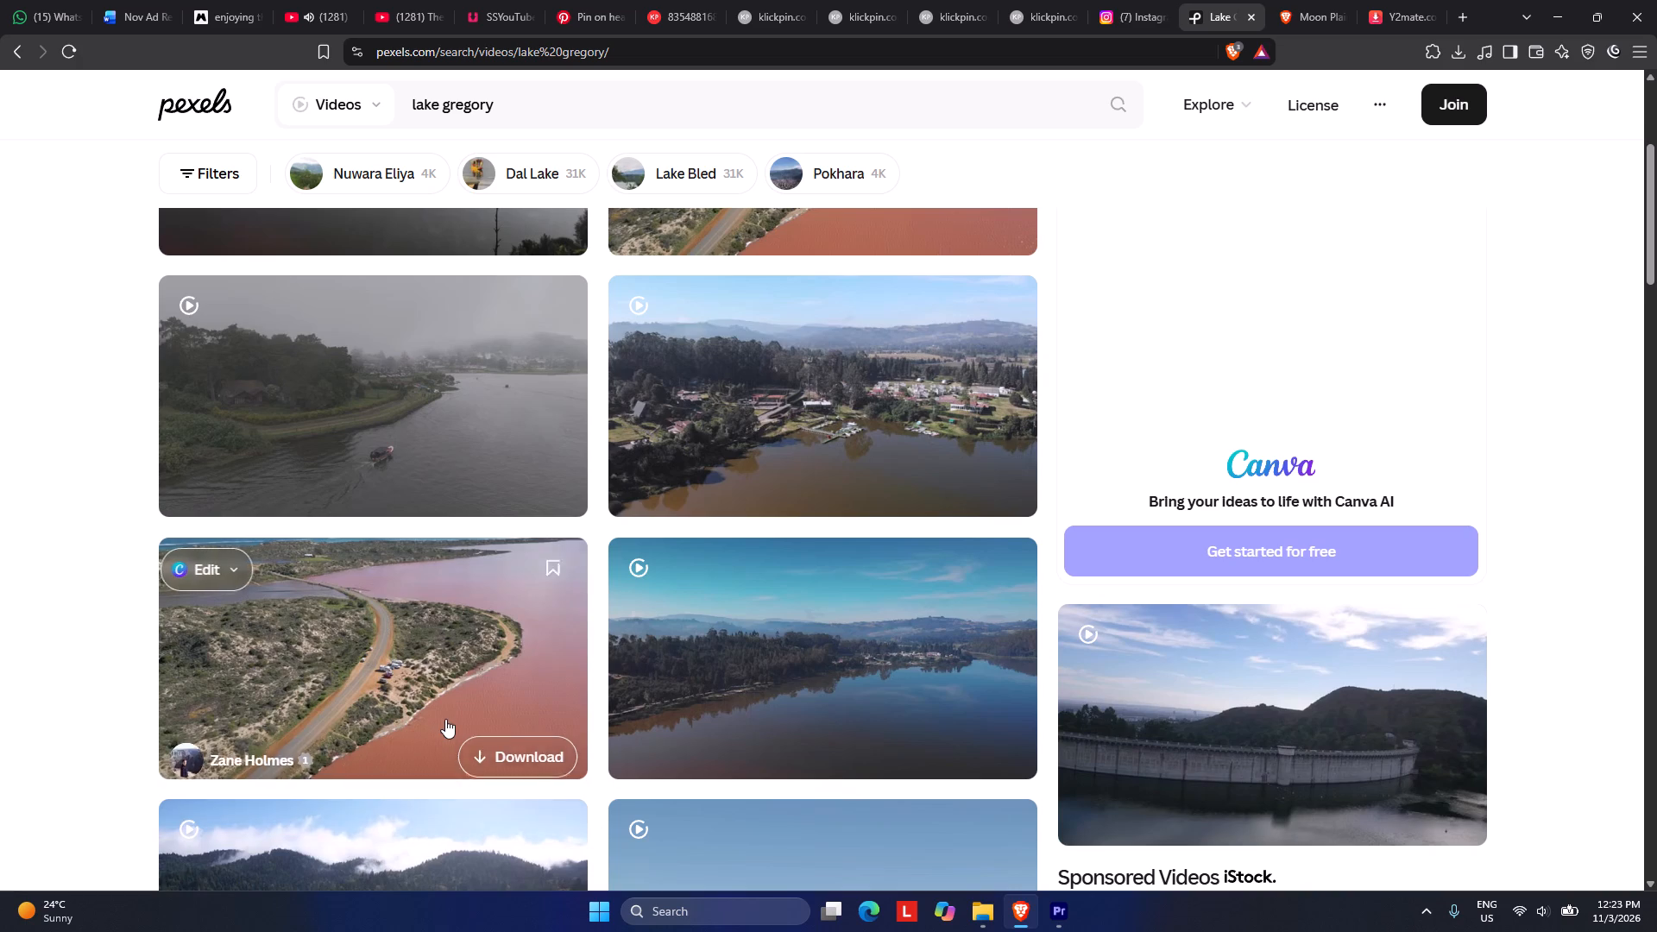
scroll(444, 702, "down", 8)
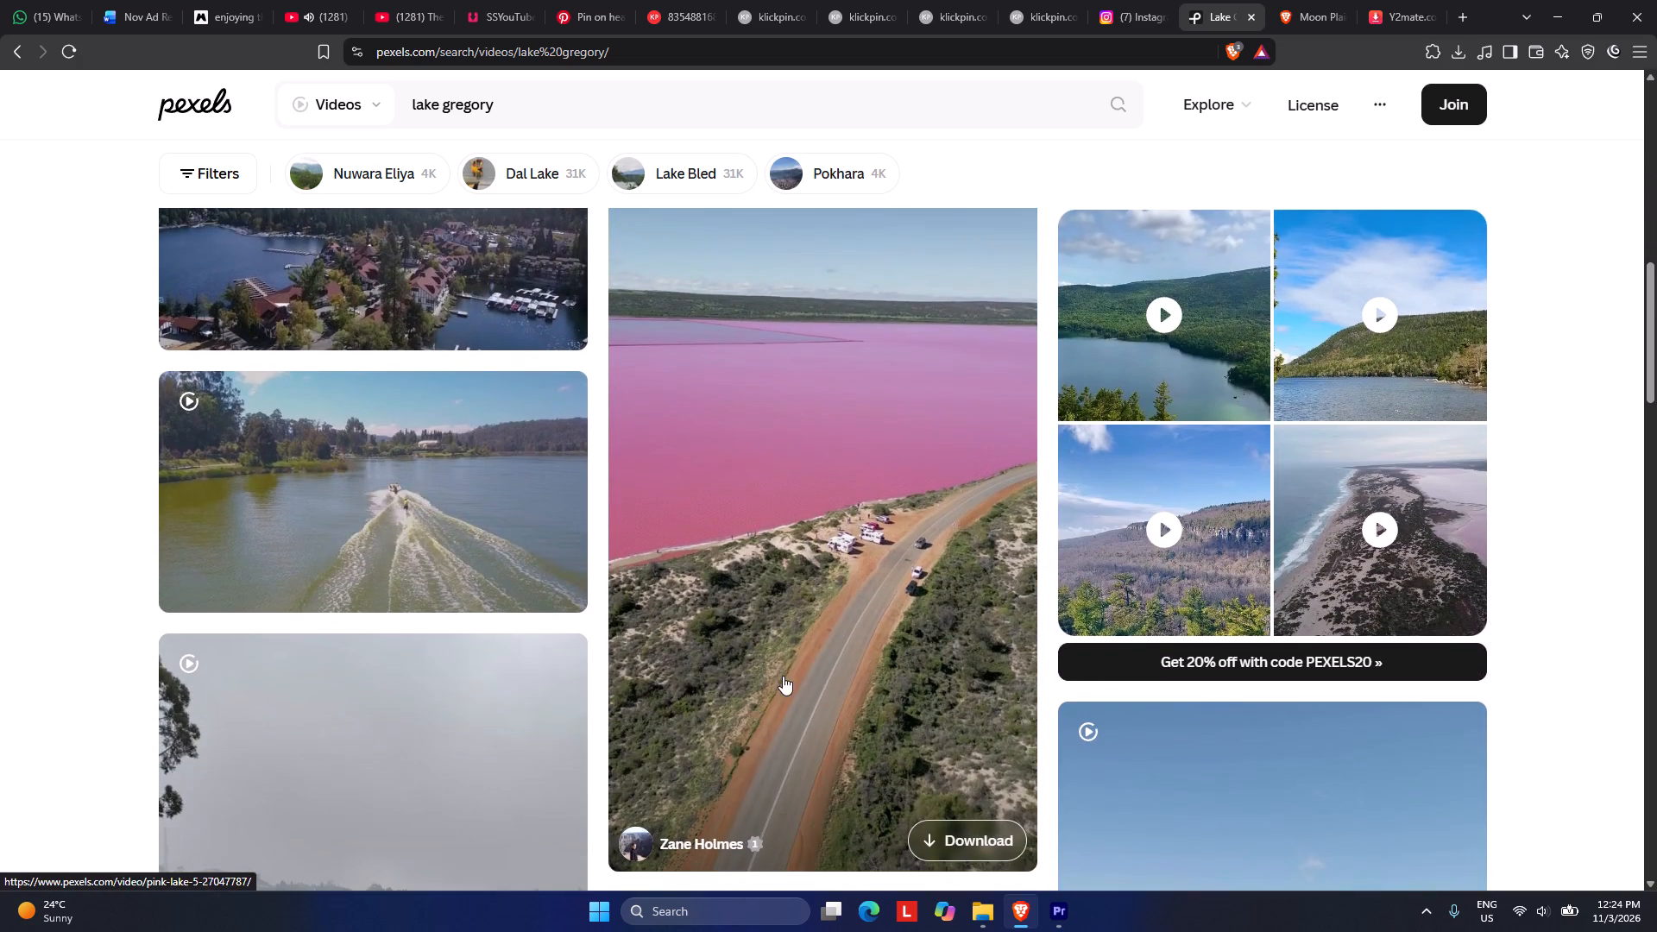
left_click(783, 676)
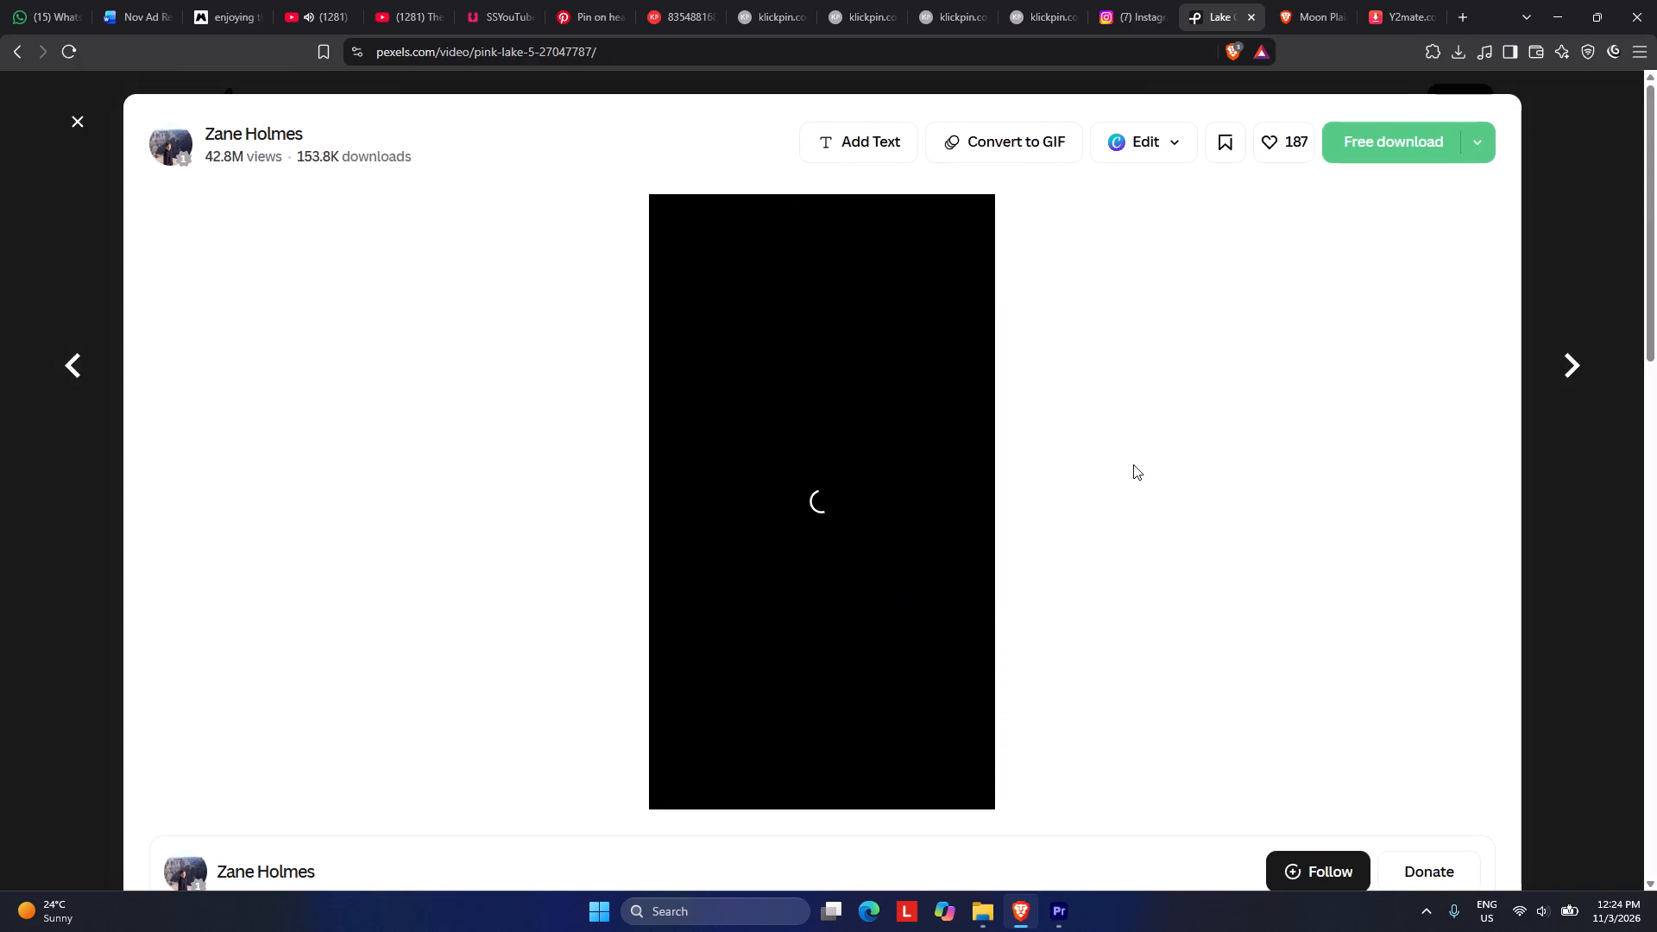
scroll(1142, 448, "down", 4)
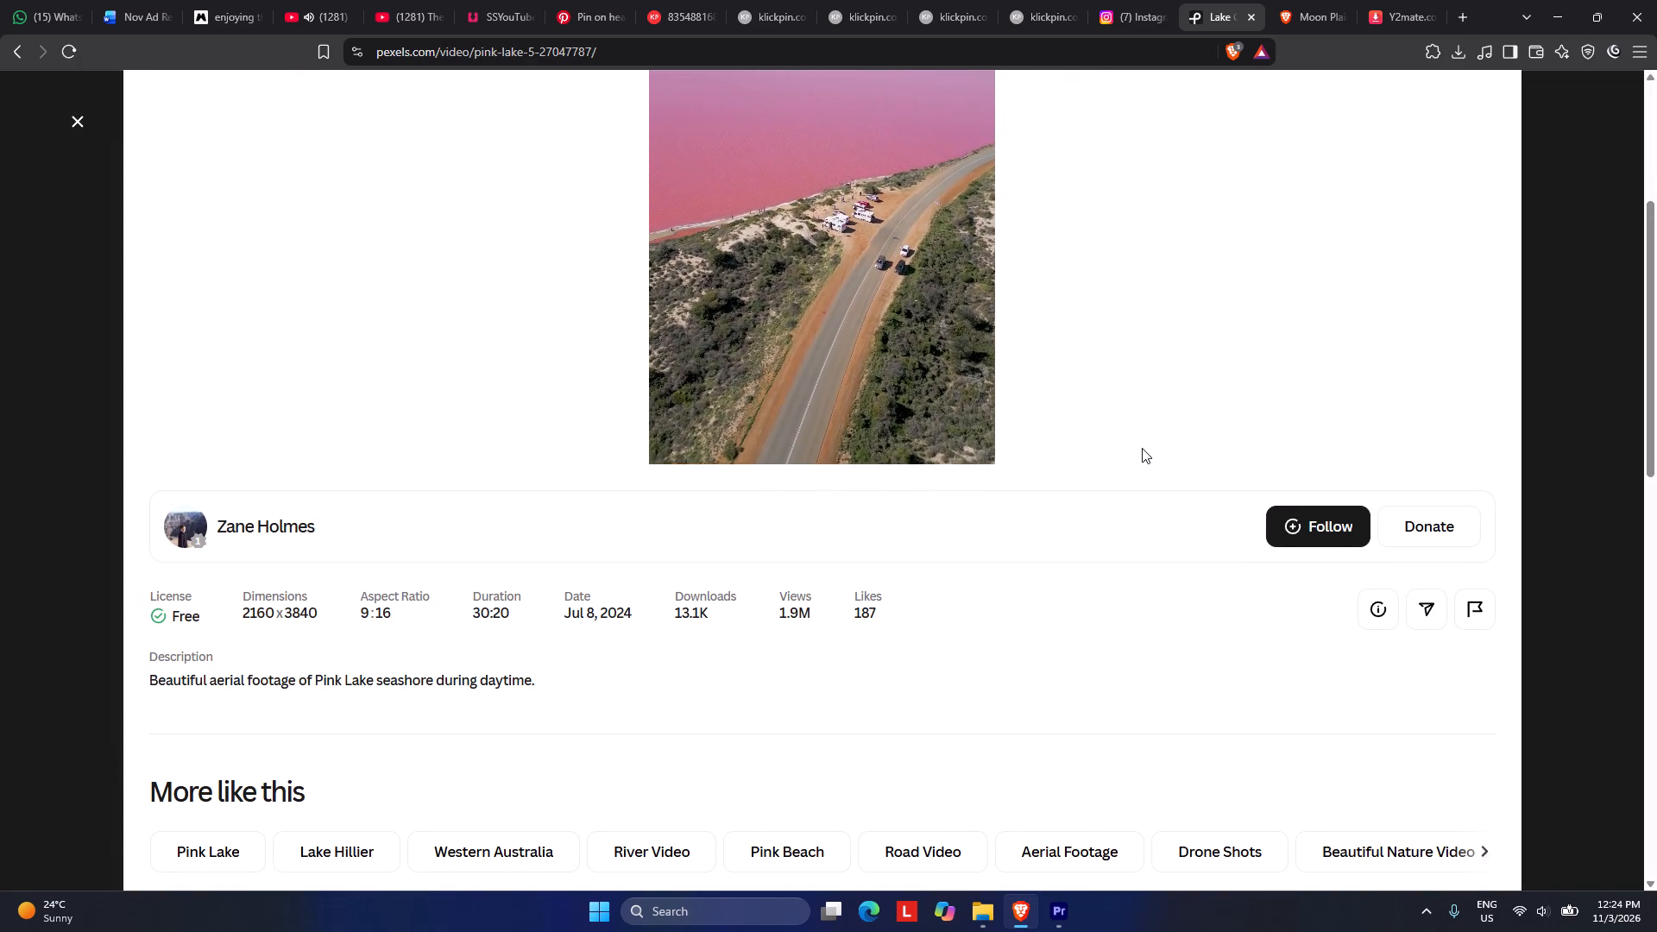
scroll(1142, 448, "up", 3)
scroll(1142, 448, "down", 1)
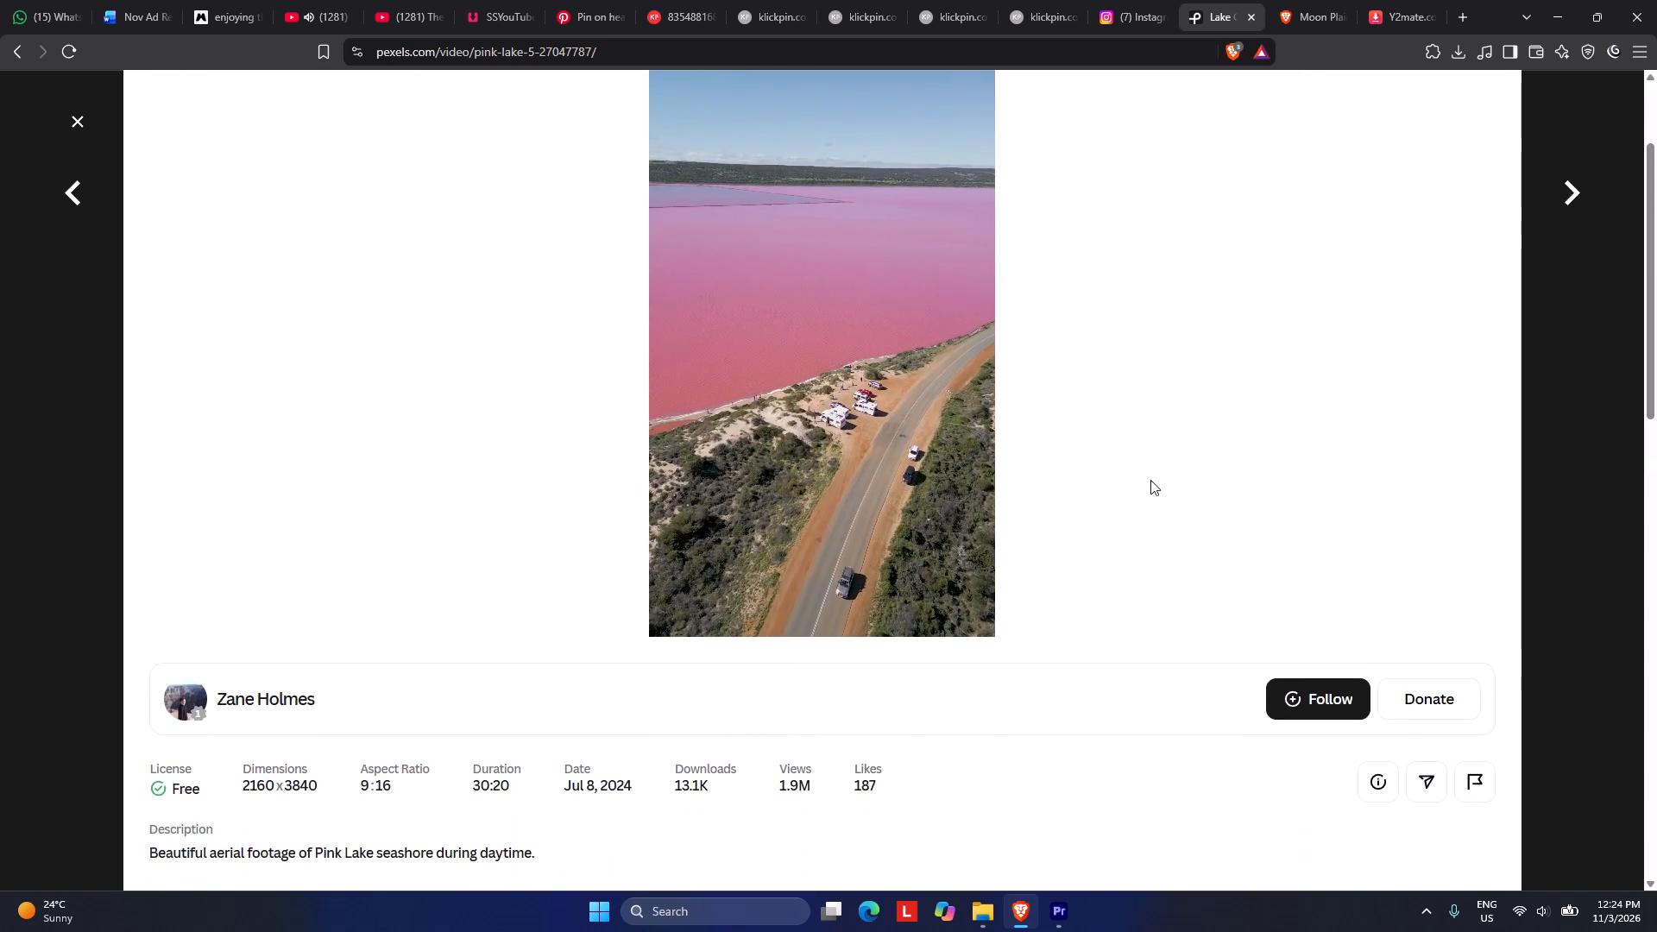
scroll(1150, 480, "up", 4)
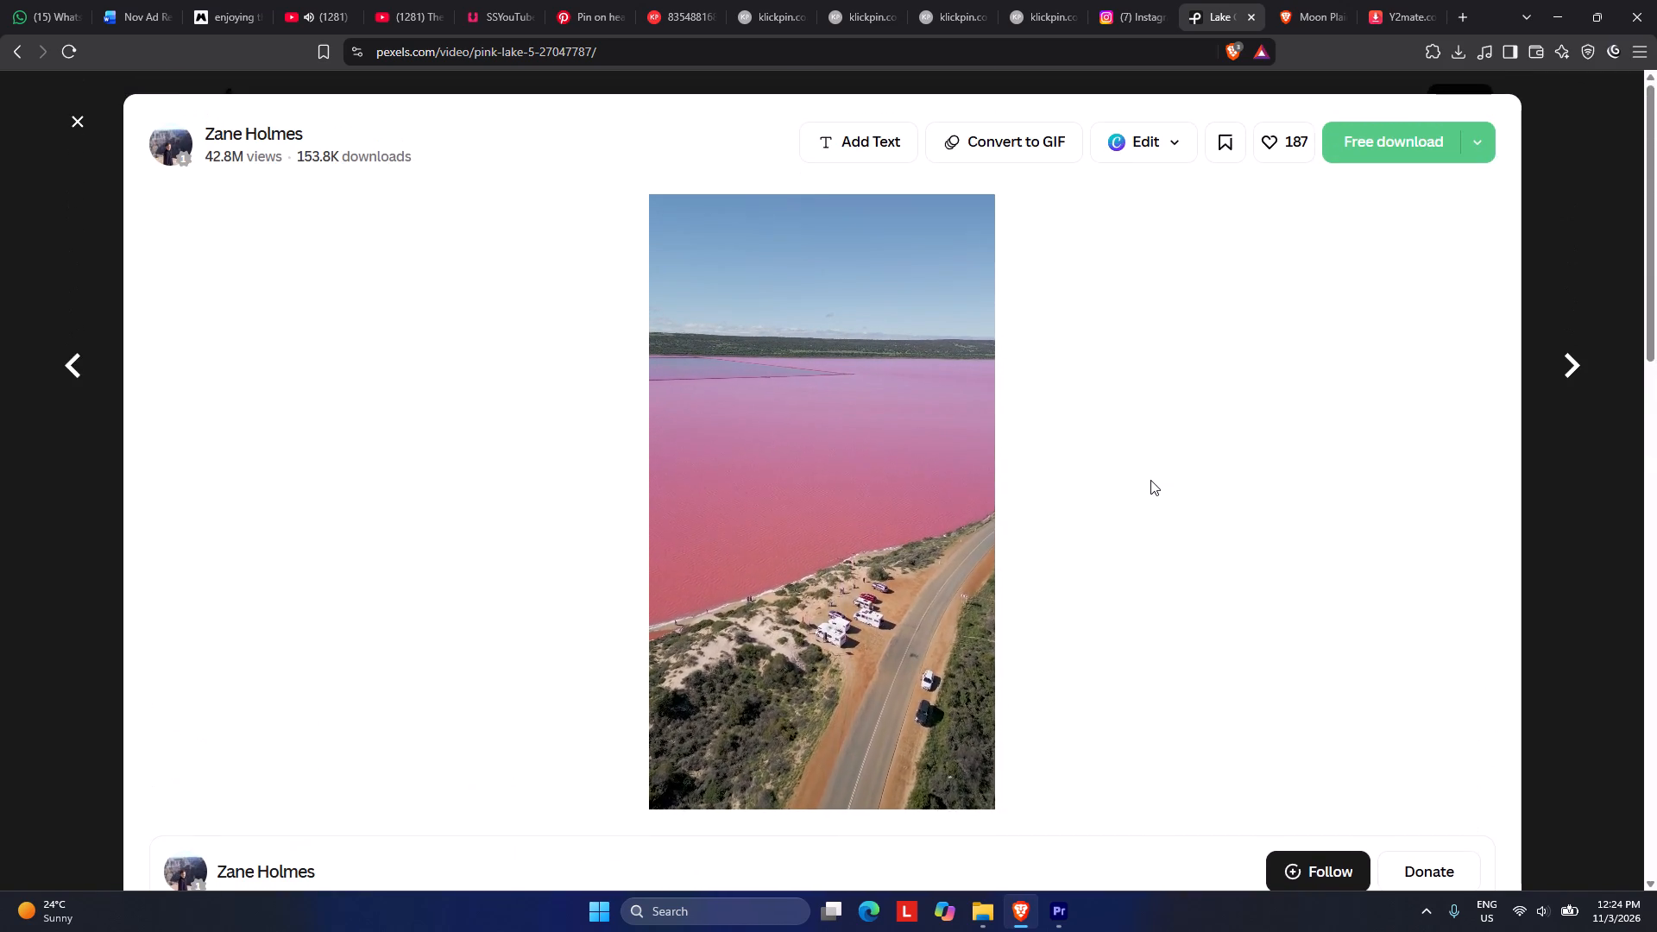
scroll(1150, 480, "down", 6)
scroll(1150, 480, "up", 1)
scroll(1150, 480, "down", 3)
scroll(1149, 515, "up", 2)
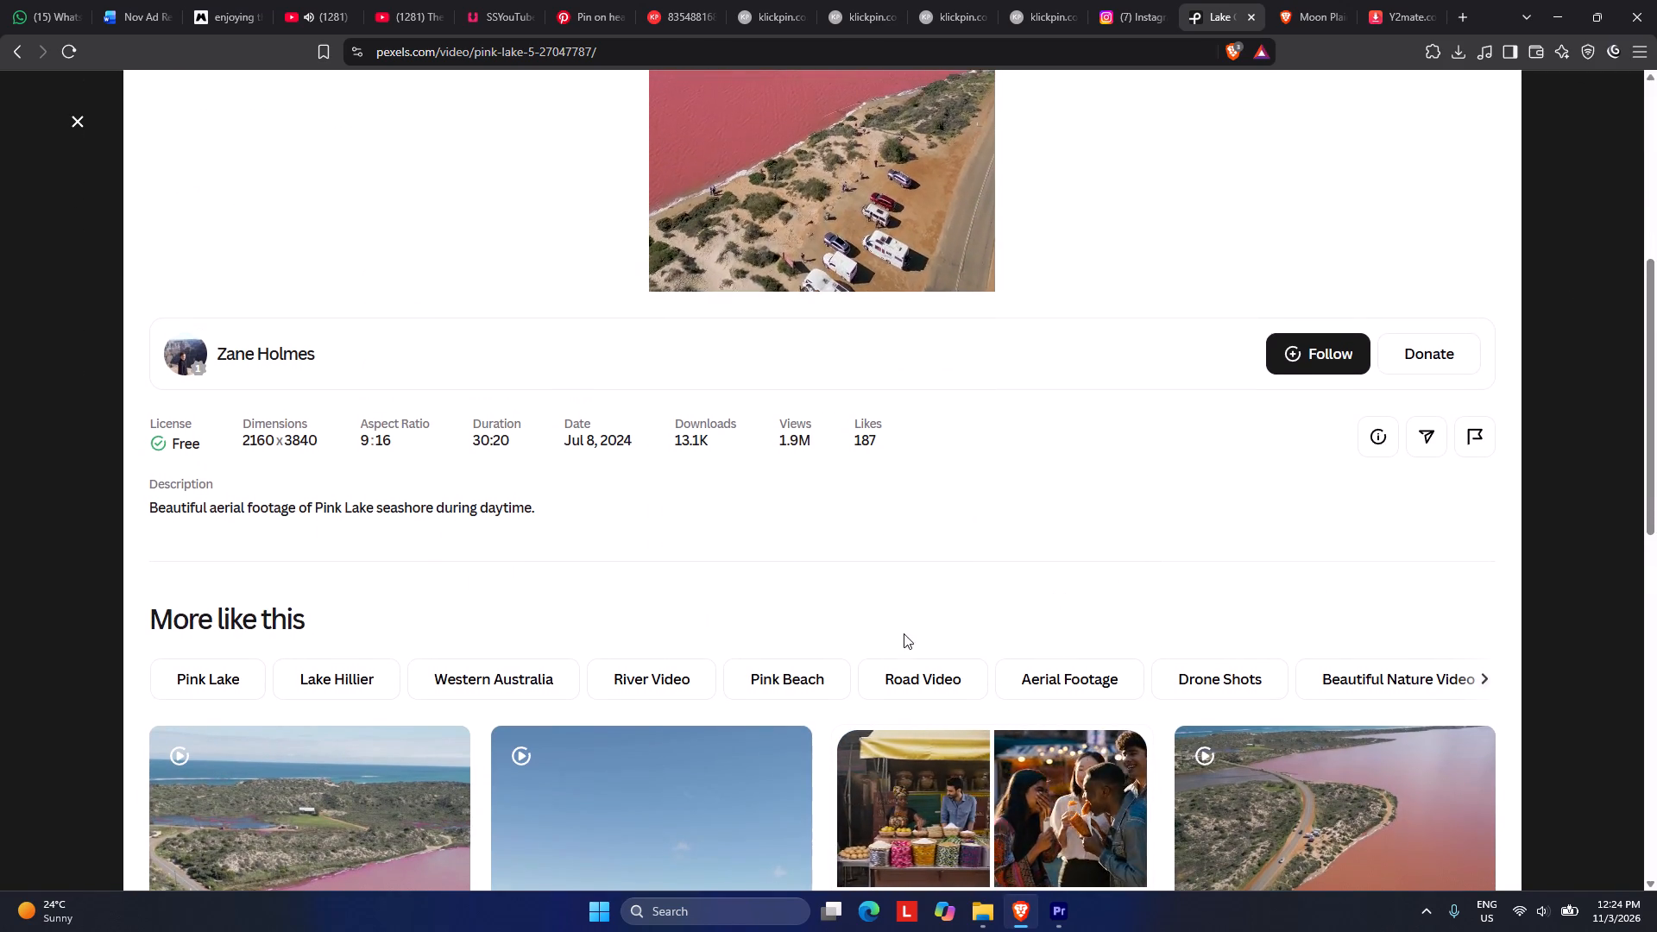
scroll(904, 633, "up", 6)
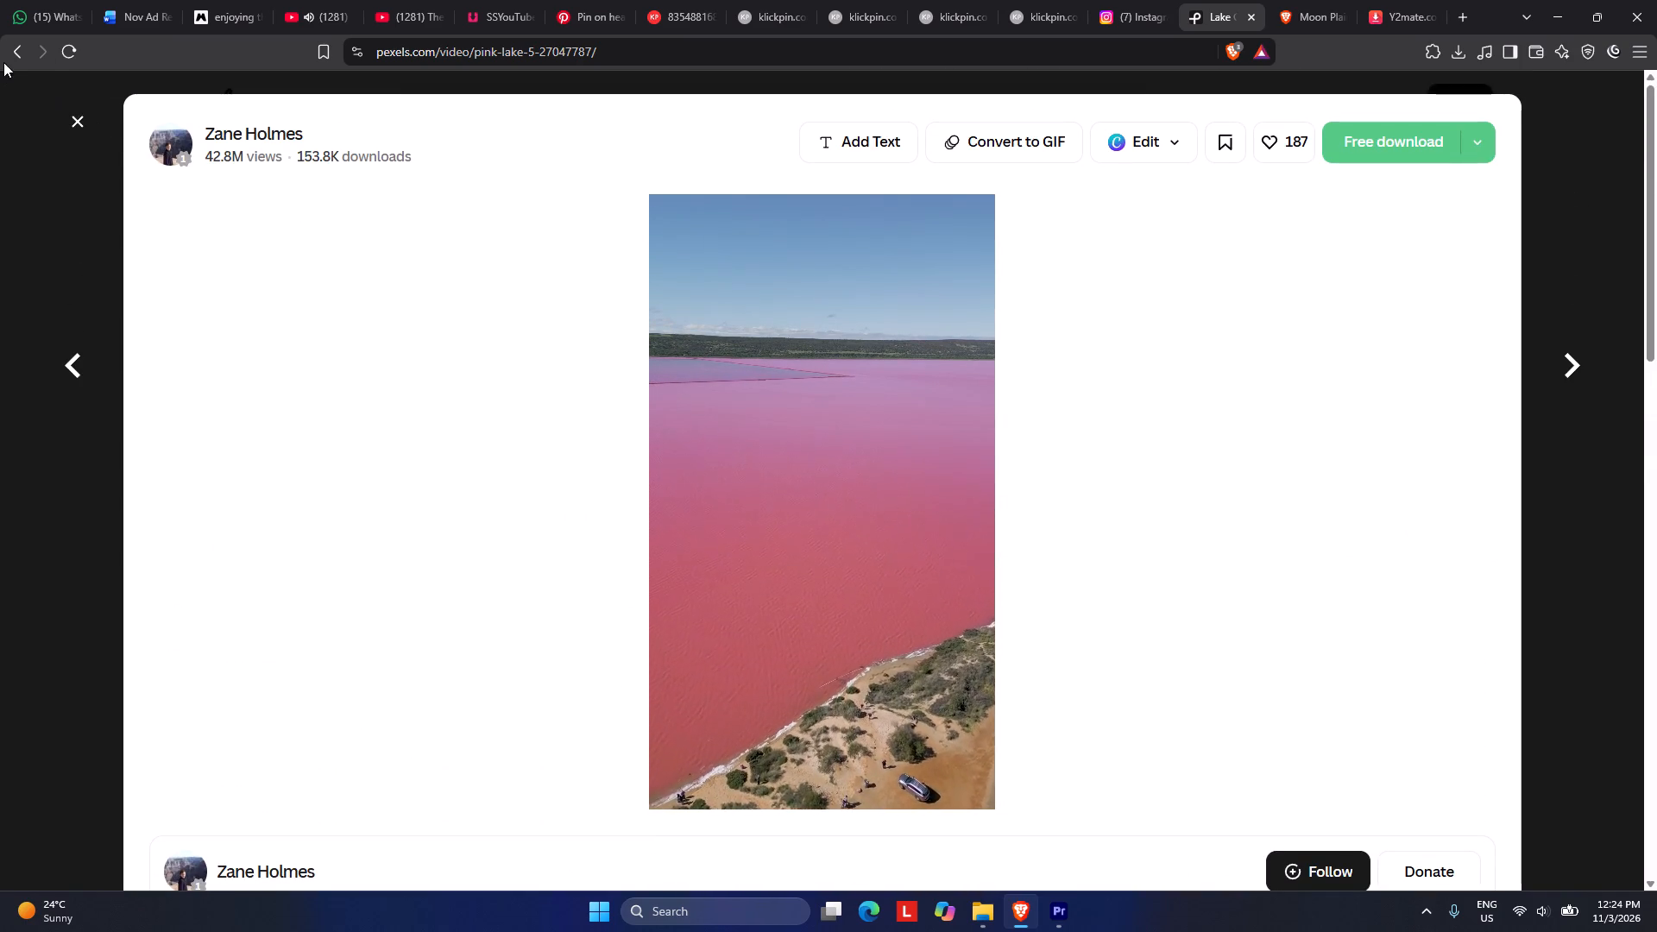
left_click(72, 110)
left_click(82, 122)
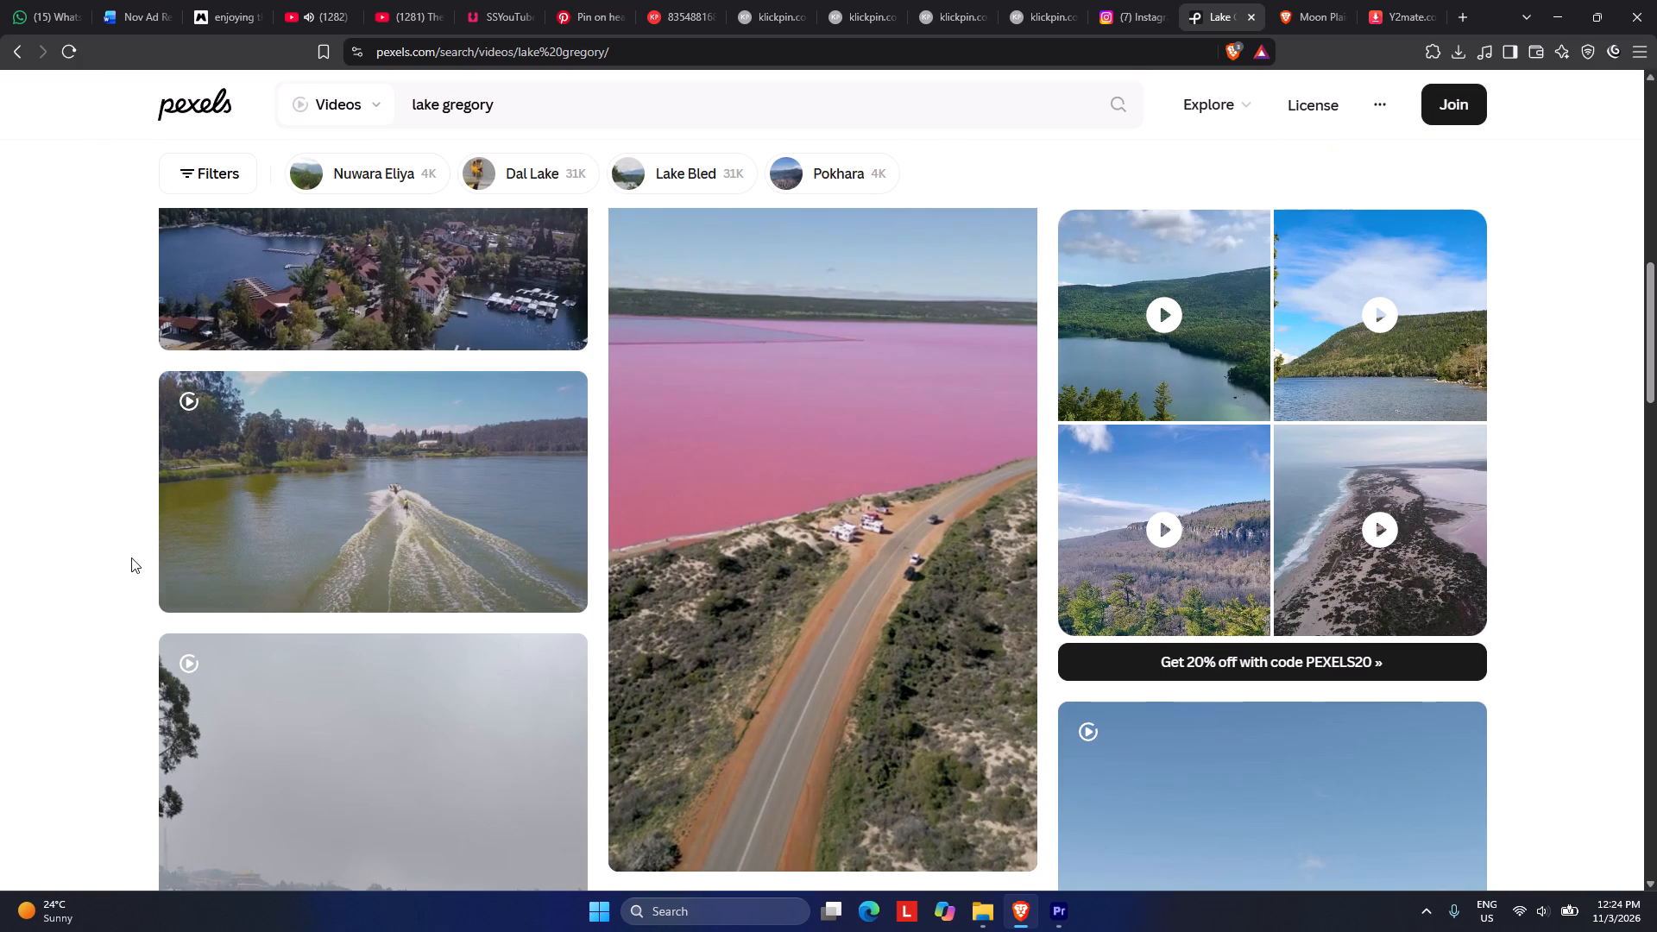
left_click(86, 541)
scroll(380, 501, "down", 8)
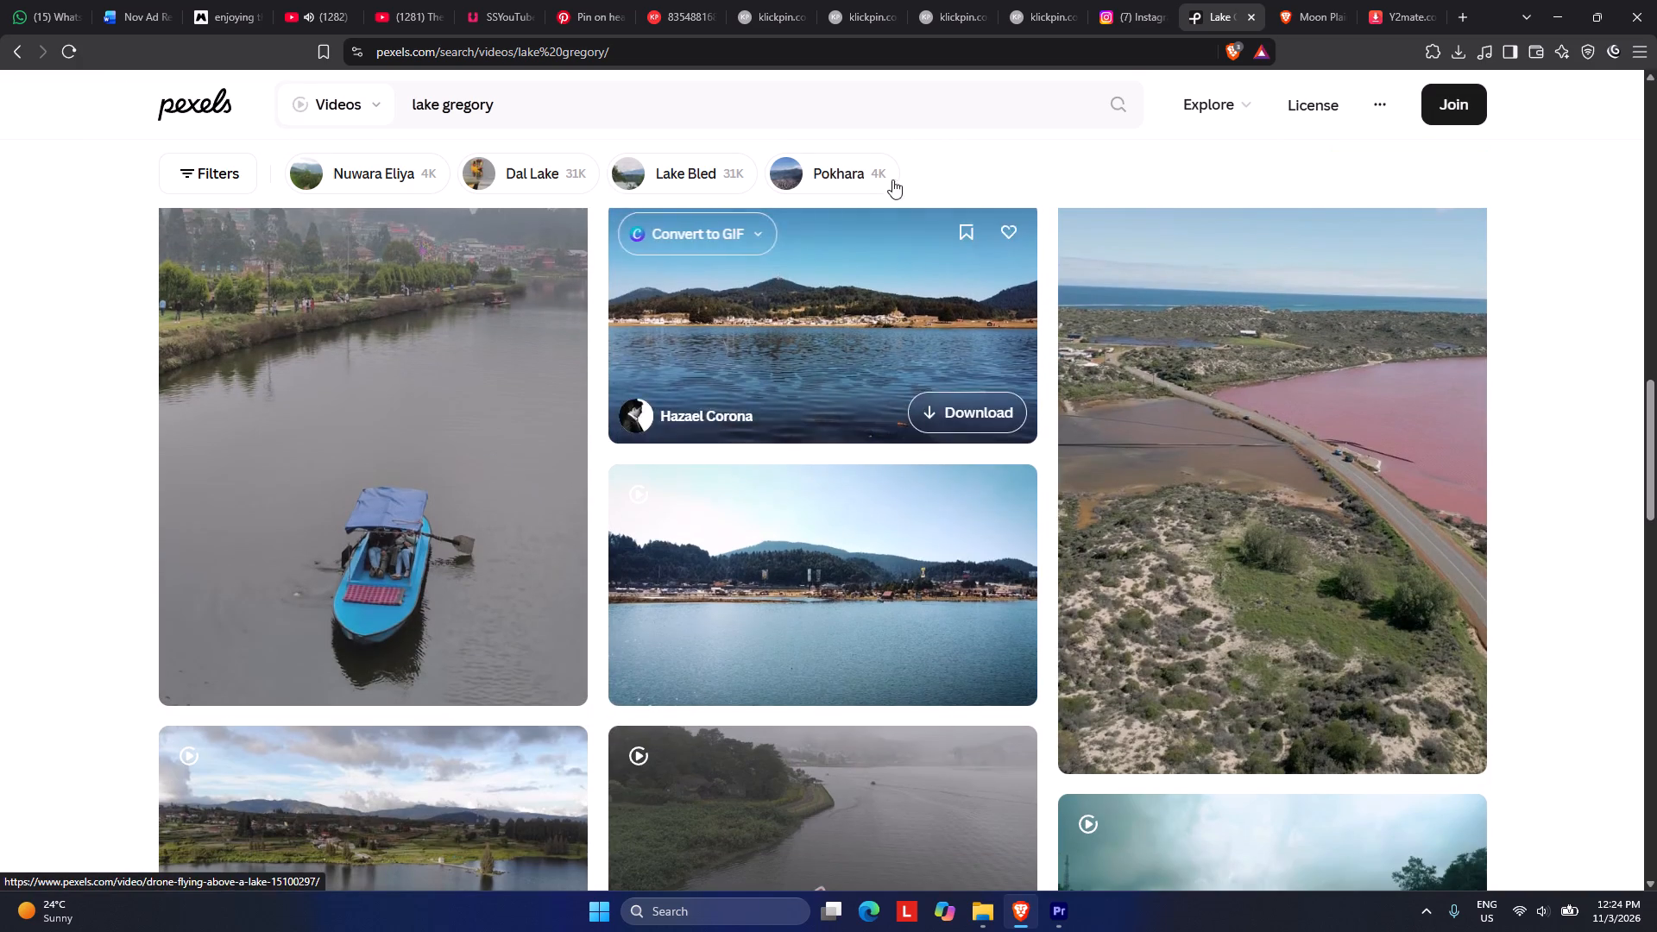
Search the web for "GREGORY LAKE" in a new browser tab and show the image results.
left_click(1453, 13)
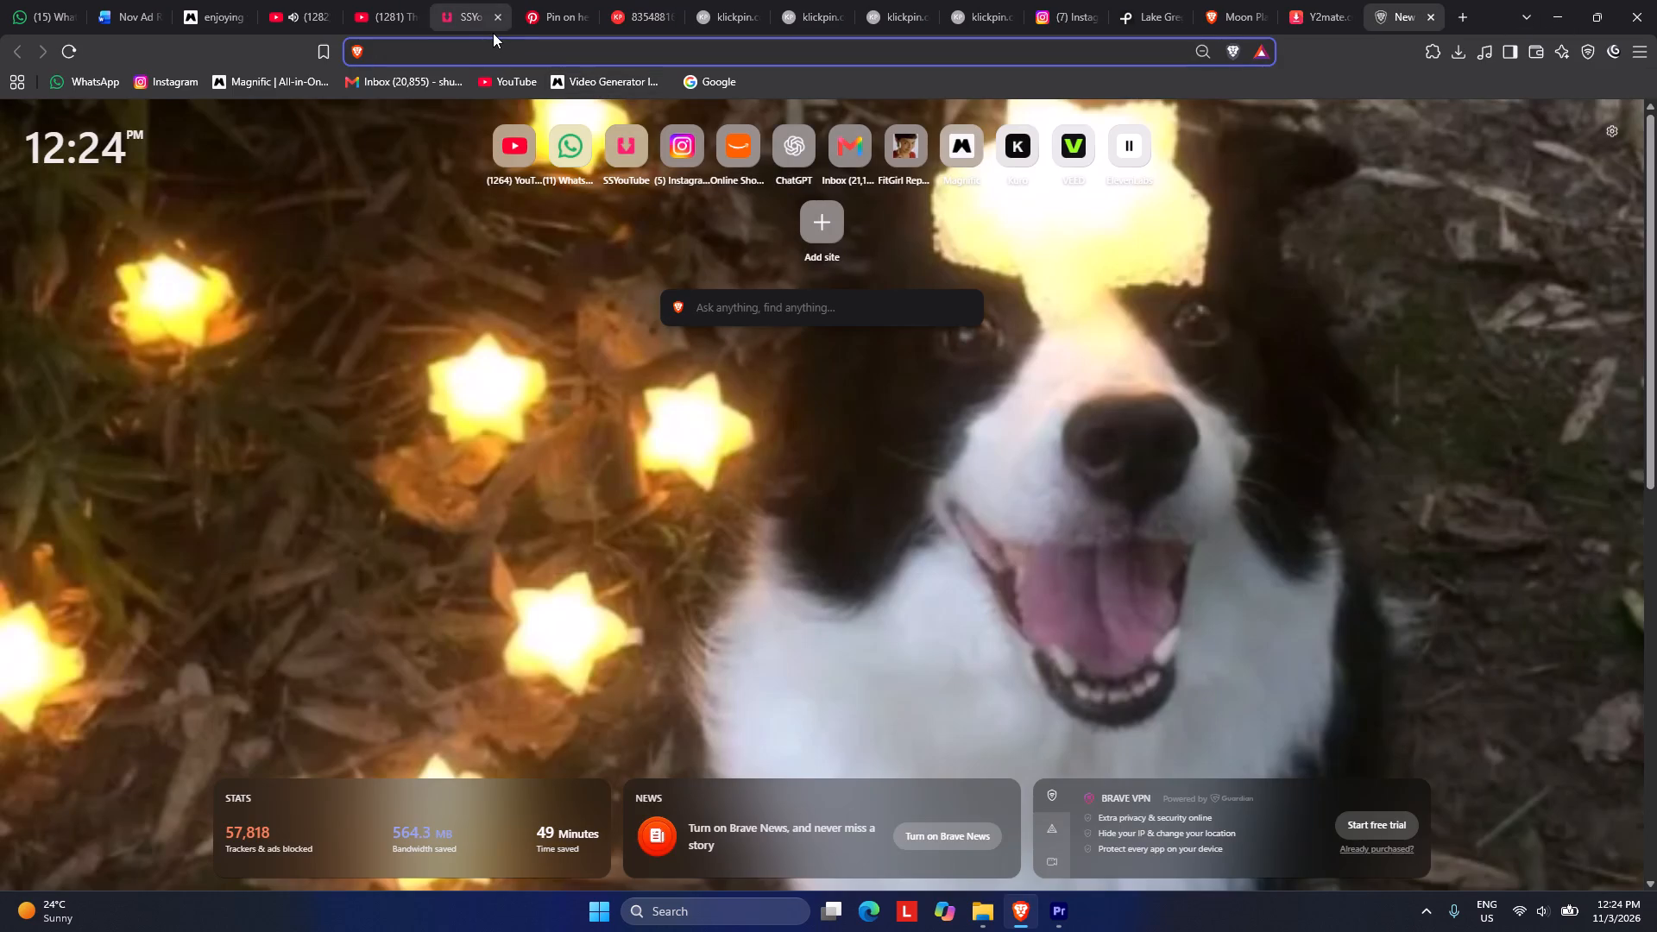
key("ctrl+v")
key("Return")
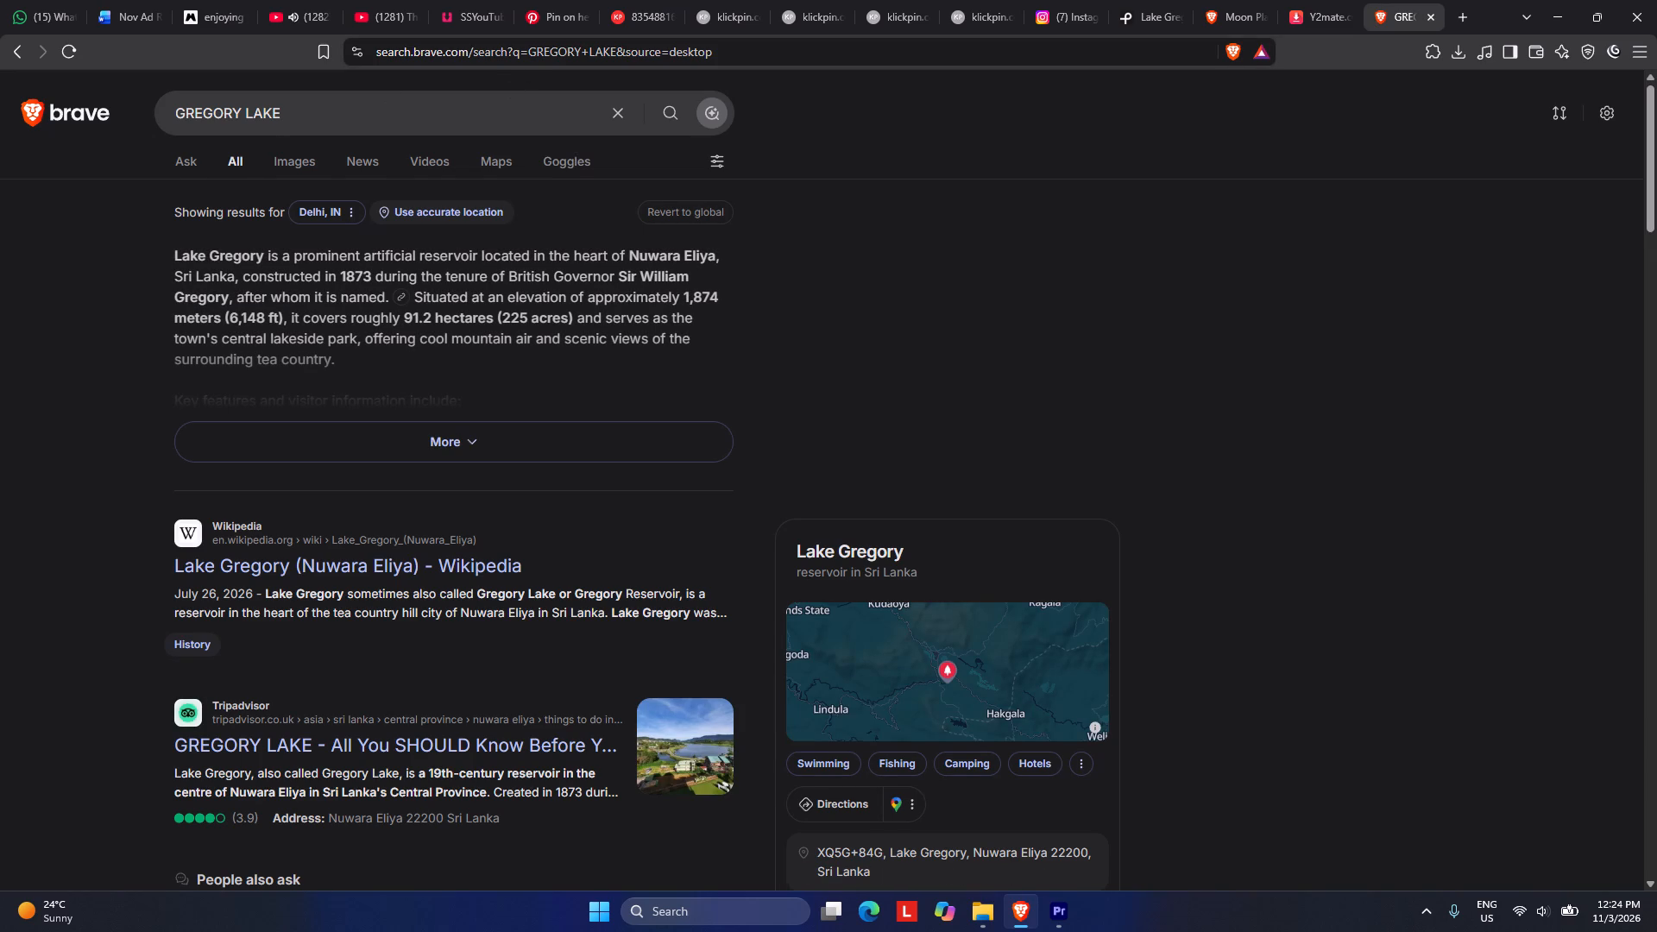
left_click(291, 163)
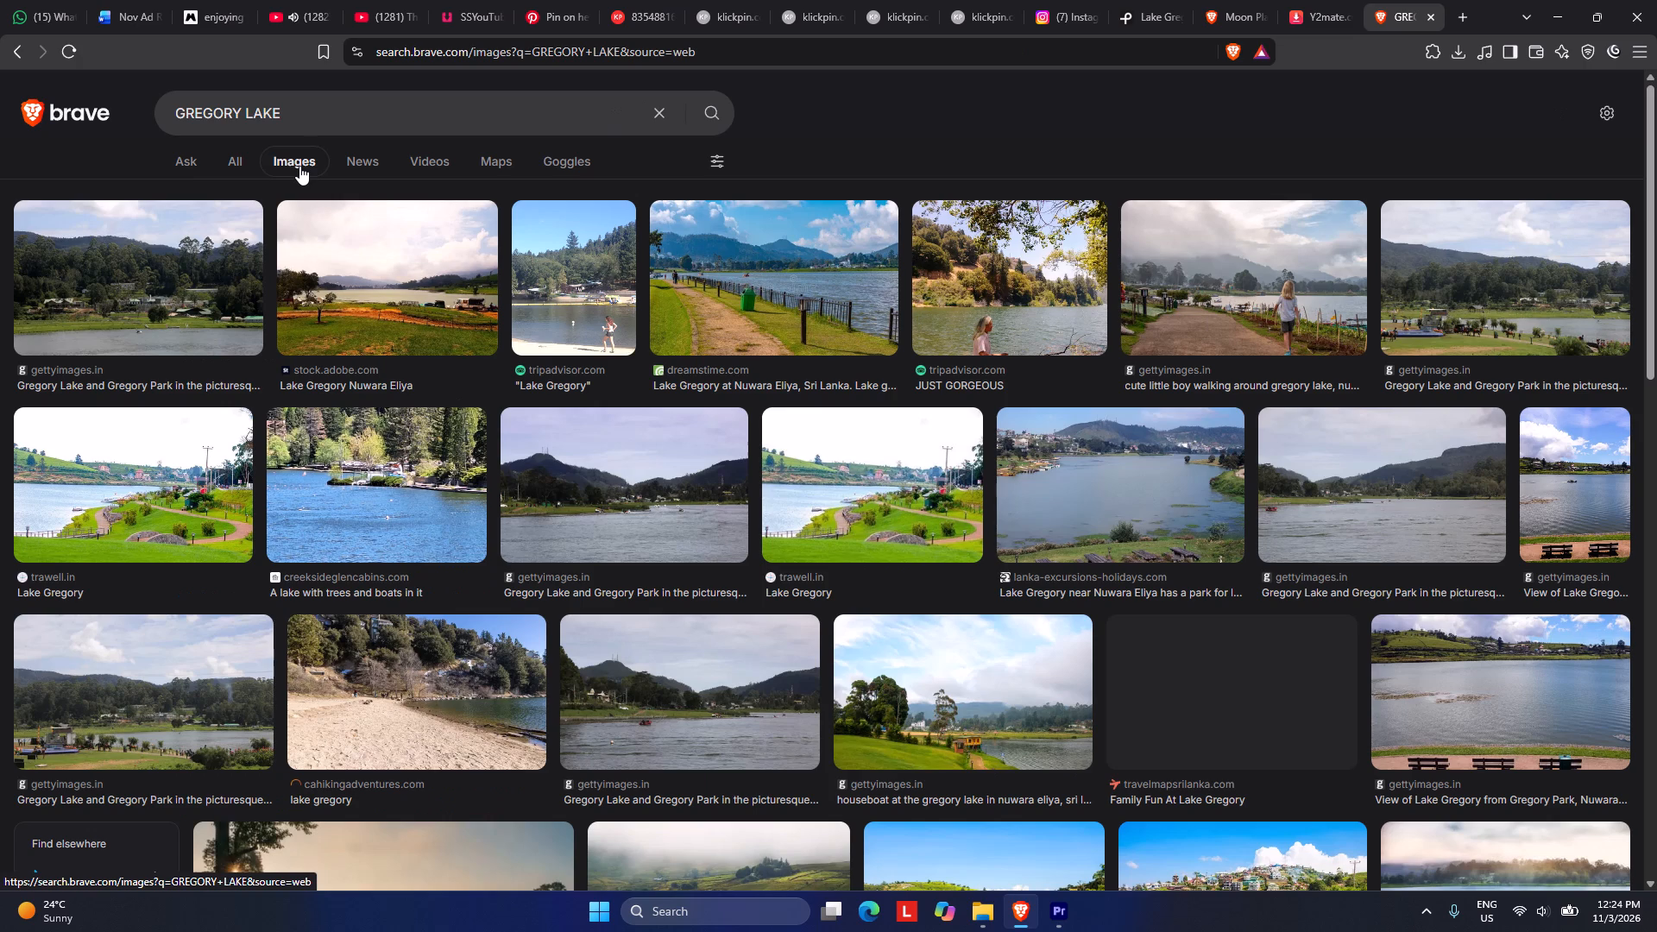
Refine the image search to "GREGORY LAKE srilanka".
left_click(299, 110)
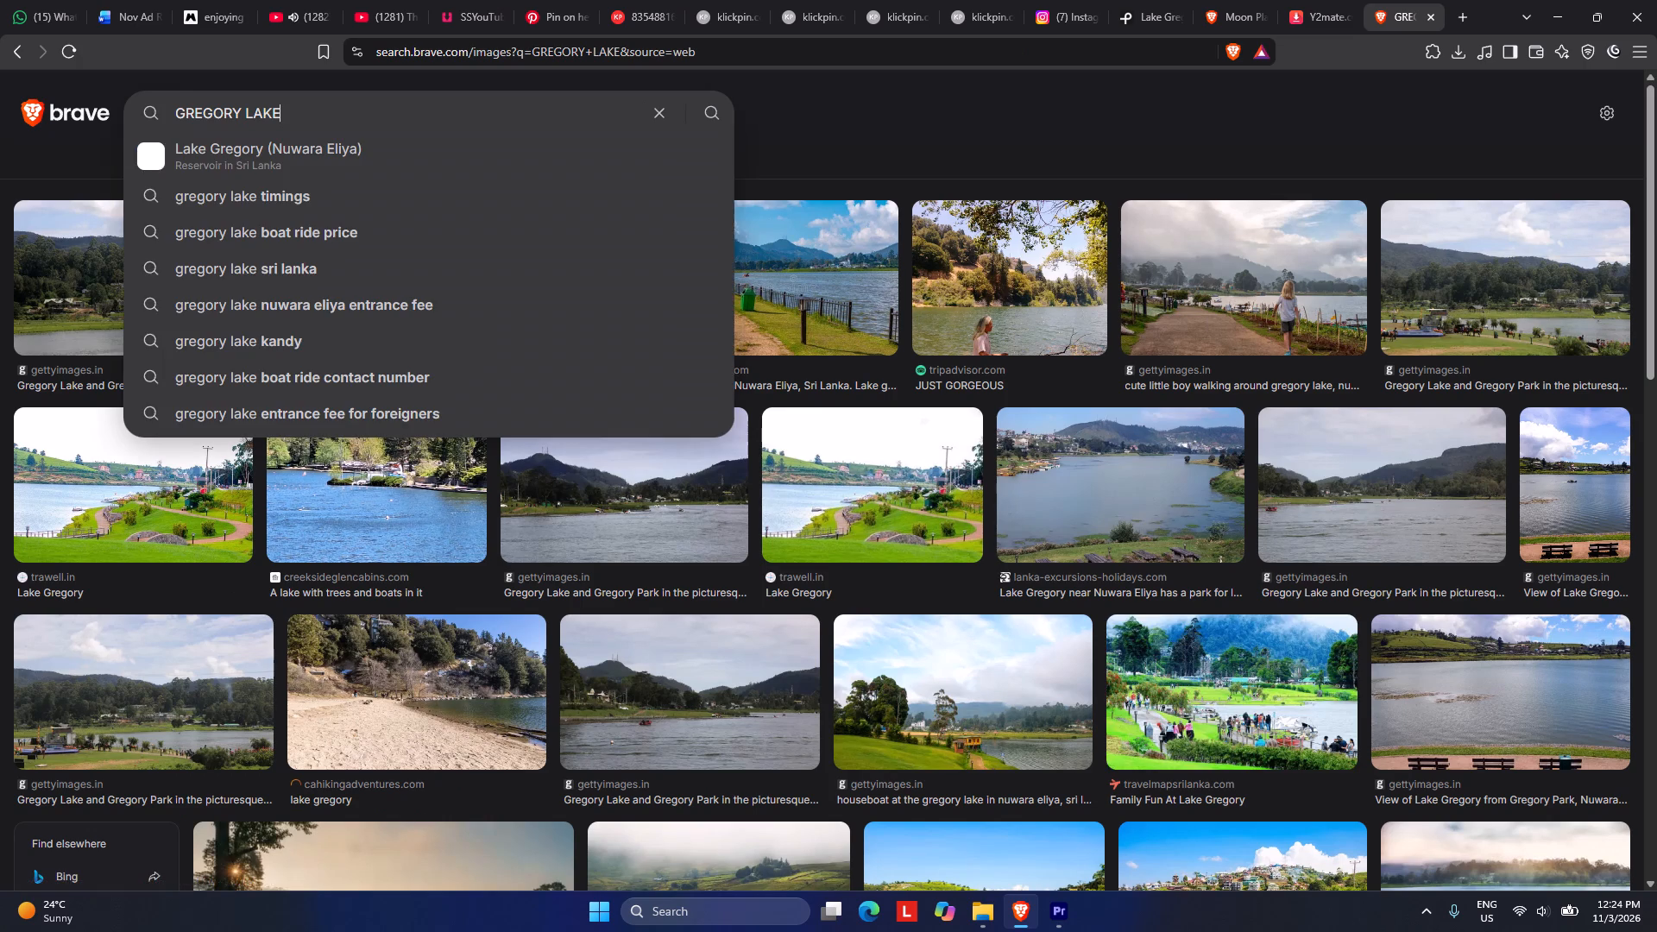
key("space")
type("sri")
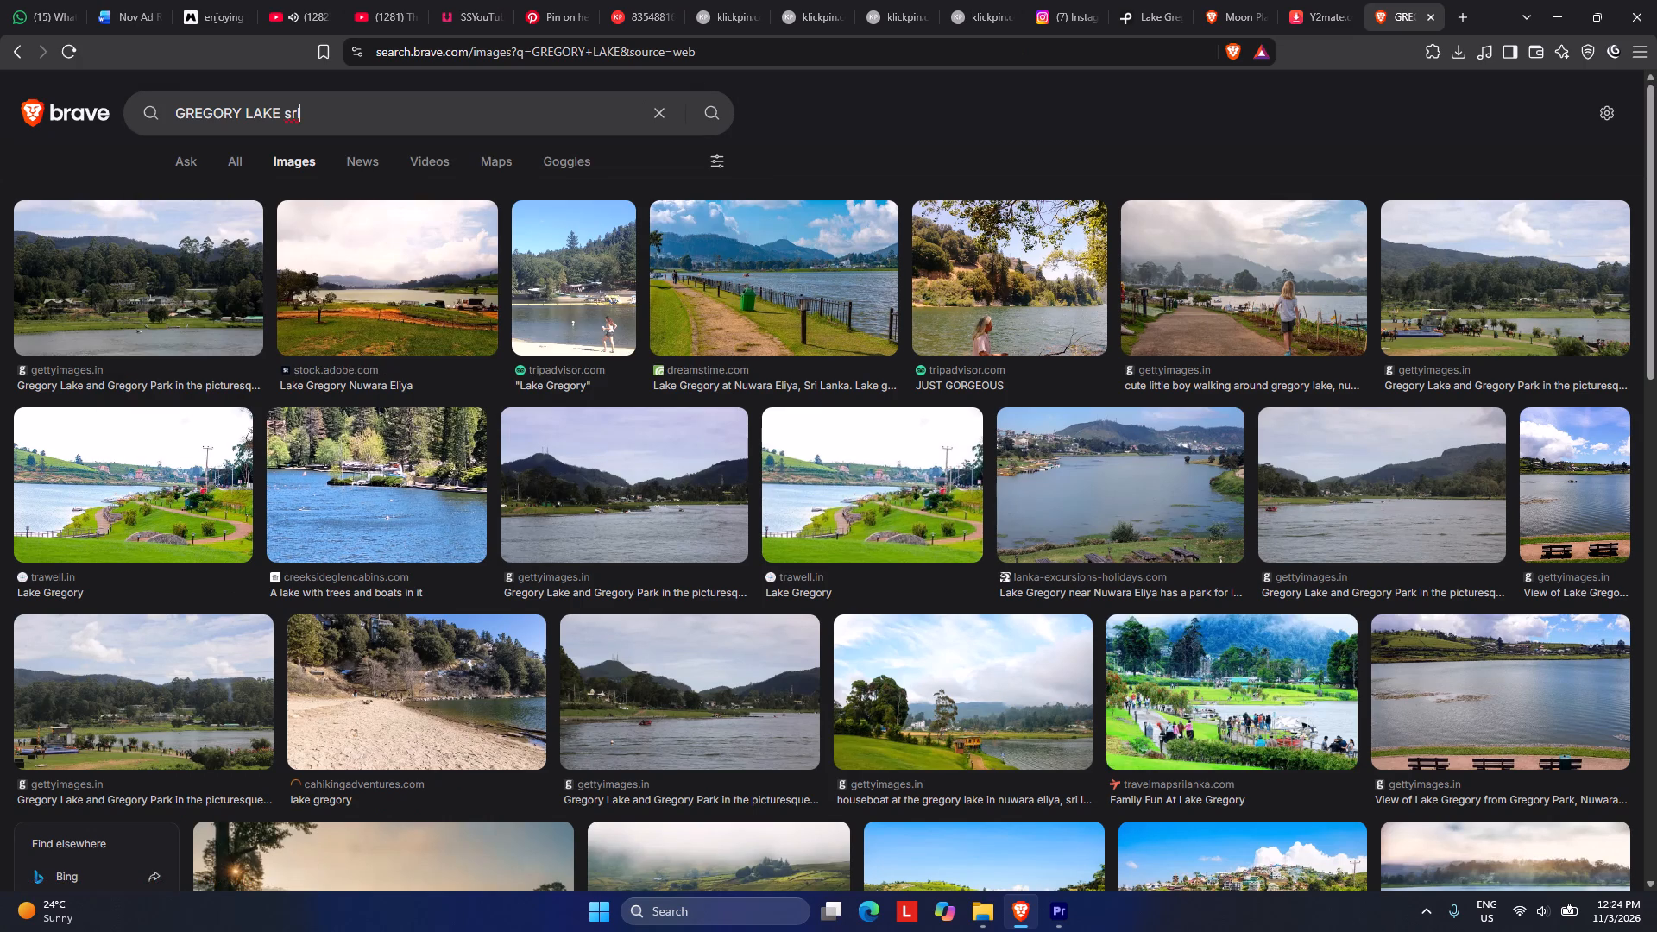
type("lanka")
key("Return")
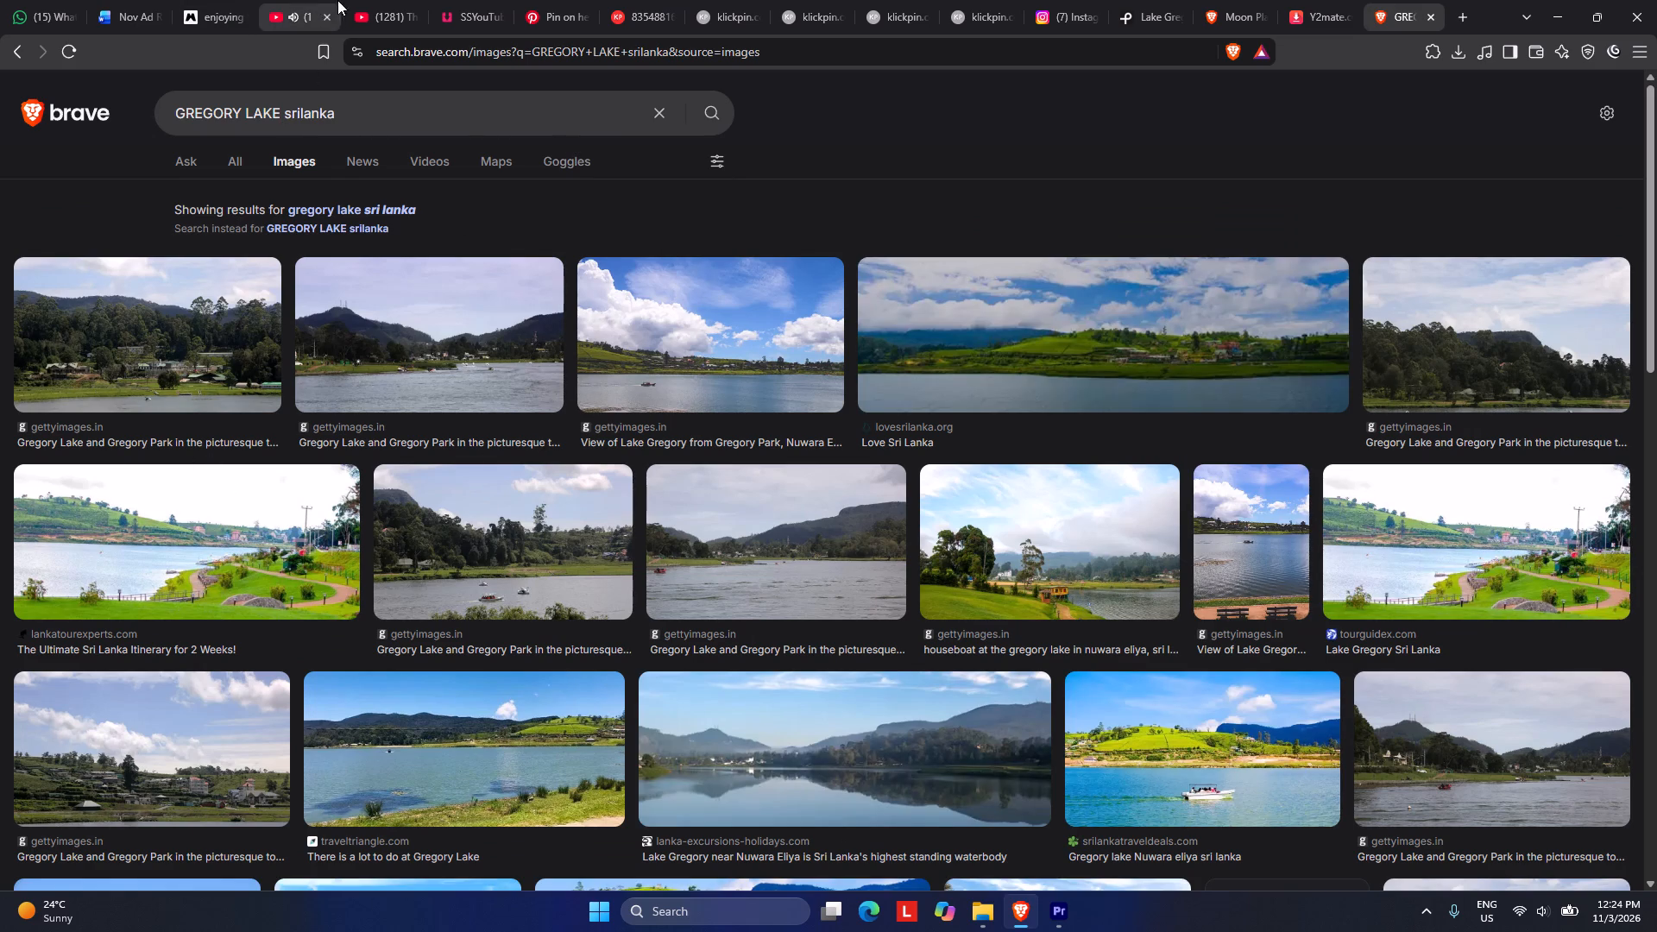
Search YouTube for "GREGORY LAKE srilanka" in place of the temple search.
left_click(366, 6)
left_click_drag(860, 95, 841, 95)
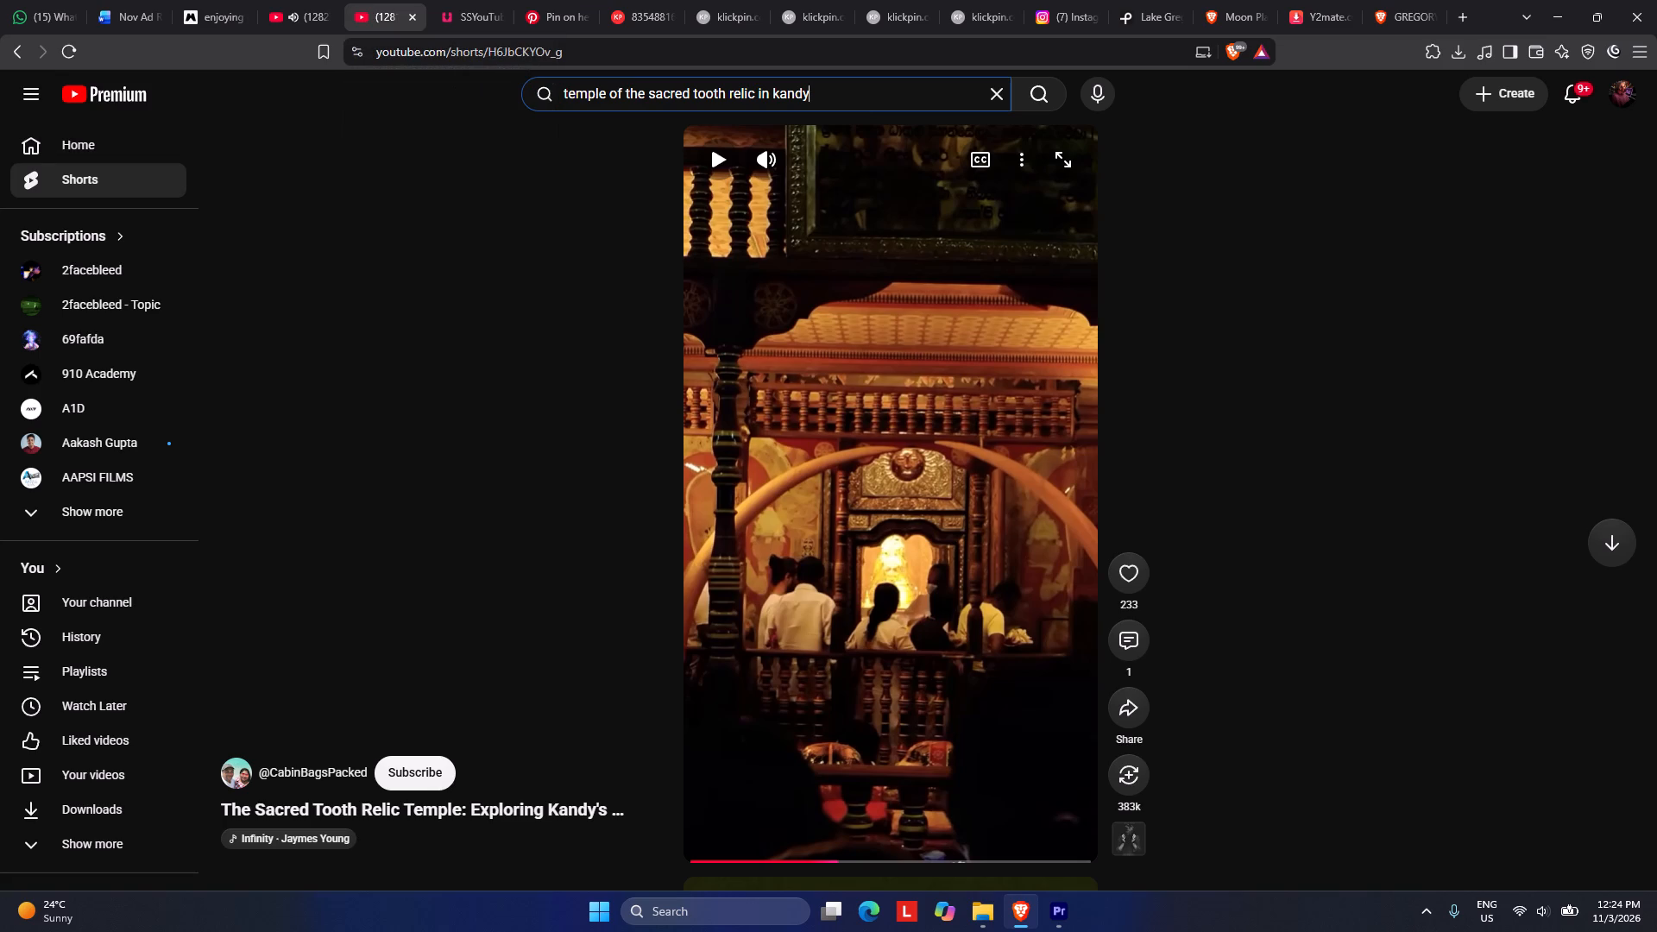
left_click_drag(841, 95, 453, 108)
key("ctrl+v")
key("space")
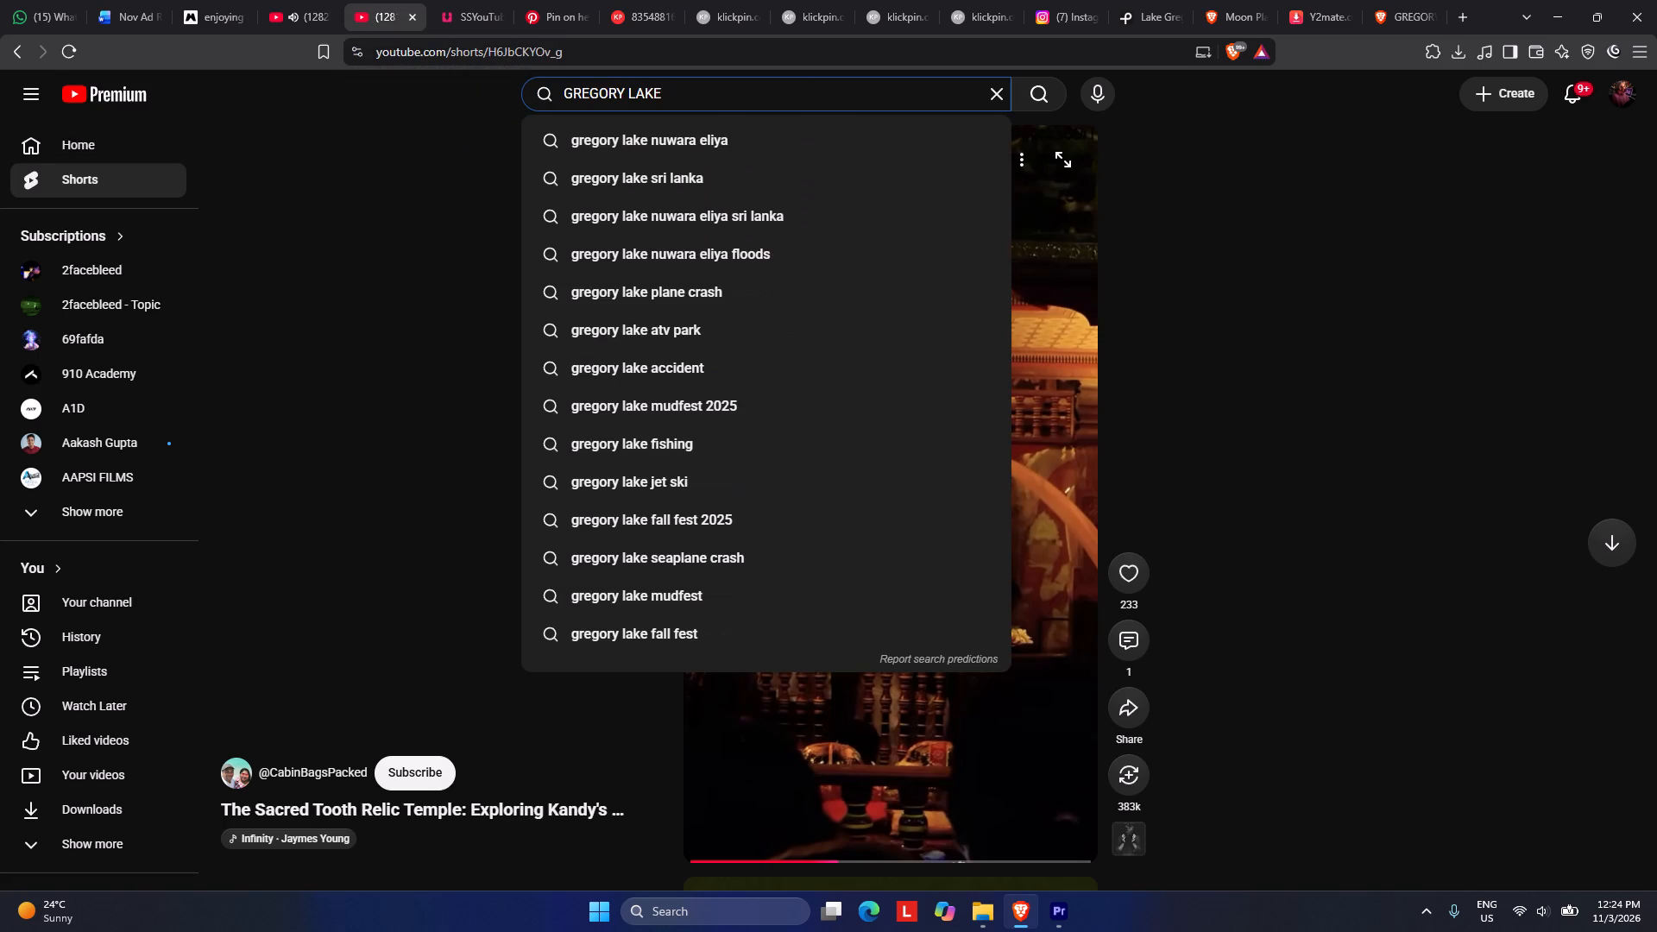
type("se")
key("BackSpace")
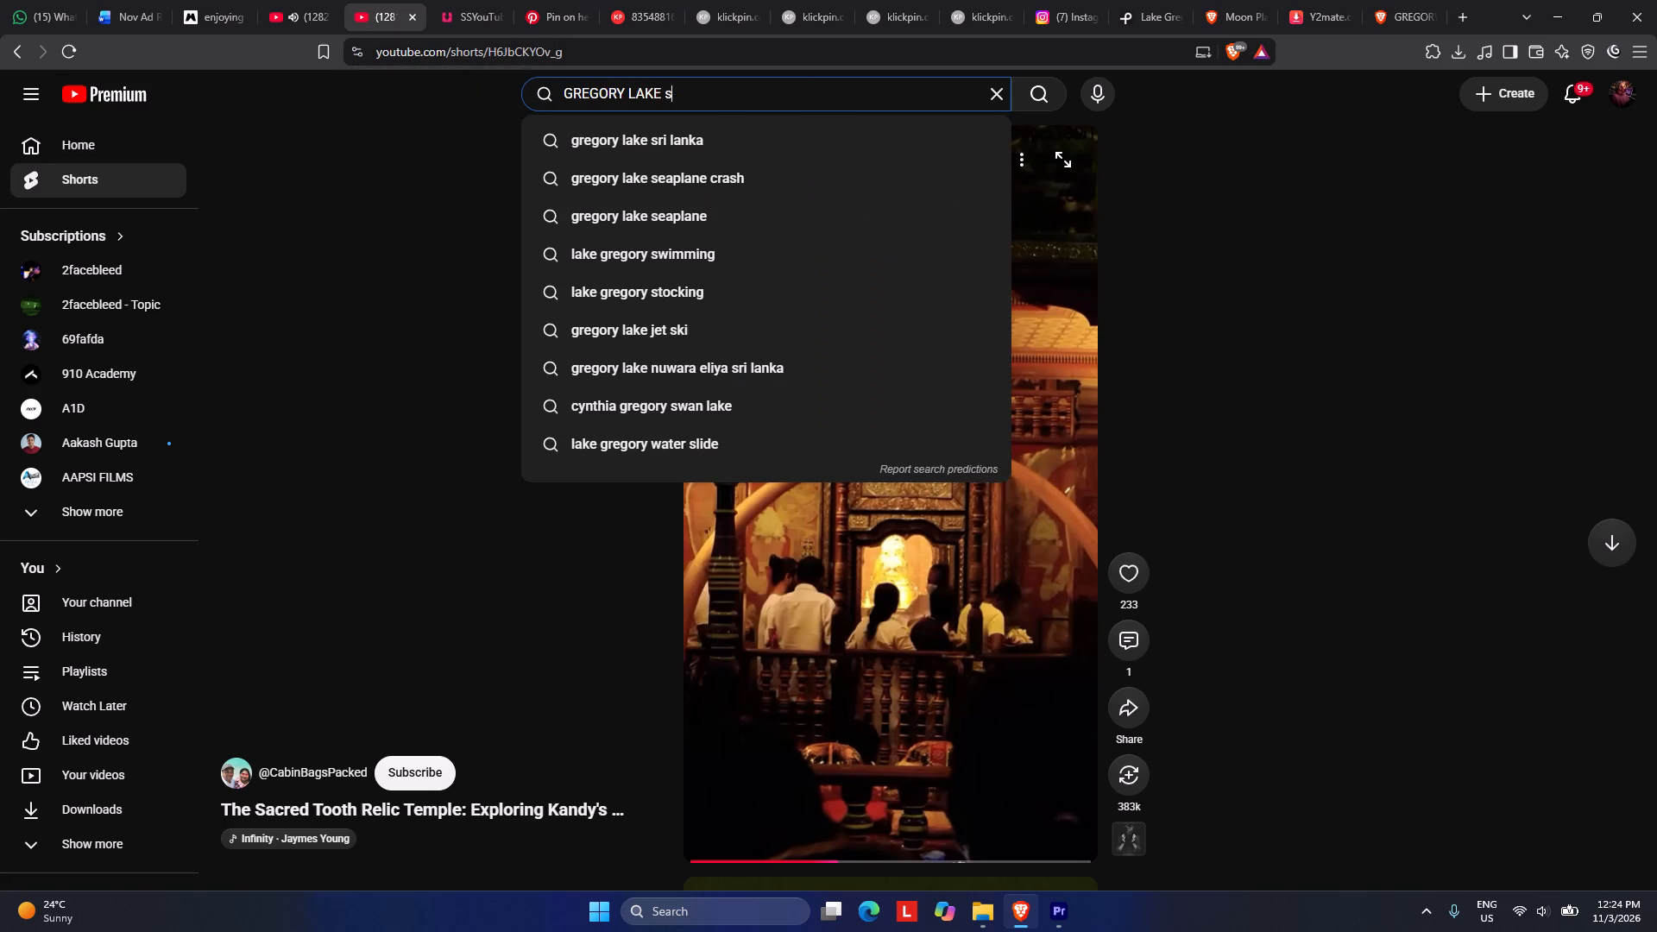
type("rila")
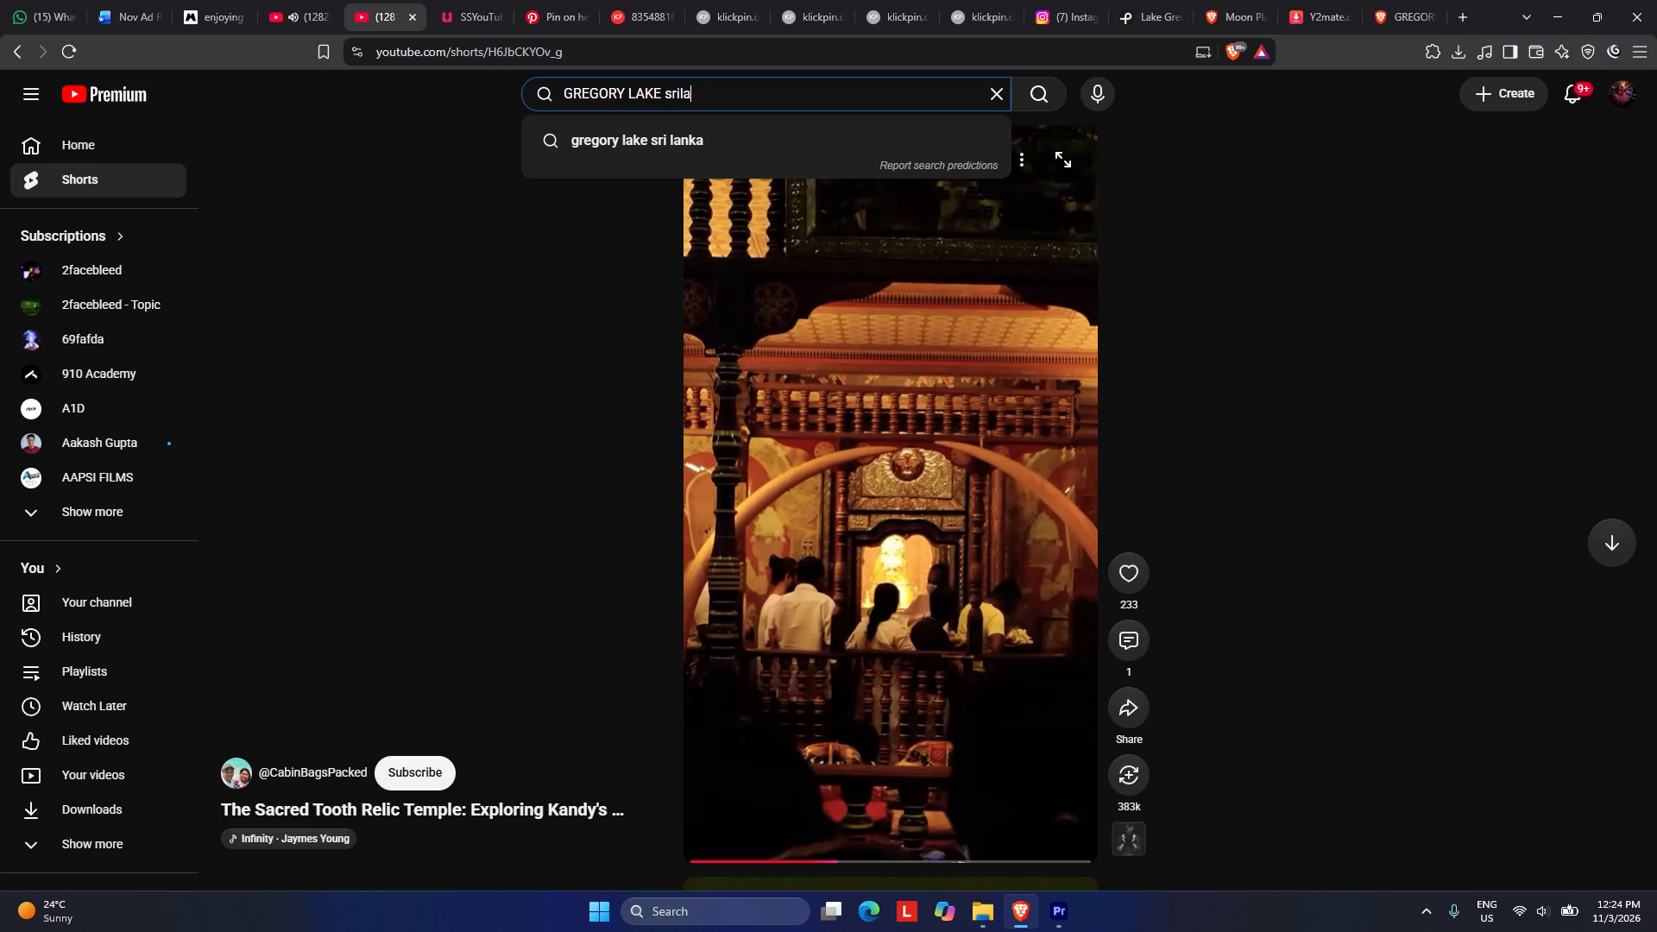
type("nka")
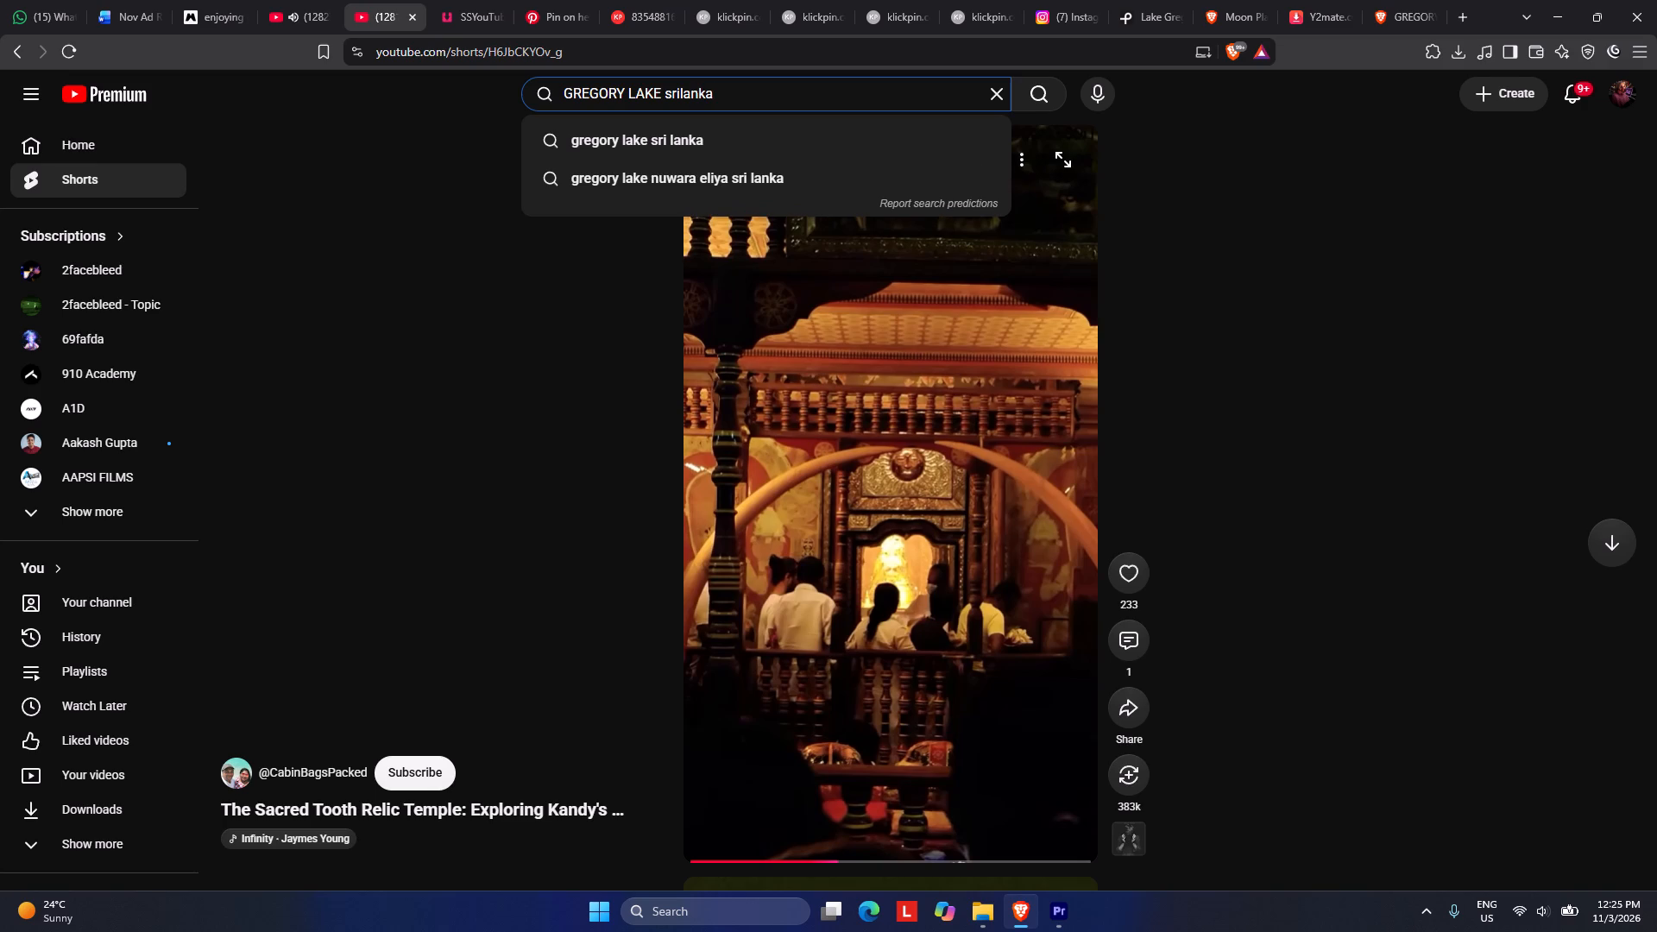
key("Return")
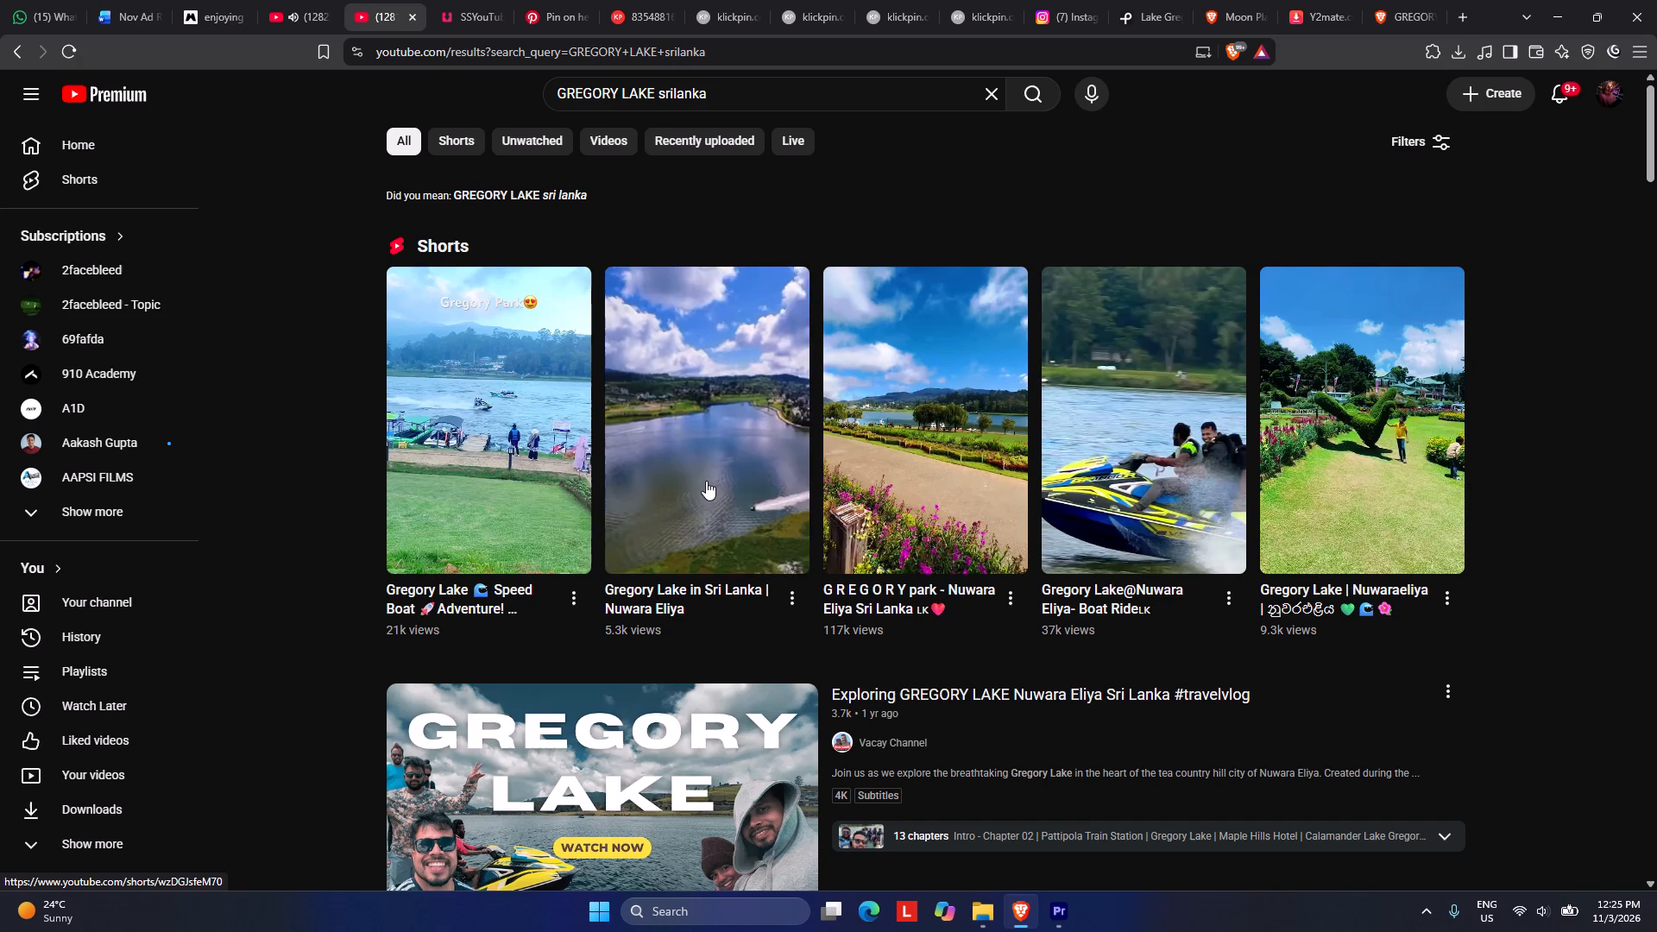
Open the Short "Gregory Lake in Sri Lanka | Nuwara Eliya", copy its share link and pause the video.
left_click(699, 502)
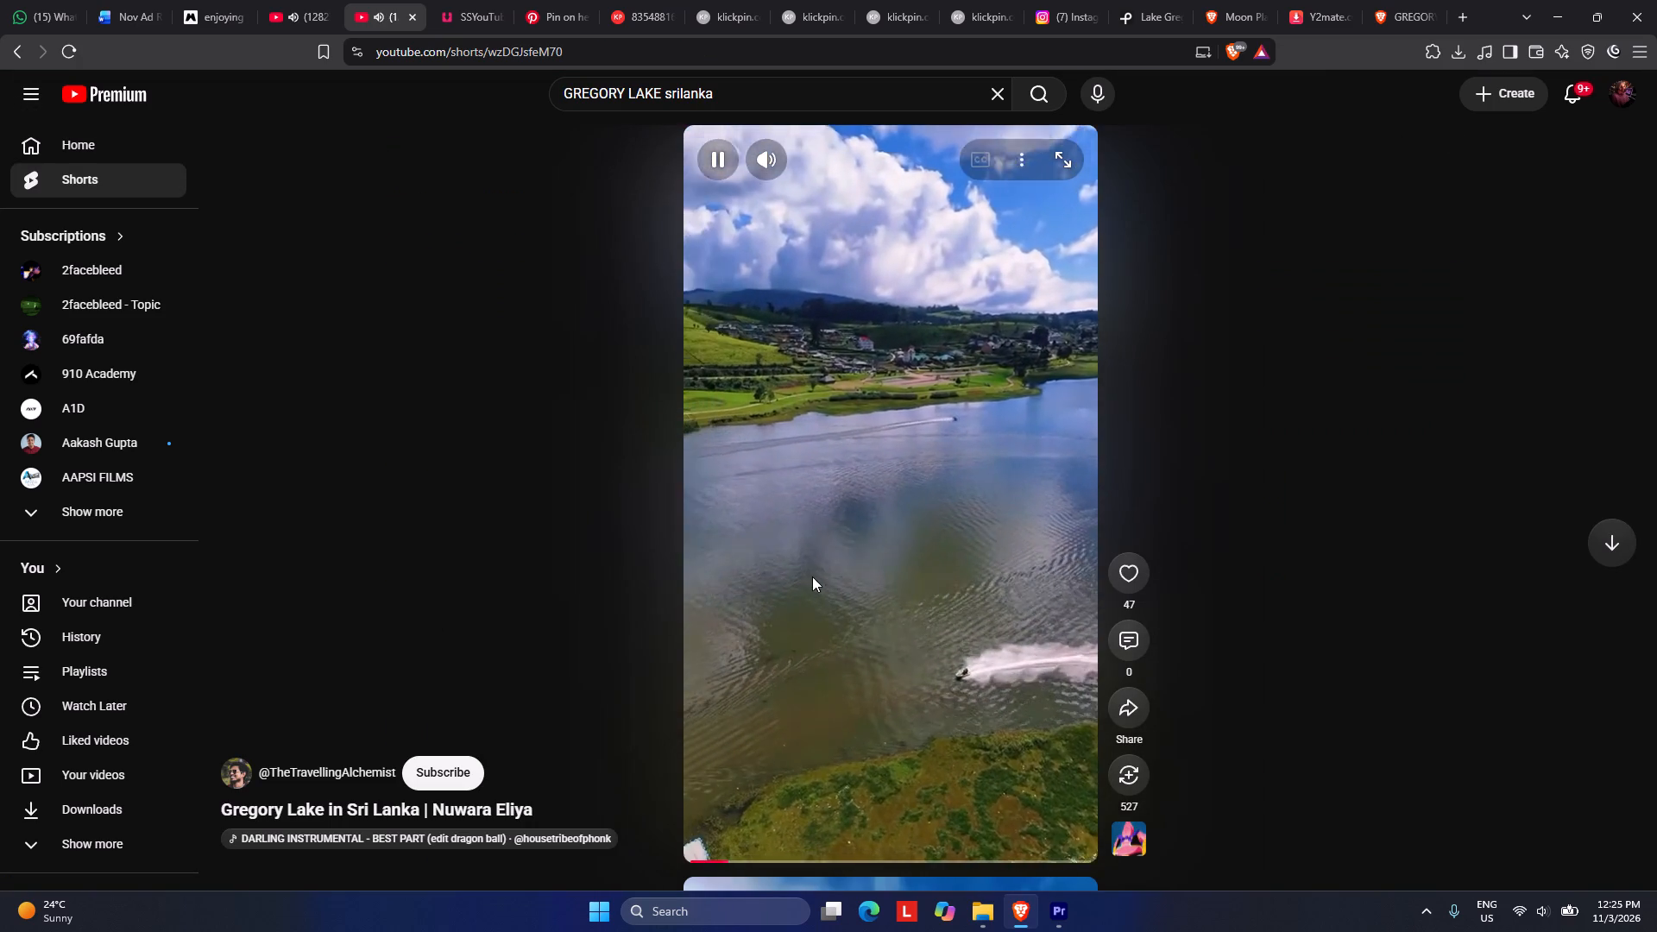
left_click(1125, 719)
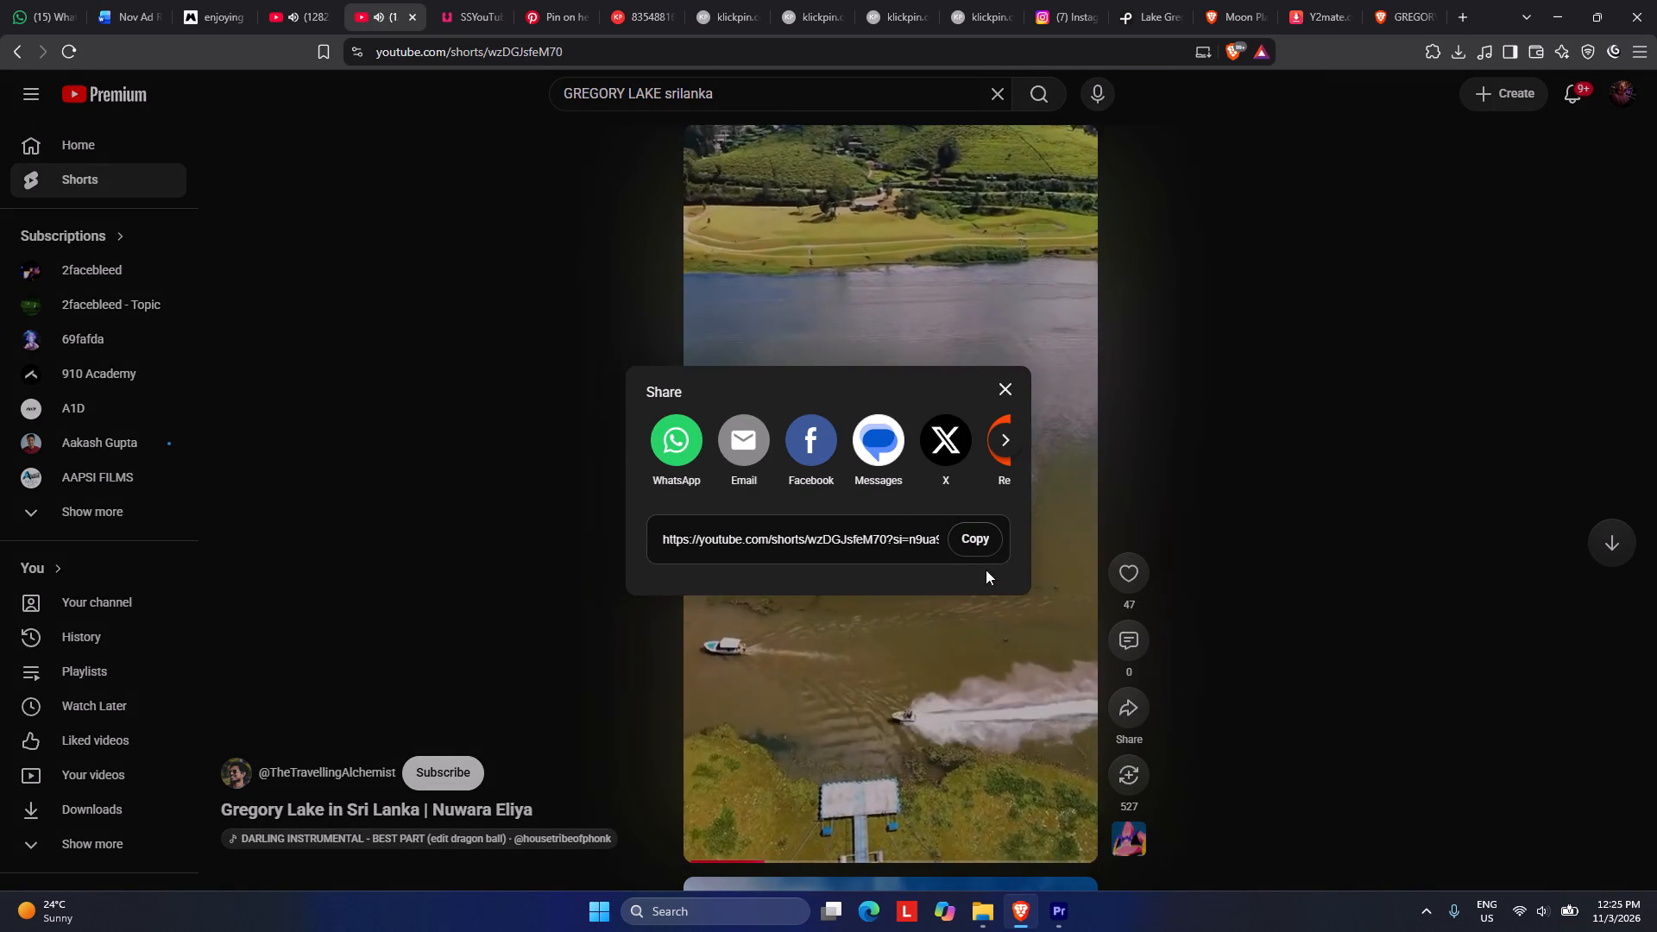
left_click(978, 544)
left_click(1005, 387)
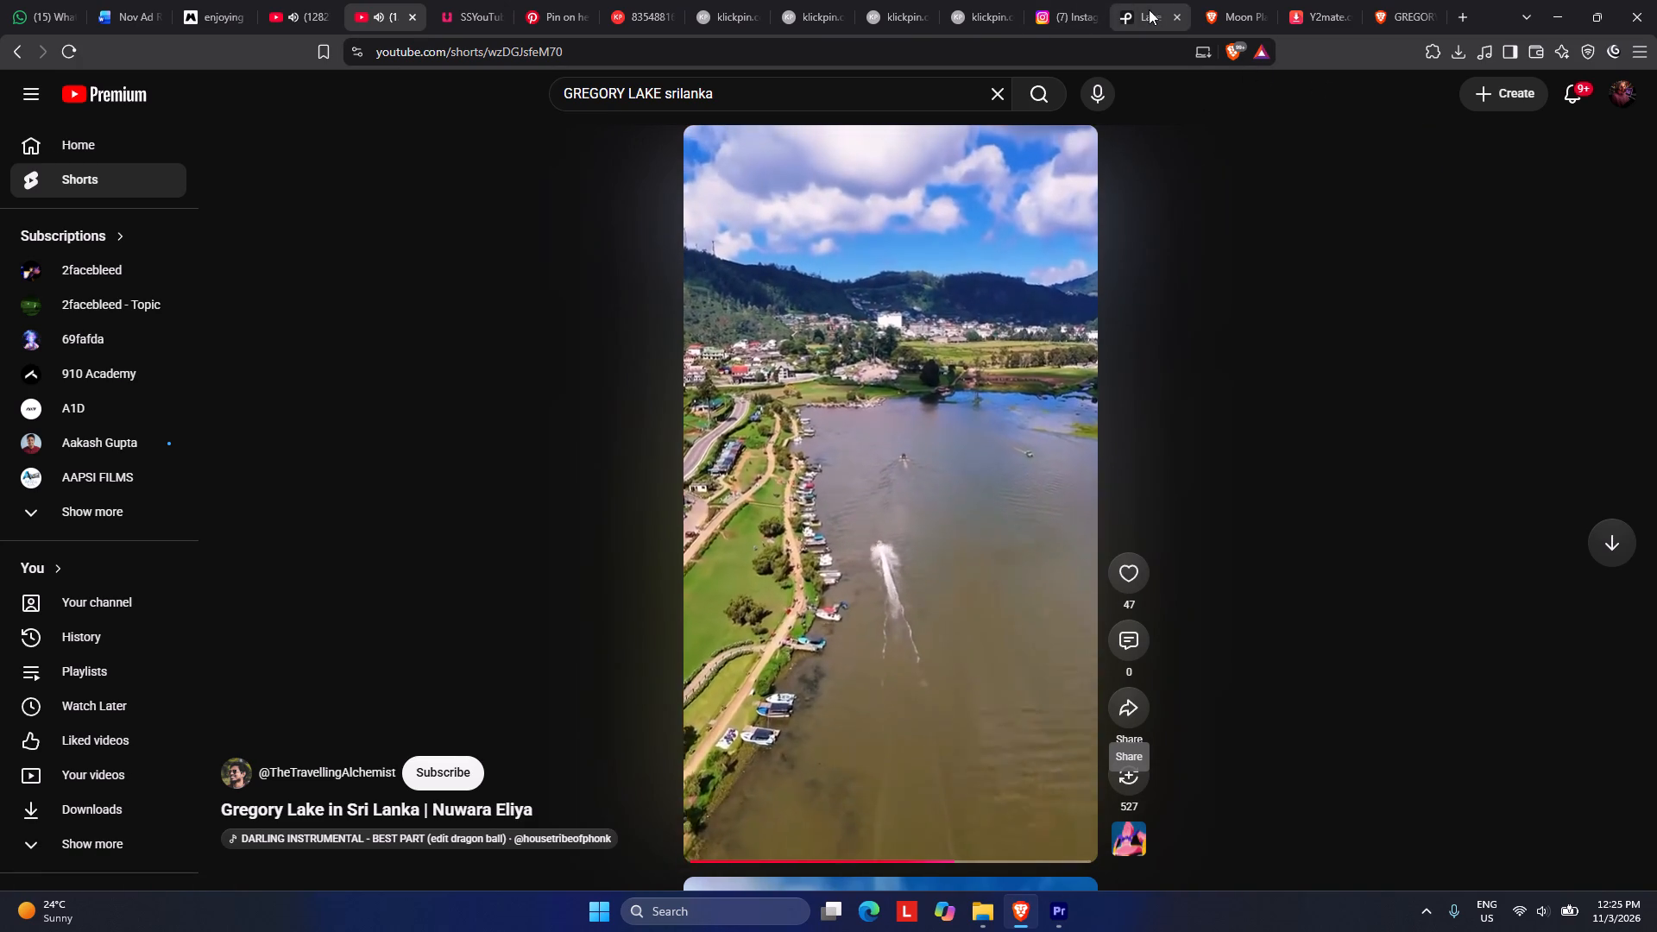
left_click(1386, 14)
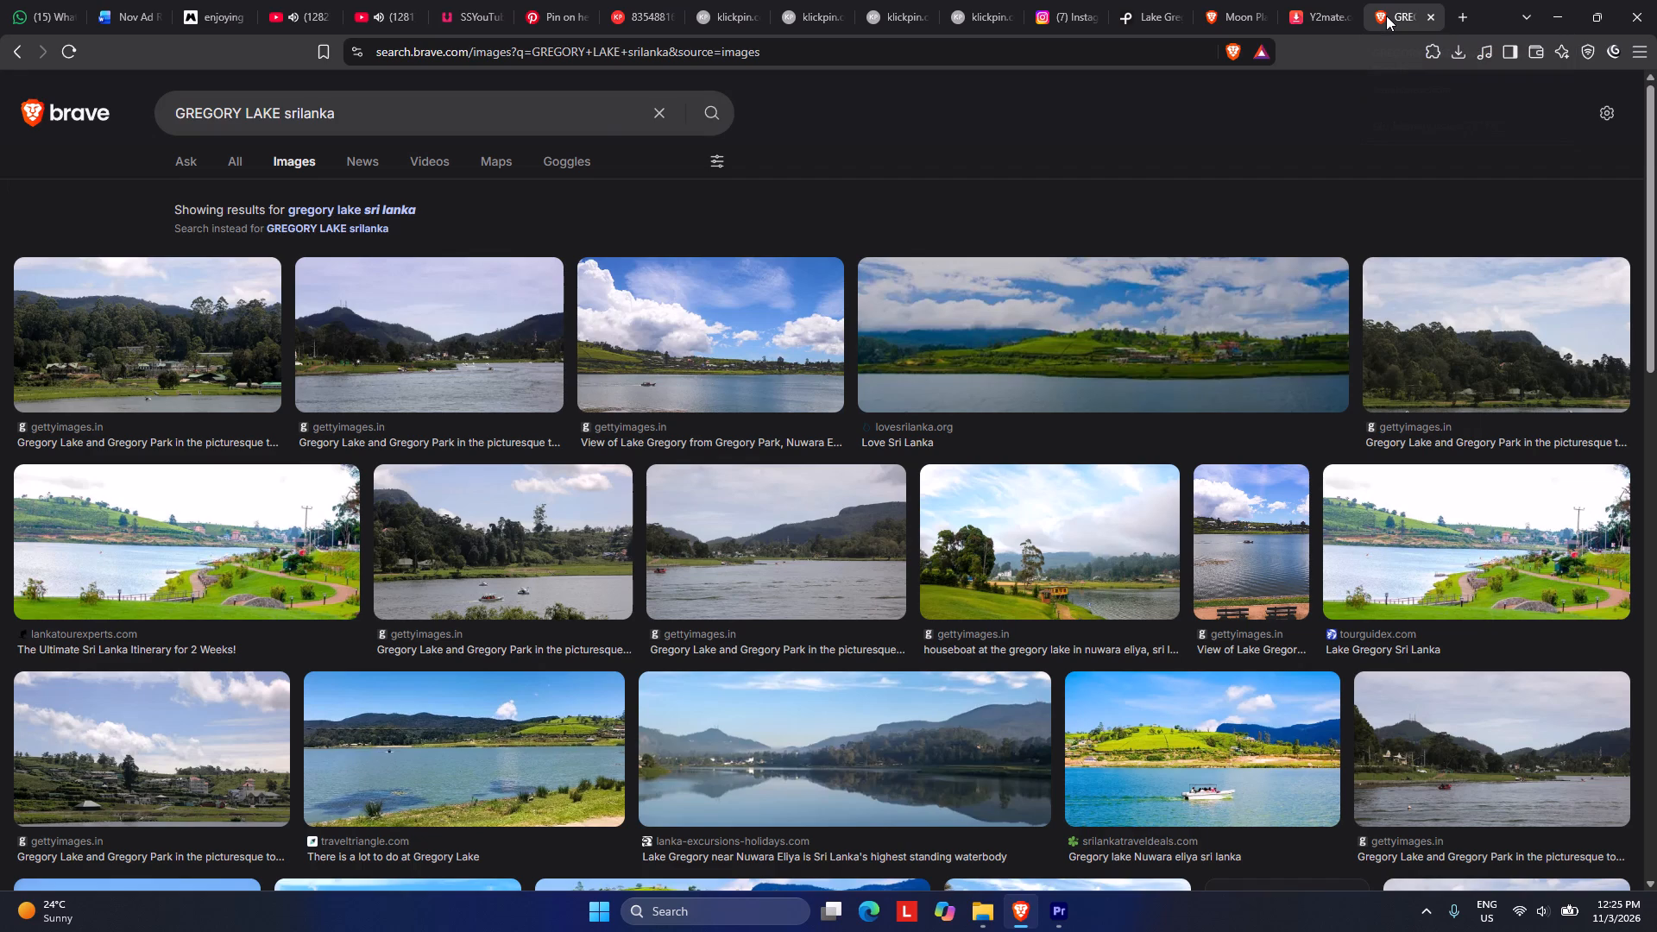
left_click(1301, 11)
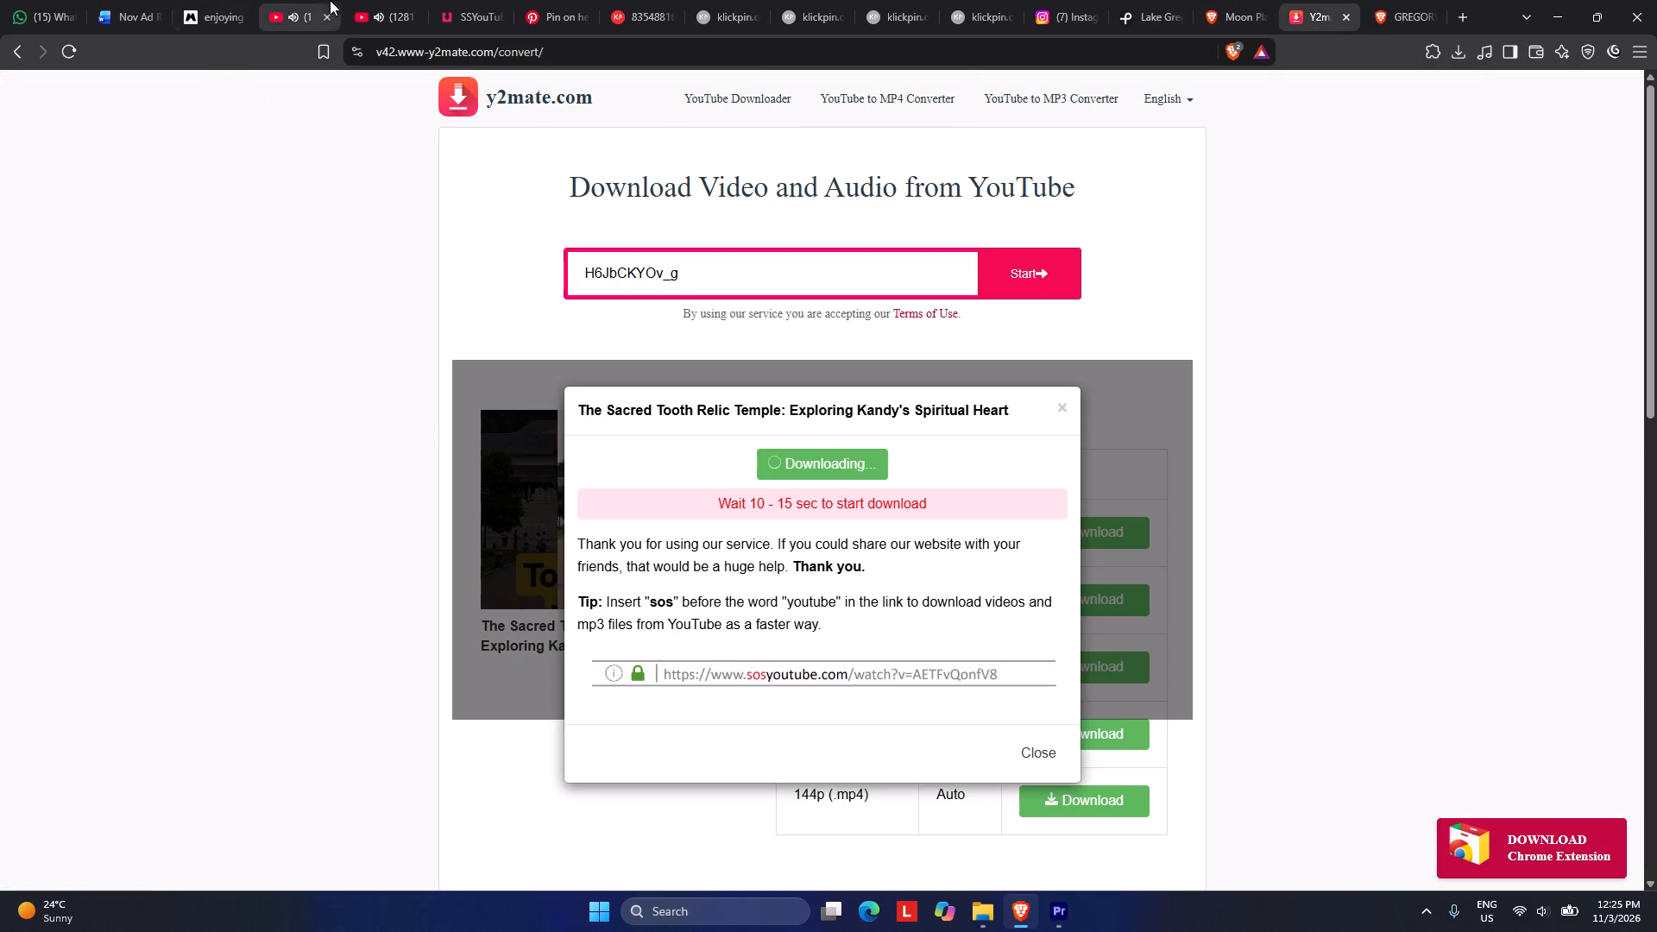
left_click(380, 8)
left_click(828, 432)
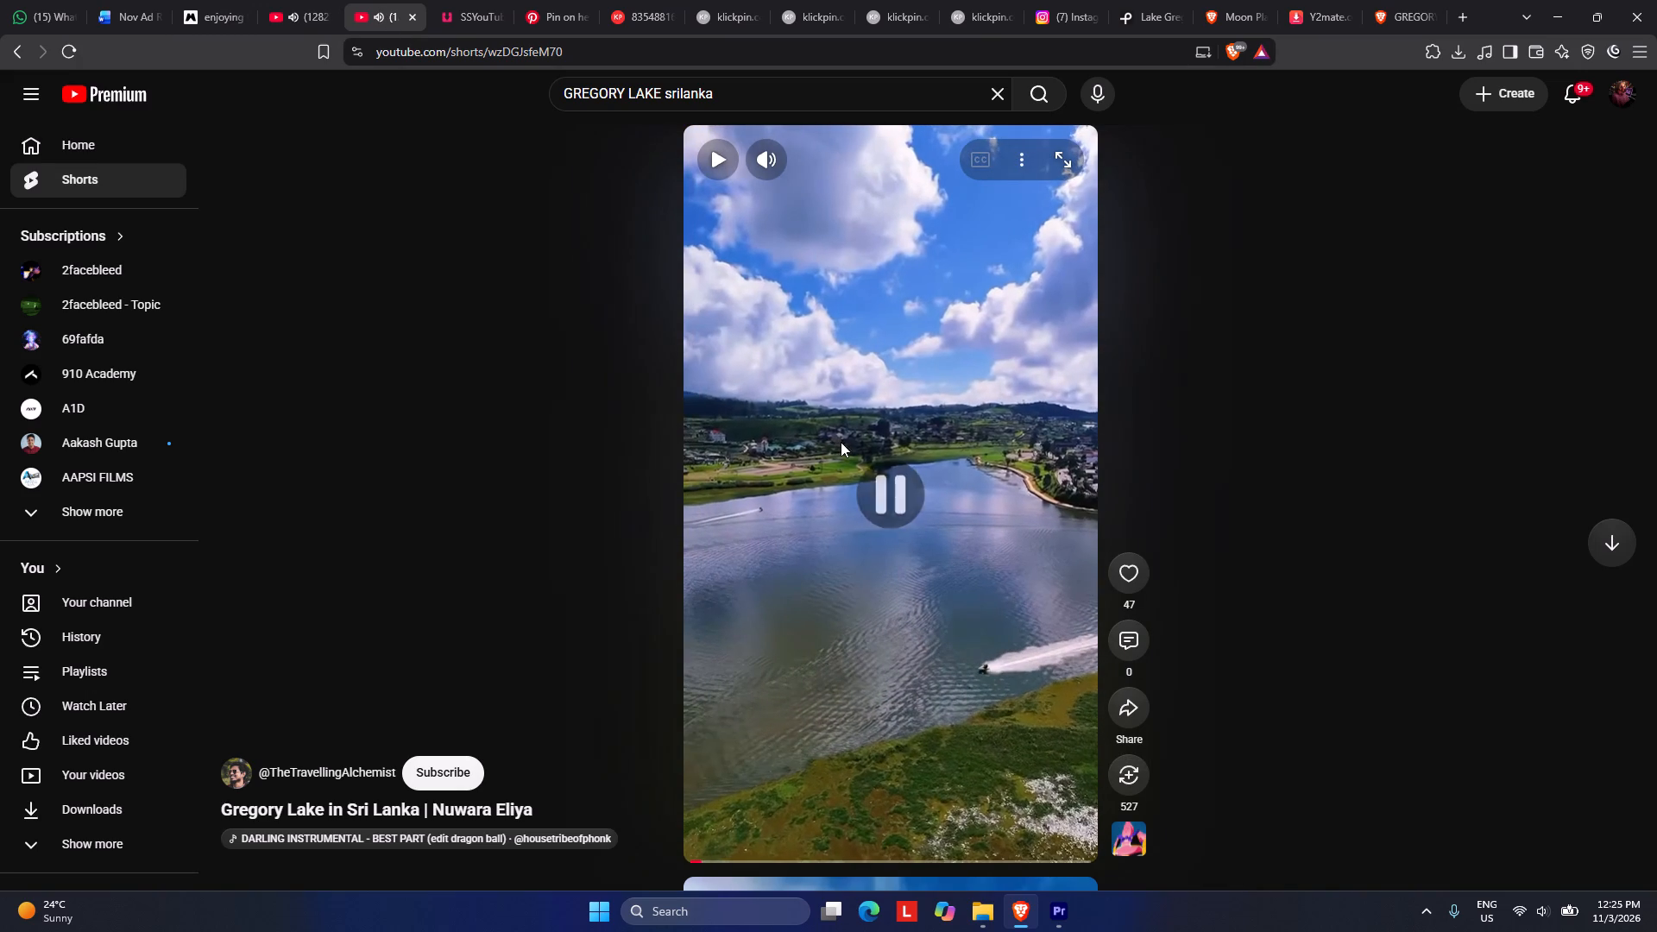
Submit the copied Short link to y2mate and download the Gregory Lake video as a 1080p MP4.
left_click(1324, 0)
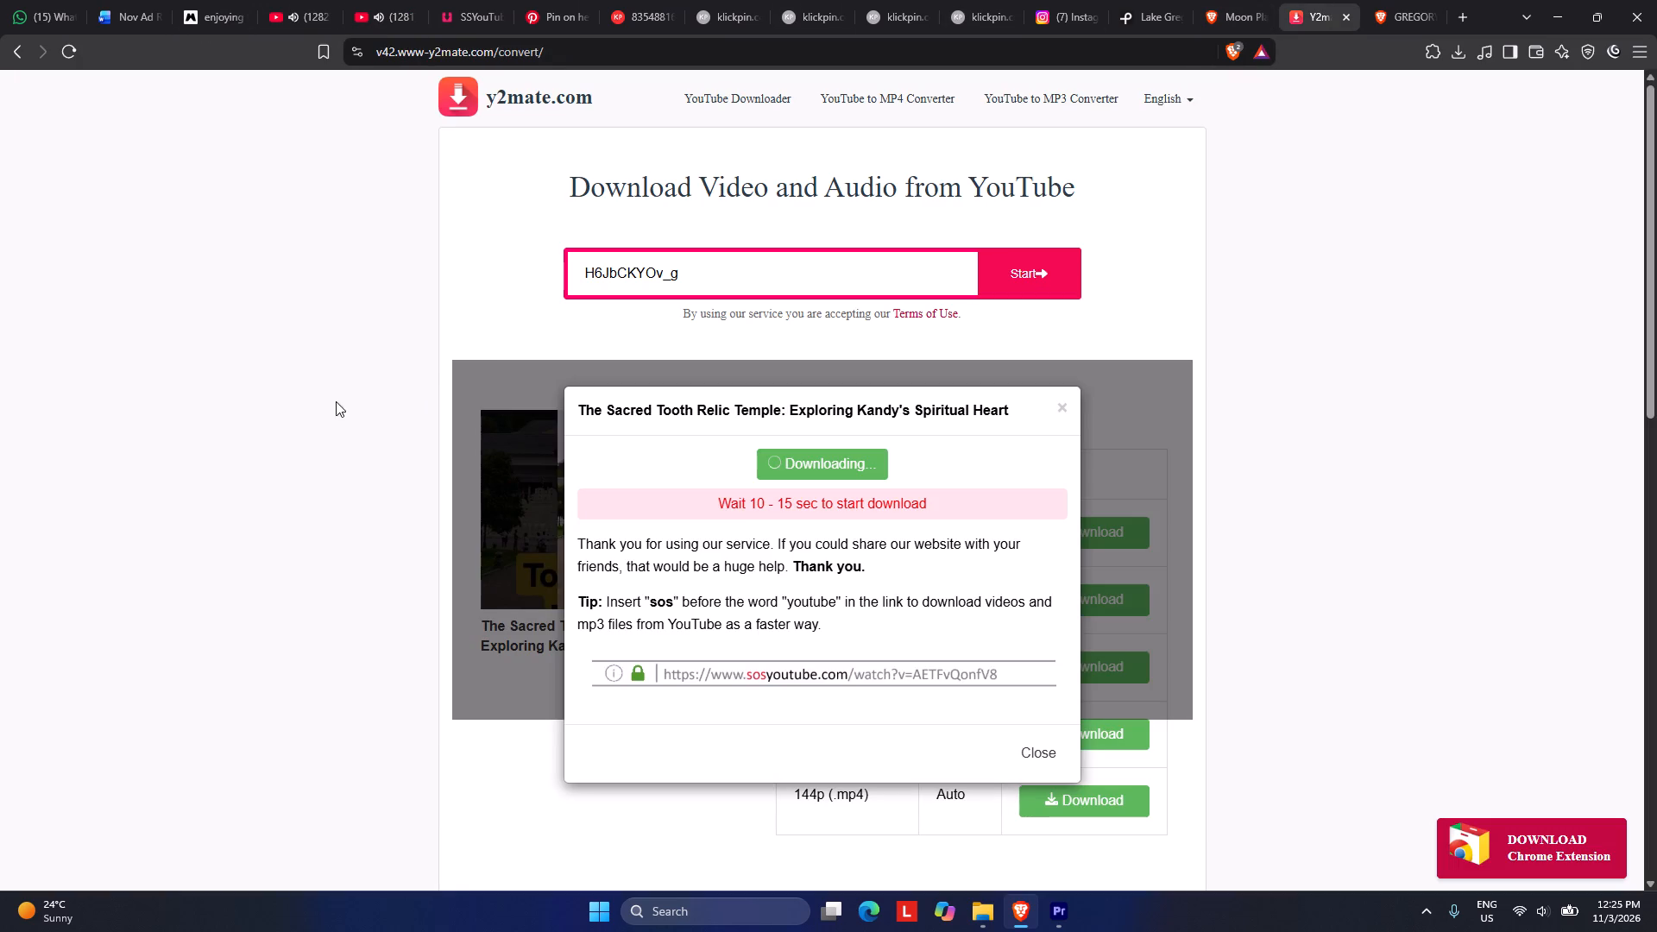
left_click_drag(721, 280, 354, 314)
key("ctrl+v")
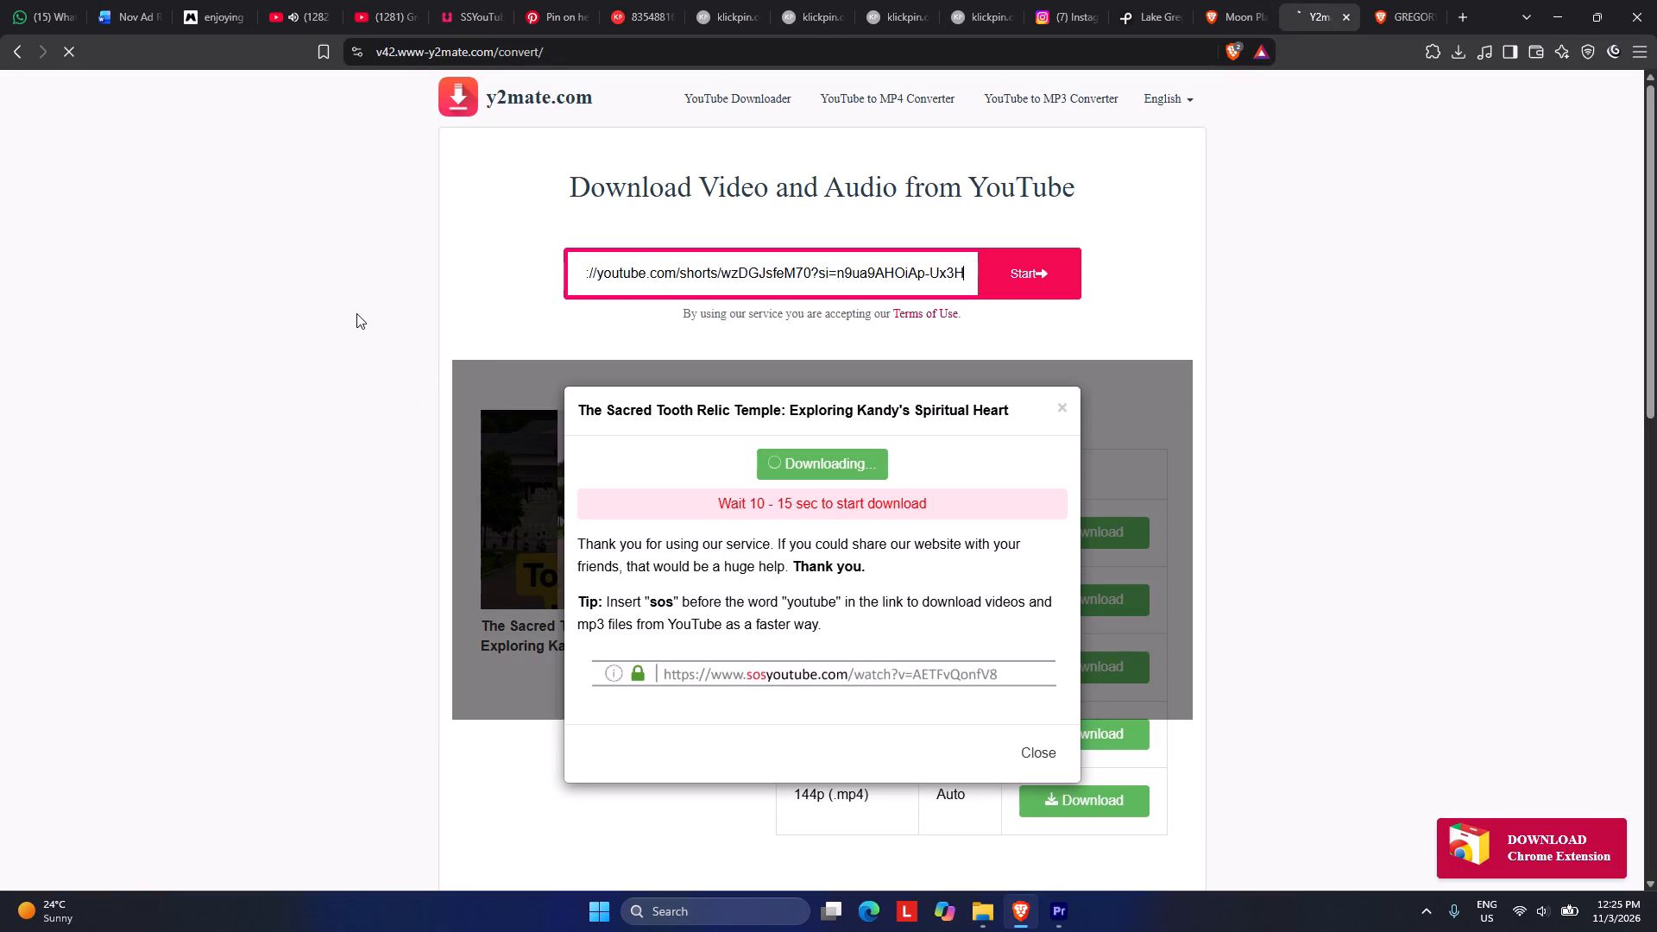
key("Return")
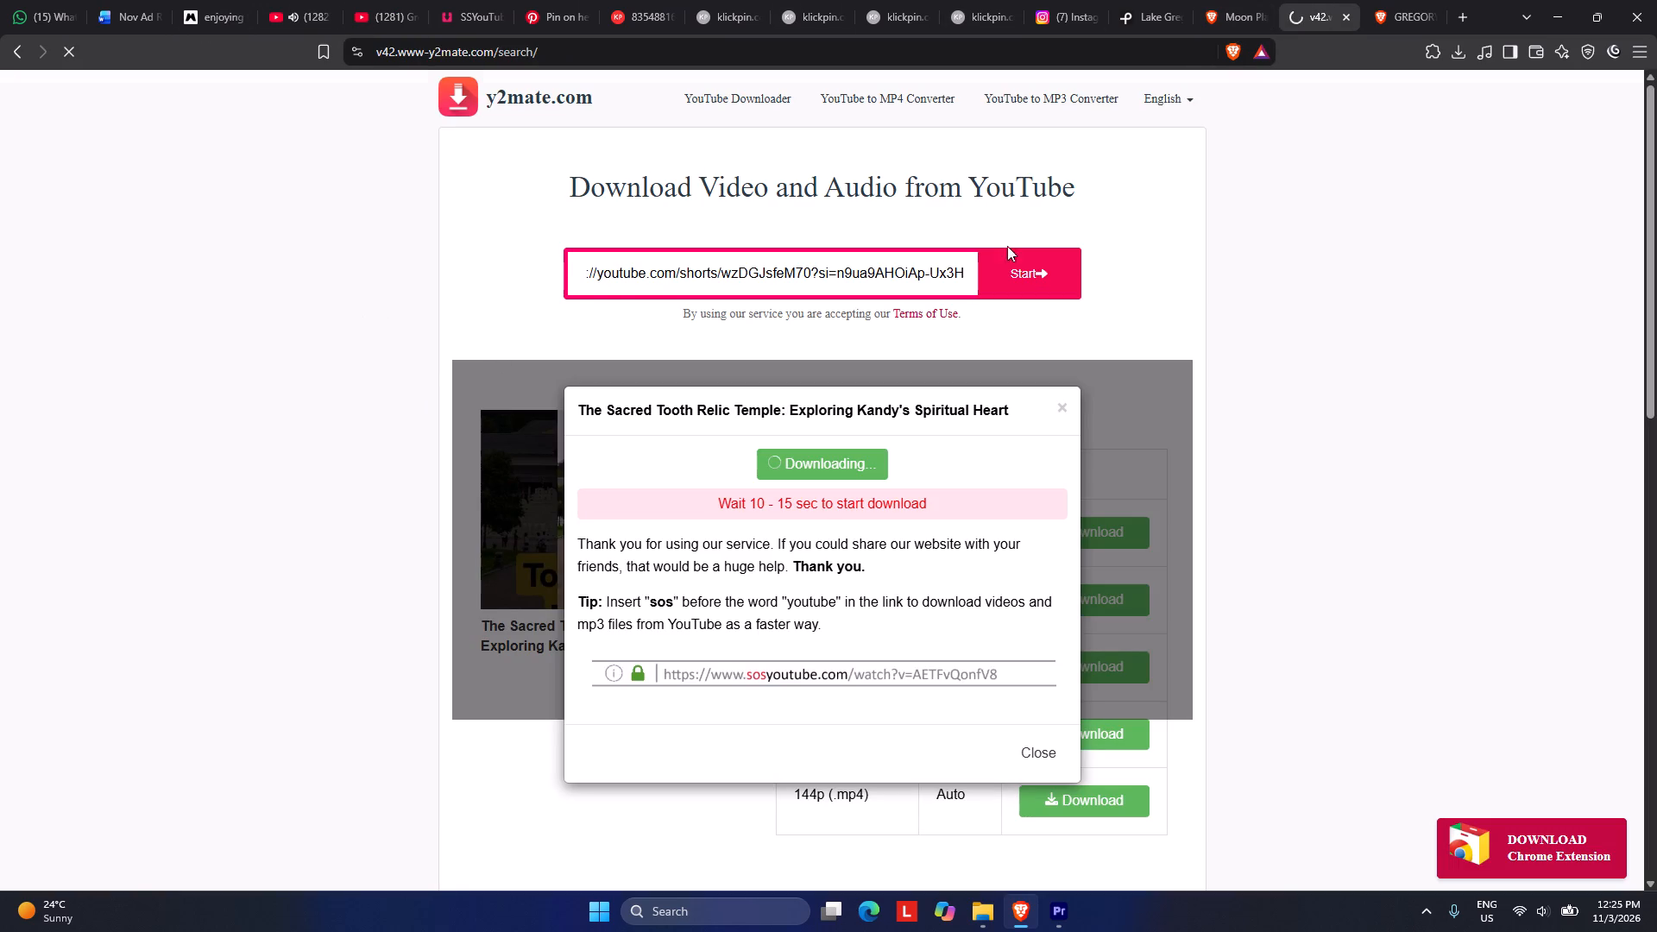
left_click(1024, 260)
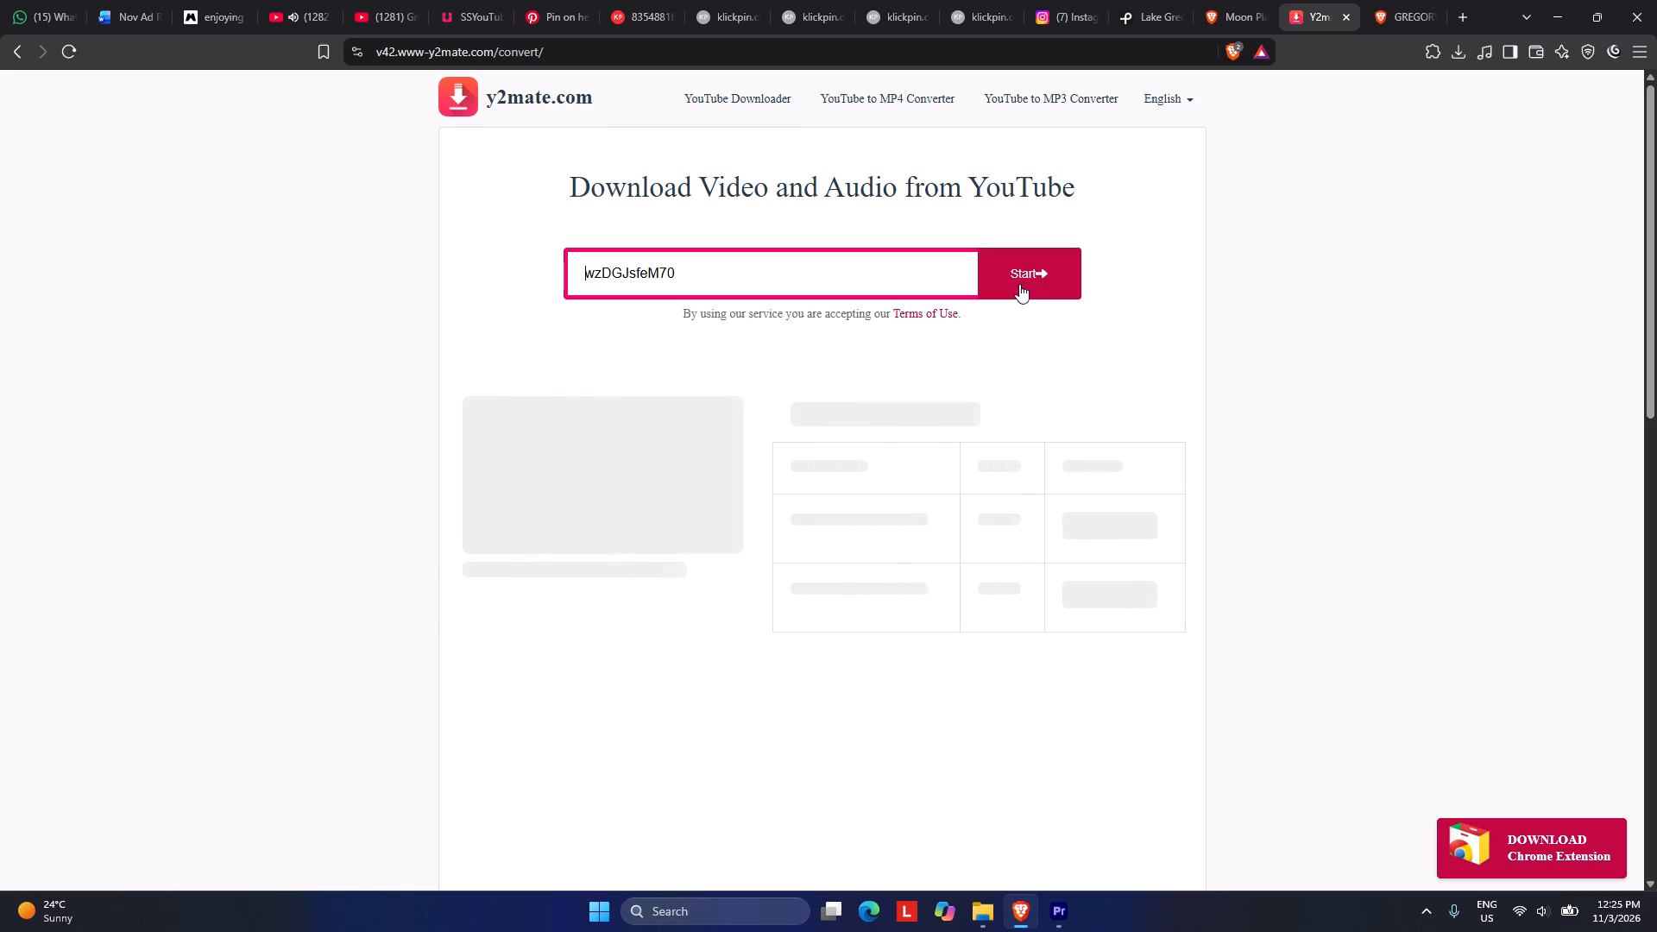
left_click(906, 423)
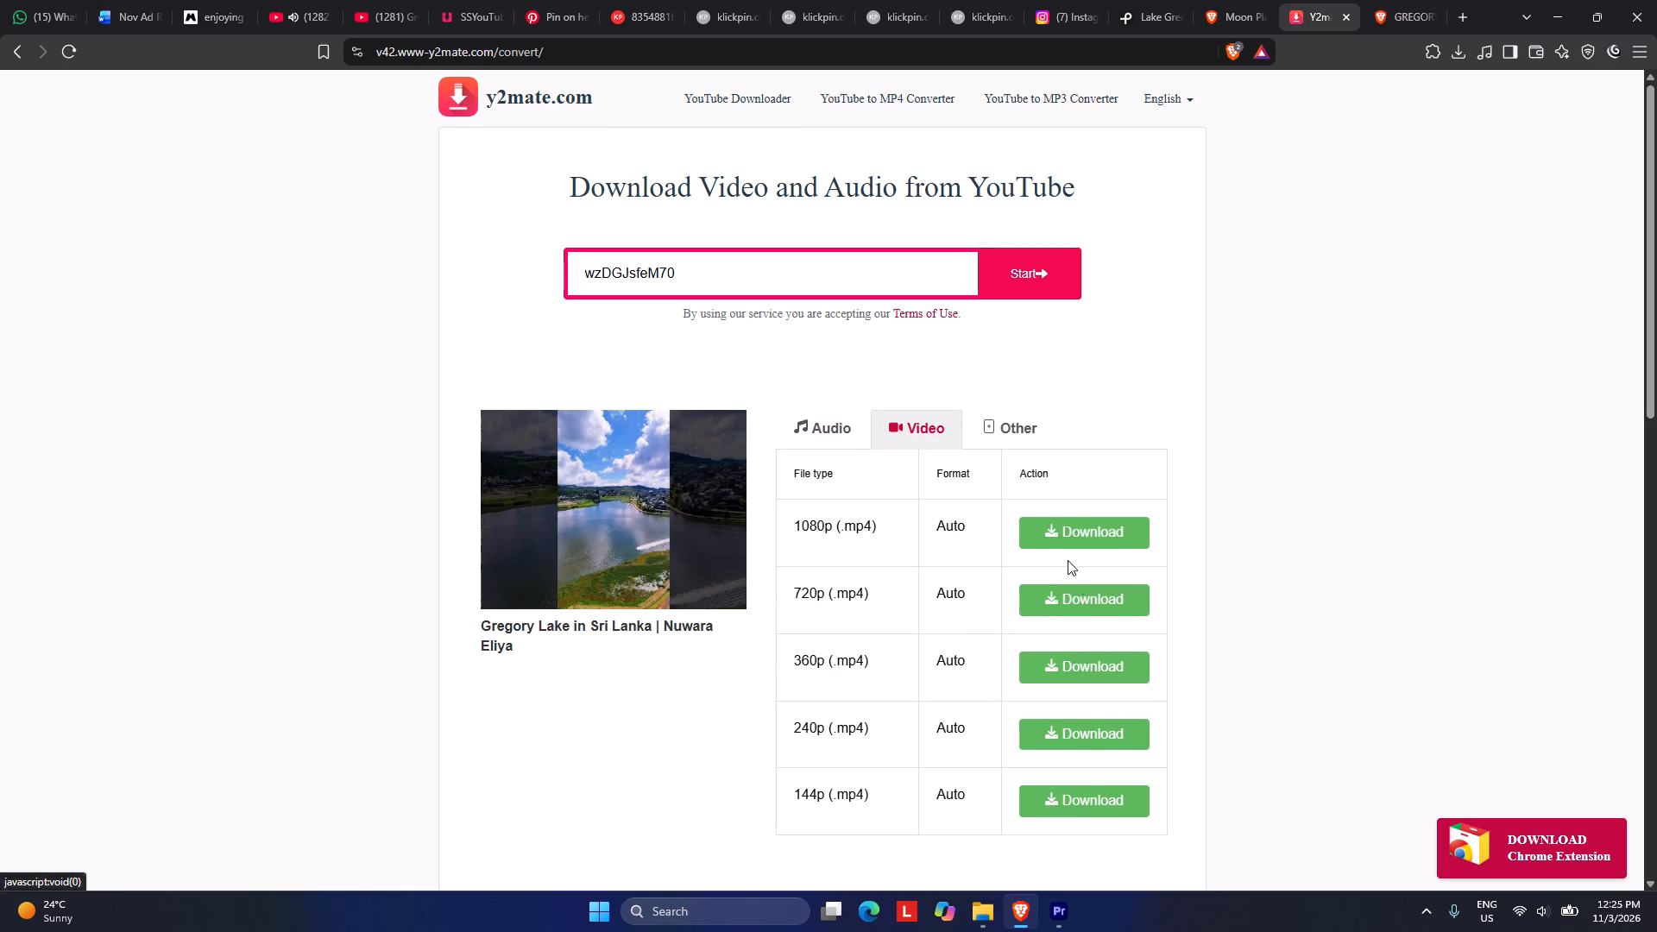
left_click(1062, 534)
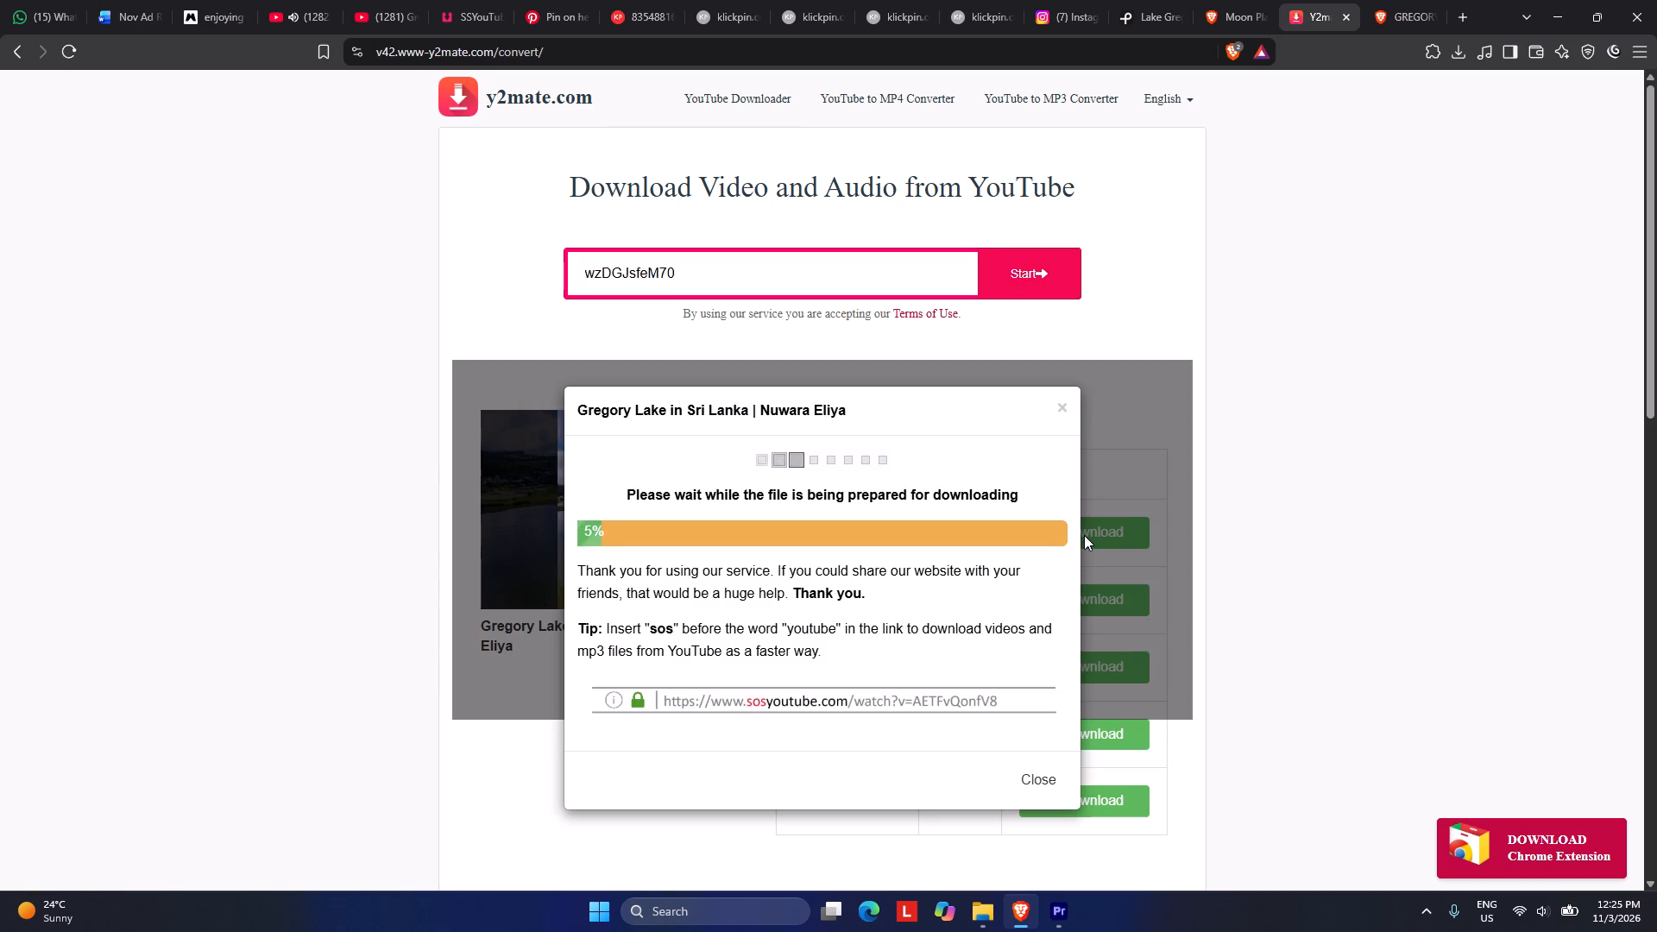
left_click(830, 467)
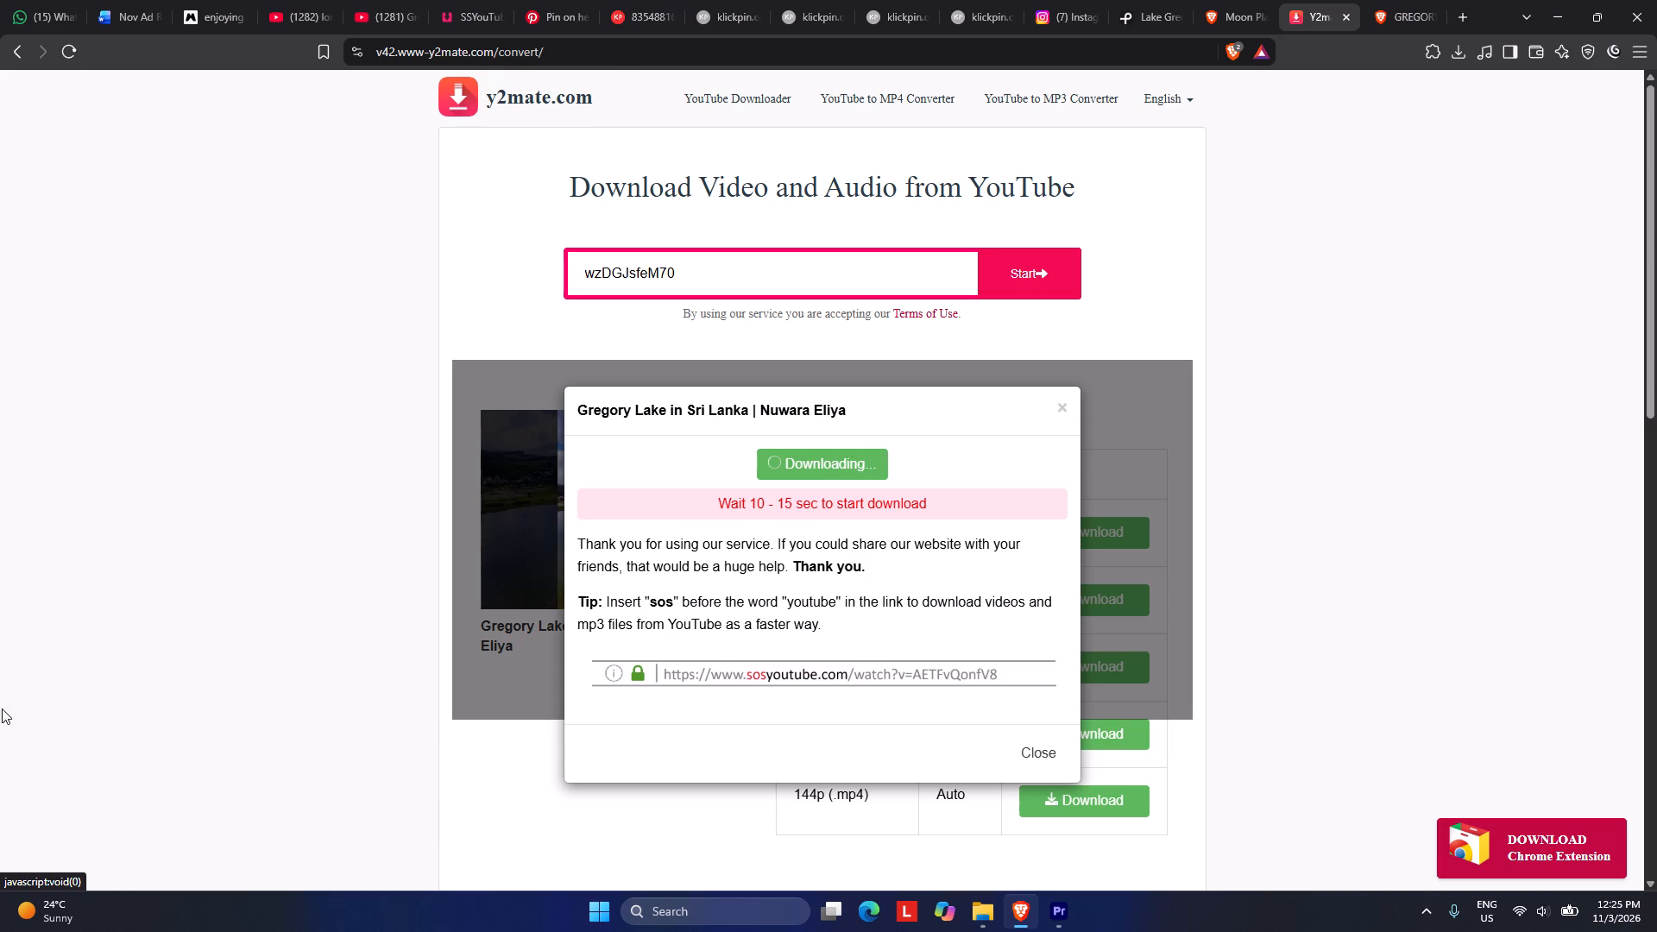
left_click(498, 638)
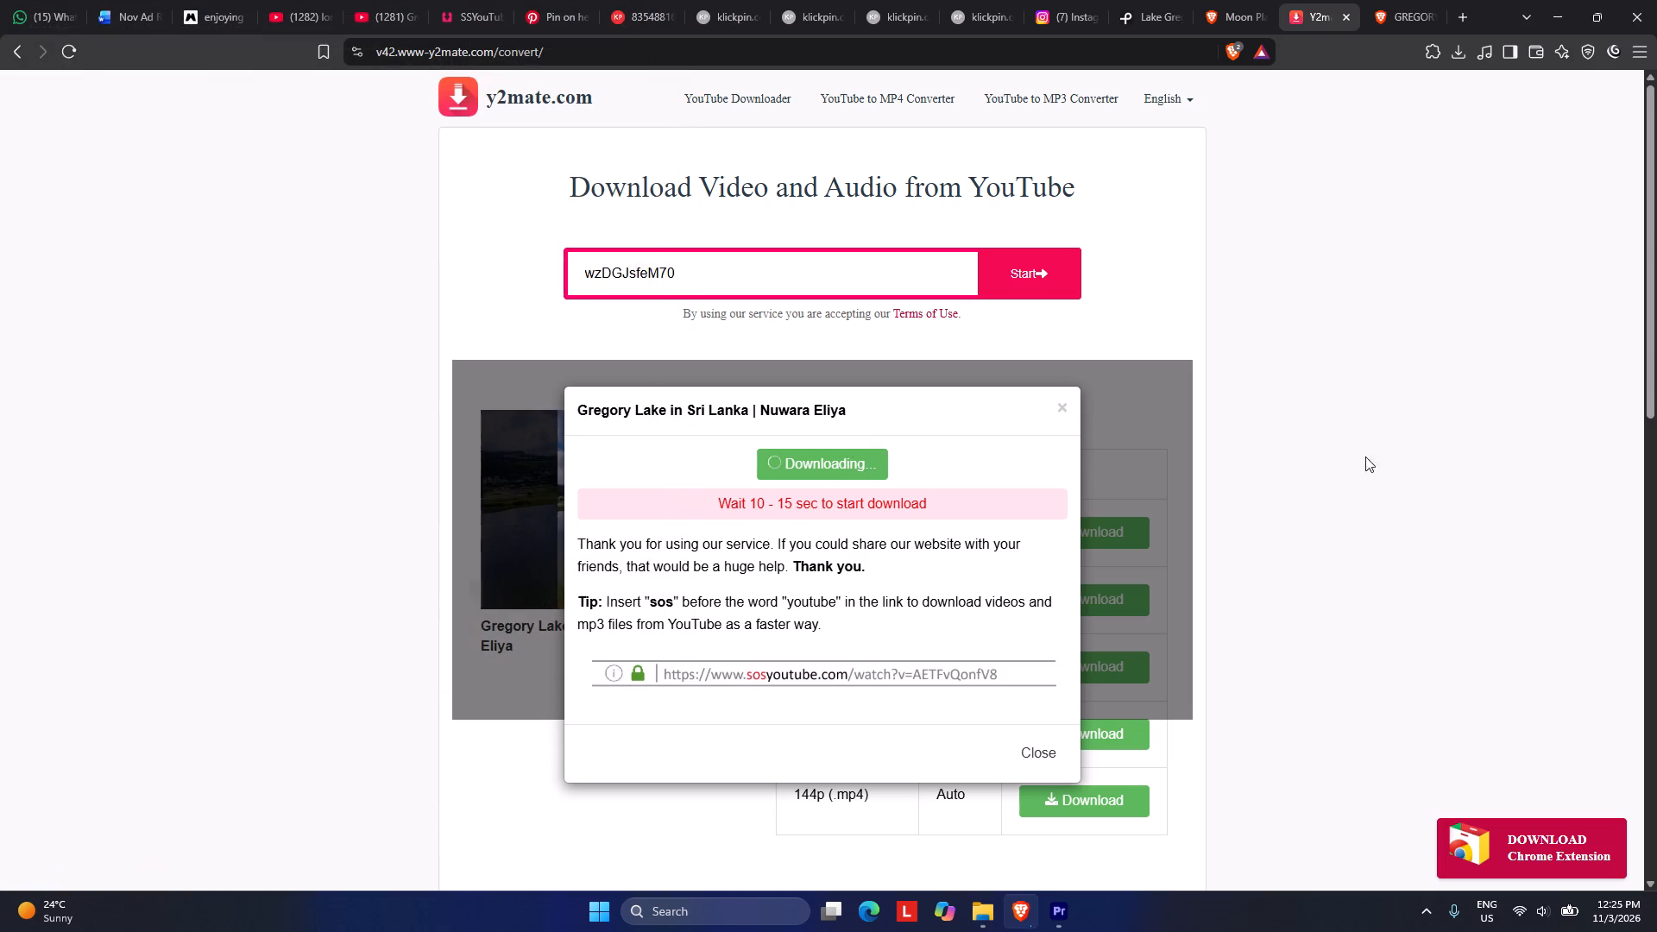
Add the downloaded Gregory Lake clip to the Premiere sequence on V1, directly after the Sacred Tooth Relic clip, and delete its audio.
left_click_drag(1326, 97, 1070, 893)
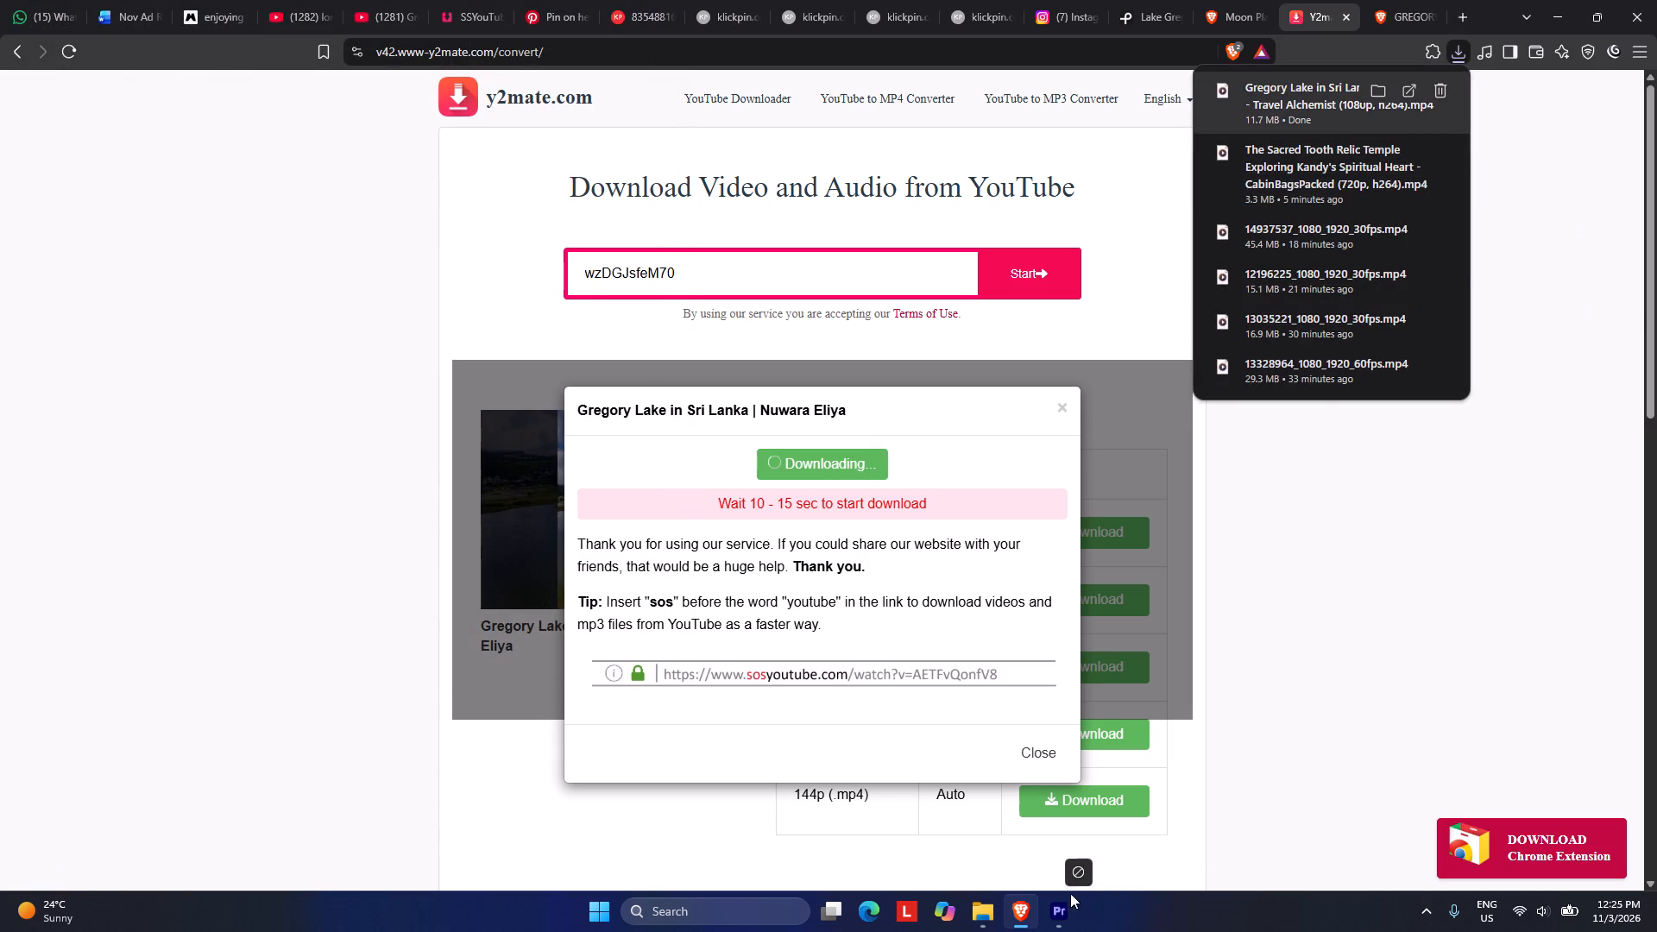
left_click_drag(1070, 893, 749, 678)
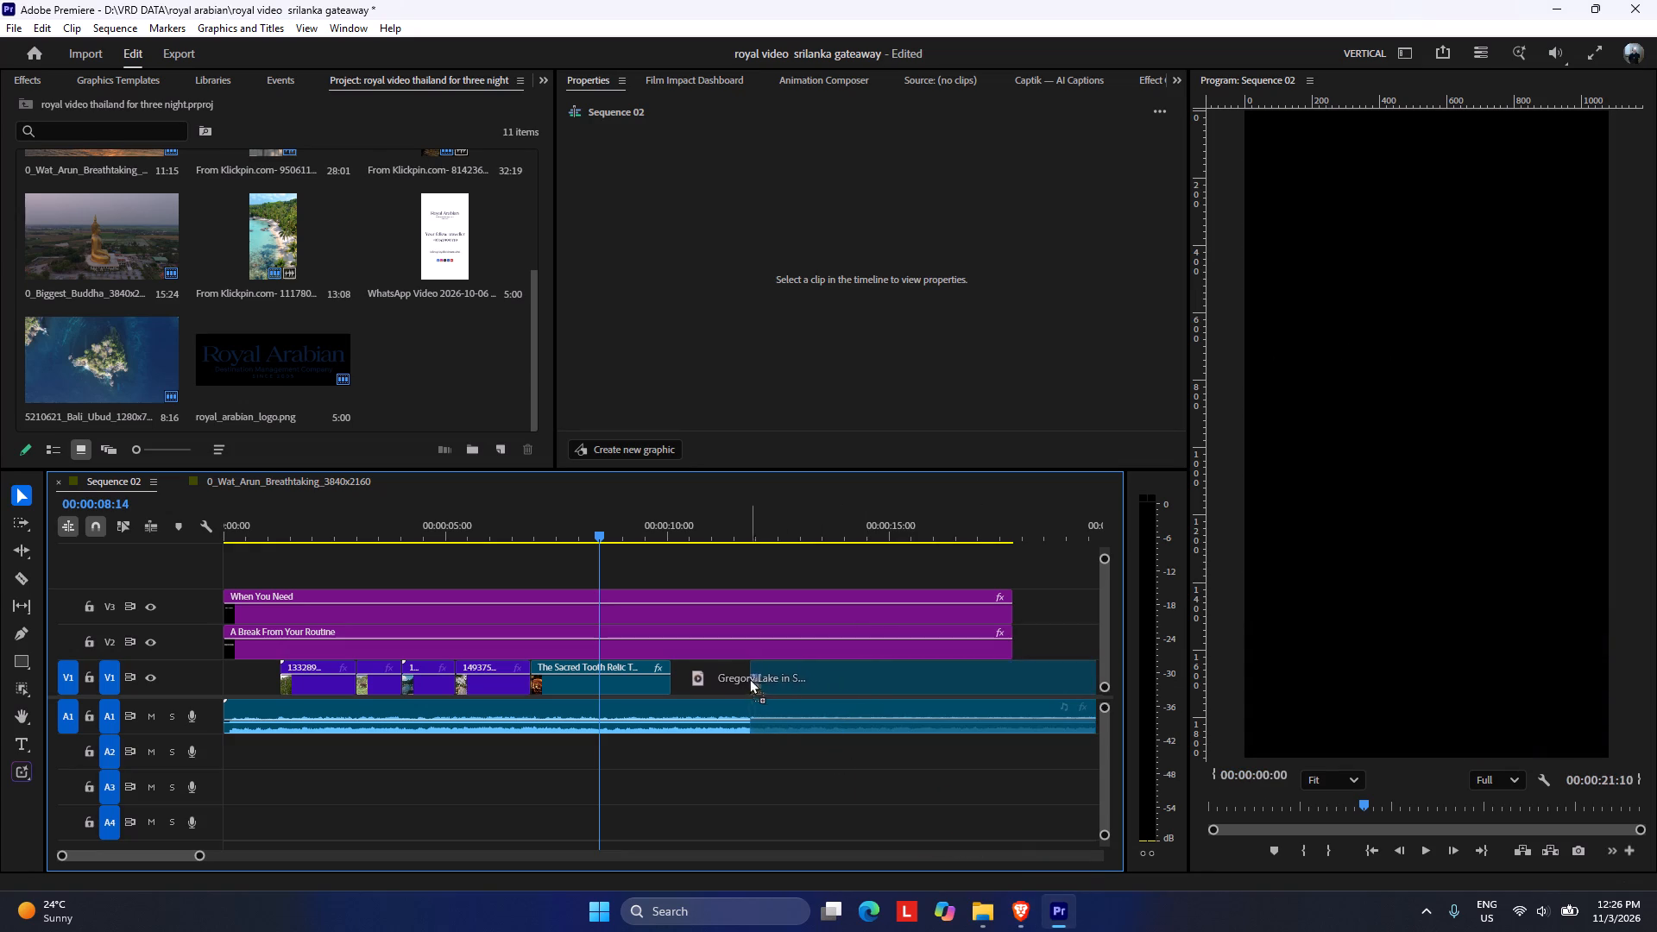
left_click_drag(749, 678, 672, 574)
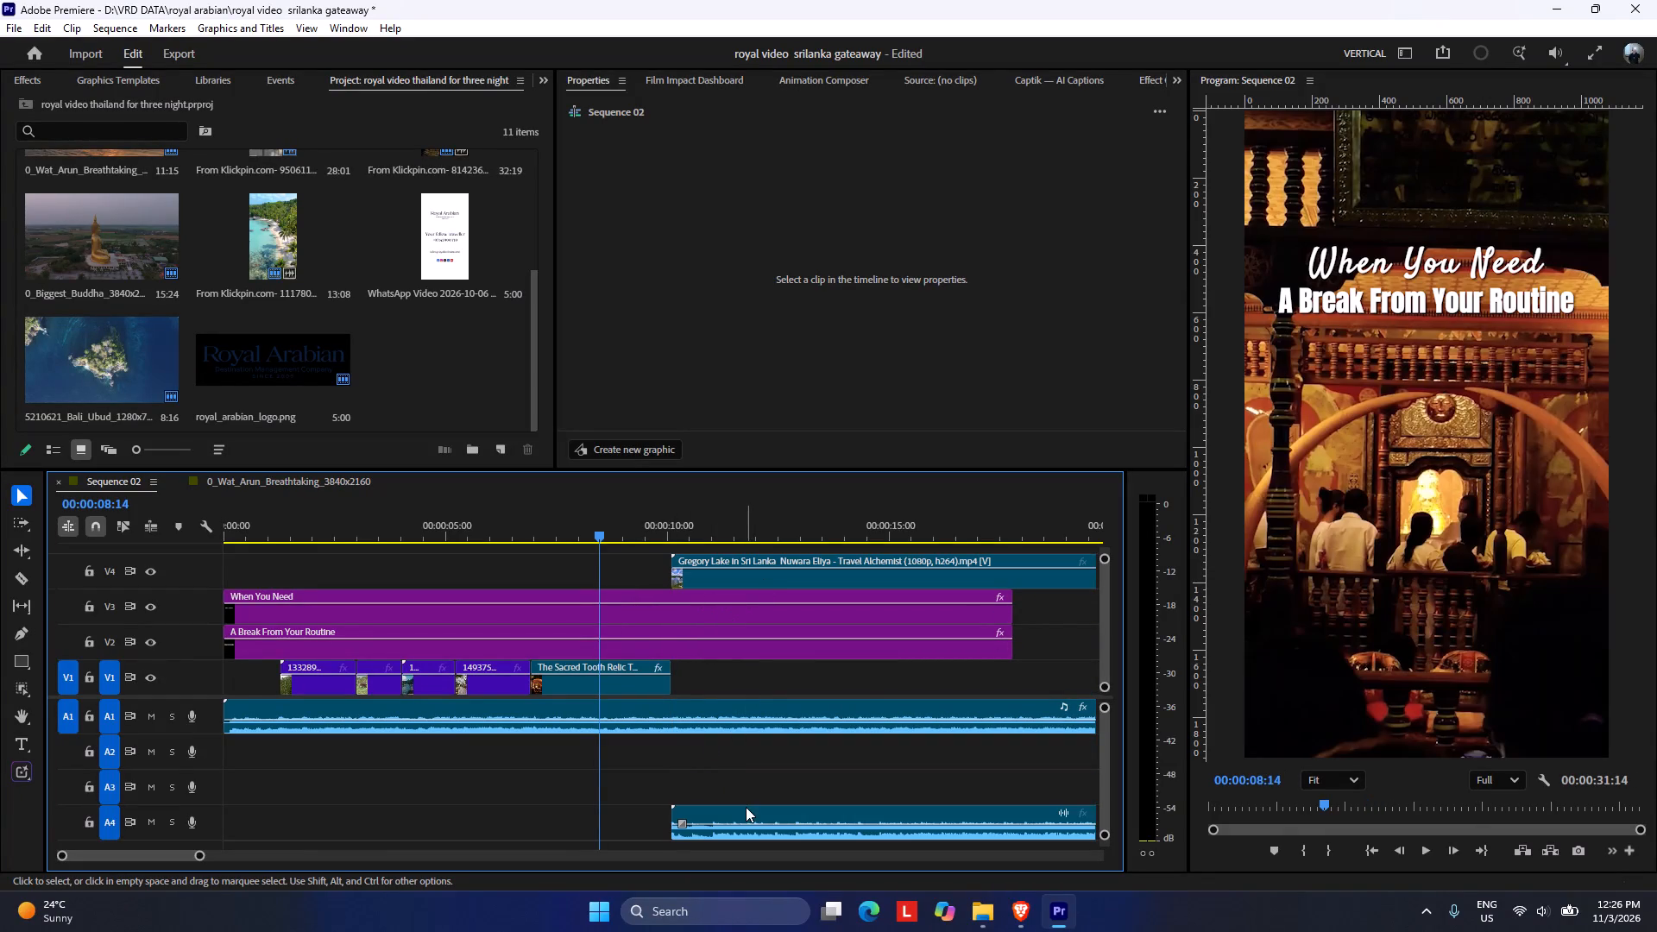
left_click(746, 807)
key("Delete")
left_click_drag(807, 585, 788, 668)
Play the transition from the temple clip and examine the full Gregory Lake clip for the best shots to use.
left_click_drag(625, 516, 647, 517)
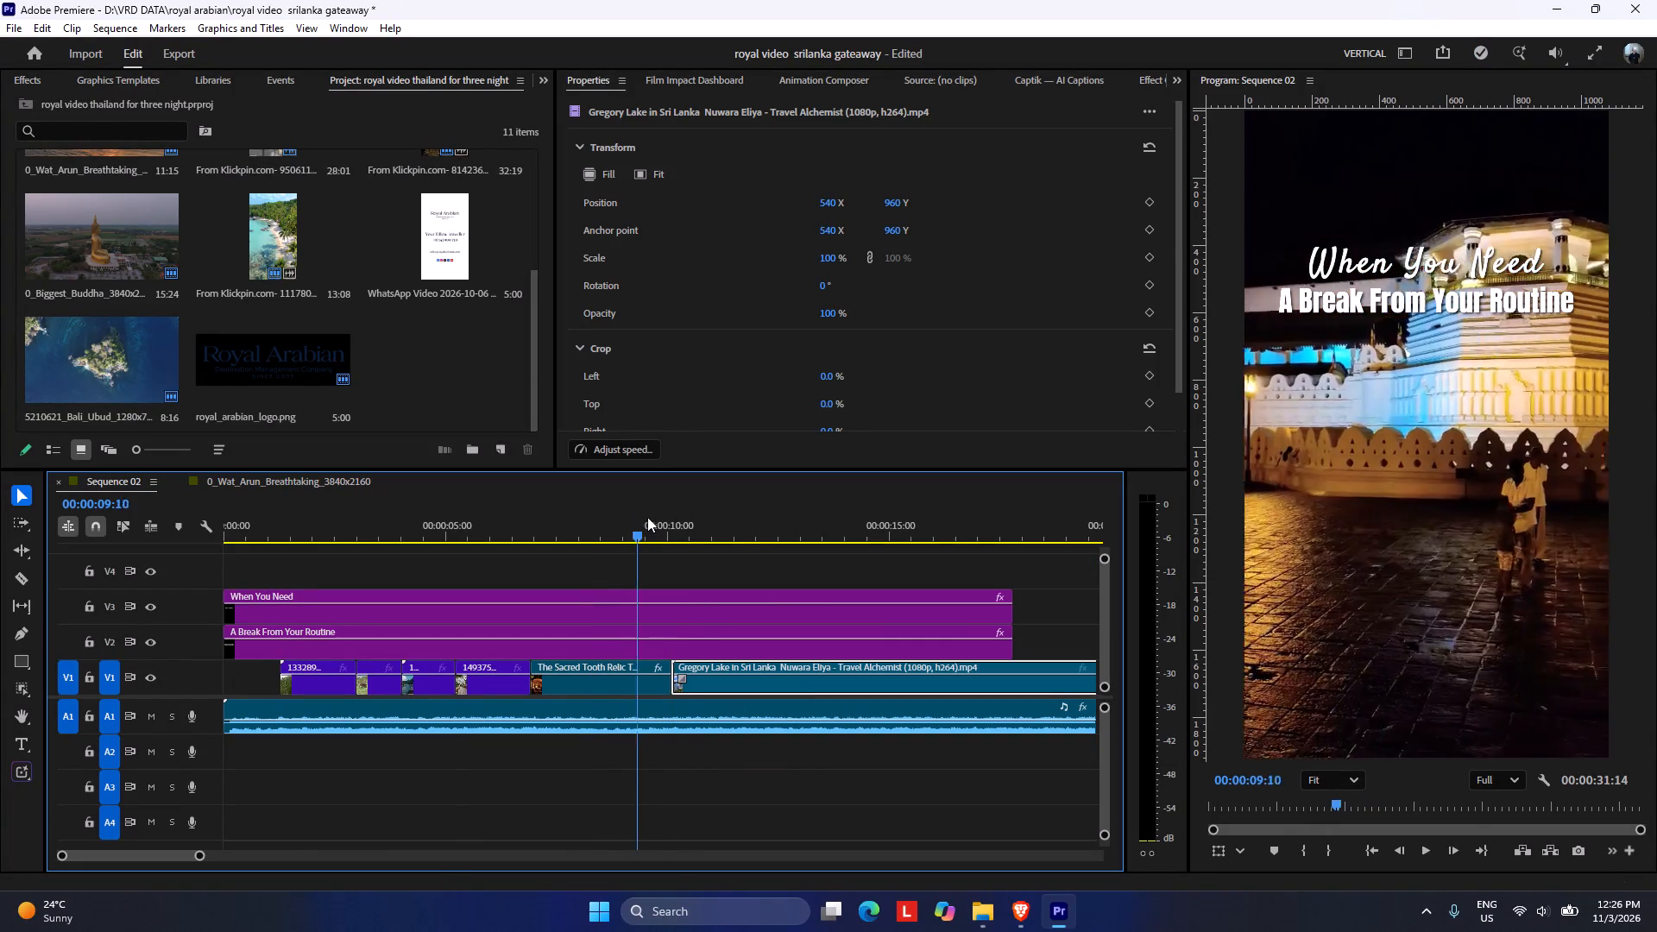
left_click_drag(647, 517, 641, 537)
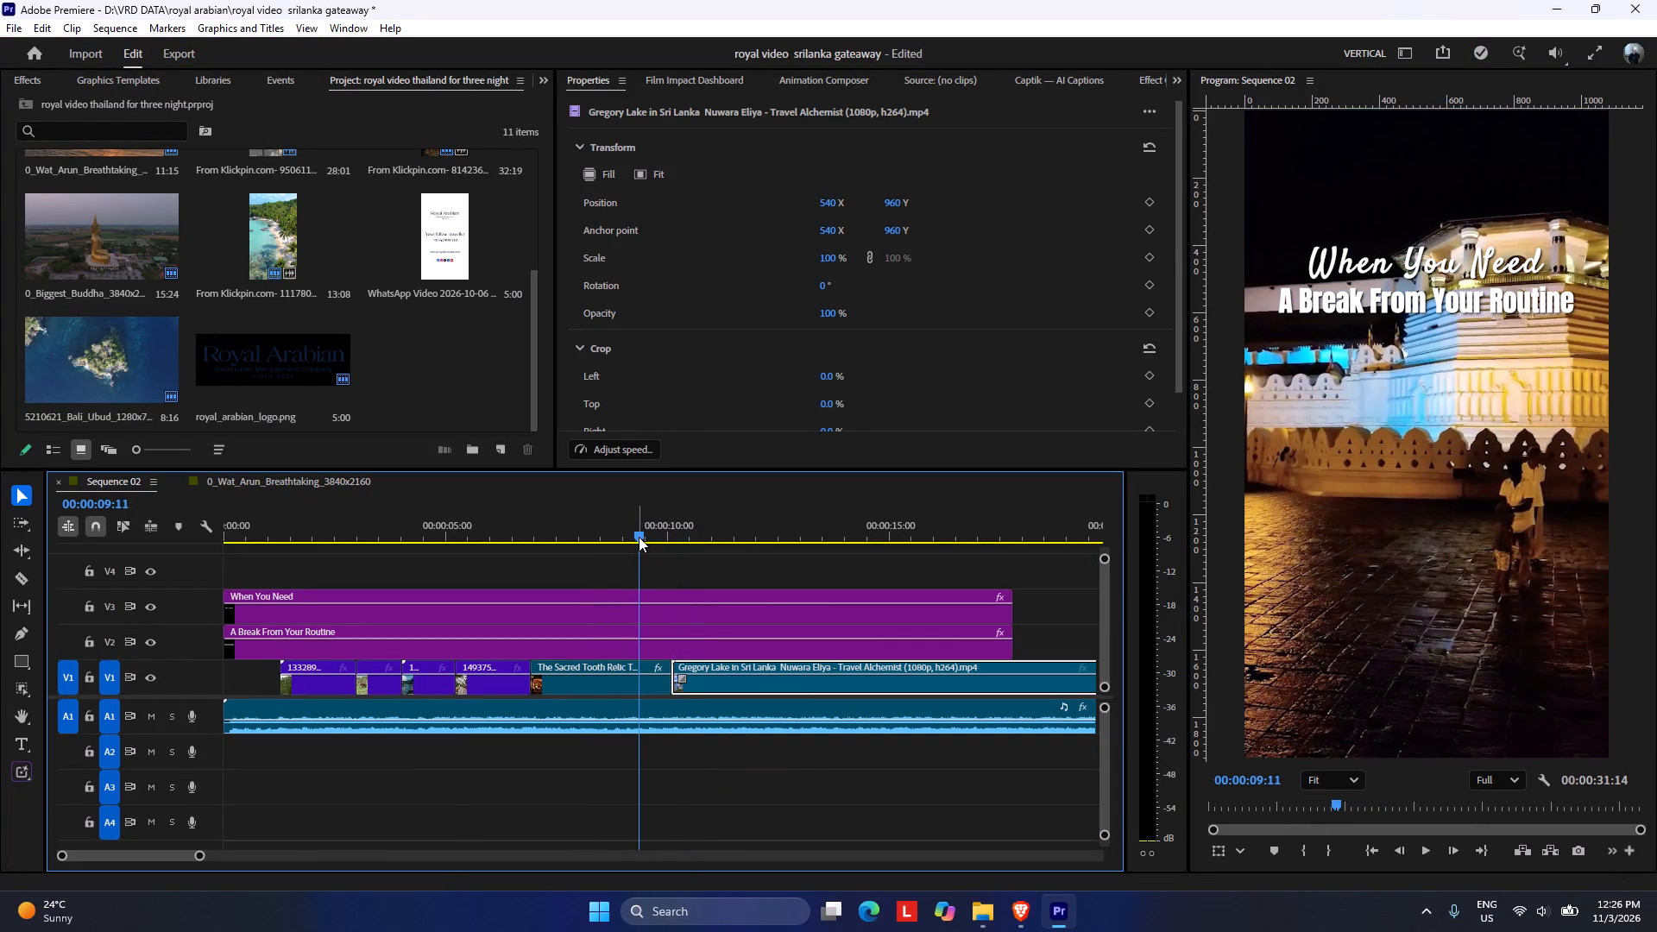
key("space")
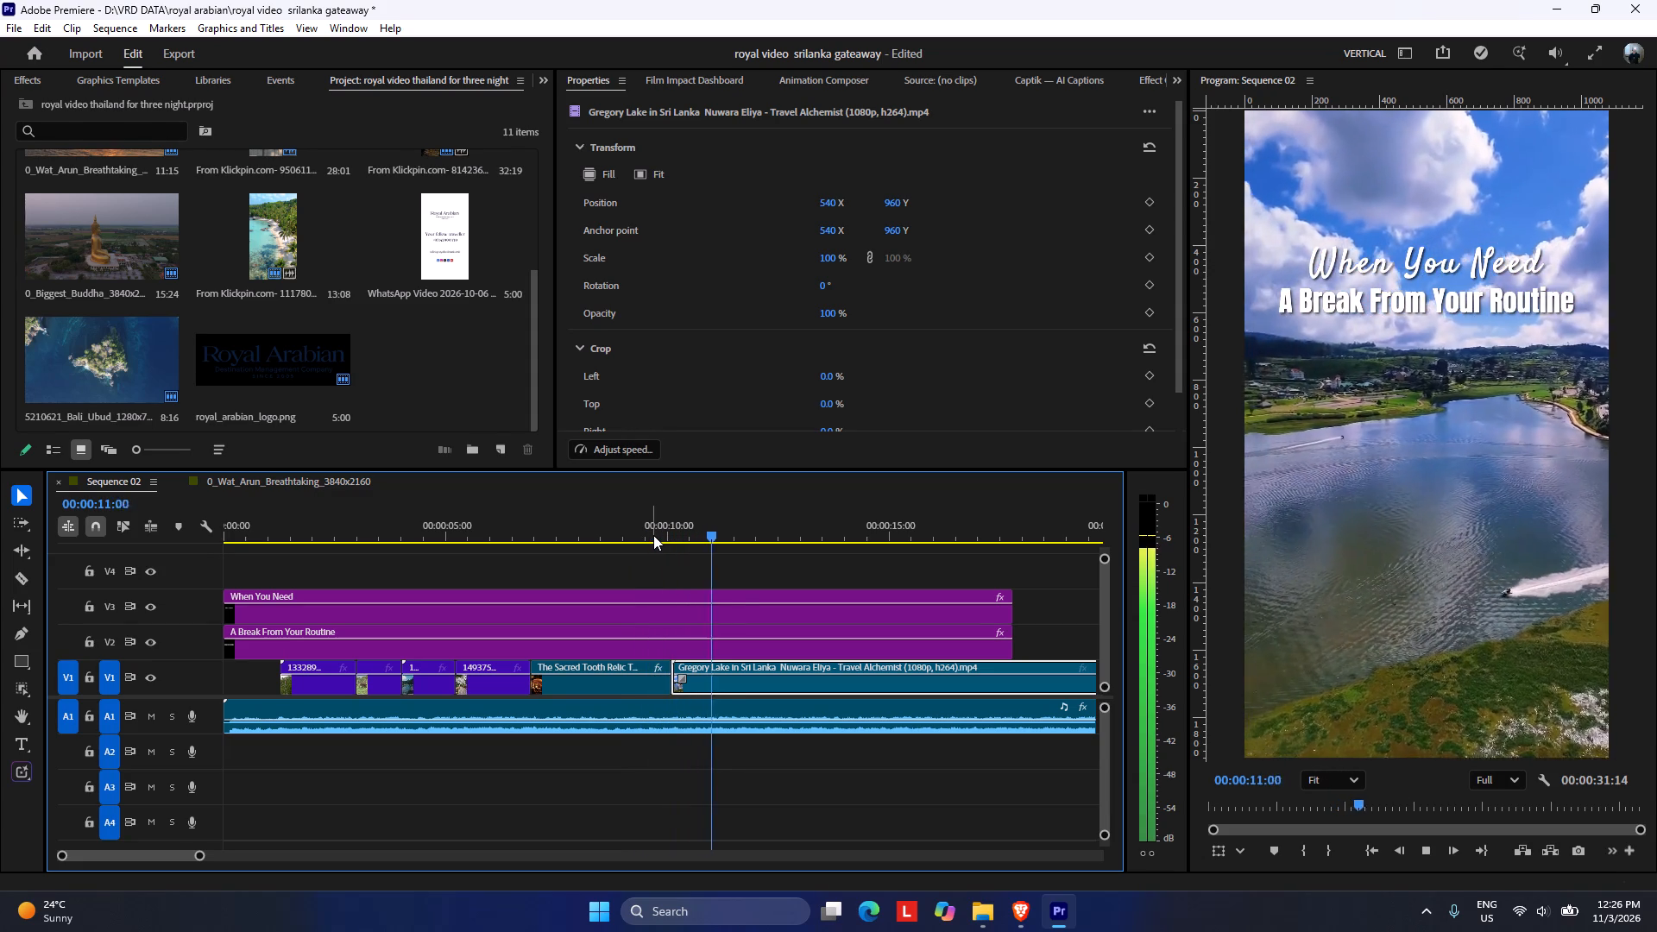
key("space")
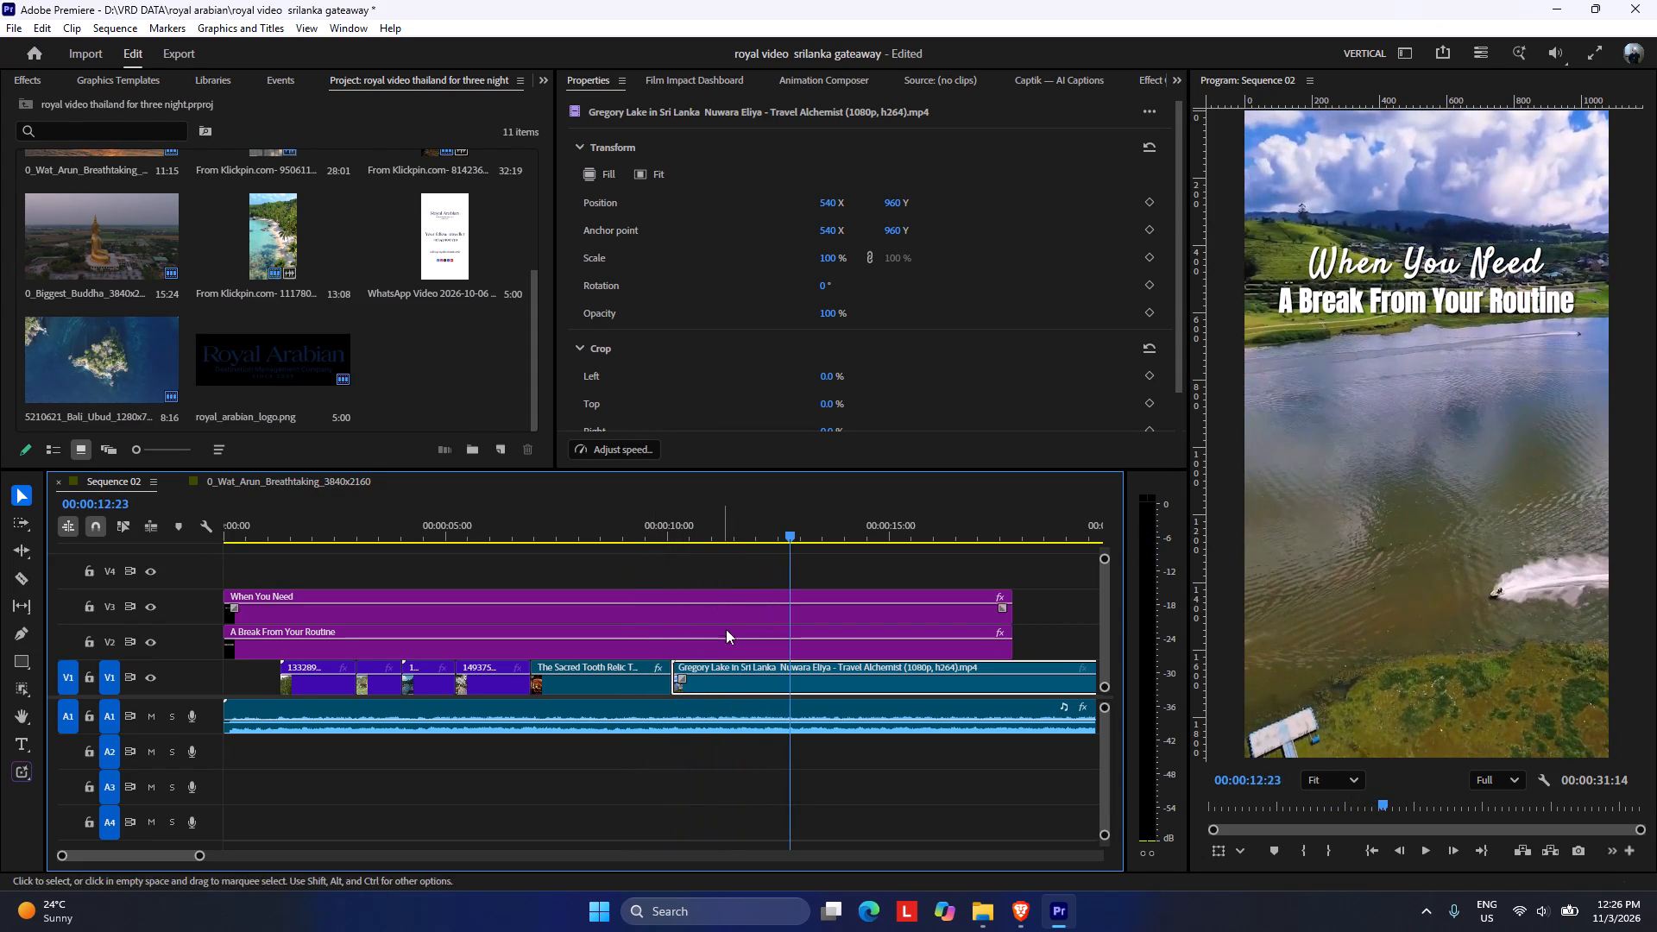
left_click_drag(795, 538, 856, 538)
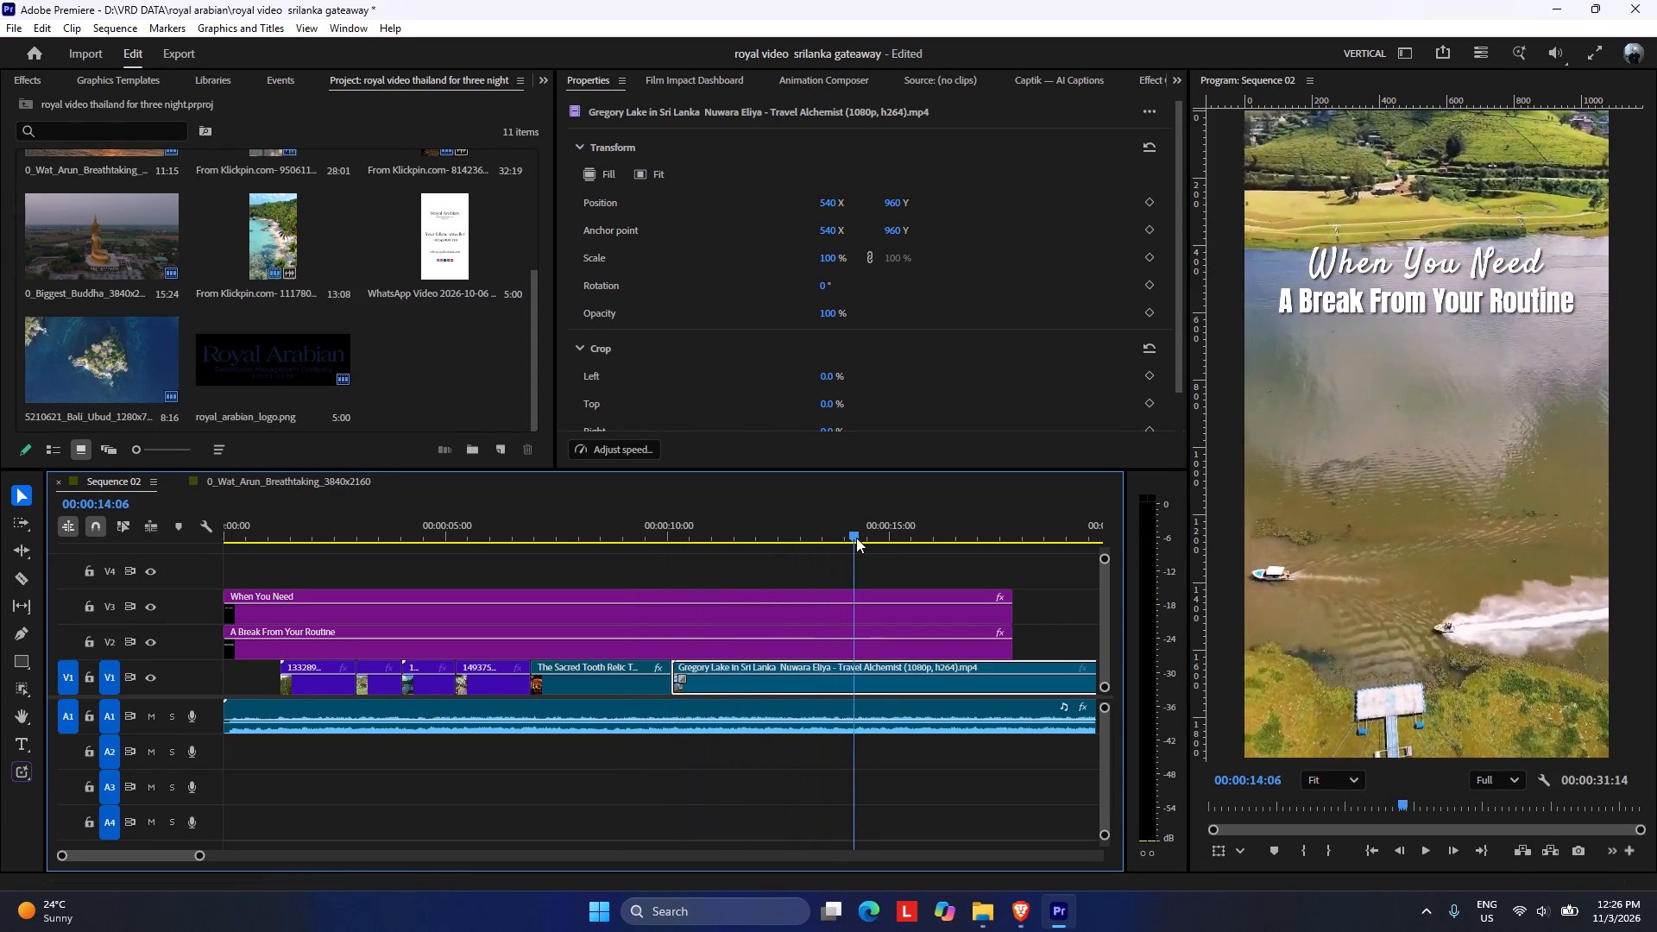
left_click_drag(856, 538, 952, 530)
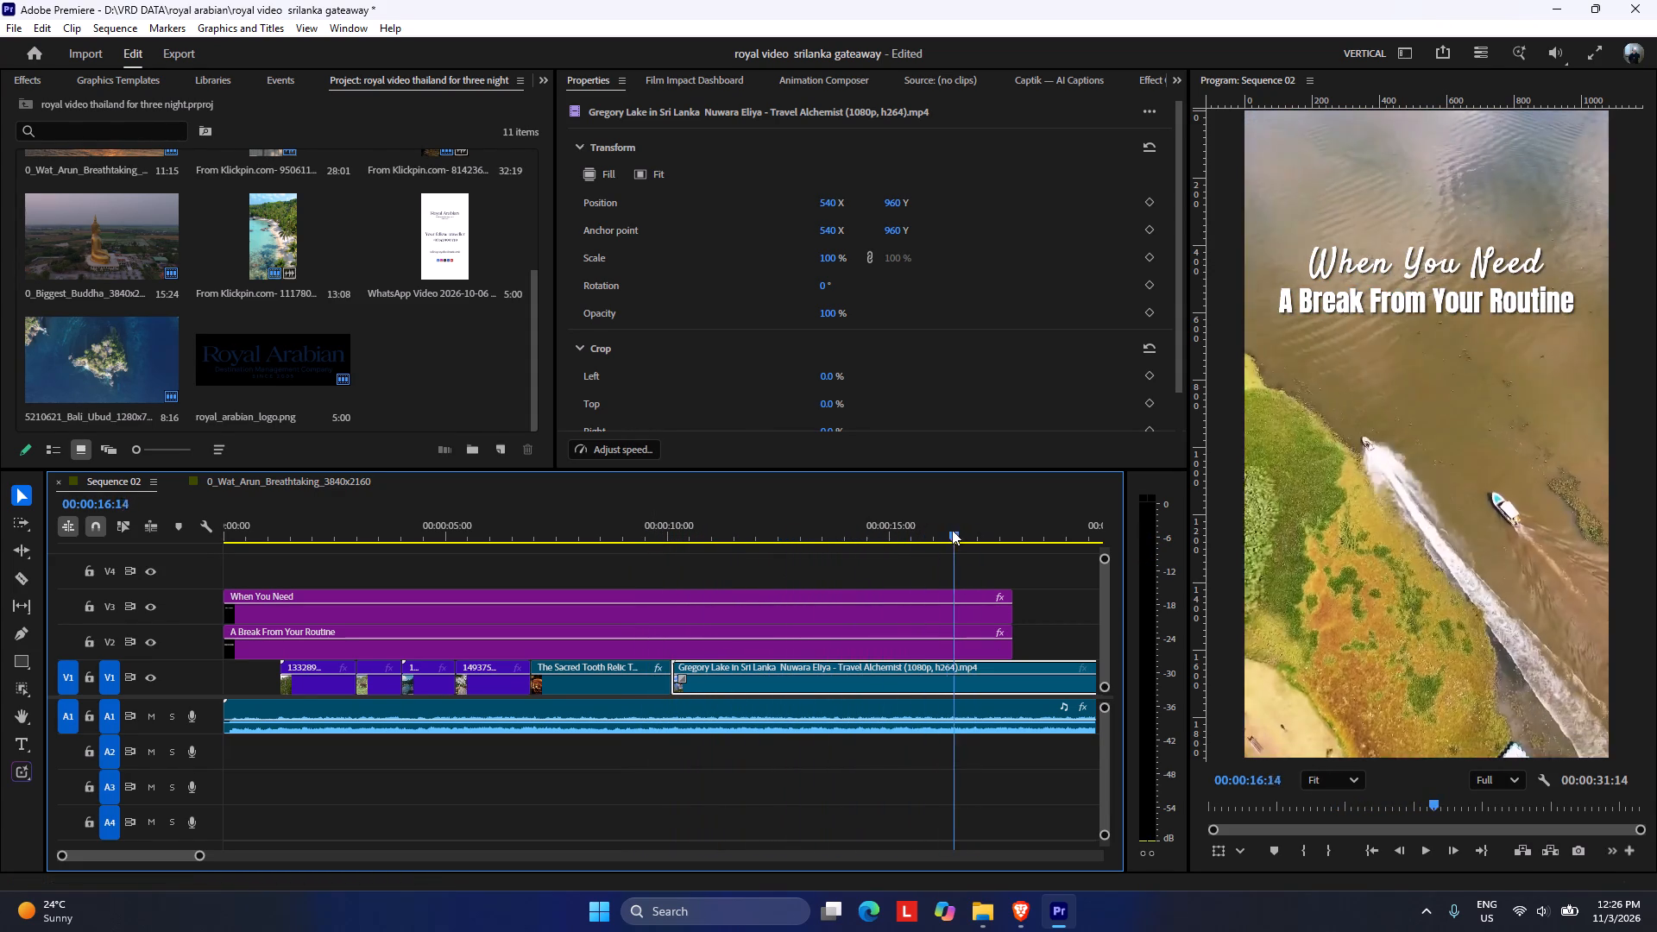
left_click_drag(952, 530, 904, 525)
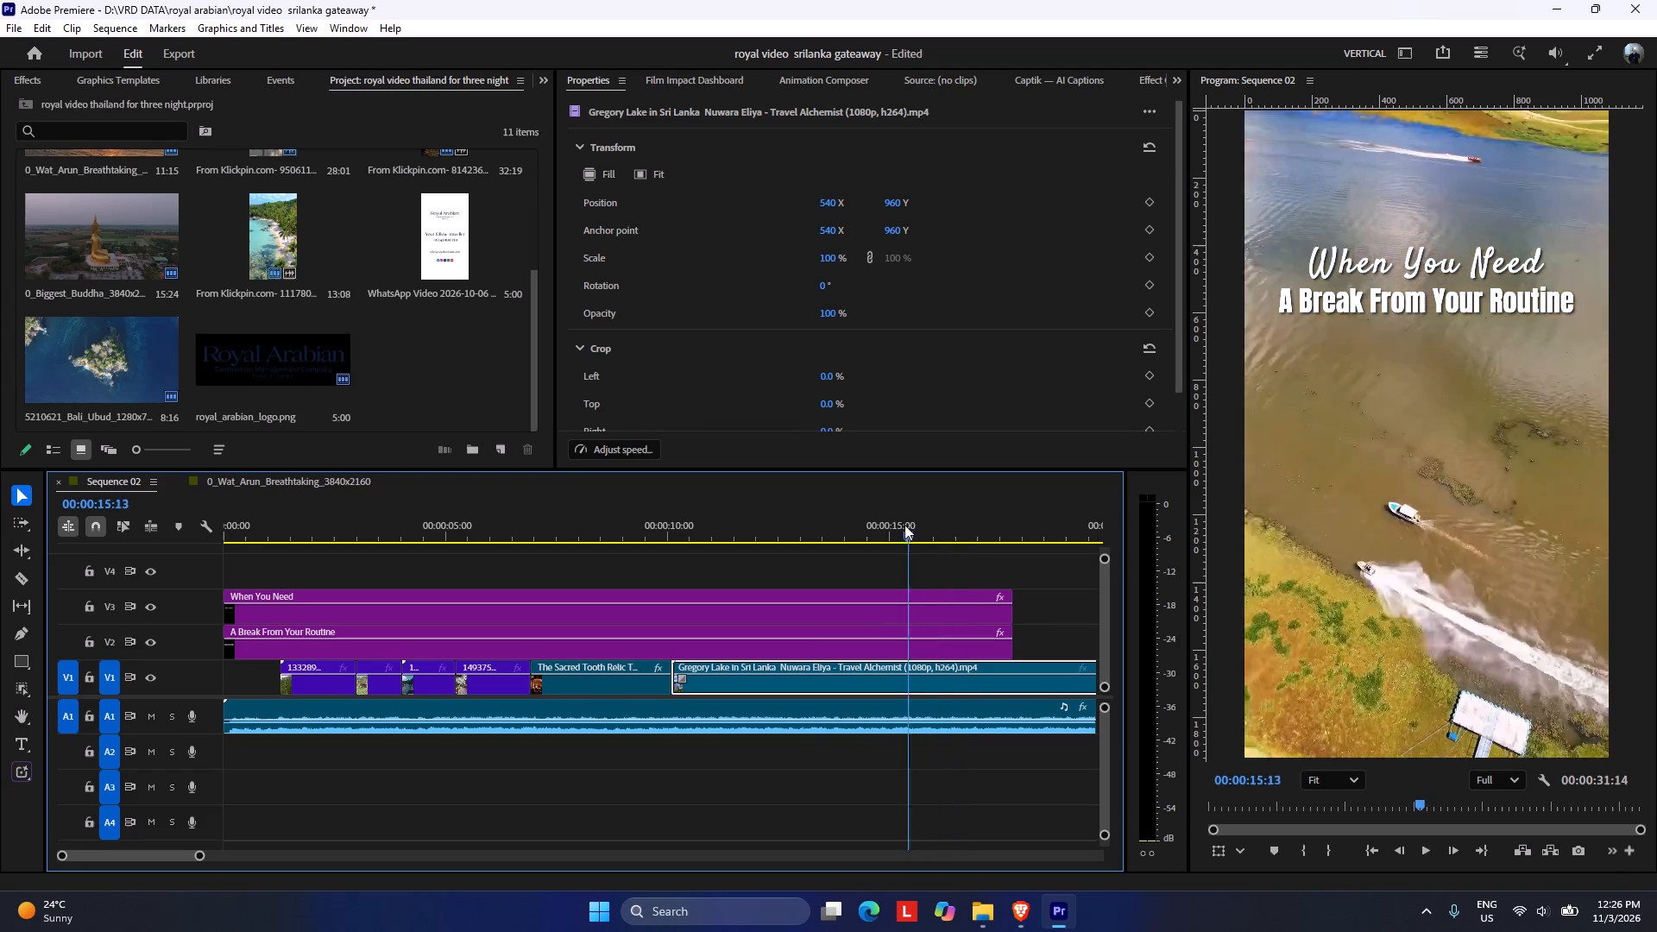
left_click_drag(904, 525, 1042, 533)
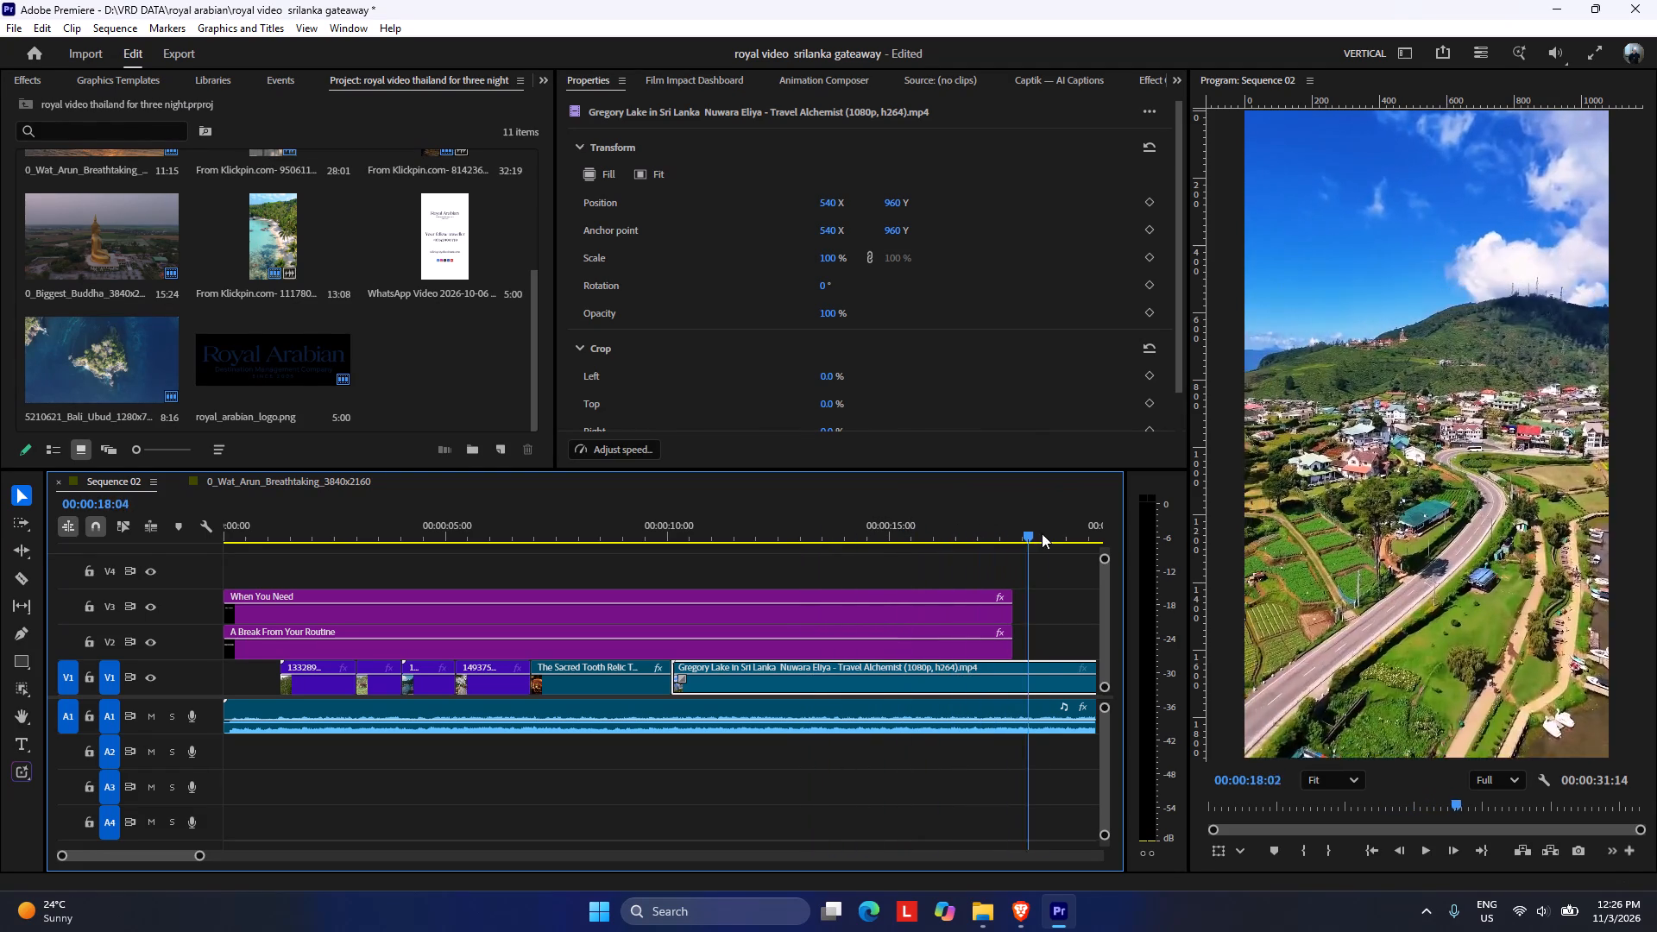
left_click_drag(1042, 533, 237, 629)
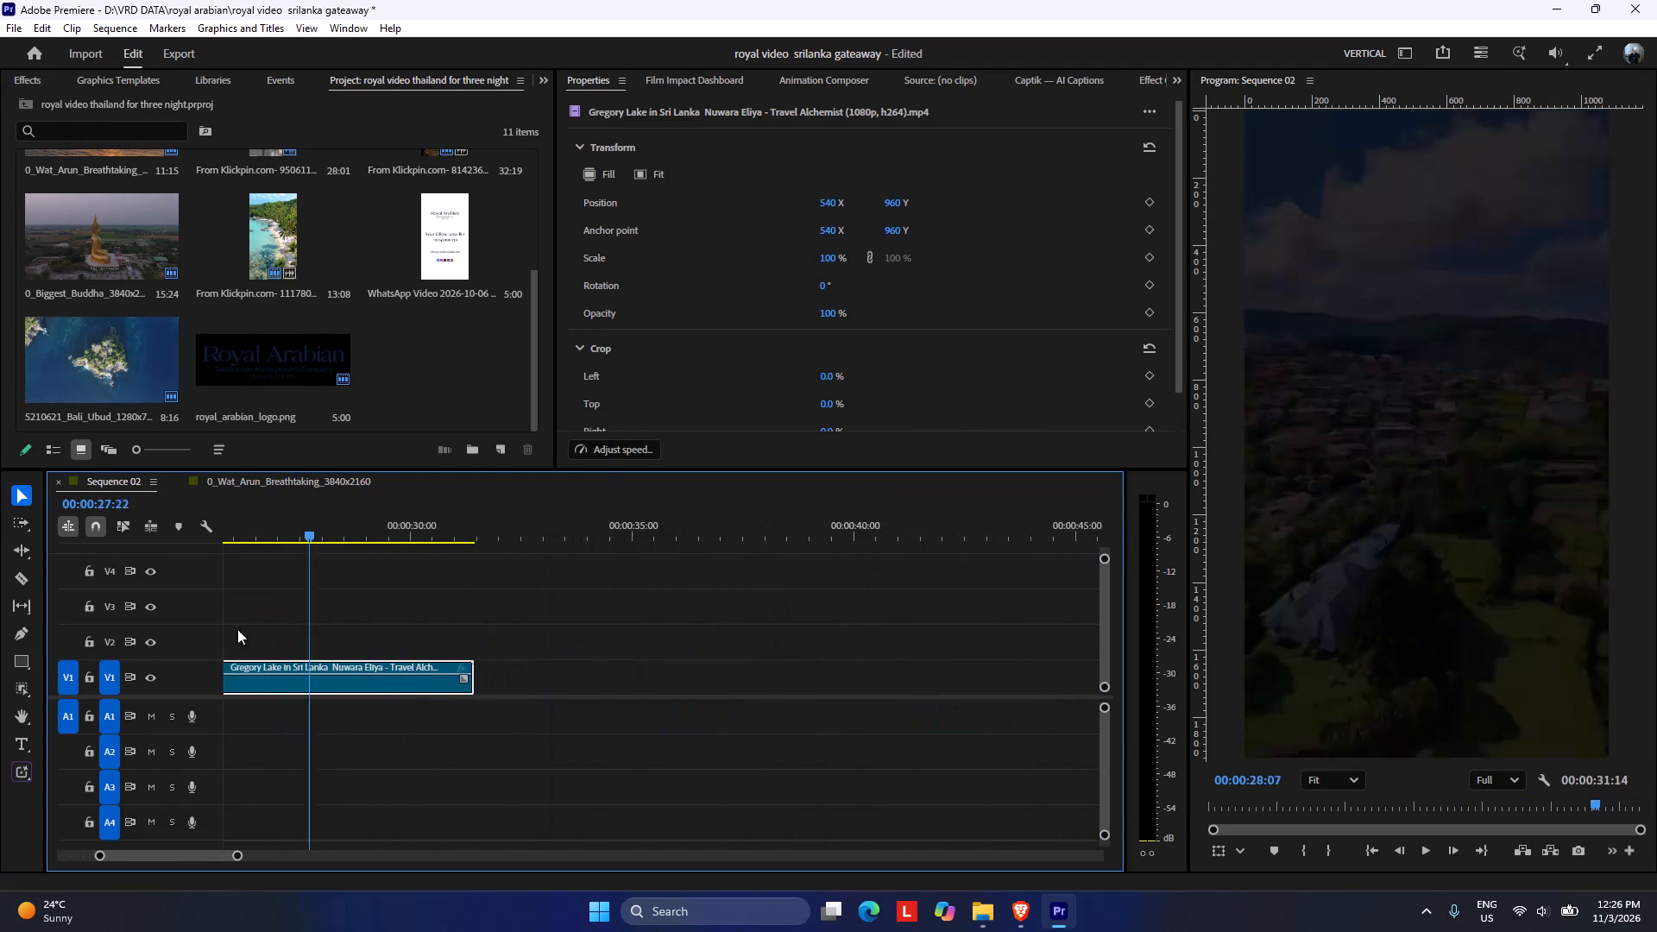
left_click_drag(237, 629, 528, 630)
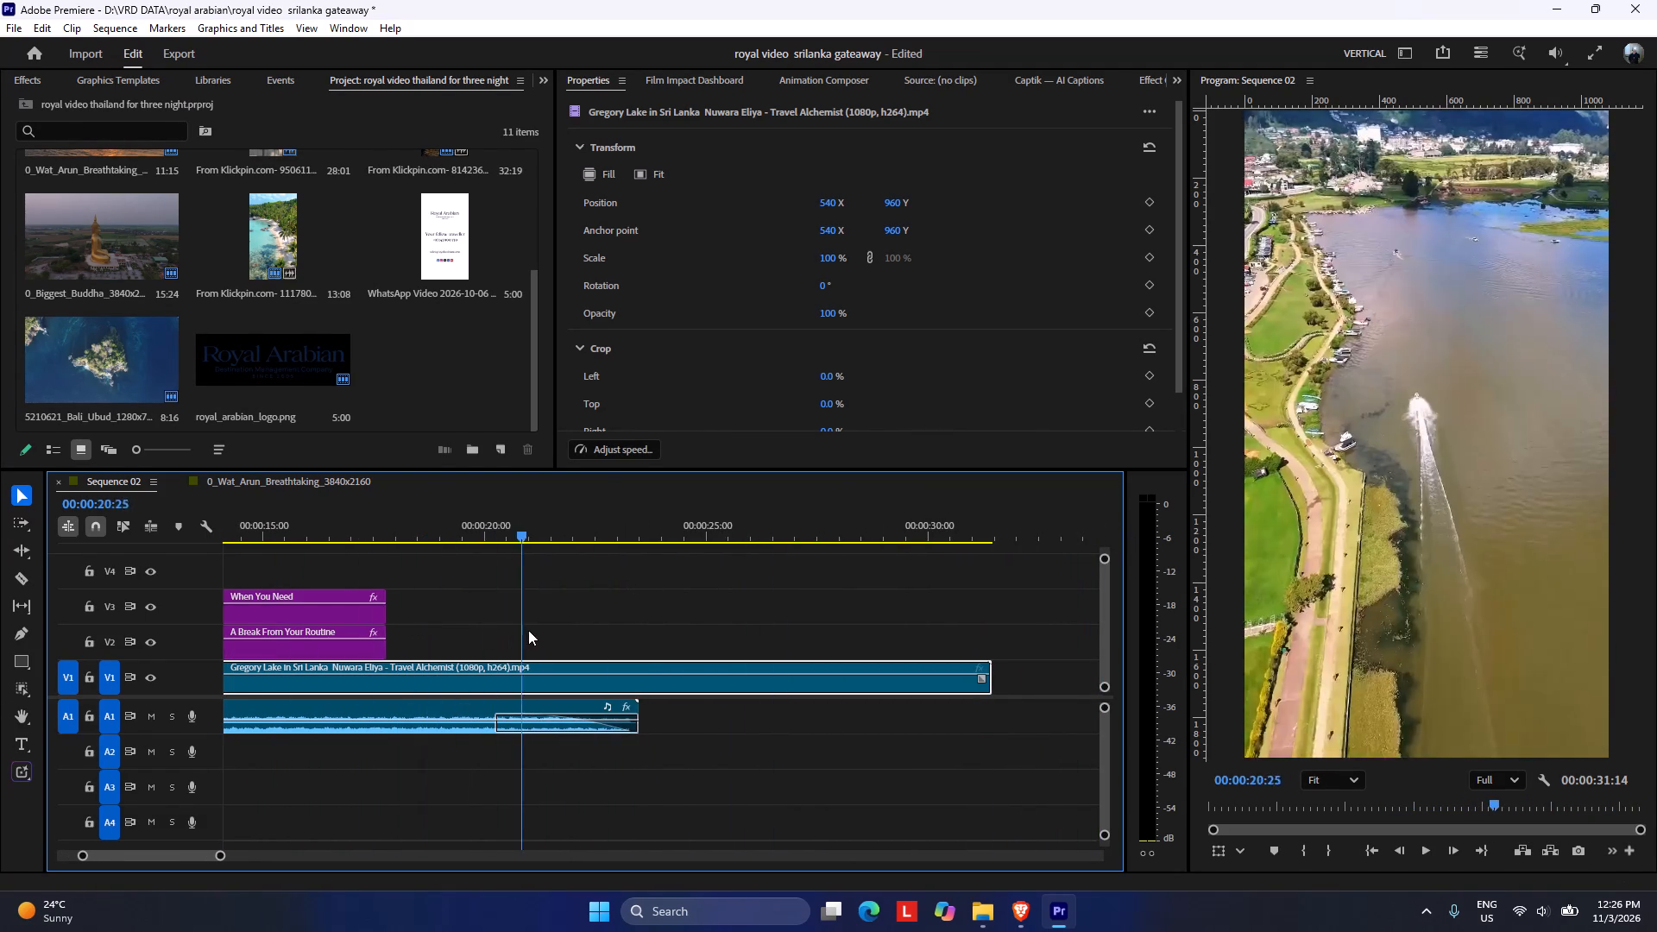
left_click_drag(528, 630, 638, 626)
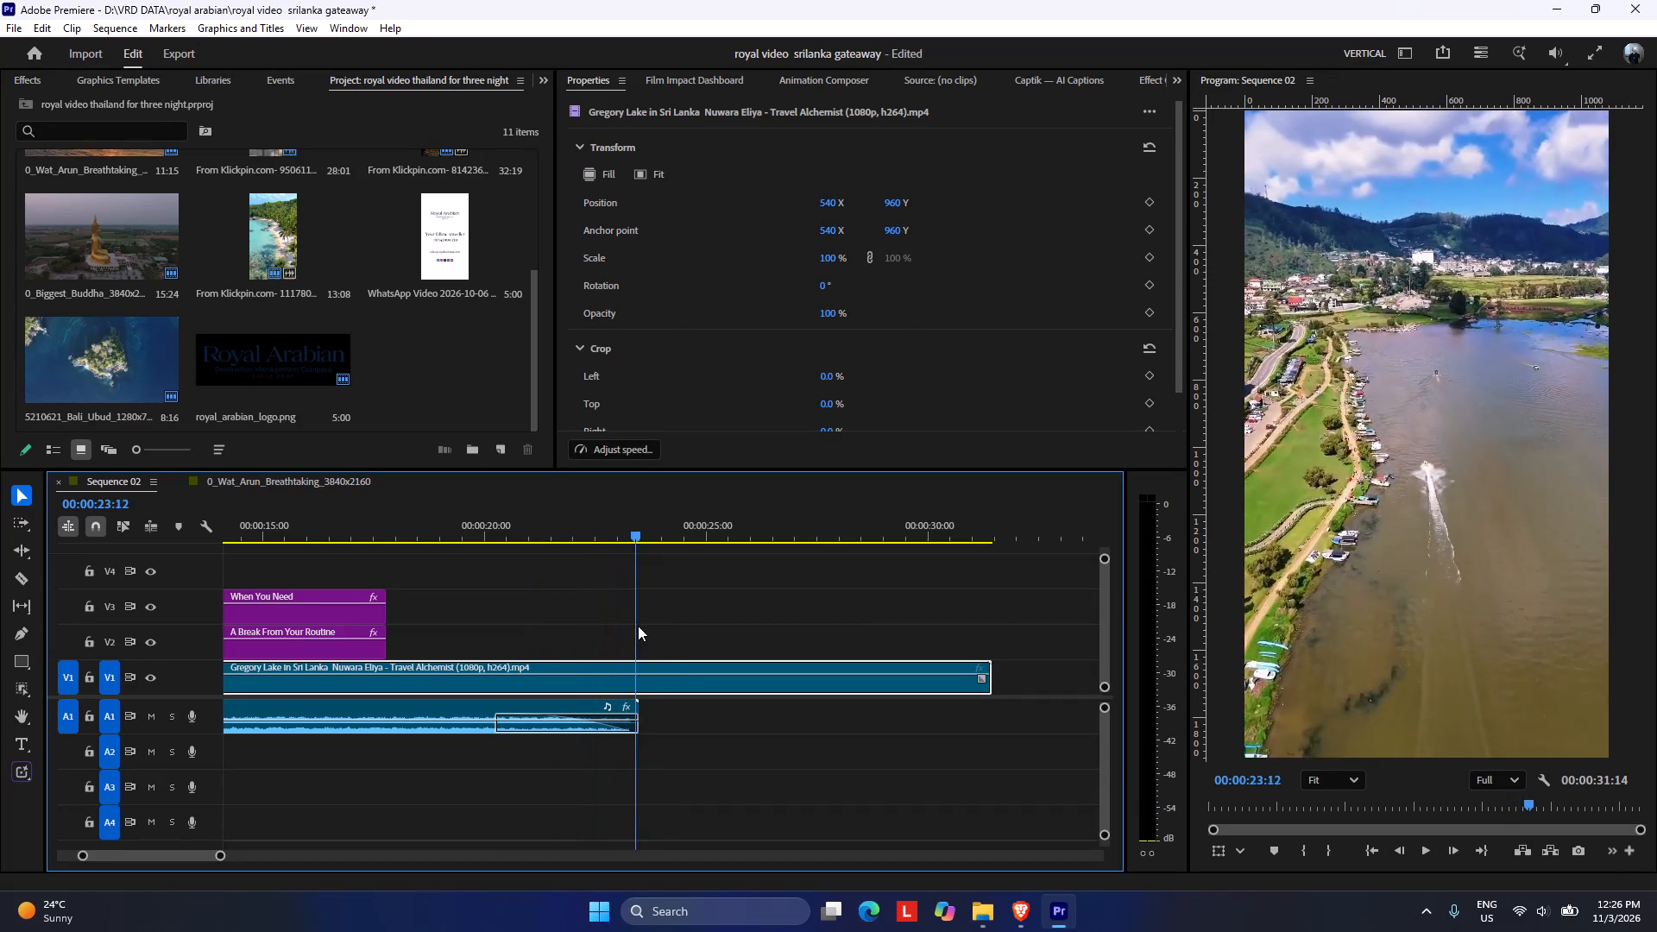
left_click_drag(638, 626, 600, 593)
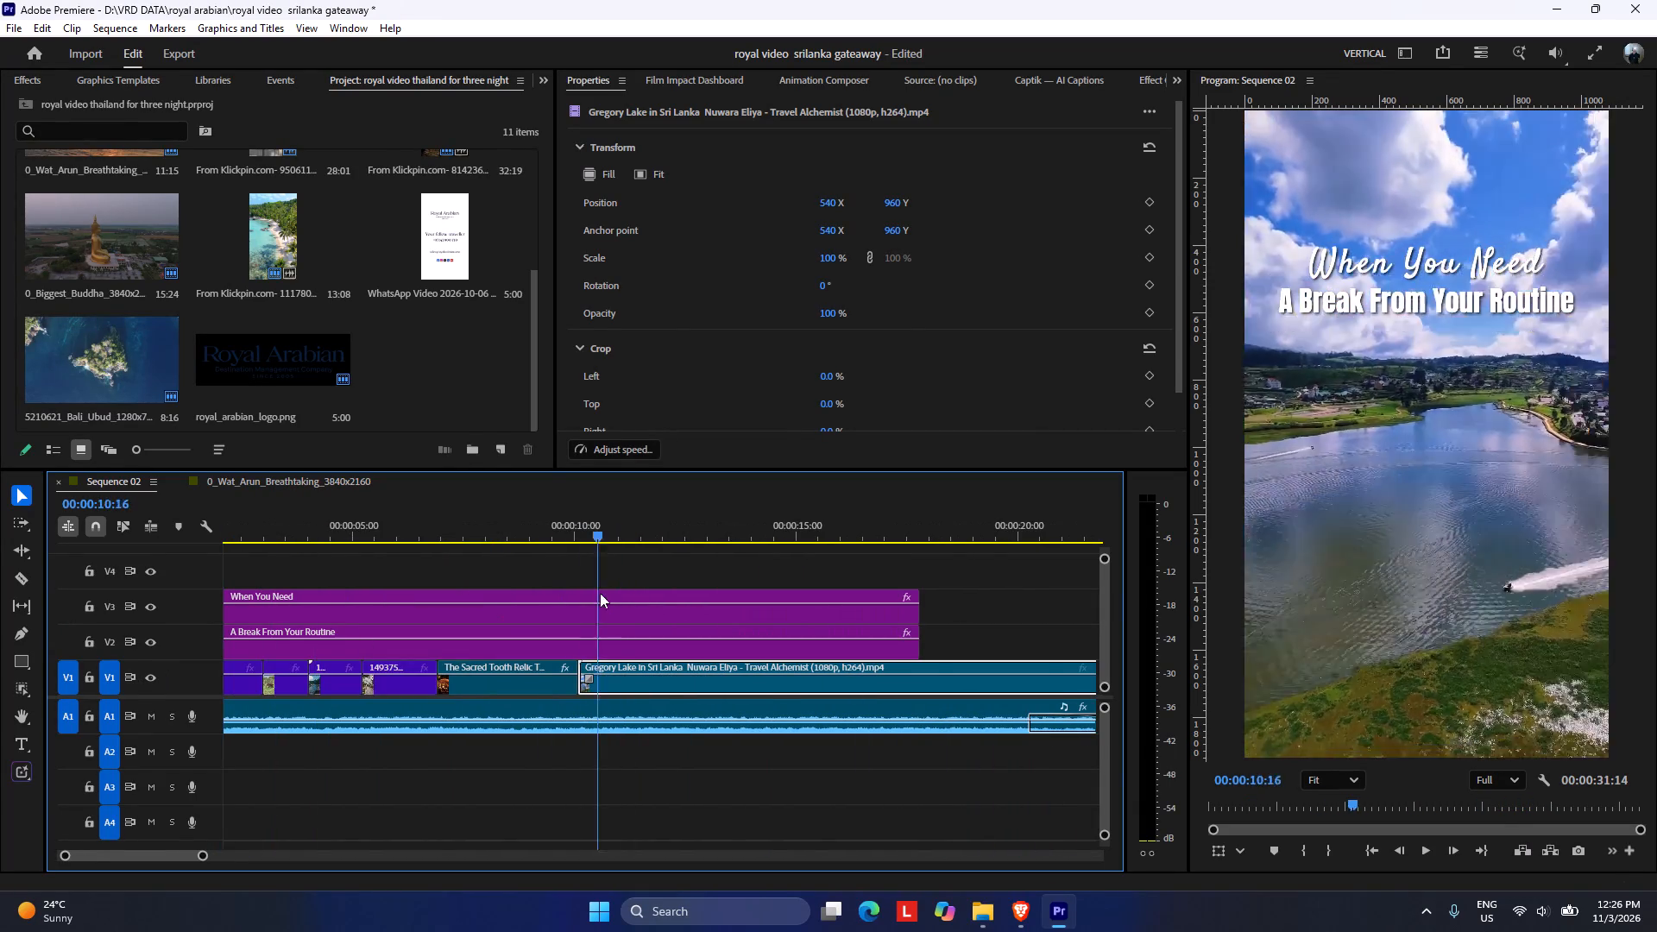
Replay the opening boat shot of the Gregory Lake clip and split the clip where that shot should end, at 00:00:12:13.
left_click_drag(600, 593, 561, 587)
key("space")
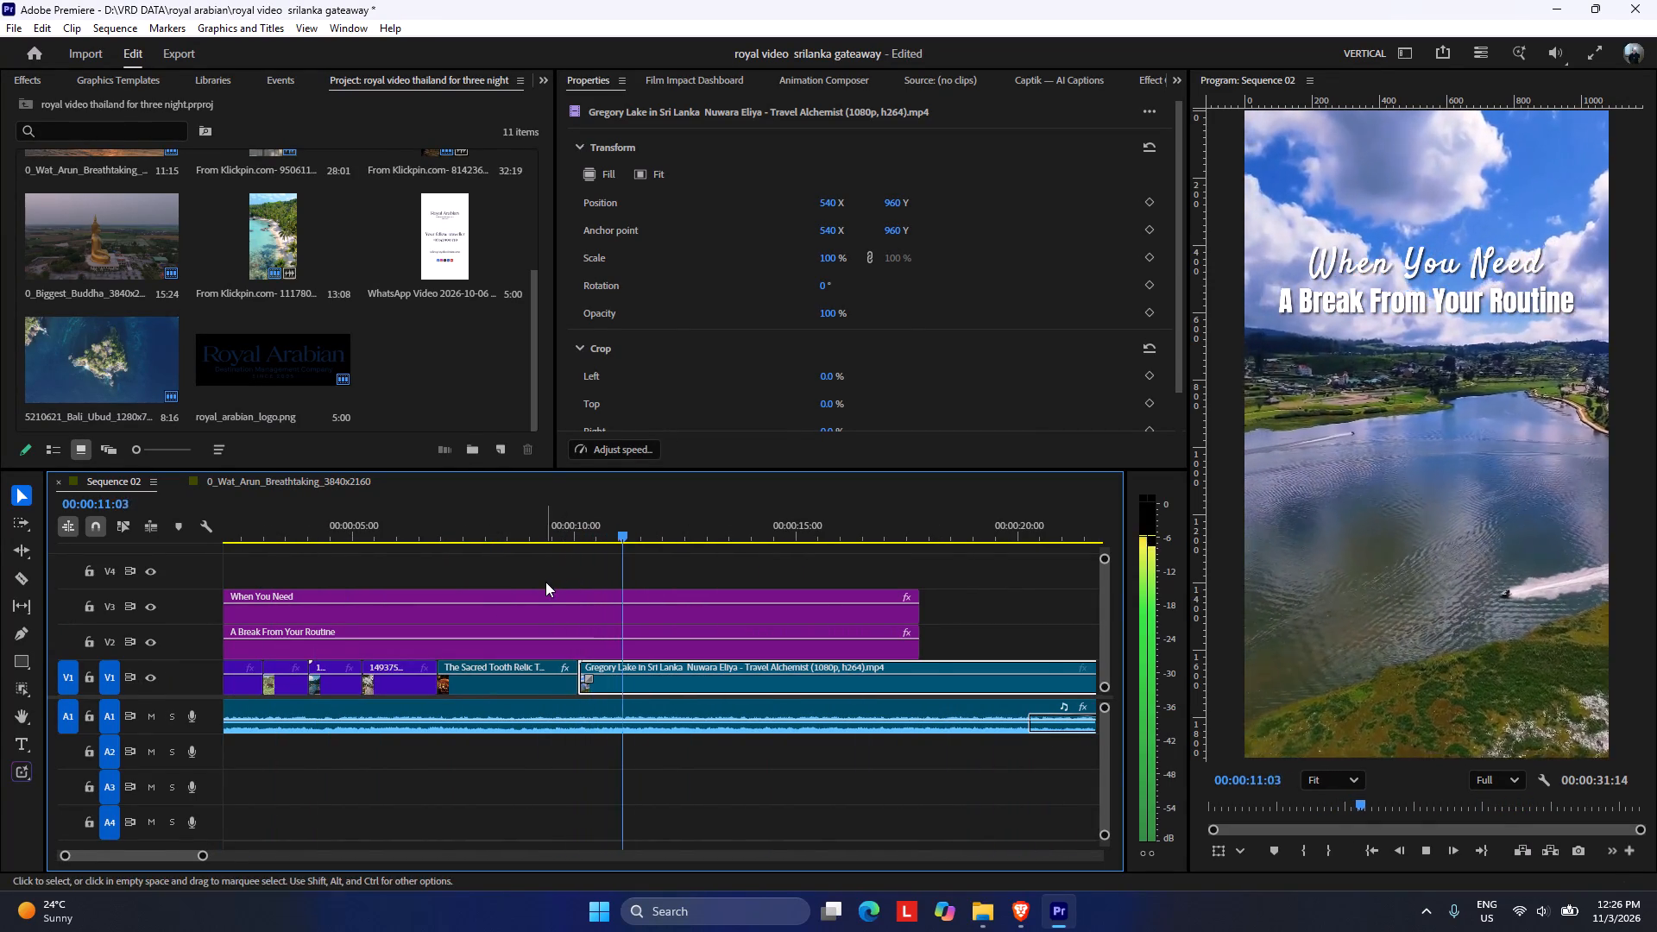
key("space")
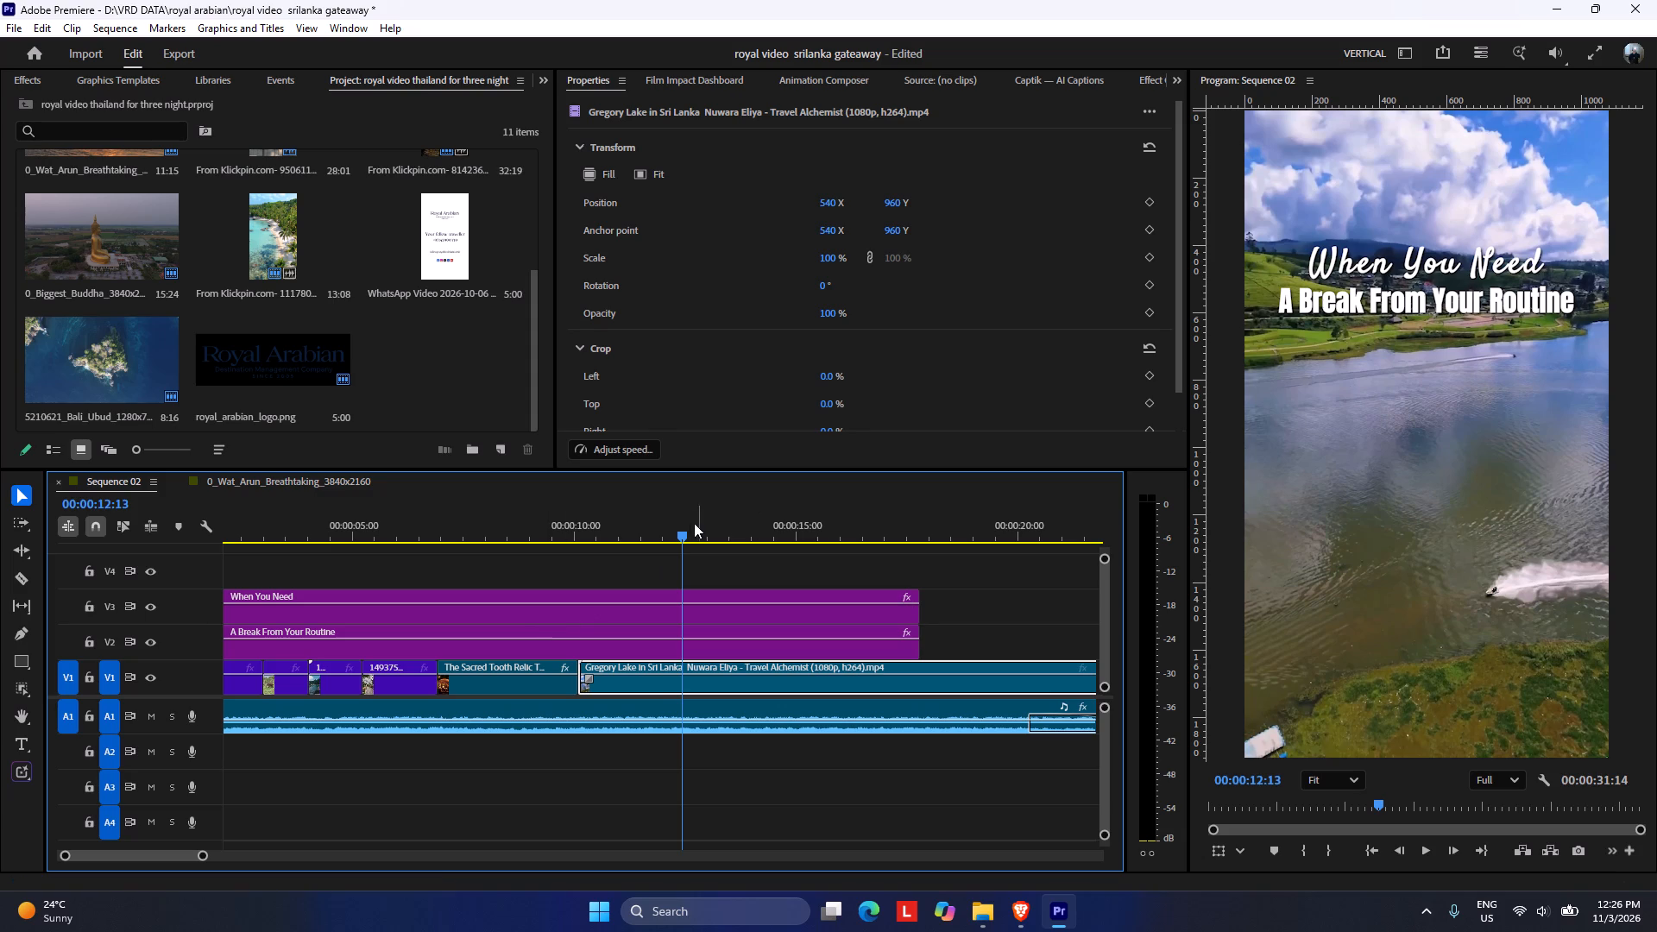
left_click_drag(688, 522, 595, 513)
key("space")
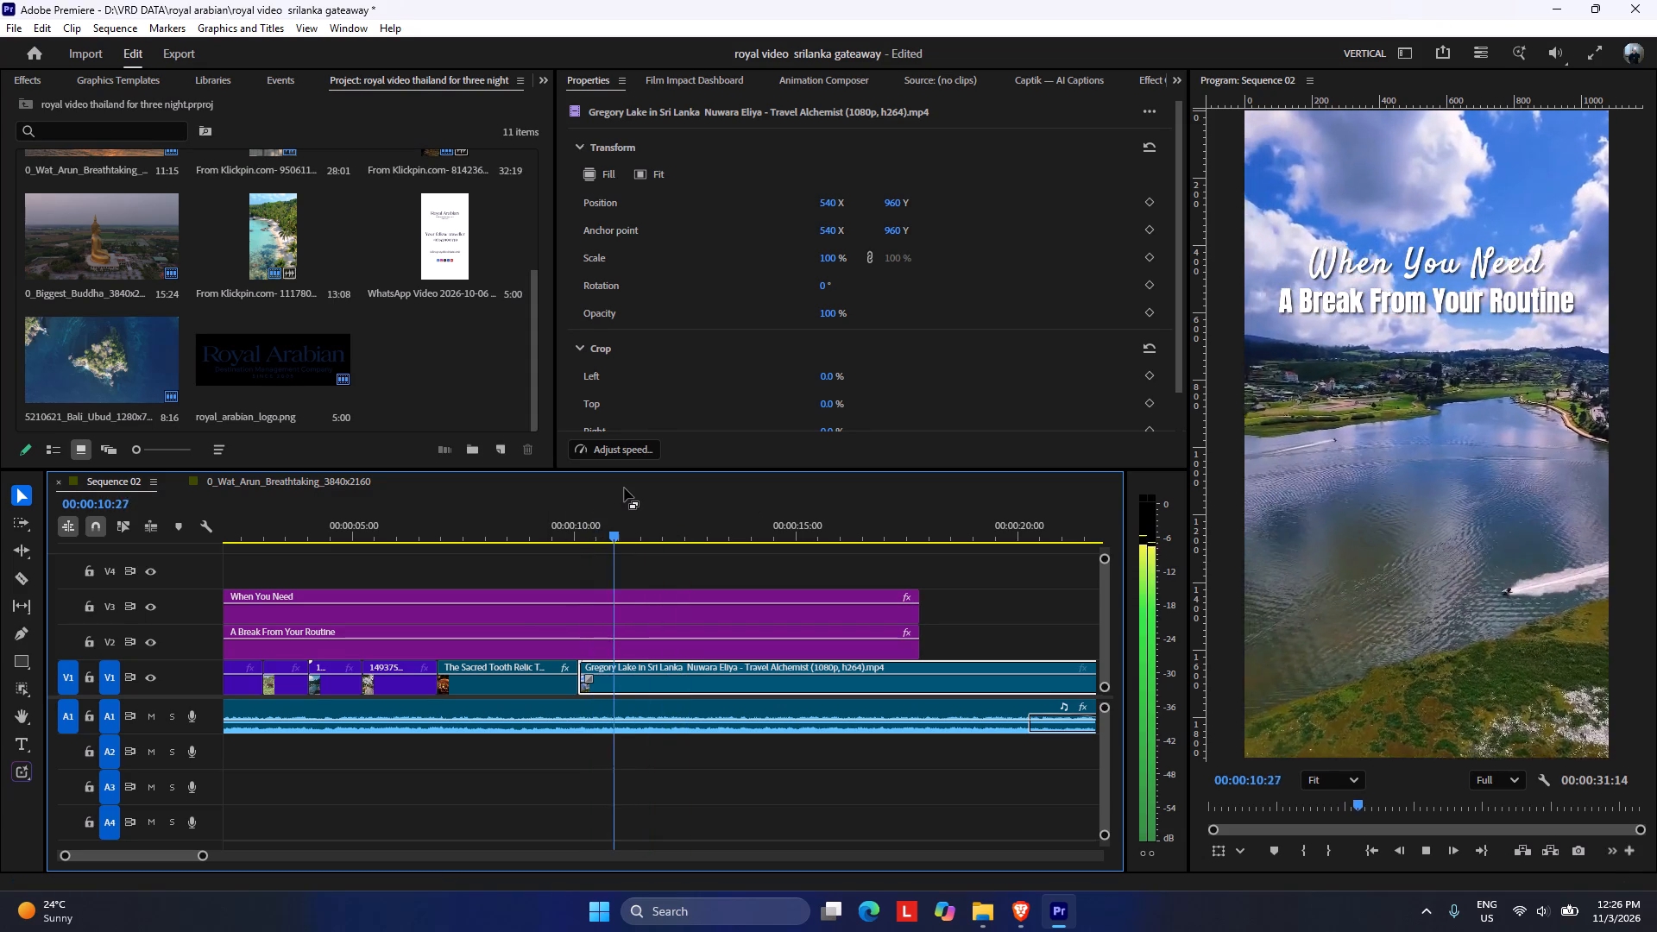
key("space")
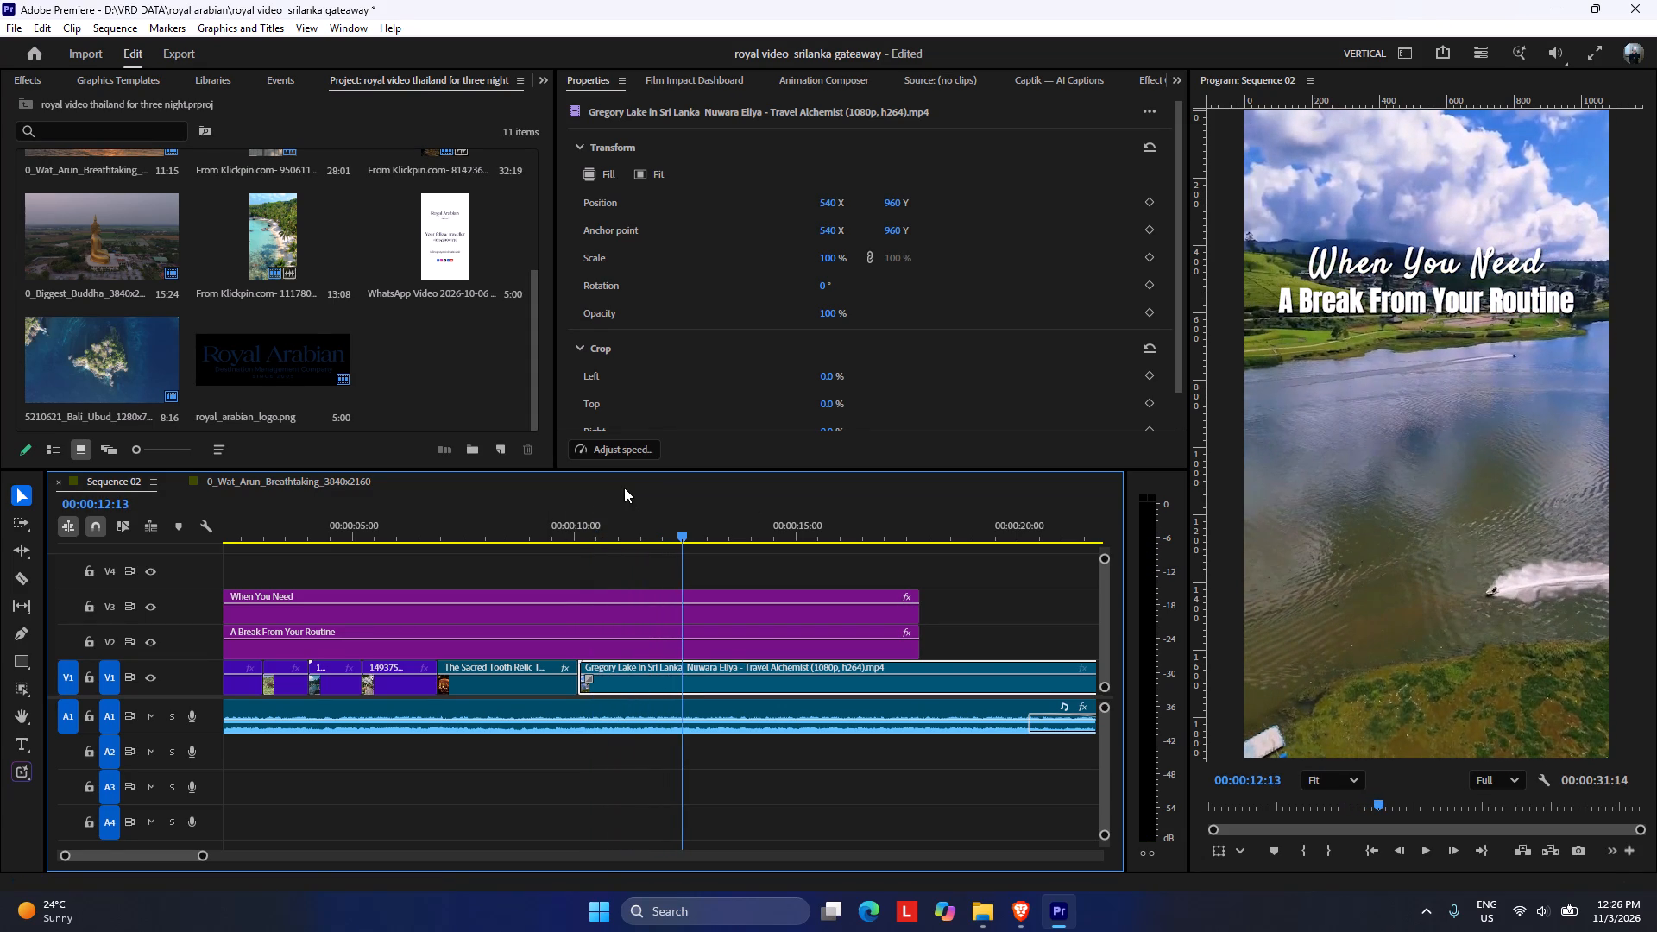
key("c")
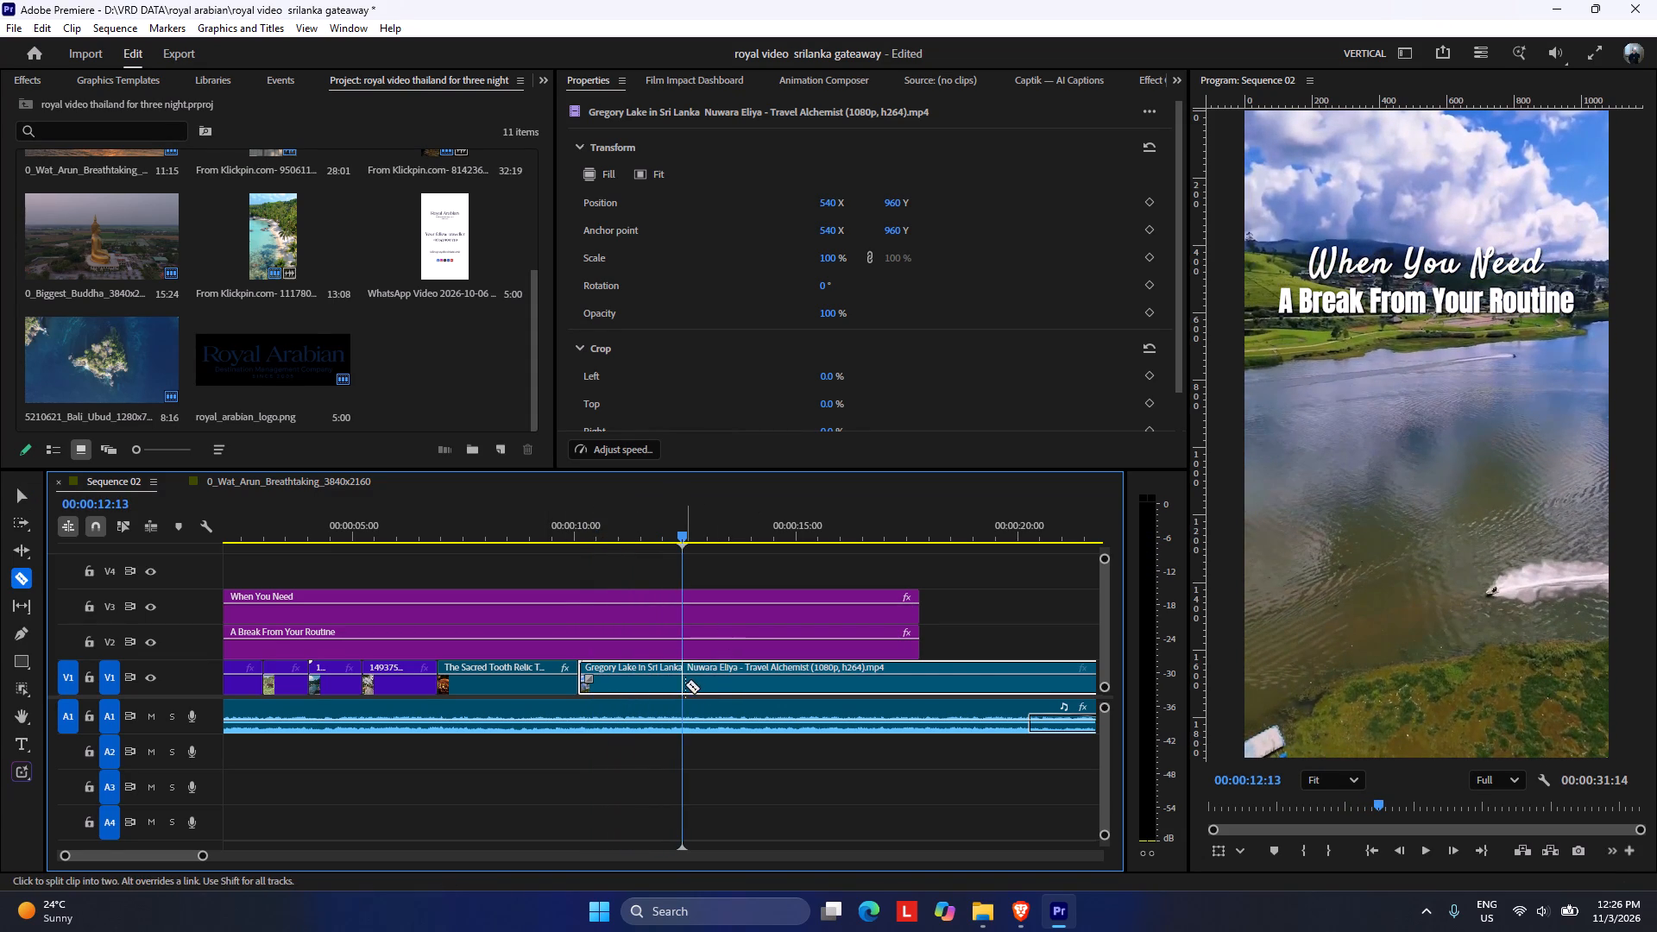
left_click(685, 684)
Split the remaining Gregory Lake clip at 00:00:16:21, where the hillside road shot begins, and ripple delete the section between the two cuts.
key("space")
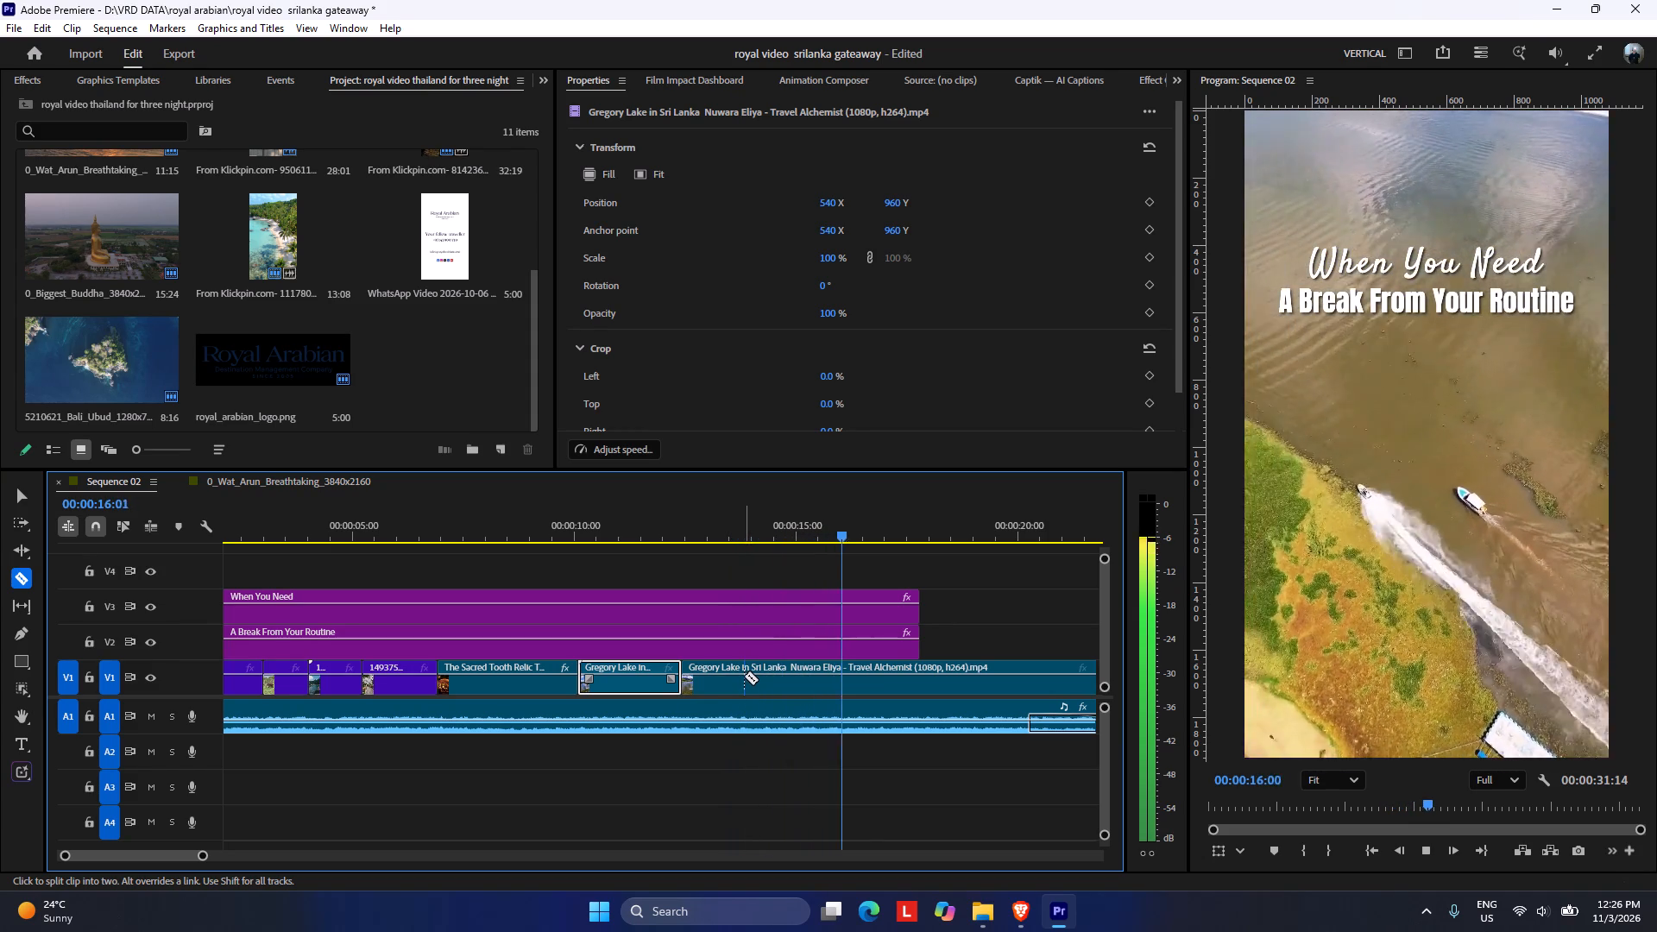
key("space")
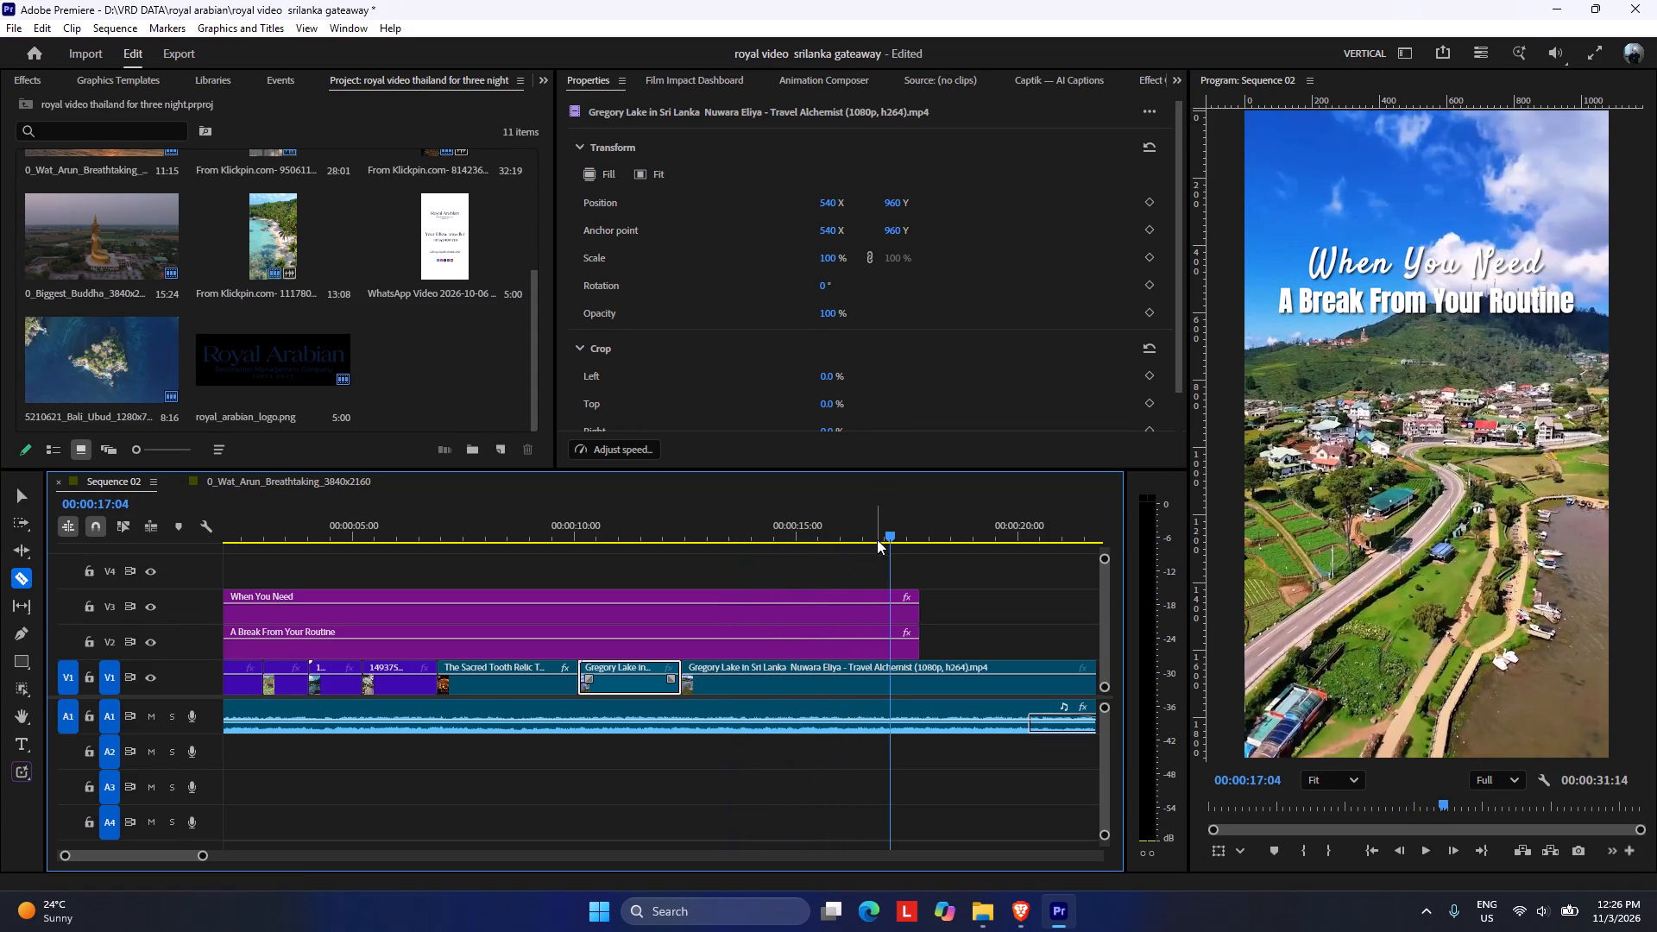
left_click_drag(886, 533, 862, 527)
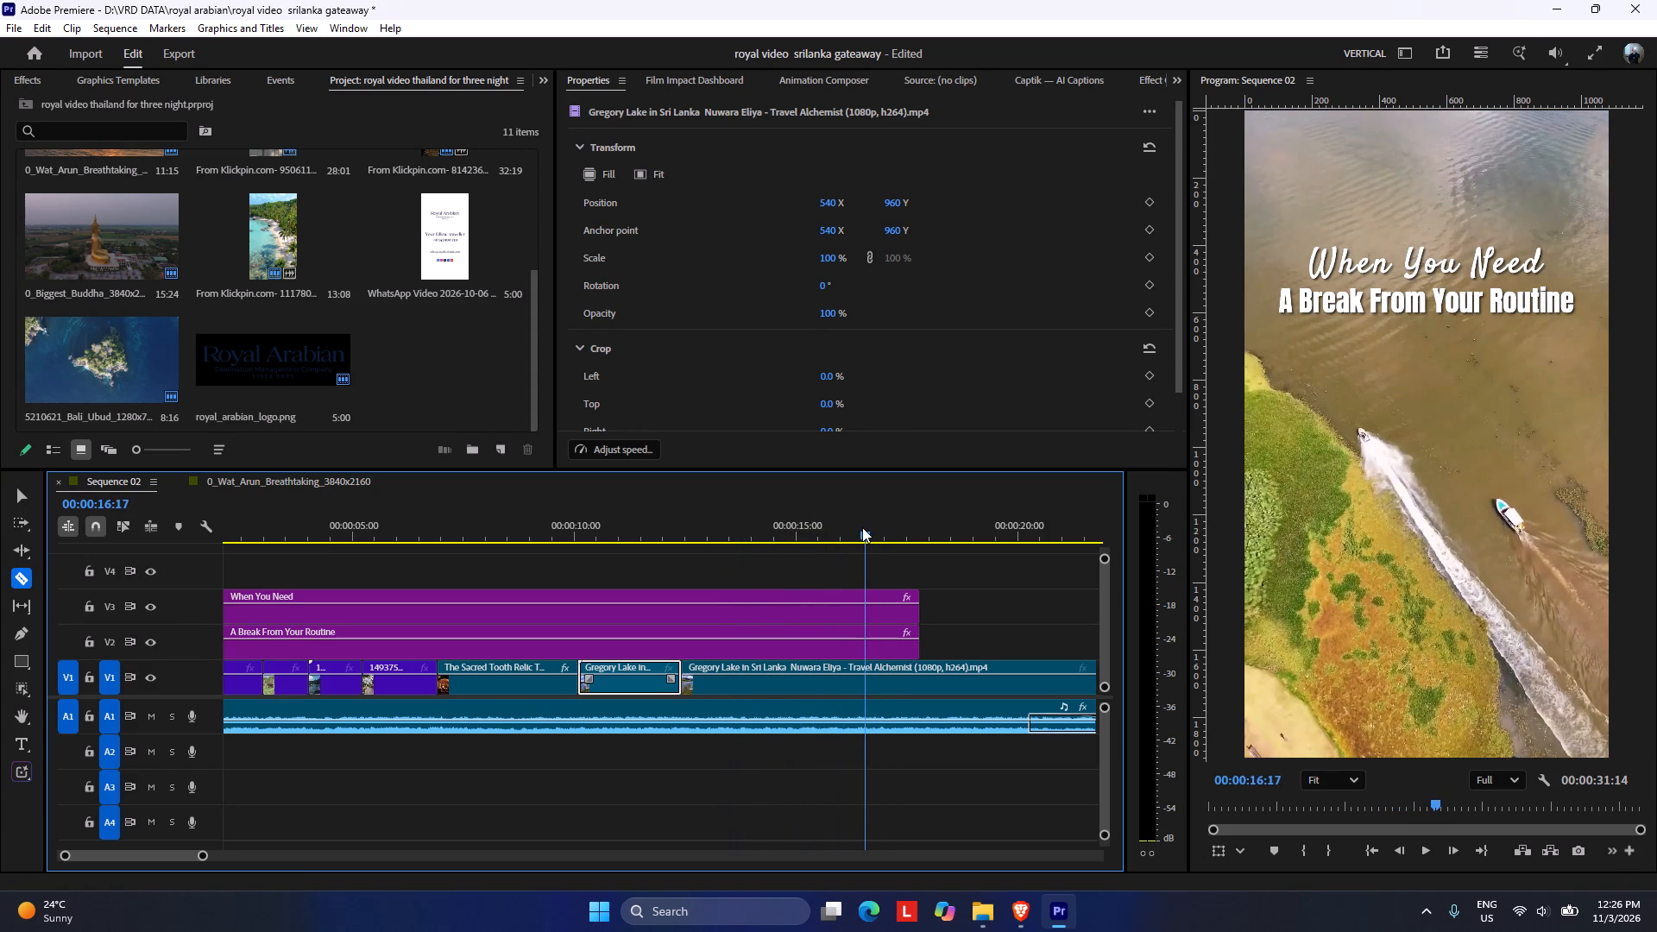
left_click_drag(862, 527, 867, 529)
key("c")
left_click(878, 670)
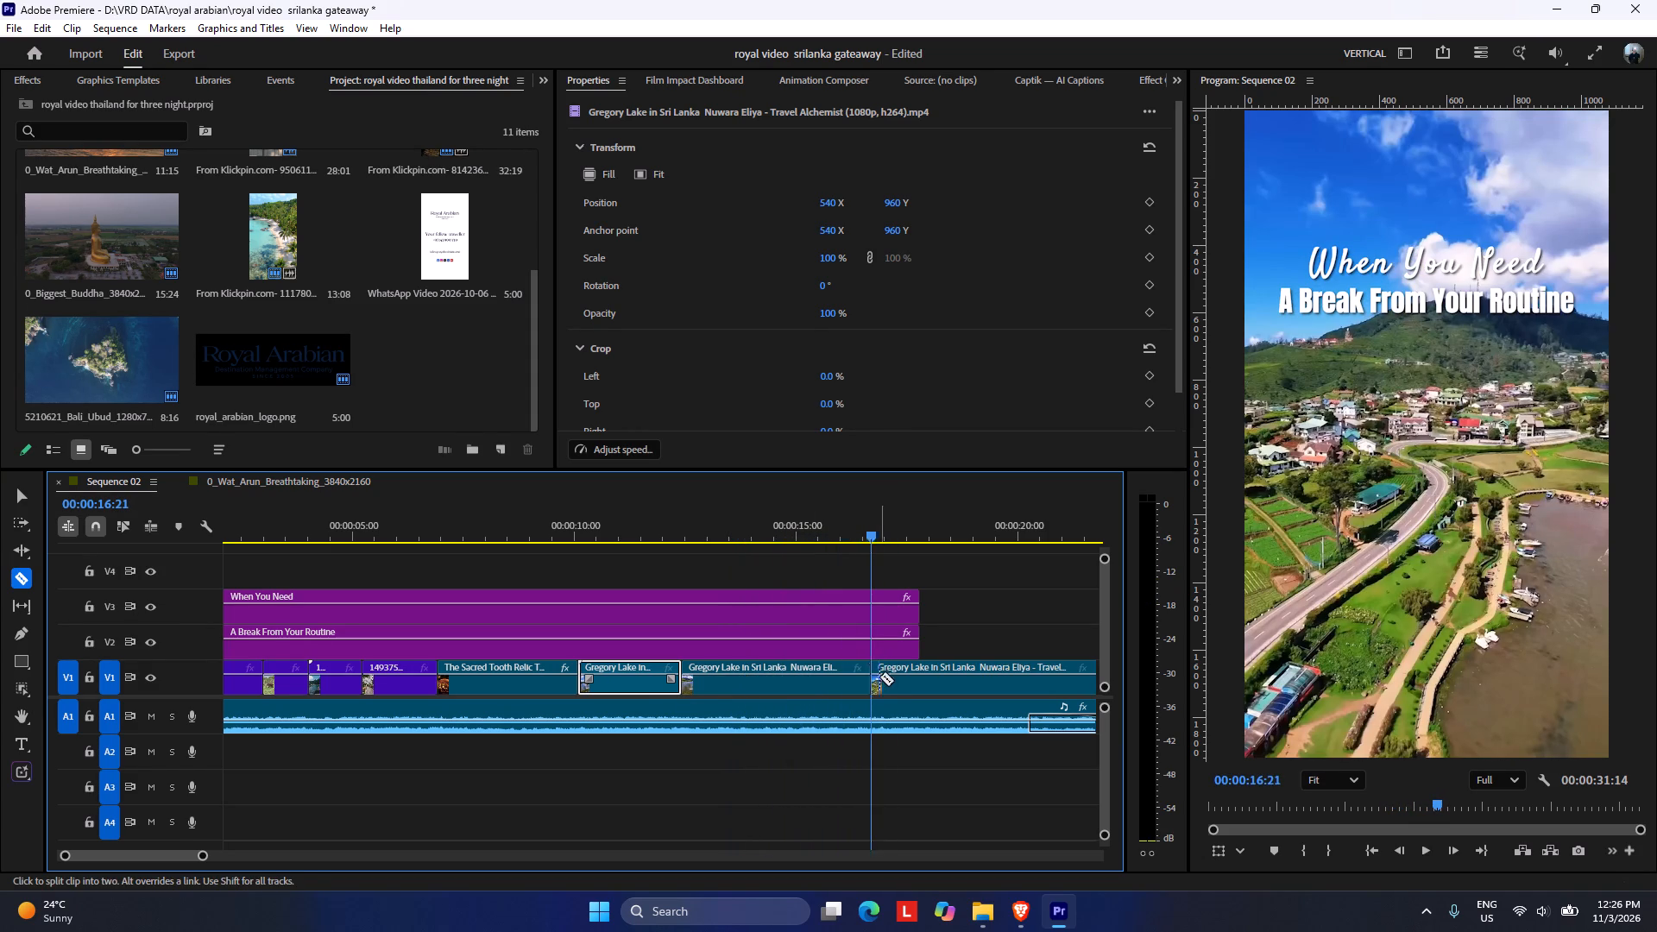
key("v")
left_click(803, 685)
key("Delete")
left_click(793, 683)
right_click(793, 682)
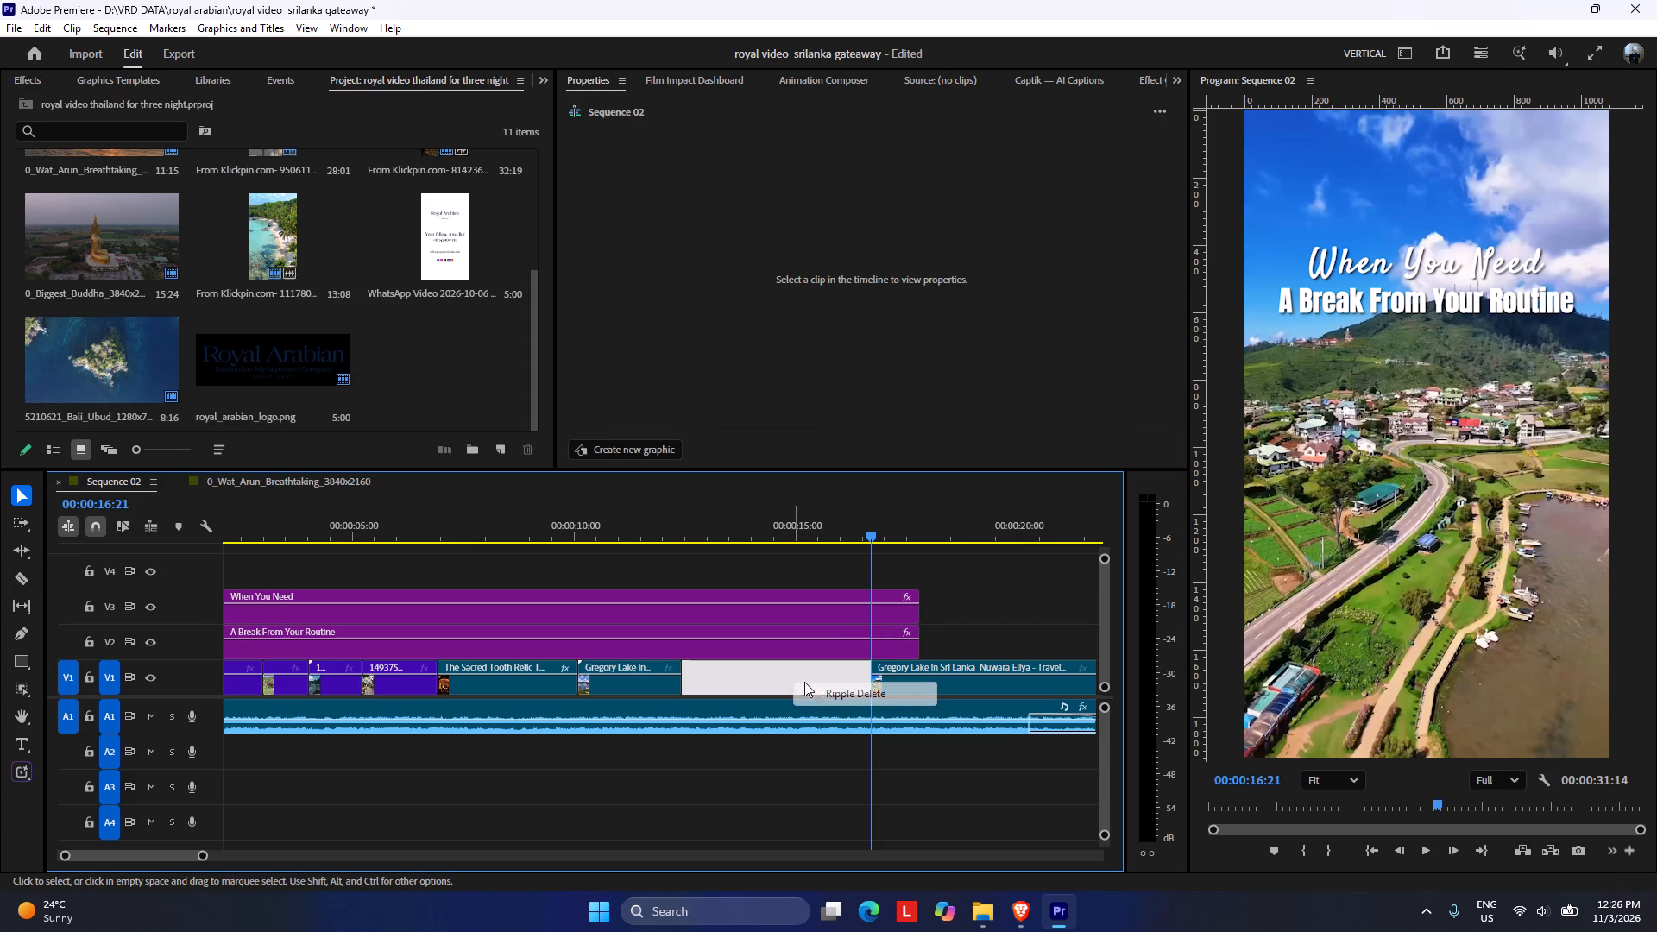
left_click(830, 693)
Play across the new join, split the hillside road shot at 00:00:14:26 and delete the rest of the Gregory Lake footage.
left_click_drag(676, 531, 662, 530)
key("space")
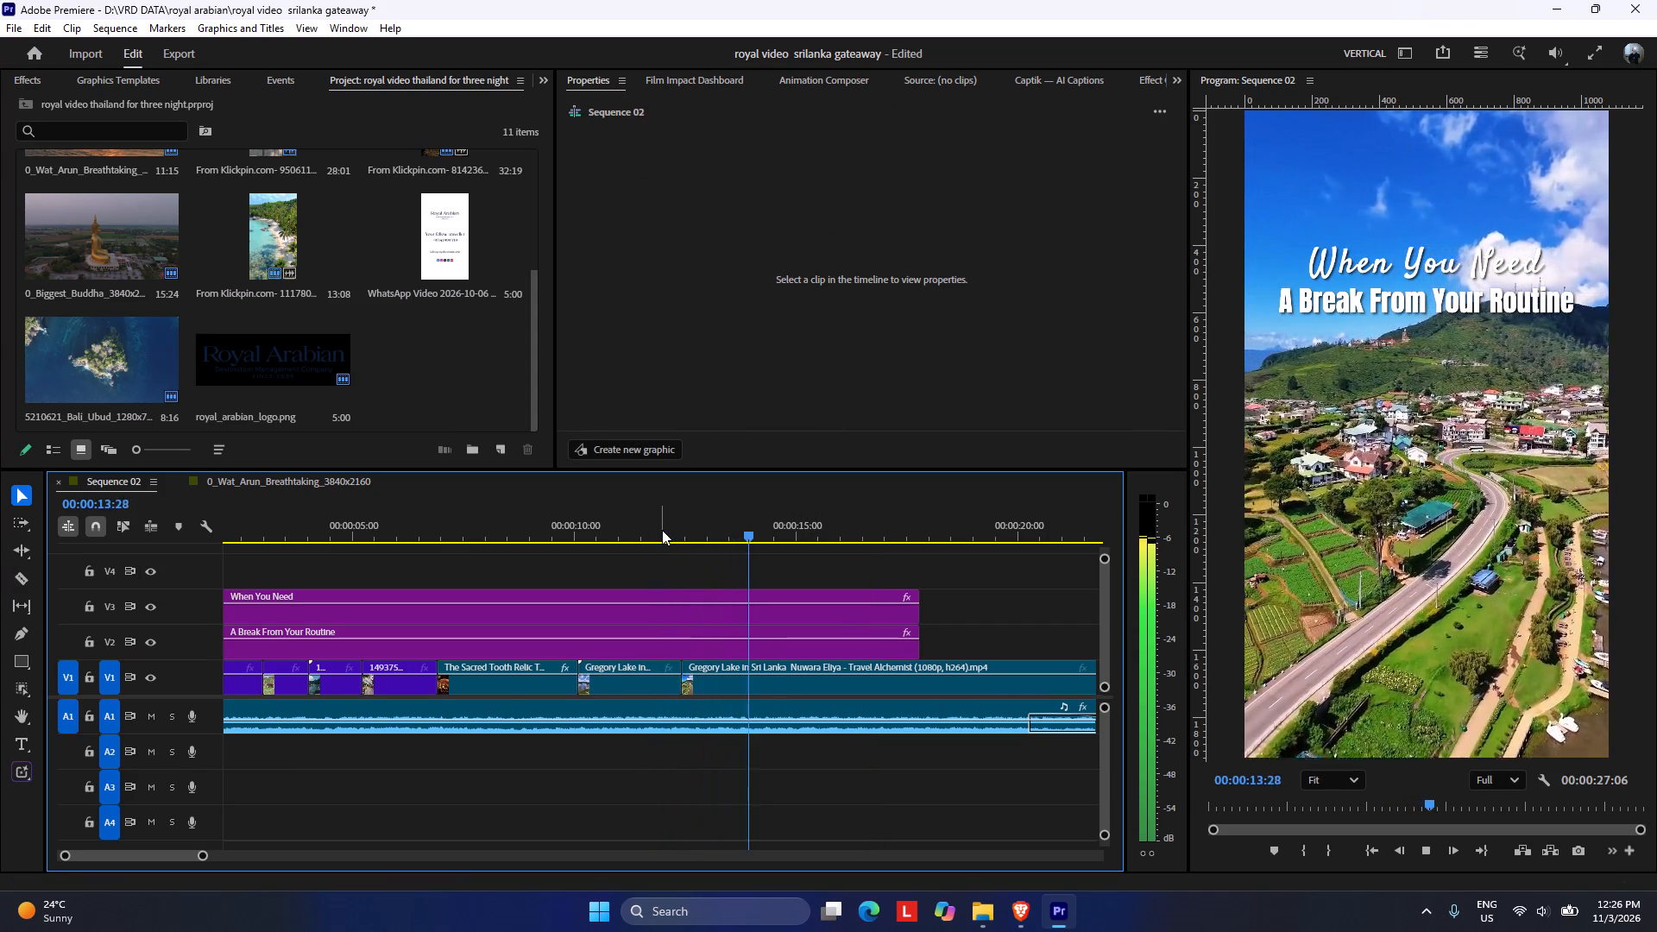
key("space")
key("space")
key("space")
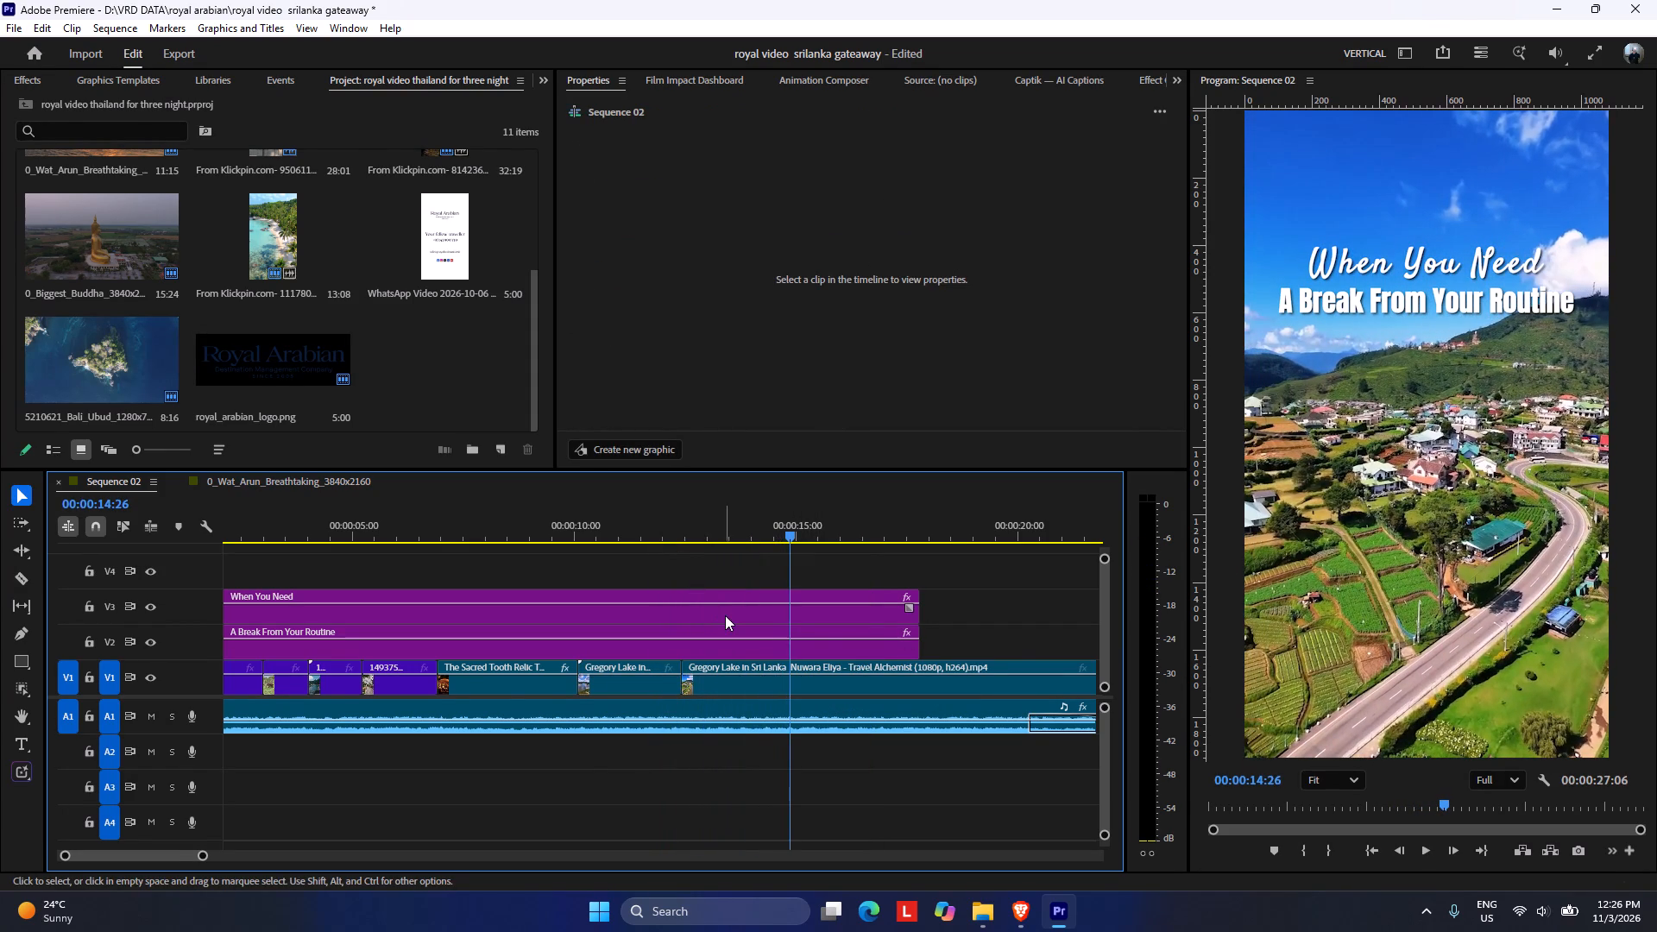
scroll(727, 615, "down", 8)
key("c")
left_click(583, 675)
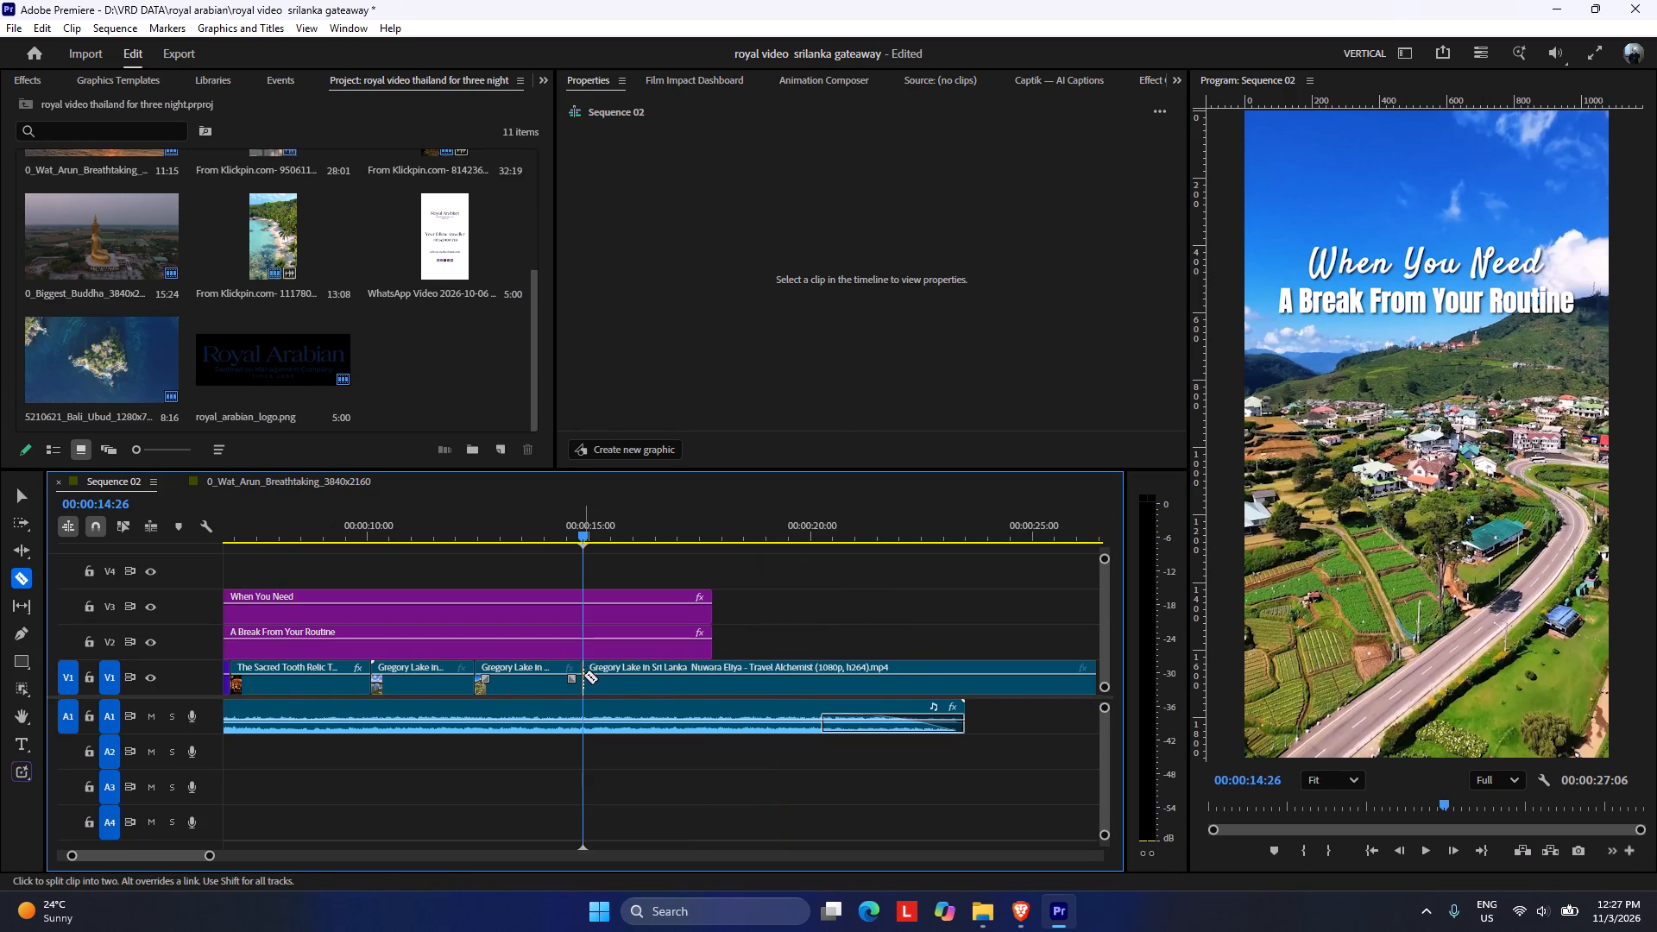
key("v")
left_click(683, 680)
key("Delete")
Play back the two trimmed Gregory Lake shots following the Sacred Tooth Relic clip to check the cut between them.
left_click_drag(550, 520, 544, 521)
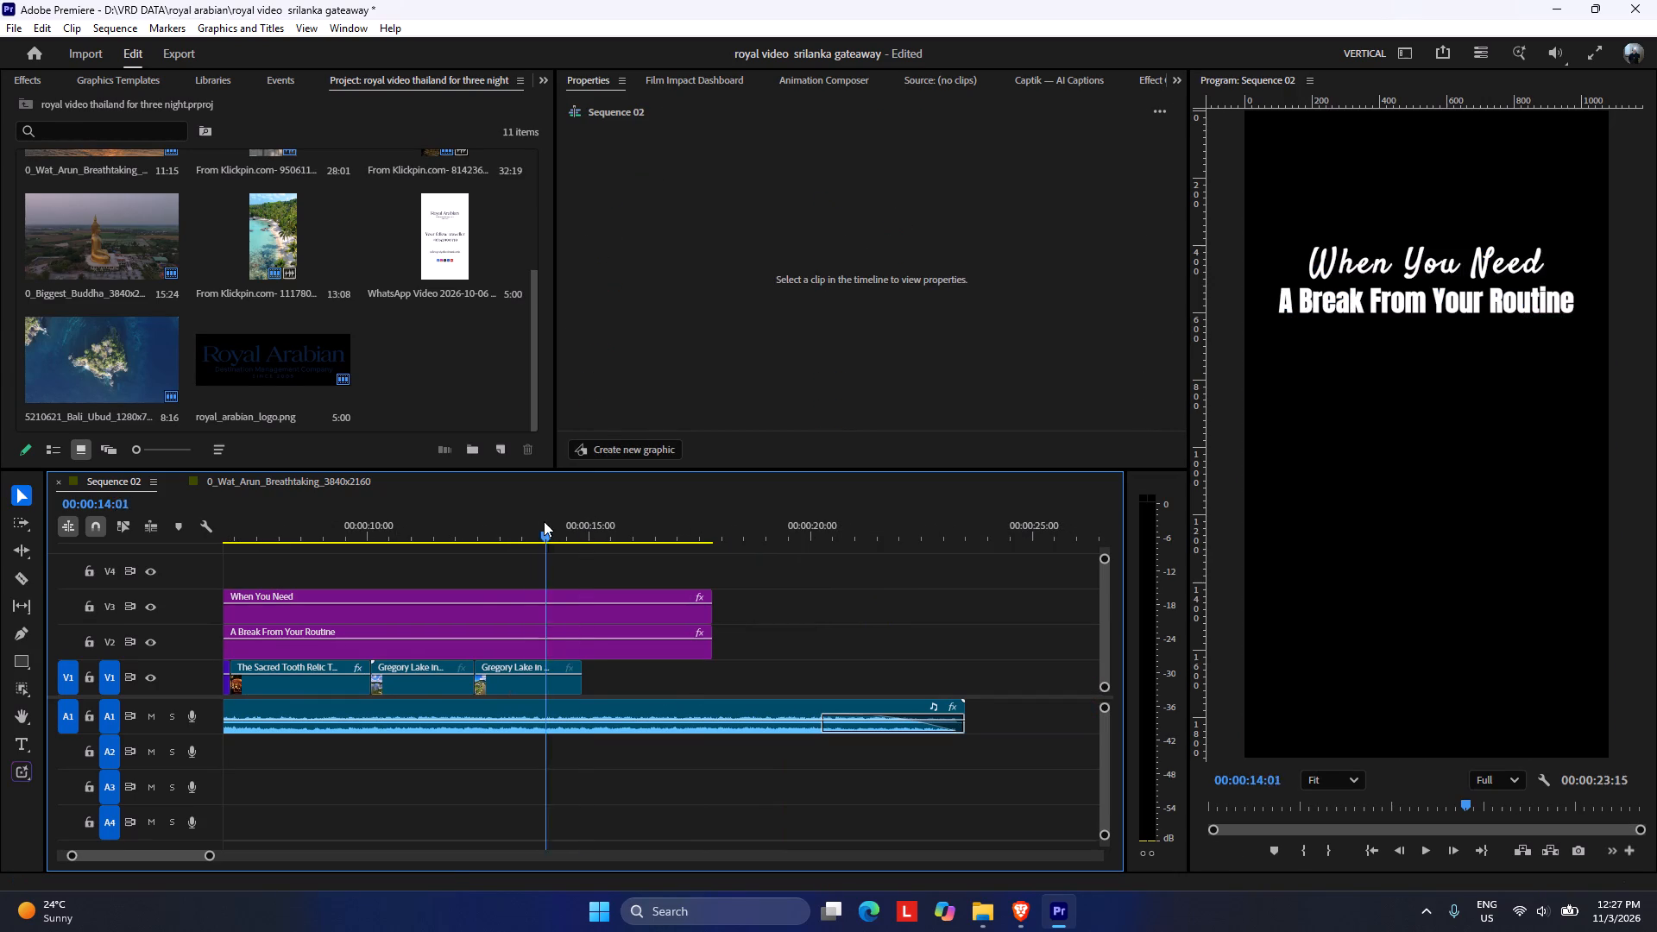
left_click_drag(544, 521, 654, 551)
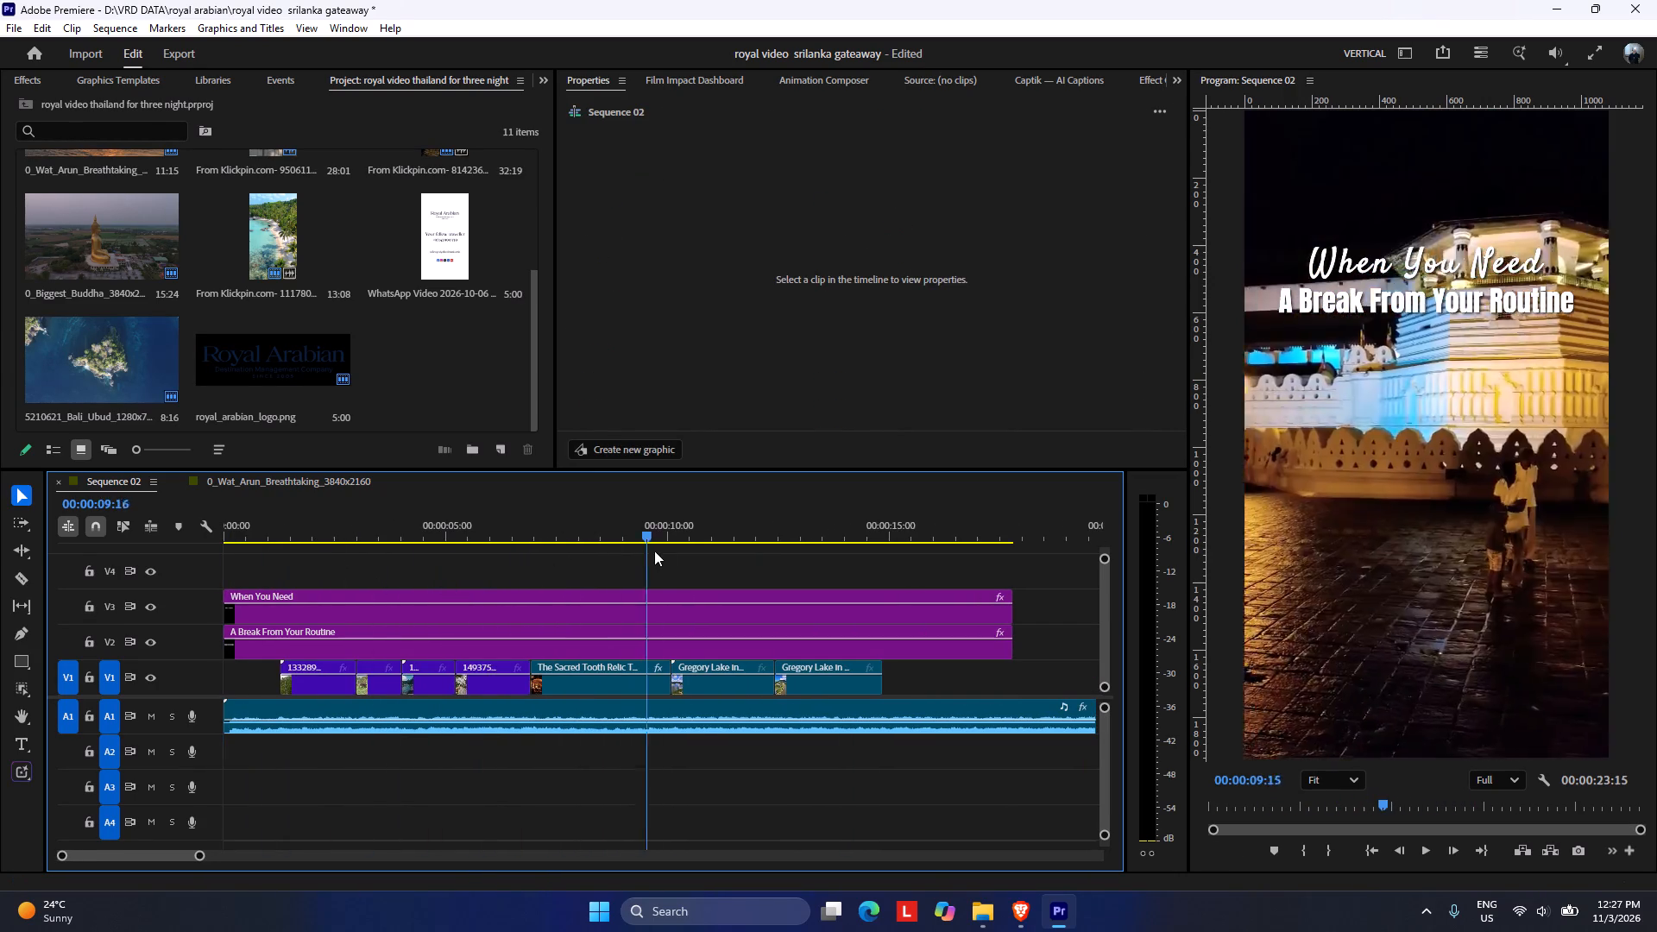
left_click_drag(654, 551, 700, 539)
key("space")
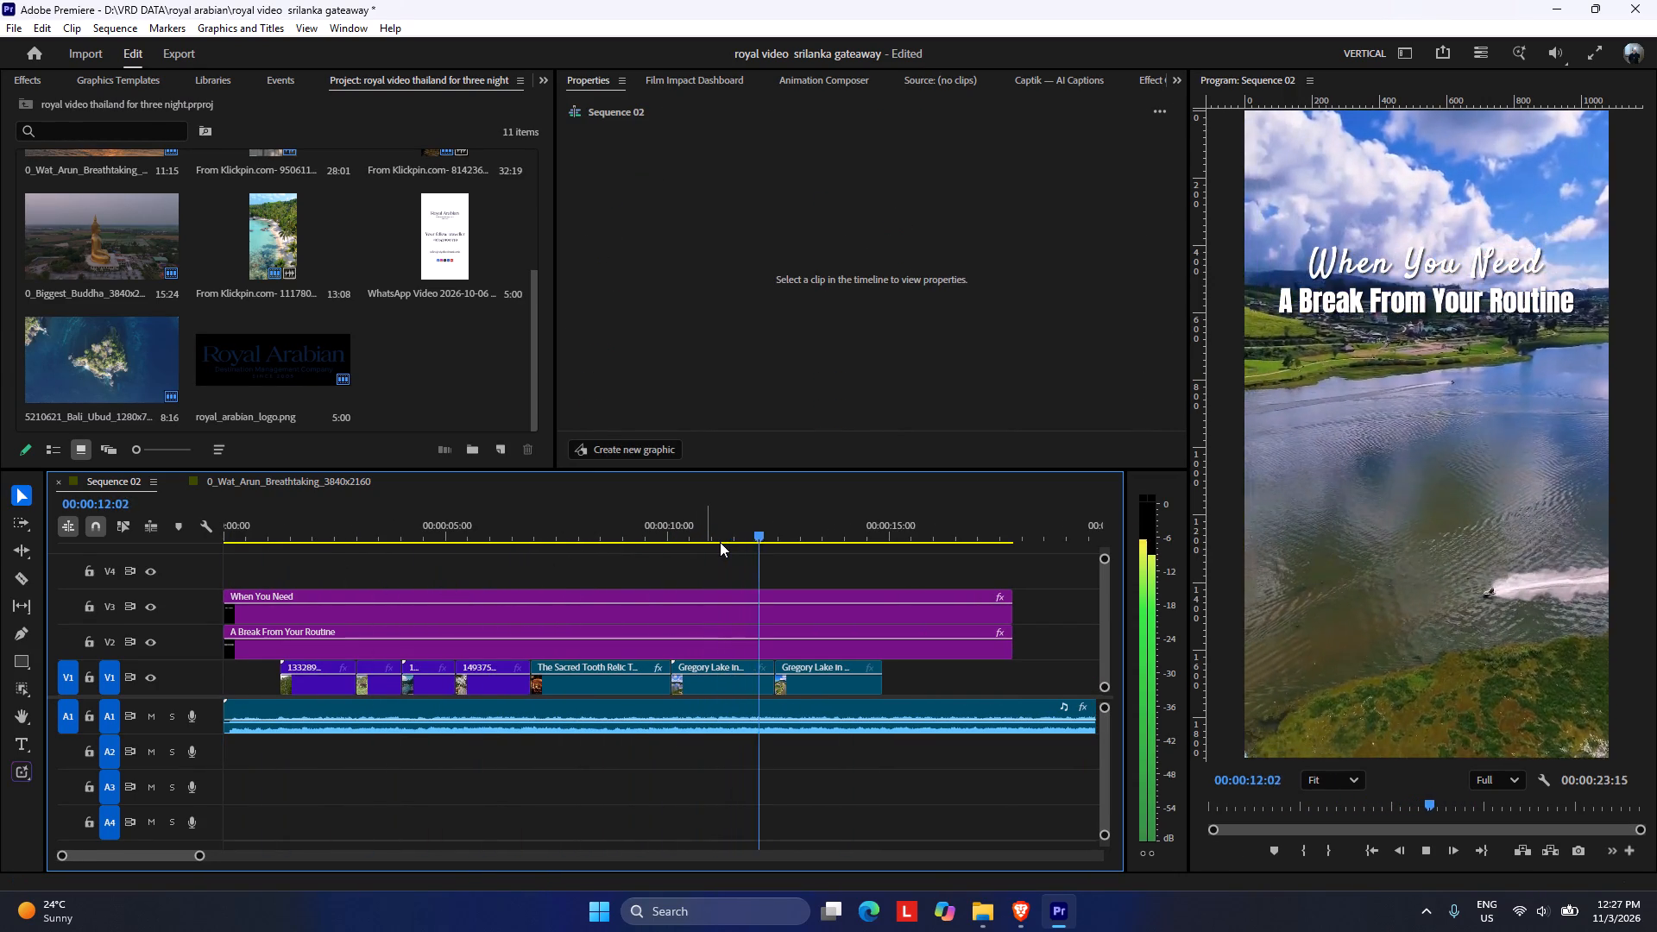
key("space")
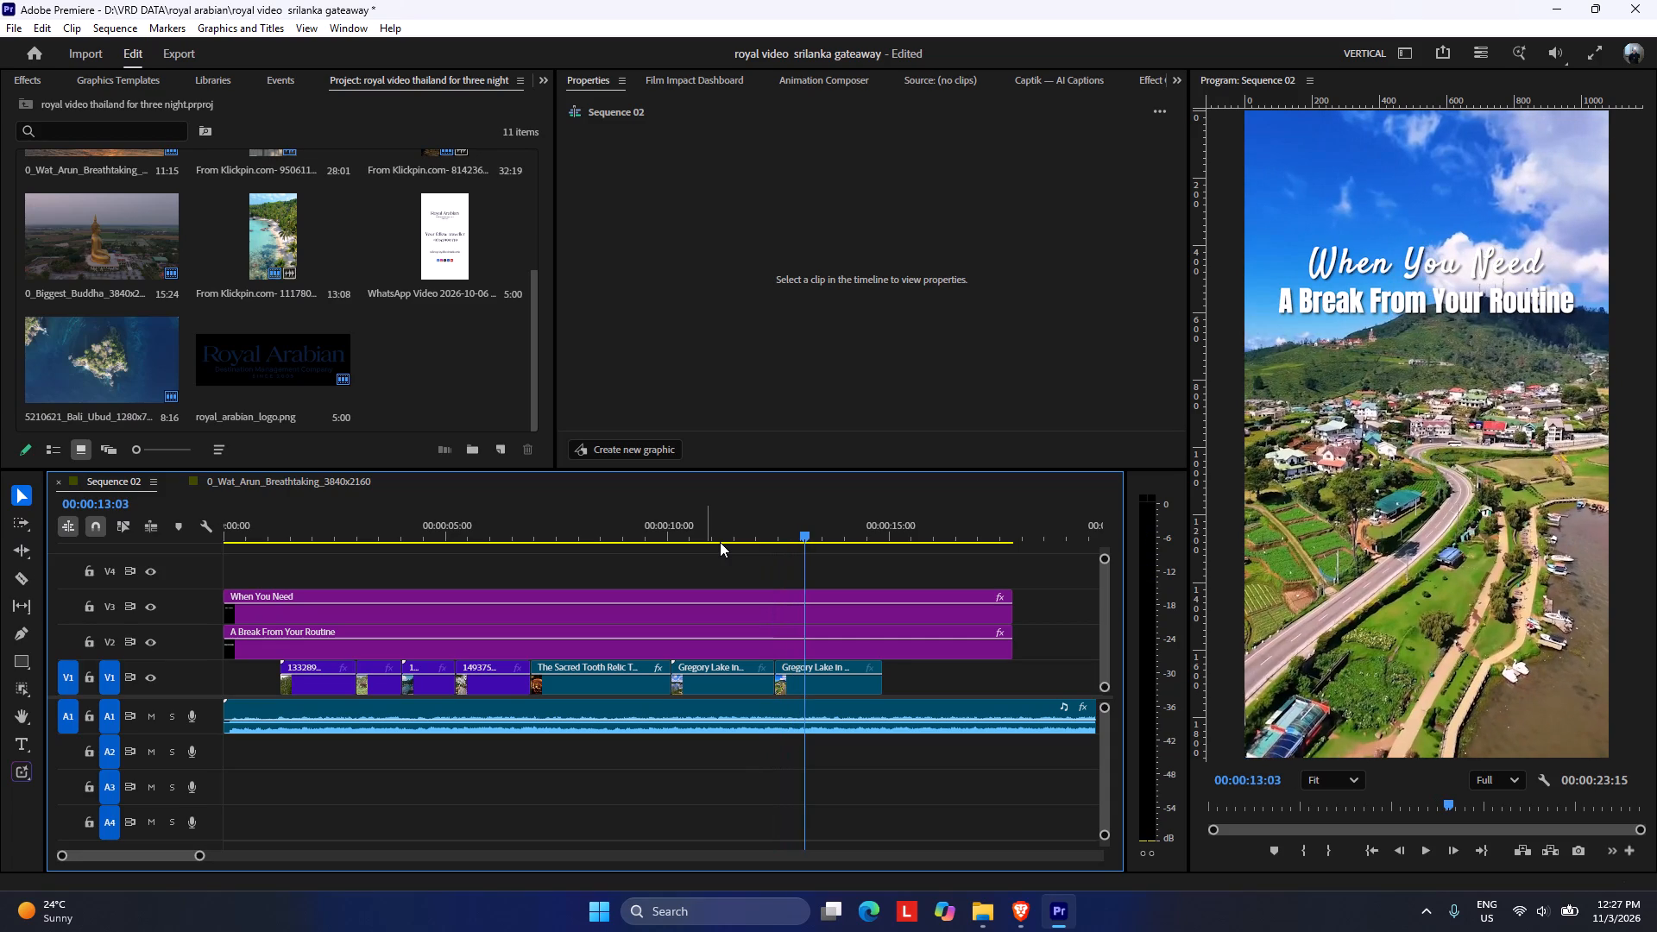
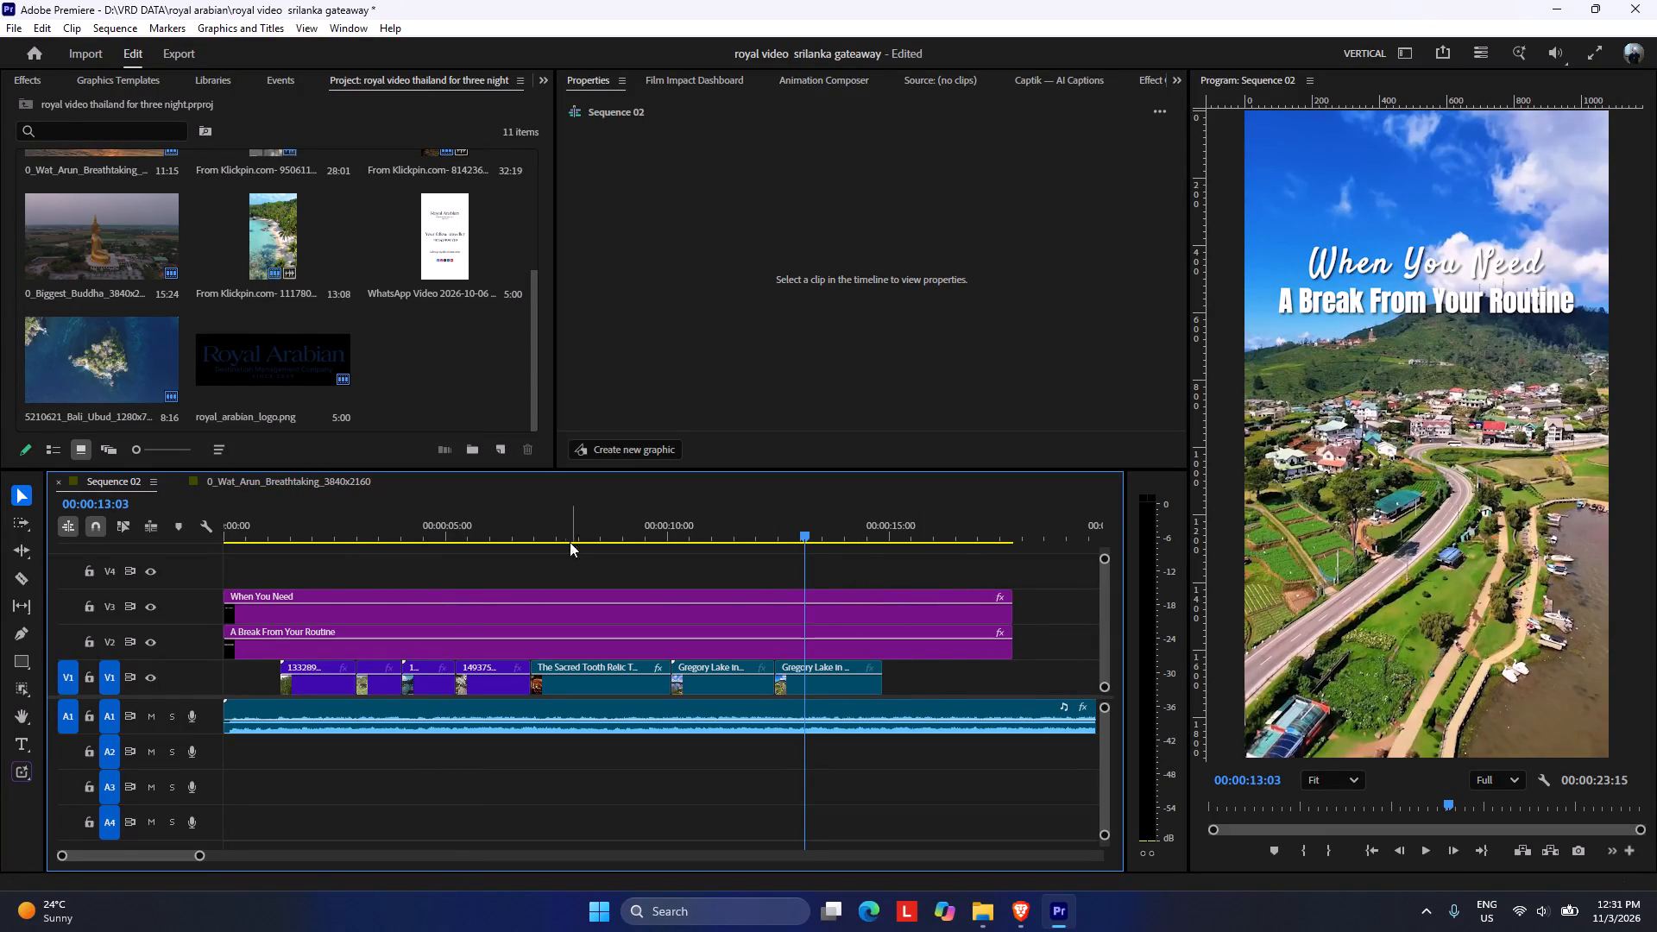
Roll the cut between the opening tea-plantation shot and the elephant shot slightly earlier.
left_click_drag(352, 666, 342, 669)
left_click_drag(357, 665, 343, 664)
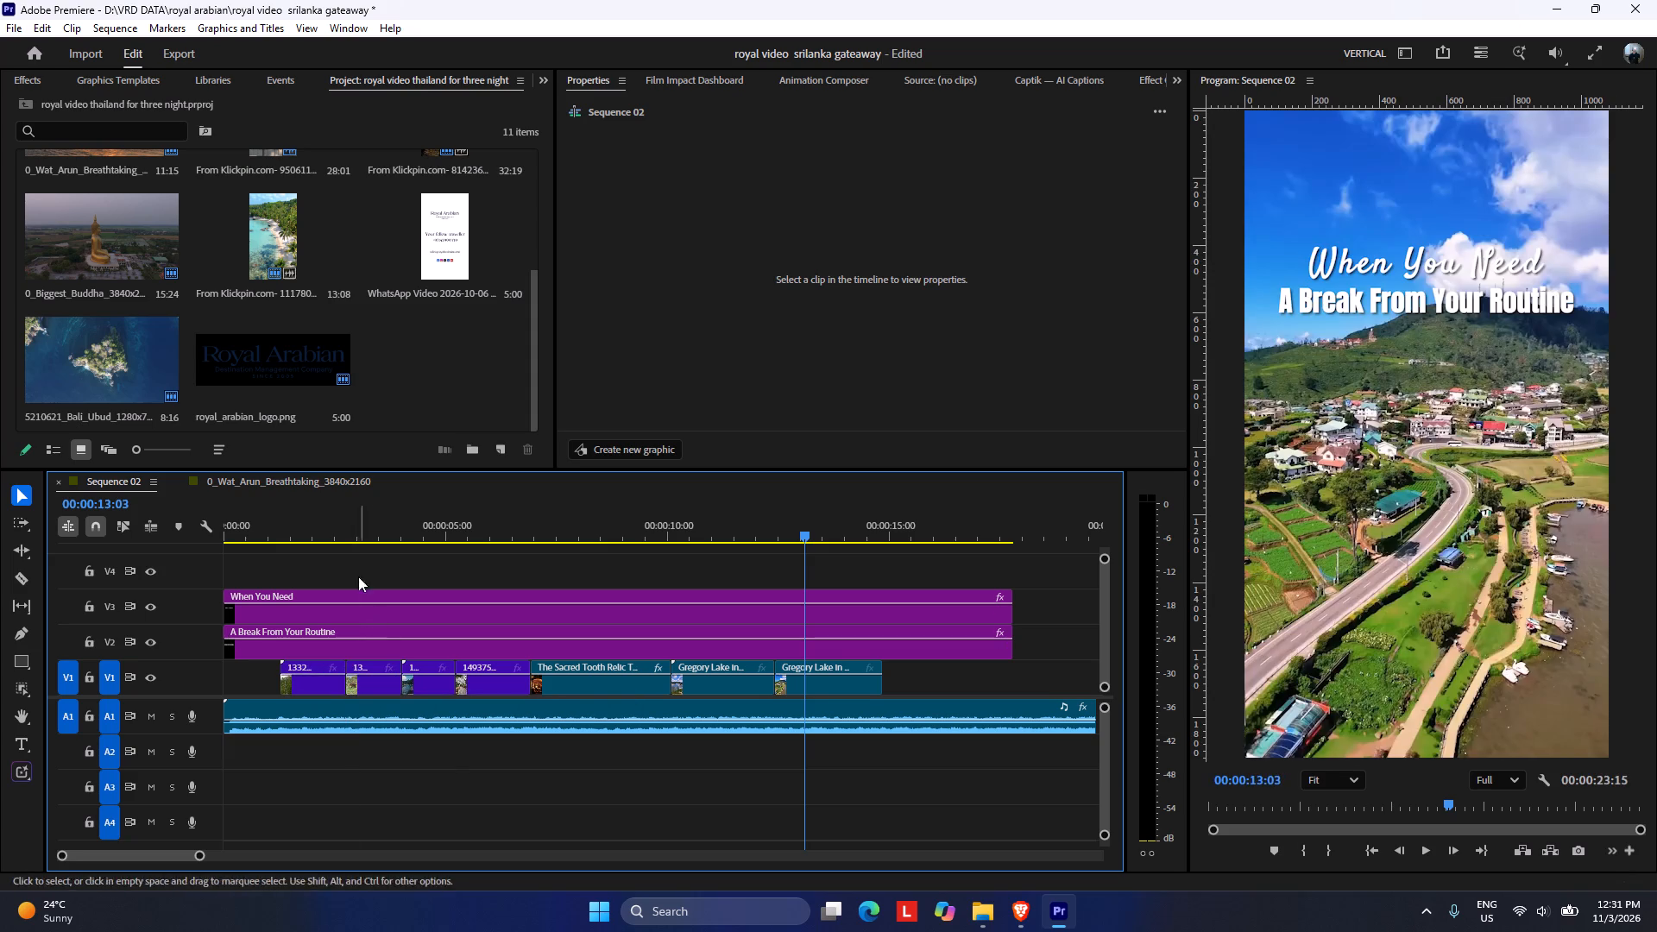
Scrub the sequence from the elephant shot through to the hillside road shot to review the order and cuts.
left_click_drag(356, 526, 372, 542)
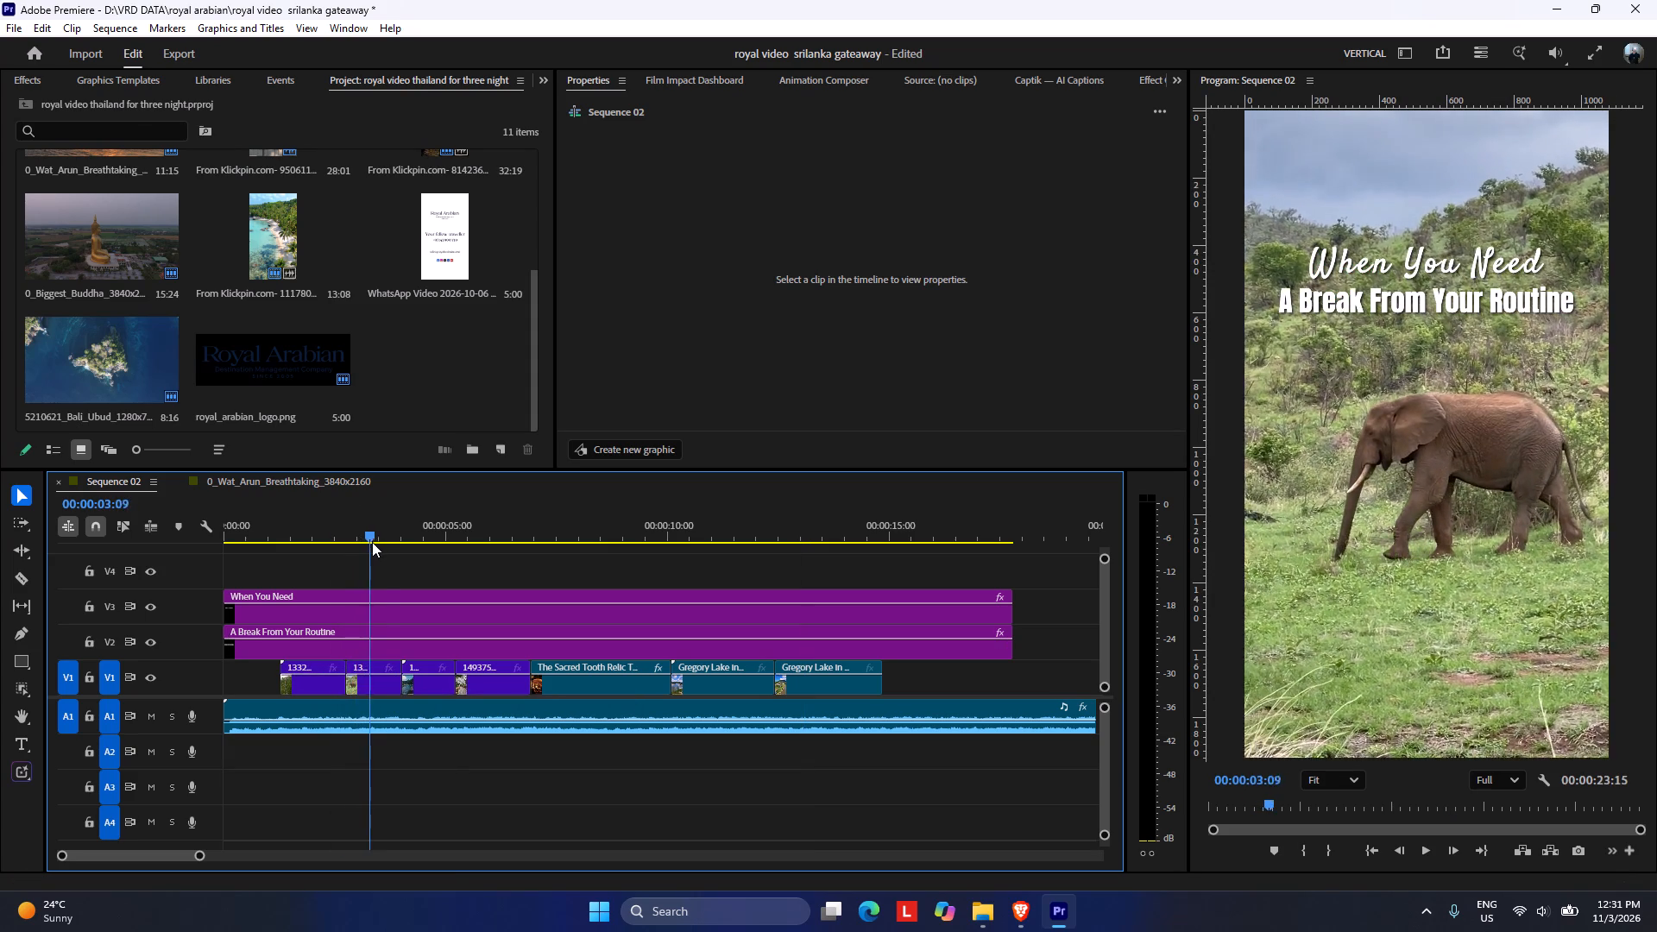
left_click_drag(372, 542, 420, 554)
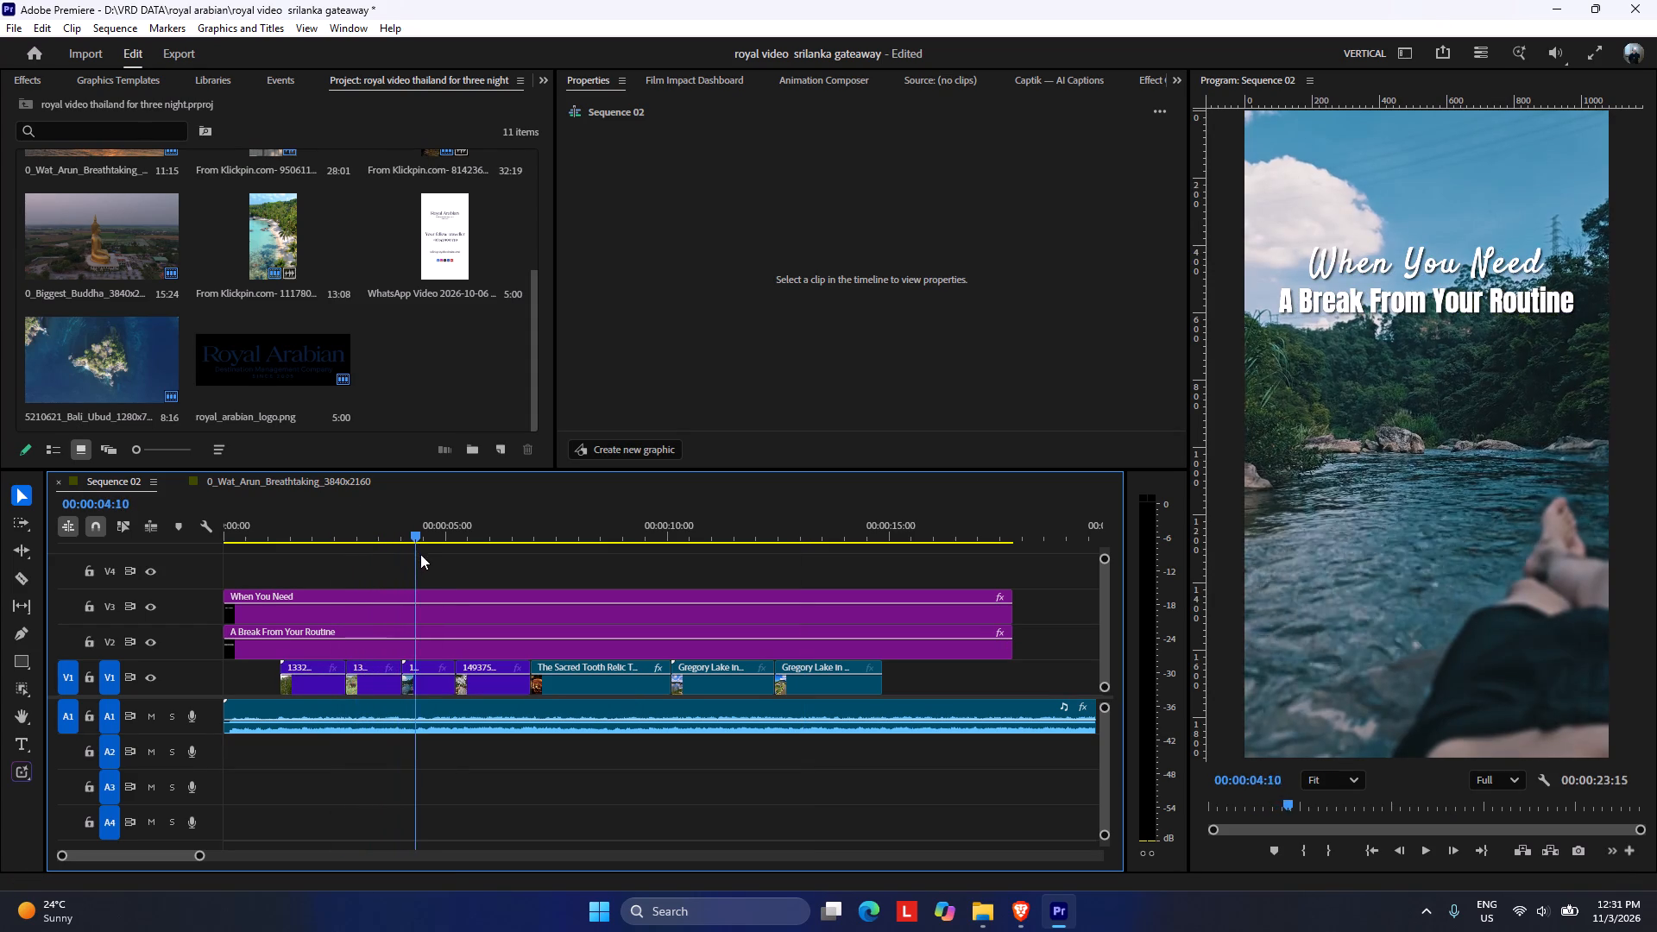
left_click_drag(420, 554, 477, 563)
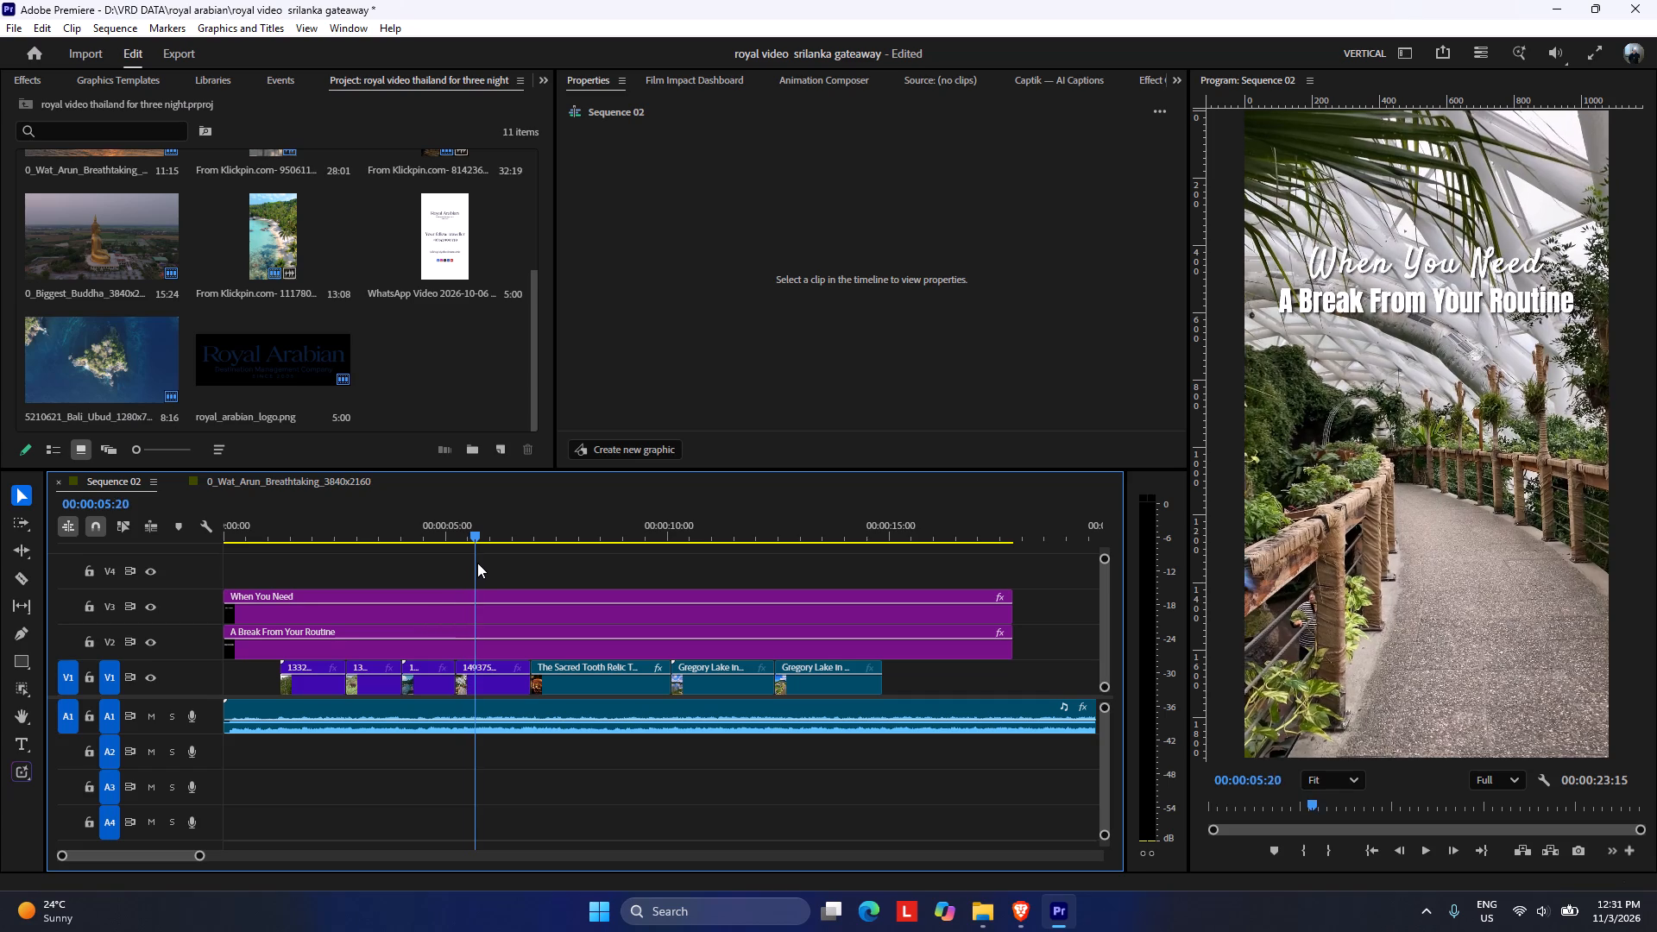
left_click_drag(477, 563, 532, 575)
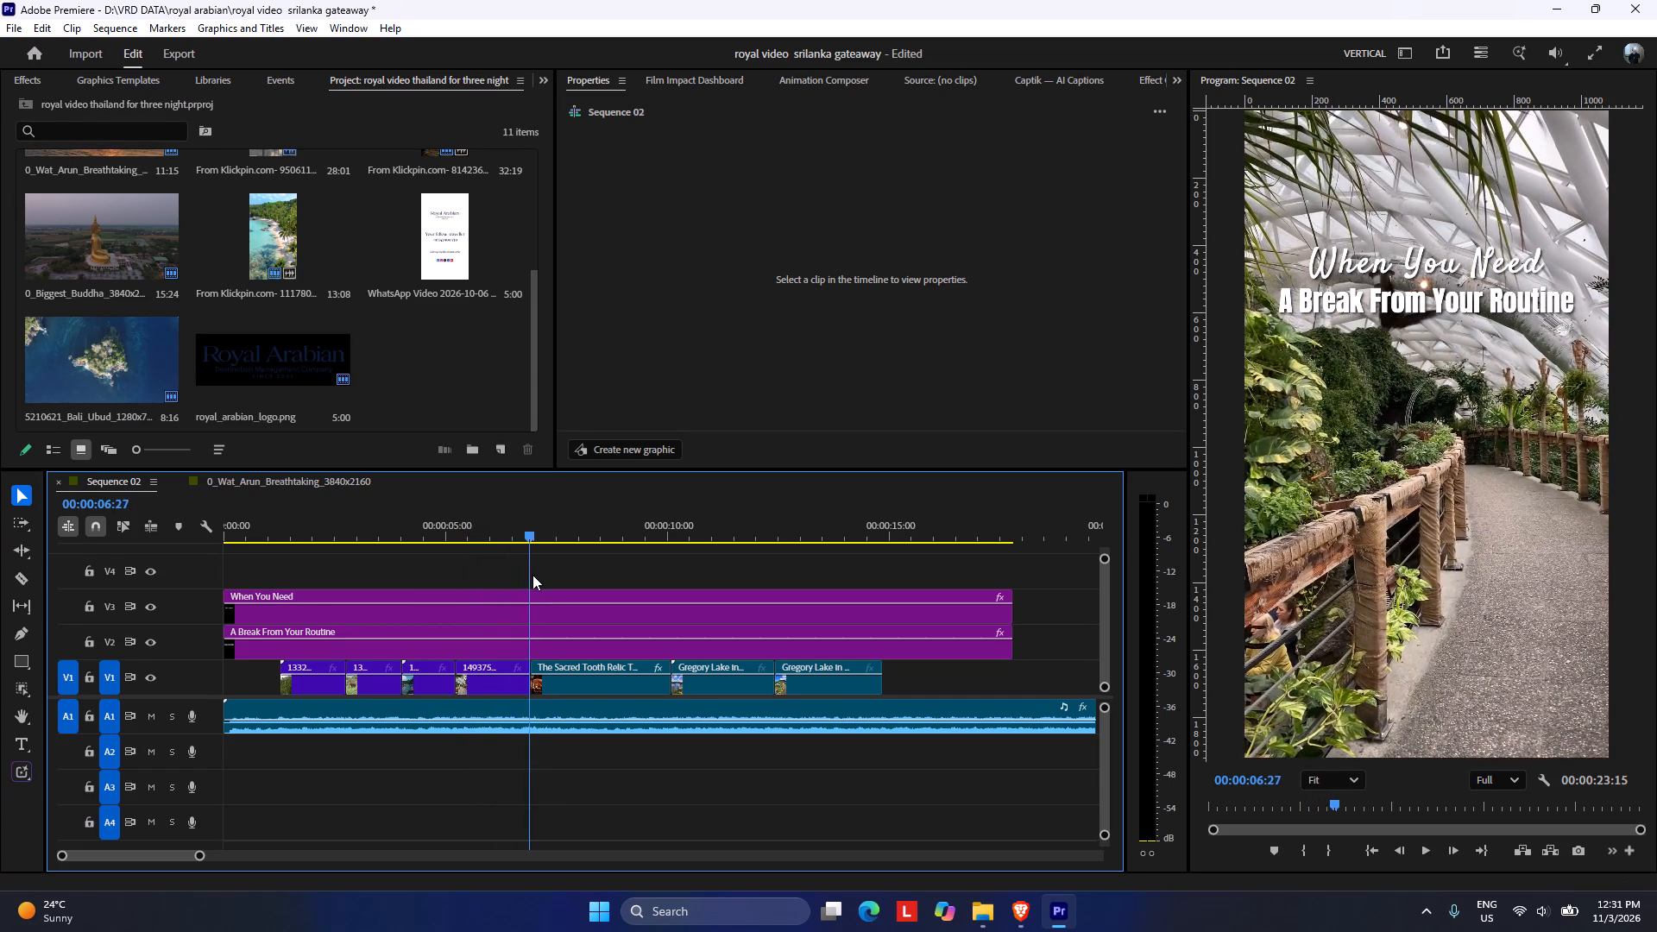
left_click_drag(532, 575, 593, 578)
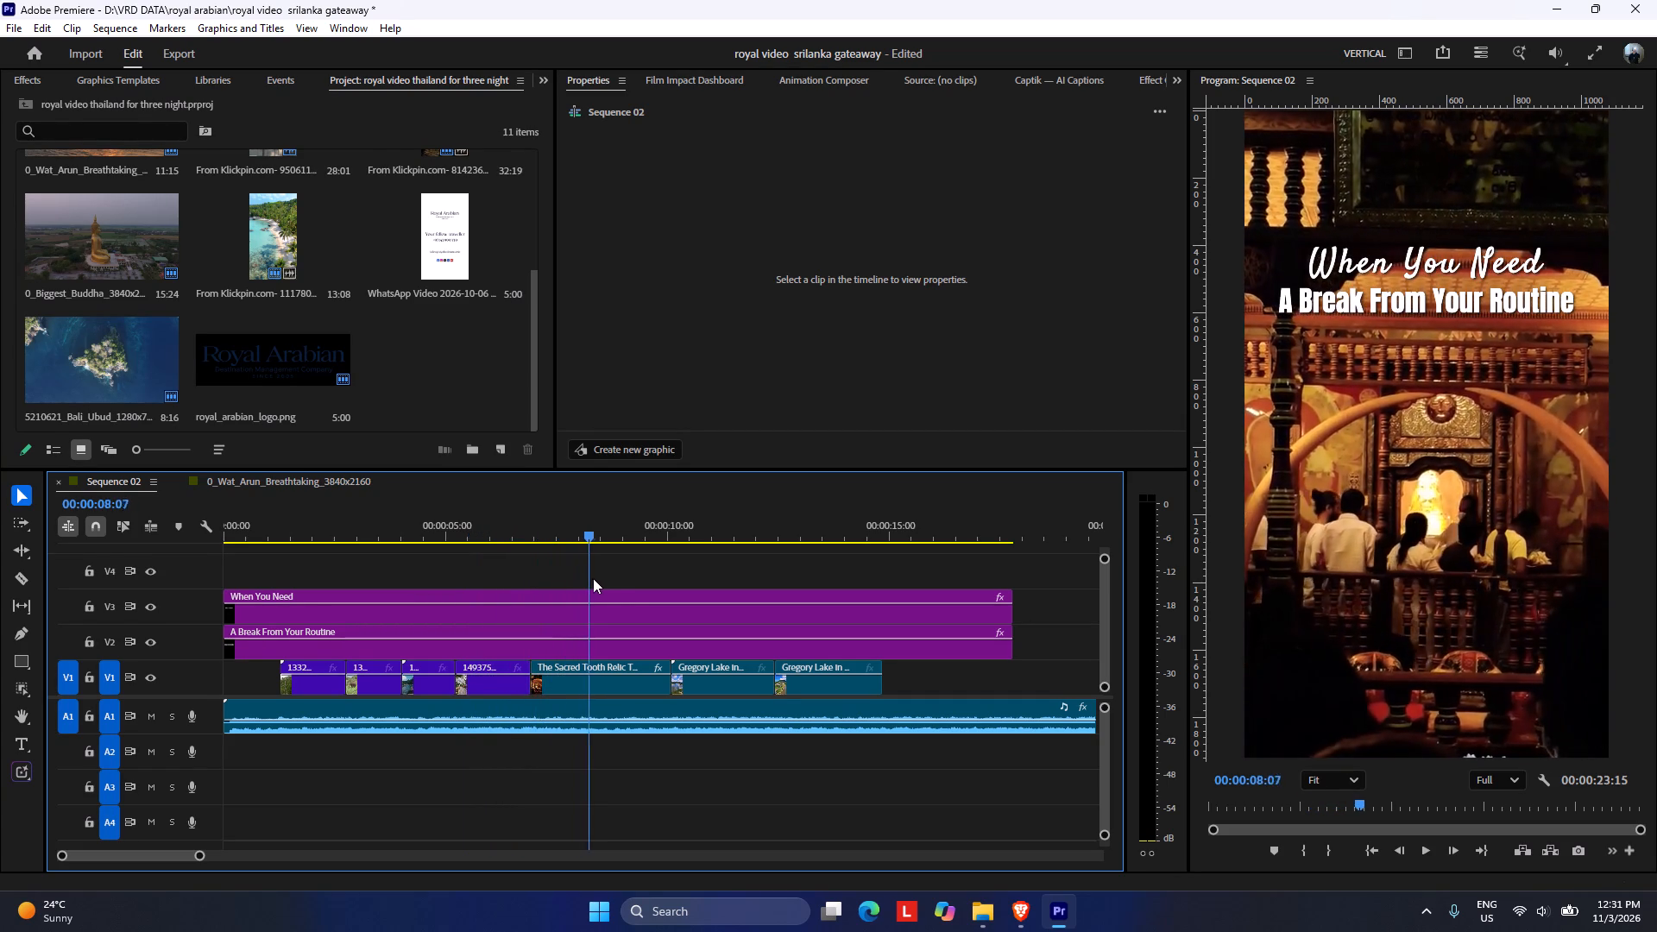
left_click_drag(593, 578, 679, 581)
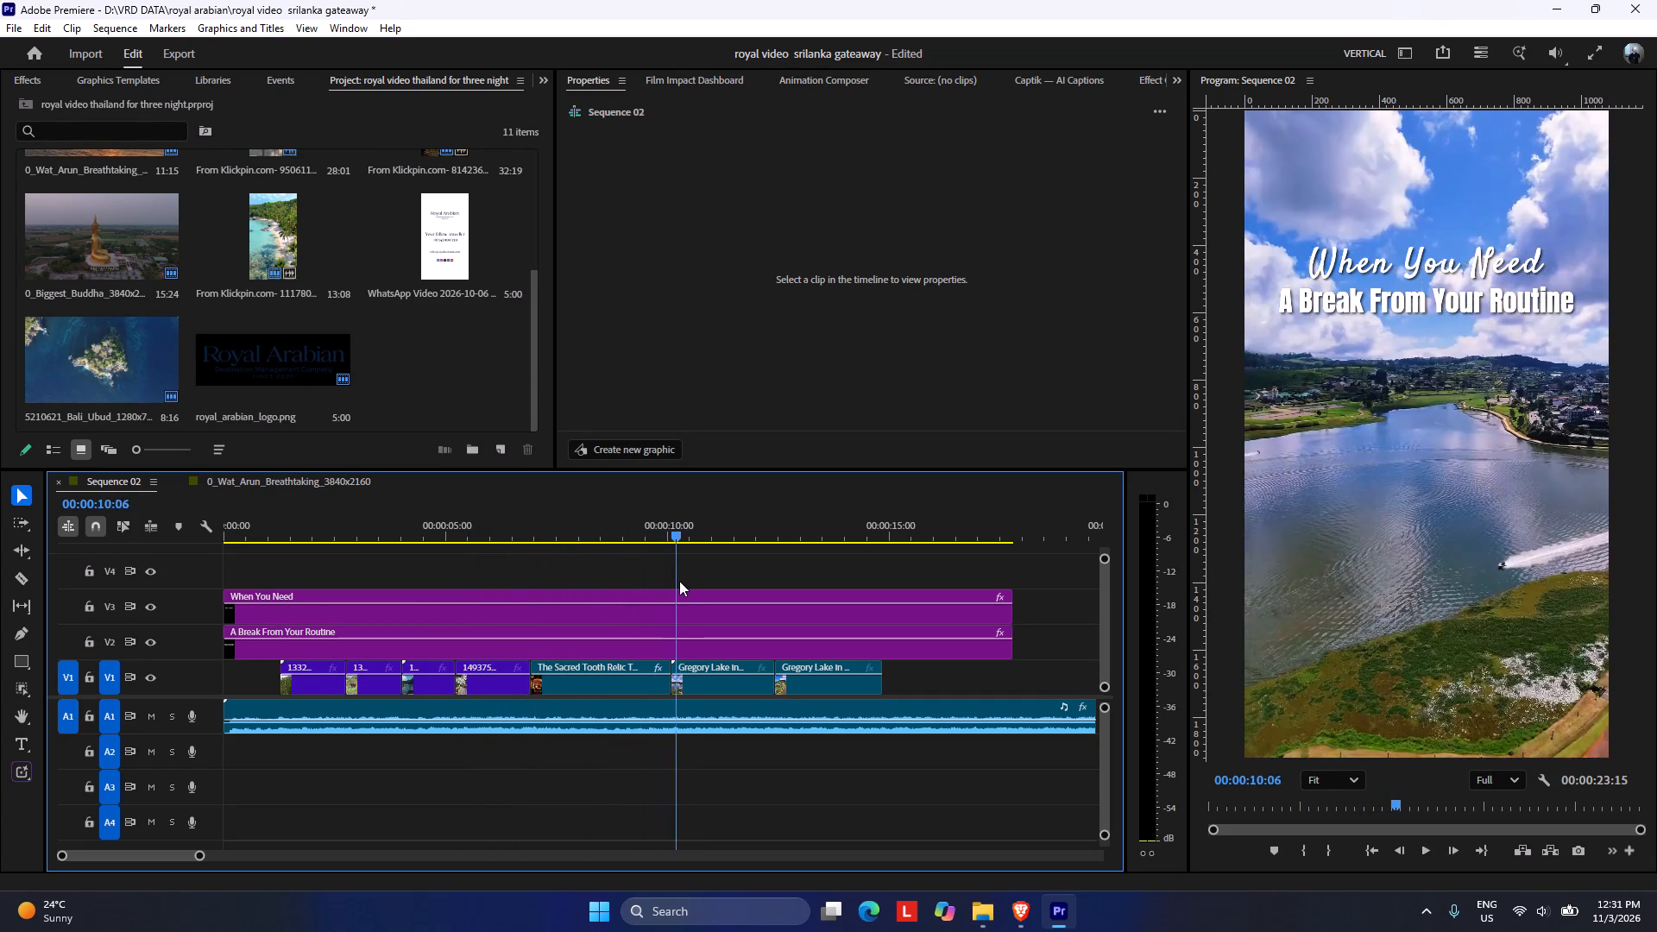
left_click_drag(679, 581, 734, 581)
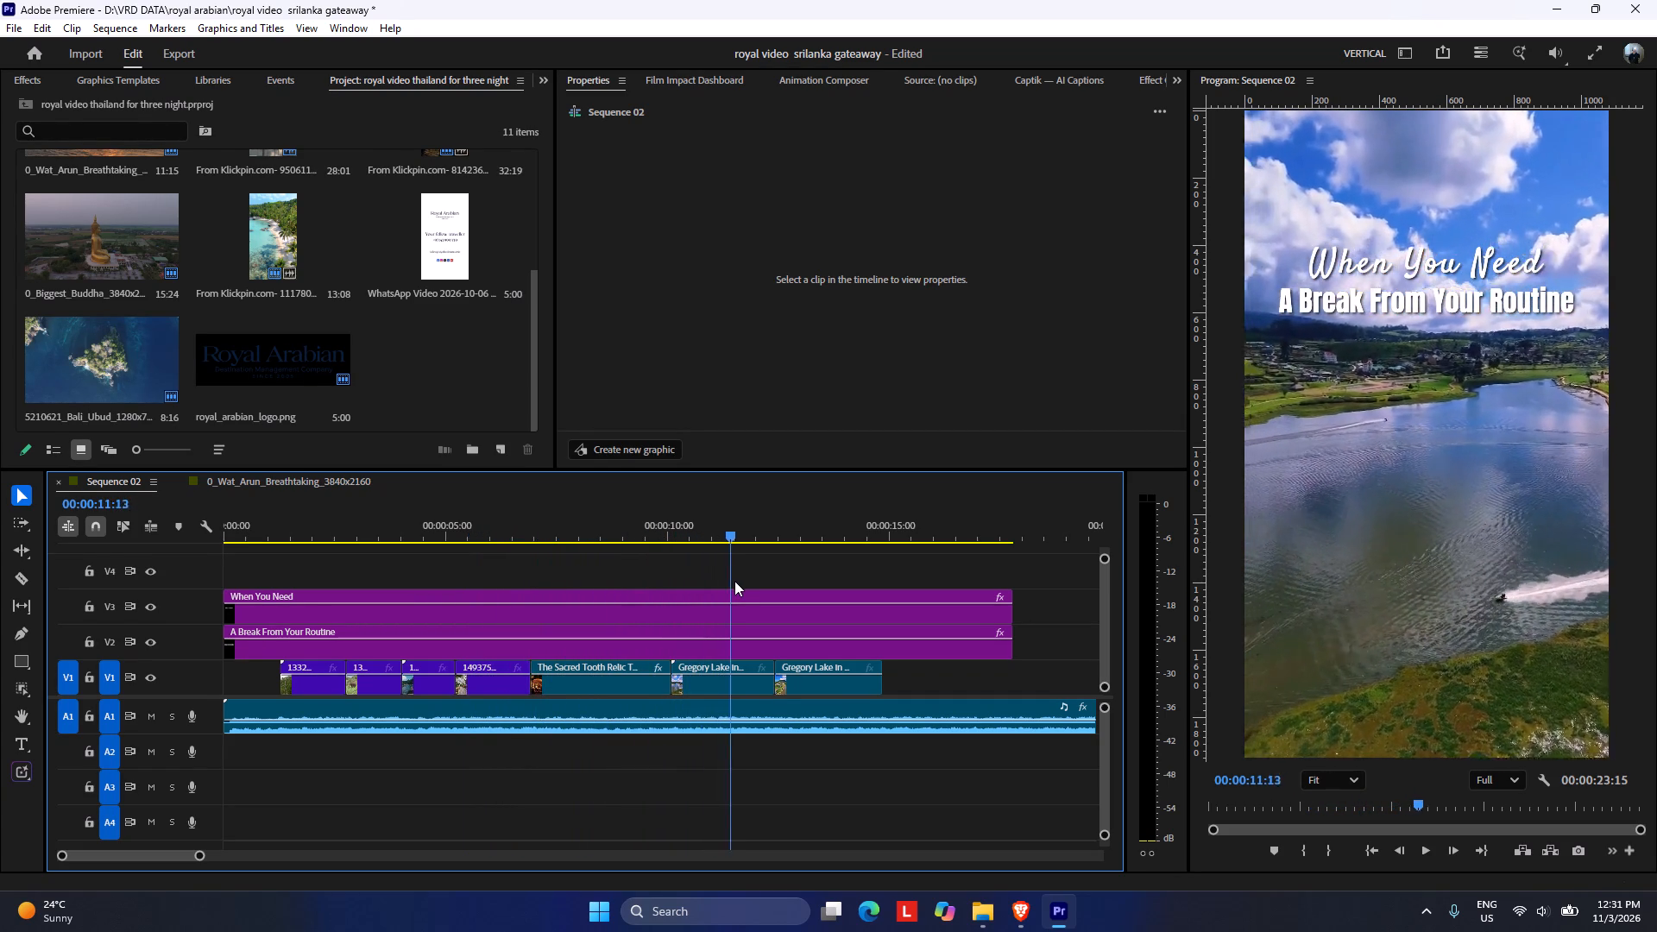
left_click_drag(734, 581, 791, 578)
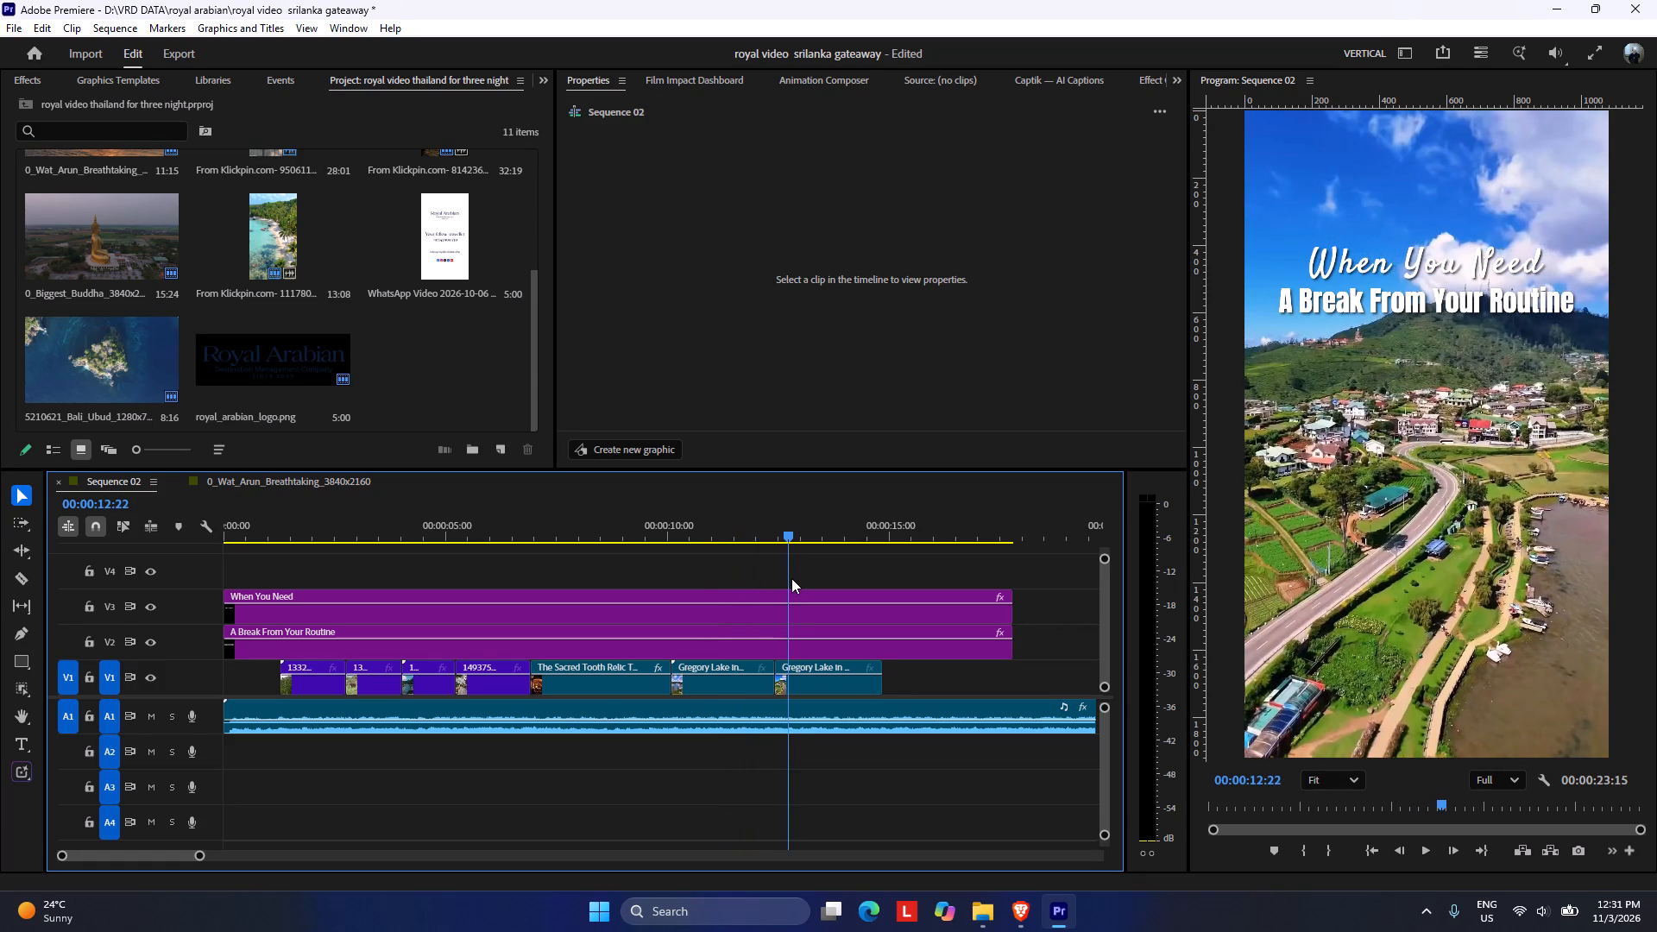
Trim the end of the Gregory Lake boat shot to 00:00:12:08, closing the gap, and check the hillside road shot that follows.
left_click_drag(791, 578, 769, 579)
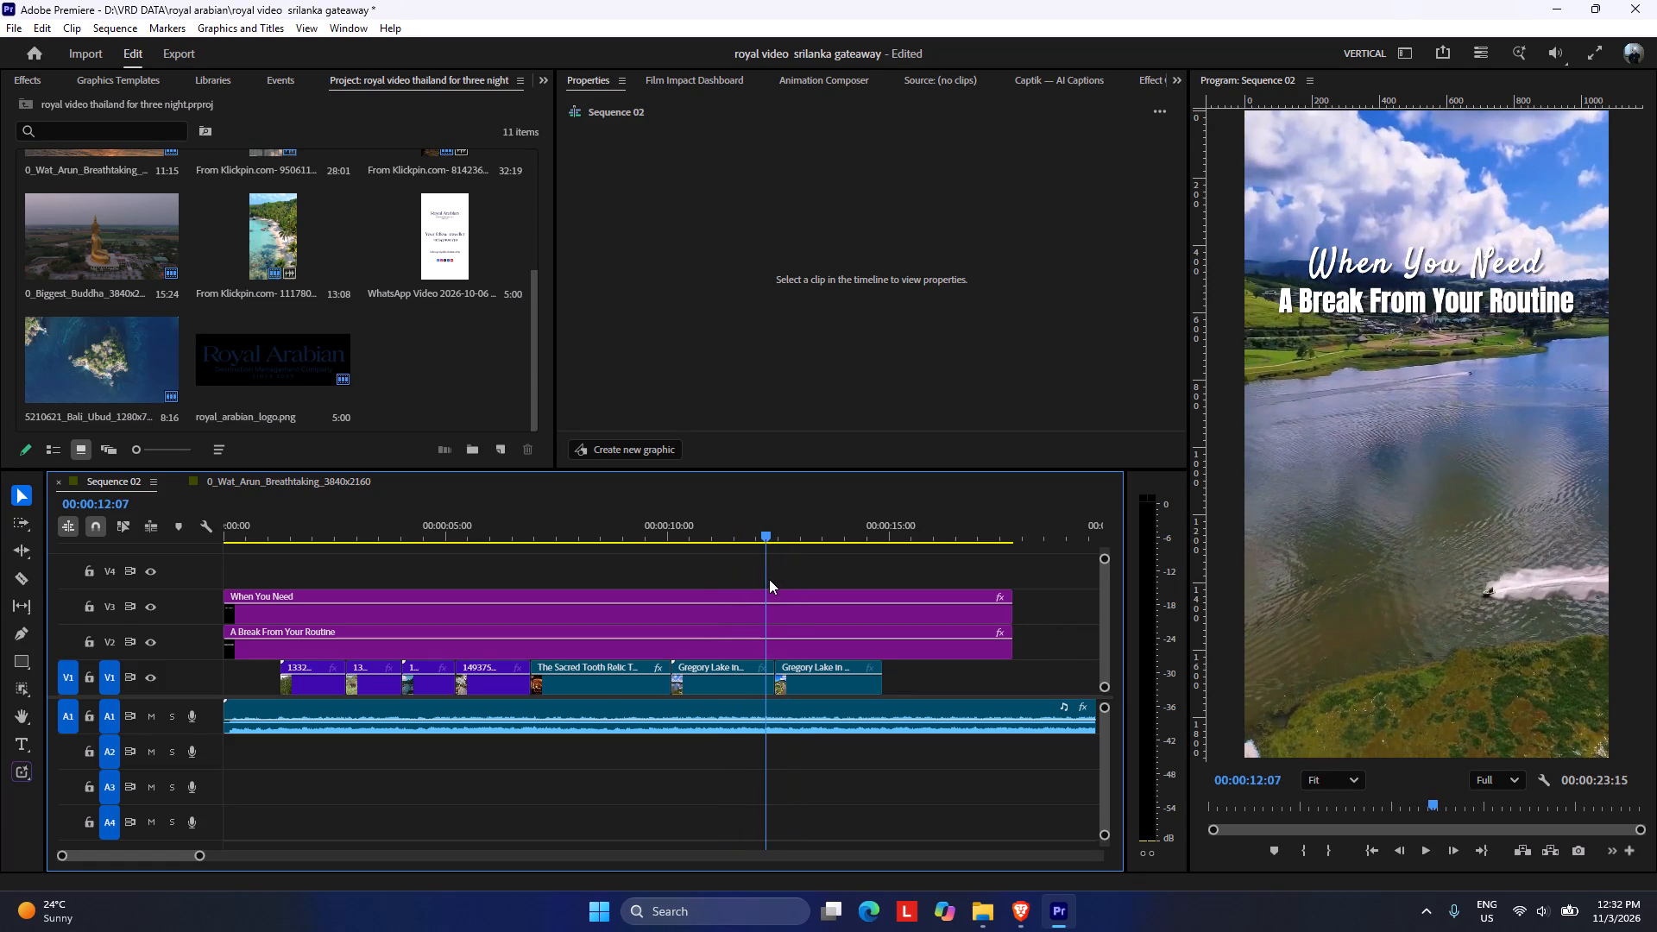
left_click_drag(769, 579, 771, 580)
left_click(752, 688)
left_click(774, 668)
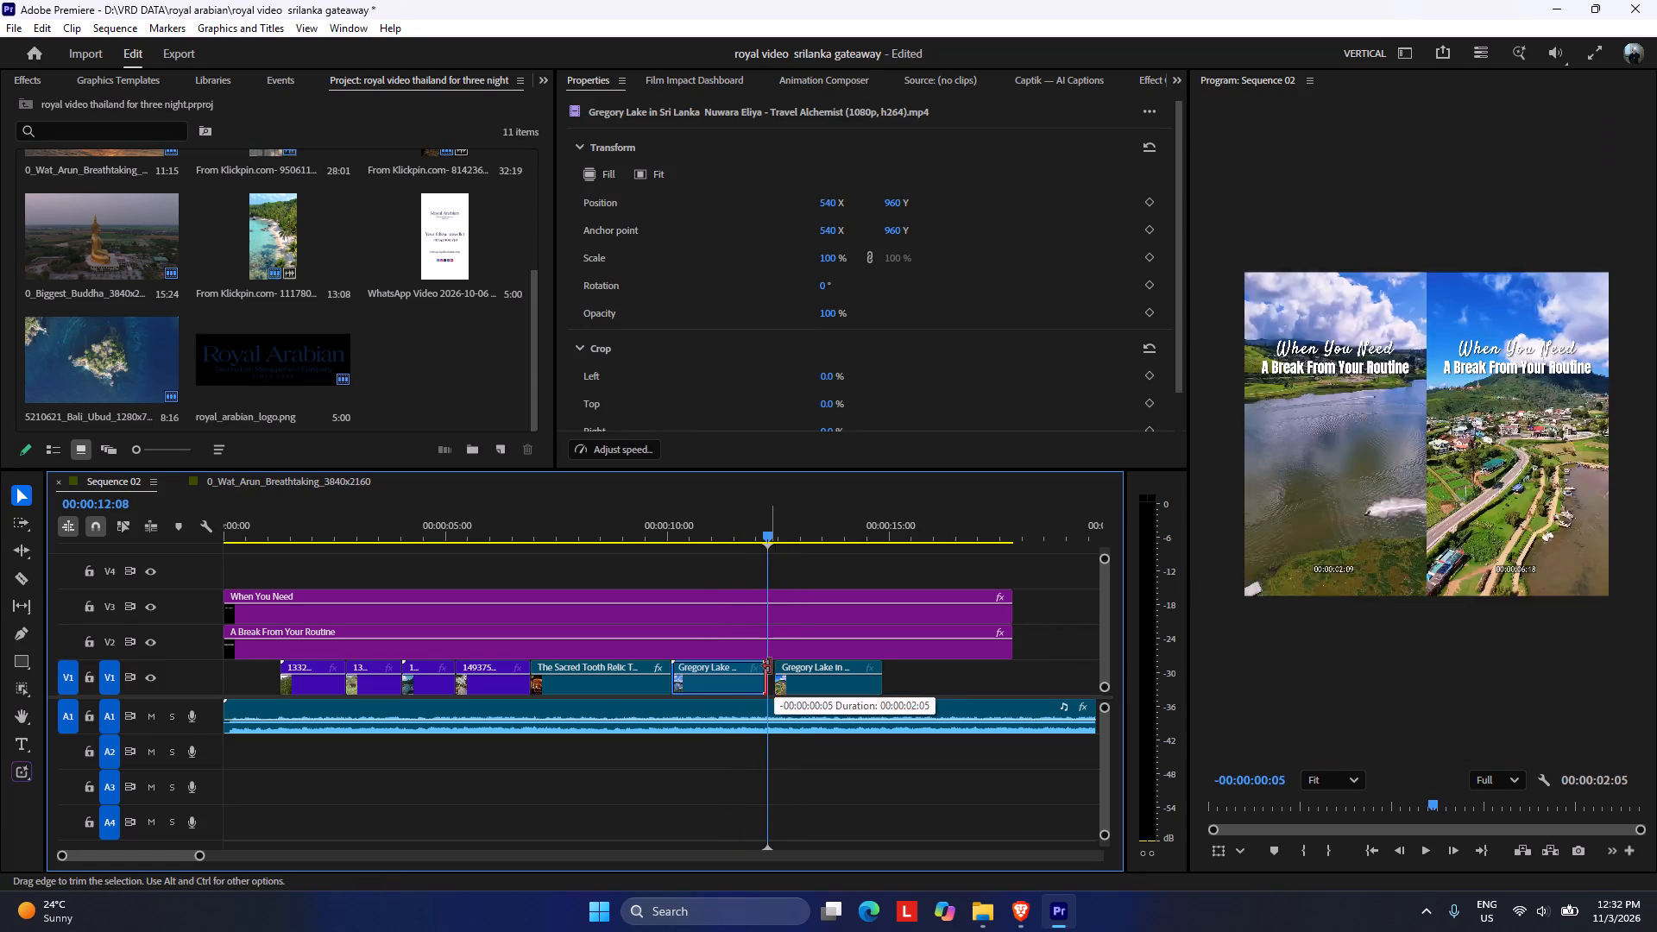
left_click(802, 683)
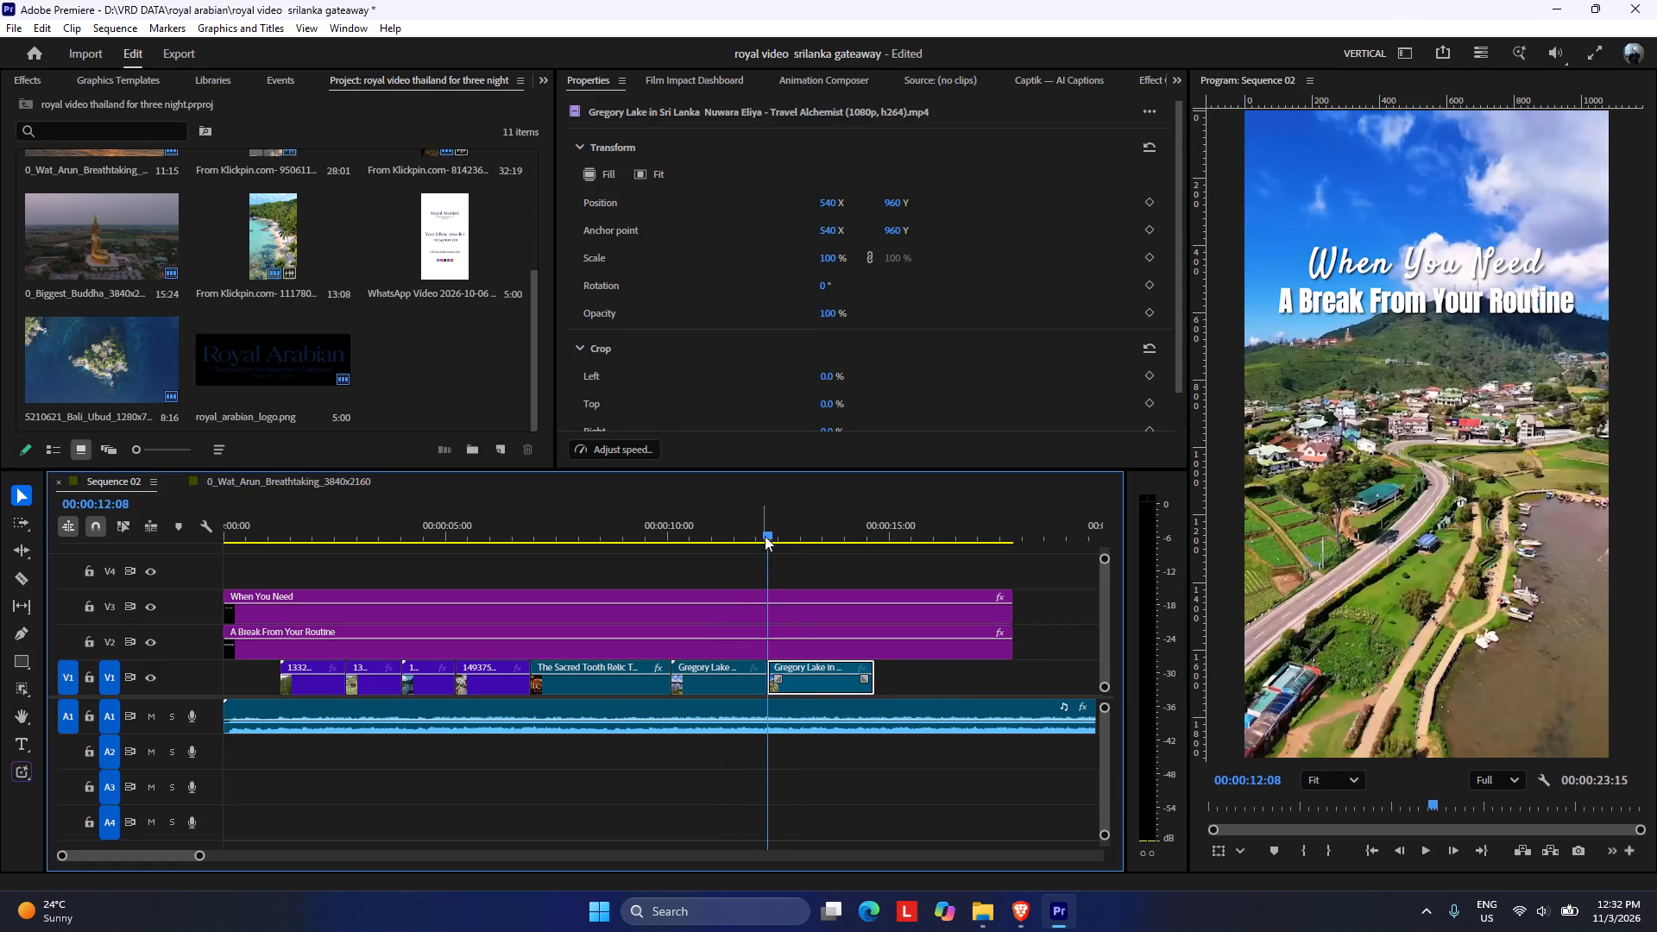
left_click_drag(760, 529, 802, 550)
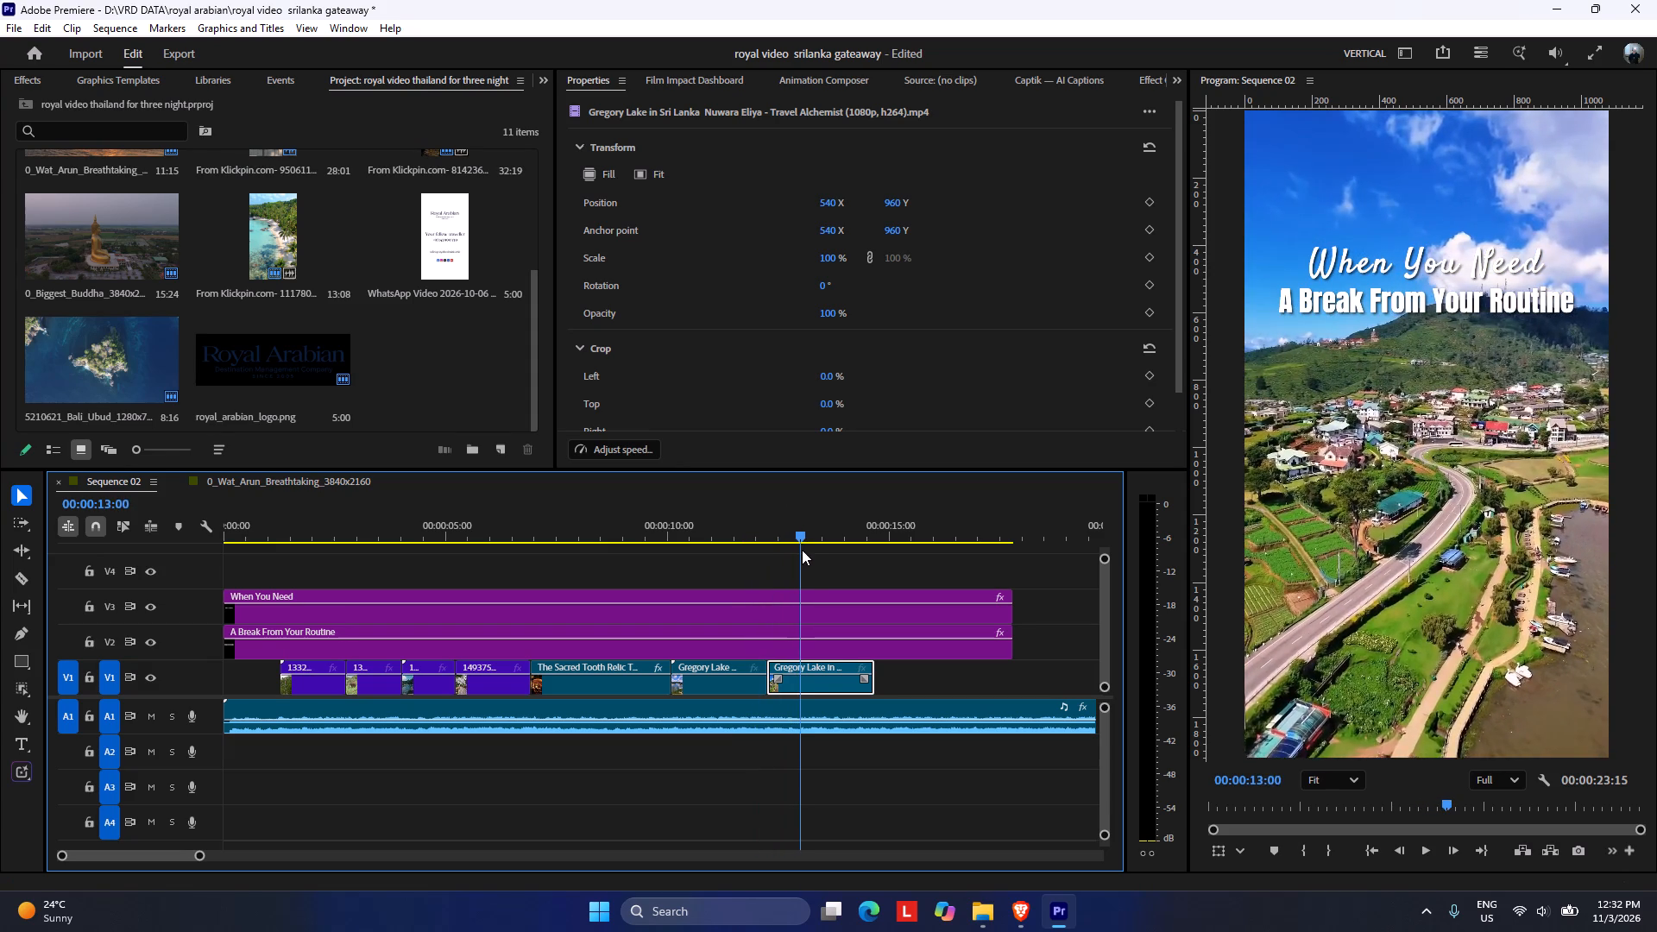
left_click_drag(802, 550, 864, 558)
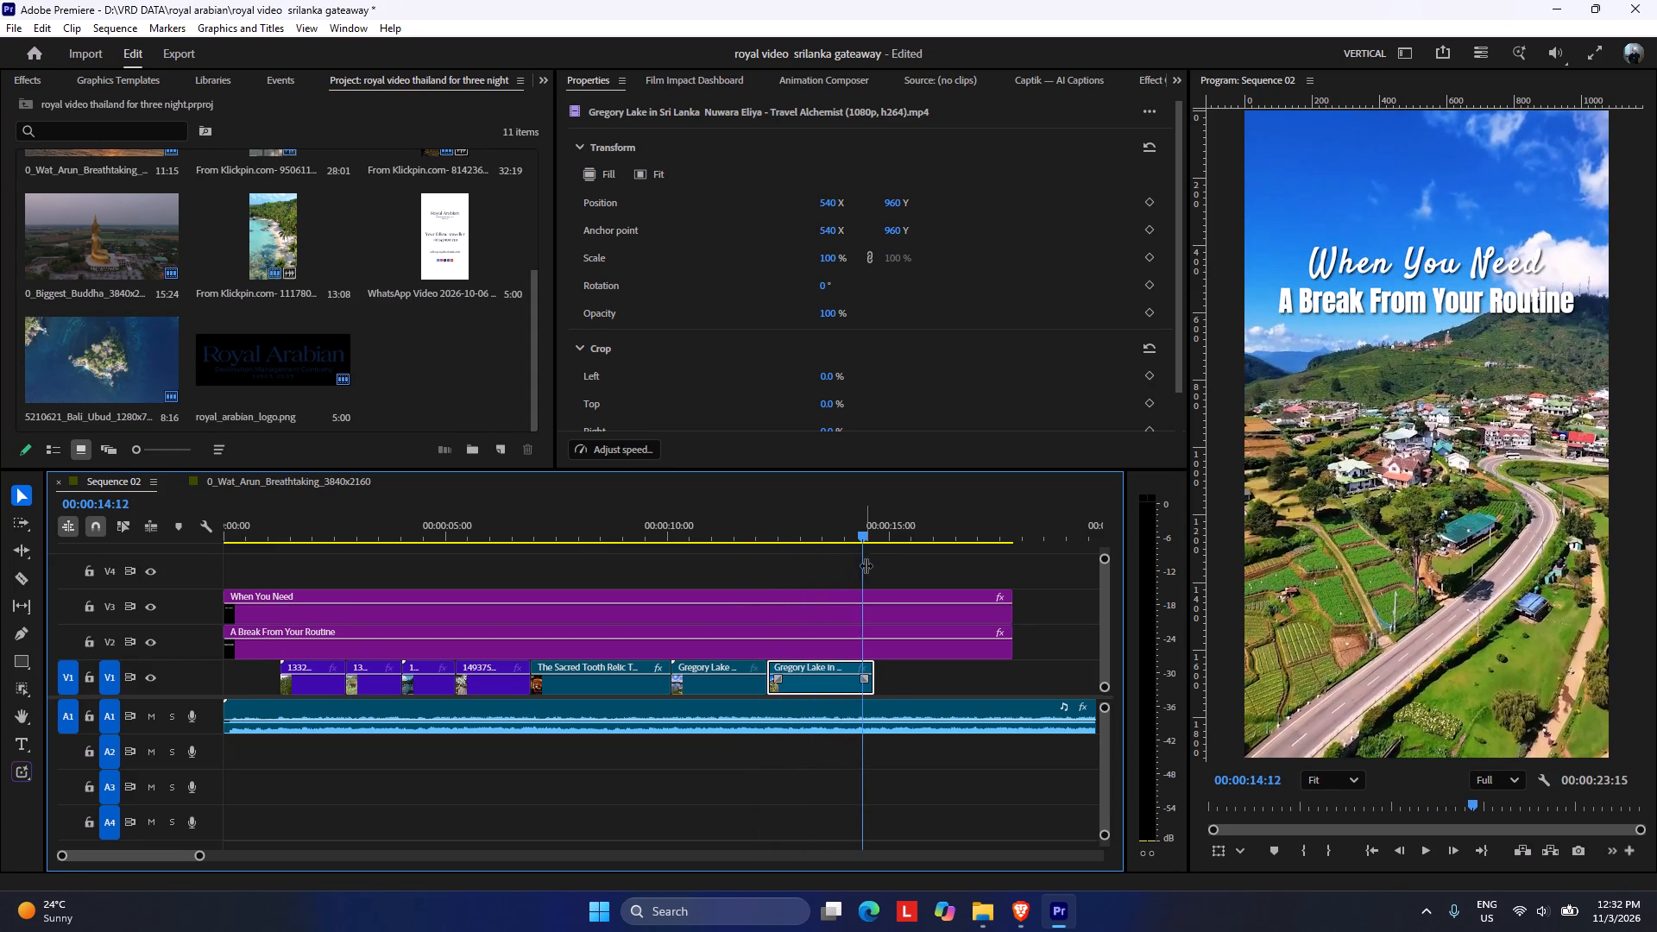
left_click(892, 677)
Split the Sacred Tooth Relic clip at 00:00:08:28, where the temple interior changes to the night exterior, and scrub across the cut.
scroll(957, 608, "down", 5)
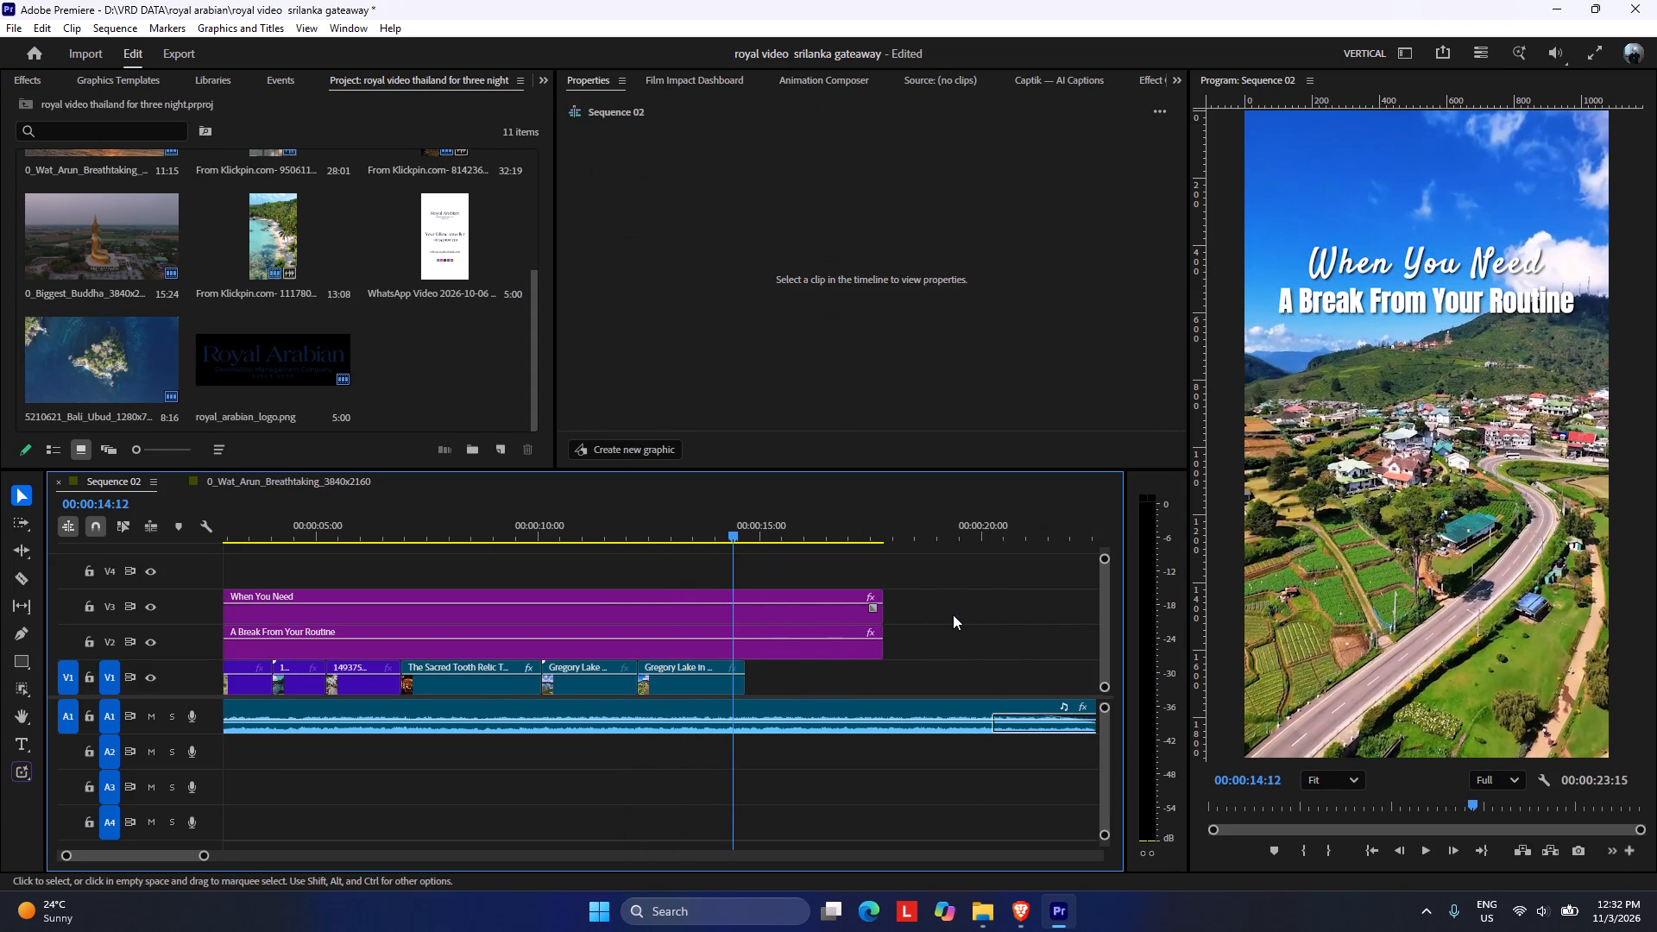
scroll(953, 614, "down", 2)
left_click_drag(208, 852, 257, 854)
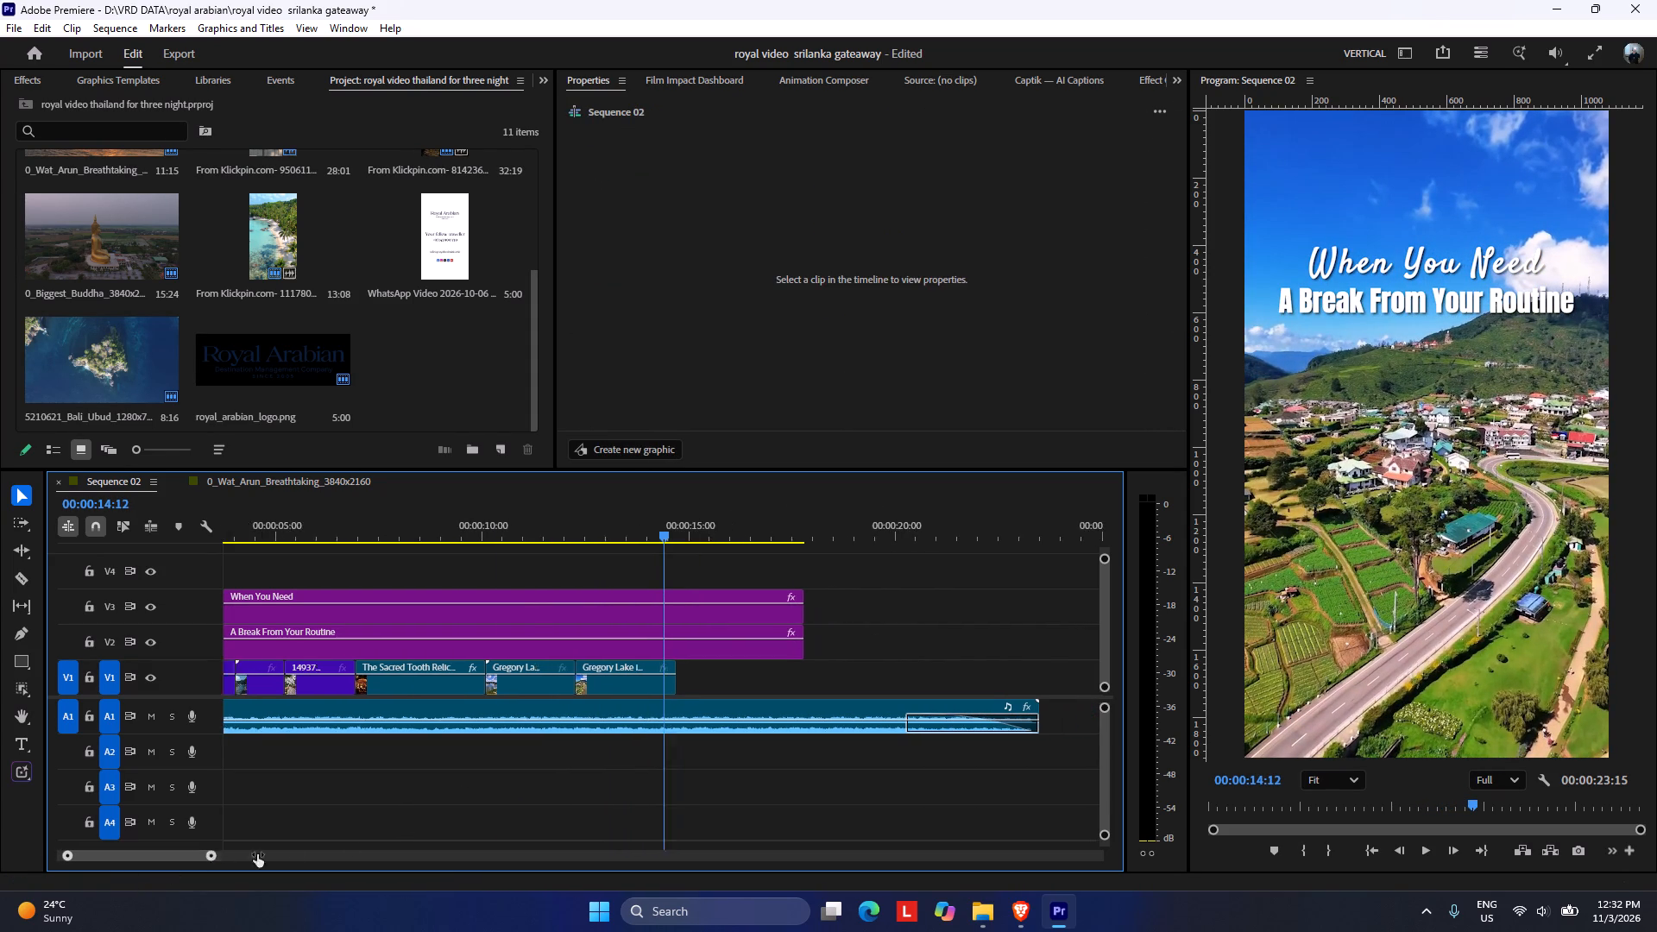
left_click_drag(257, 854, 444, 796)
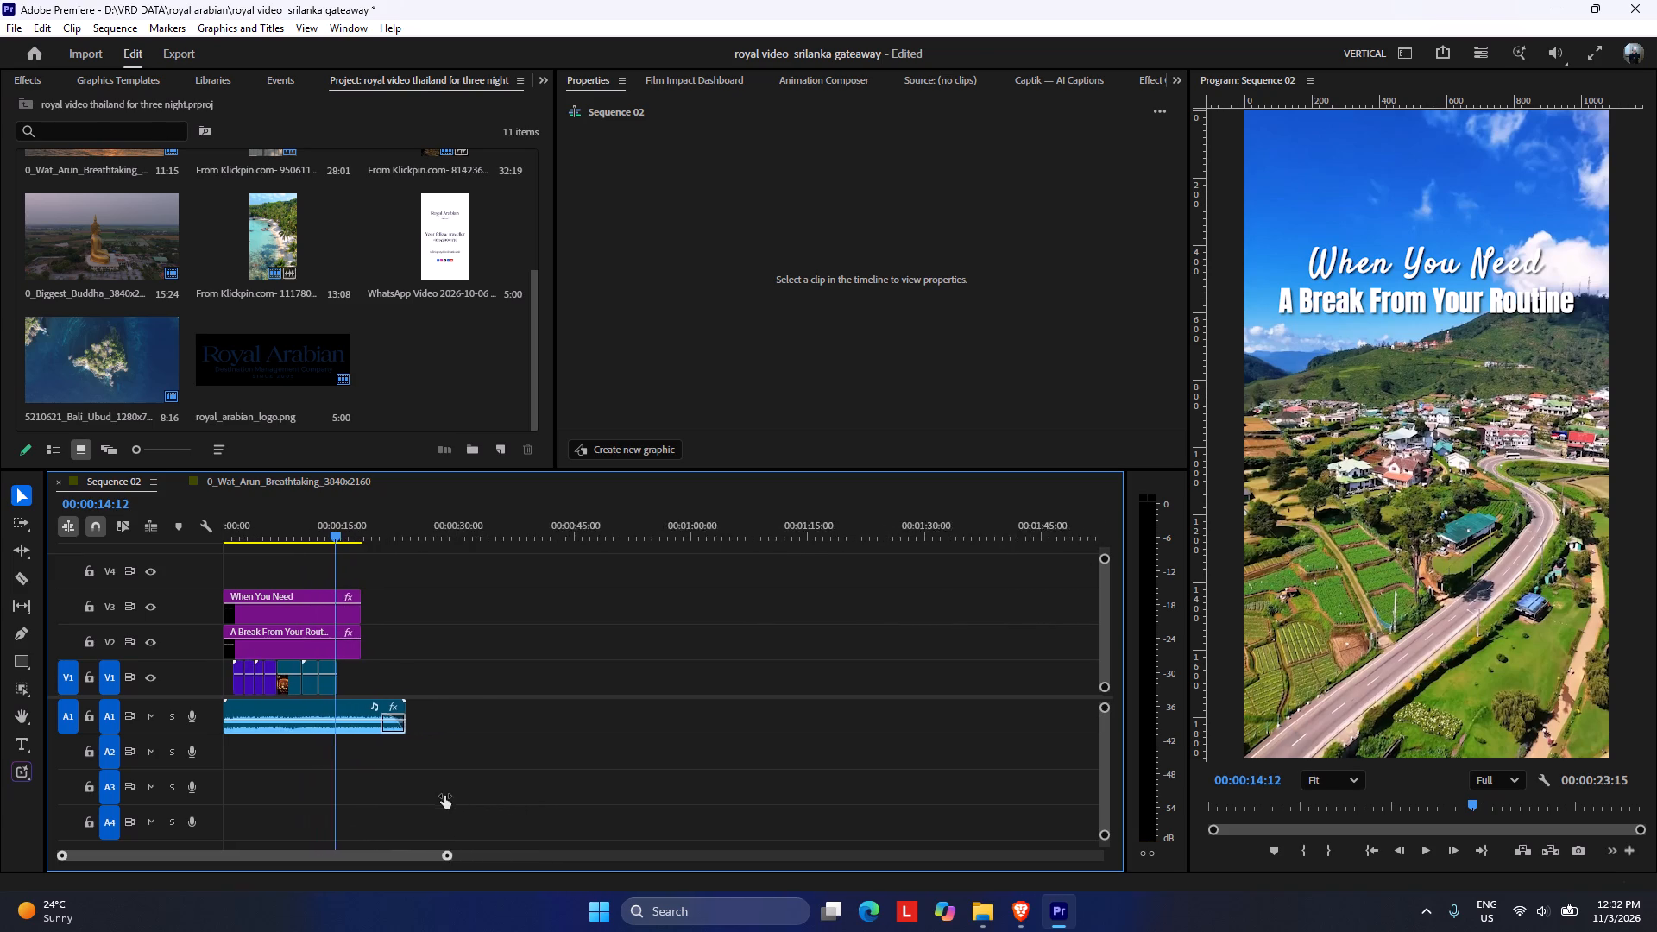
left_click_drag(444, 796, 253, 797)
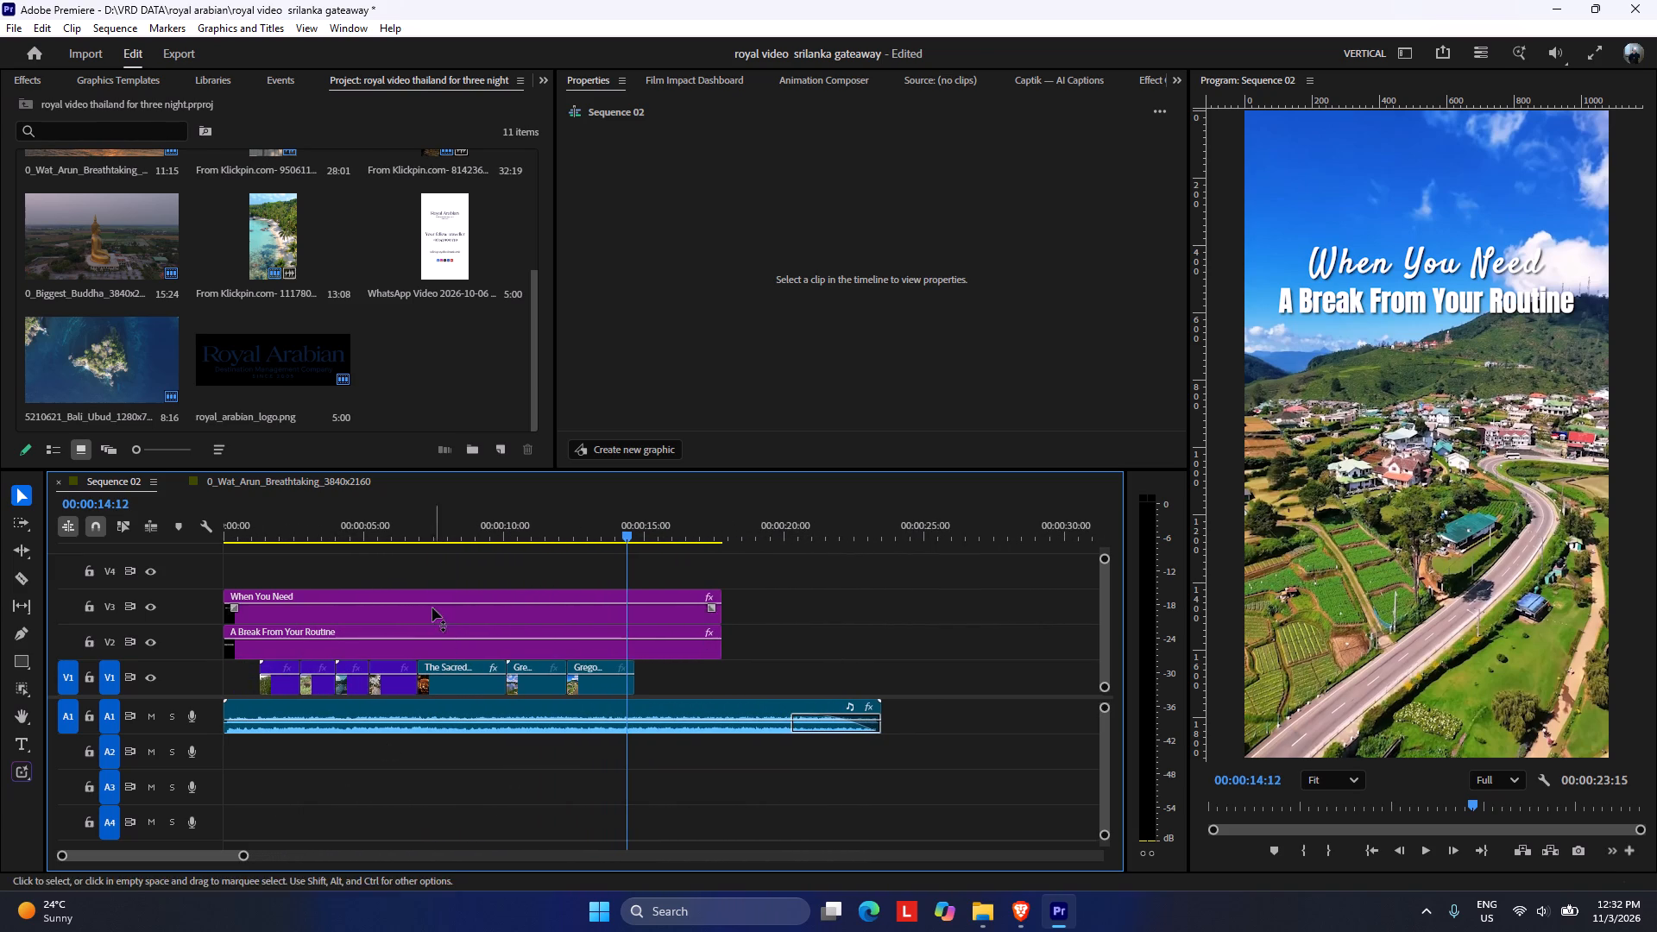
left_click_drag(447, 527, 463, 538)
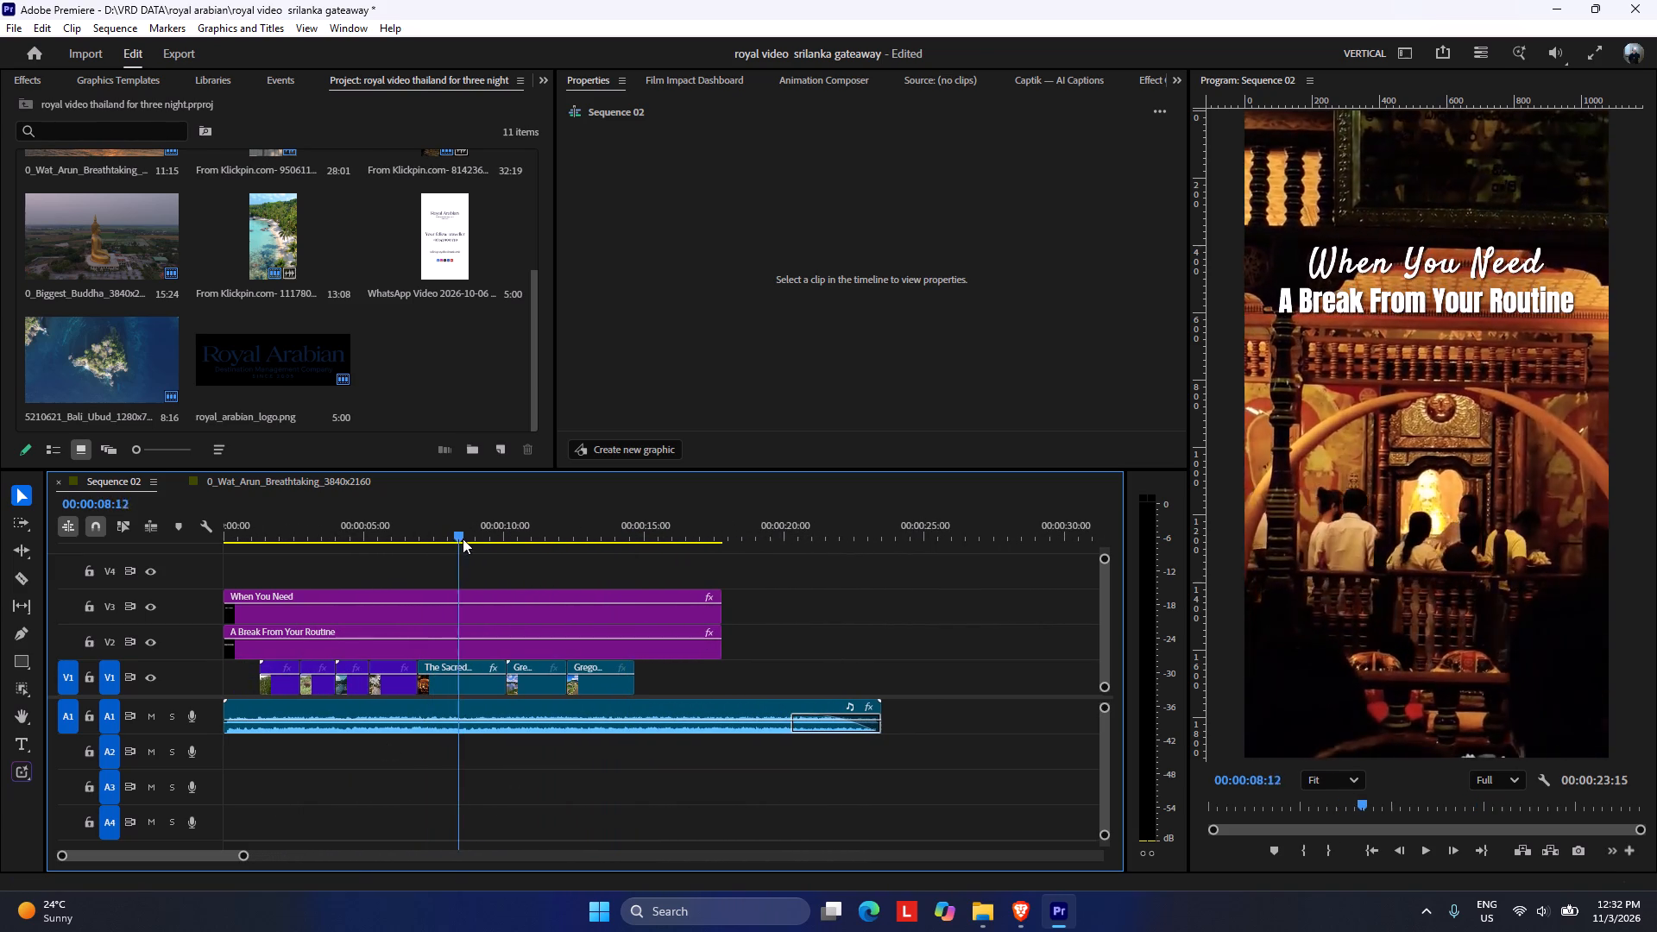
left_click_drag(463, 538, 476, 541)
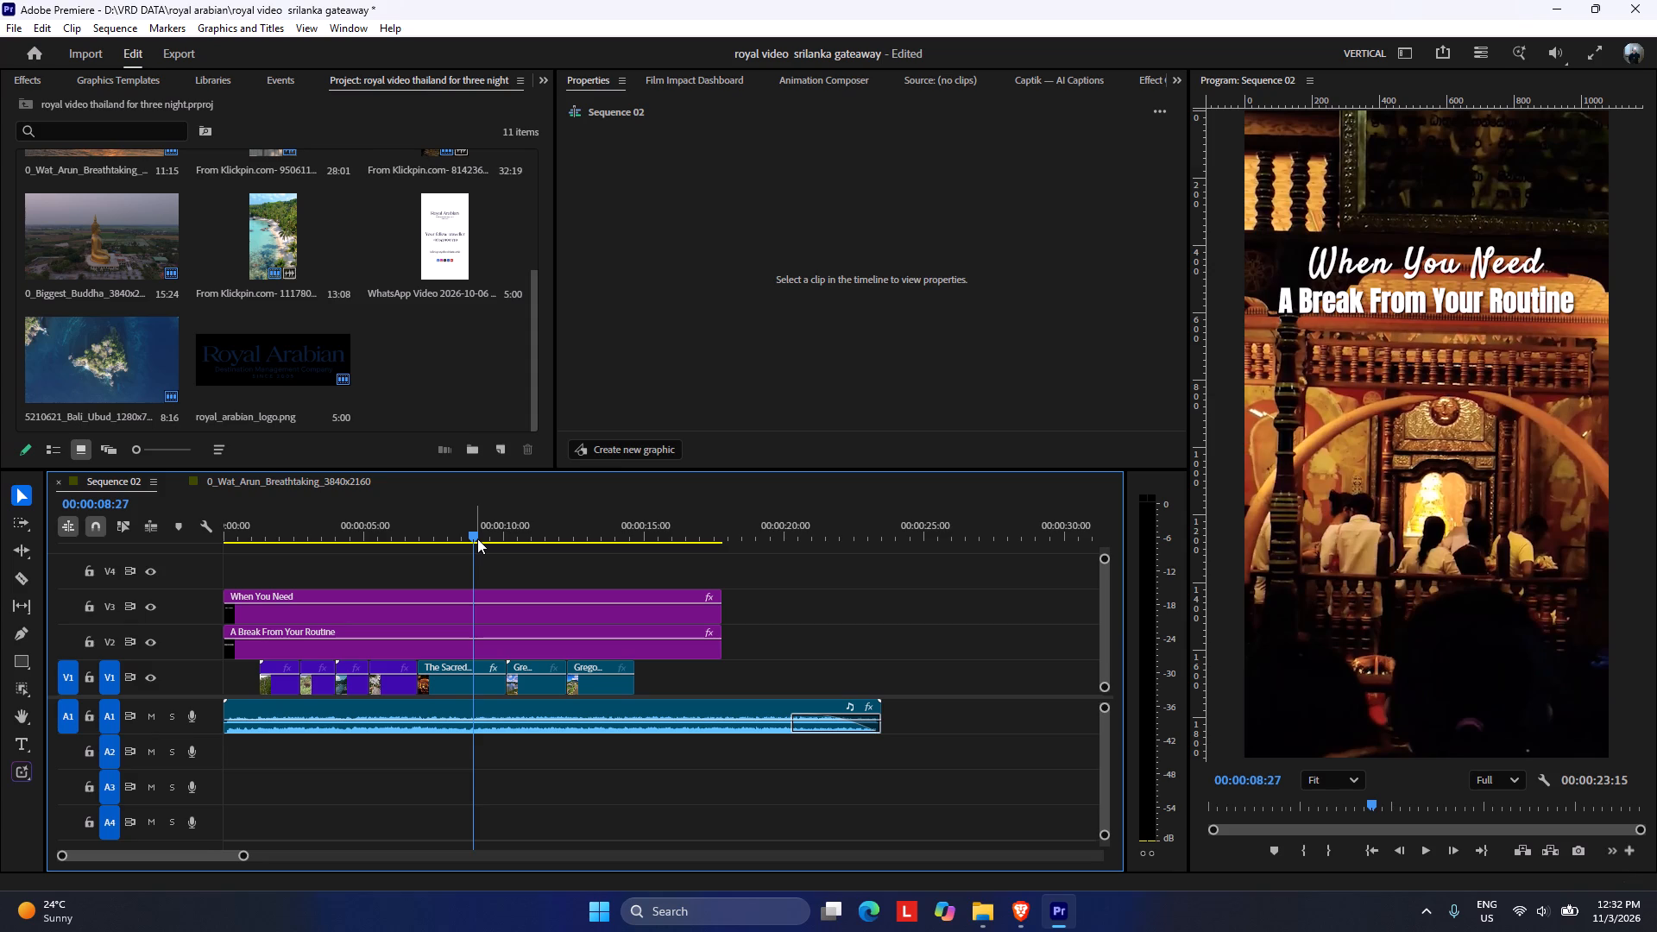
key("Right")
key("c")
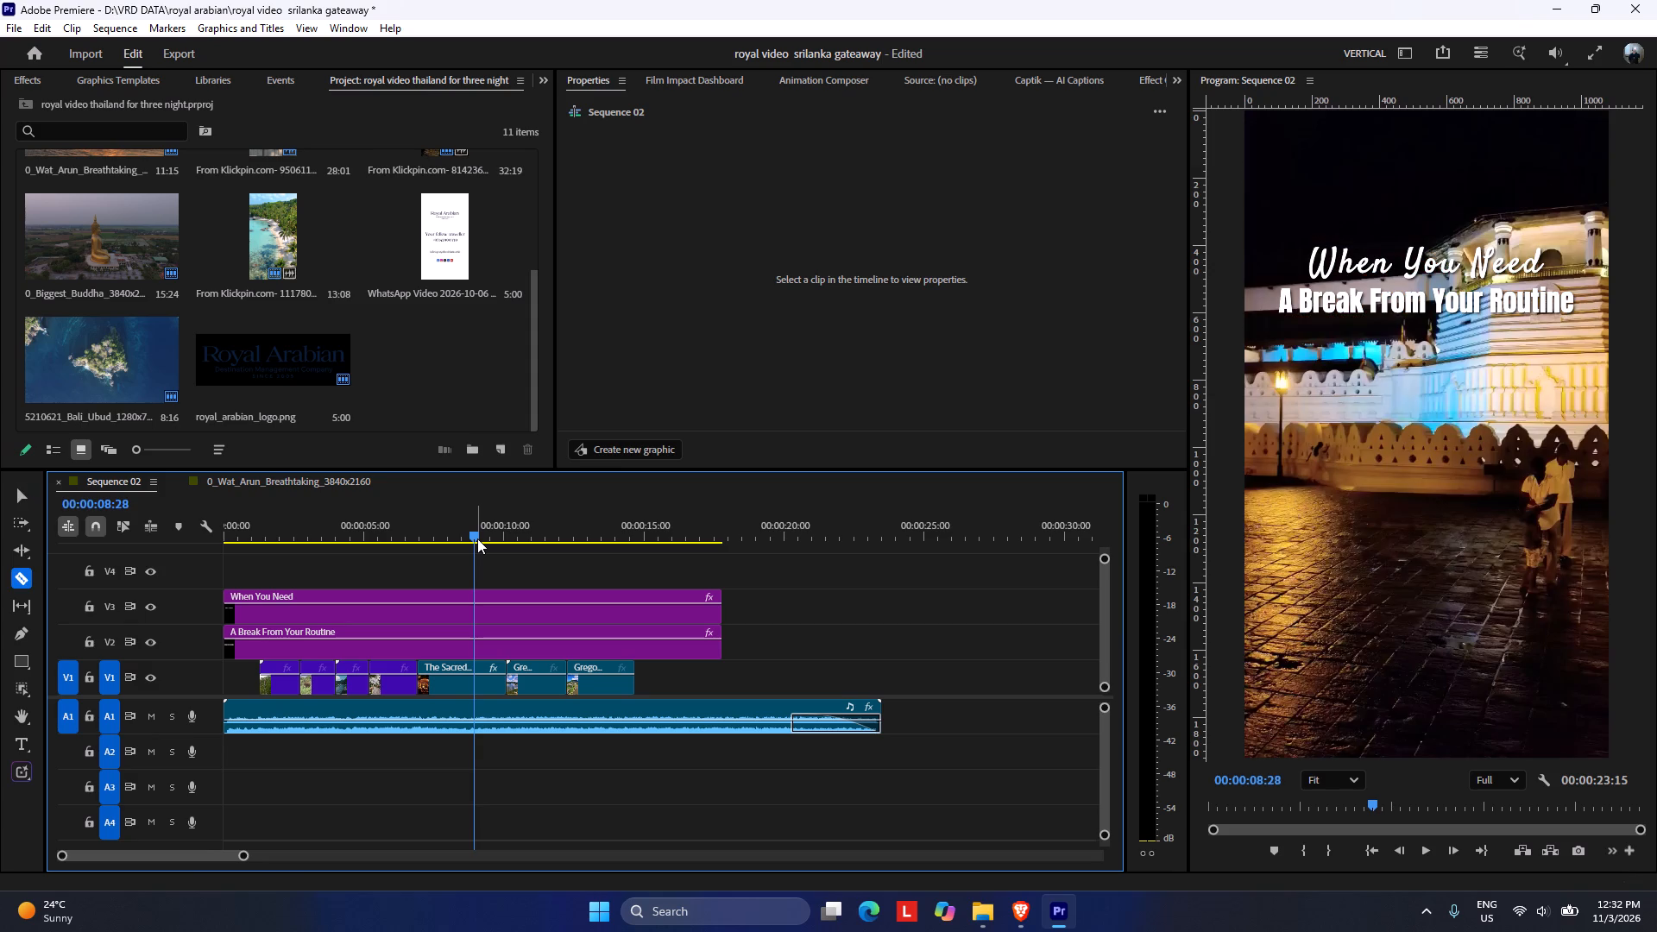
left_click(476, 671)
key("v")
left_click_drag(495, 520, 488, 520)
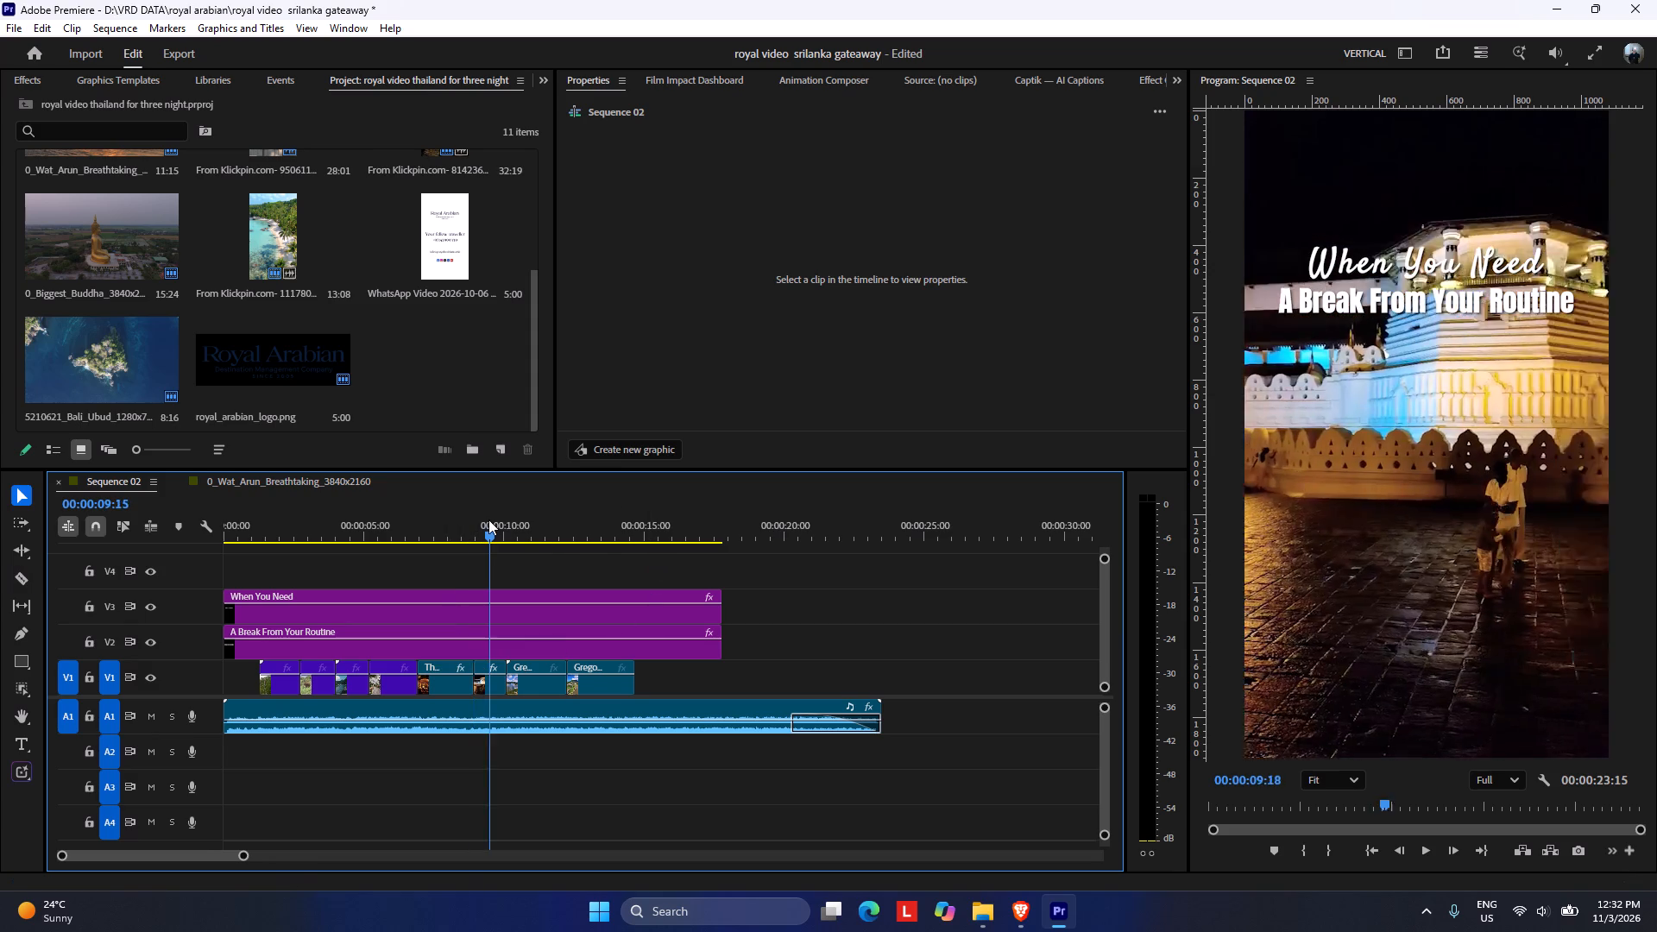
left_click_drag(488, 520, 481, 522)
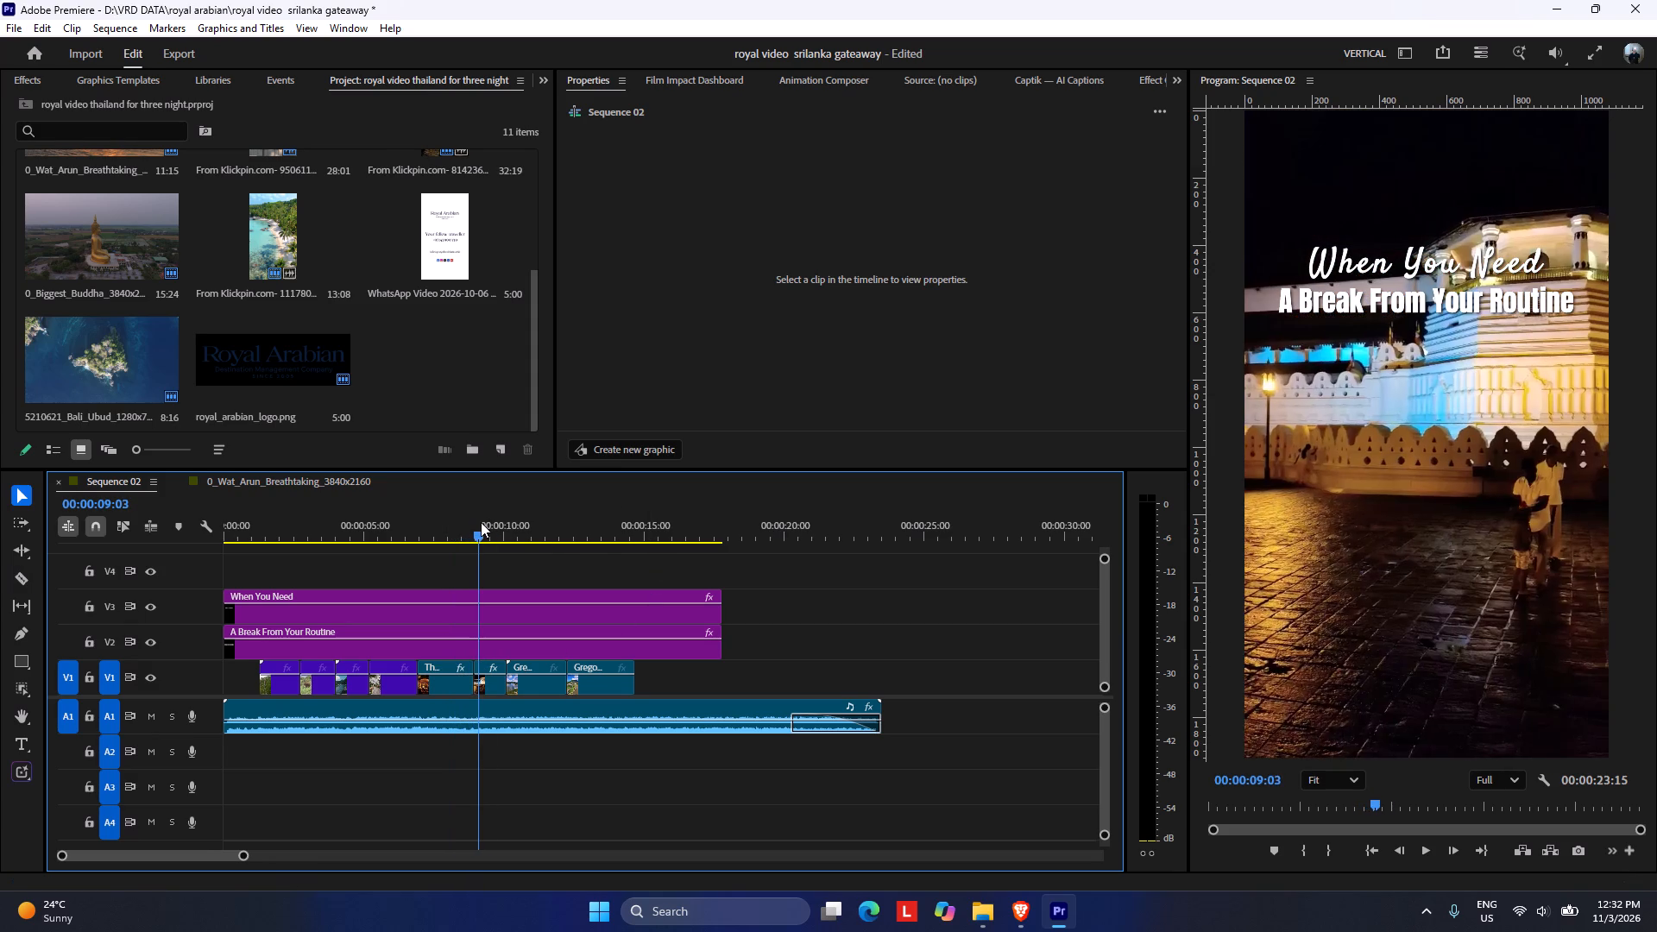
left_click_drag(481, 522, 523, 513)
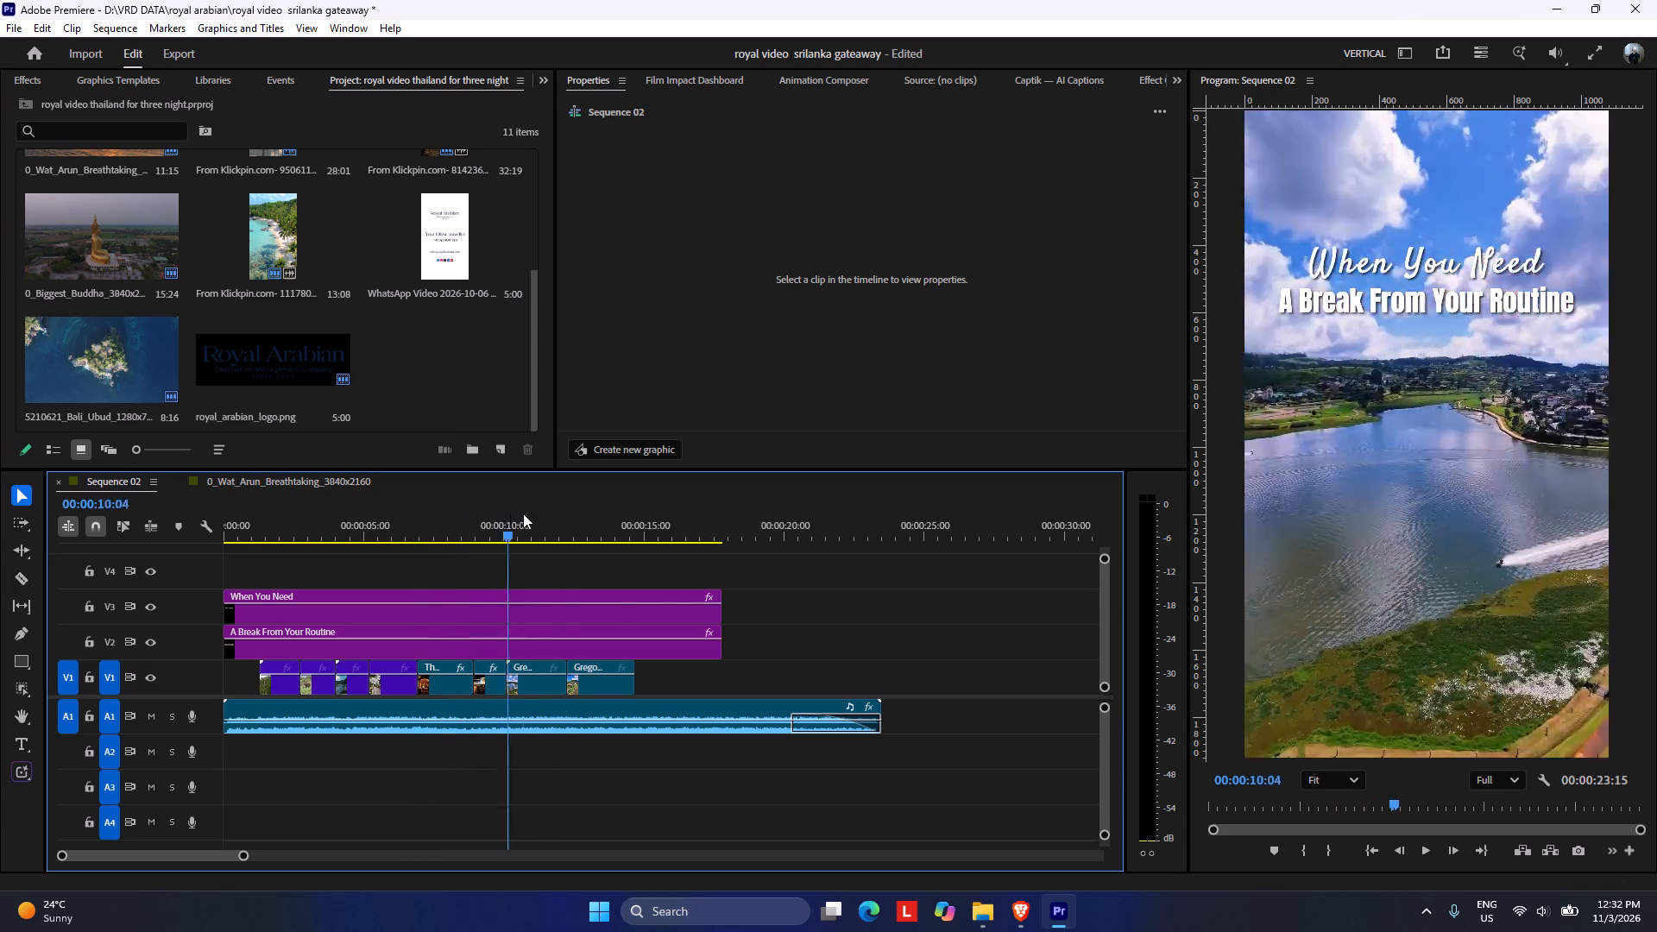
Shift the "When You Need" and "A Break From Your Routine" titles slightly higher in the frame together.
left_click_drag(523, 513, 206, 558)
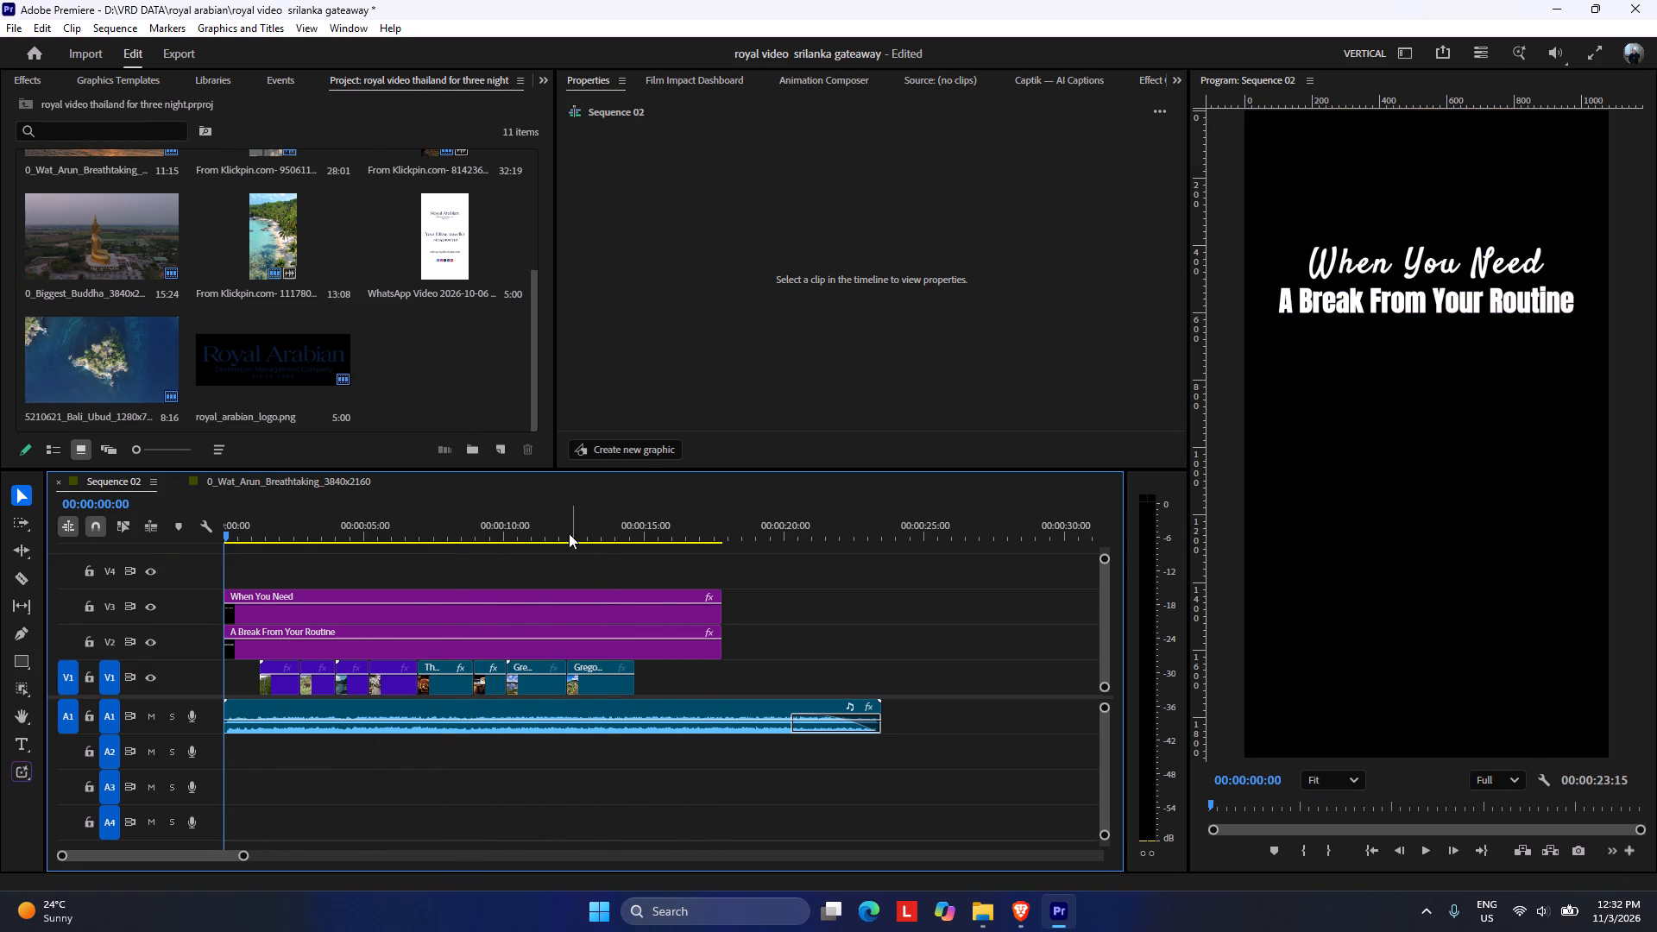
left_click_drag(569, 533, 633, 543)
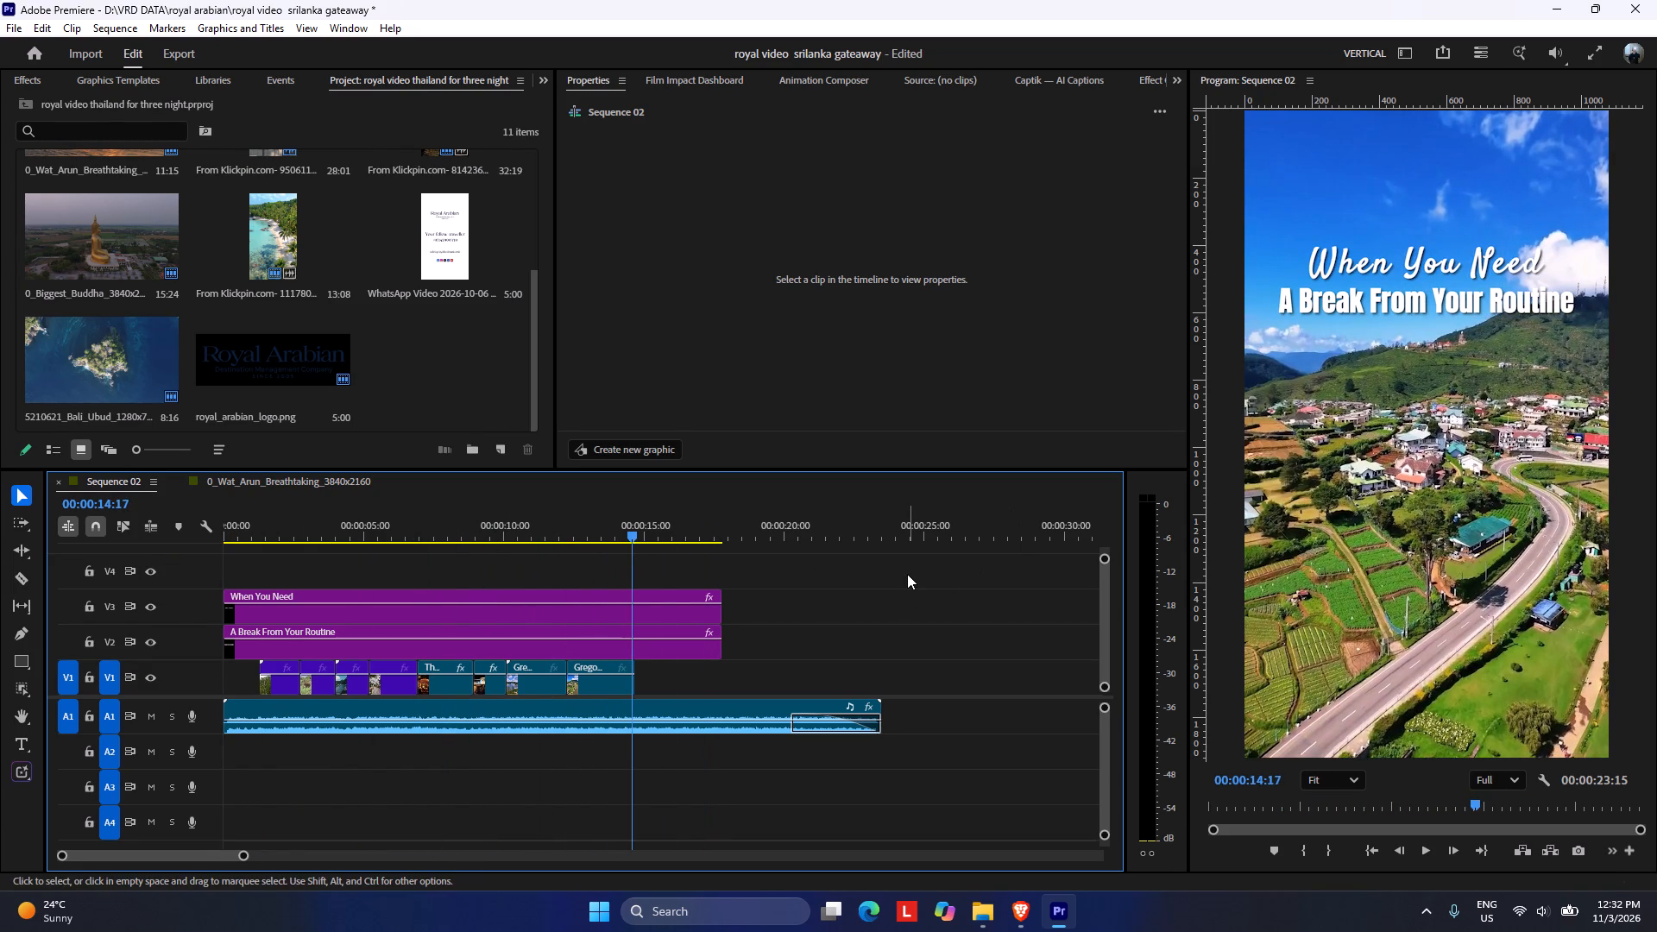
left_click_drag(796, 587, 682, 645)
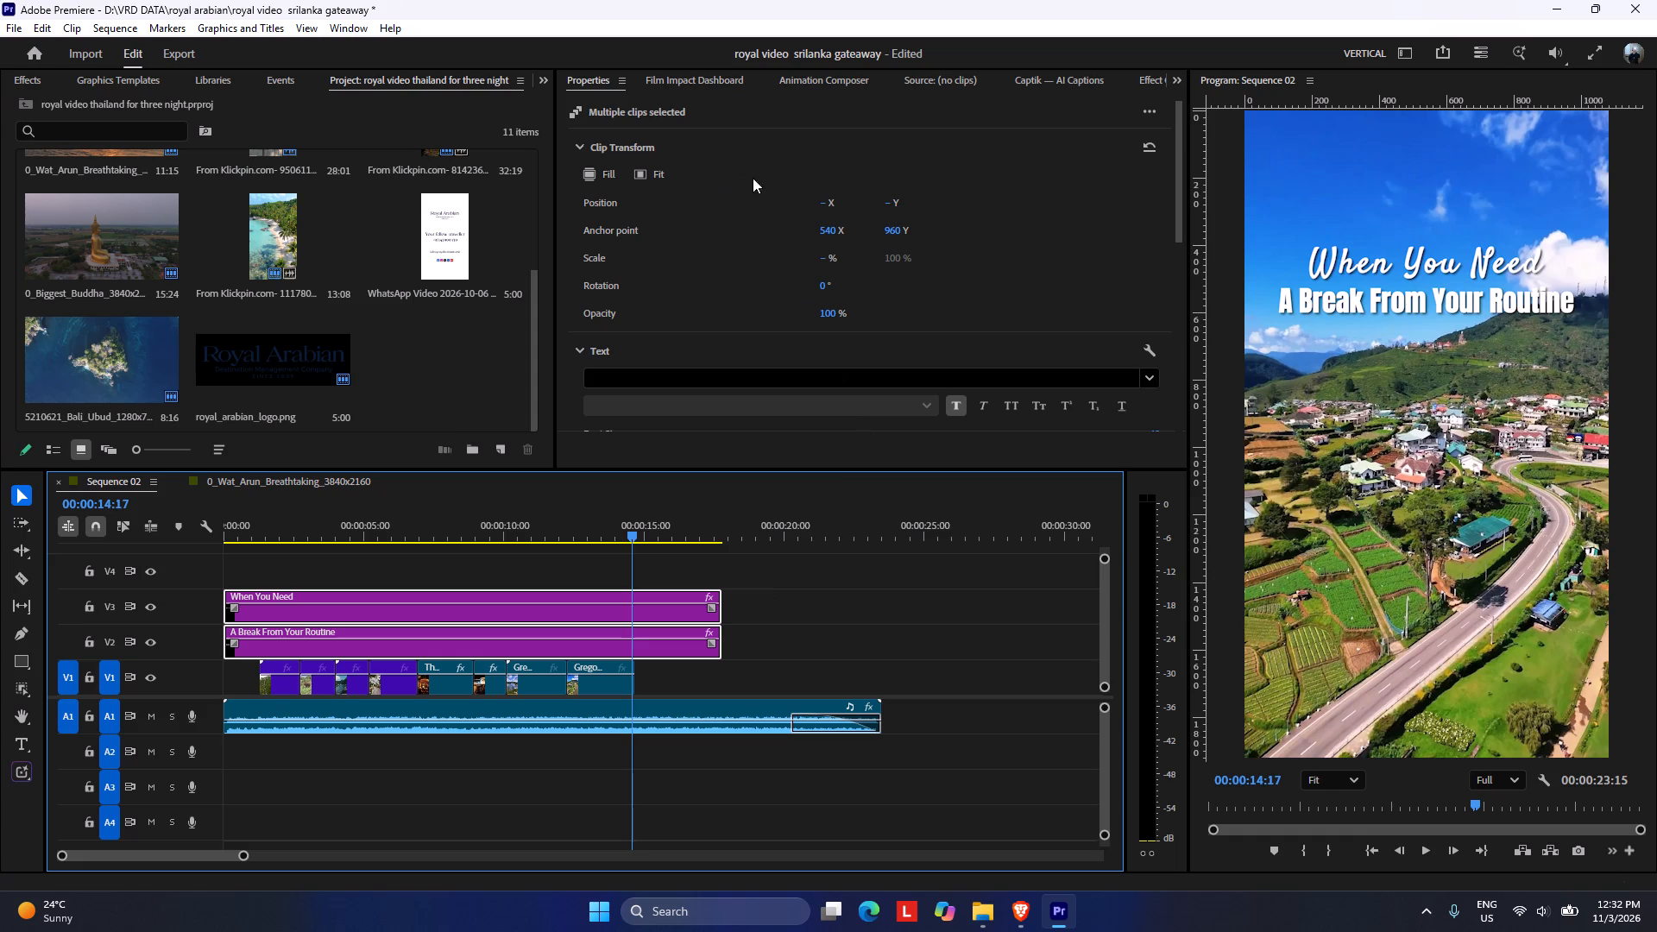
left_click_drag(890, 200, 819, 210)
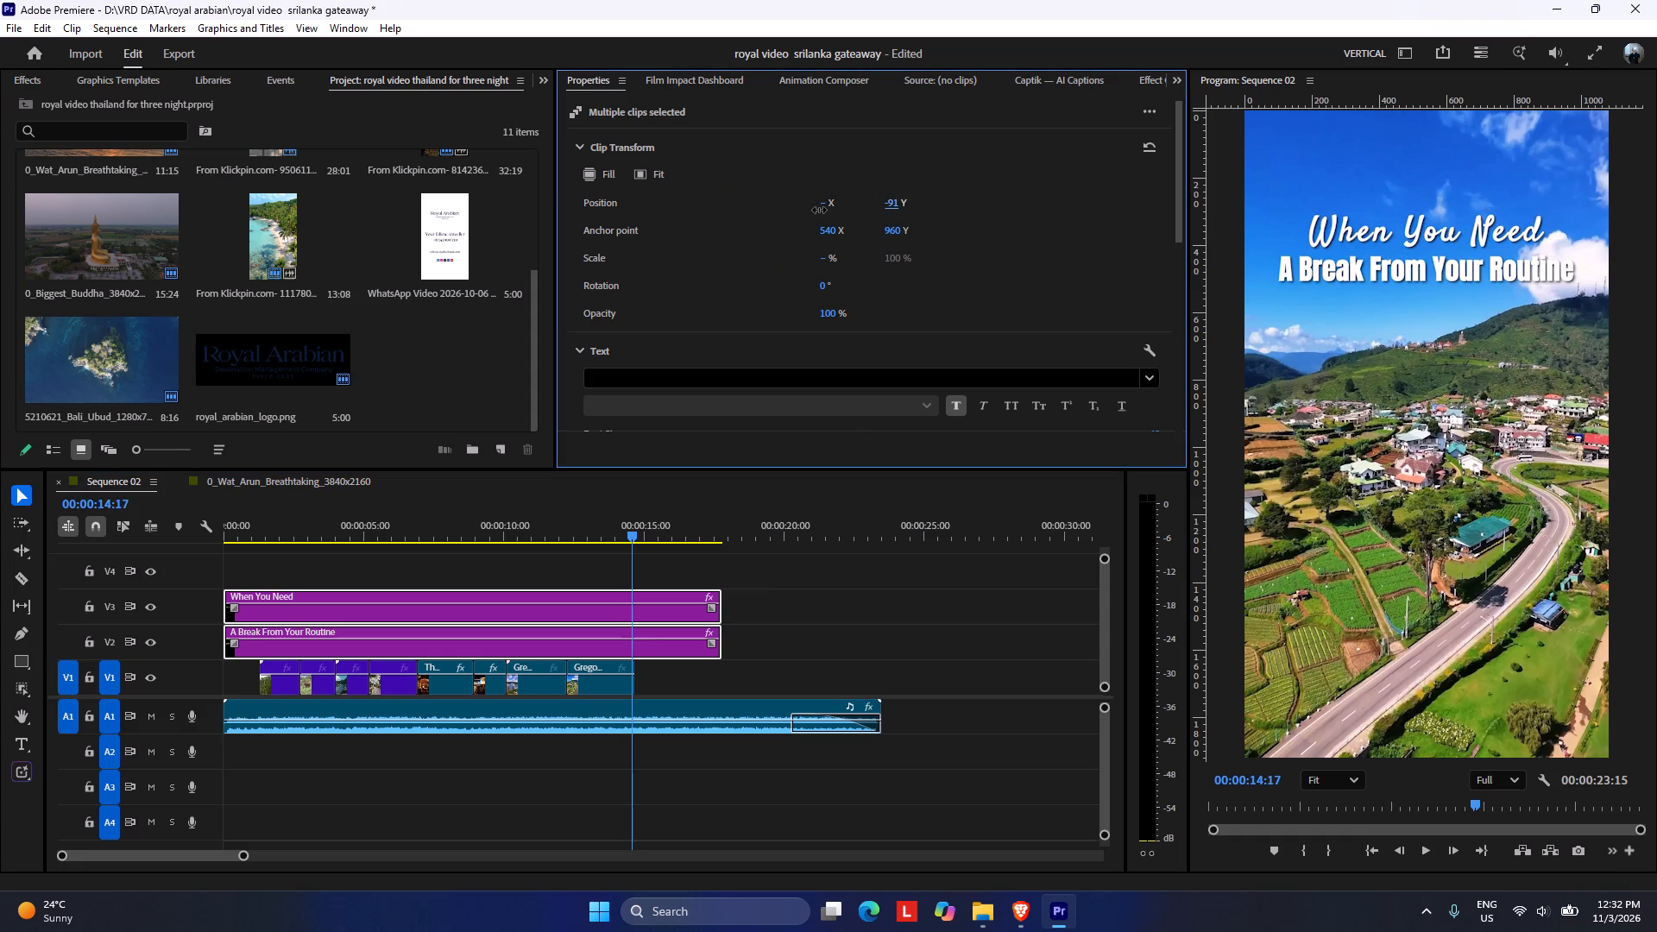
left_click_drag(819, 210, 827, 211)
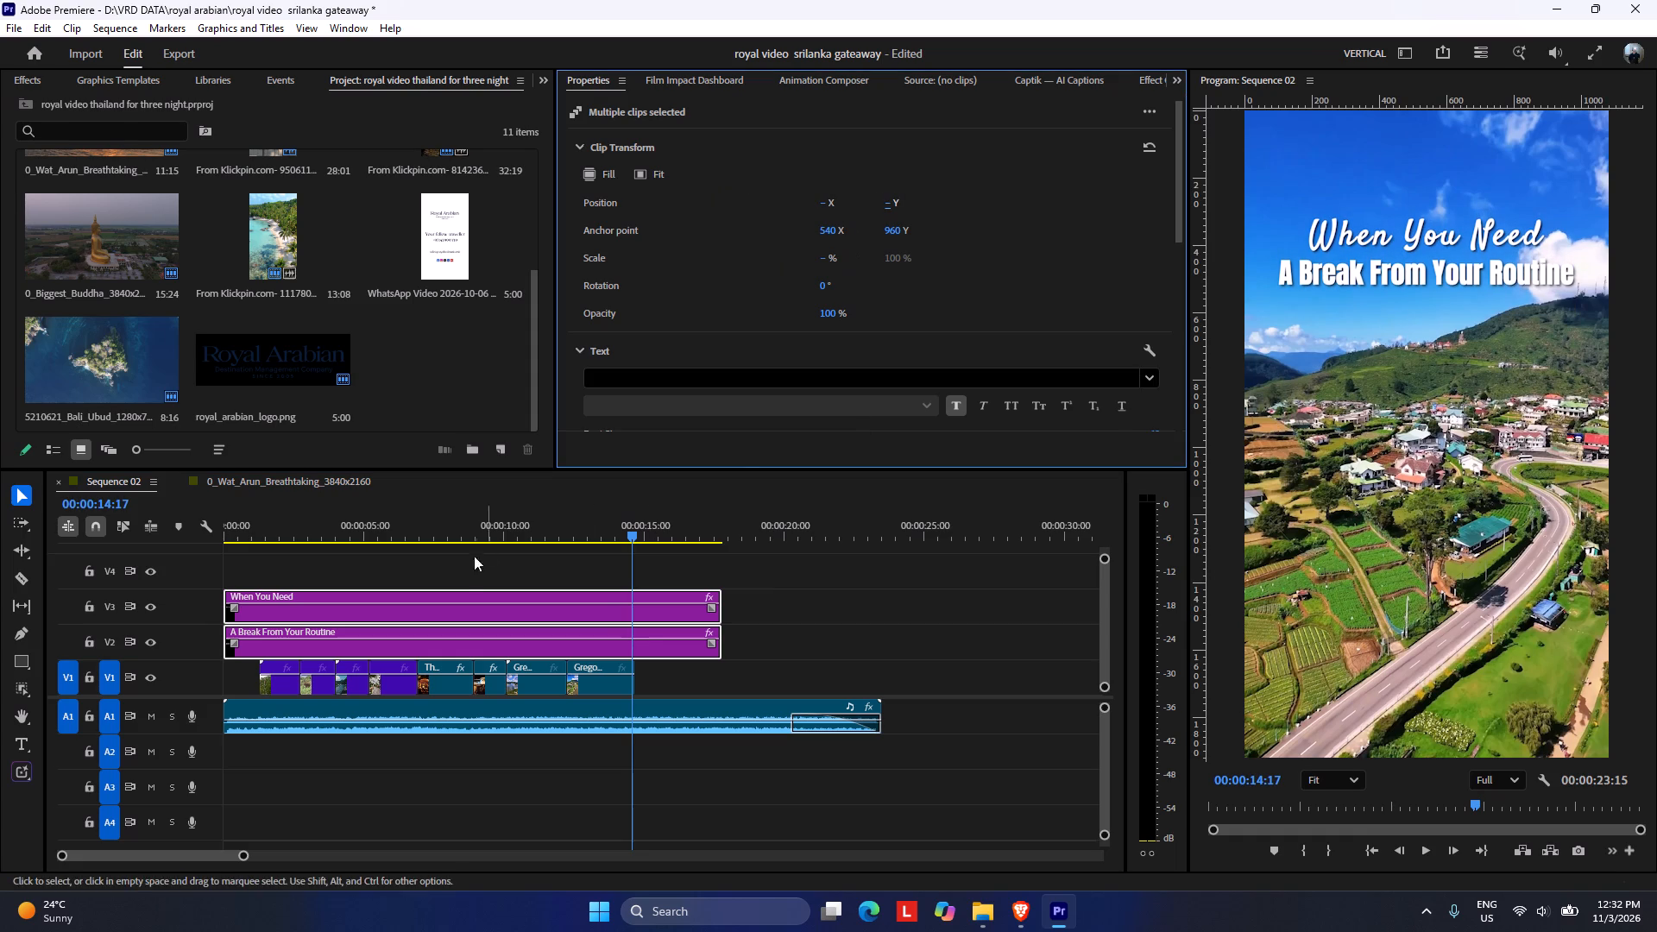
Scrub the whole sequence to check how the repositioned titles sit over each shot.
left_click_drag(449, 520, 281, 507)
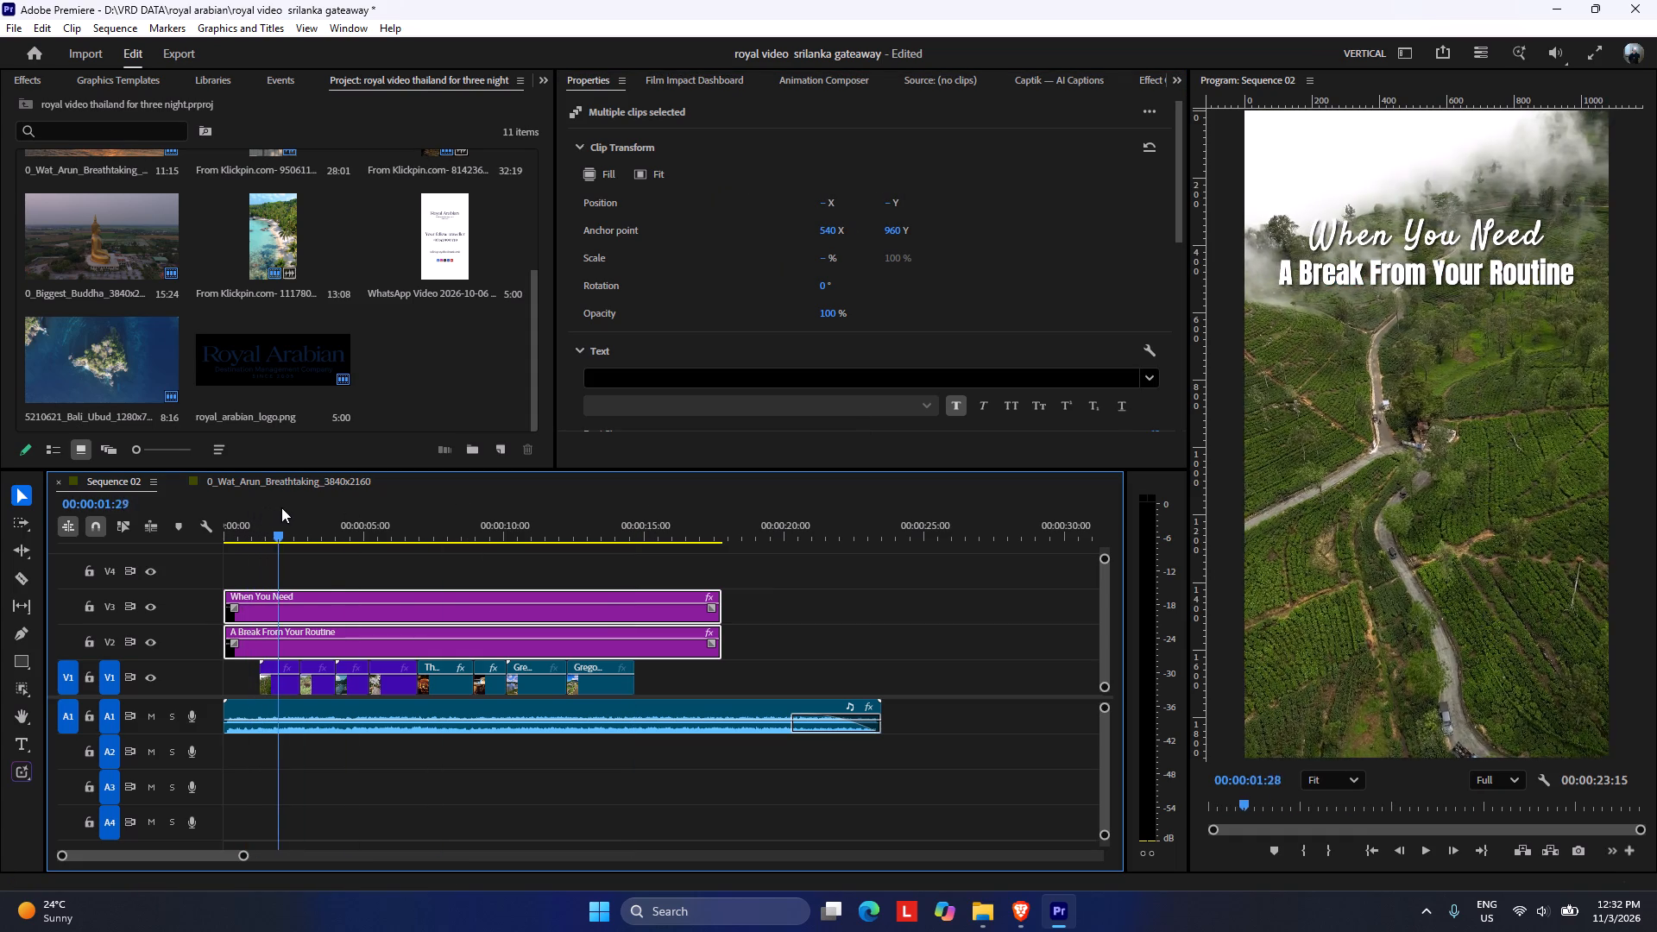
left_click_drag(281, 507, 369, 513)
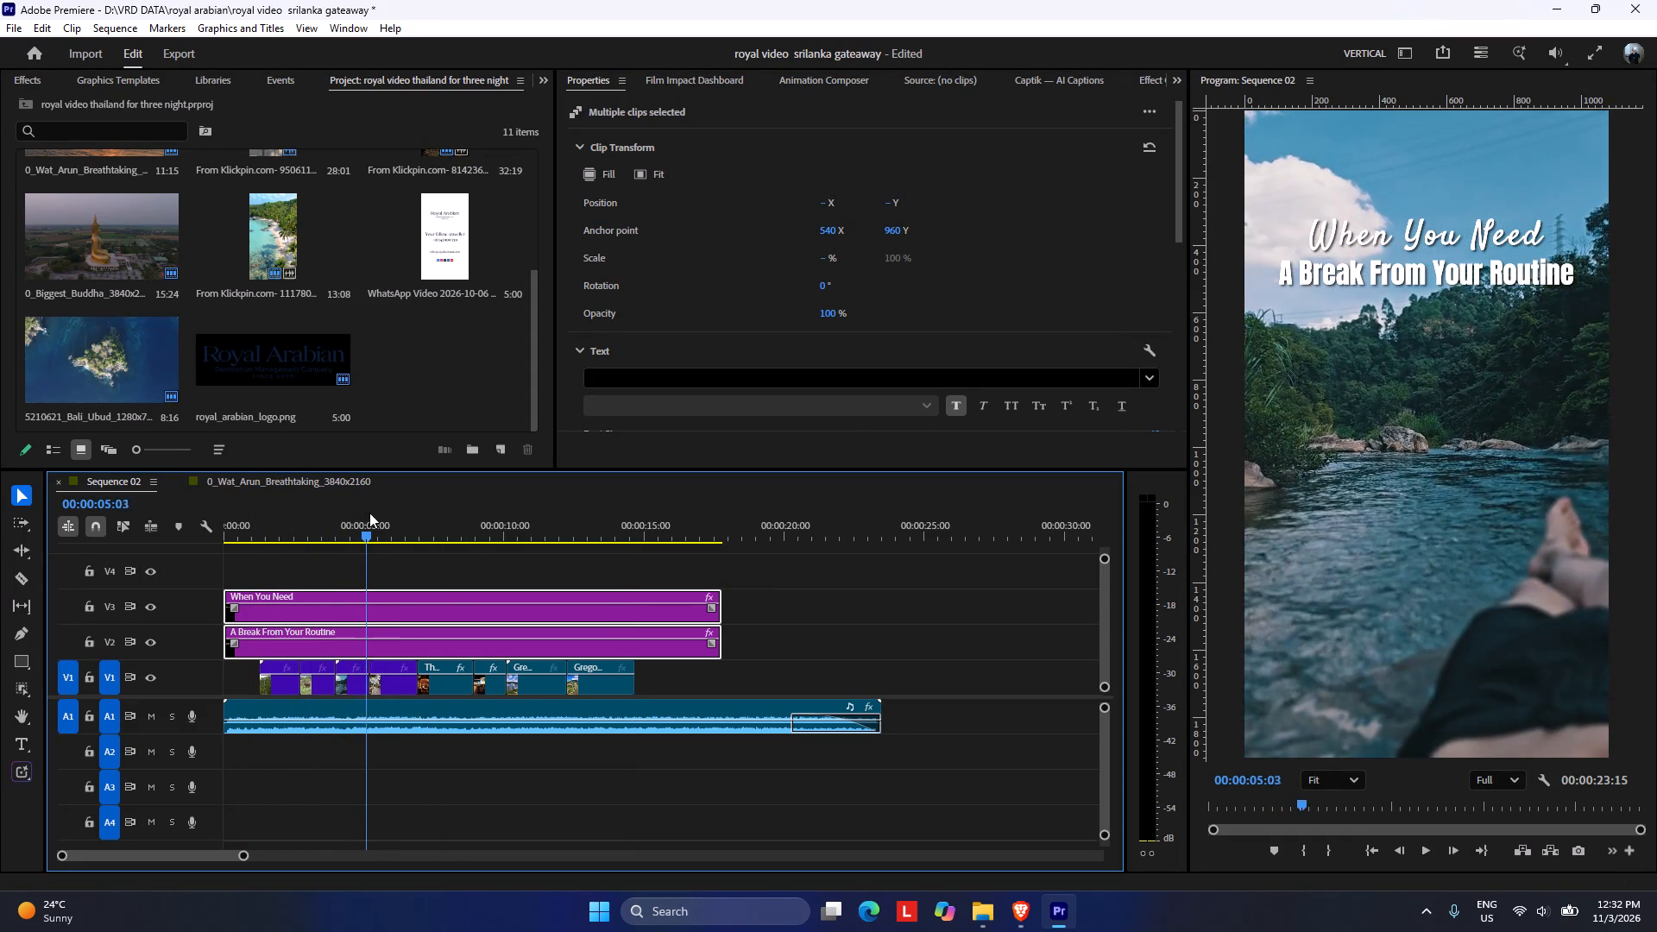
left_click_drag(369, 513, 450, 528)
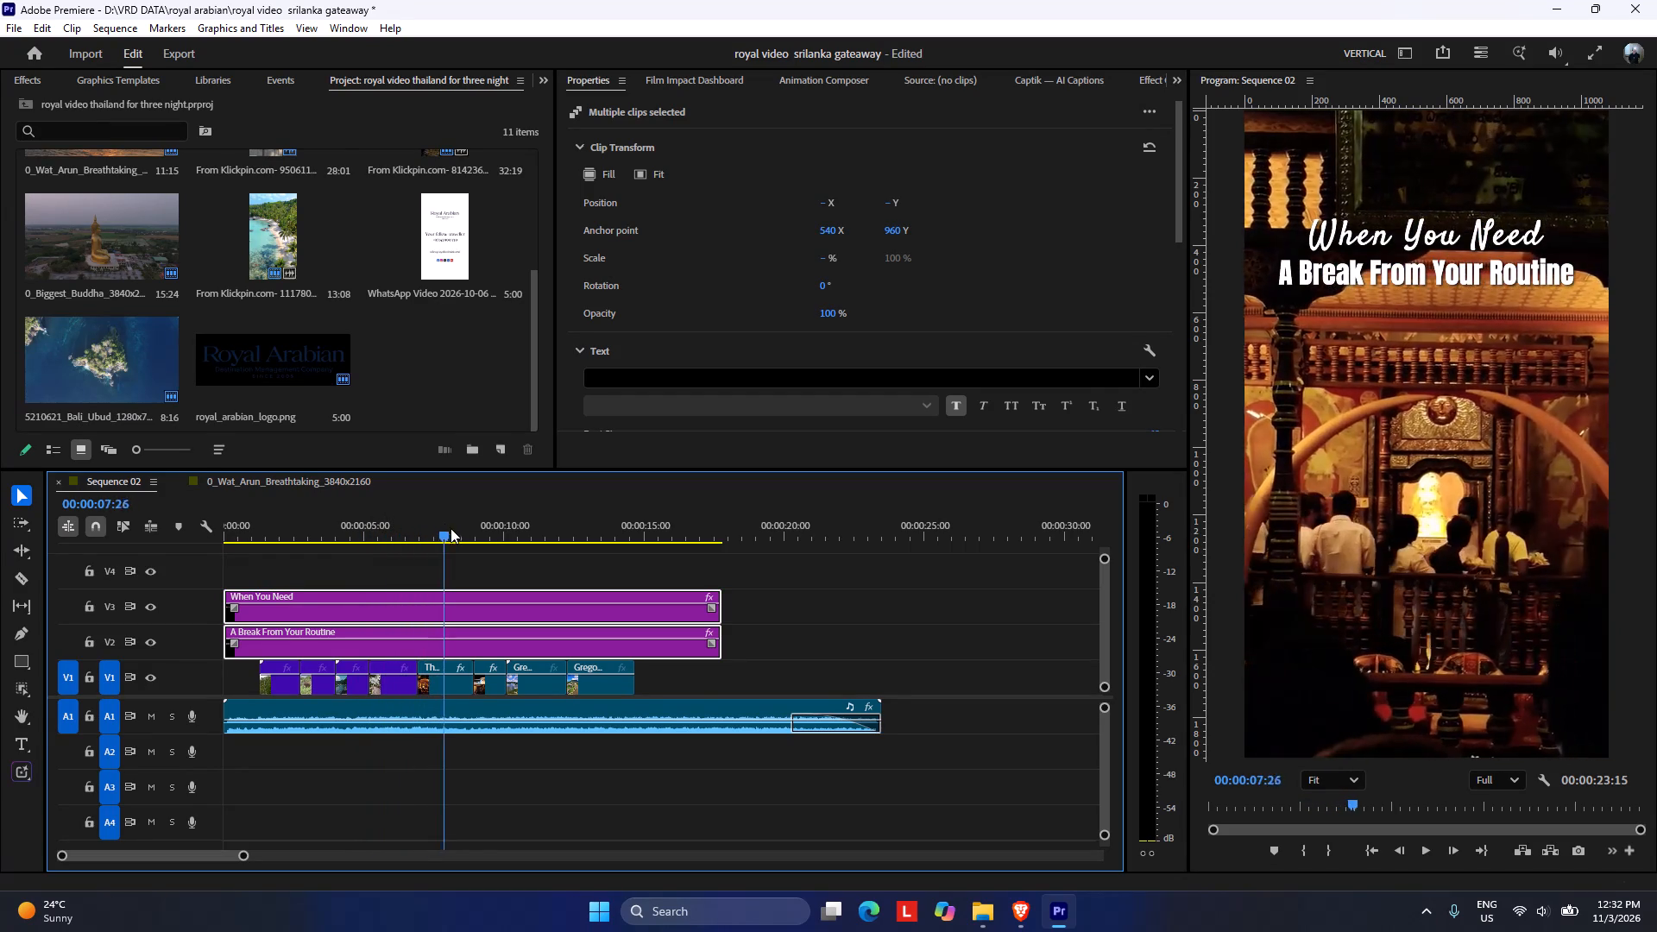
left_click_drag(450, 528, 546, 535)
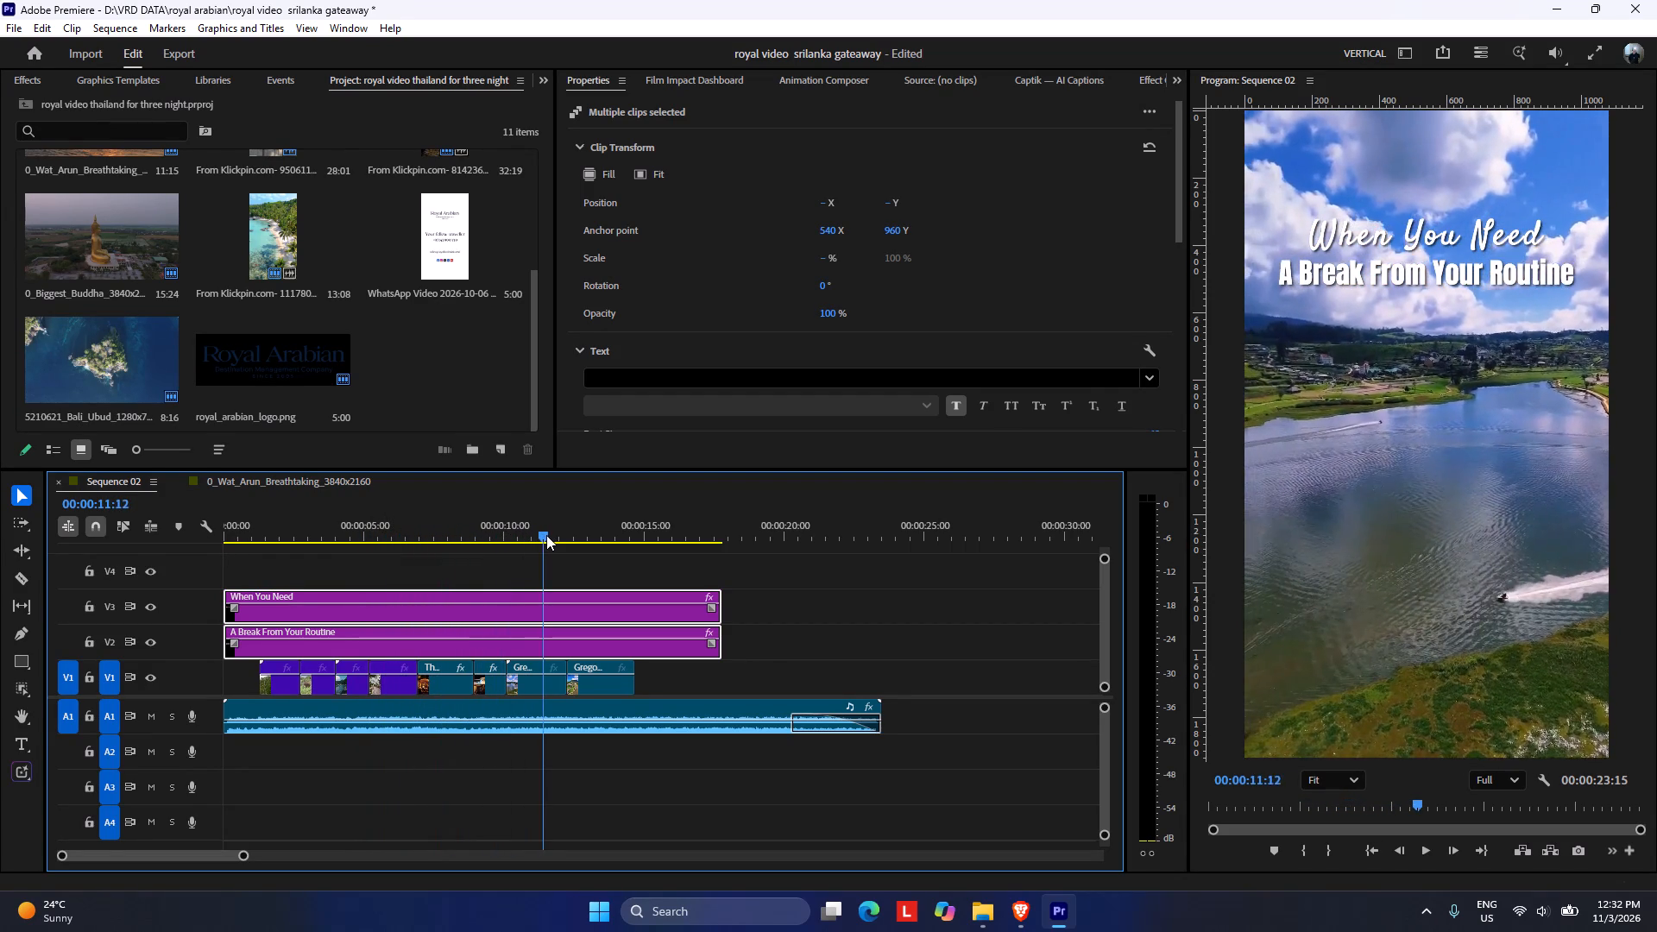
left_click_drag(546, 535, 633, 545)
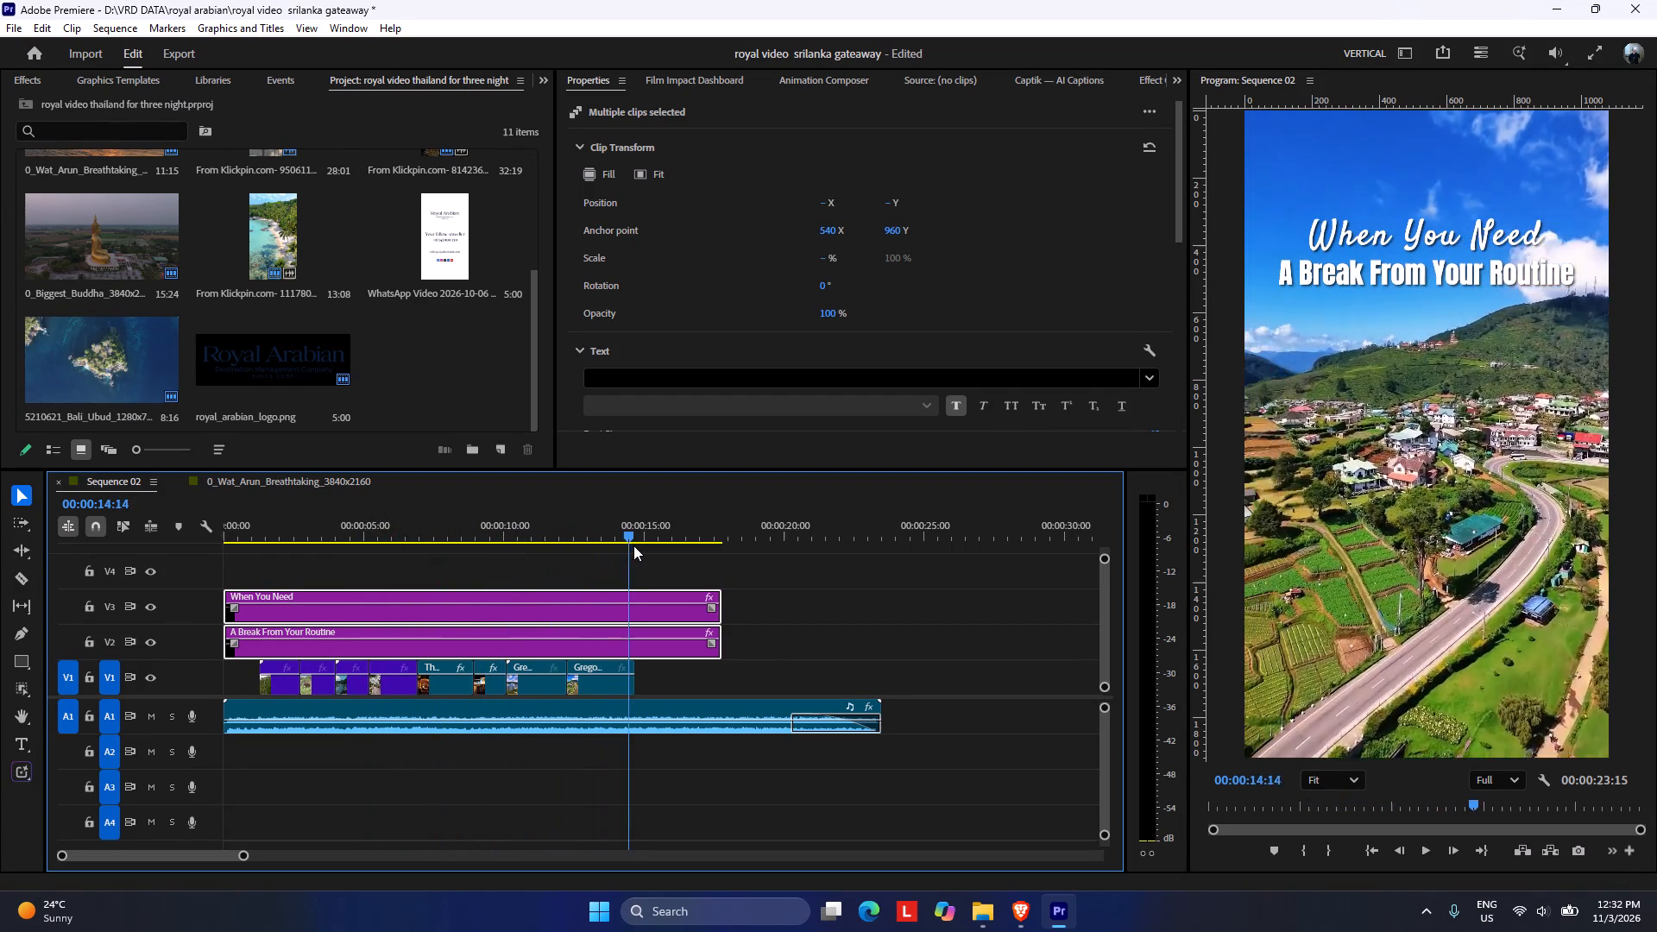
left_click_drag(633, 545, 471, 530)
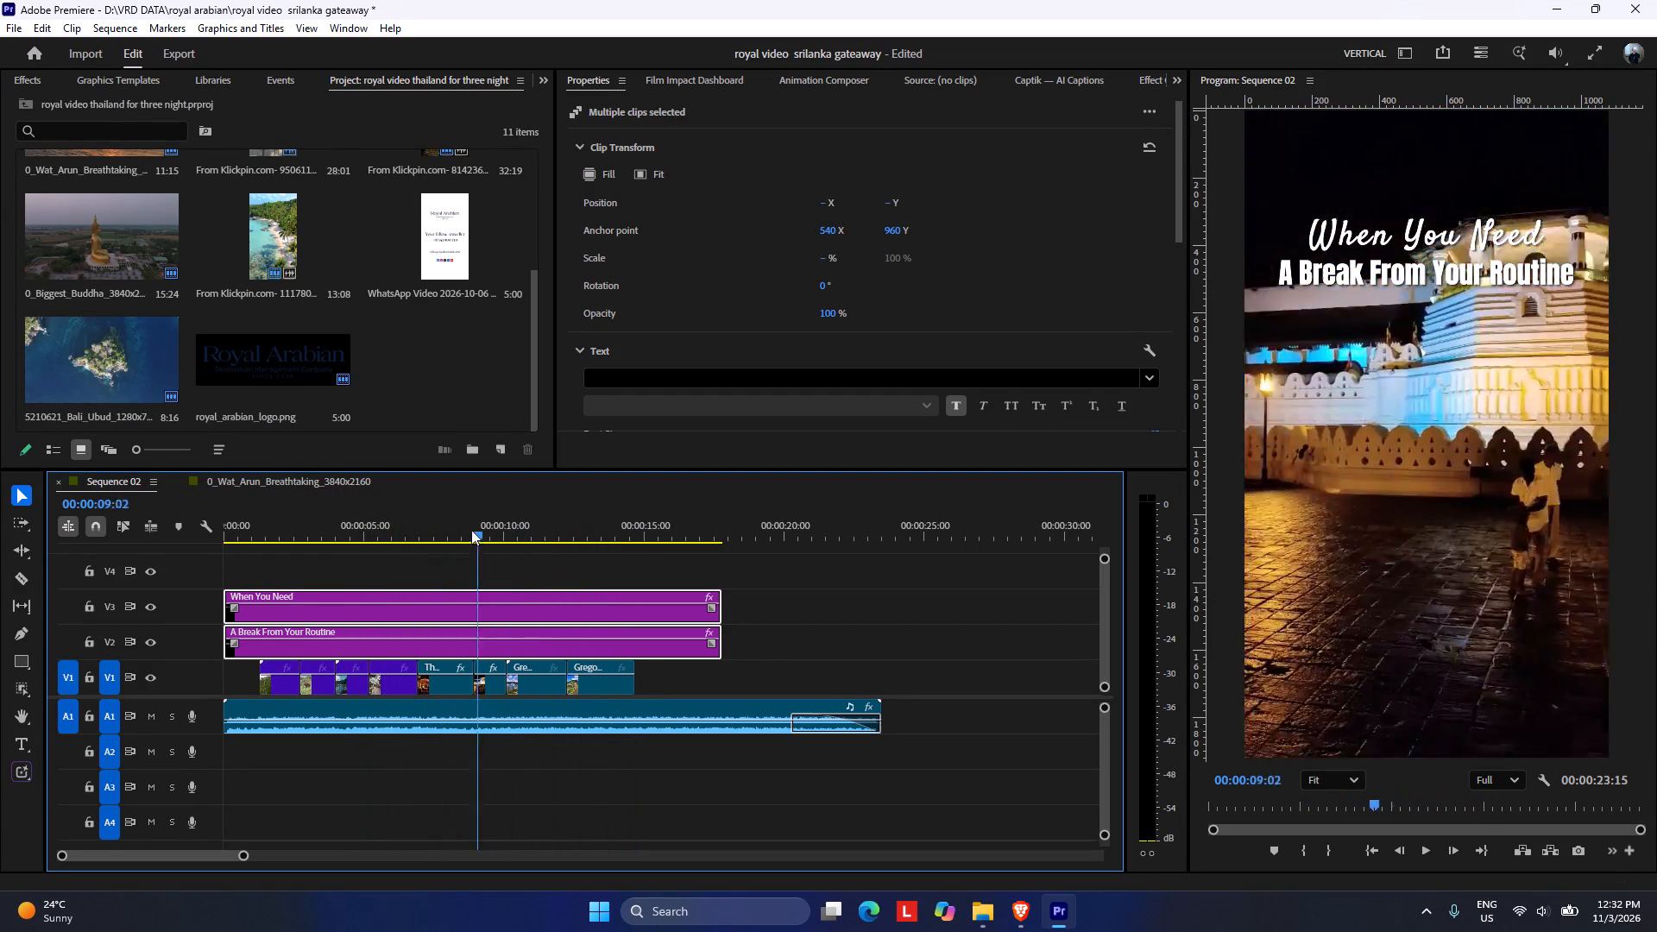
left_click_drag(471, 530, 578, 531)
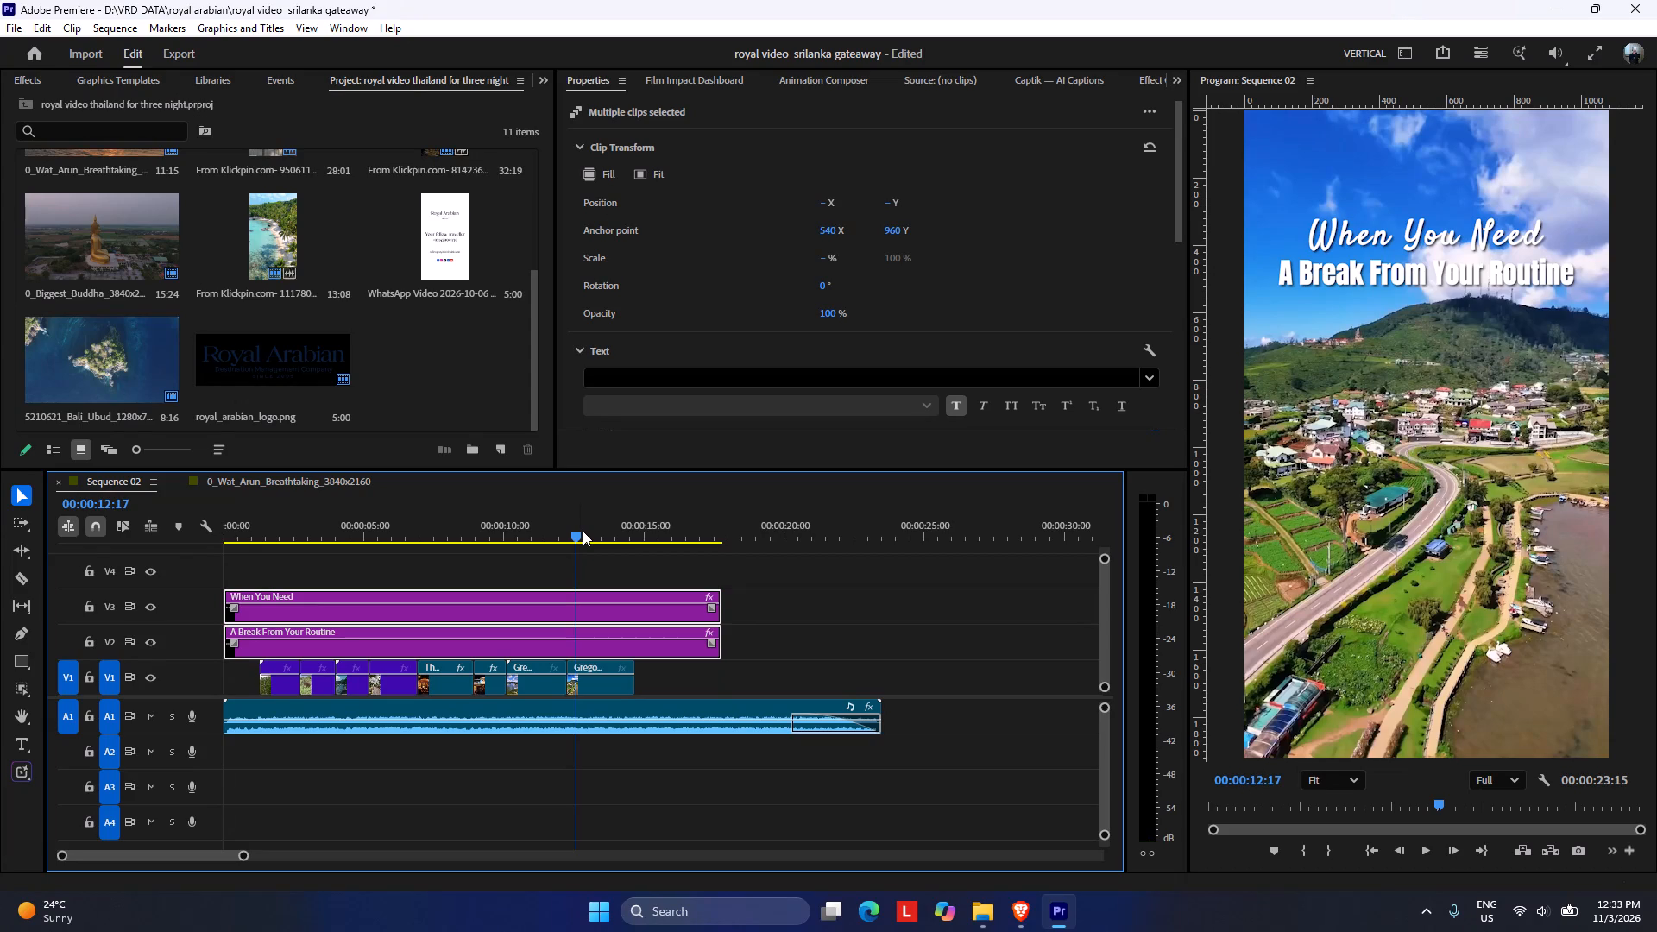
Open the text of the "When You Need" title alone for editing.
left_click(350, 609)
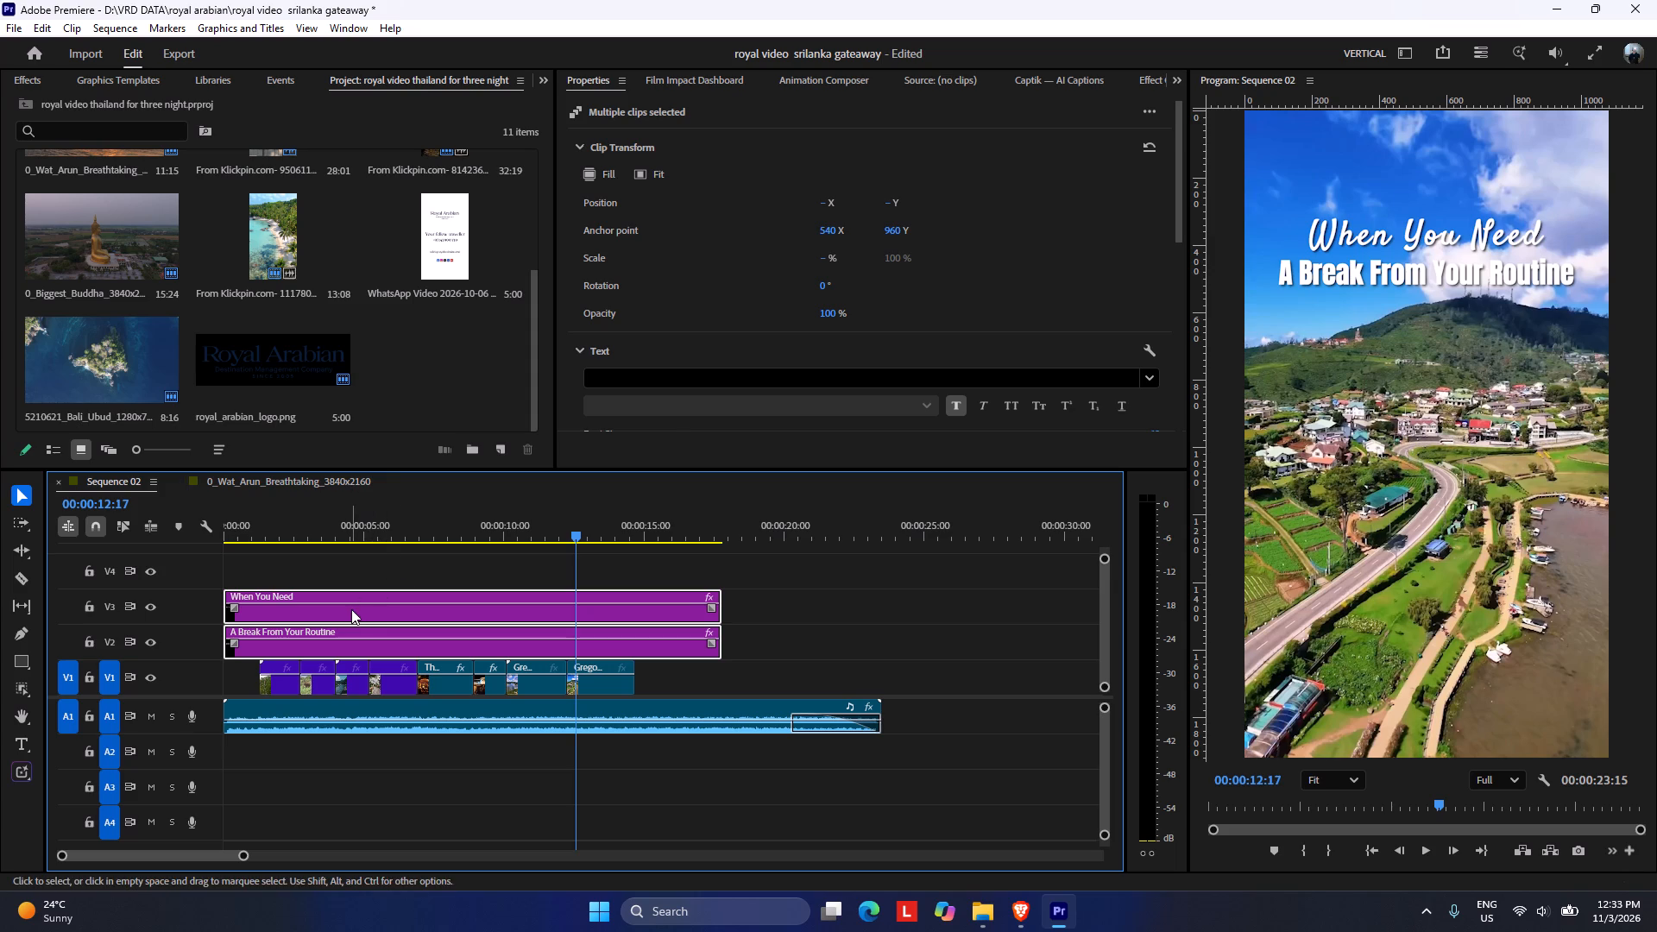
left_click(387, 554)
left_click(367, 618)
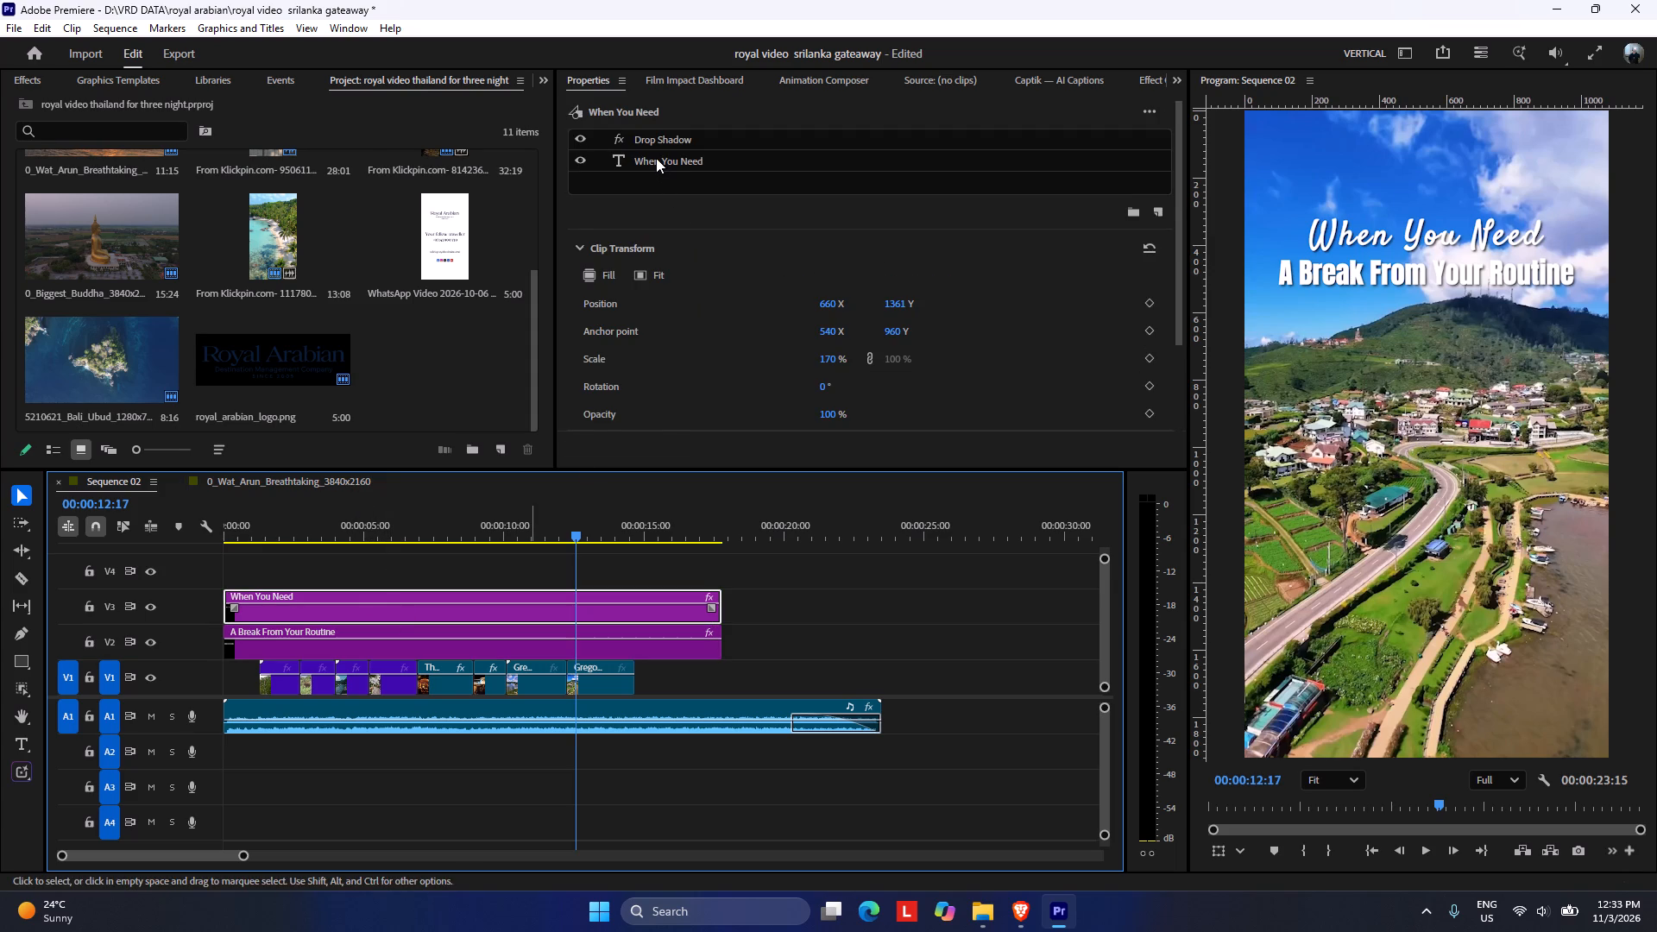
left_click(656, 158)
left_click(656, 158)
left_click(656, 158)
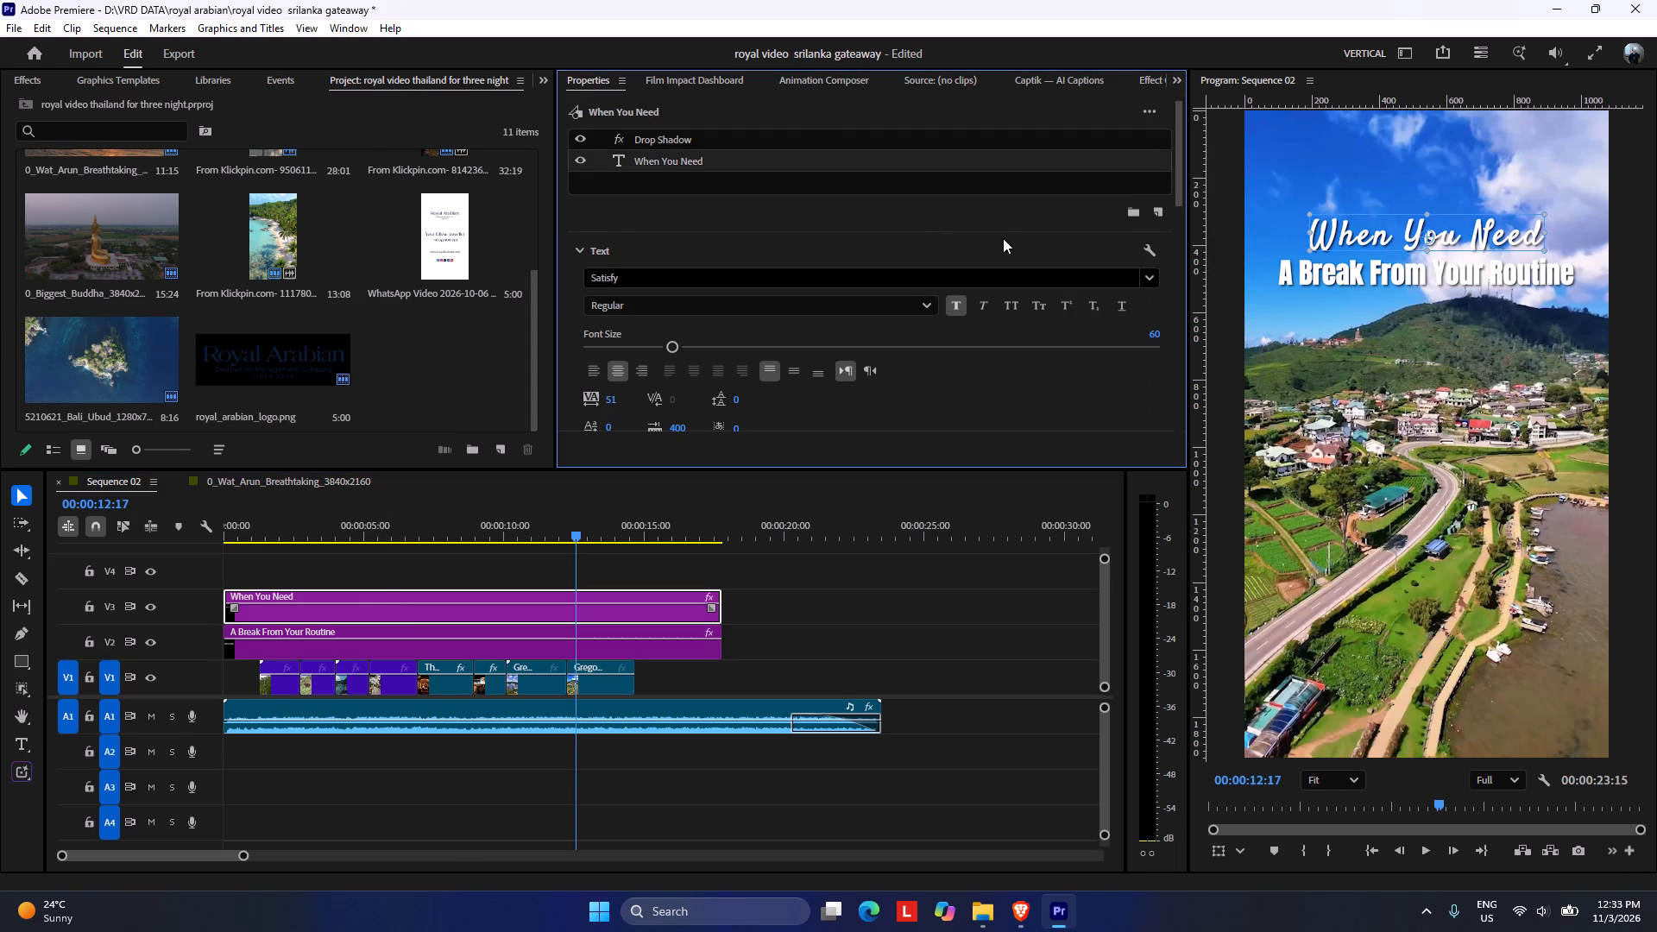
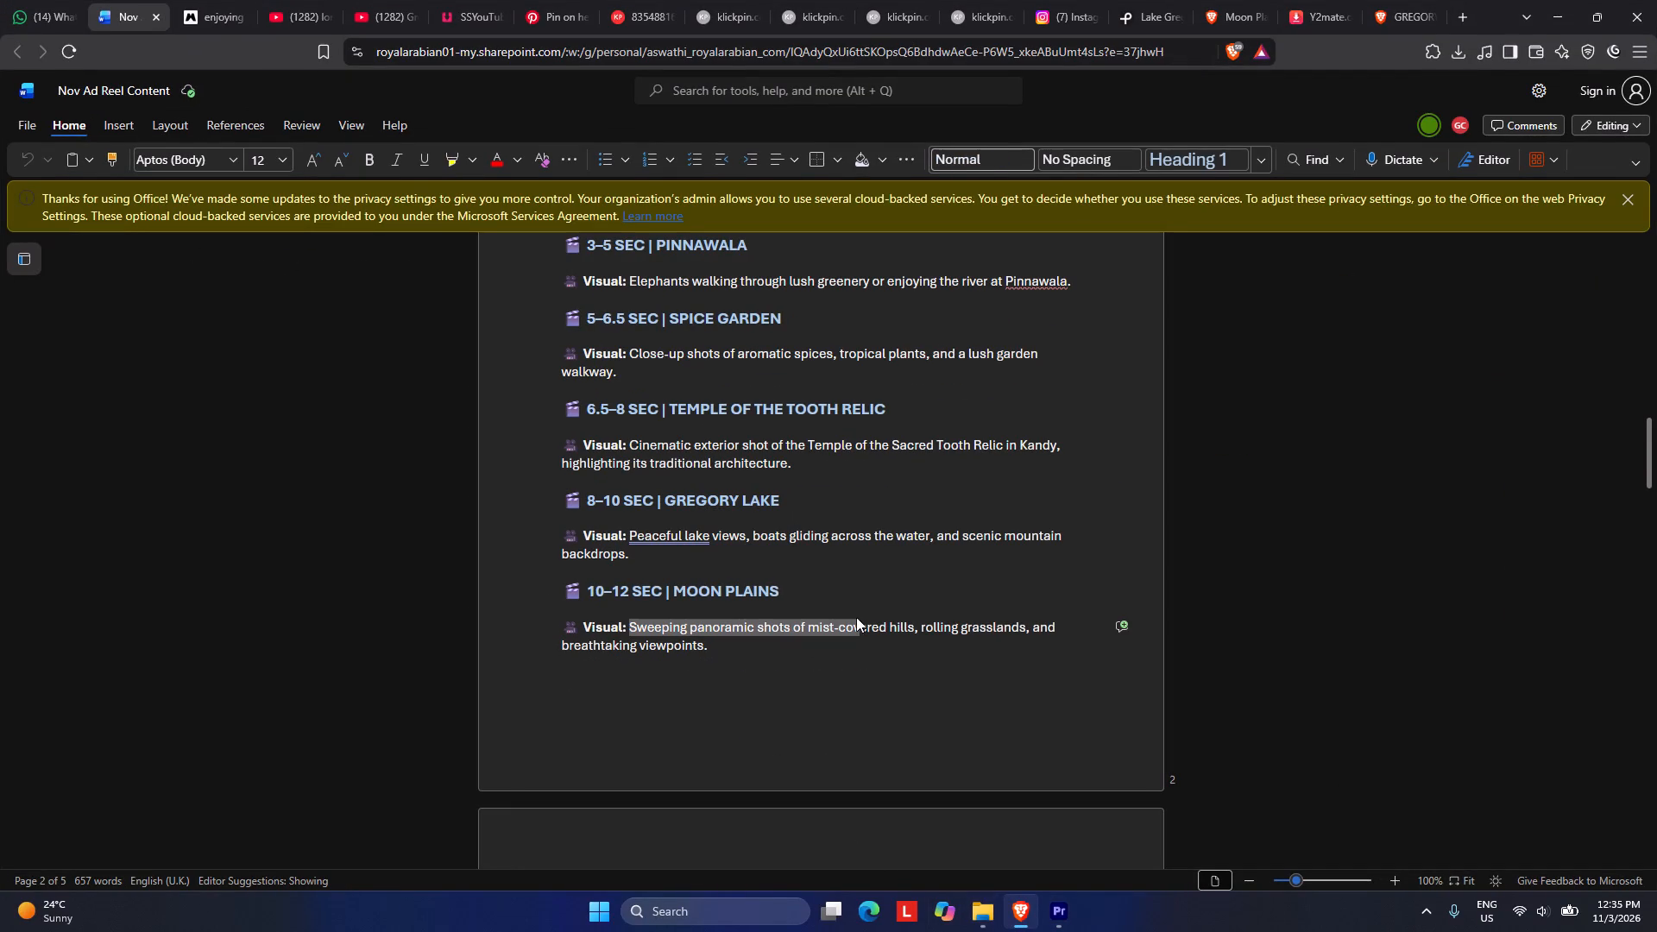
Read the 10–12 sec Moon Plains visual description in the brief and copy the phrase "mist-covered hills".
left_click_drag(856, 617, 811, 646)
left_click(793, 677)
left_click_drag(809, 626, 808, 626)
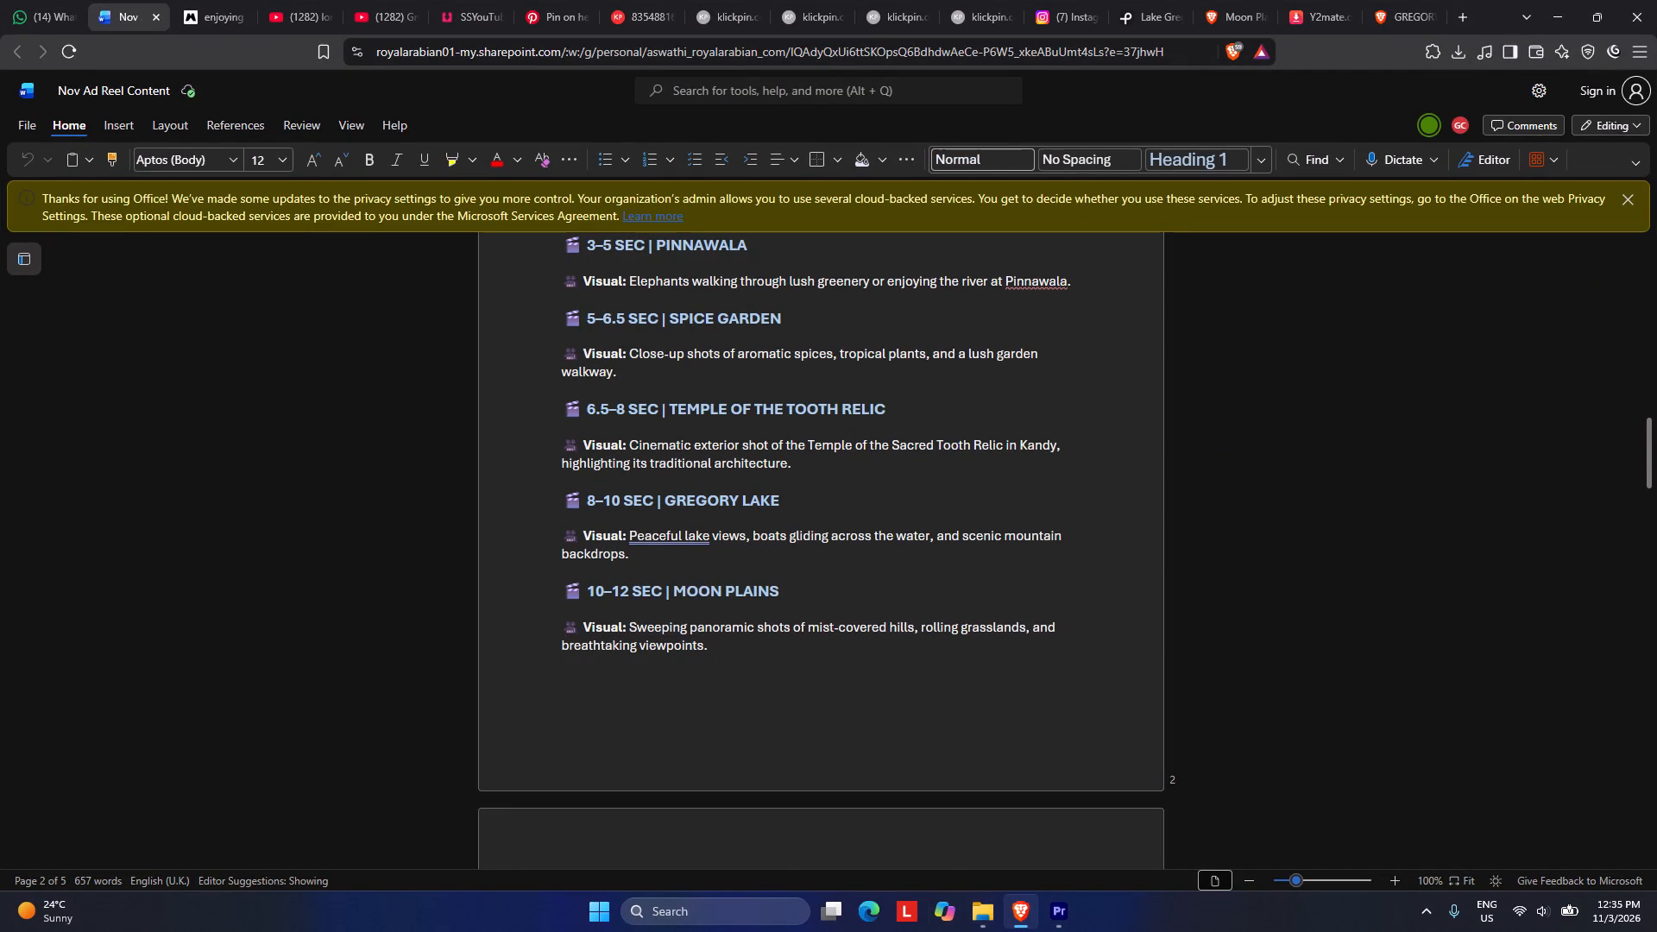
left_click_drag(808, 626, 914, 637)
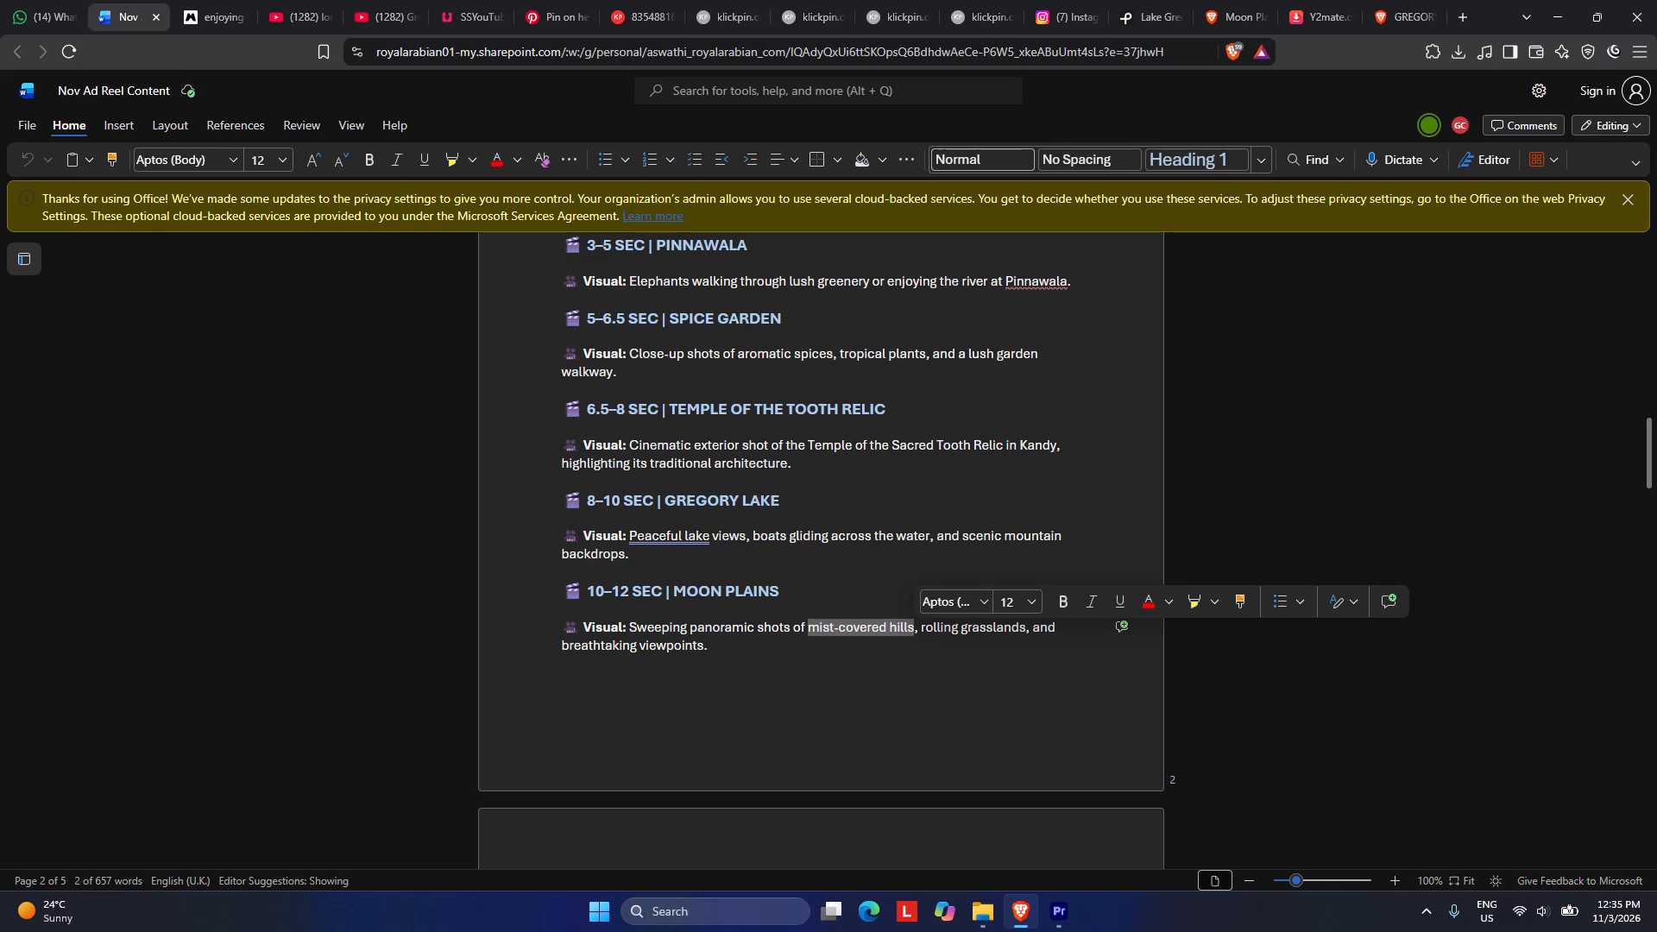
key("ctrl+c")
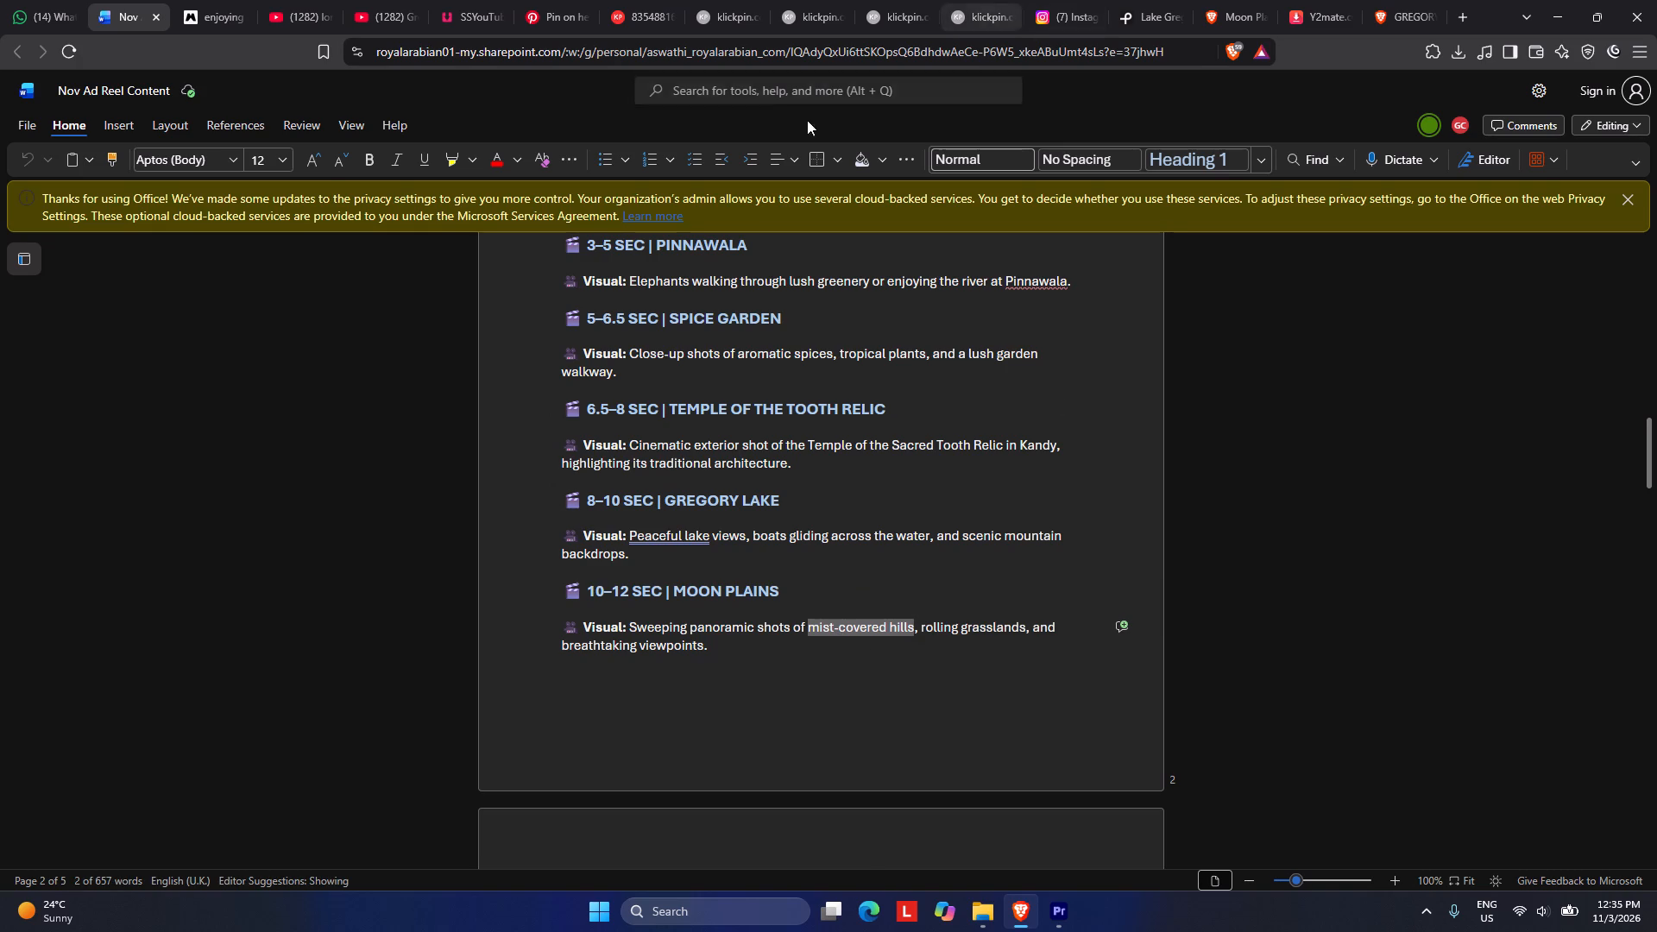
left_click(818, 647)
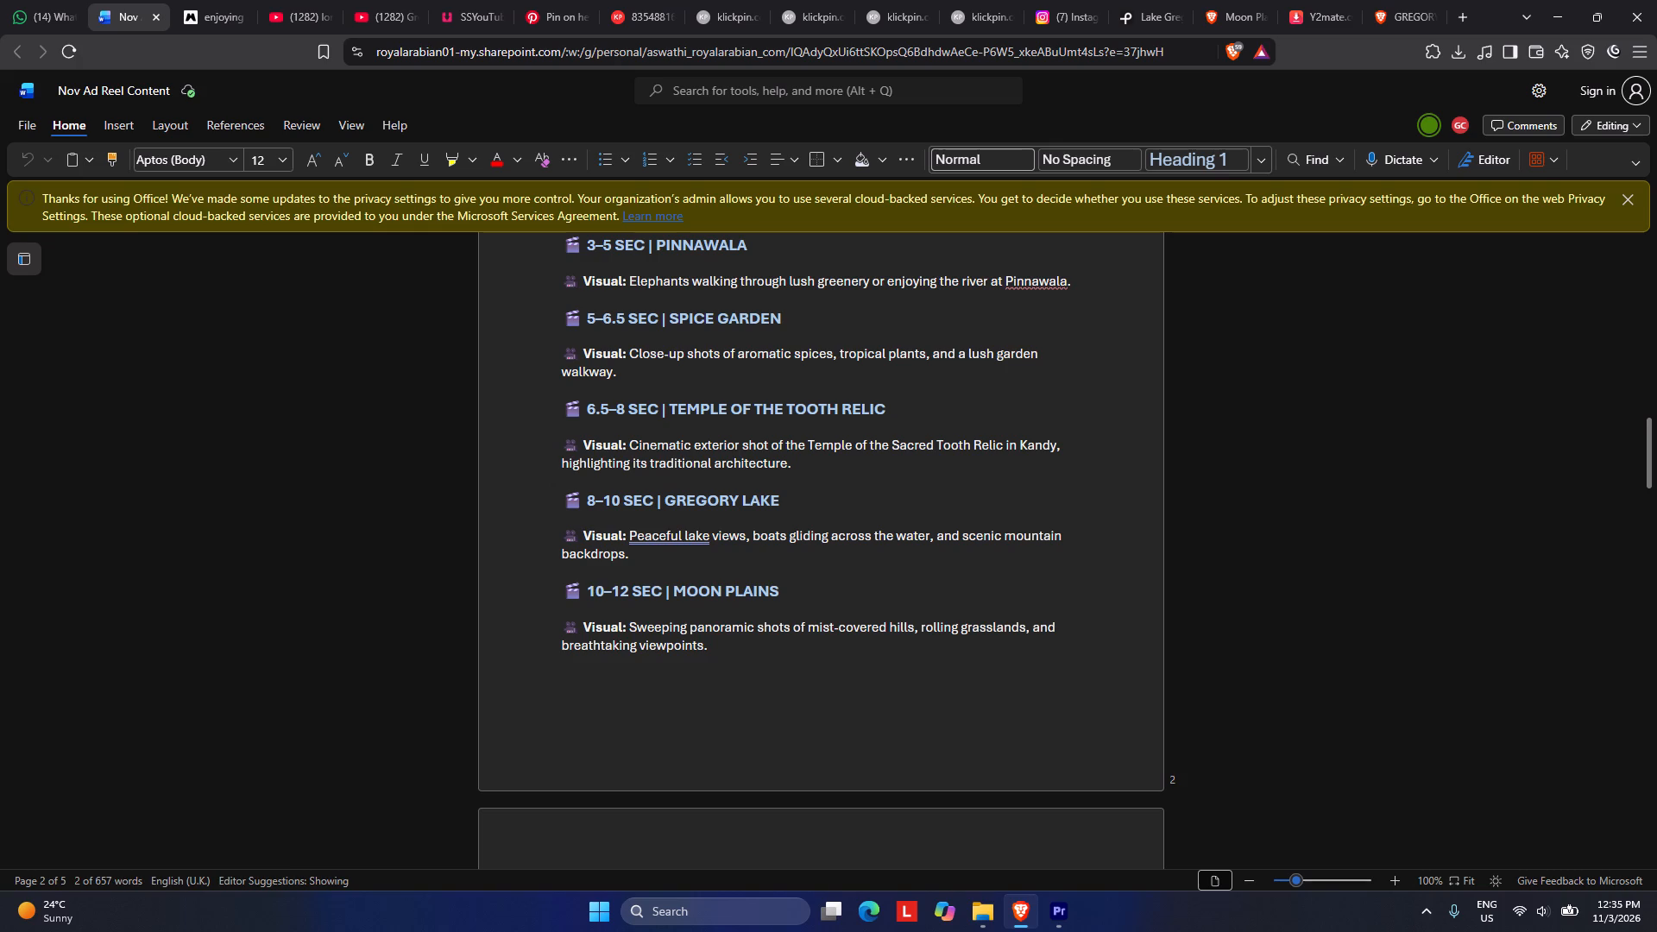
left_click_drag(810, 627, 810, 651)
left_click(776, 683)
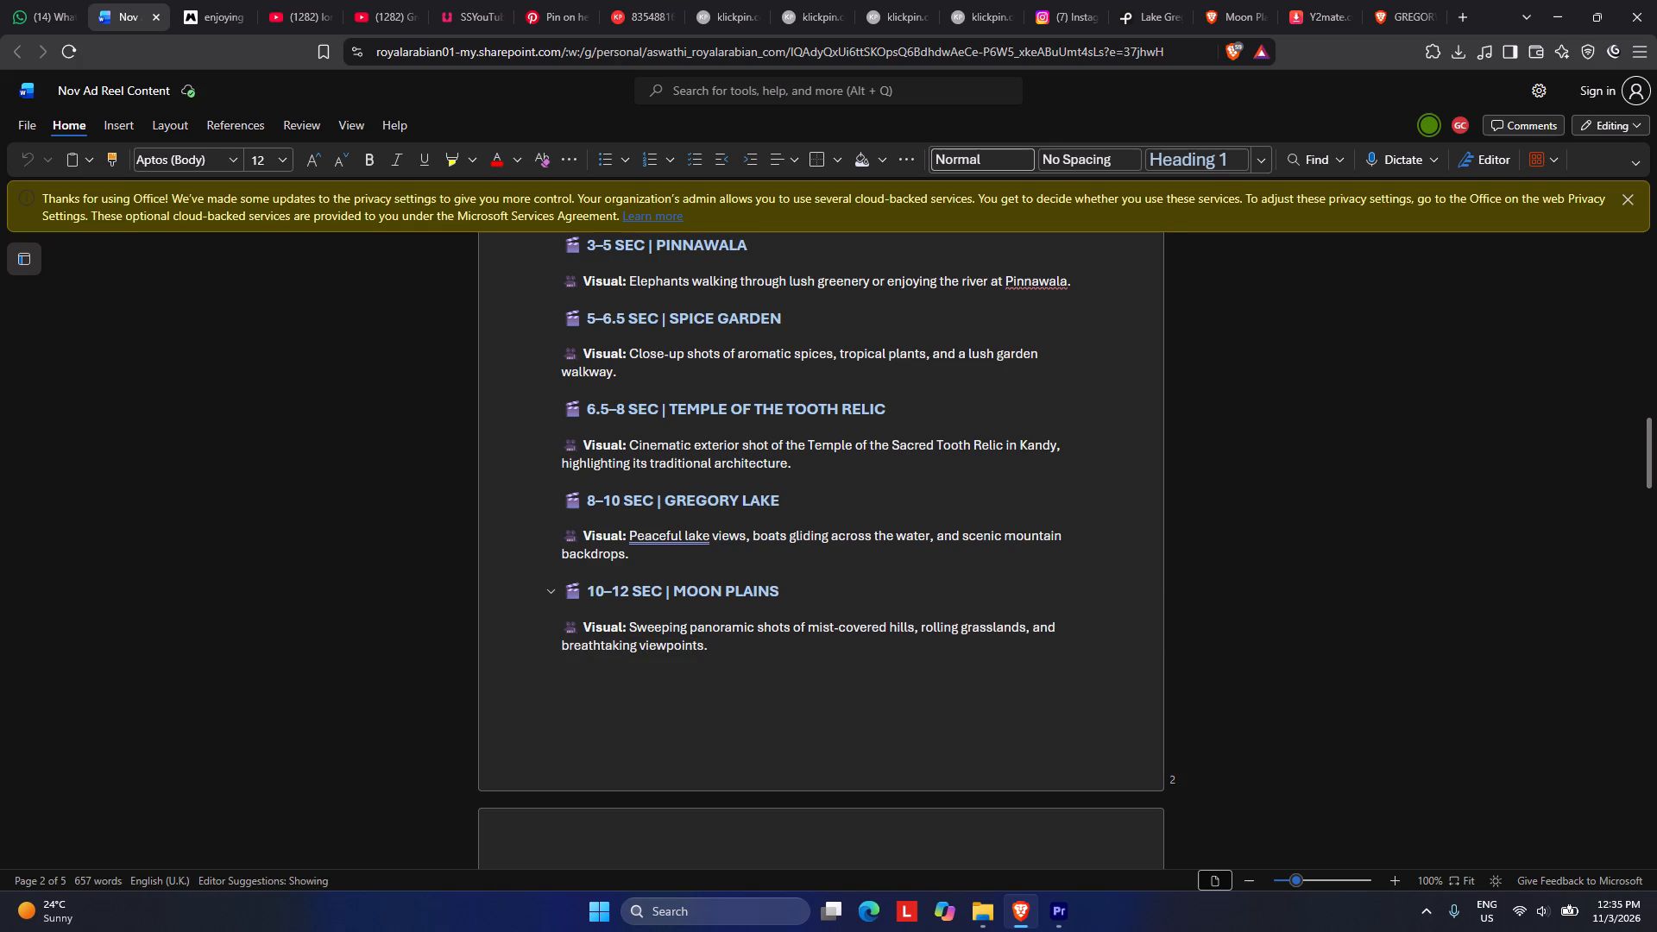
Copy the "MOON PLAINS" heading text from the brief and search Pexels videos for it.
left_click_drag(671, 588, 799, 581)
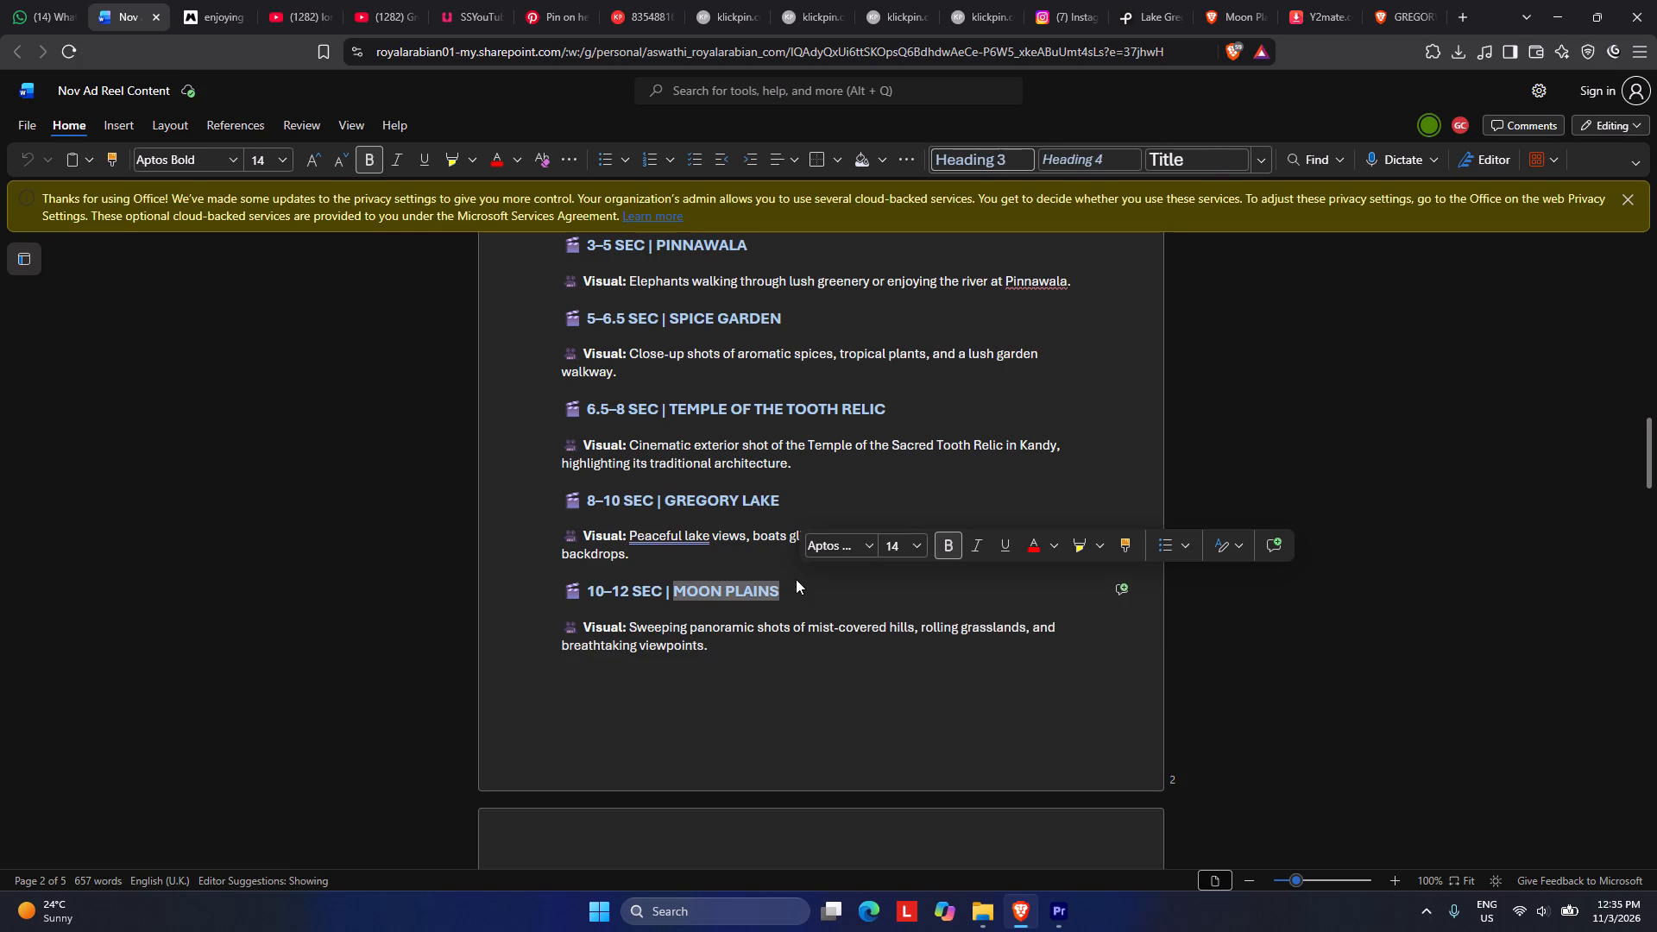
key("ctrl+c")
left_click(1159, 0)
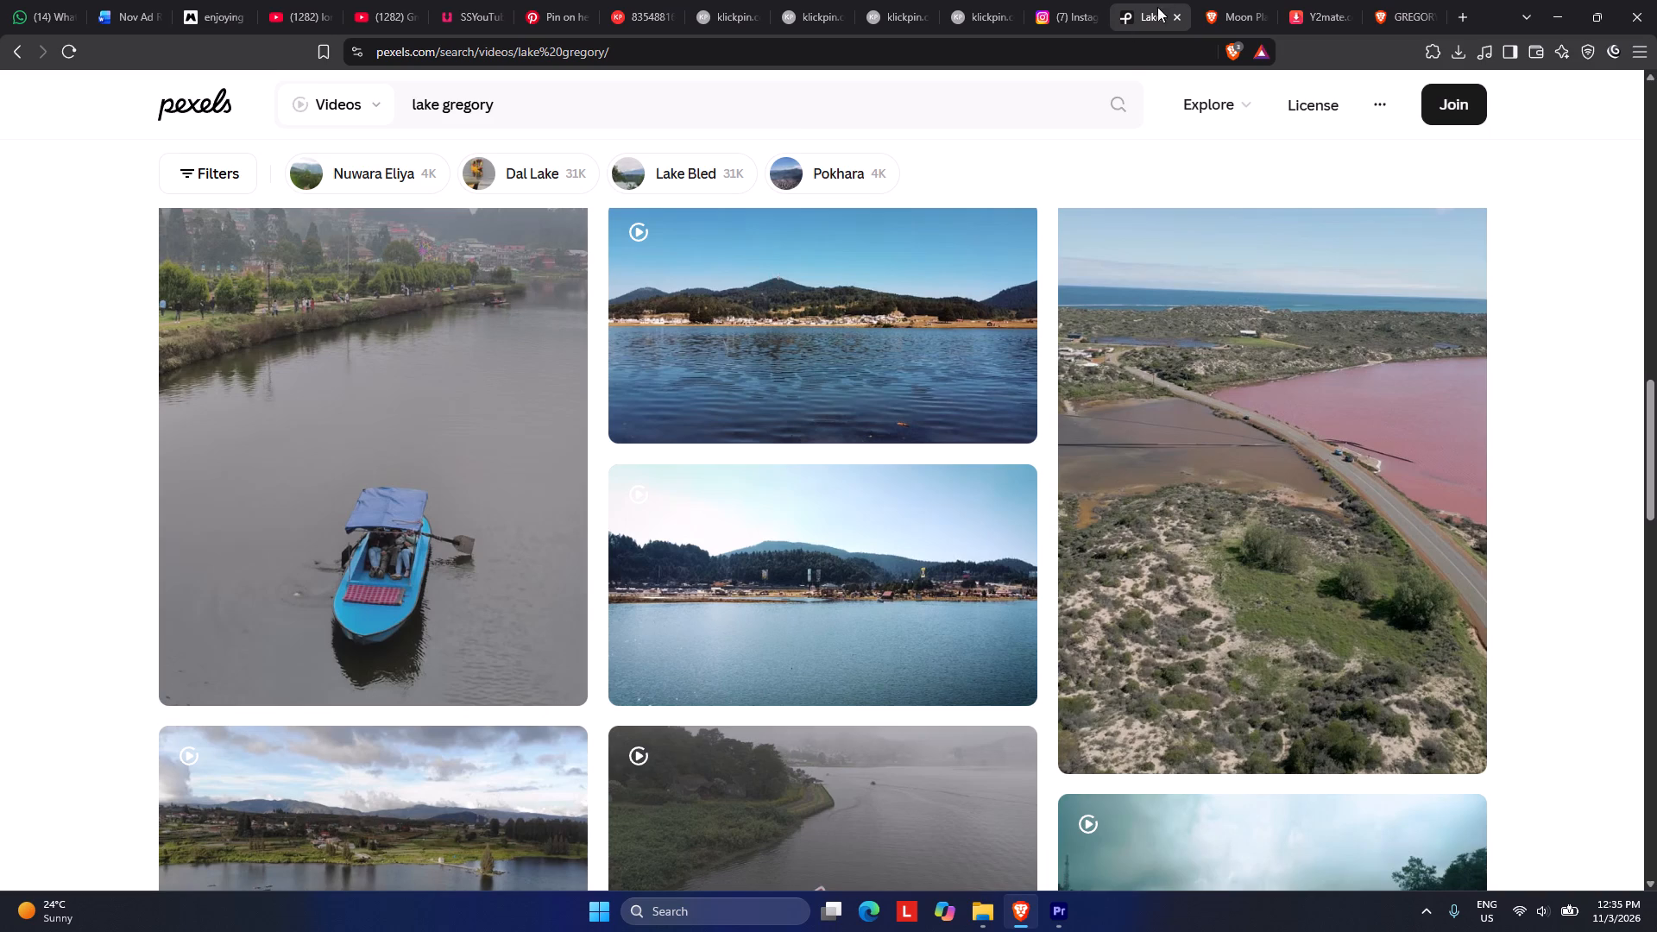
left_click_drag(644, 112, 230, 116)
key("ctrl+v")
key("Return")
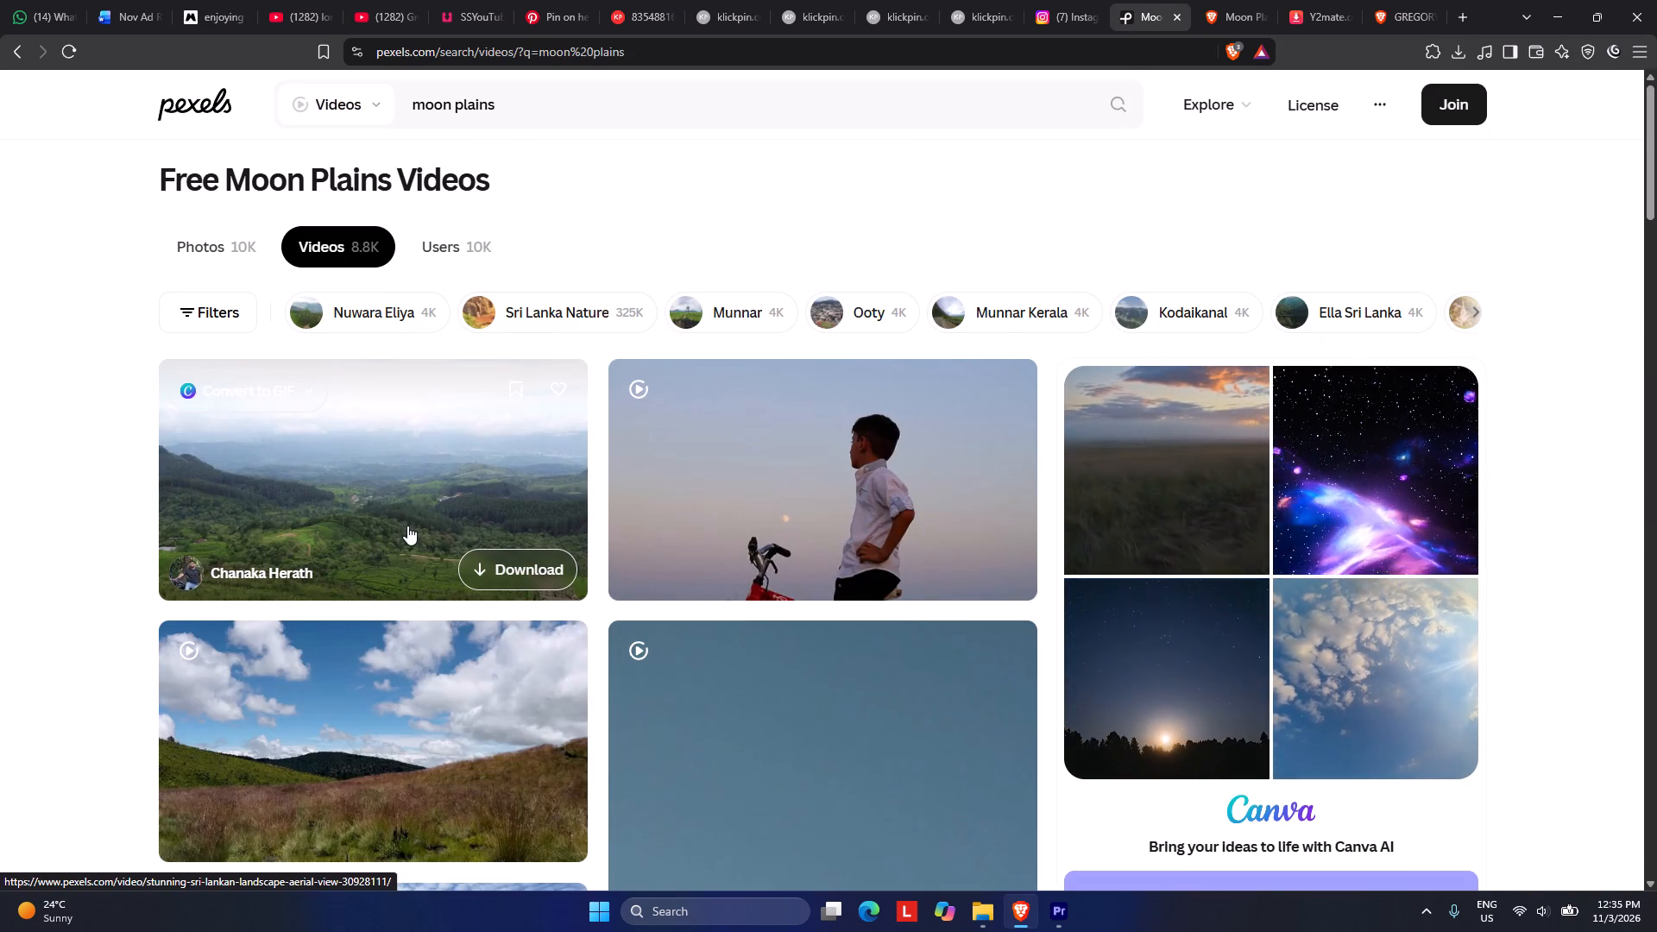
Look through the Pexels moon plains videos for vertical footage of misty hills and grasslands.
scroll(387, 556, "down", 4)
scroll(467, 548, "down", 9)
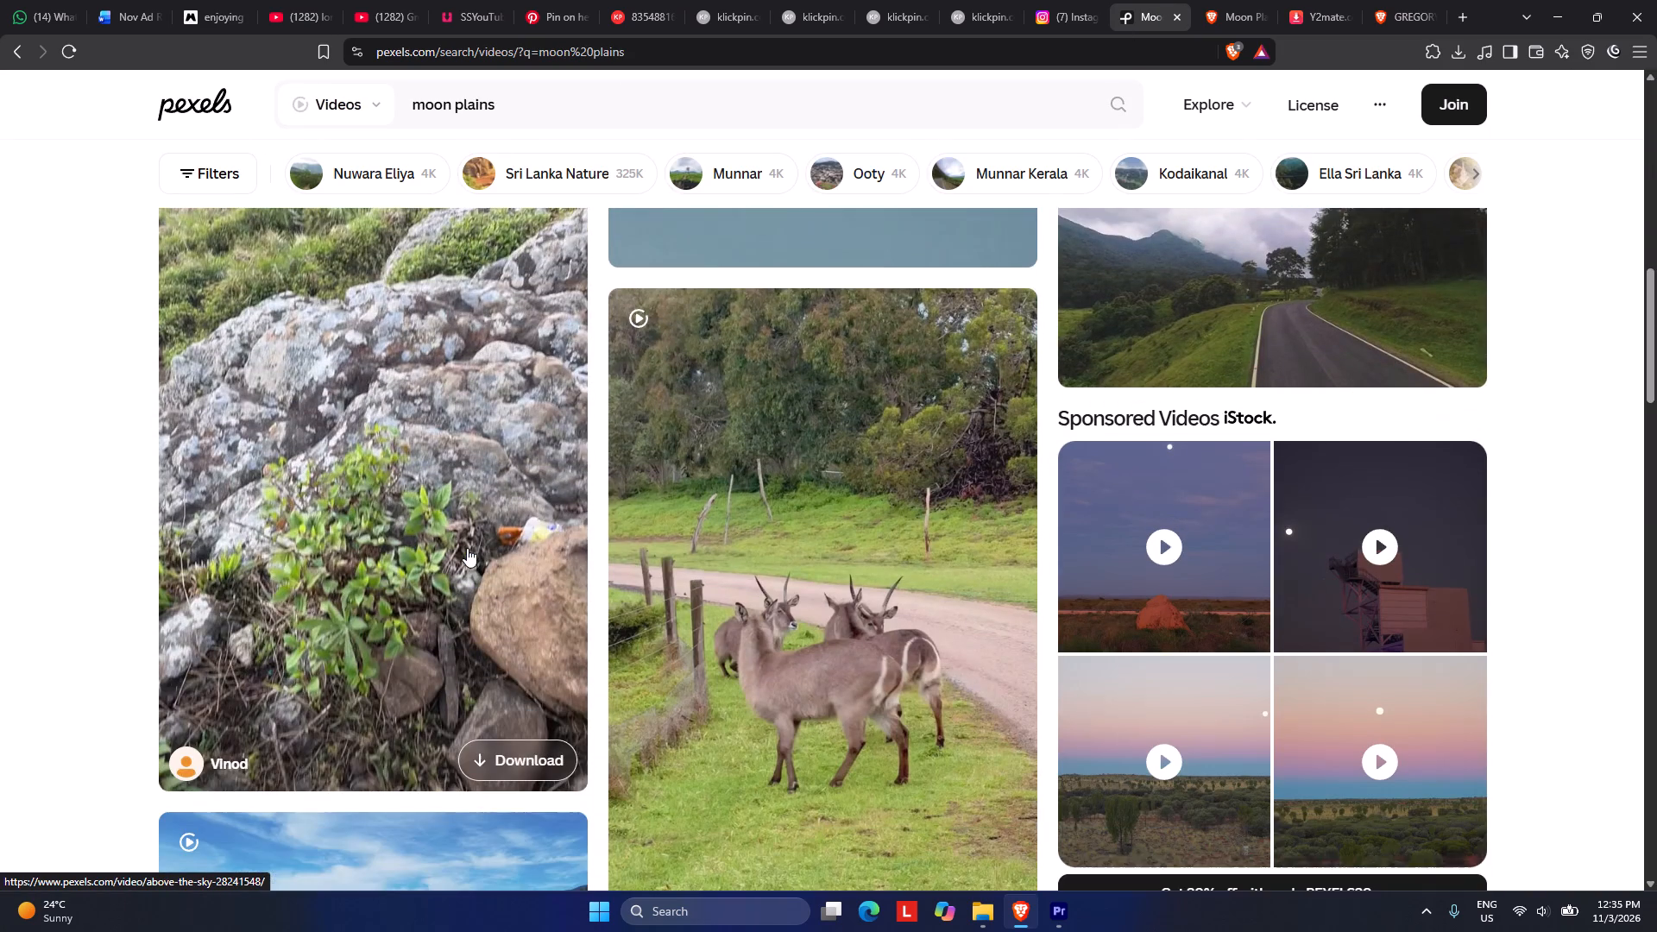
scroll(909, 478, "down", 9)
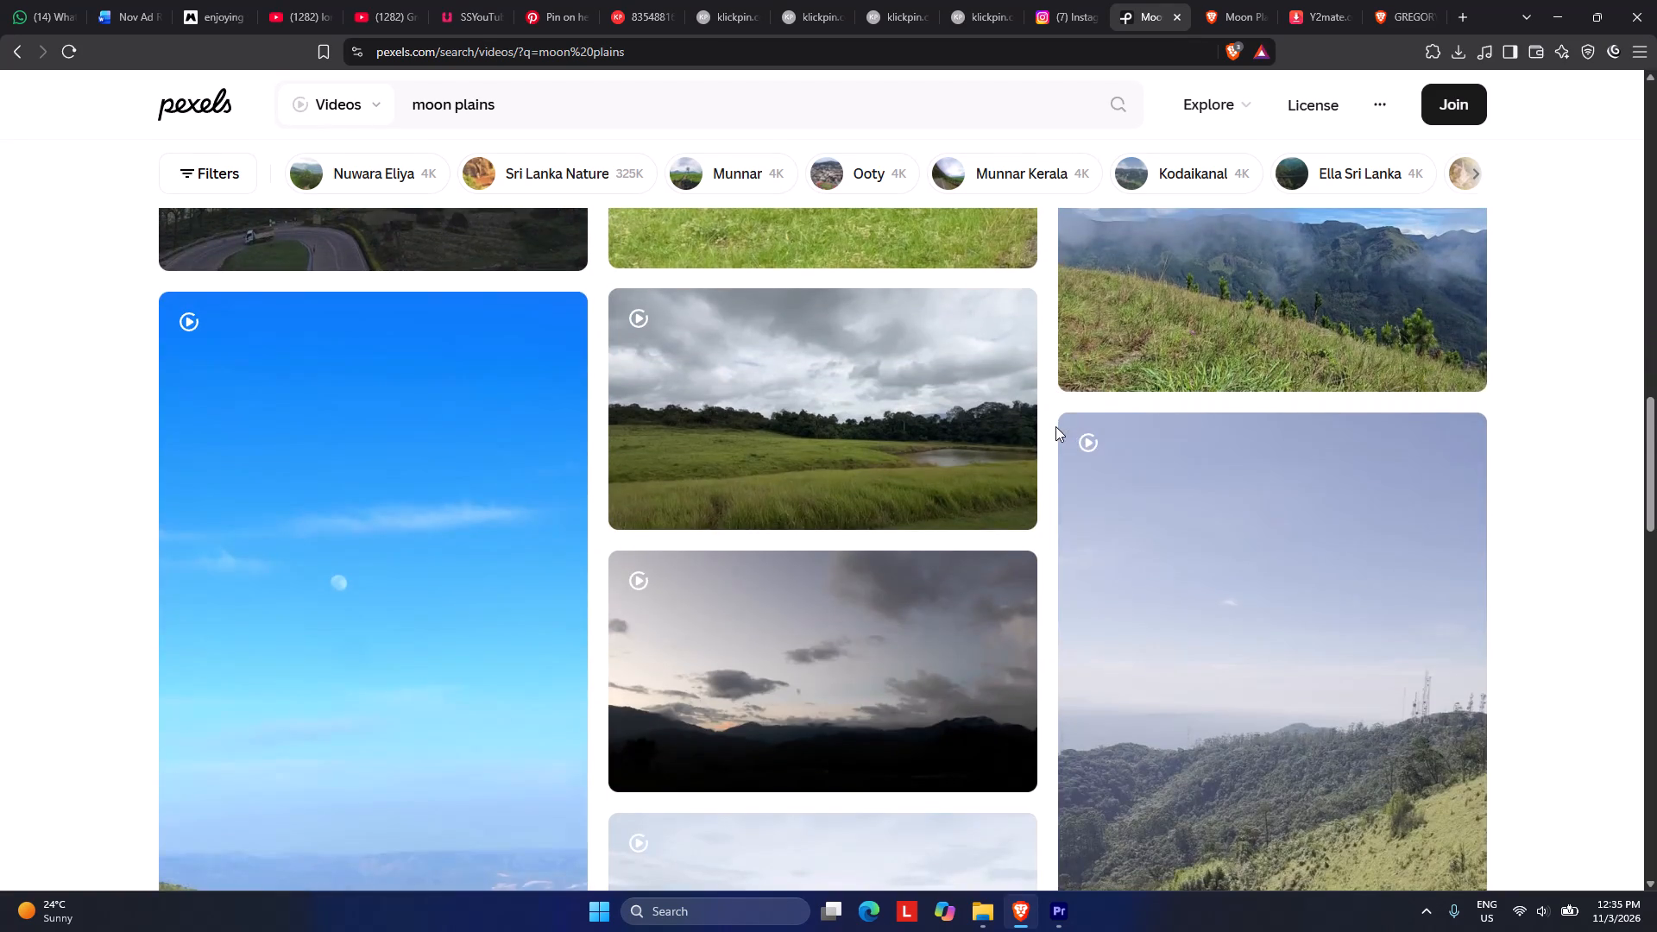
scroll(1055, 426, "down", 6)
scroll(1204, 408, "up", 4)
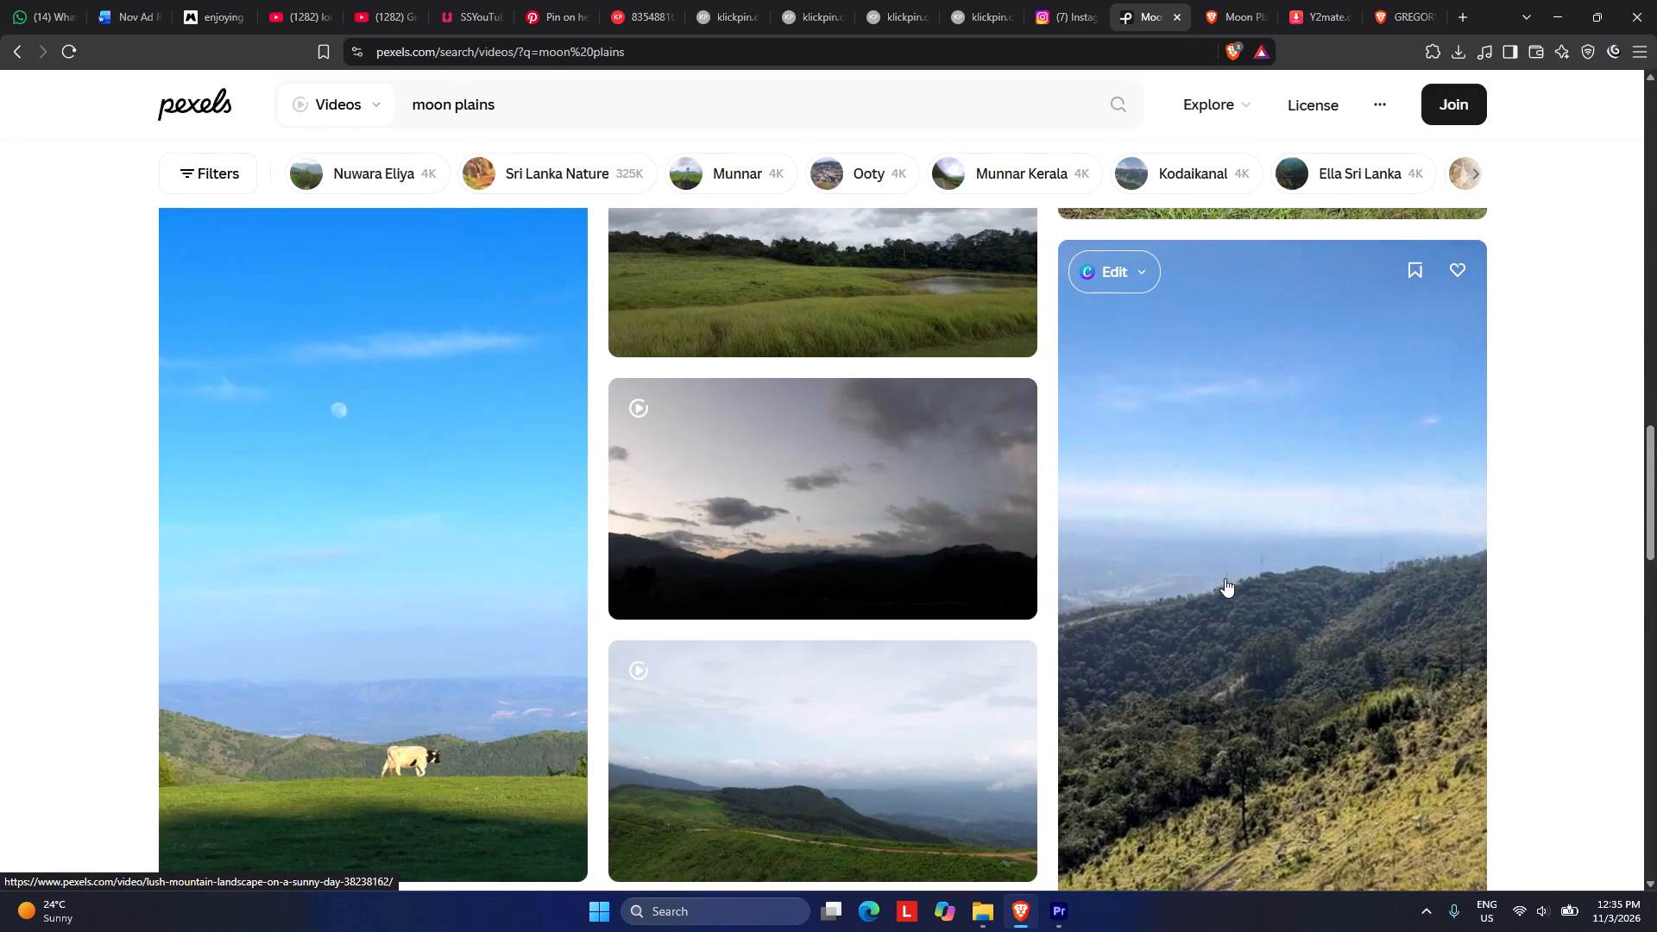
scroll(1218, 579, "down", 4)
scroll(531, 434, "up", 2)
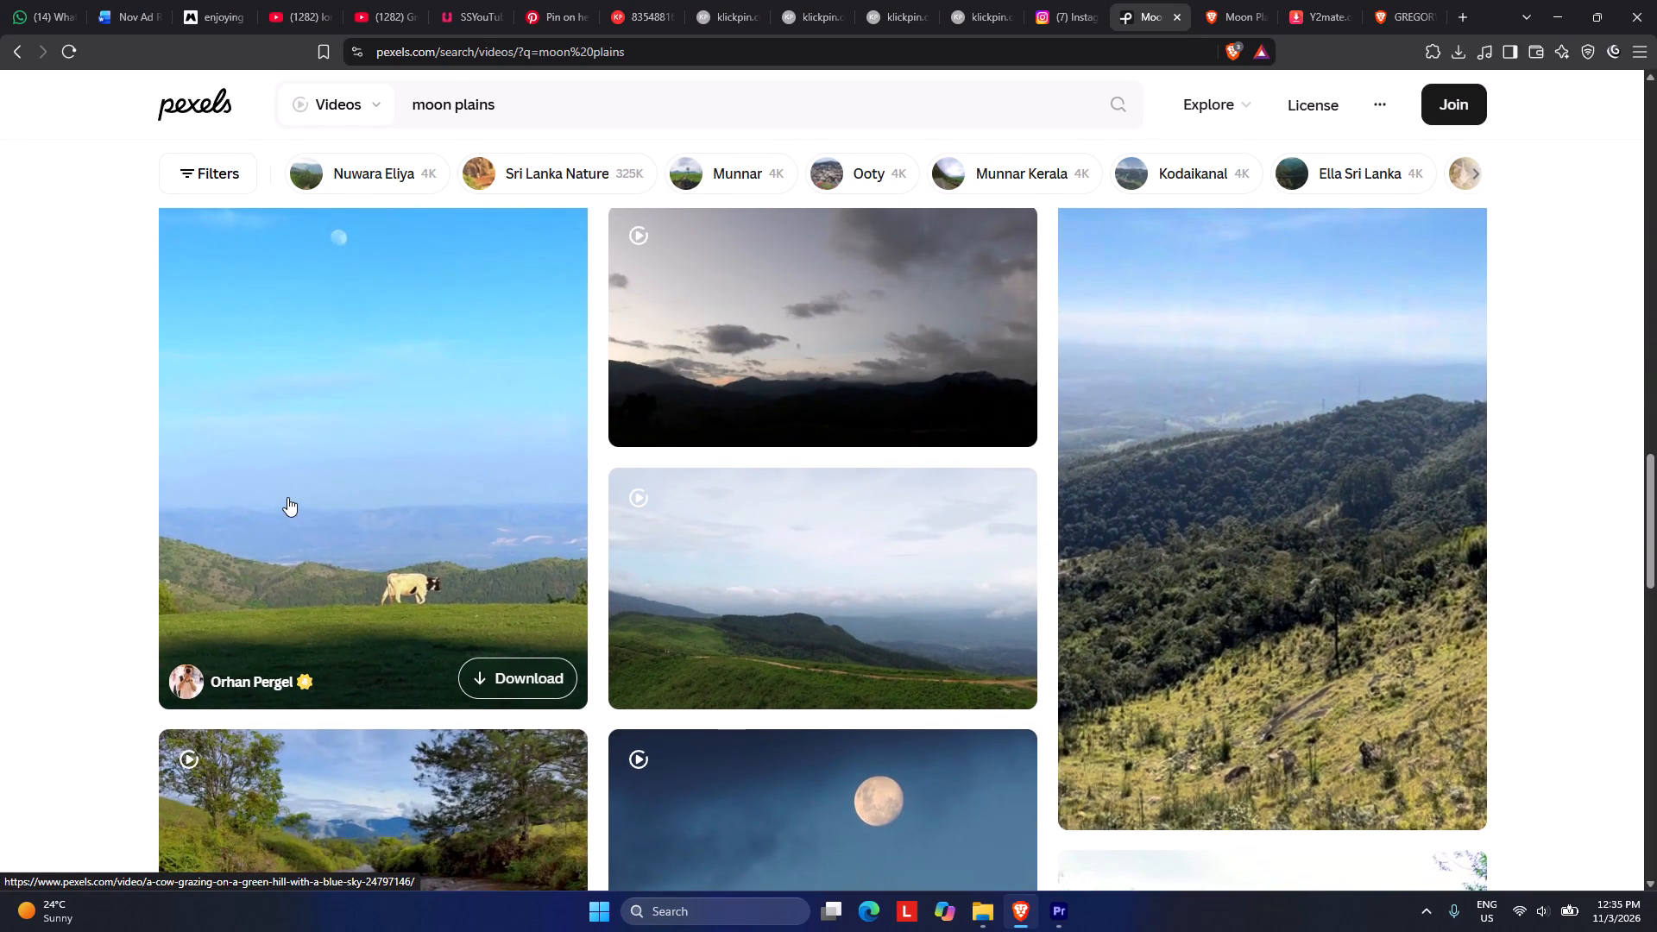
Preview the vertical clips of a cow on a green hill and sheep in a field, and check their related videos.
left_click(287, 497)
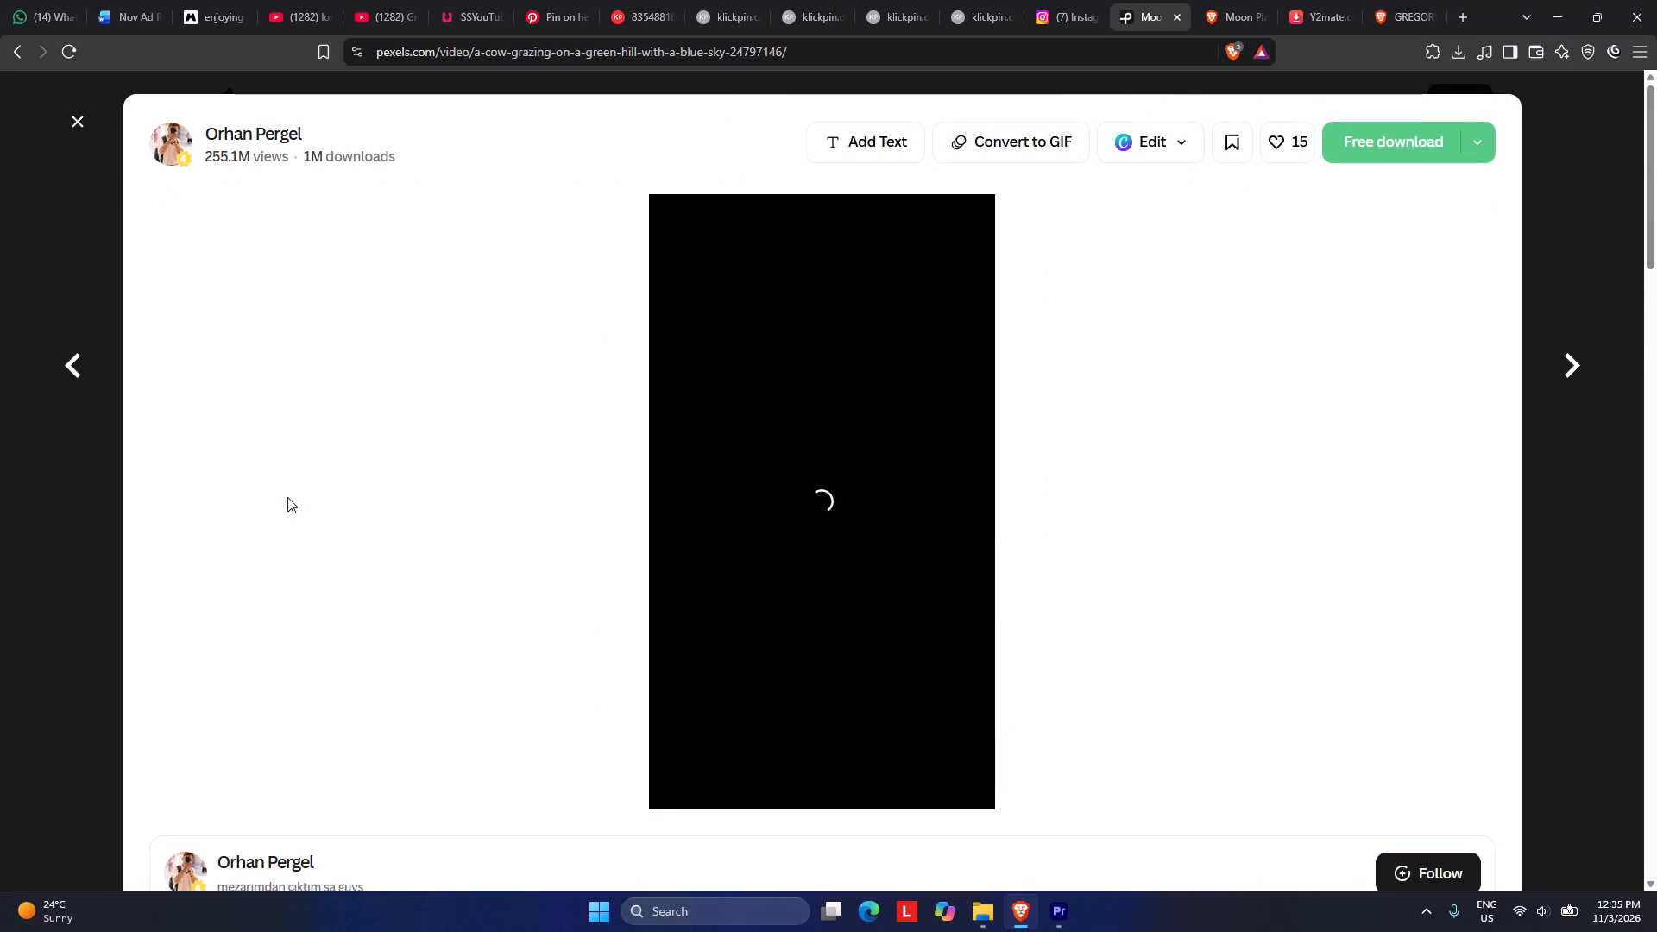
scroll(287, 497, "down", 4)
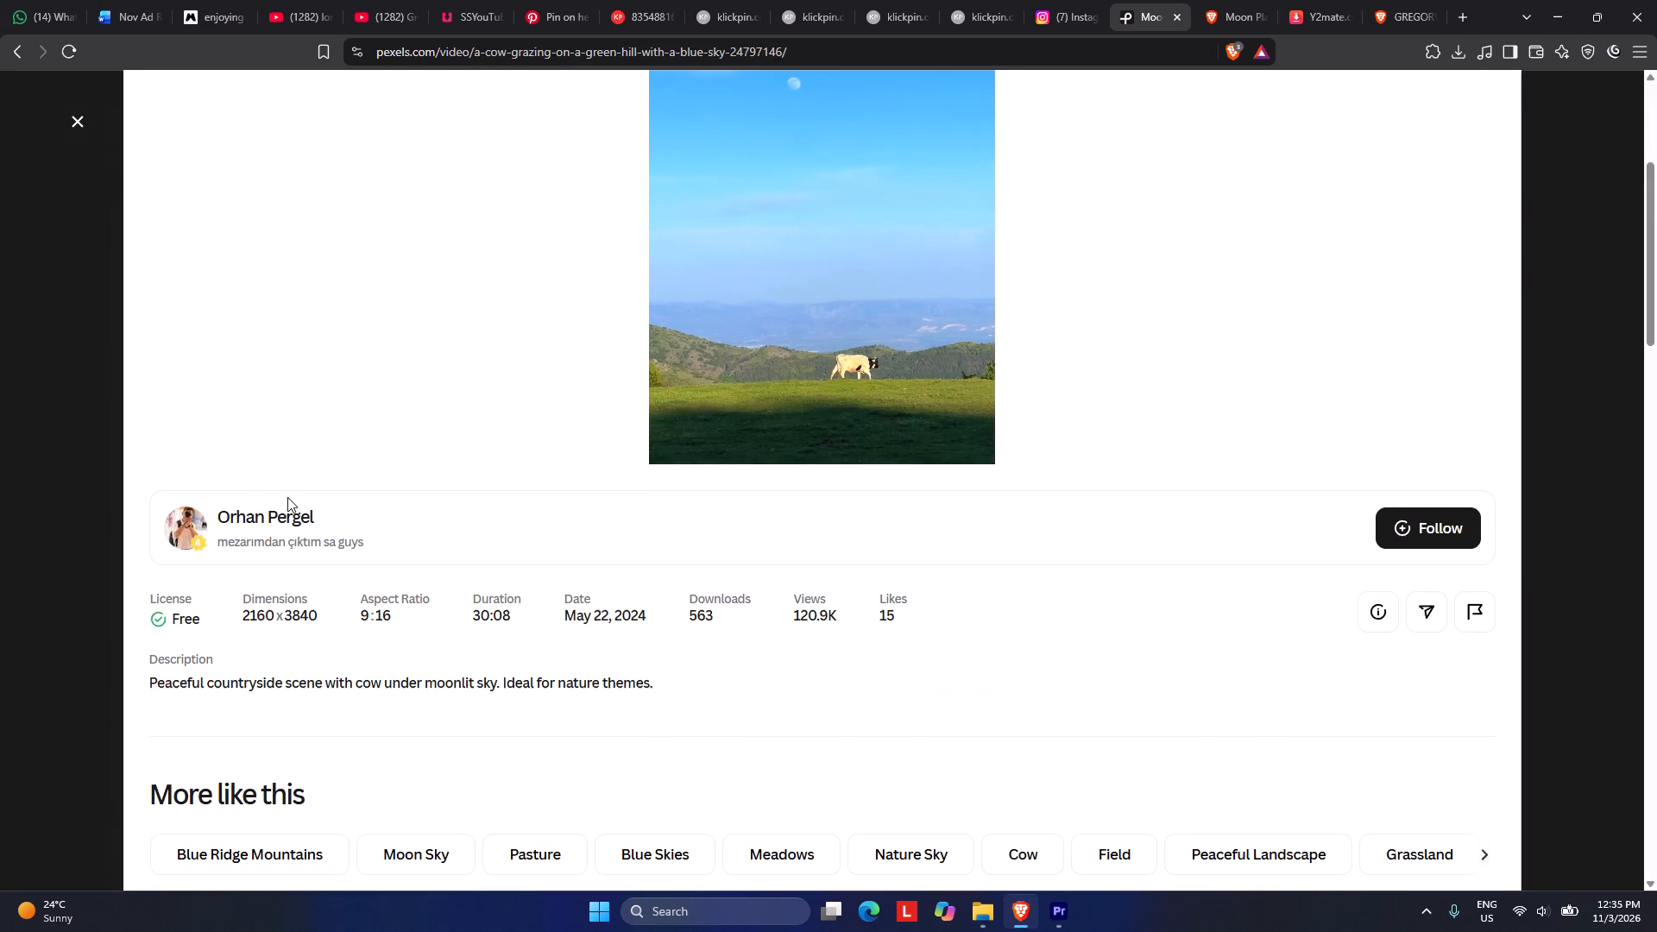
scroll(290, 495, "up", 4)
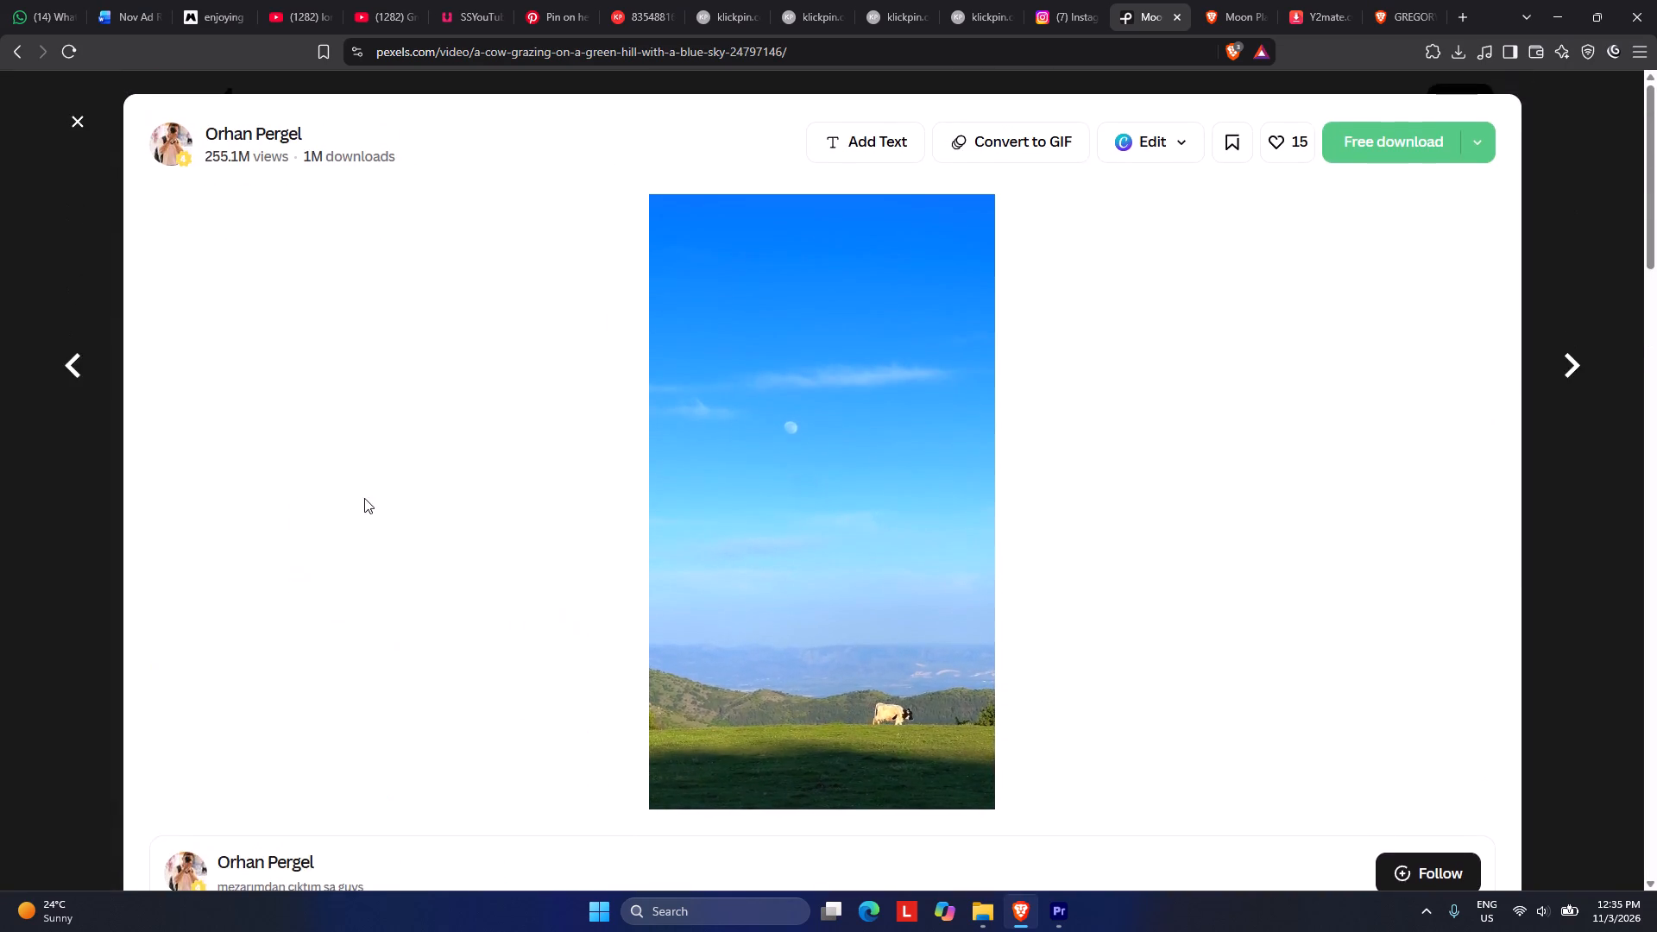
scroll(440, 511, "down", 11)
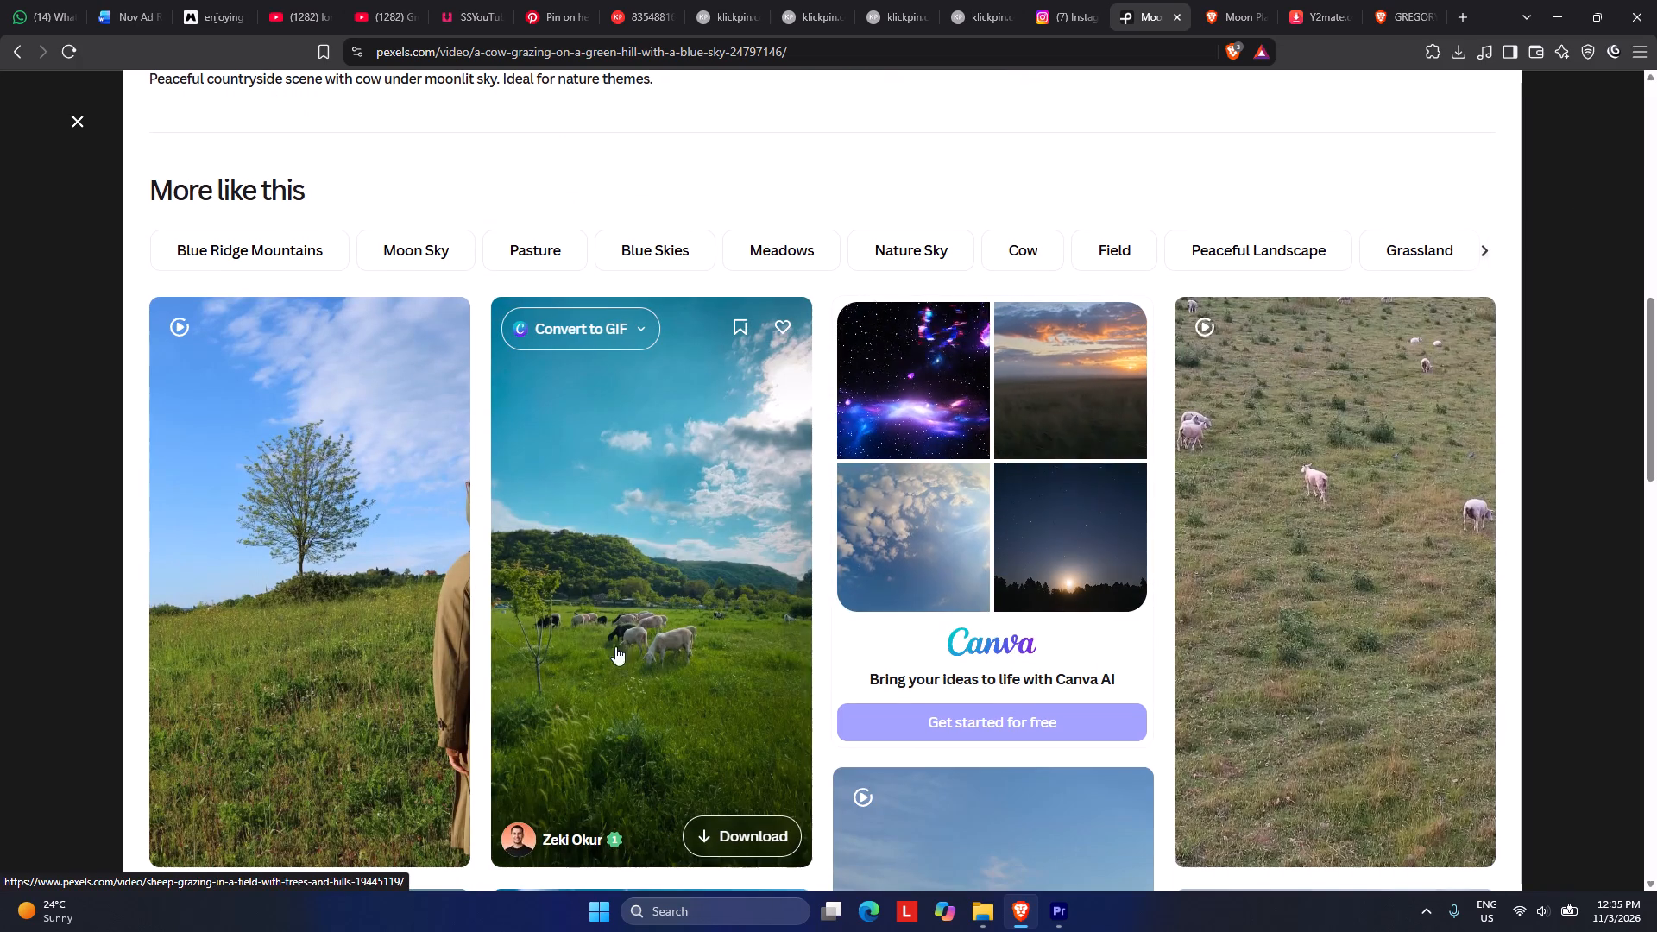
left_click(651, 658)
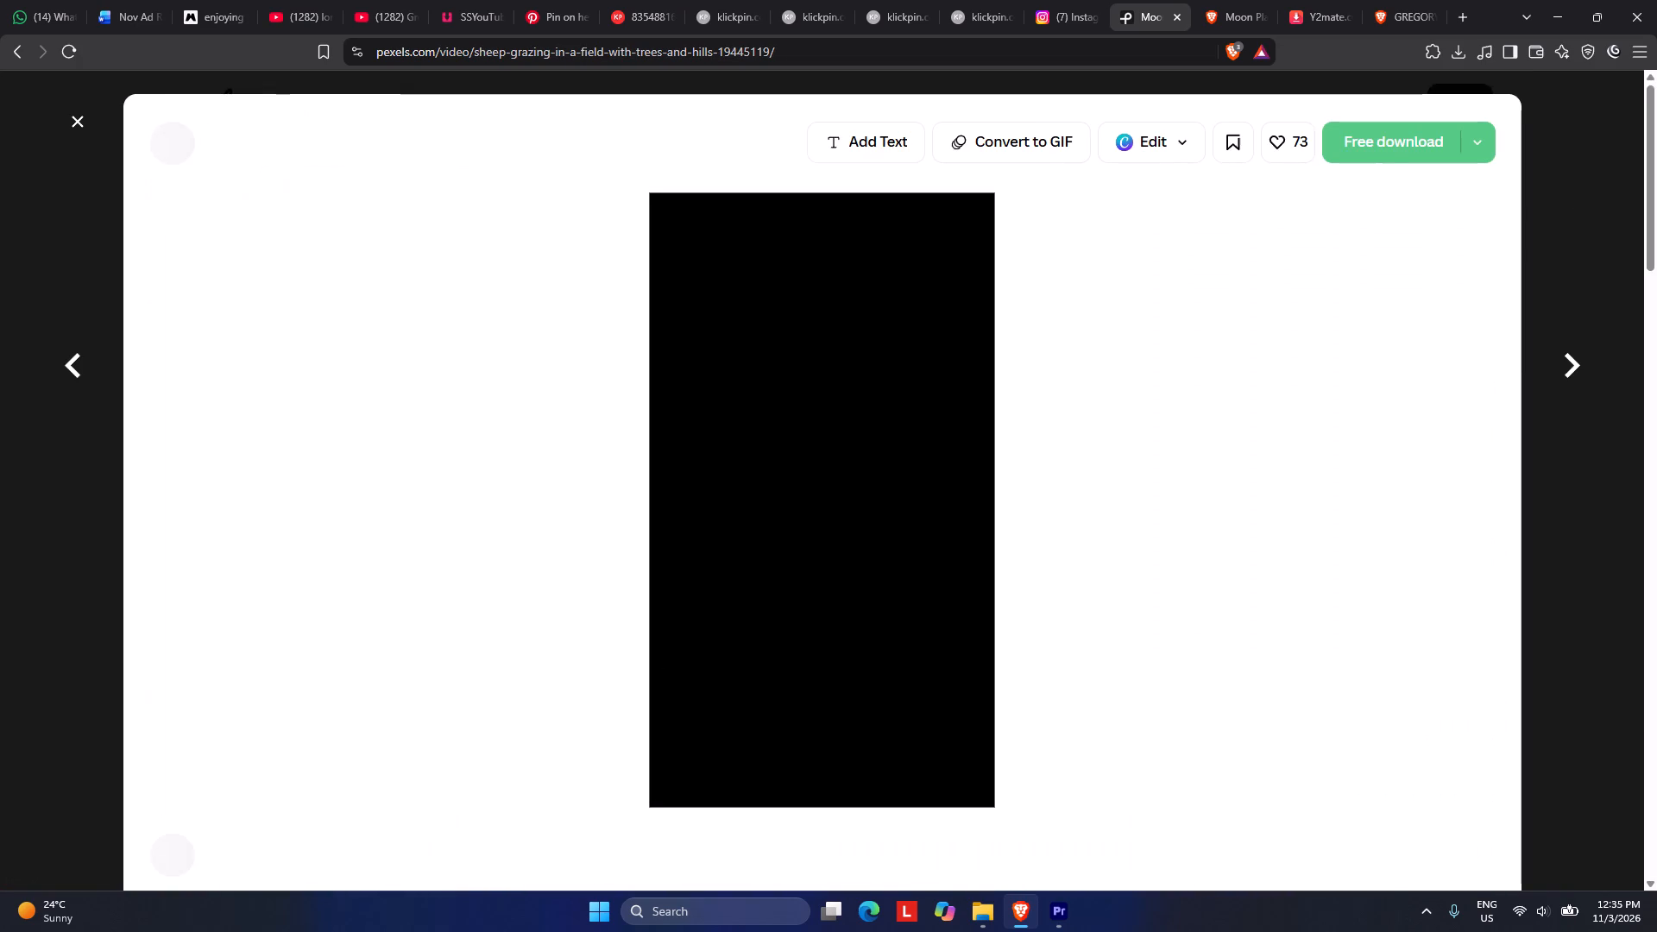
scroll(652, 656, "down", 3)
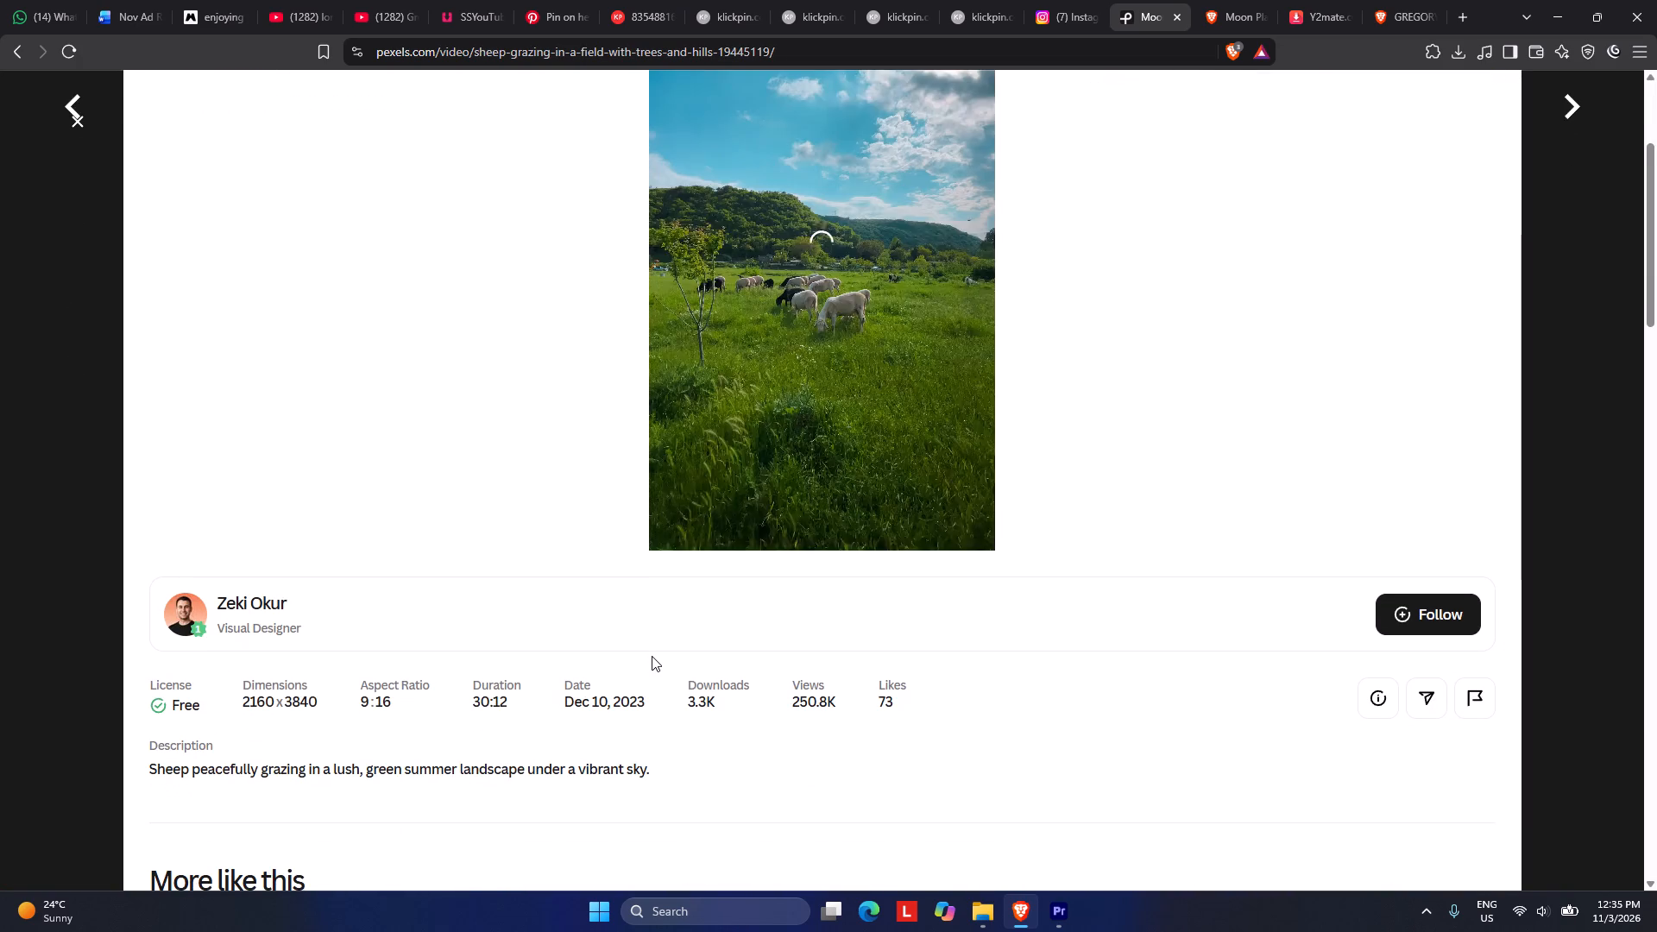
scroll(651, 639, "down", 10)
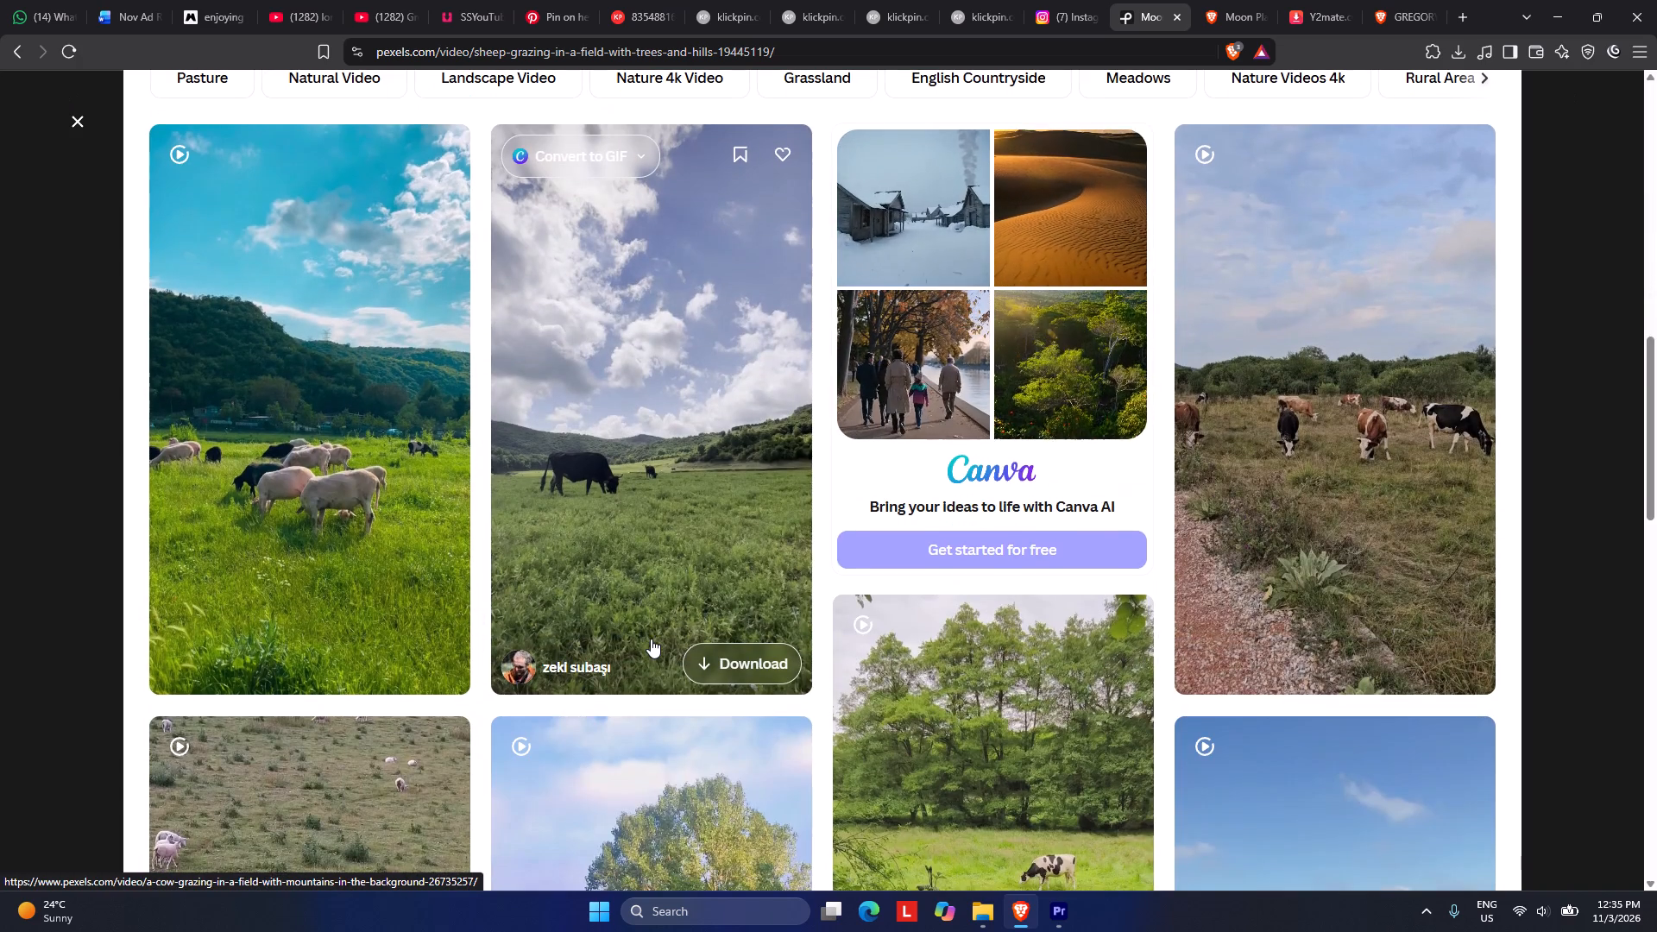
Switch to YouTube and search for "MOON PLAINS".
left_click(383, 0)
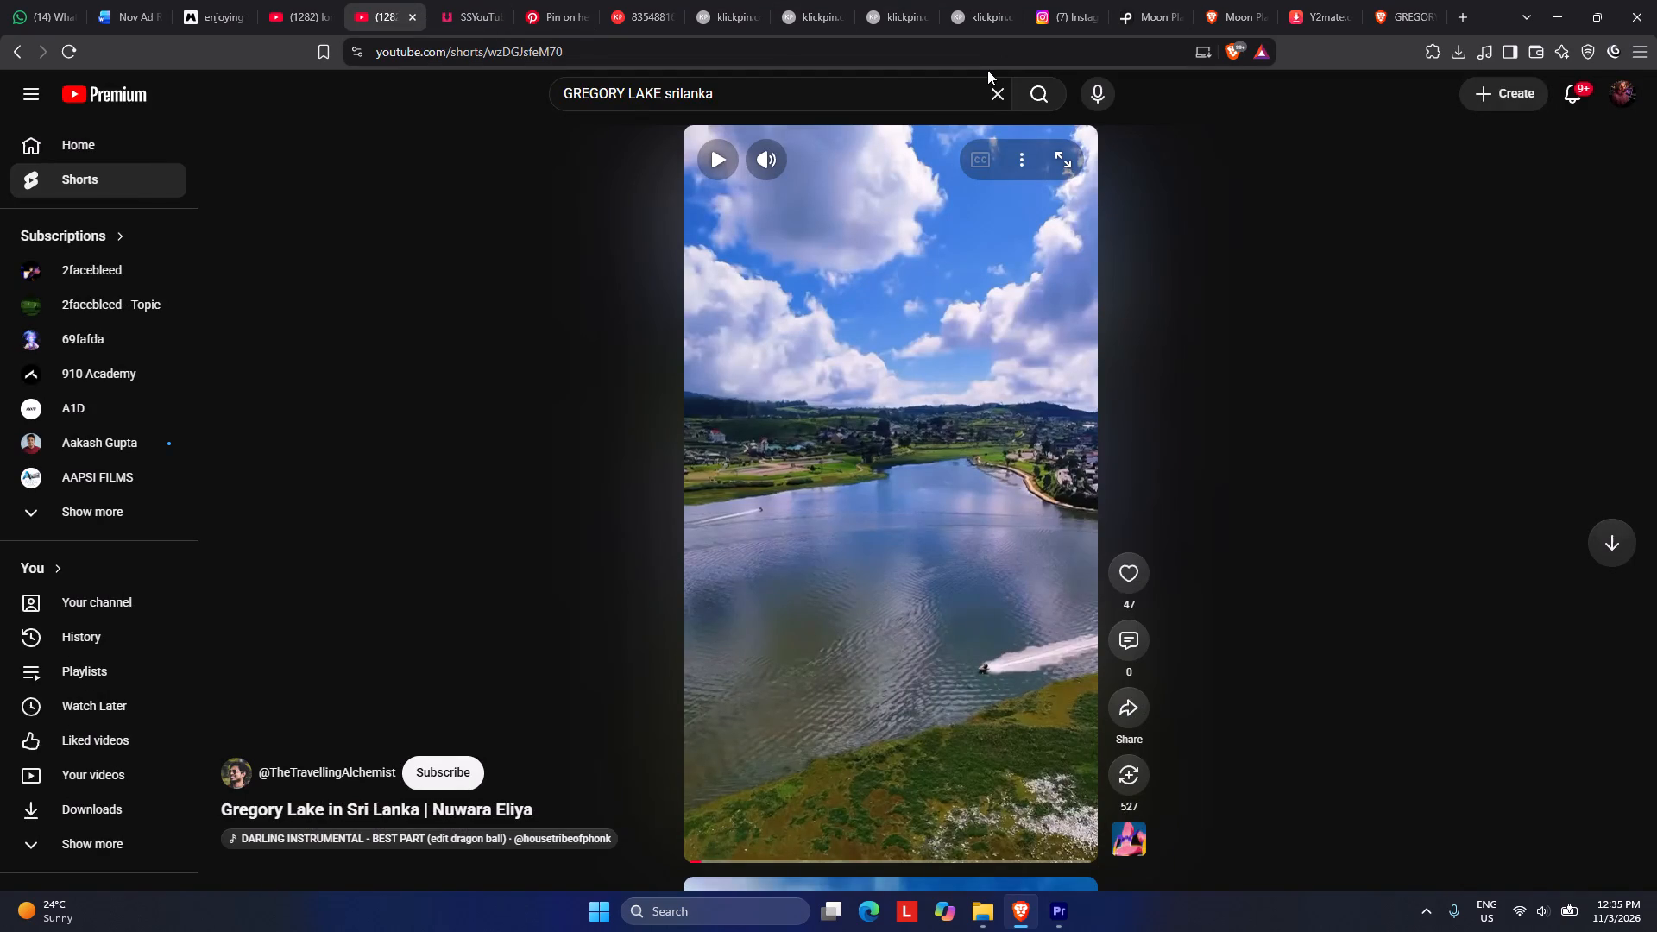
left_click(1003, 91)
key("ctrl+v")
key("Return")
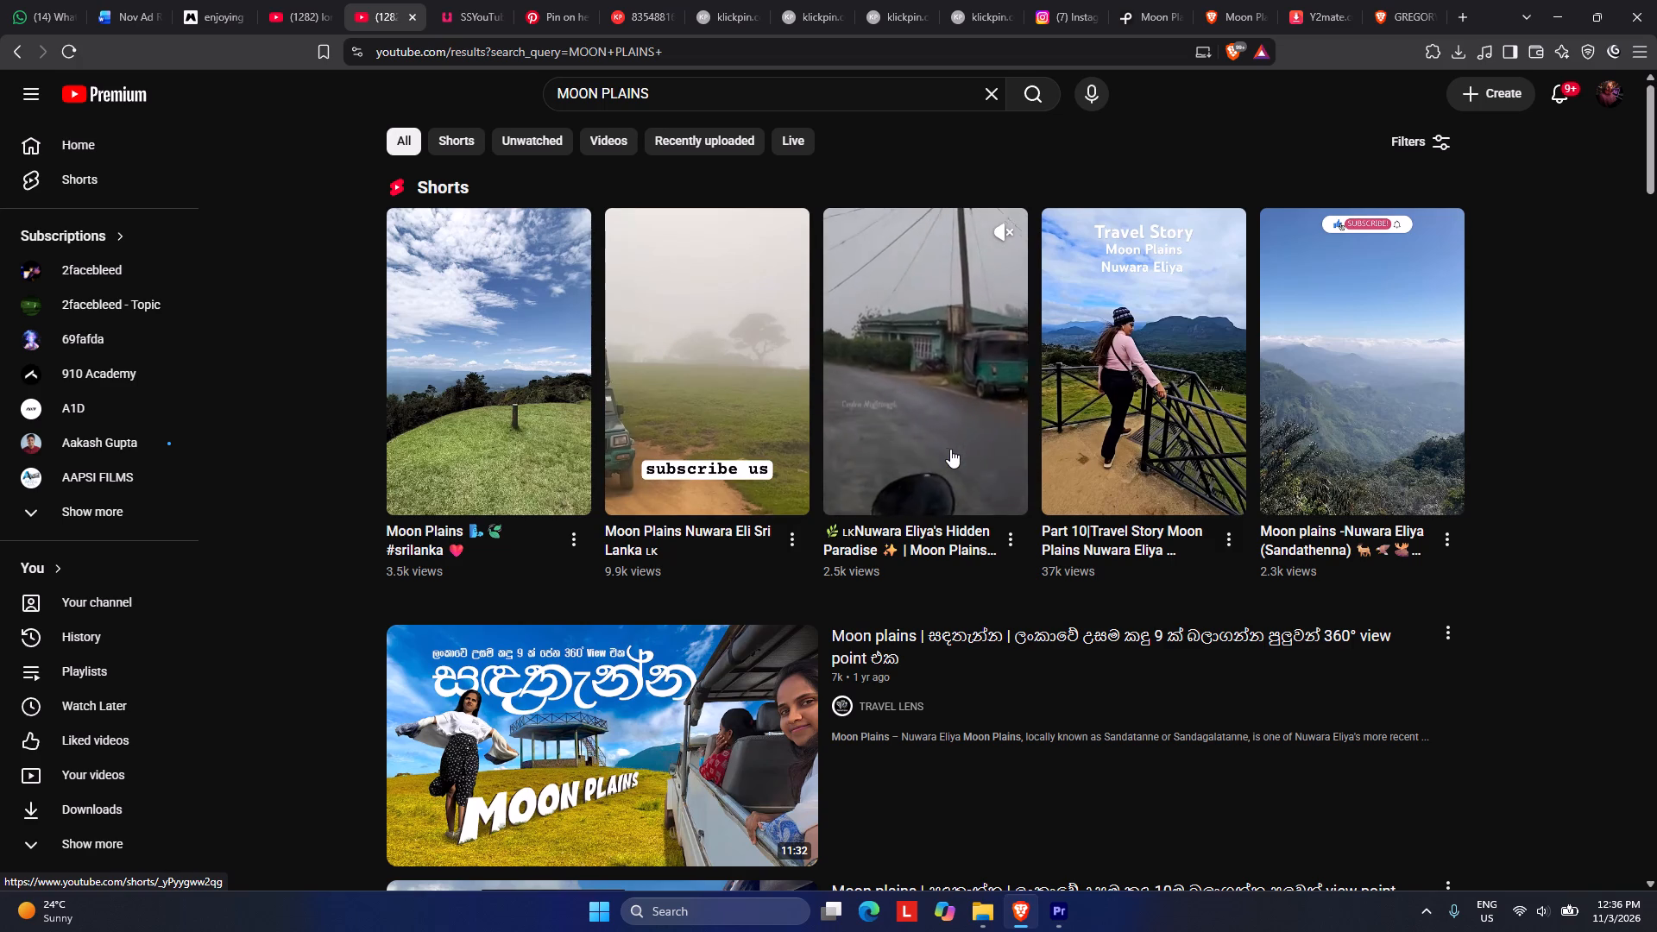
Preview the "Moon plains -Nuwara Eliya (Sandathenna)" and "Moon Plains | Sri Lanka" Shorts for usable panoramic hill shots.
left_click(1379, 421)
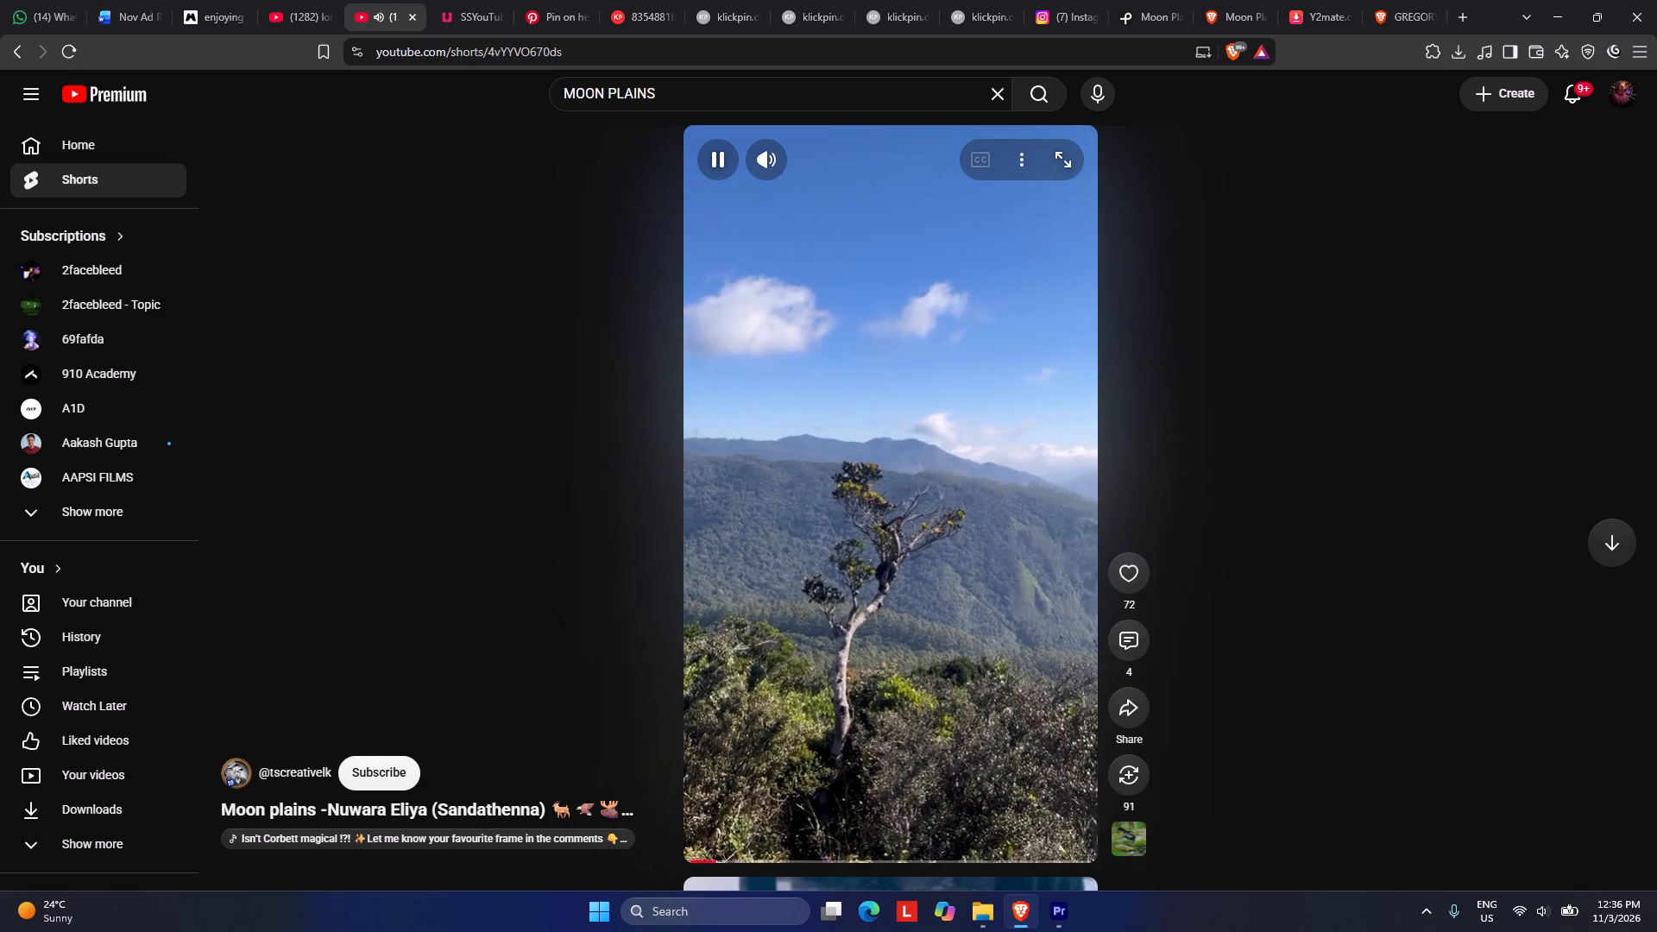
left_click(11, 41)
scroll(931, 540, "down", 7)
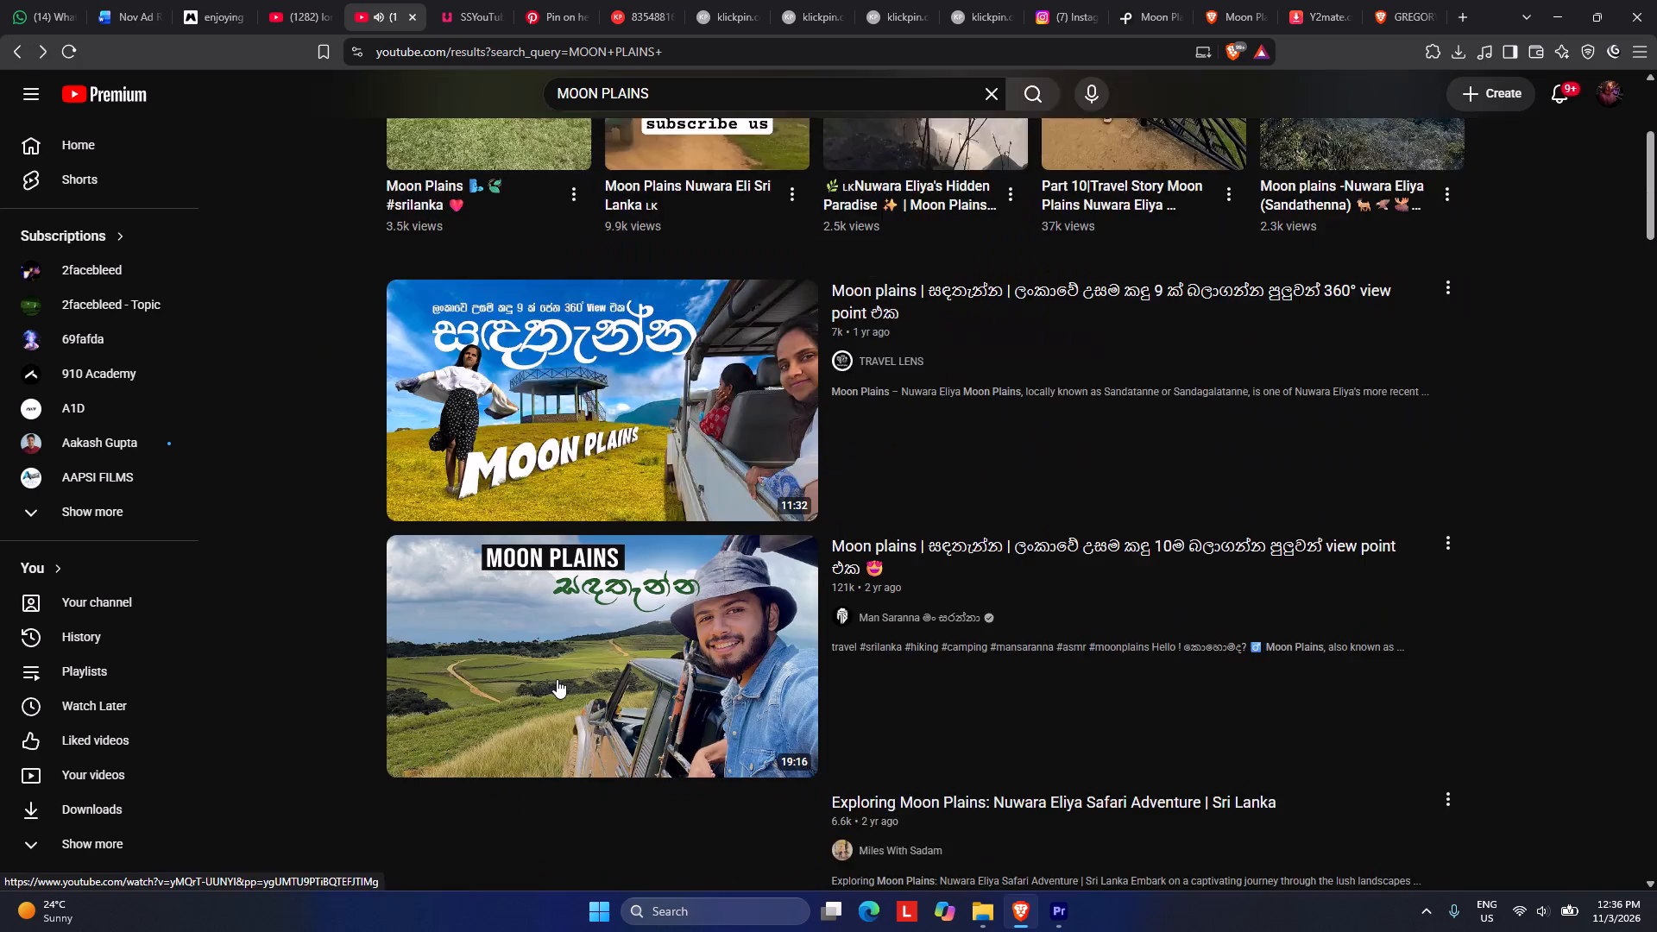
scroll(557, 679, "down", 2)
scroll(443, 663, "down", 4)
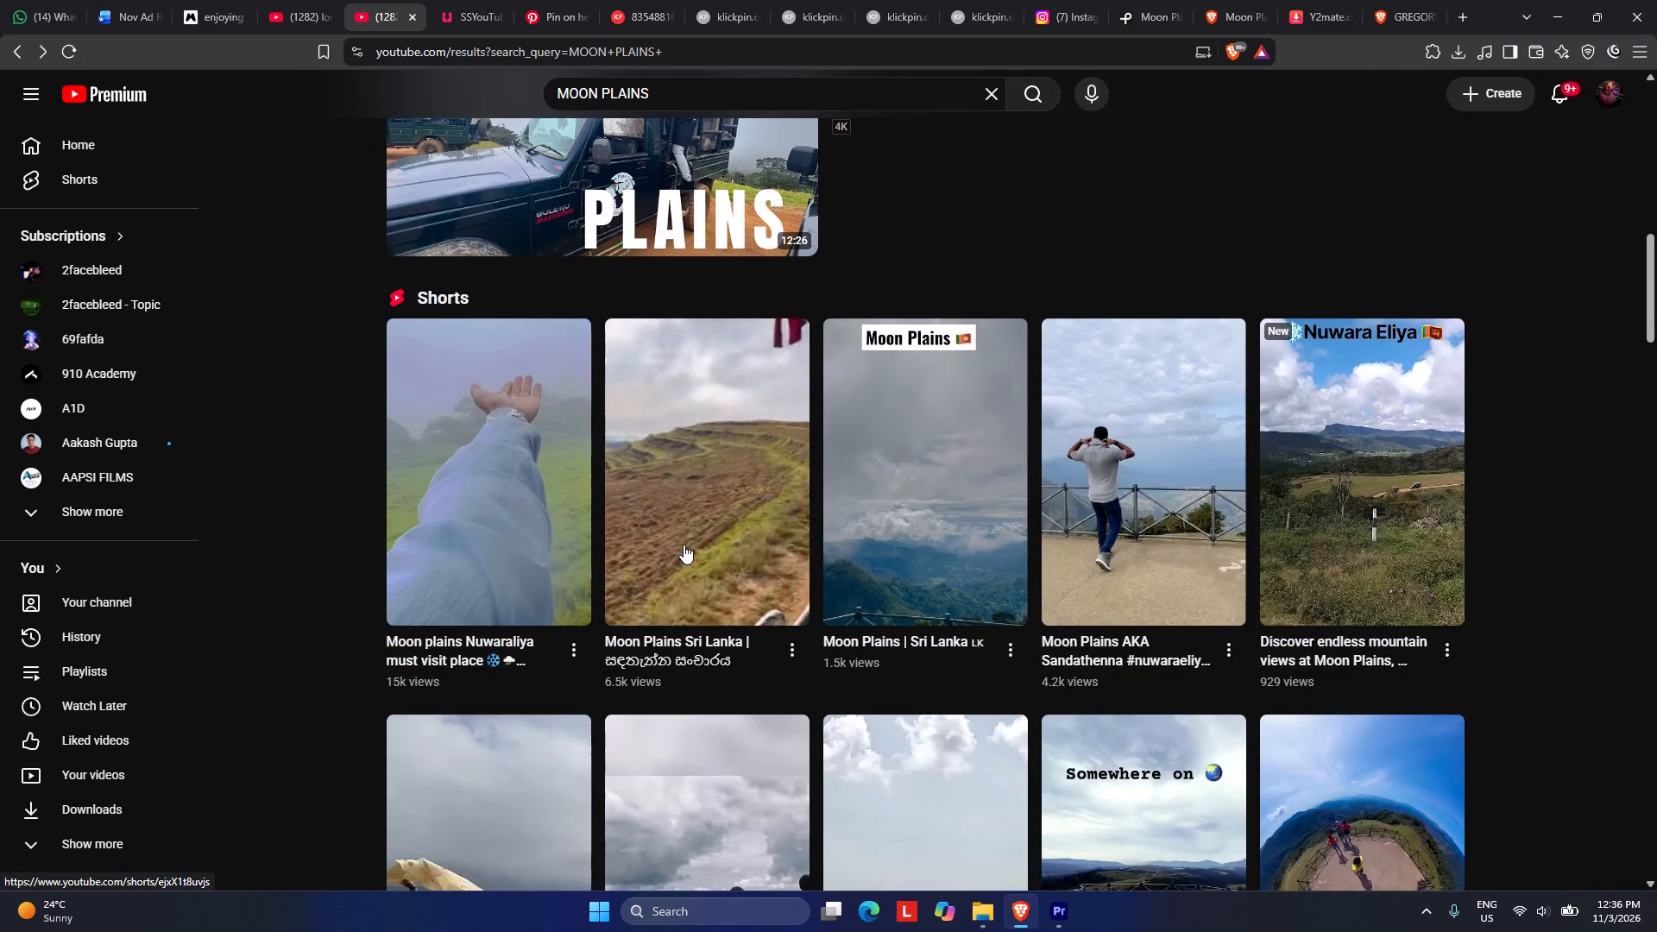
left_click(868, 534)
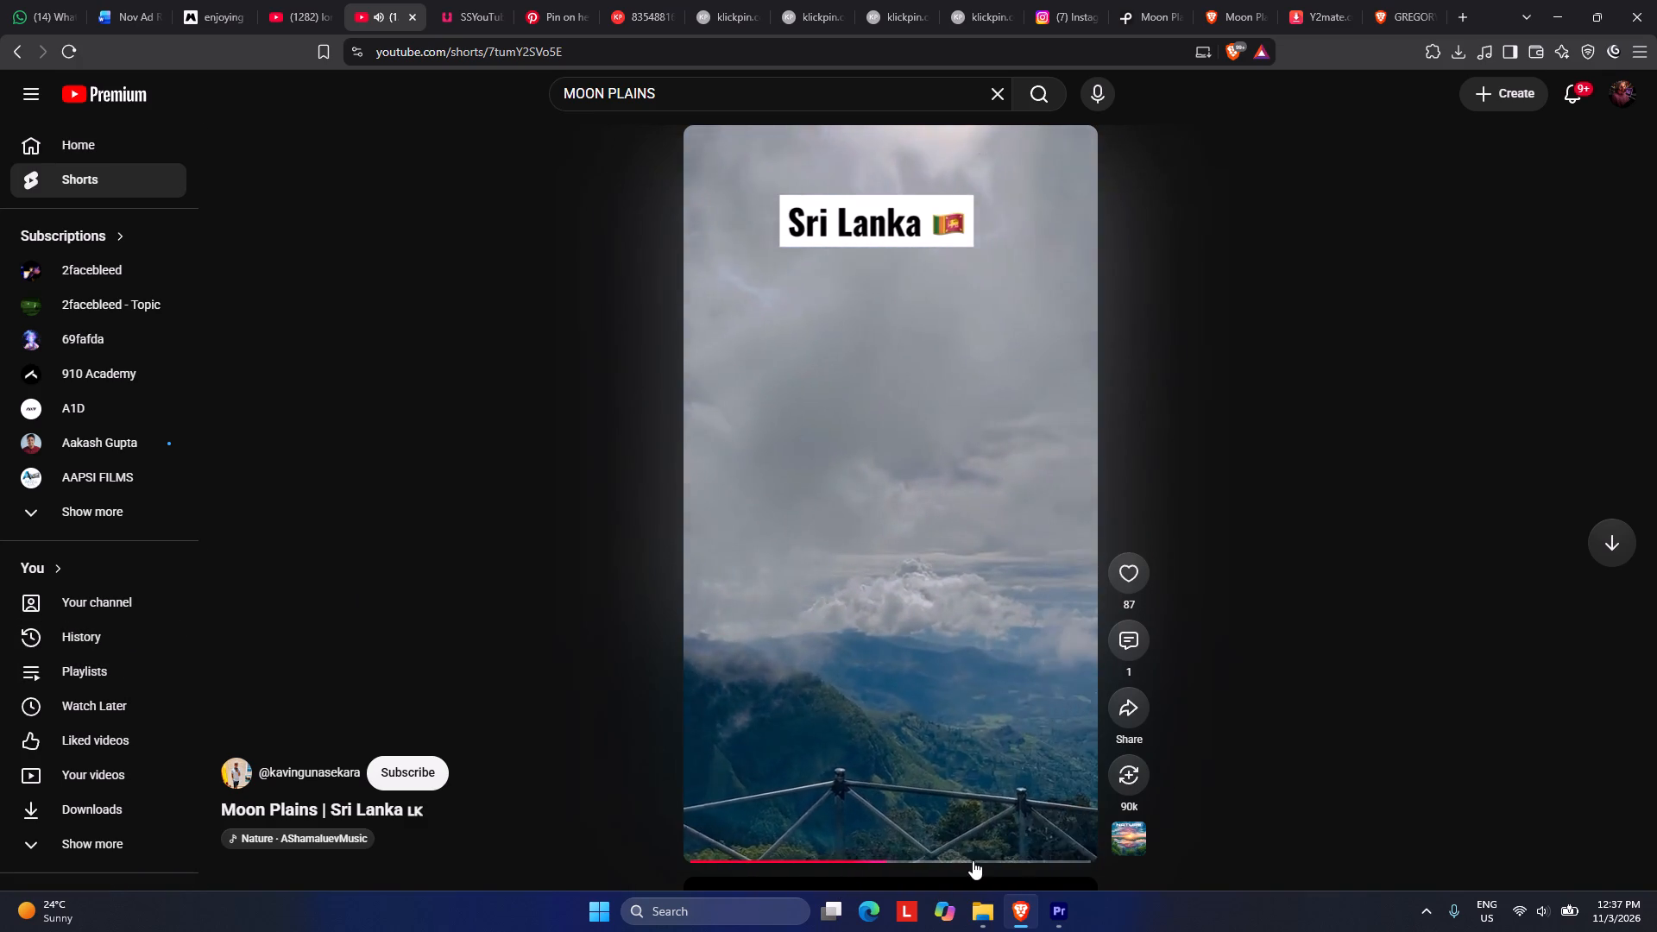
left_click(973, 860)
left_click(1024, 863)
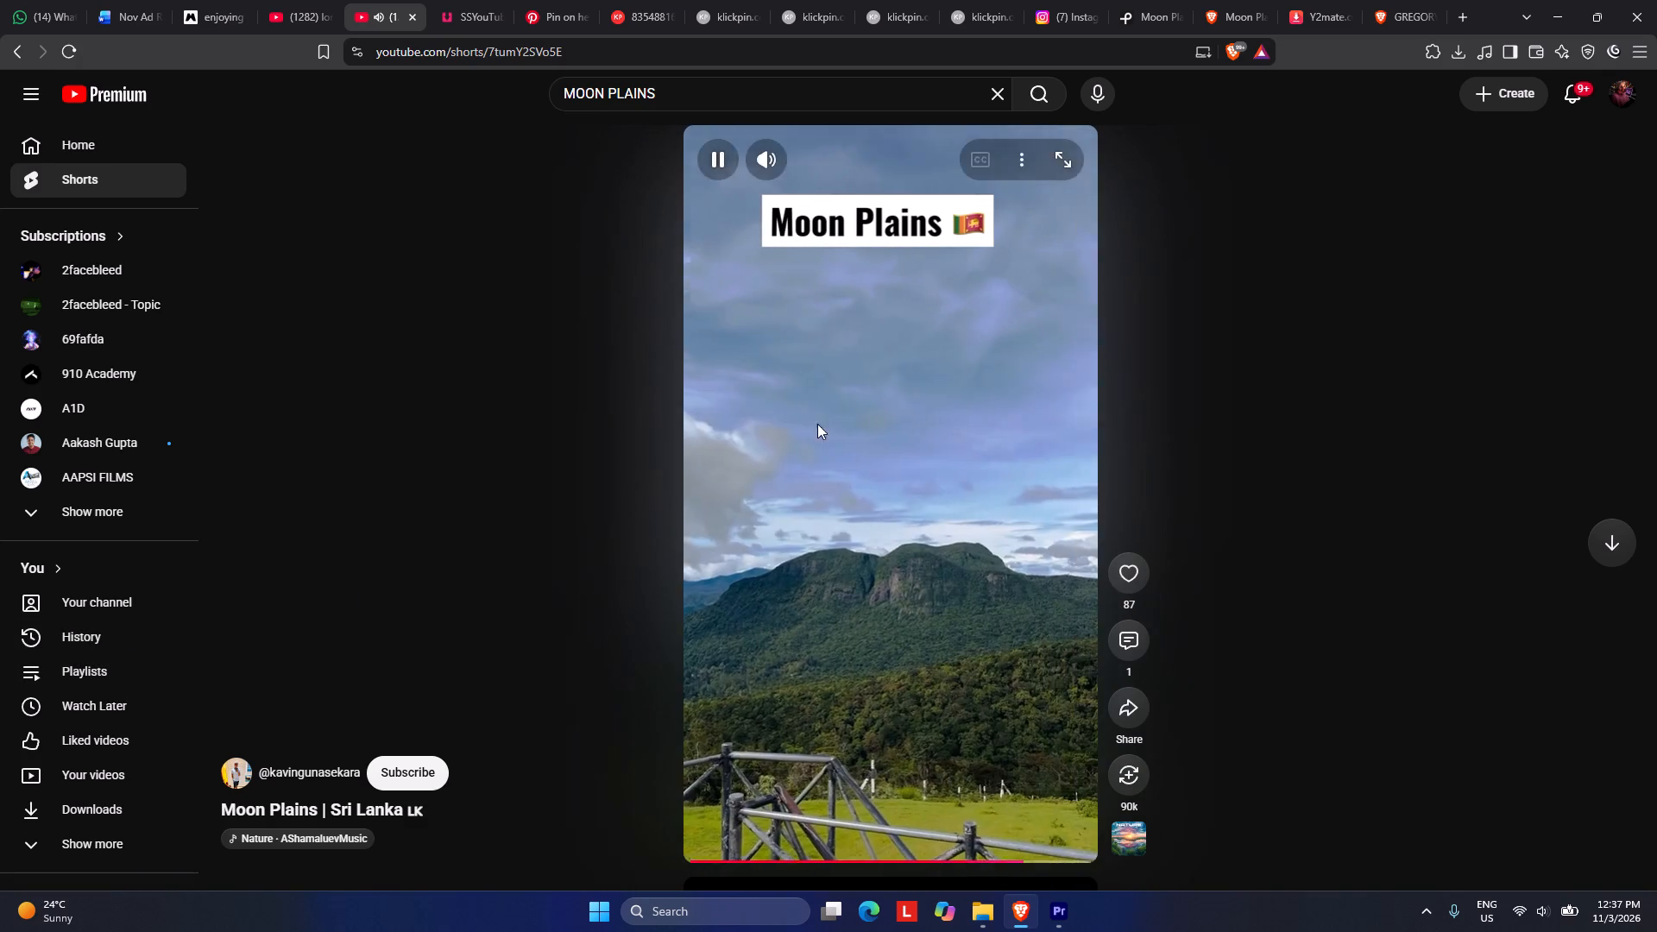
left_click(10, 54)
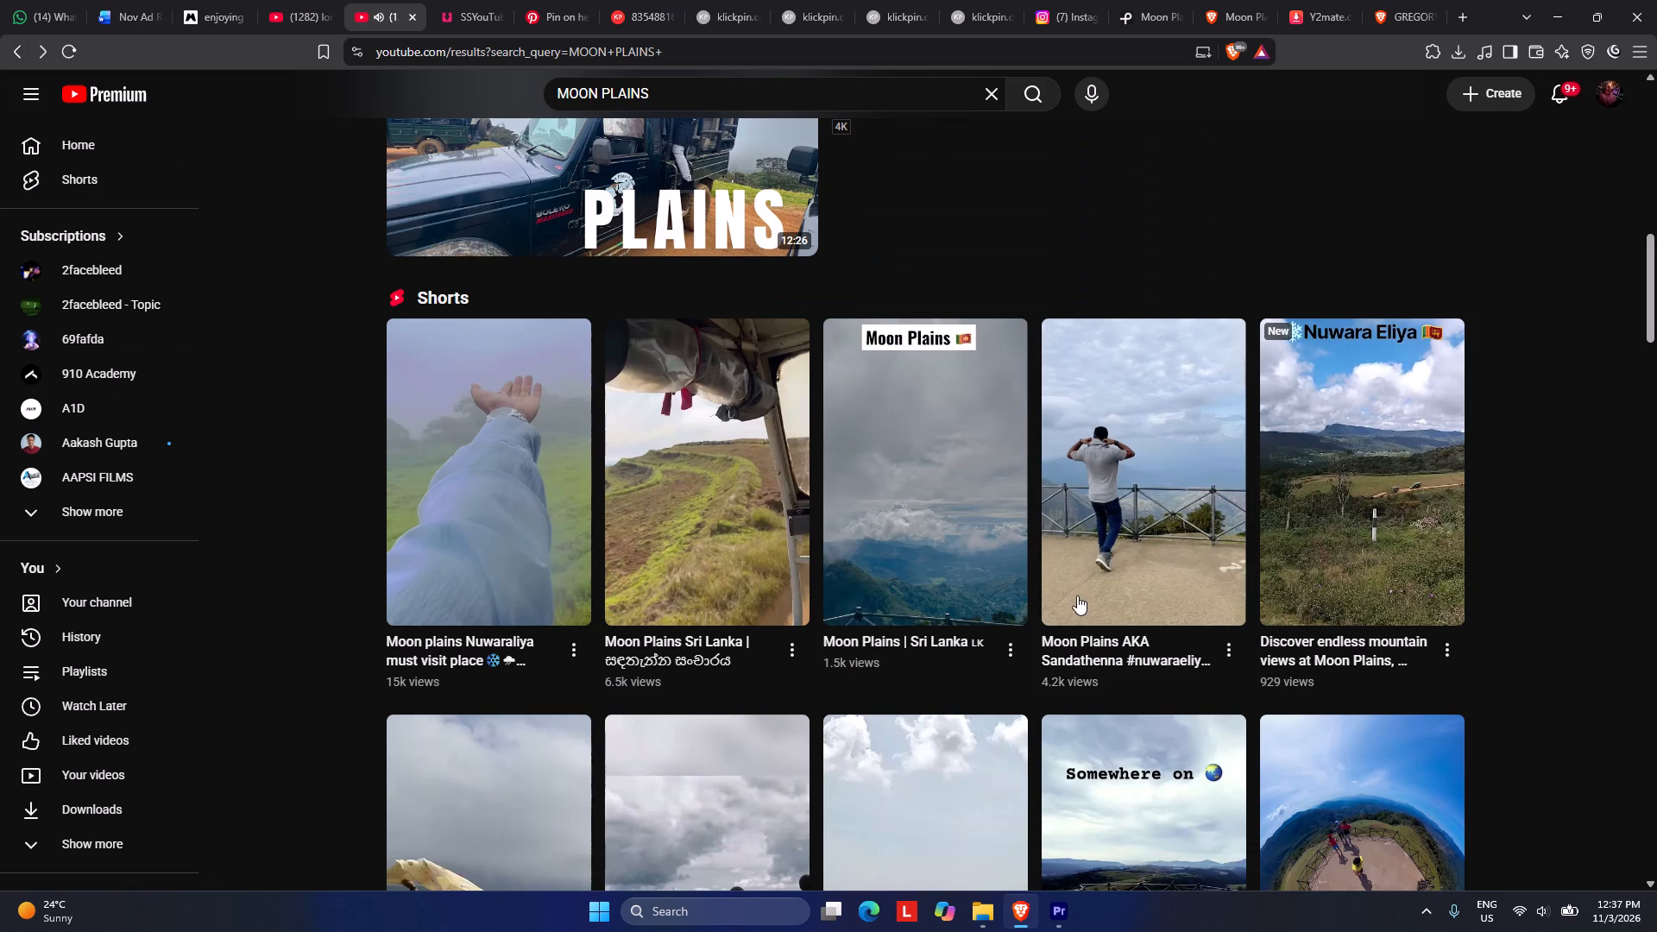
Look further down the YouTube results for other Moon Plains Shorts and videos.
scroll(1301, 514, "down", 3)
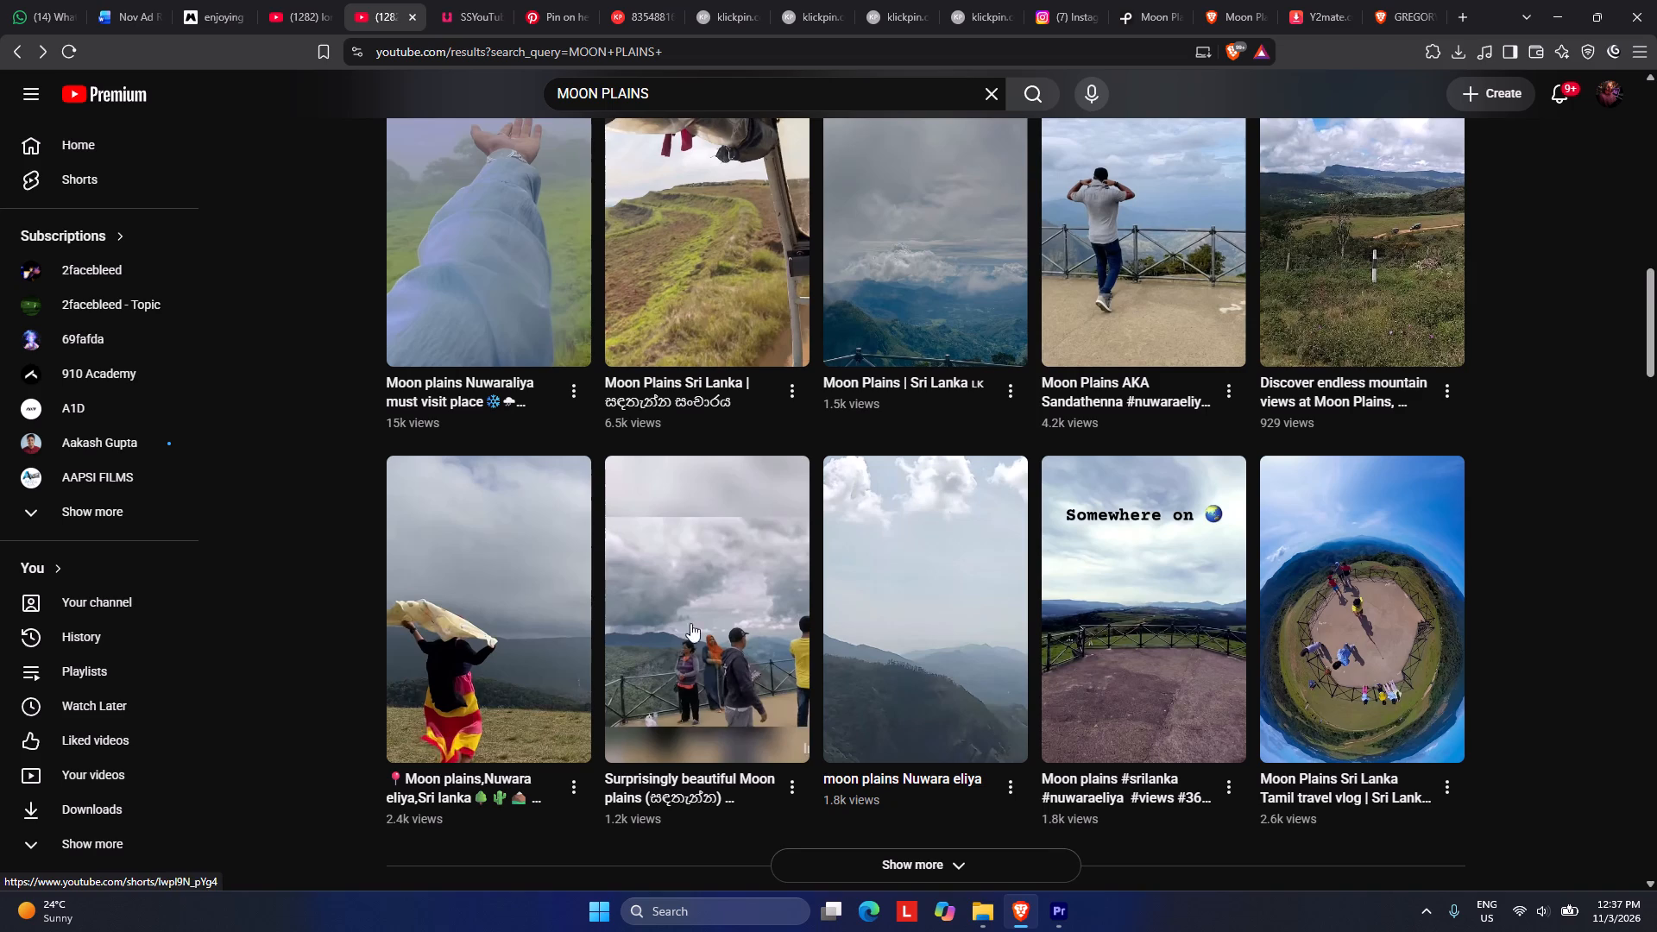
scroll(1127, 603, "down", 2)
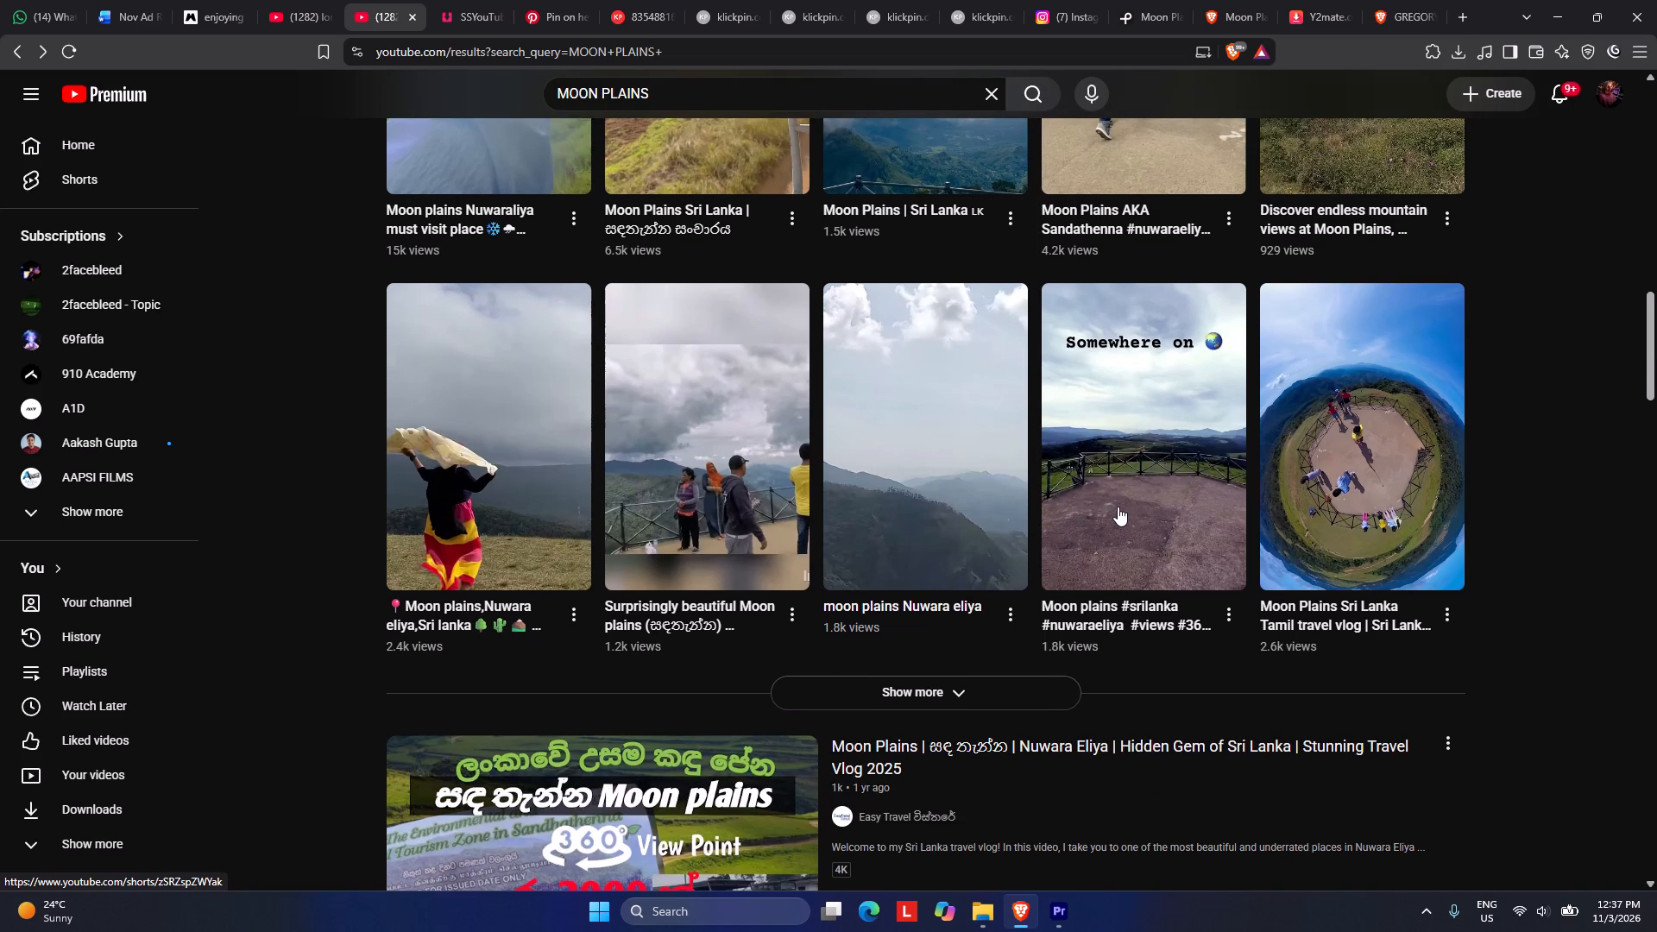
scroll(1123, 523, "down", 9)
scroll(795, 581, "down", 18)
scroll(838, 560, "down", 6)
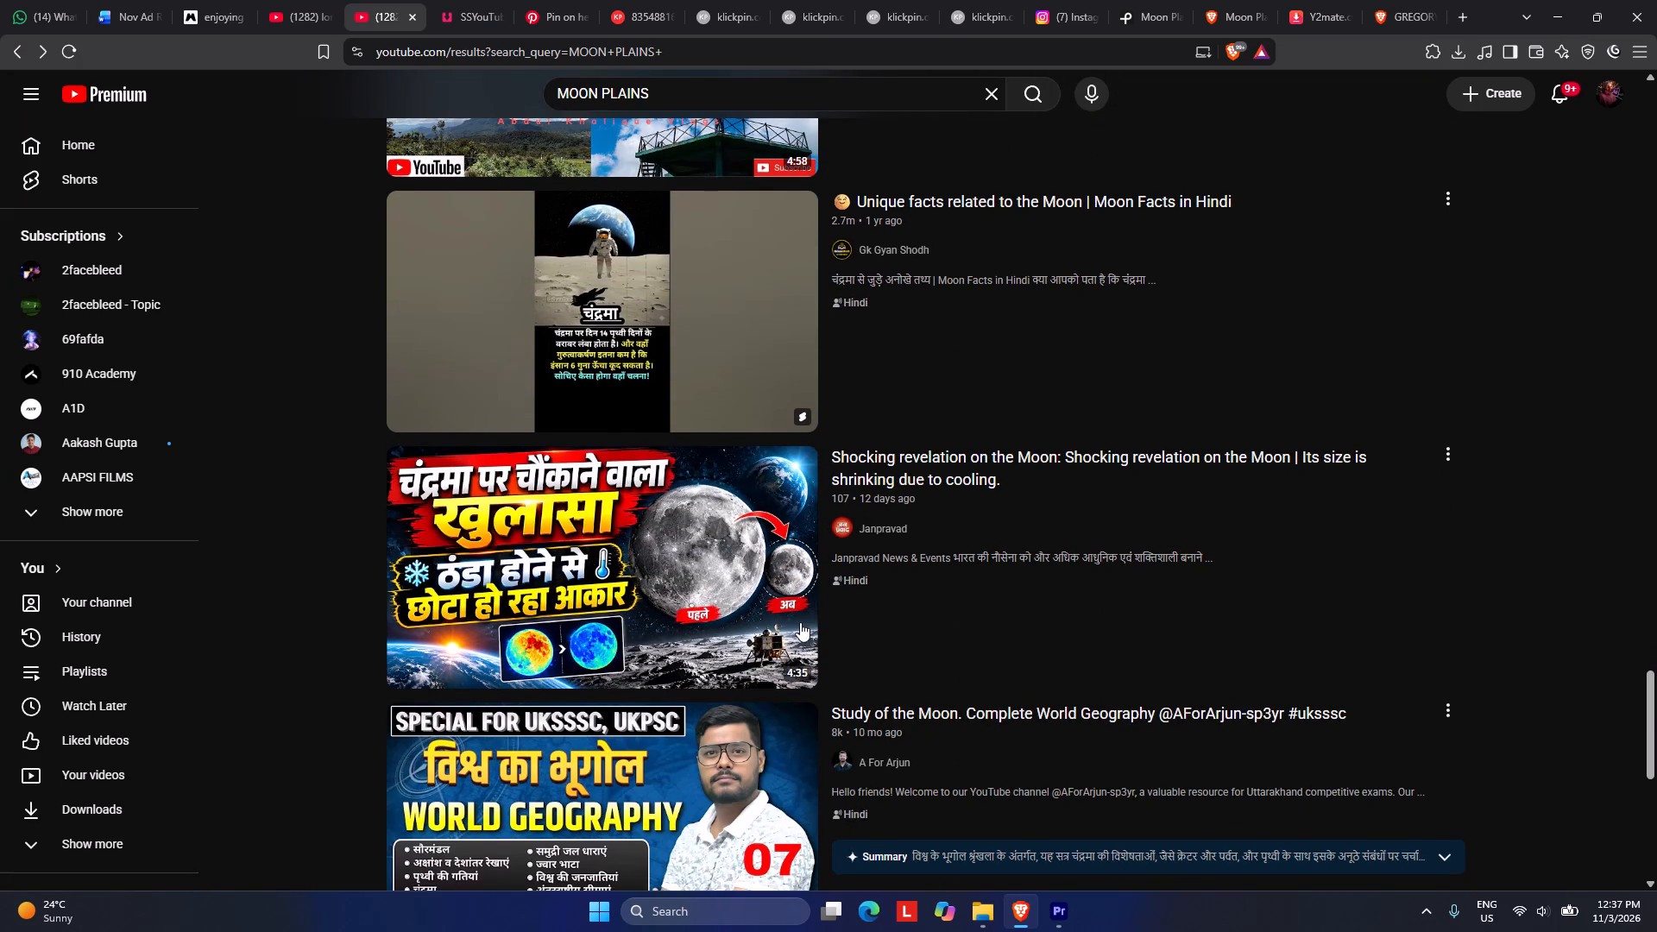
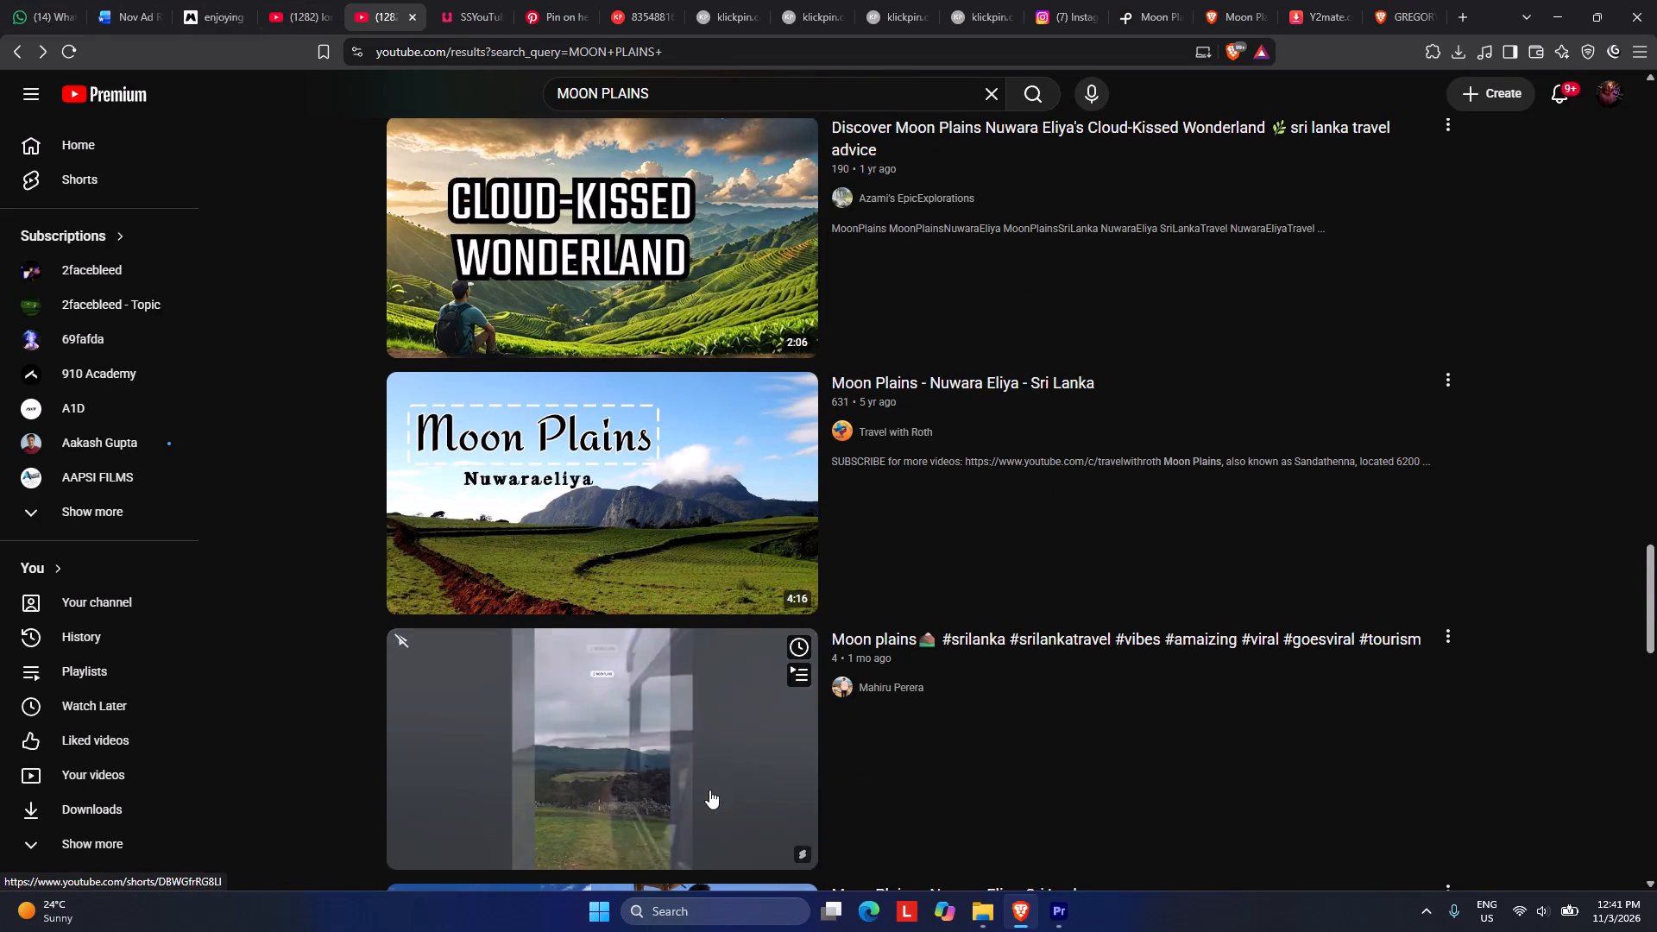
Change the YouTube search to "moon plains fog".
scroll(689, 750, "up", 4)
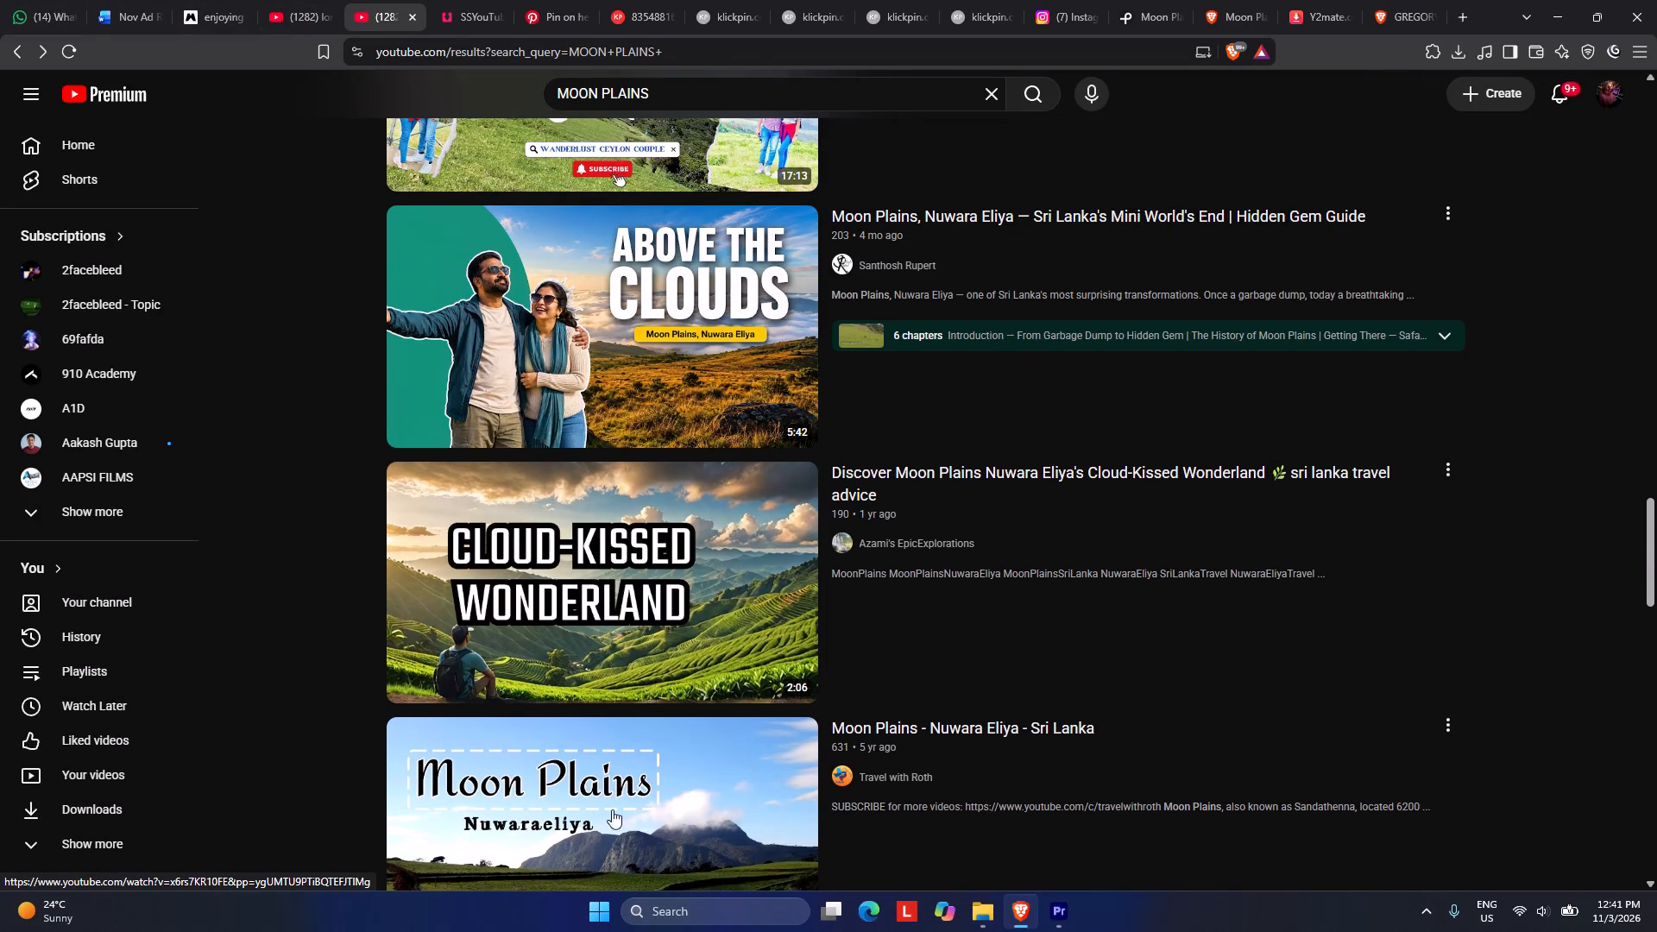
scroll(639, 789, "up", 1)
scroll(639, 789, "down", 2)
scroll(675, 759, "up", 17)
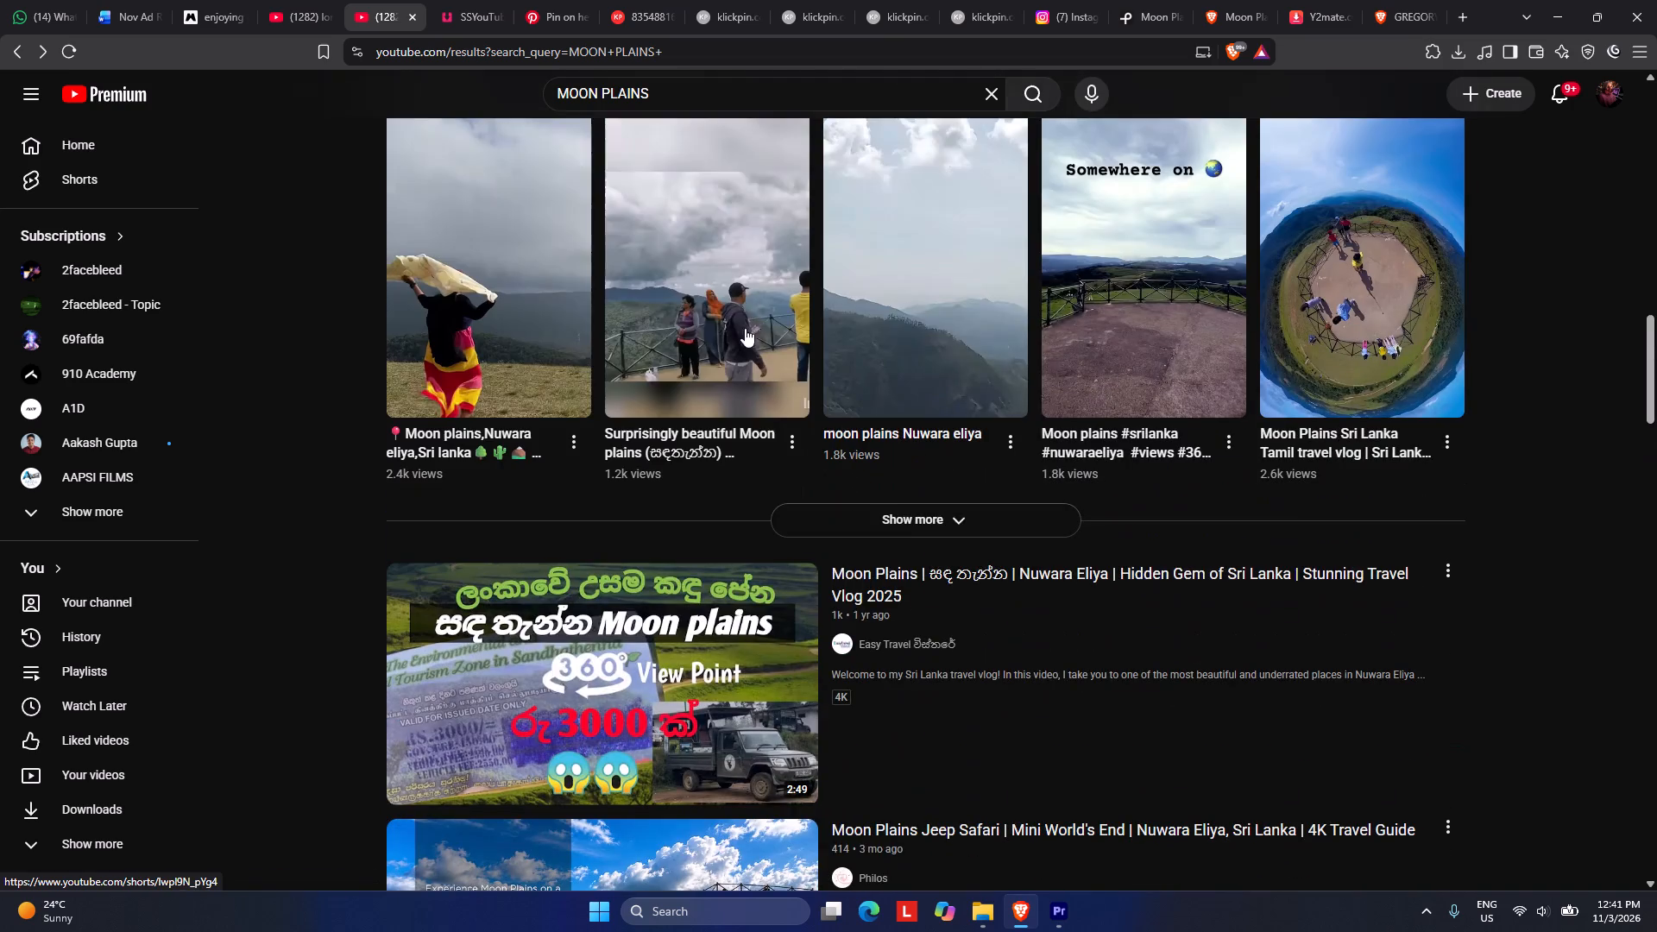
left_click(687, 93)
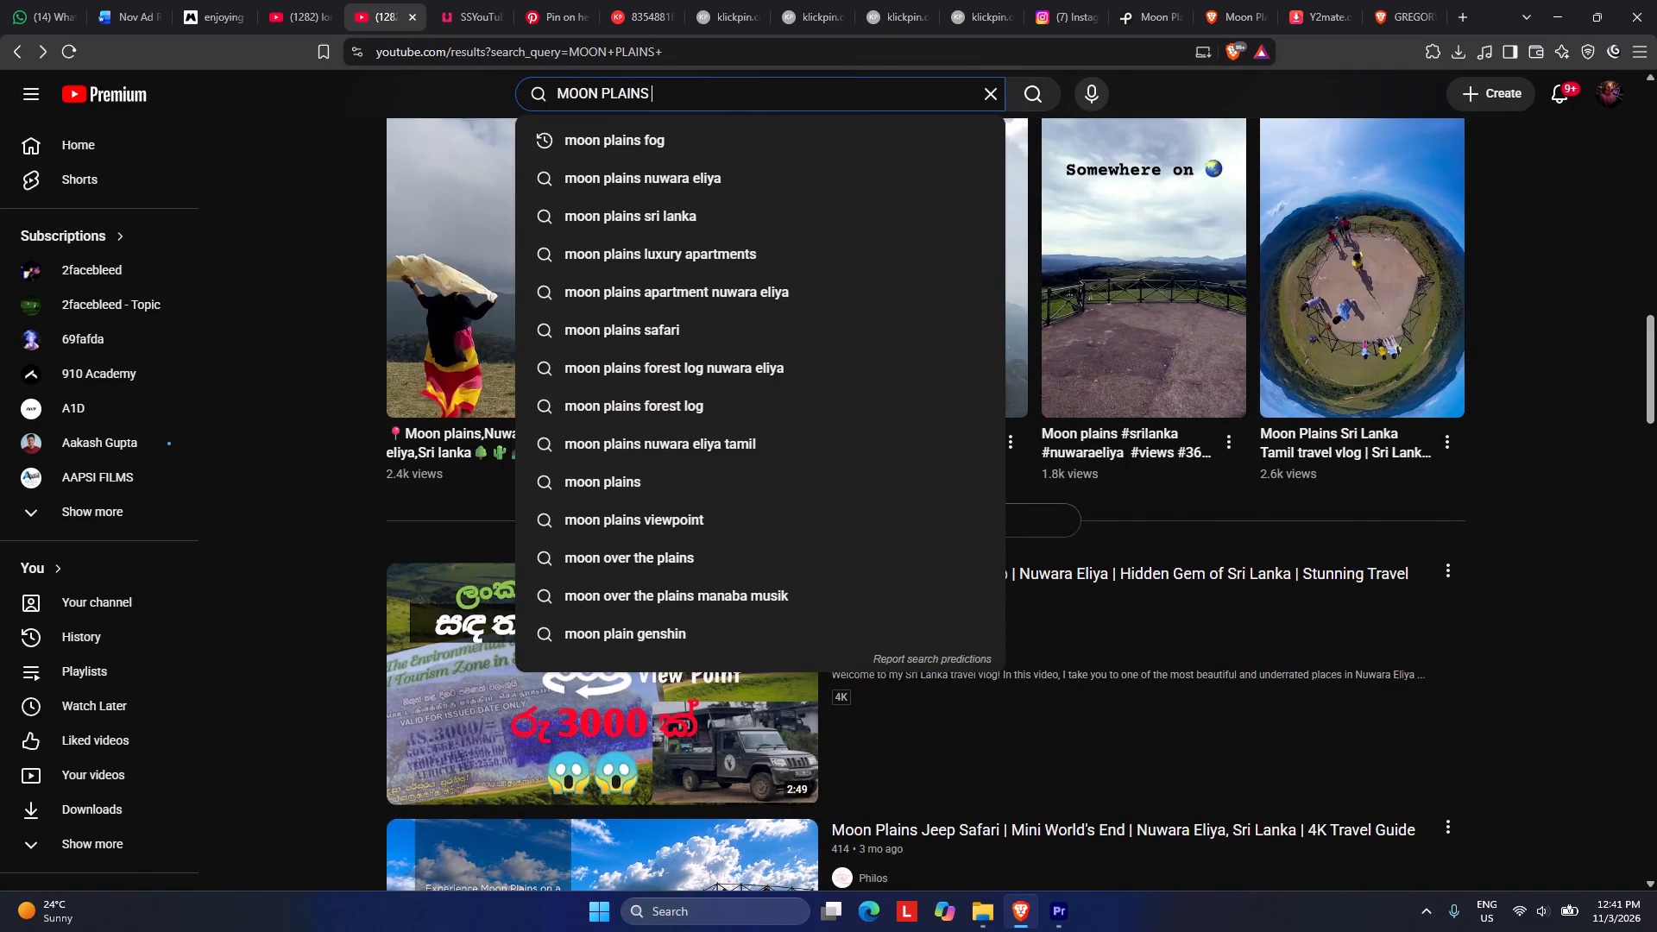
left_click(646, 137)
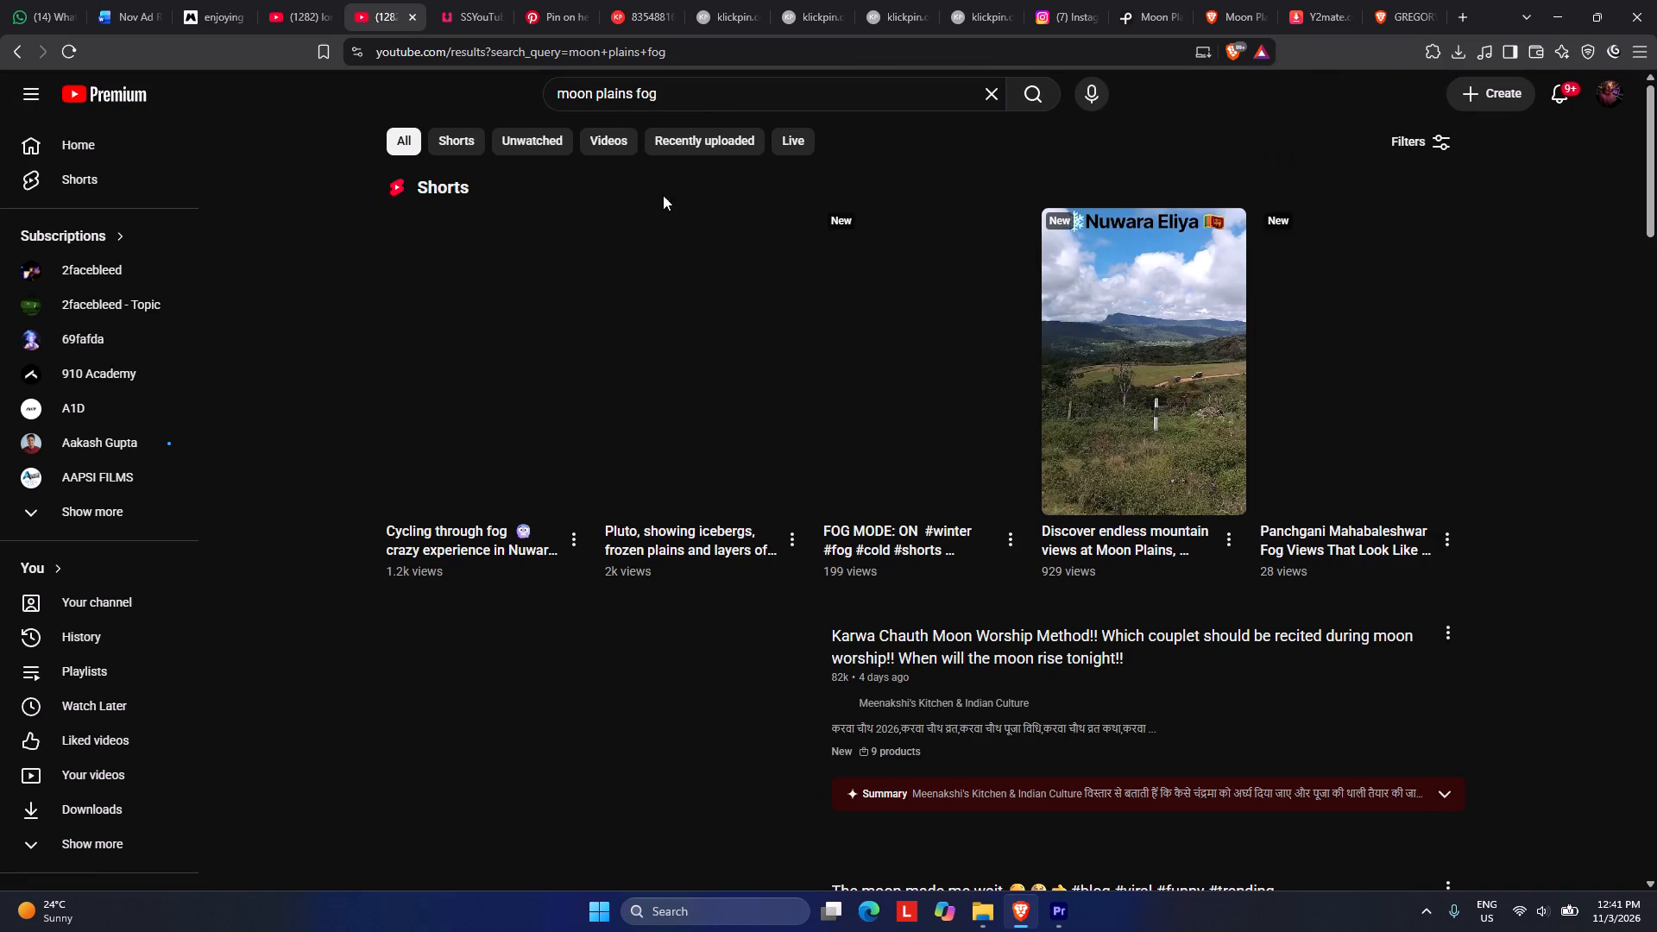
Preview the "Cycling through fog" Nuwara Eliya Short and the Pluto frozen plains Short, returning to the results after each.
left_click(496, 400)
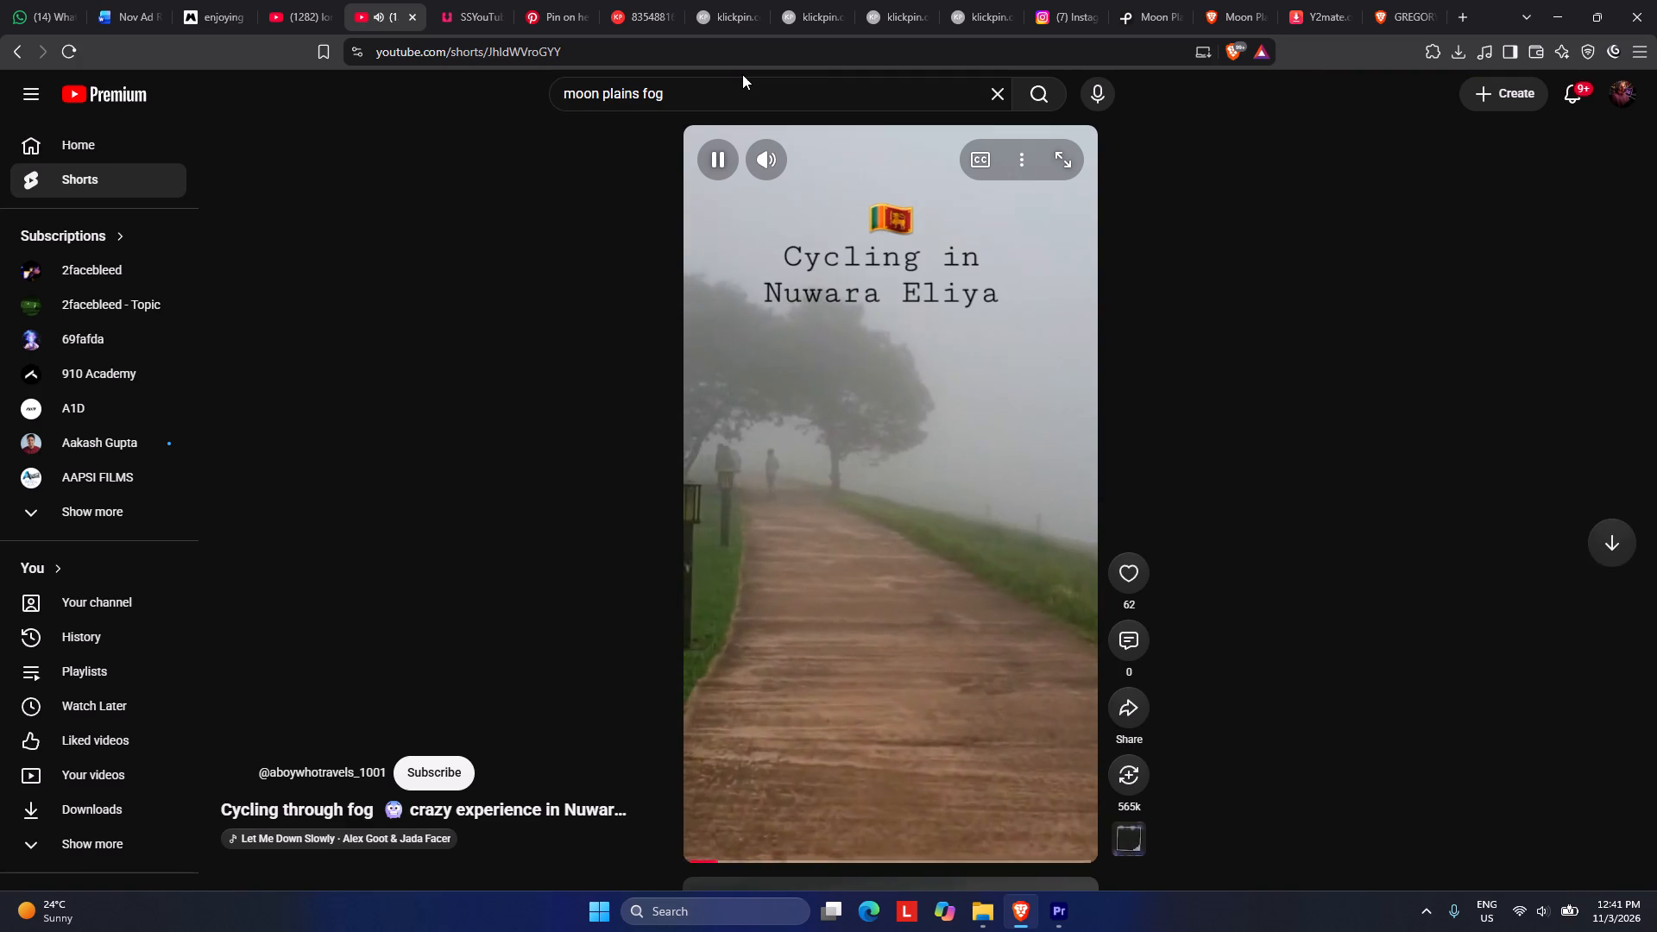
left_click(9, 35)
left_click(9, 47)
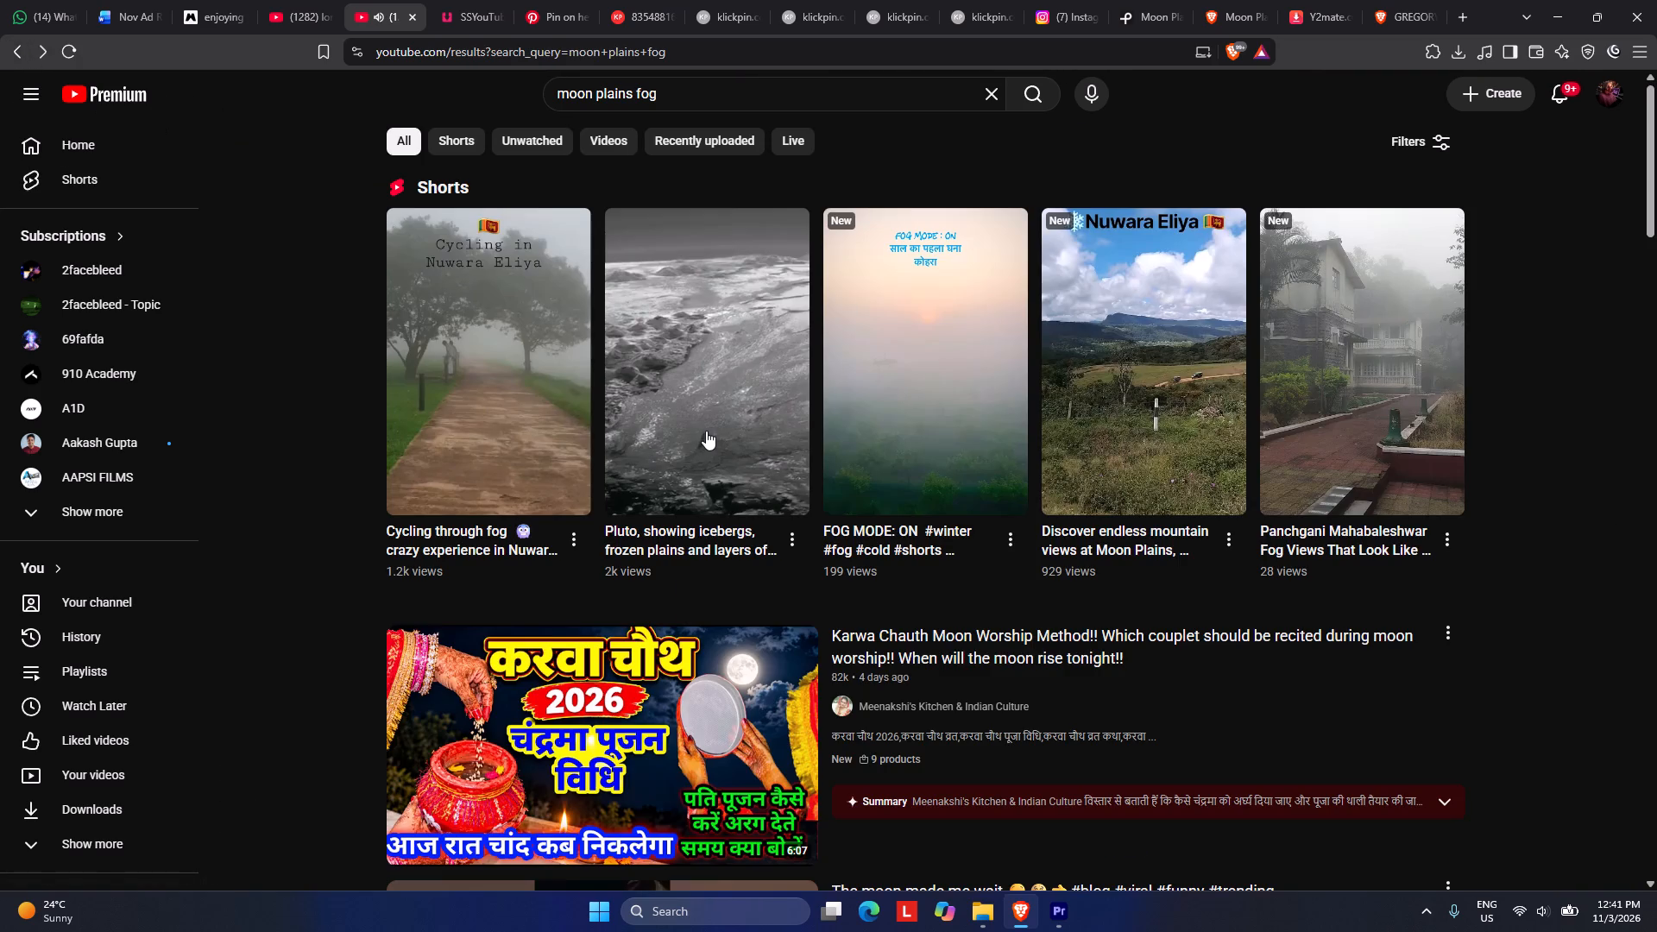
left_click(707, 431)
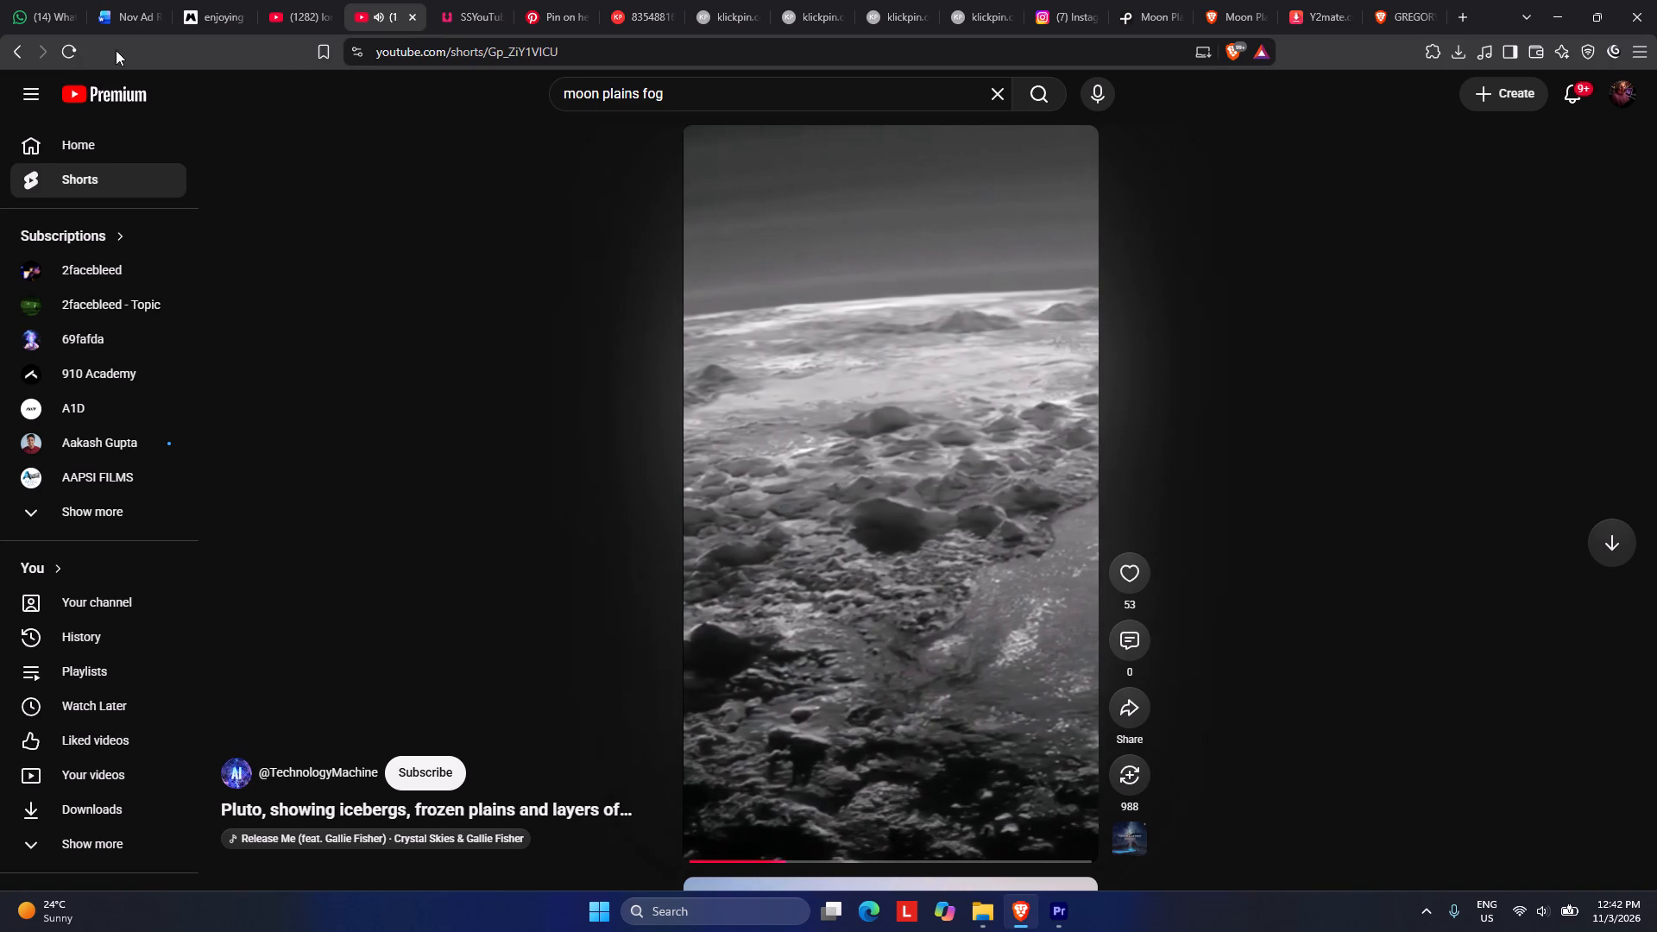
left_click(22, 54)
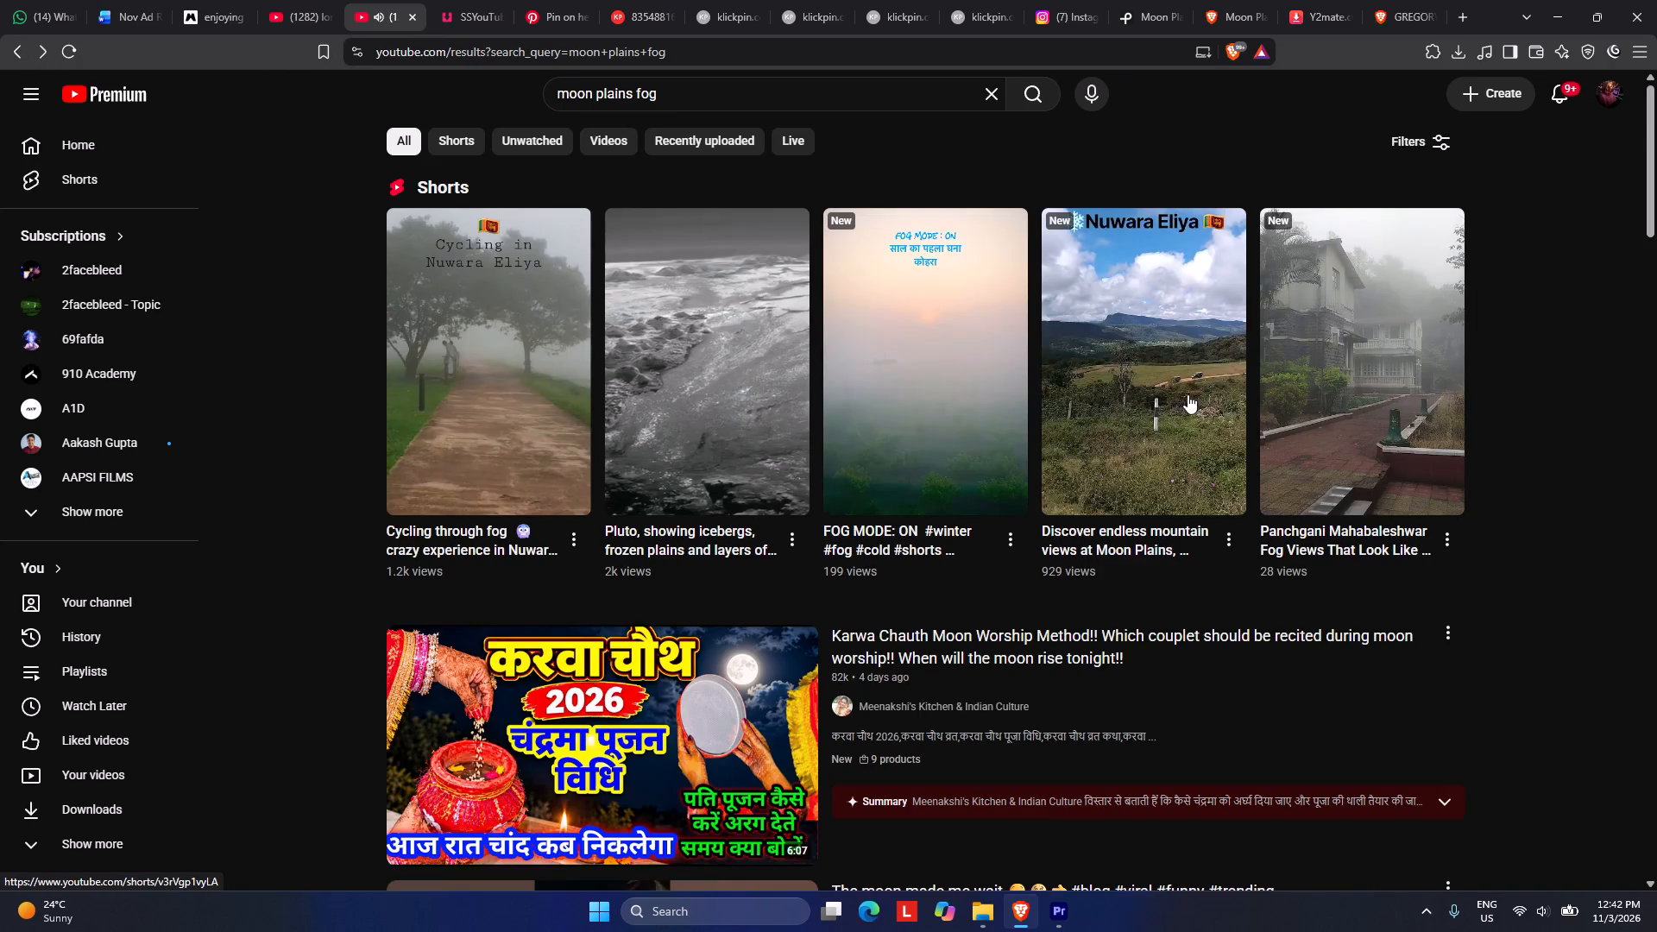
Look through the rest of the "moon plains fog" results for usable misty Moon Plains footage.
scroll(1190, 418, "down", 6)
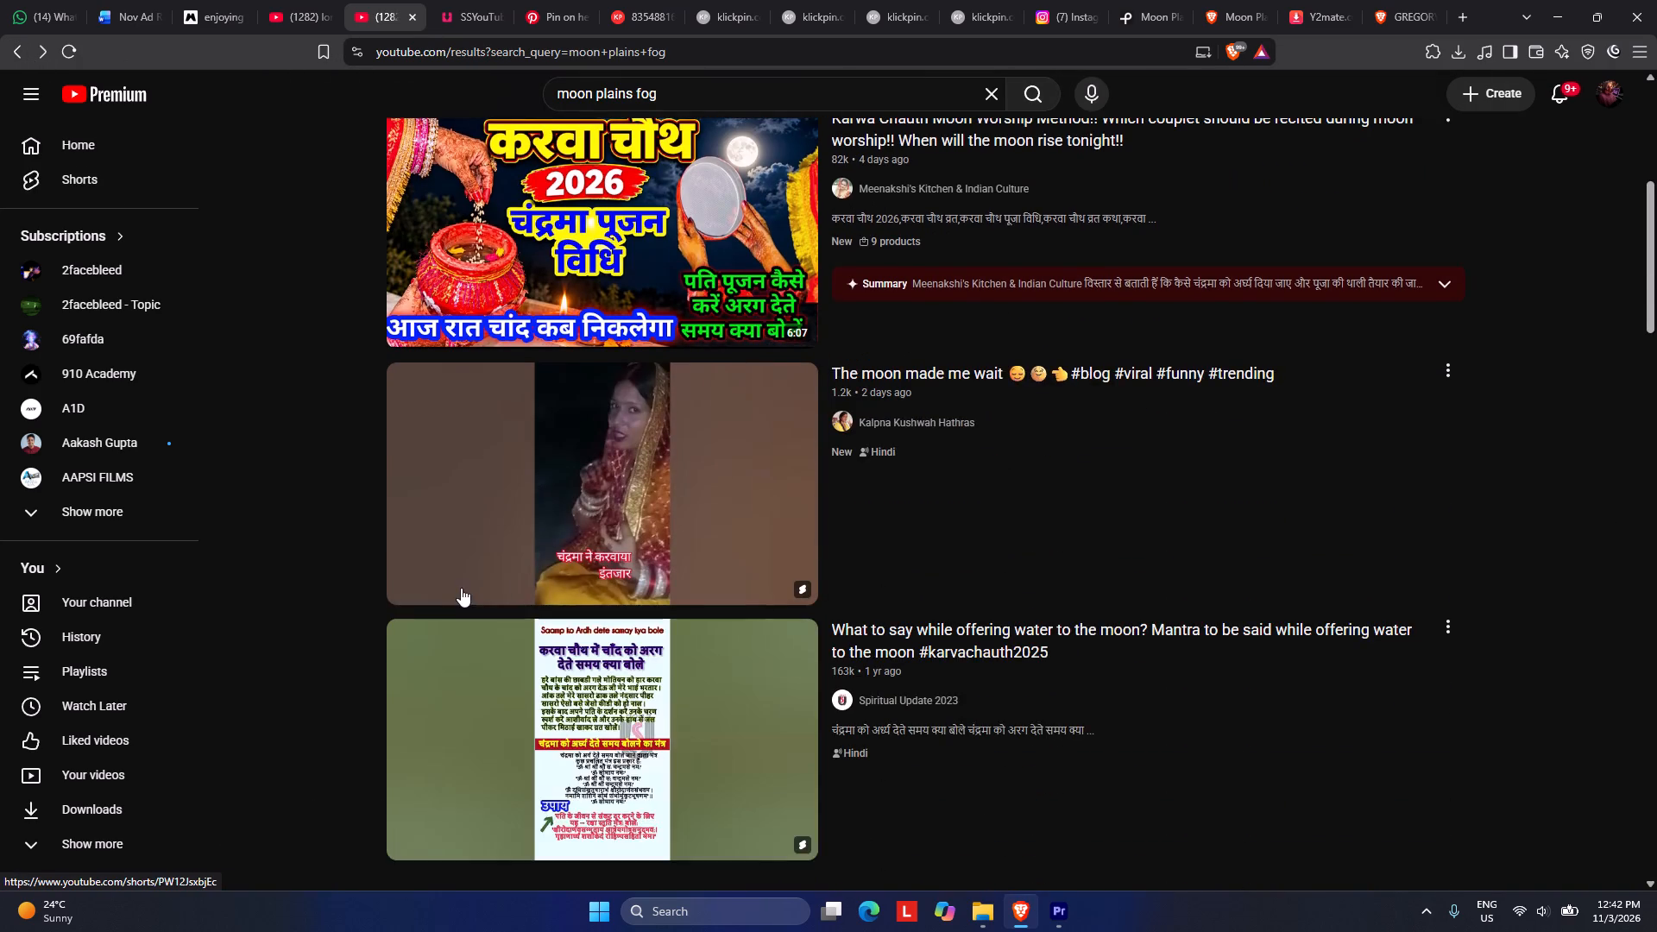
scroll(480, 577, "down", 15)
scroll(525, 563, "up", 4)
scroll(521, 570, "down", 14)
scroll(535, 577, "up", 4)
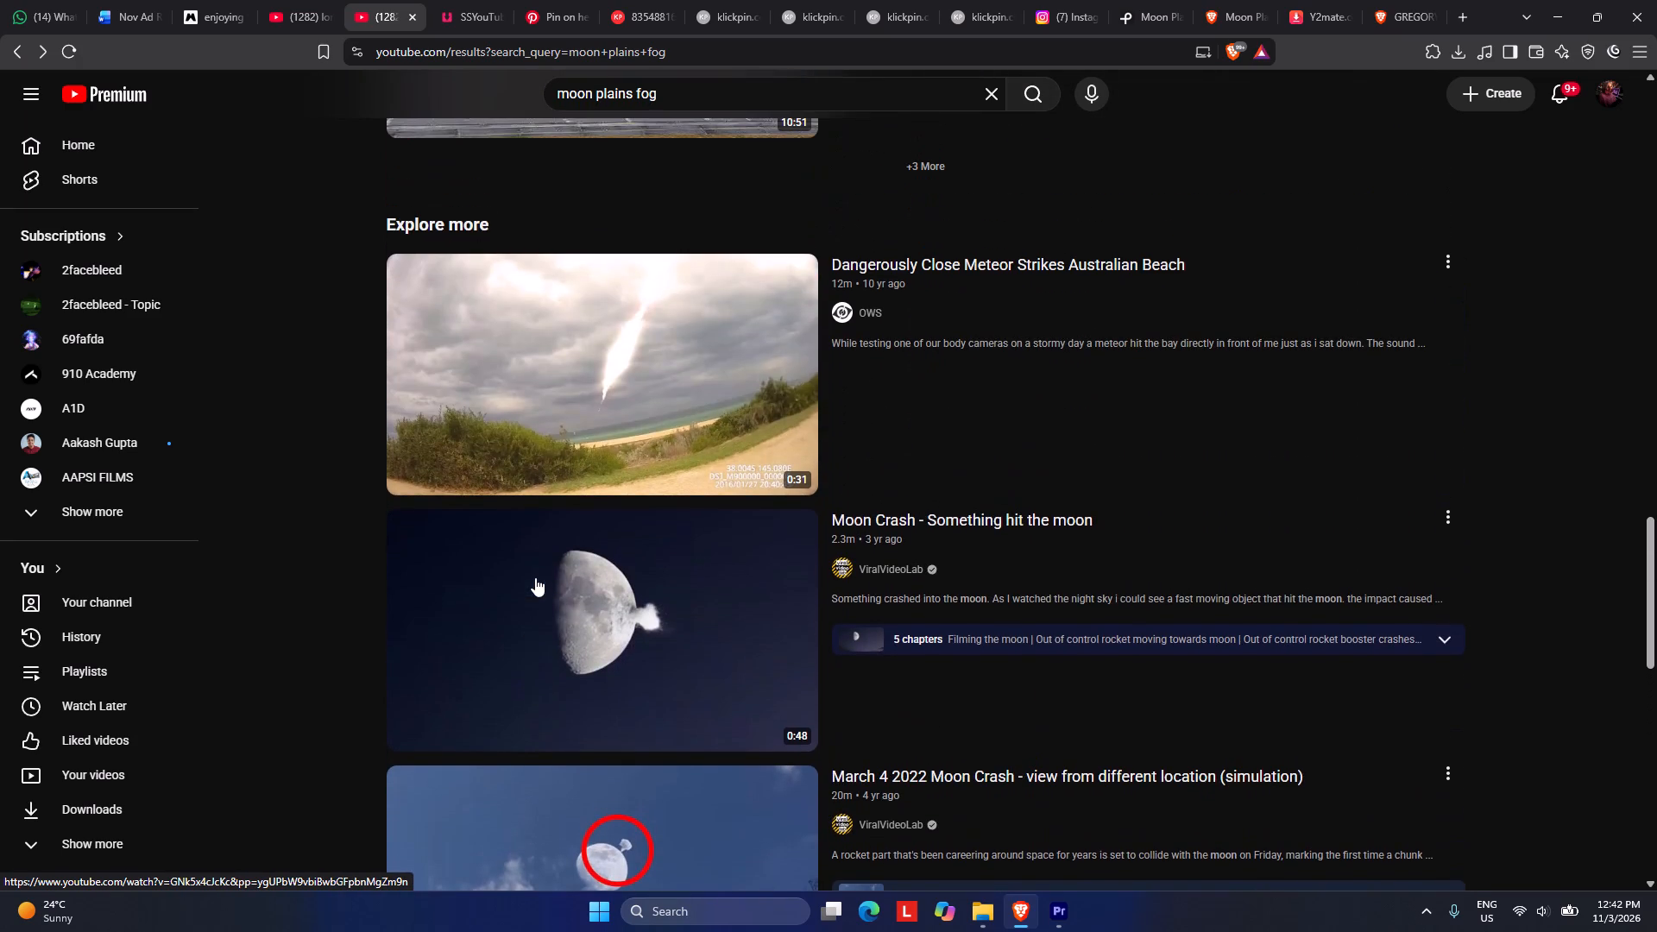
scroll(535, 577, "down", 18)
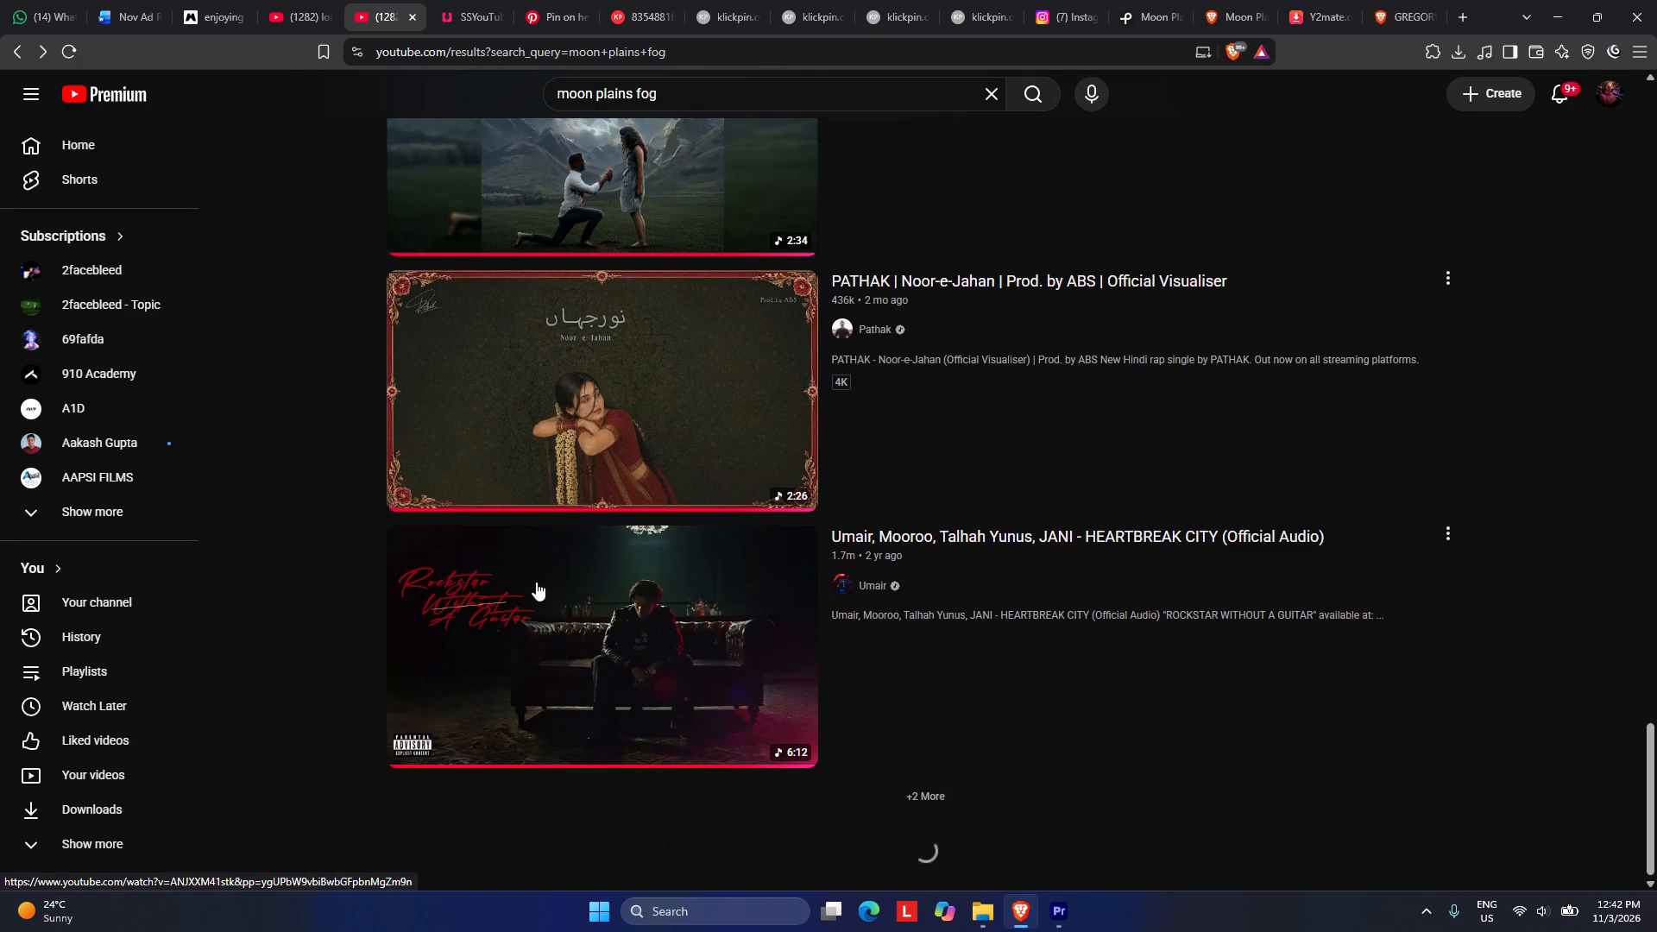
scroll(536, 582, "down", 4)
scroll(536, 576, "up", 8)
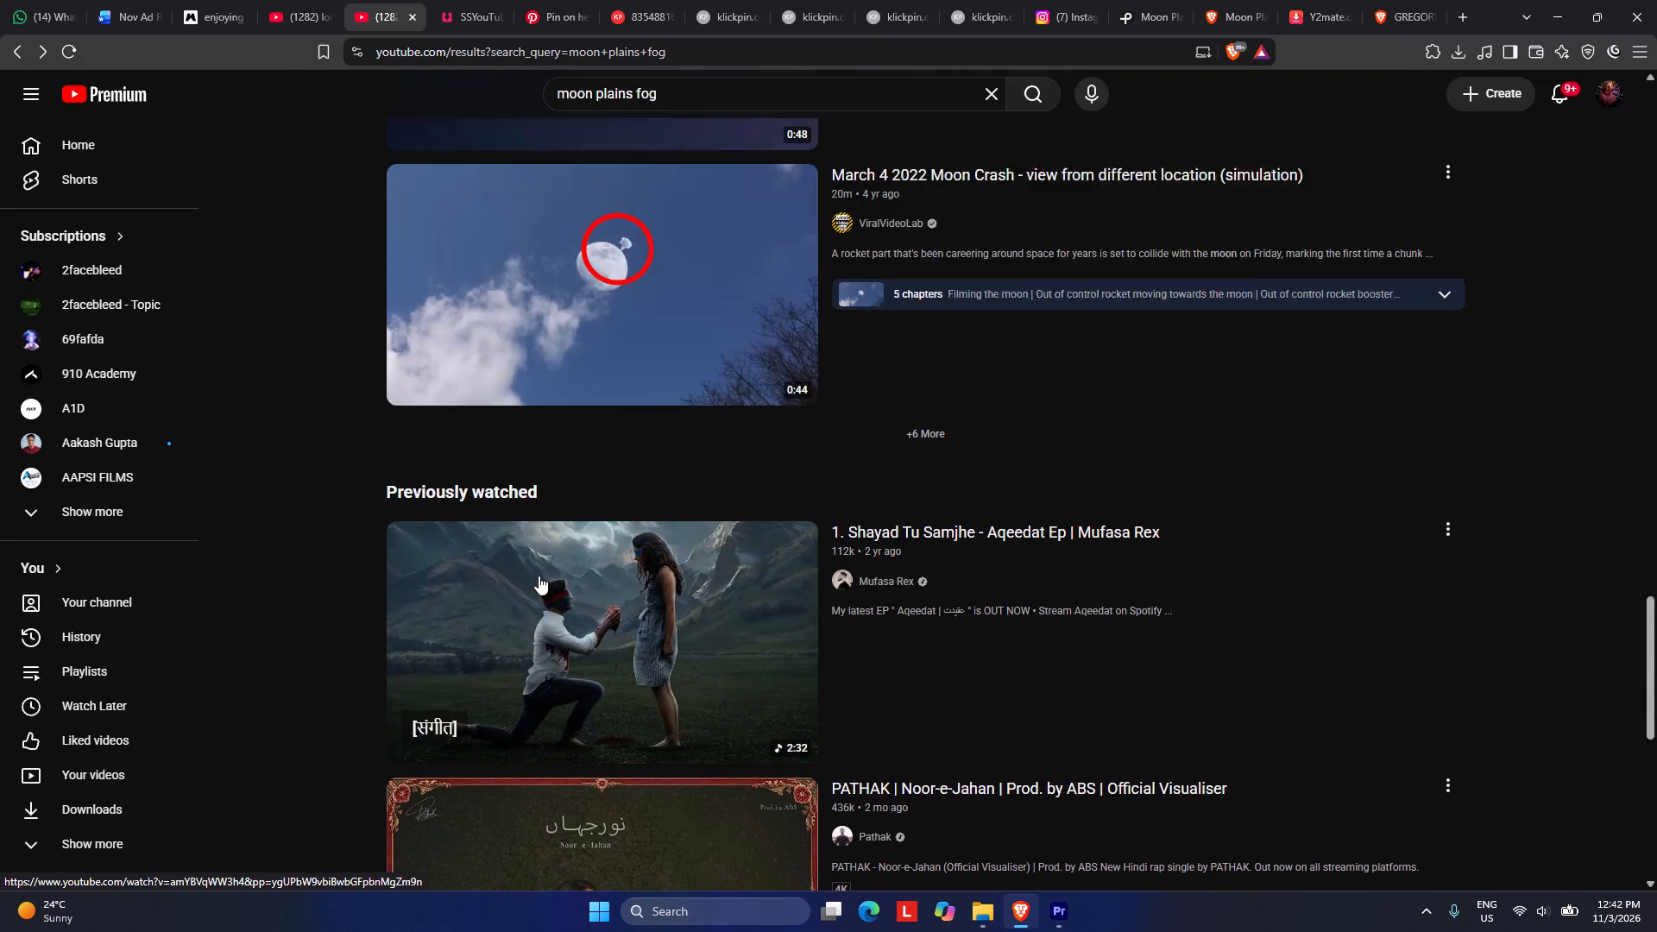
scroll(539, 576, "up", 5)
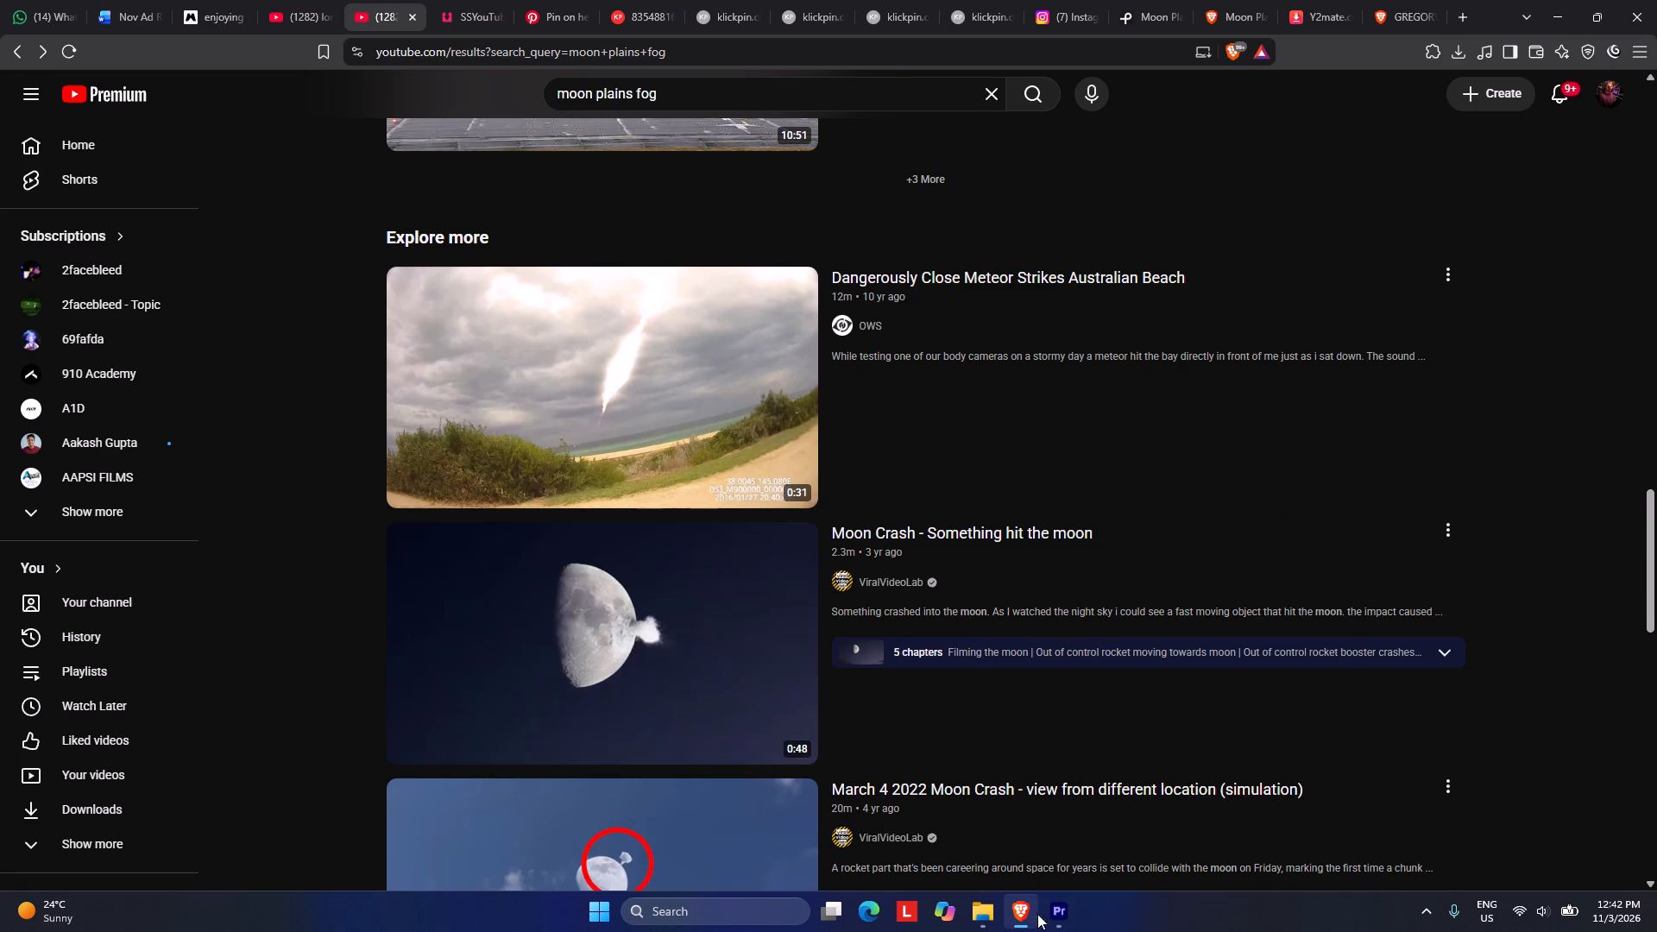
Switch to Premiere and review the footage around the 12-second mark of Sequence 02.
left_click(1062, 909)
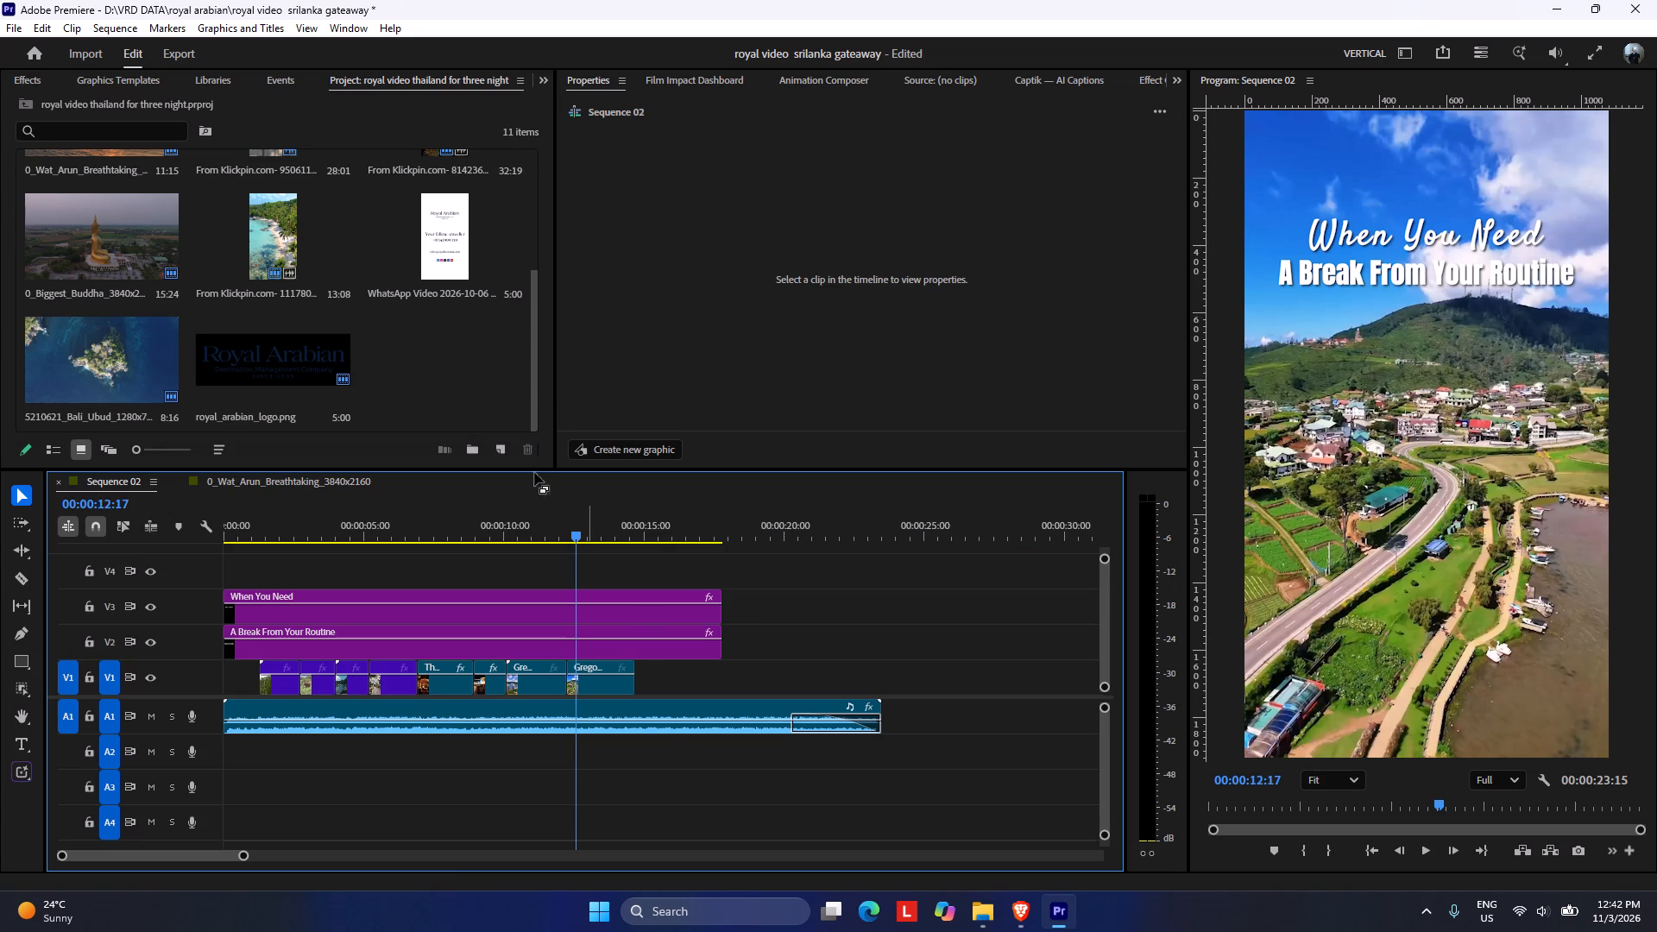
left_click_drag(522, 520, 571, 533)
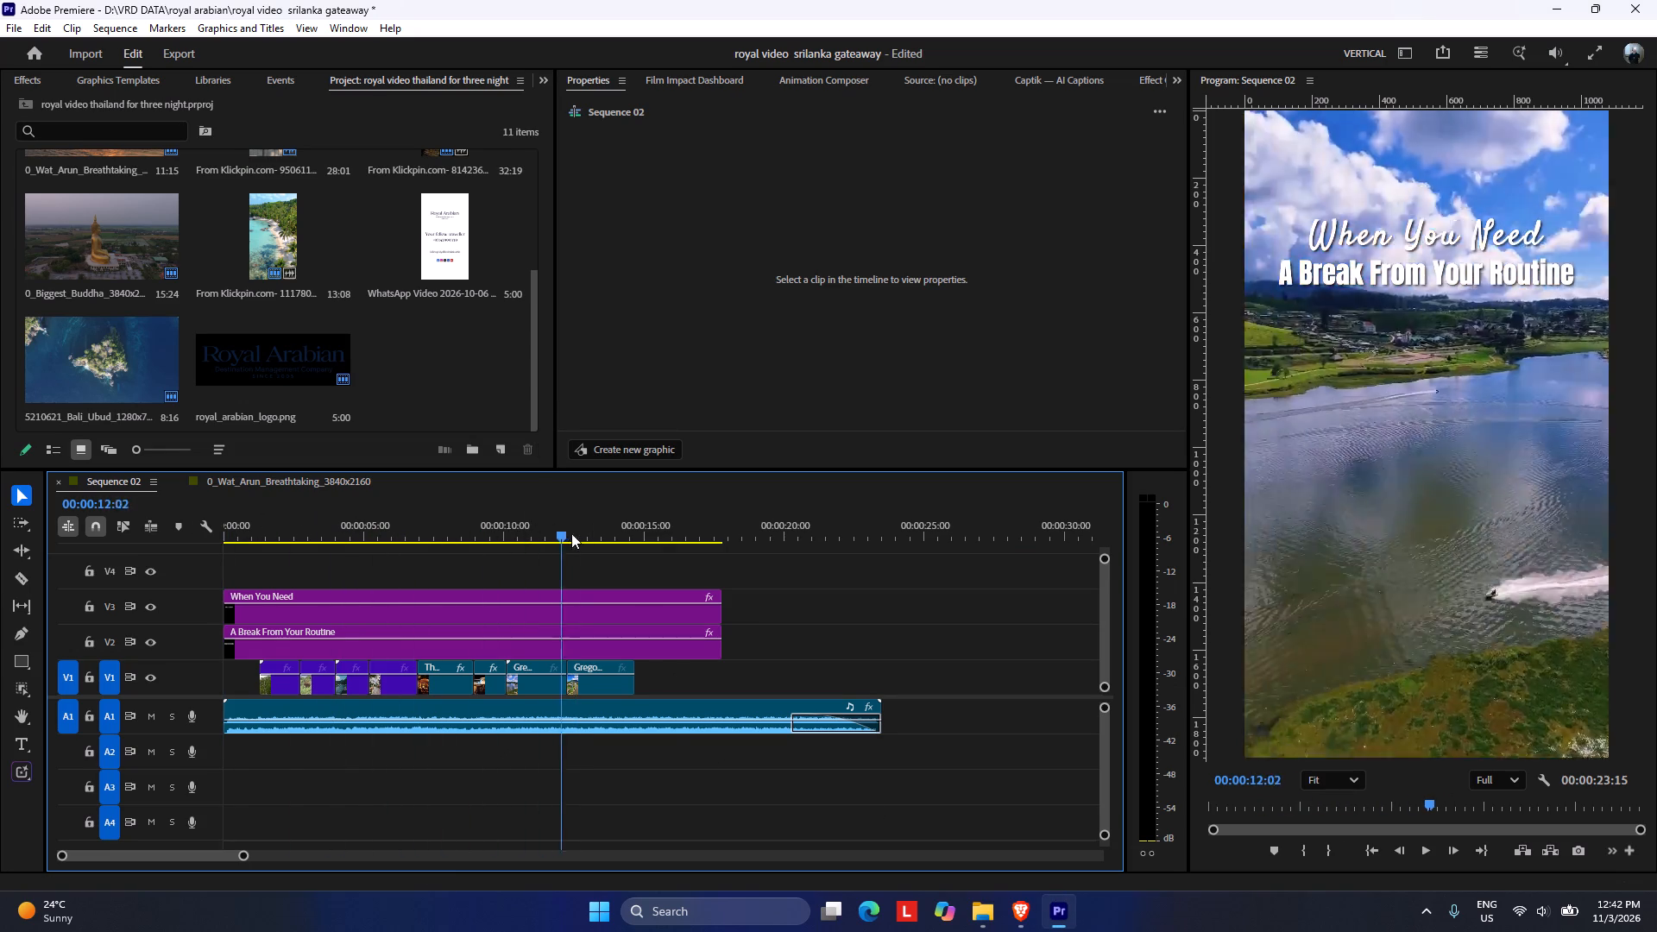
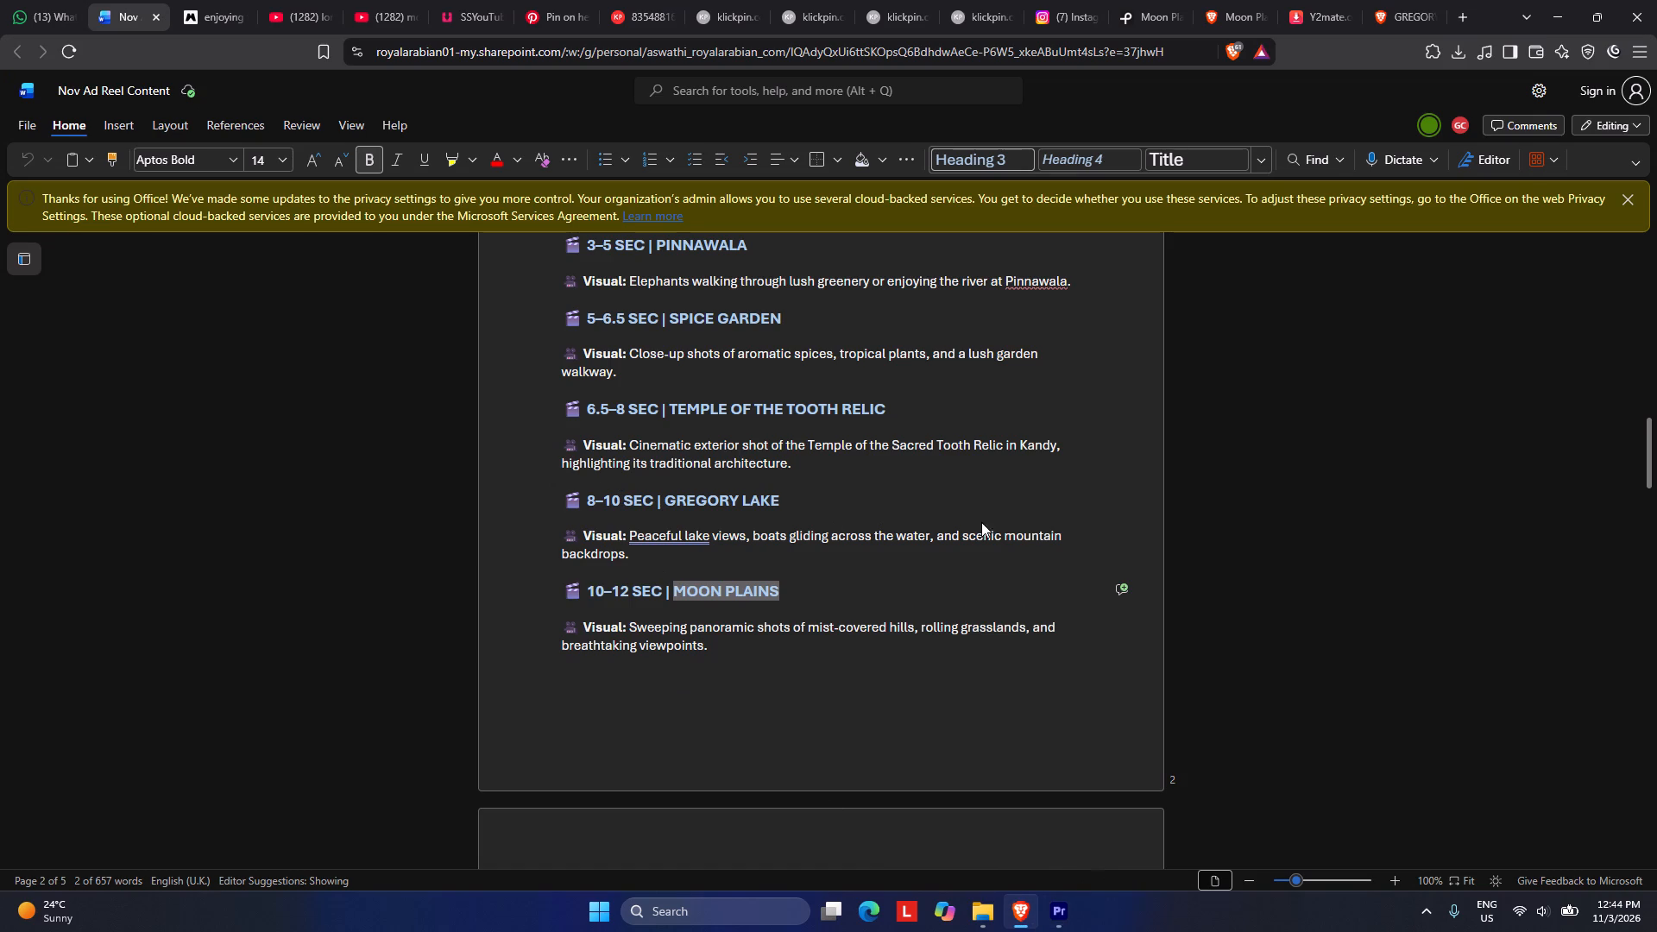
Review the Sri Lanka Getaway 15-second reel script from its title and opening hook through the first location scenes.
scroll(981, 522, "up", 1)
left_click(1164, 529)
scroll(1134, 591, "up", 4)
scroll(916, 693, "up", 3)
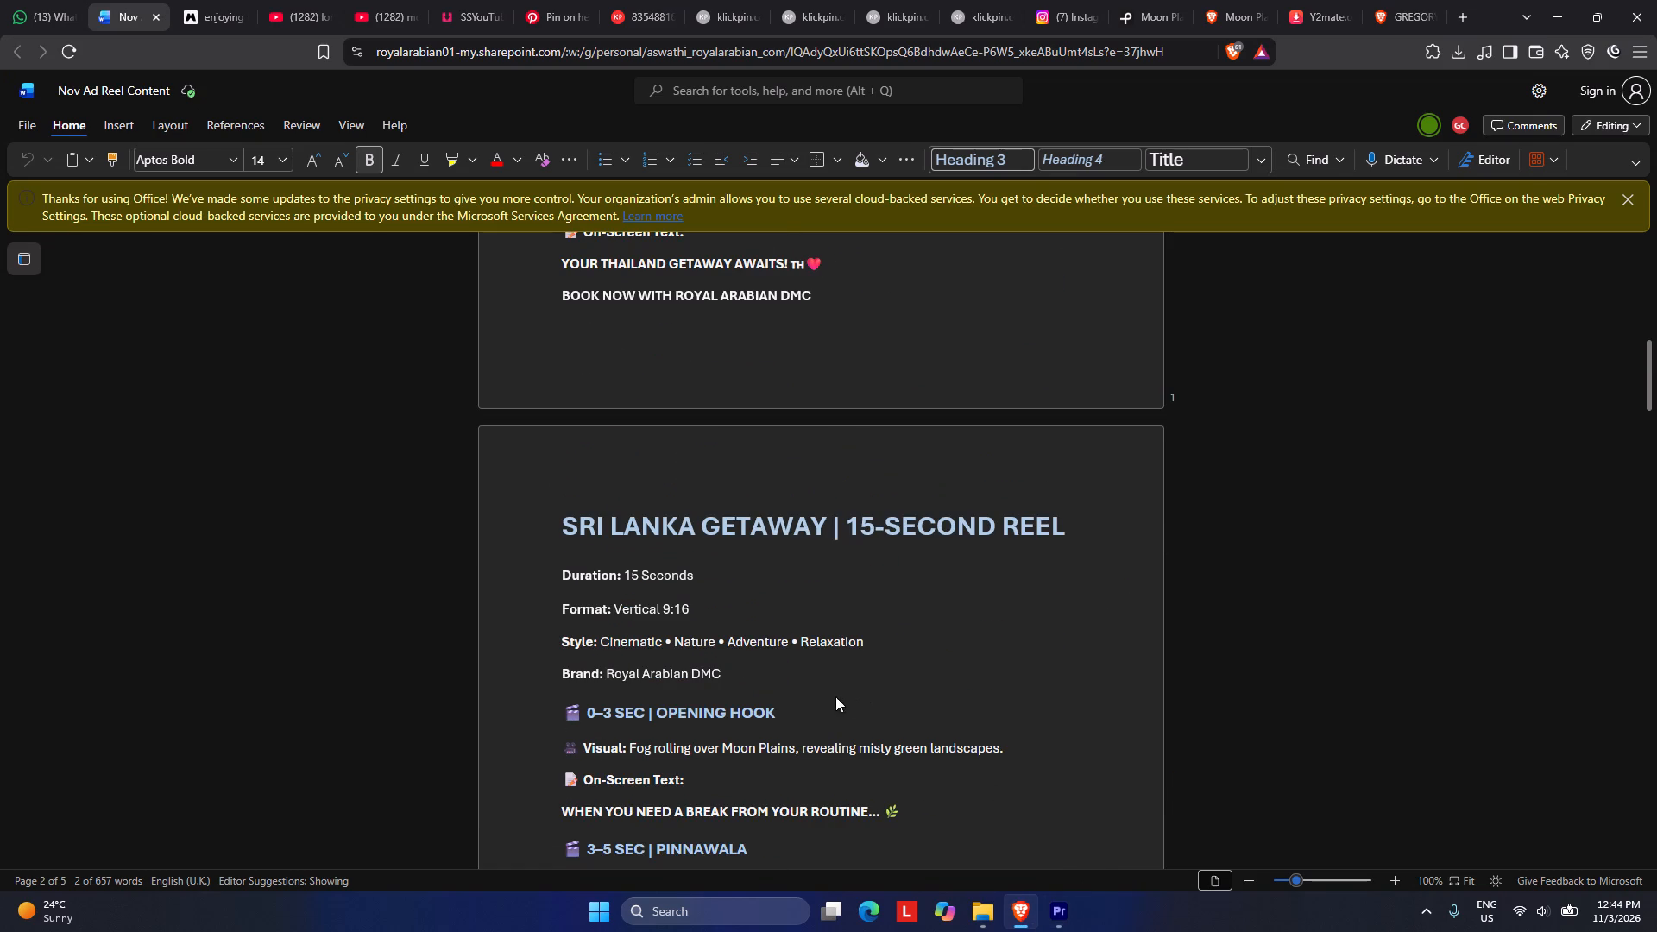
scroll(821, 696, "down", 2)
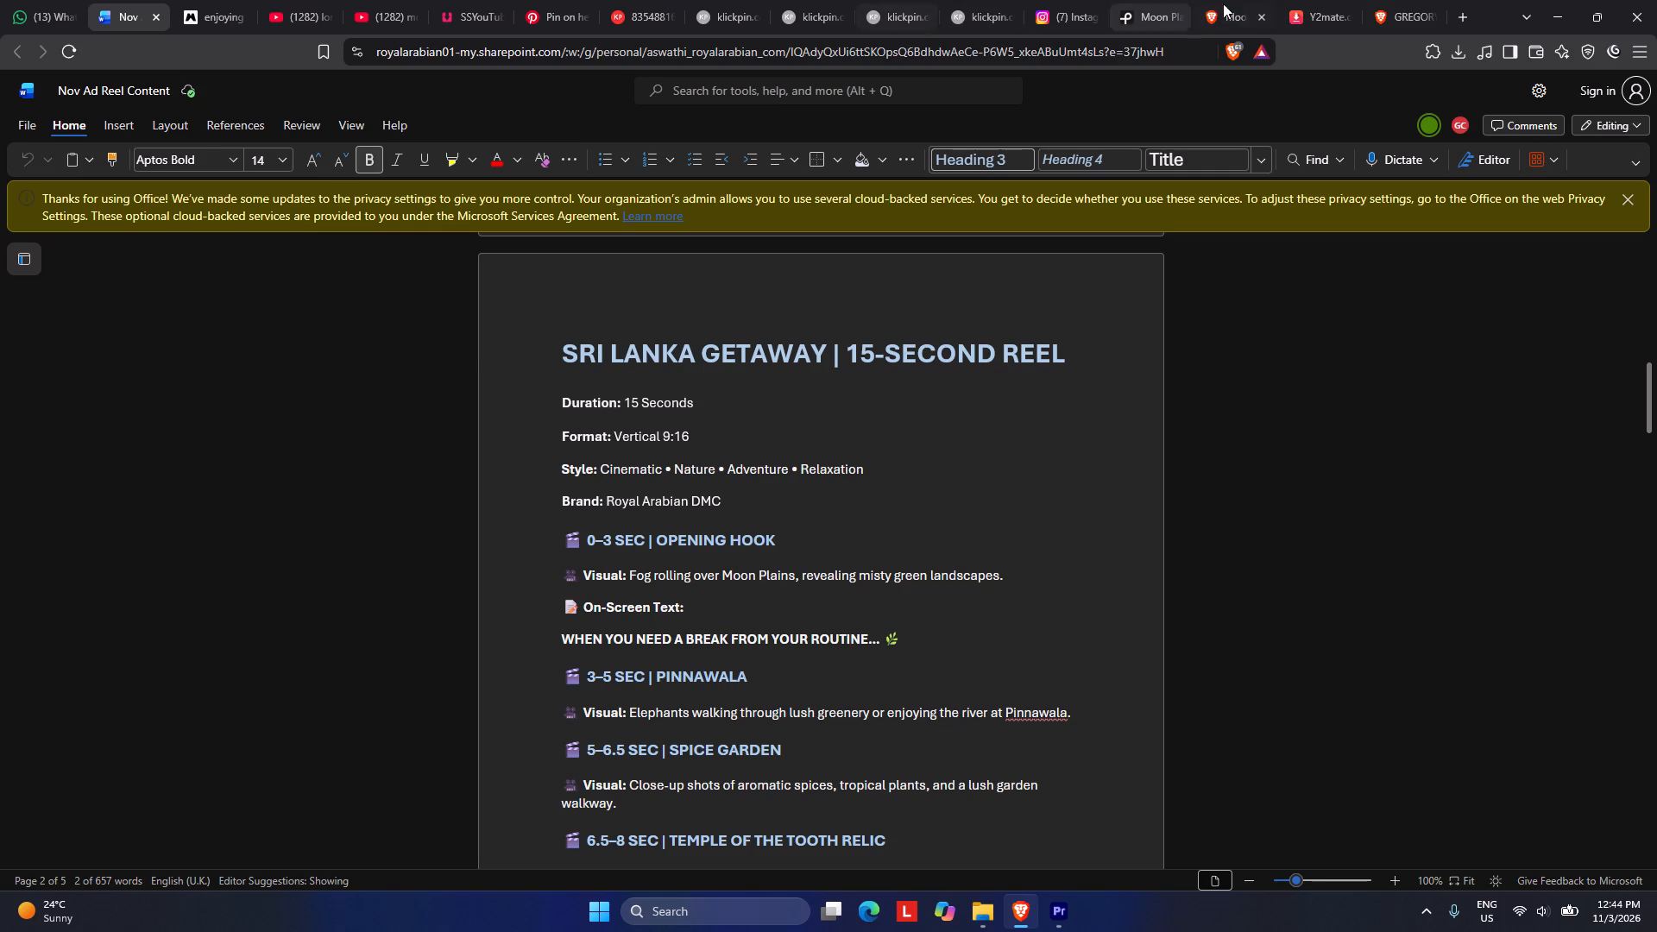
Open a new blank browser tab.
left_click(1455, 14)
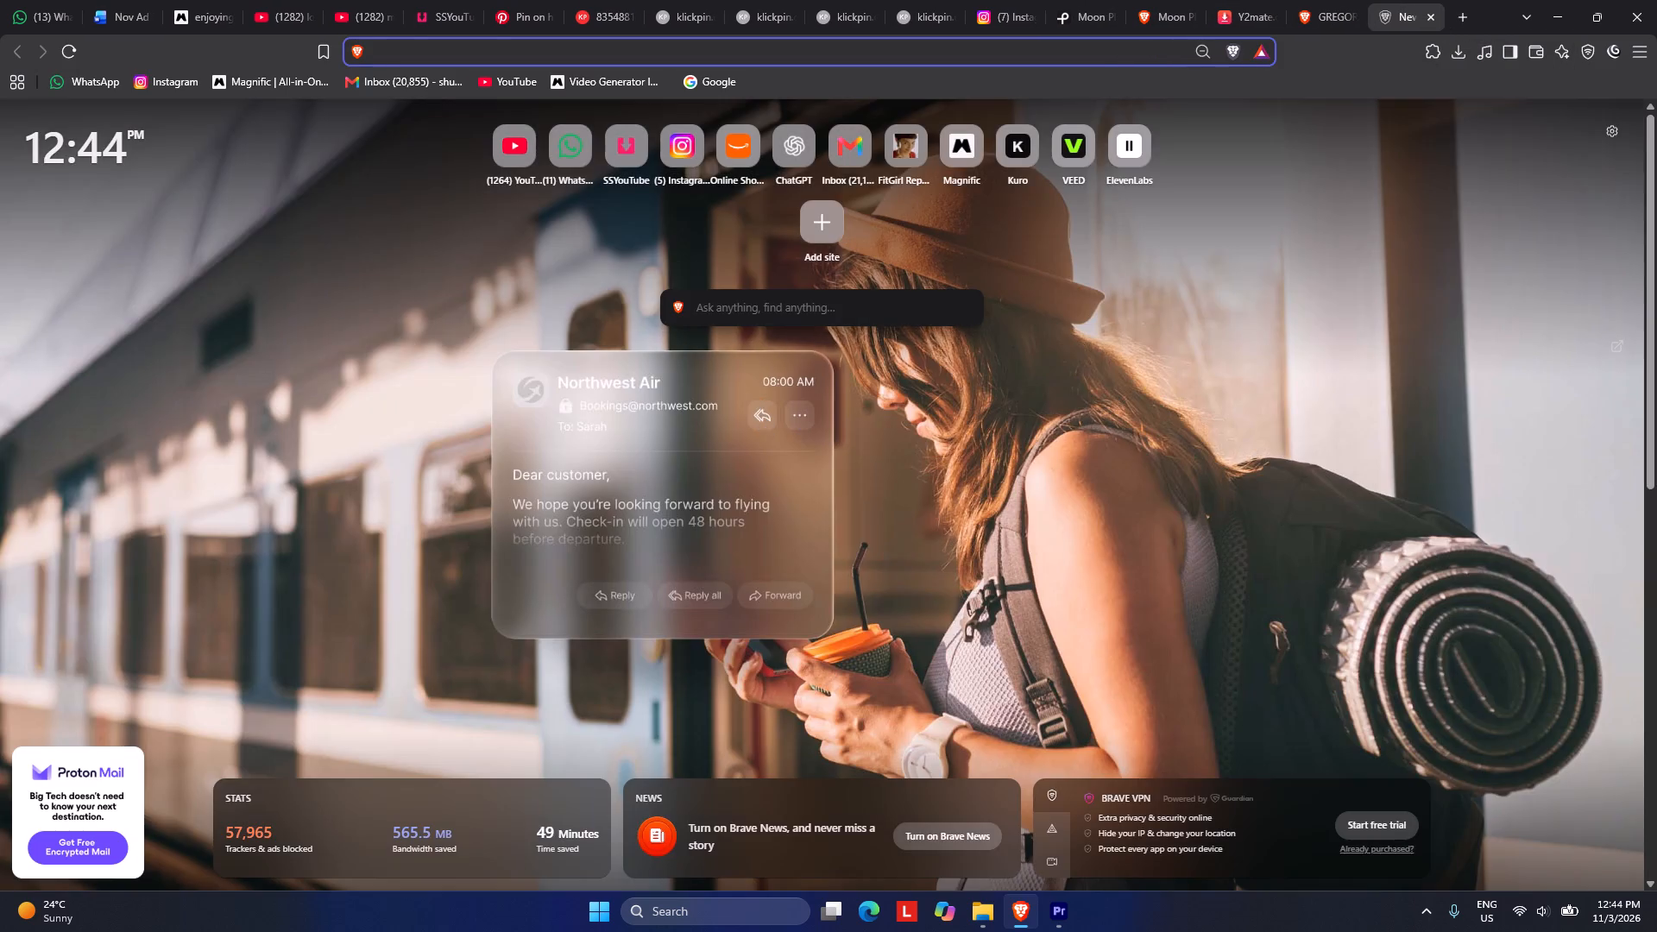
Search the web for "pixabay" and open the Pixabay stock media website.
left_click(772, 304)
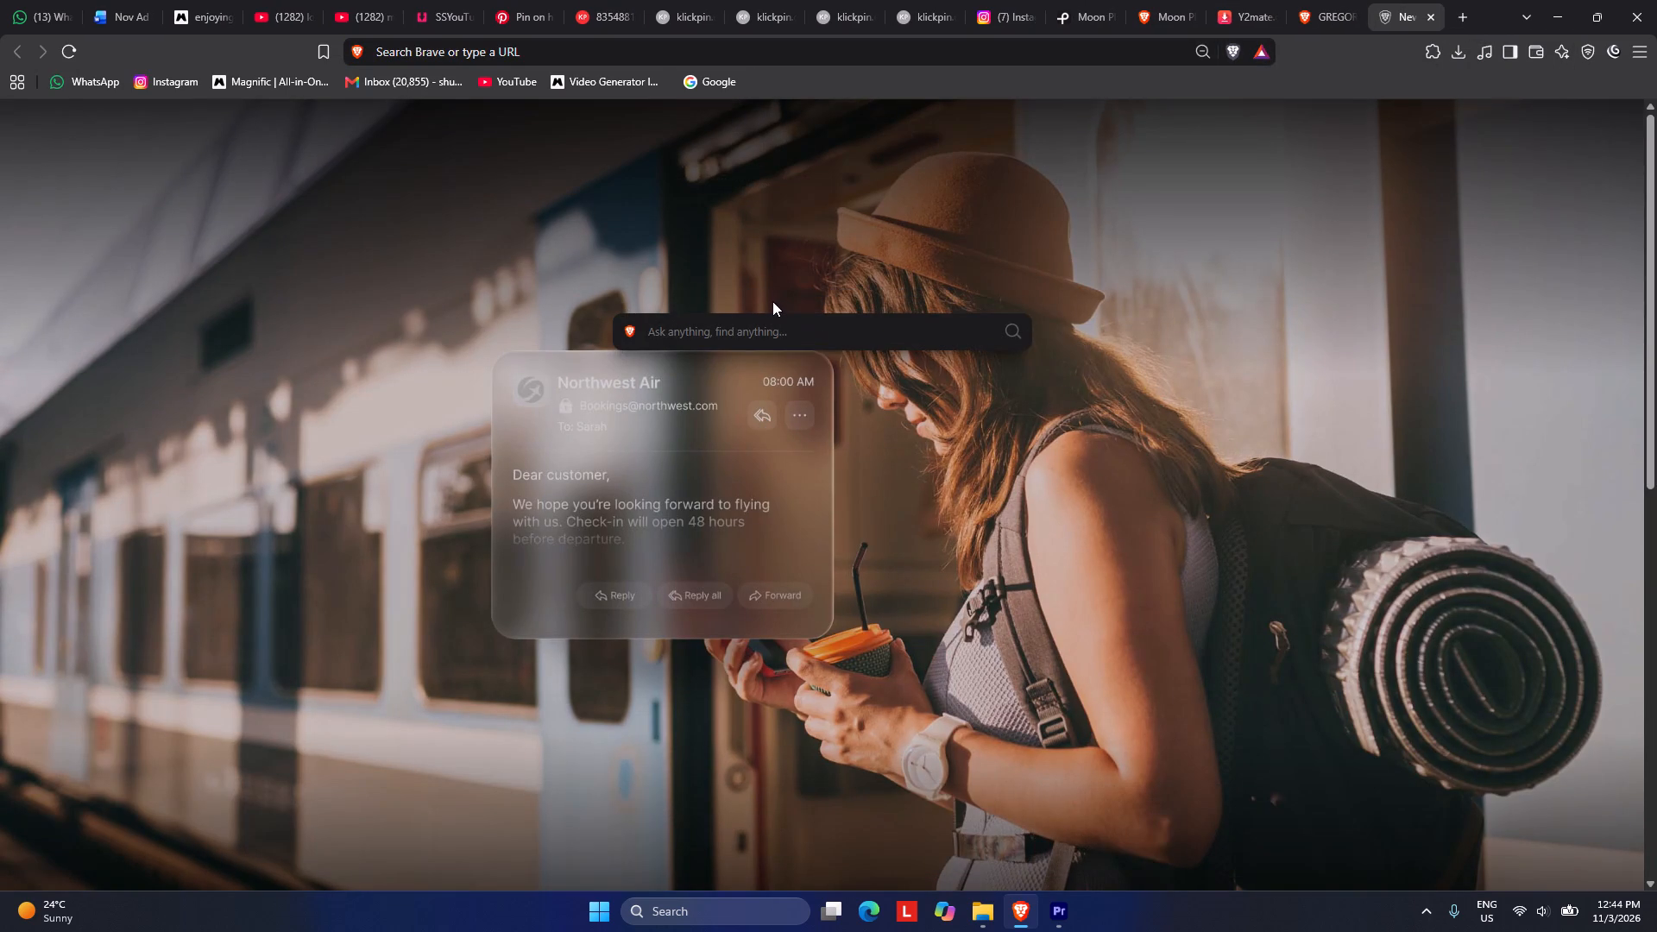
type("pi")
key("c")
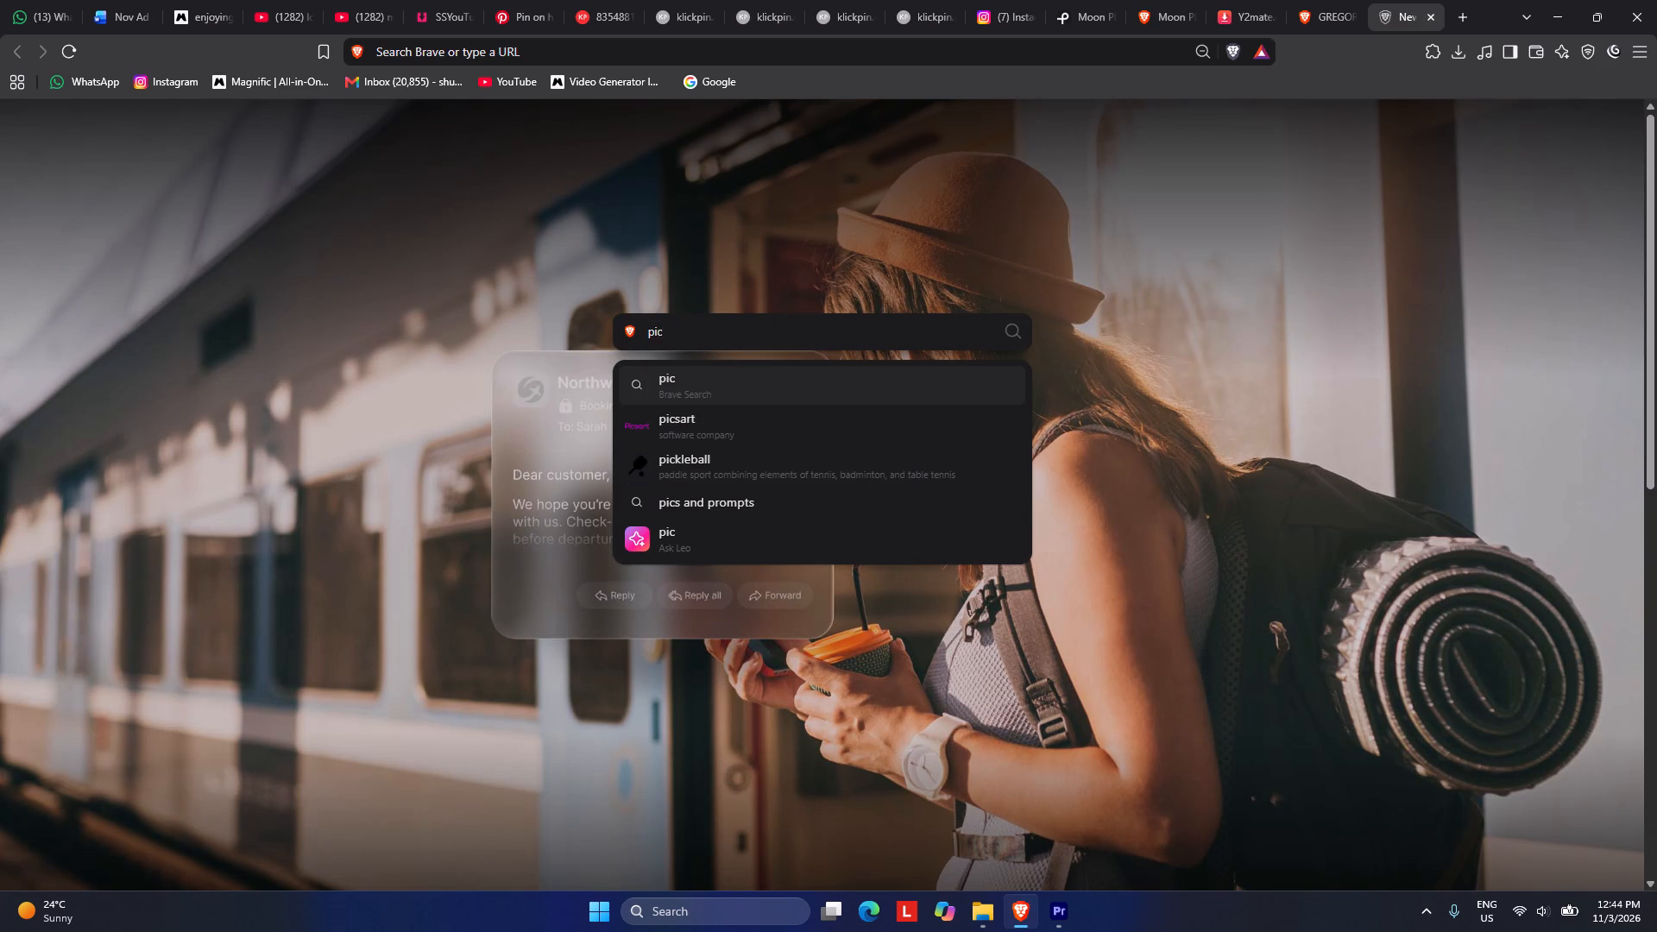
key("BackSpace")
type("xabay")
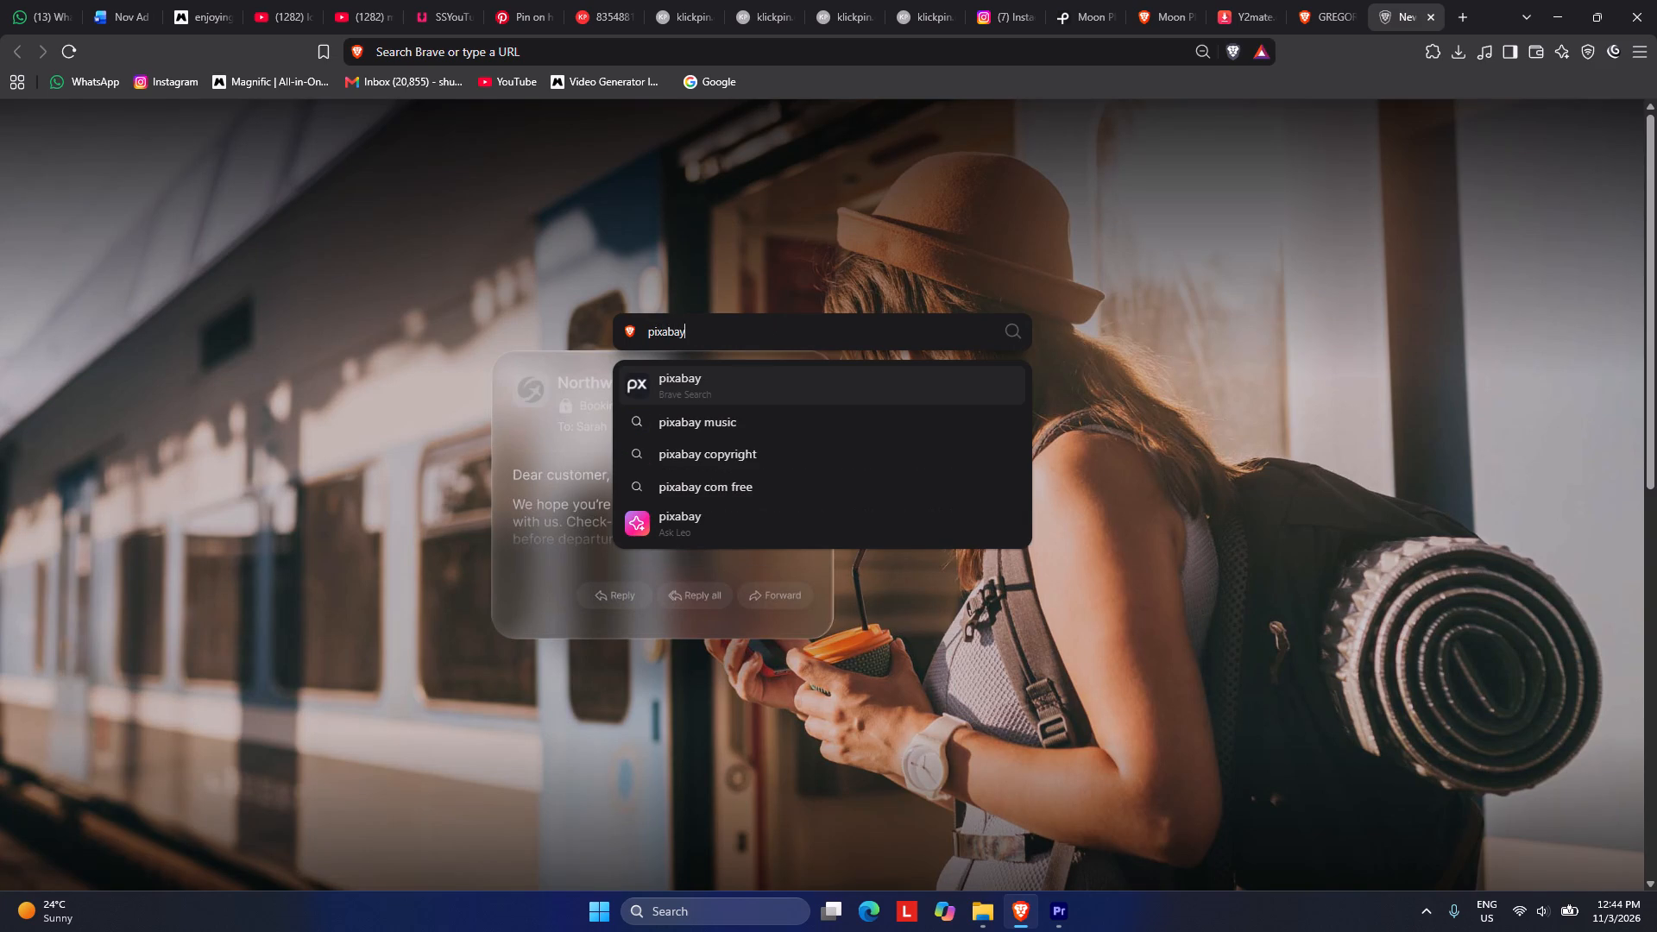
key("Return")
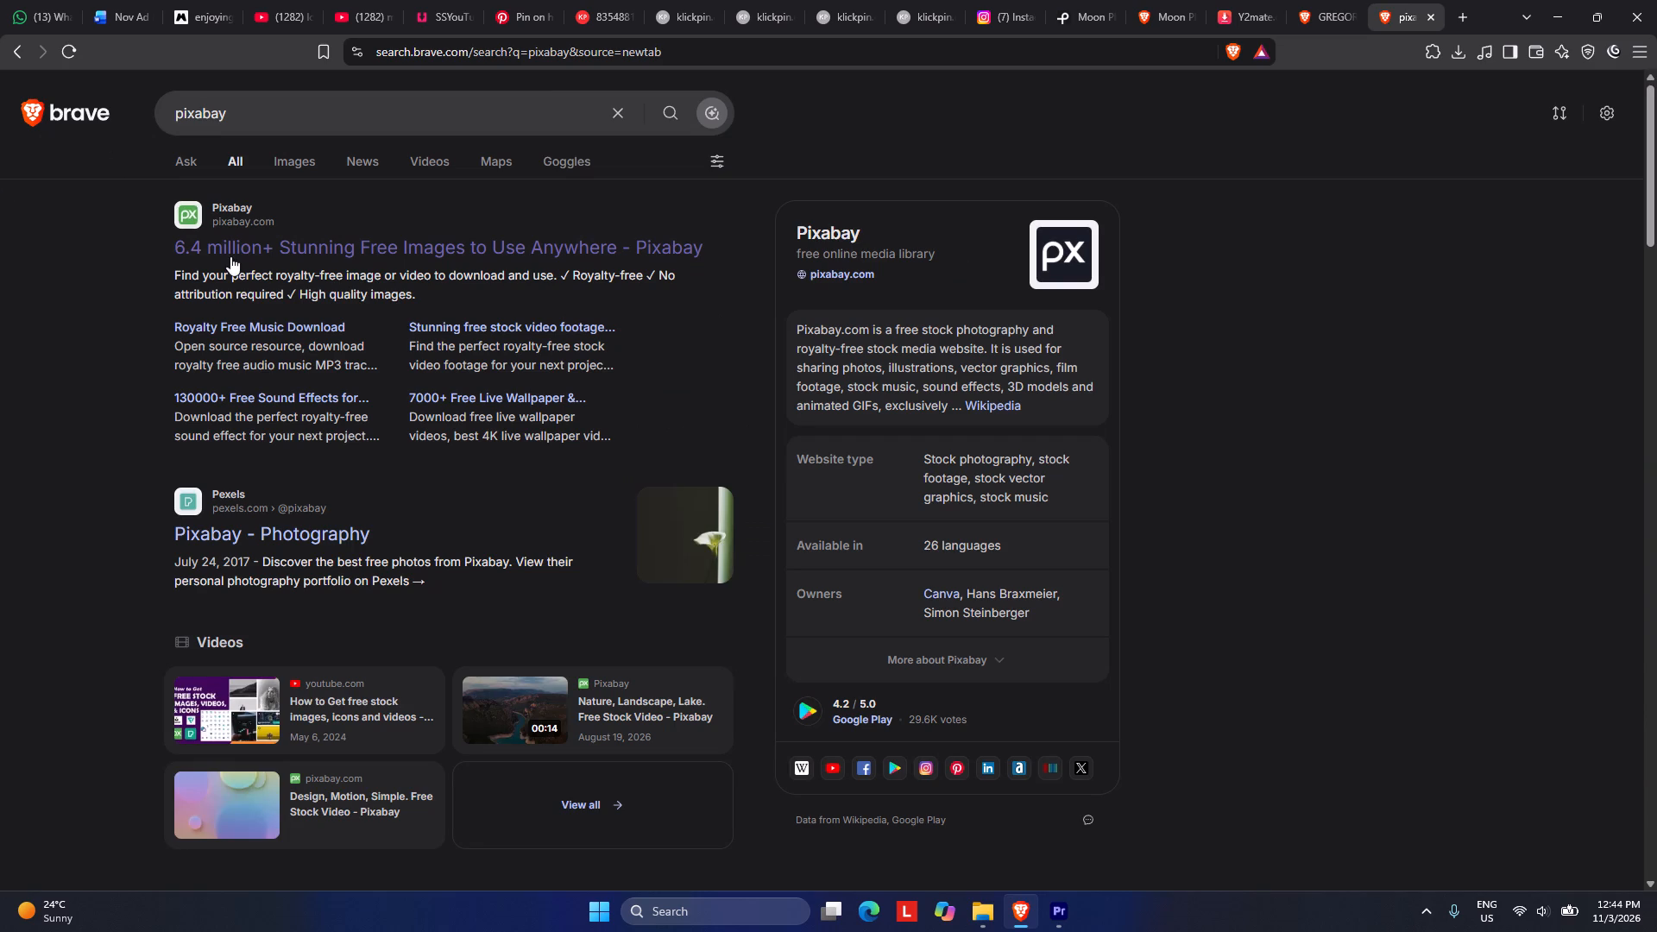
left_click(235, 255)
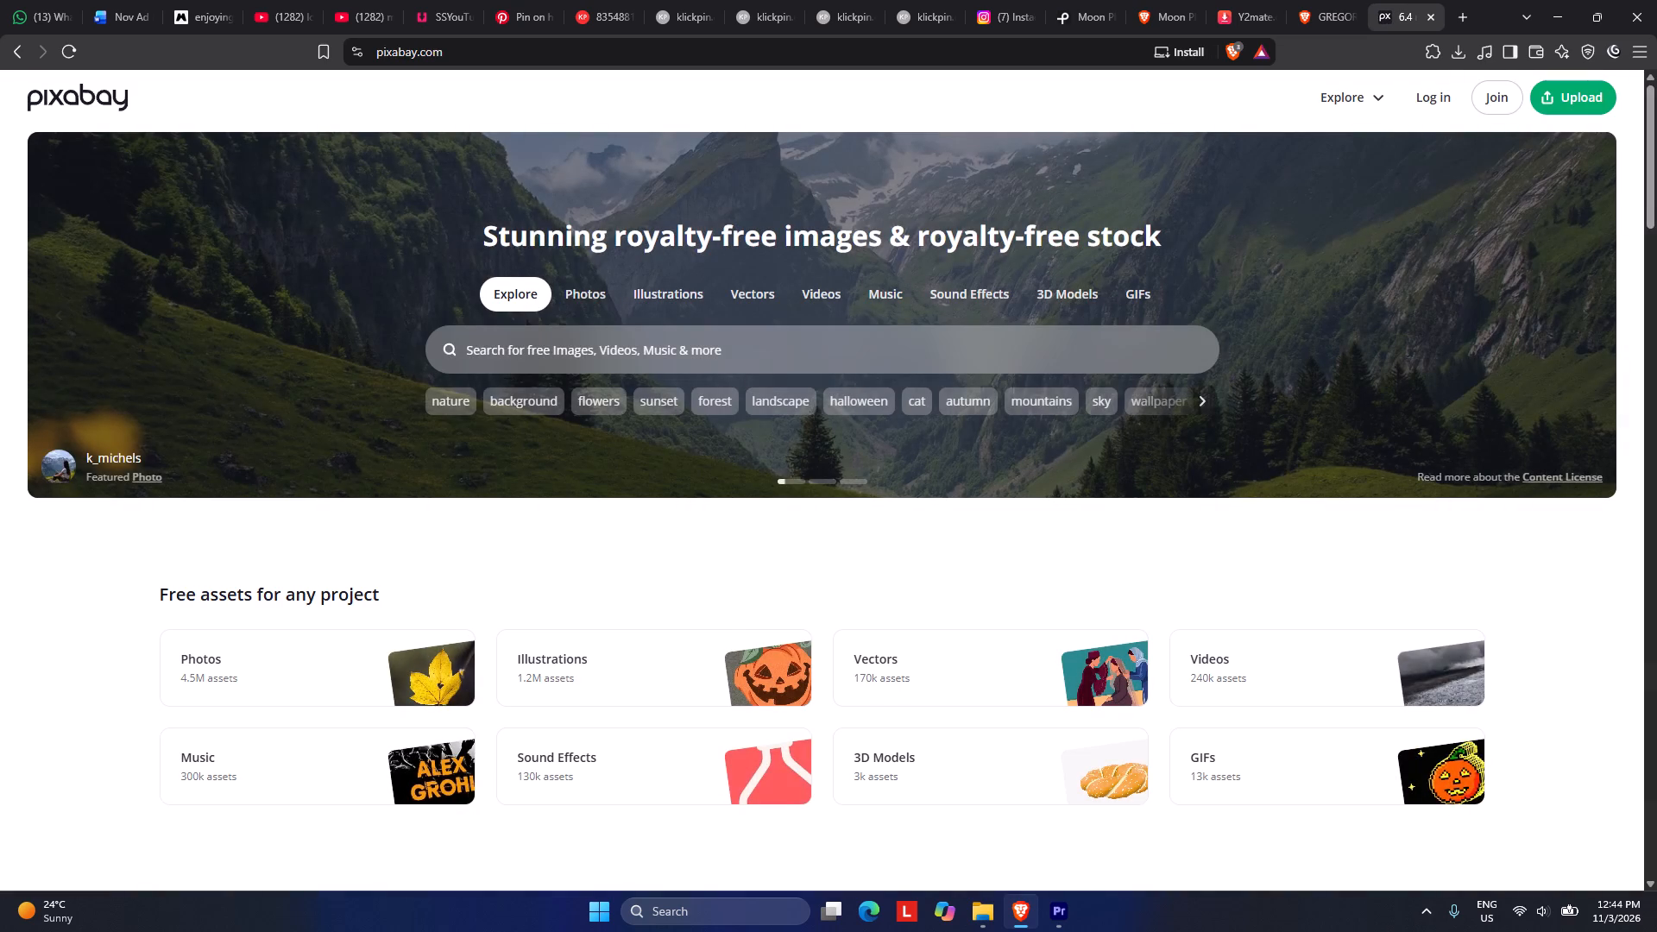
Switch Pixabay to its video category and enter a footage search beginning "moon plain f".
left_click(521, 354)
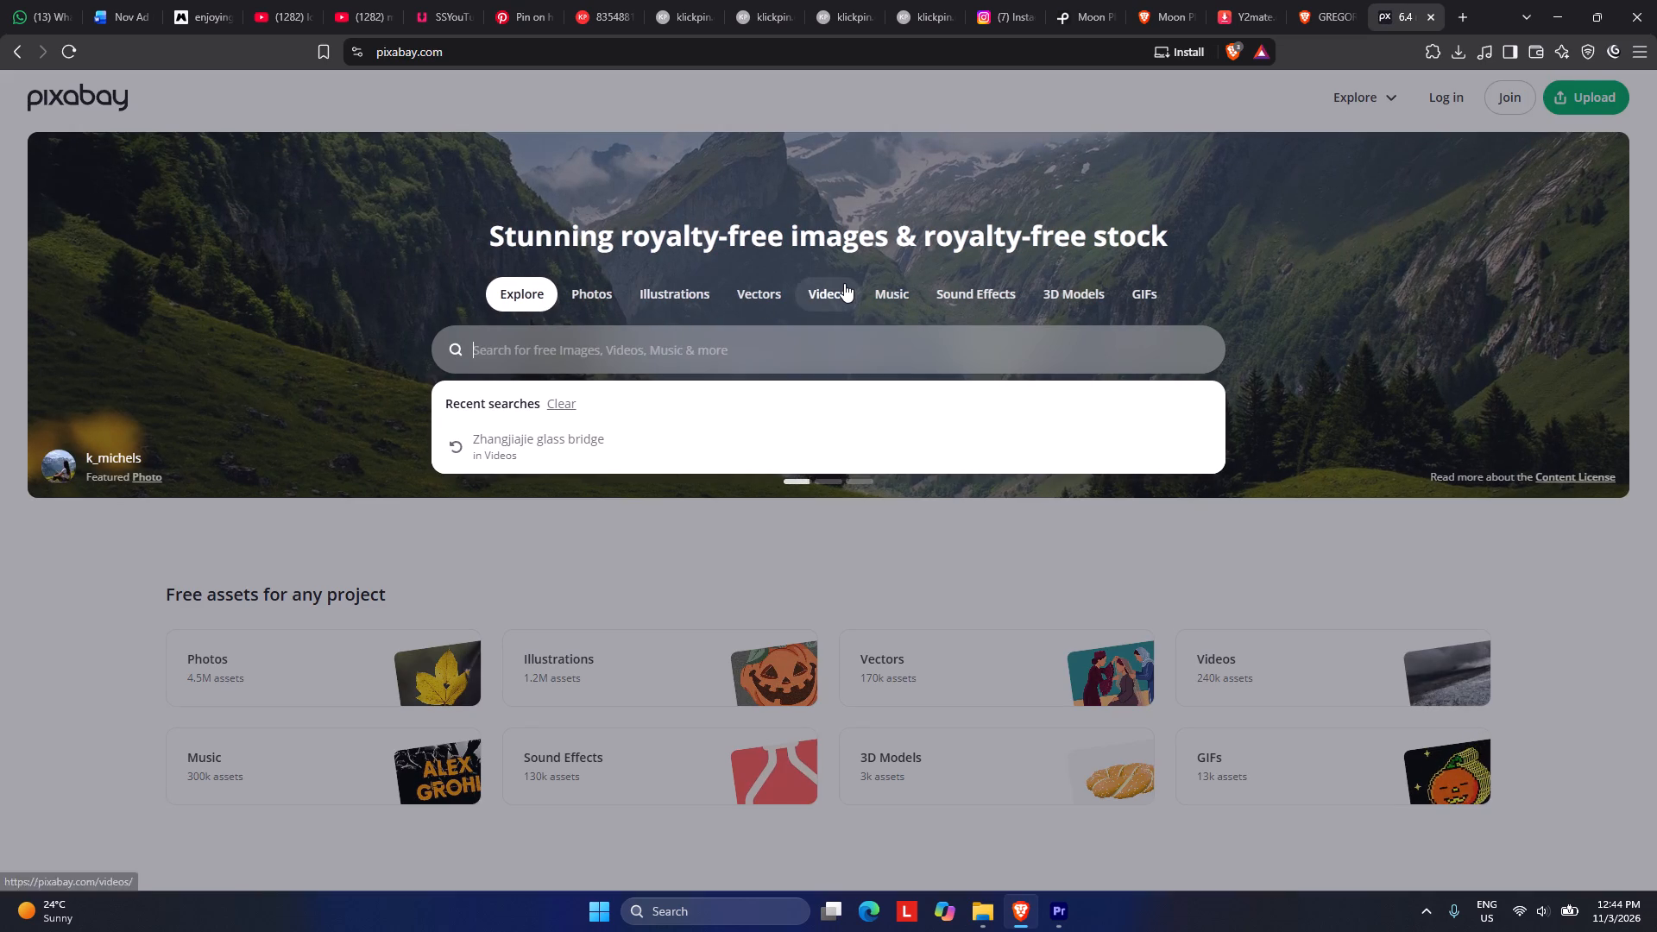
left_click(842, 282)
left_click(530, 353)
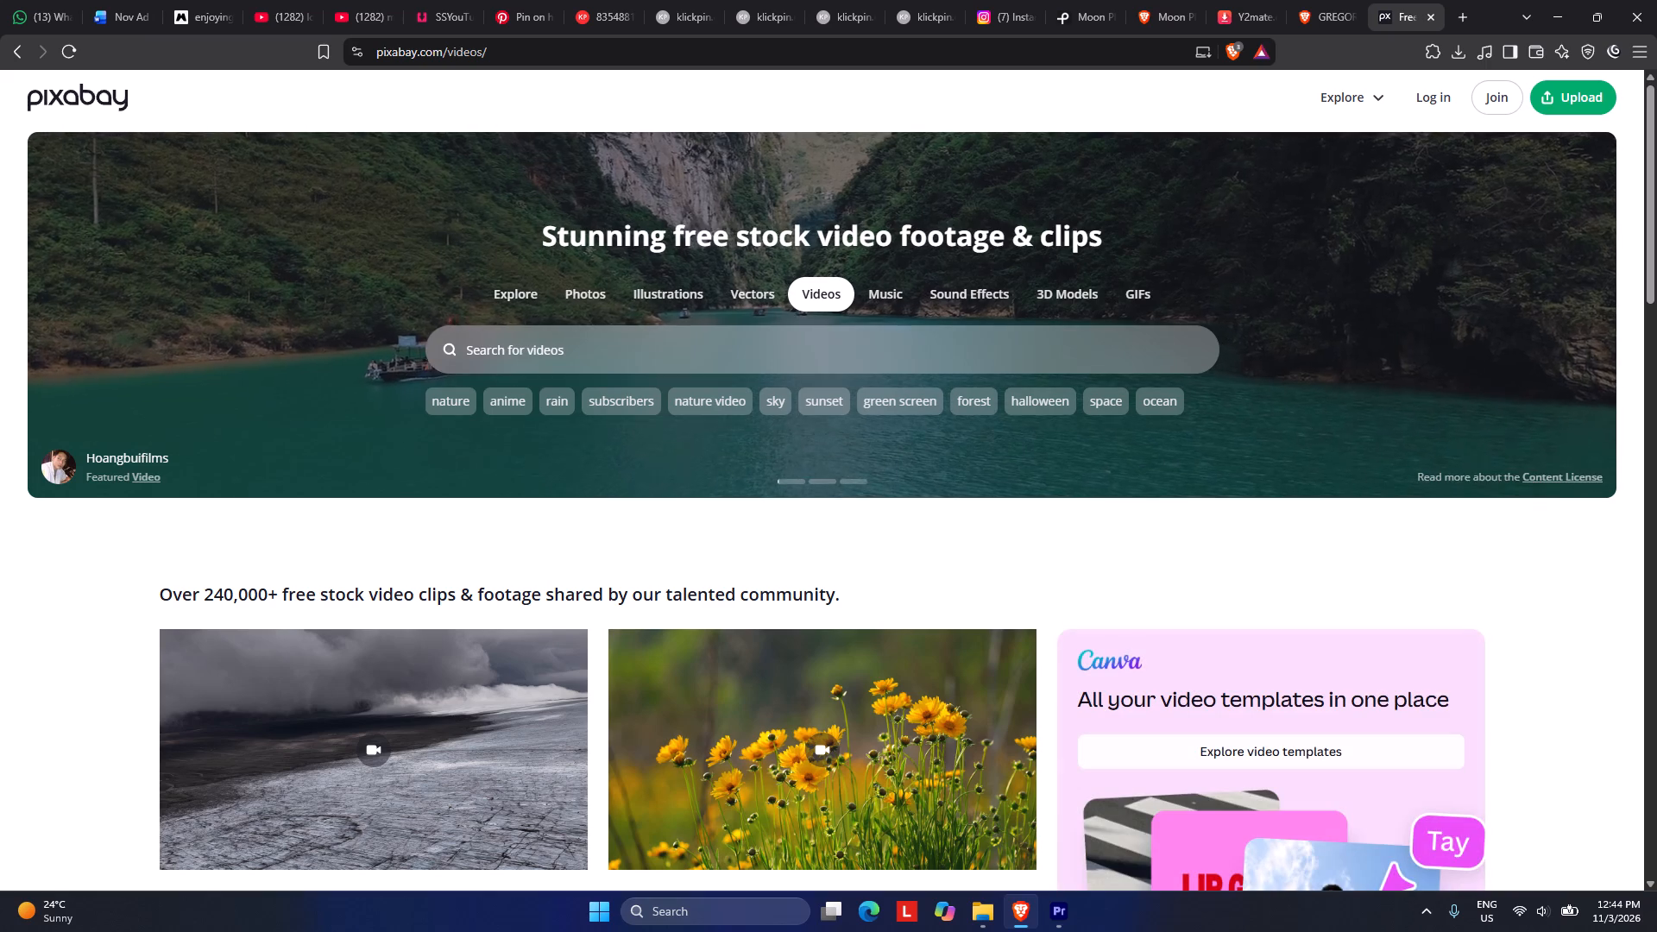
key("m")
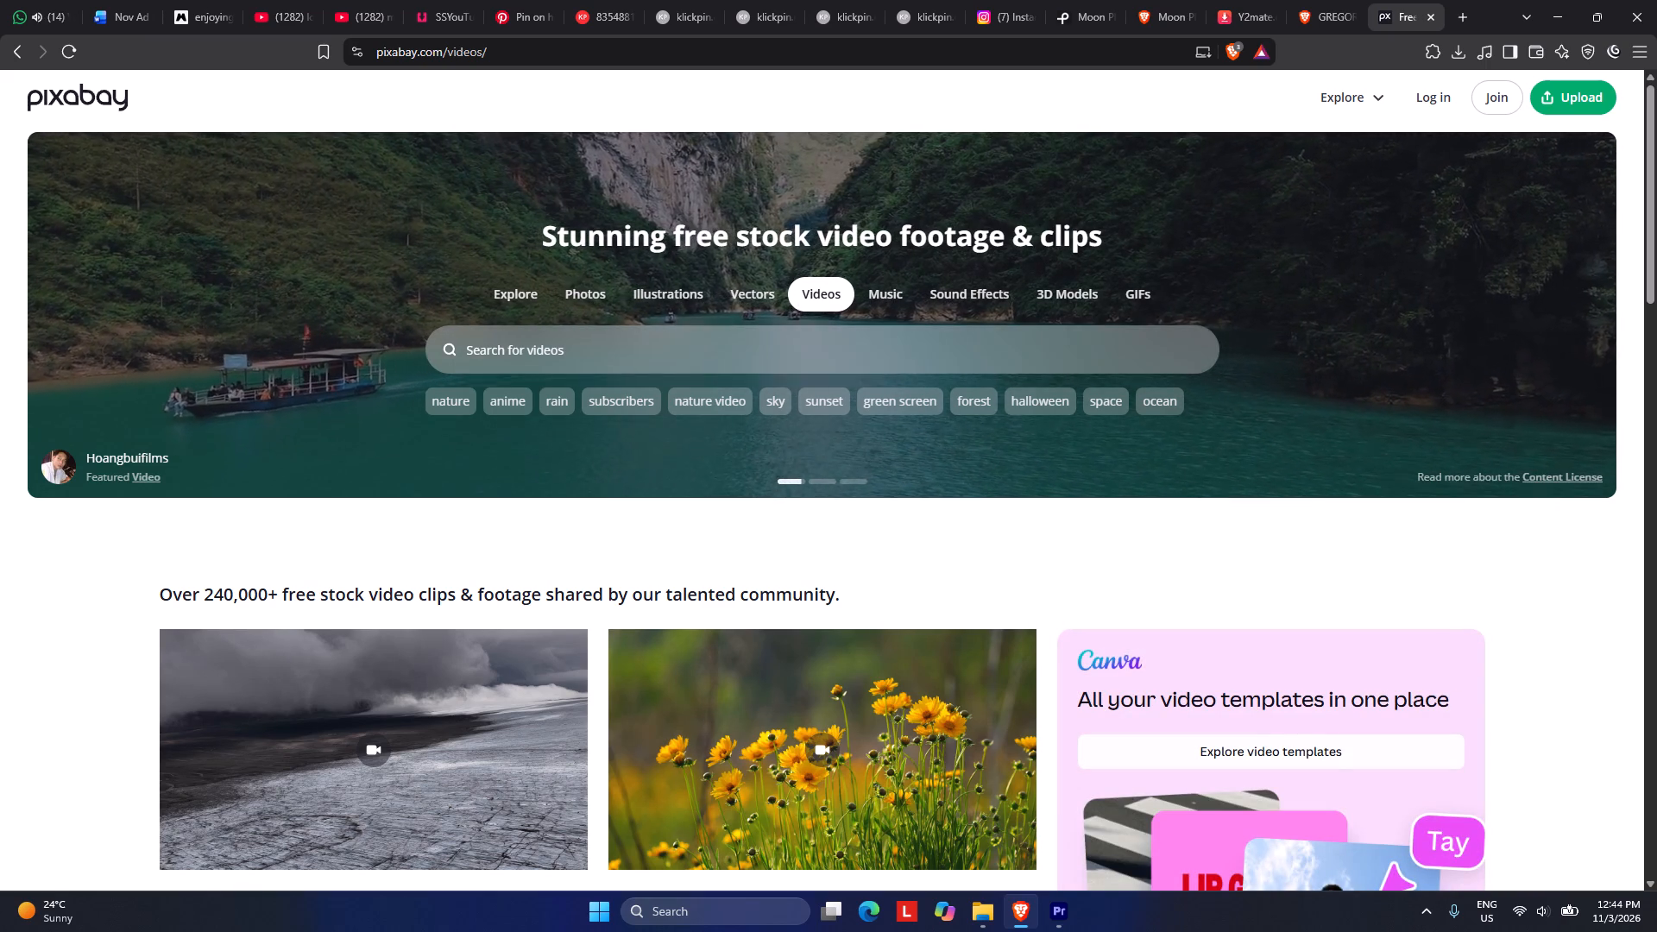
left_click(513, 344)
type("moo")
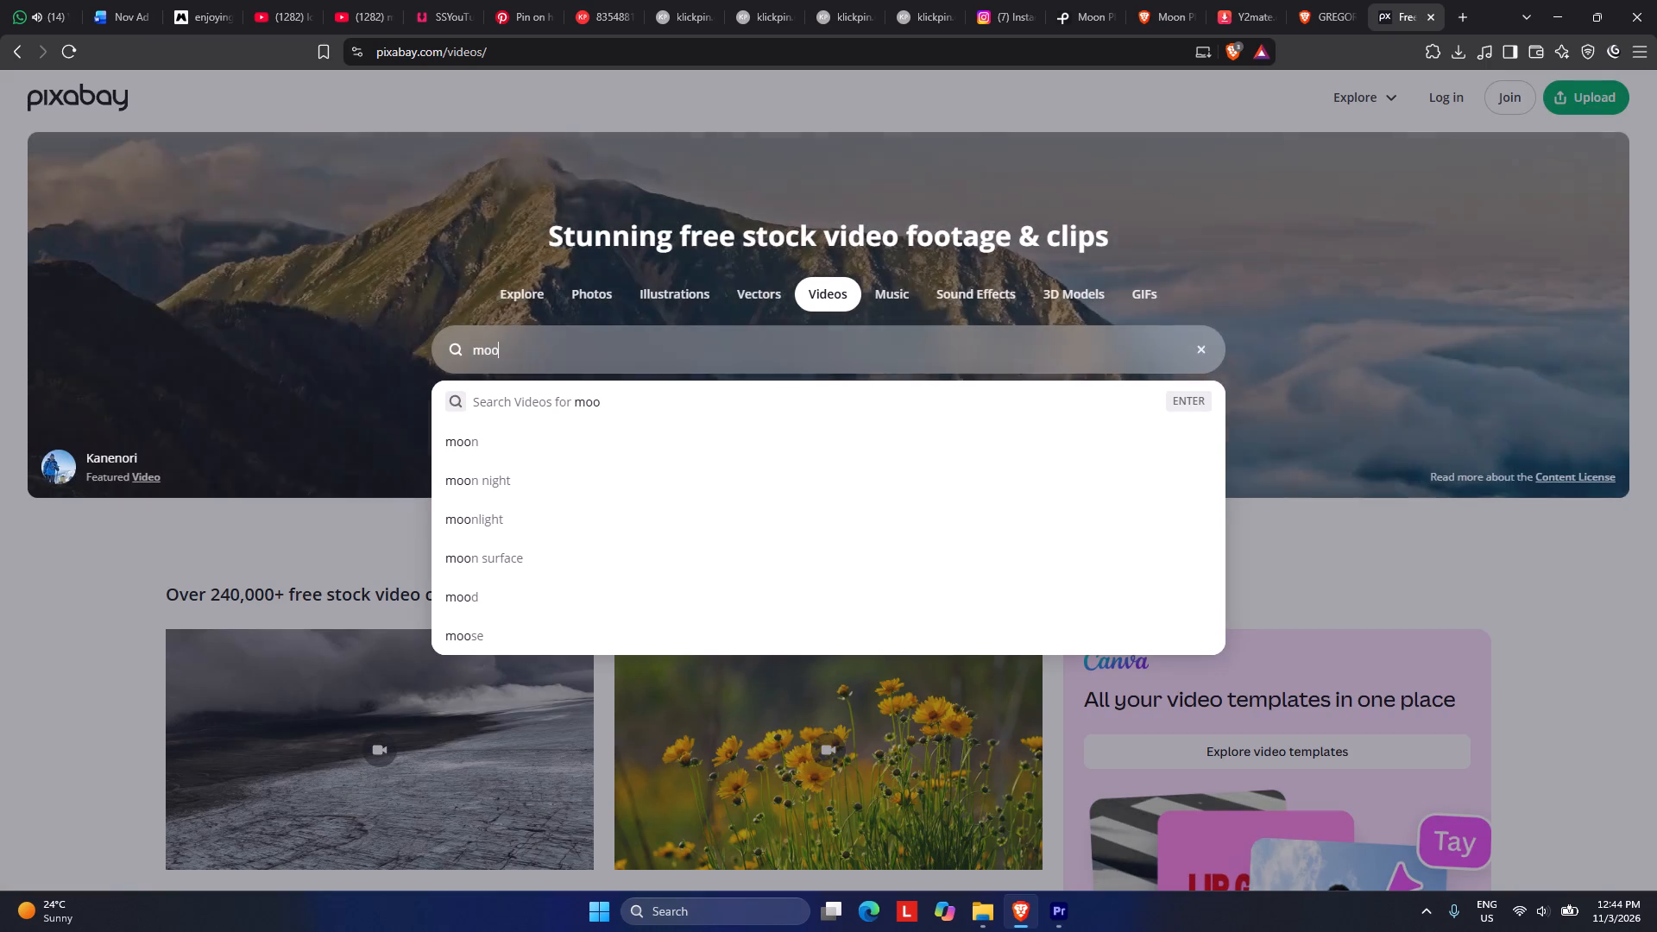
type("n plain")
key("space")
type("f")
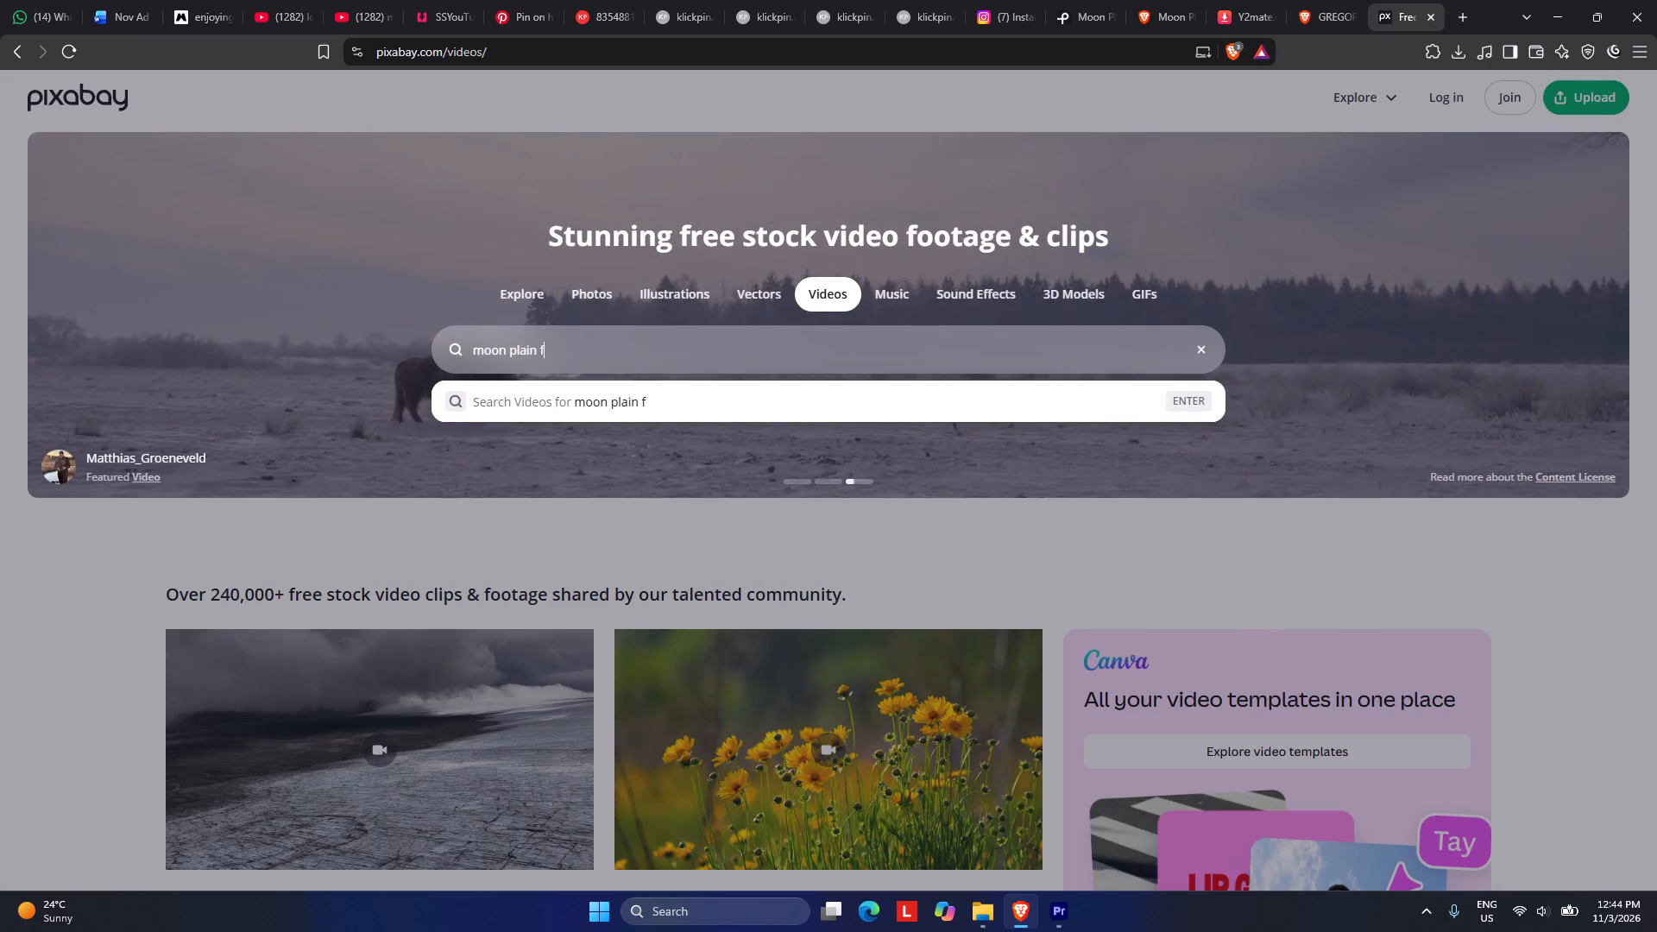
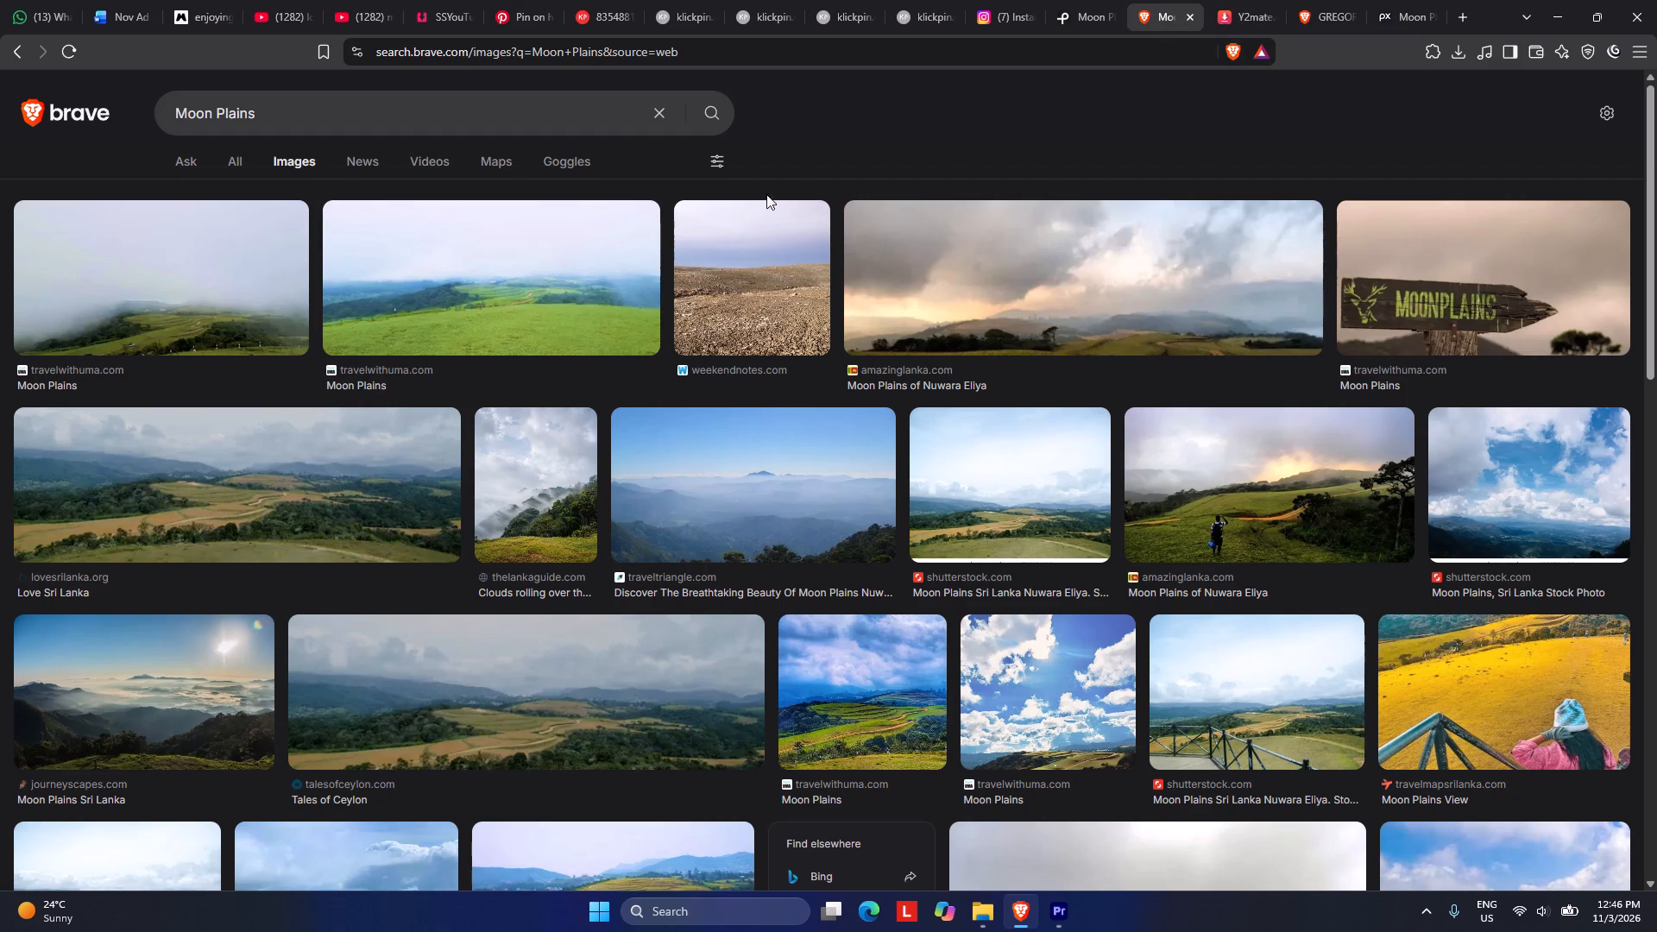
Return to the Pixabay "moon plain fog" video results and look through them for usable misty plains footage.
left_click(1396, 12)
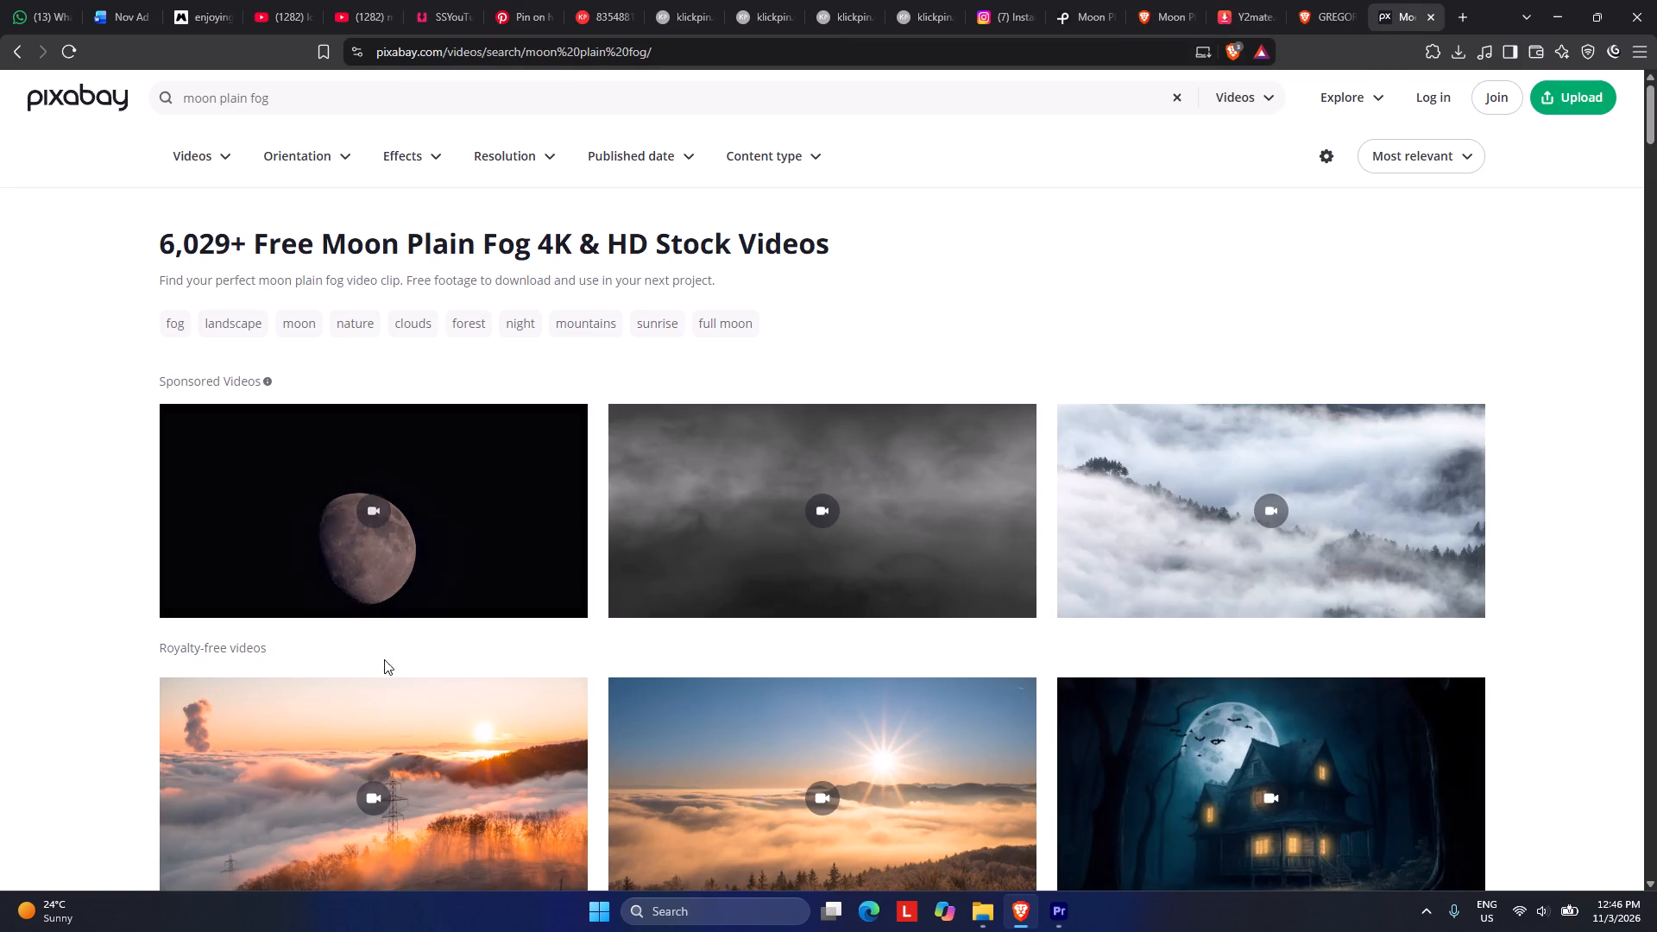
scroll(384, 749, "down", 5)
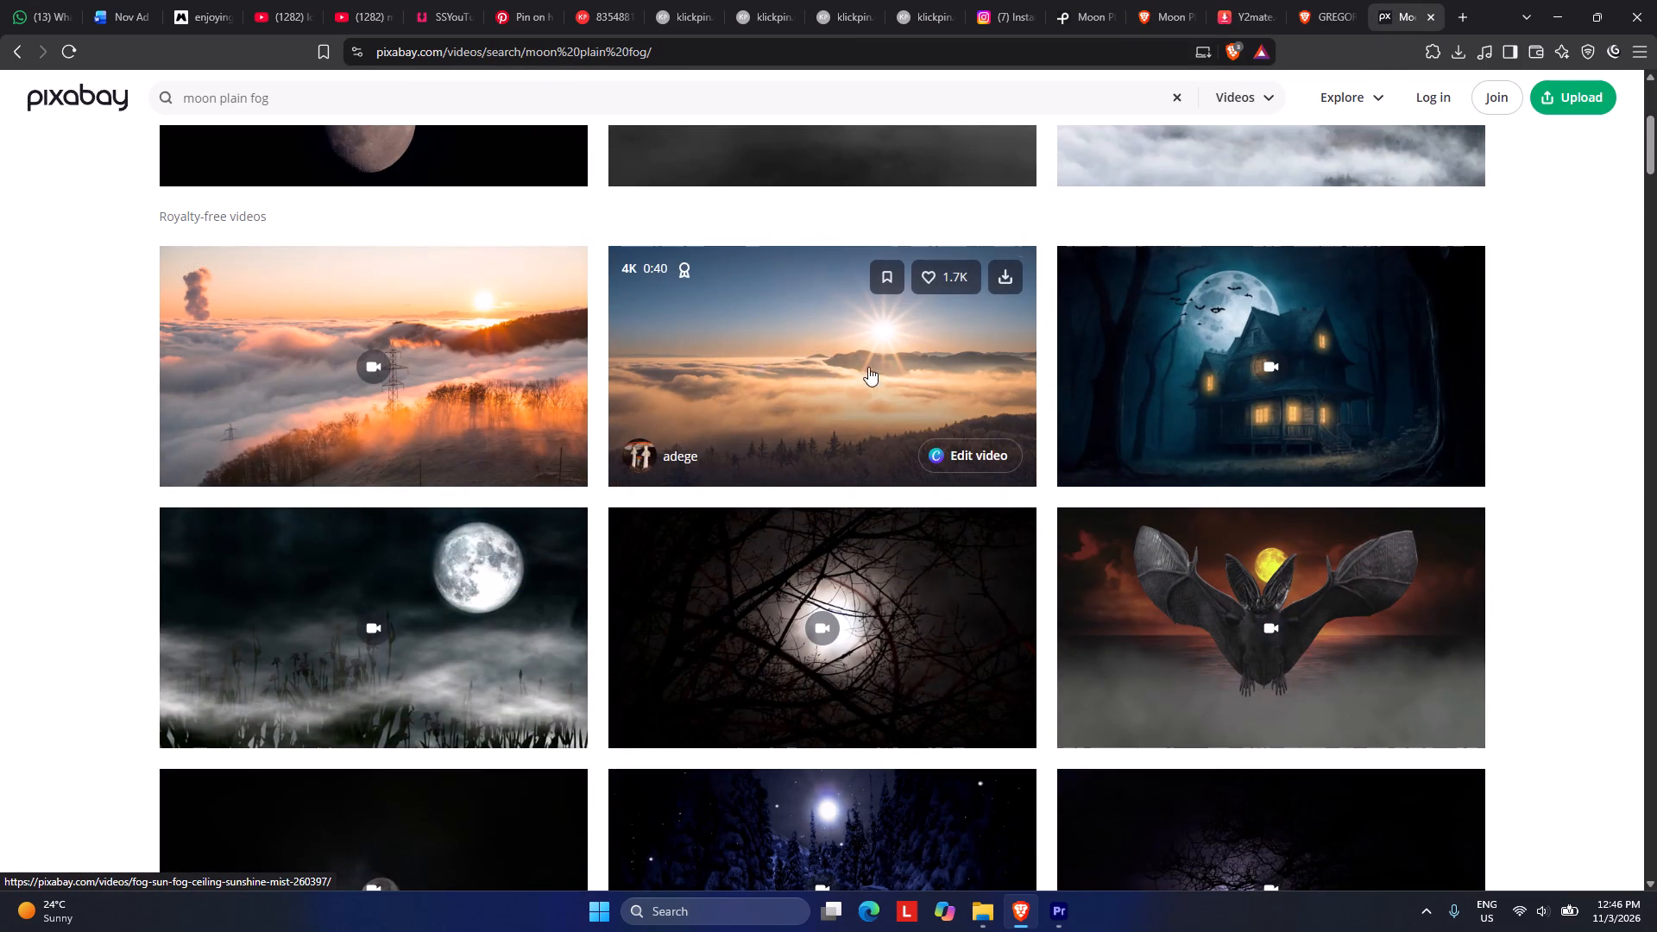
scroll(410, 497, "down", 3)
scroll(453, 582, "down", 8)
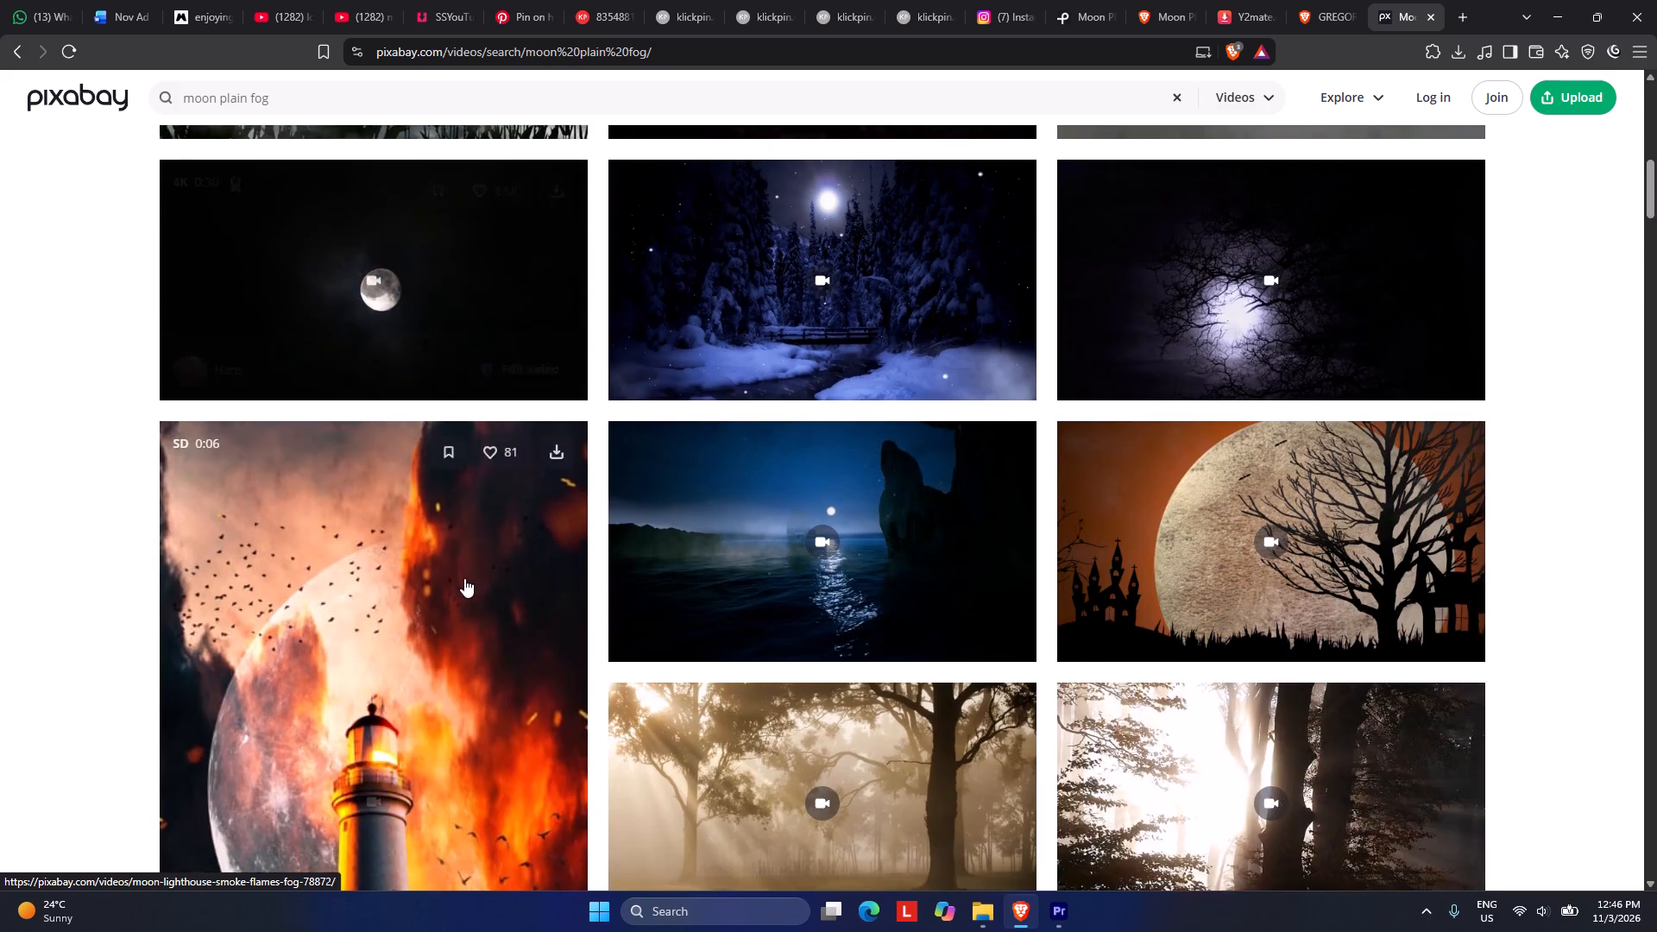
Extend the Pixabay video search to "moon plain fog srilanka".
scroll(464, 578, "down", 1)
left_click(300, 89)
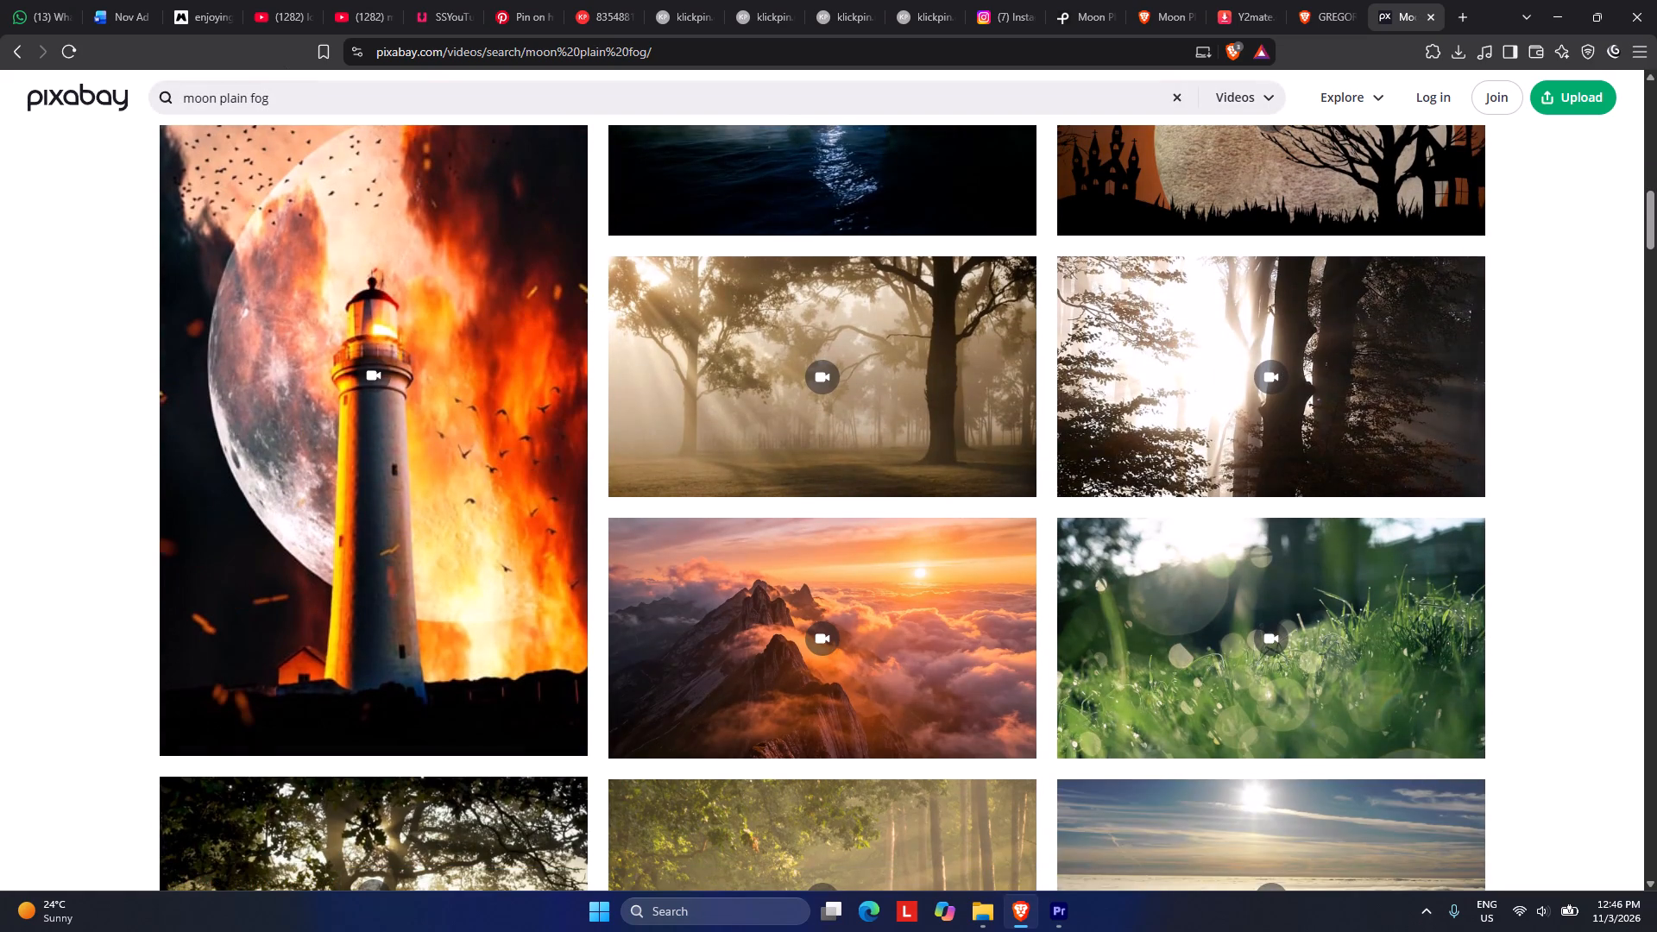
key("space")
type("srilanka")
key("Return")
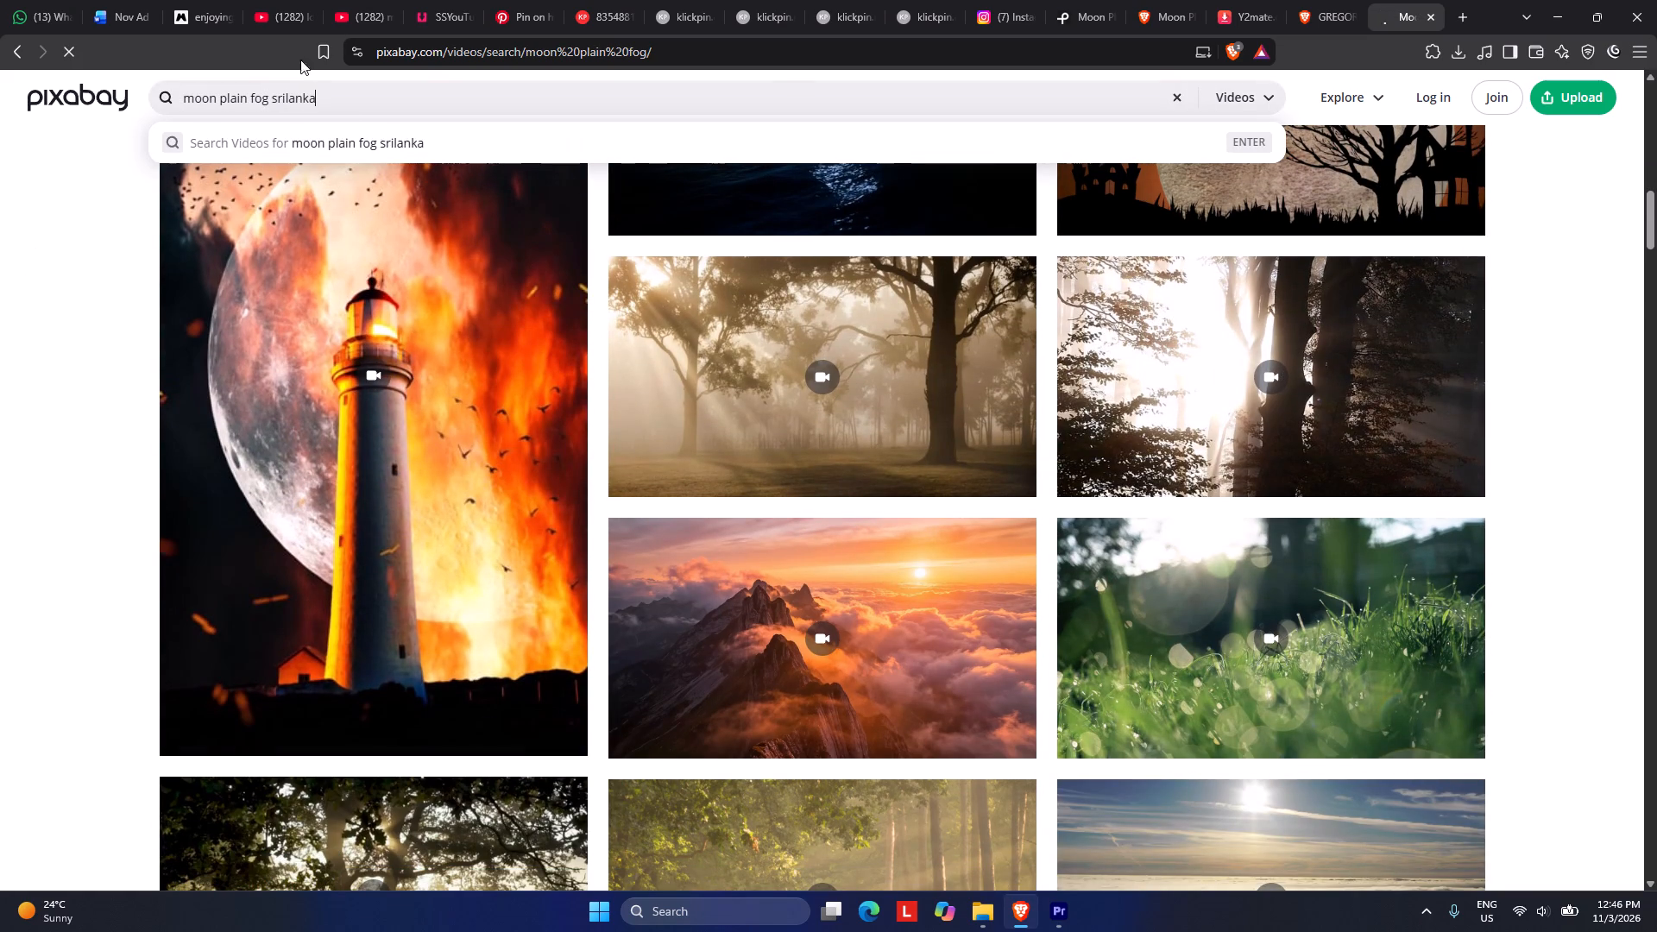
Look through the Pixabay video results for foggy landscape footage suited to the Moon Plains scene.
scroll(645, 438, "down", 2)
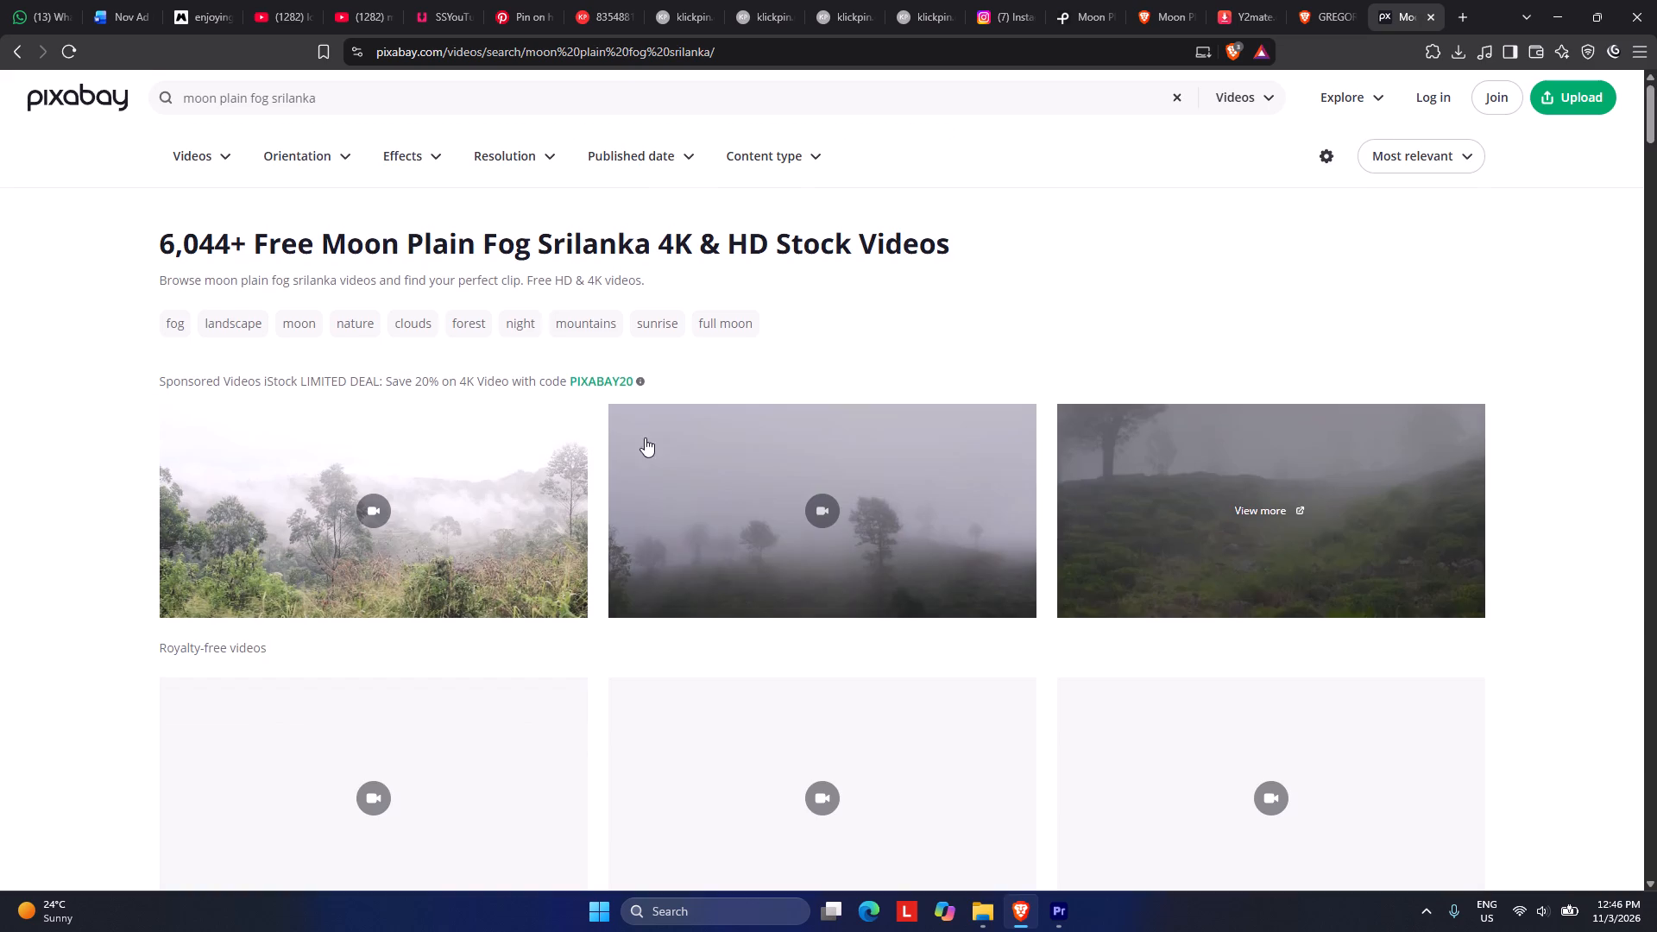
scroll(645, 438, "down", 2)
scroll(346, 504, "up", 3)
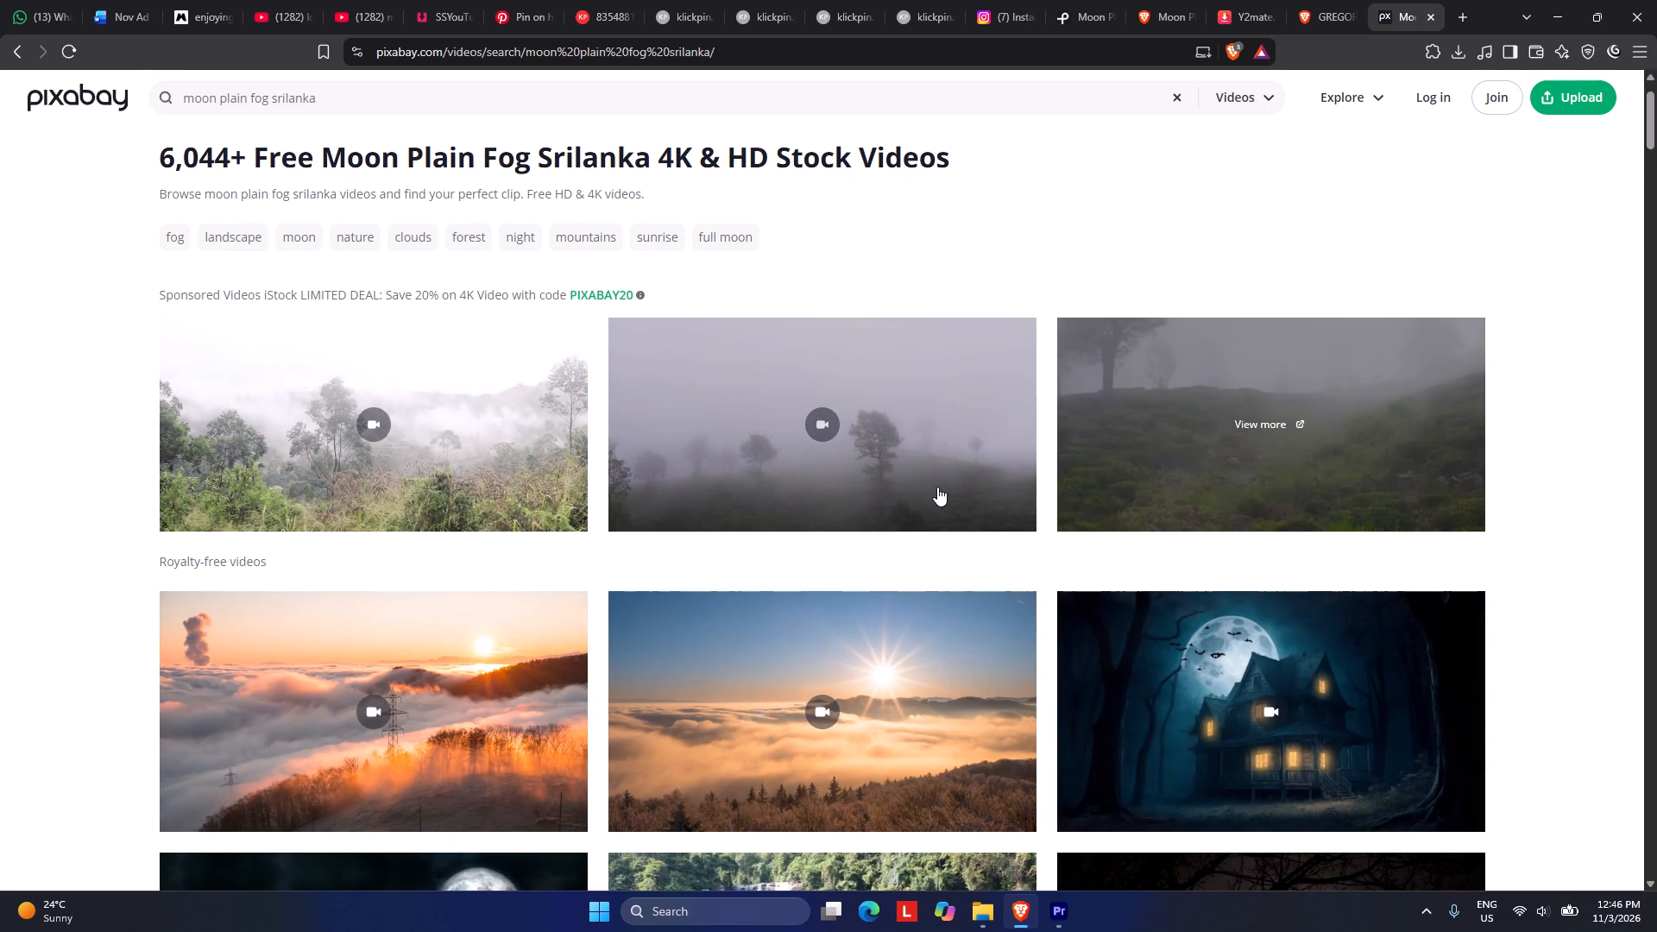
scroll(903, 484, "down", 14)
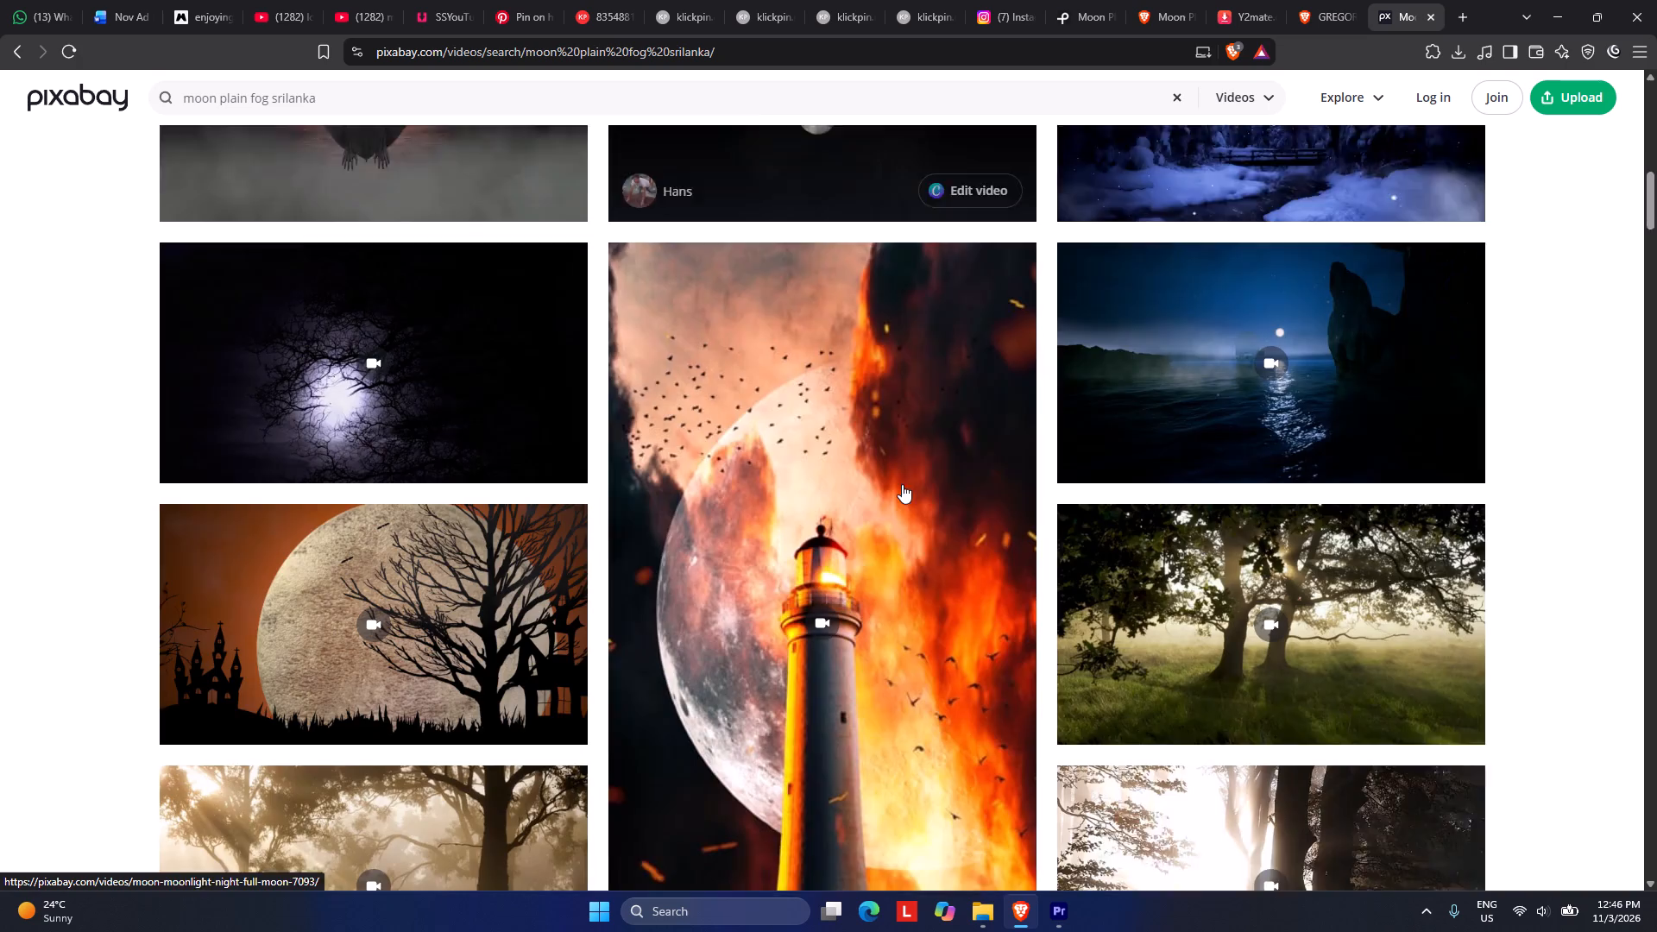
scroll(902, 484, "down", 13)
scroll(902, 484, "down", 8)
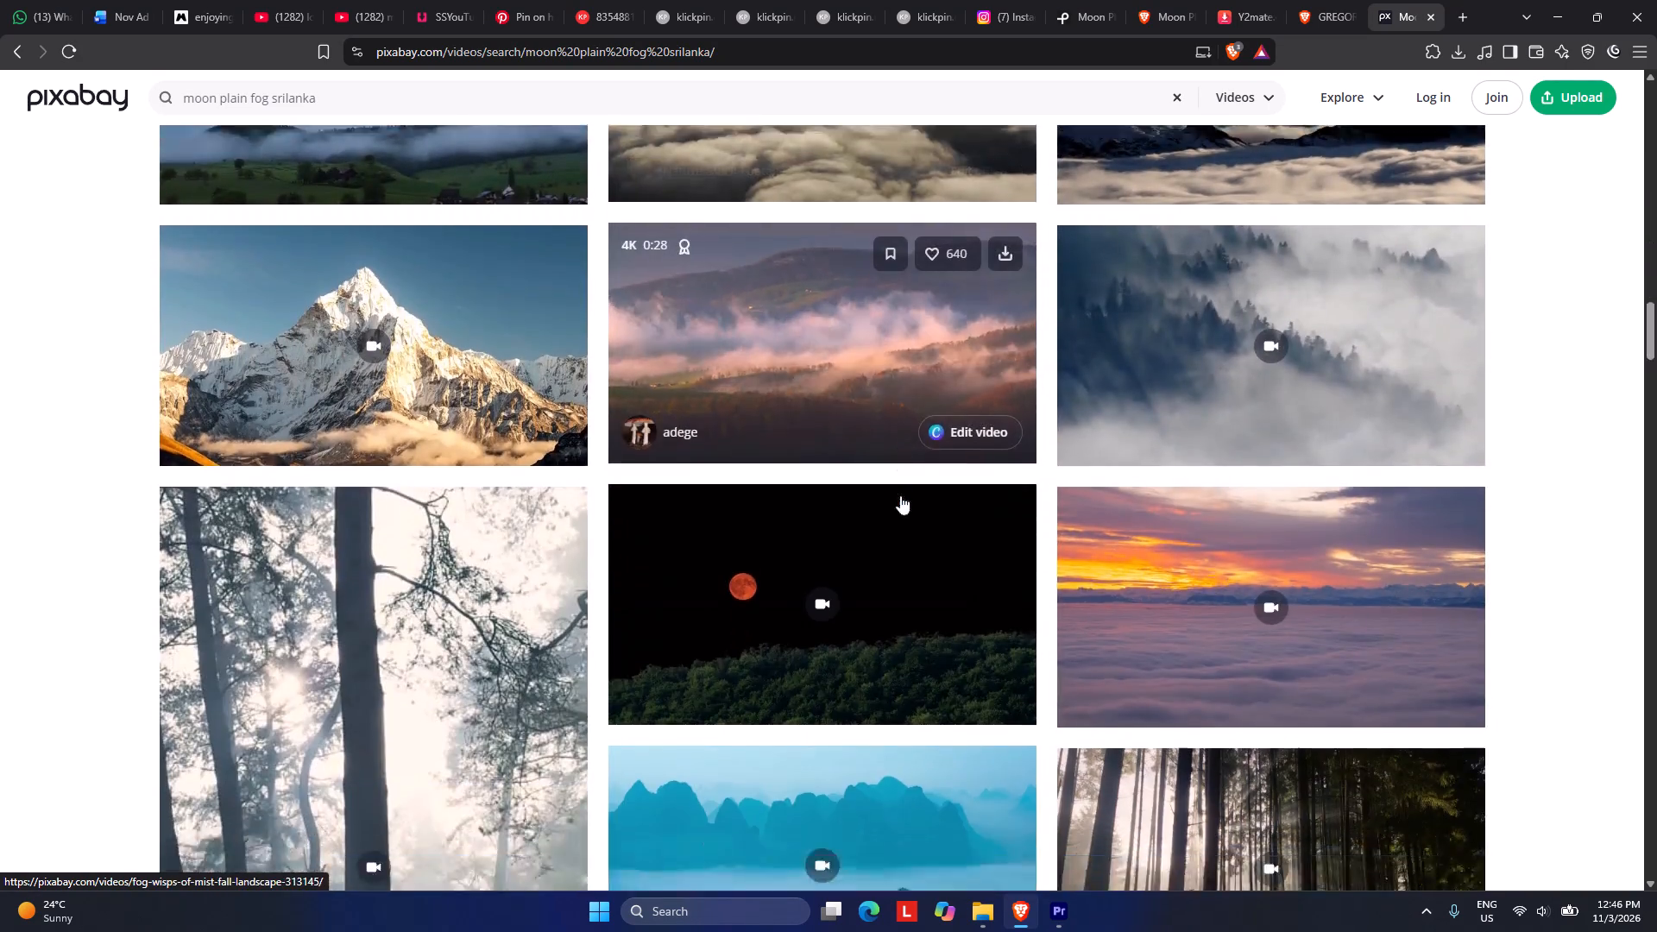
scroll(900, 495, "down", 15)
scroll(881, 474, "up", 1)
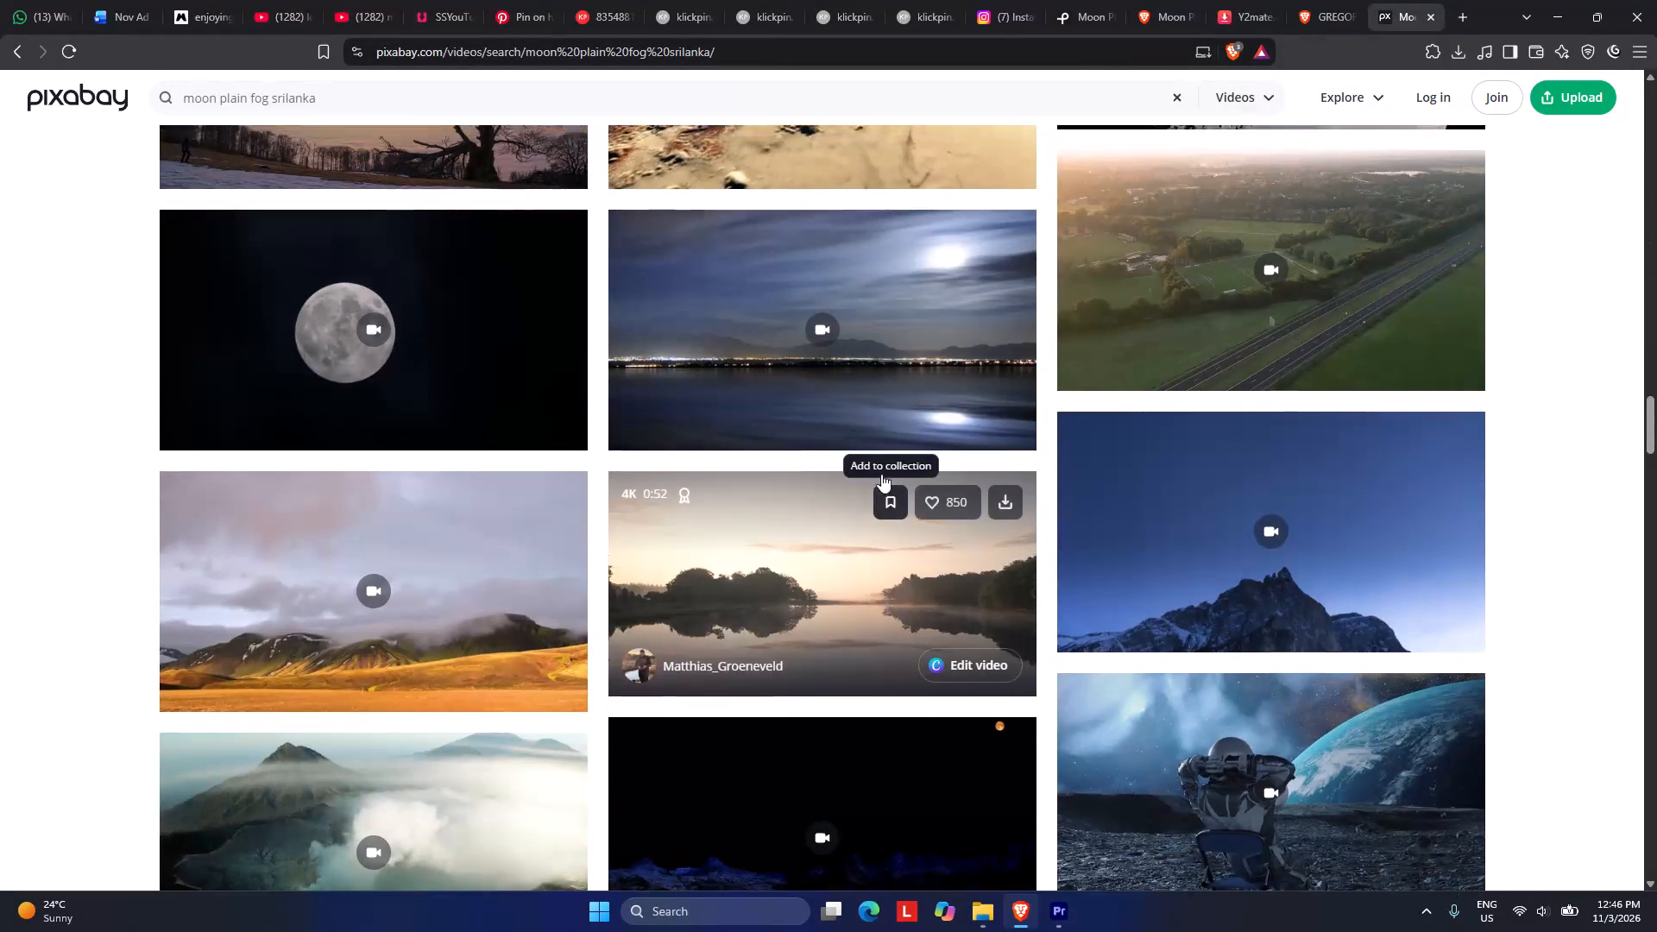
scroll(849, 546, "up", 4)
On the Pexels site, close the sheep-grazing video and start extending the "moon plains" video search with another word.
left_click(1073, 0)
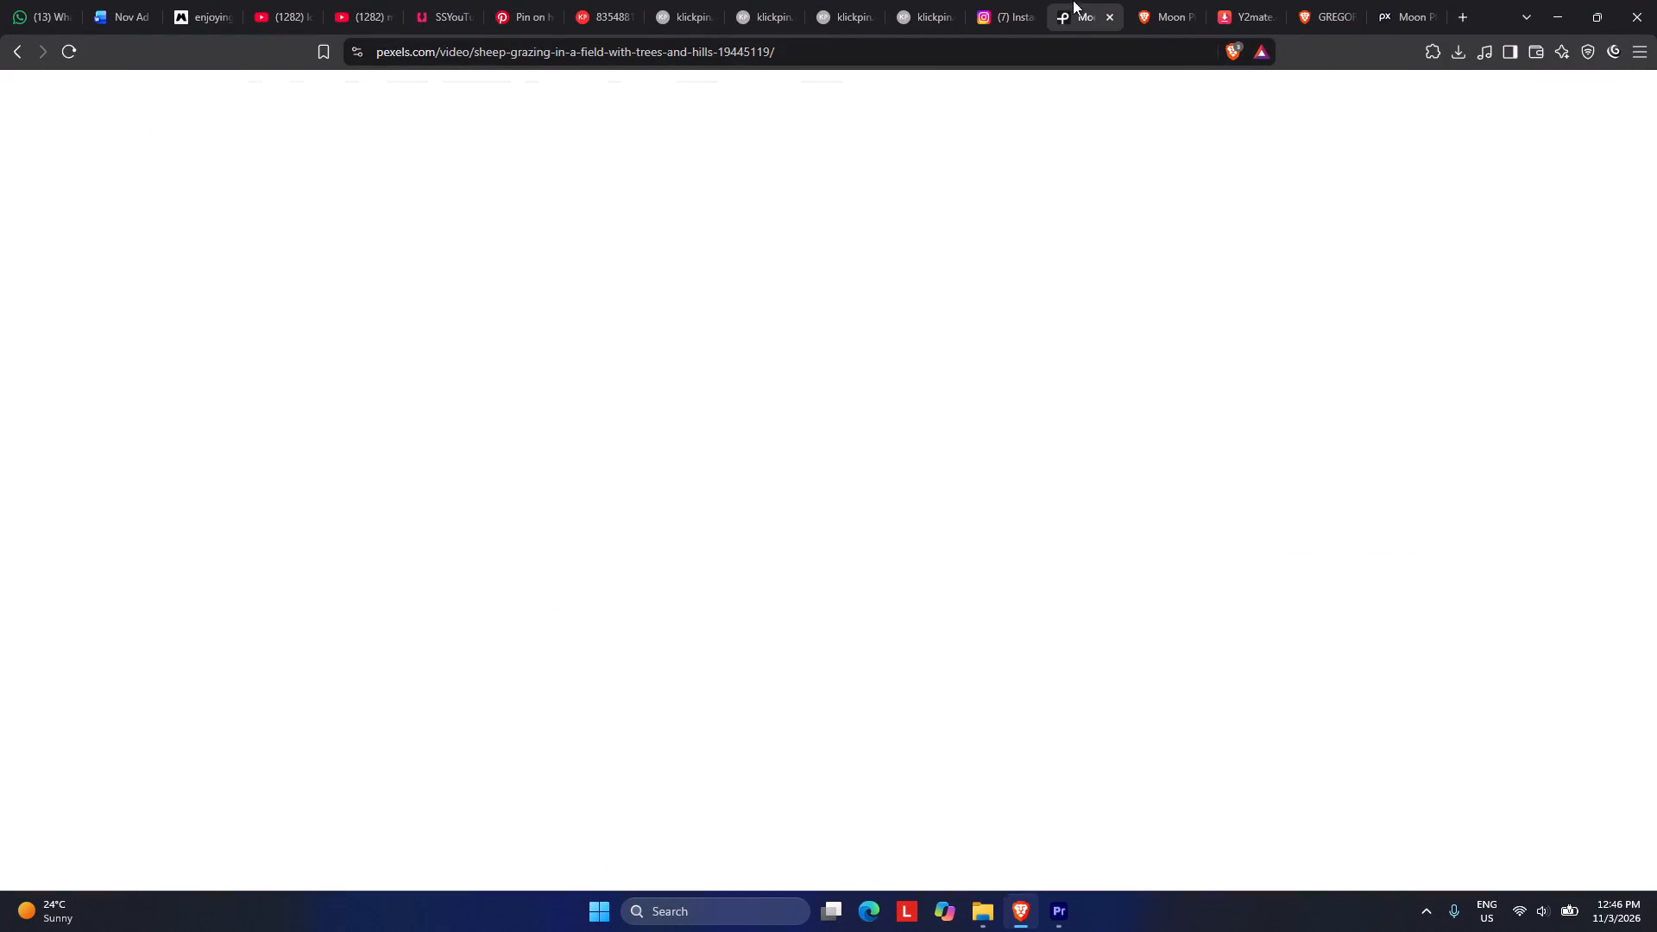
scroll(520, 297, "up", 19)
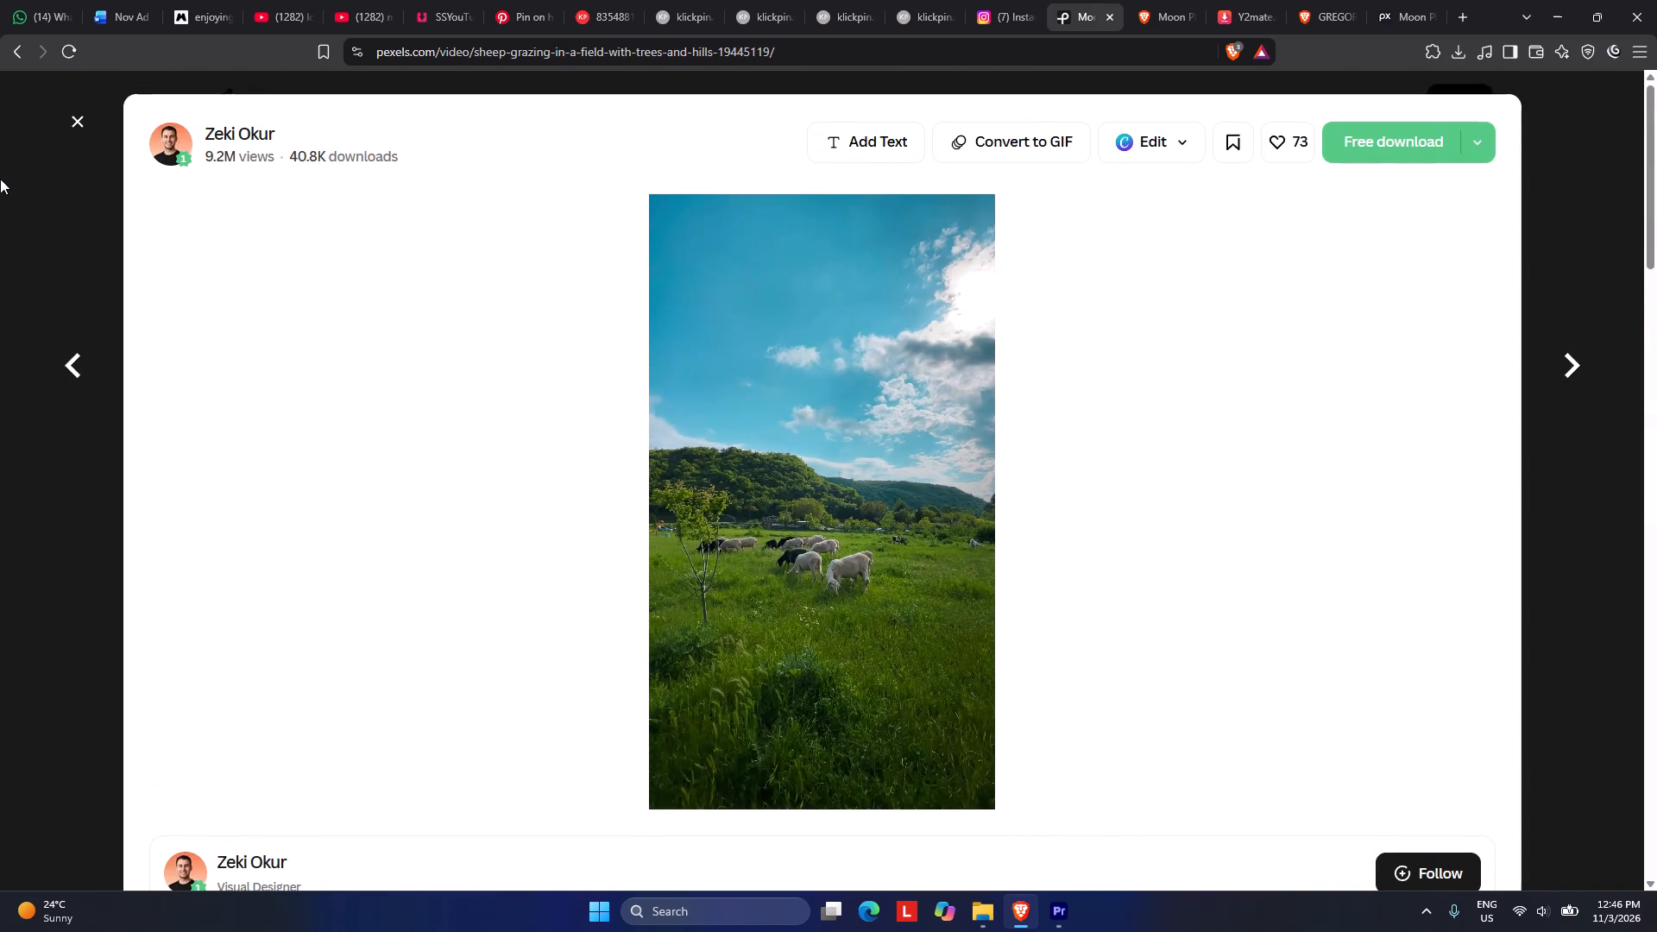
left_click(0, 179)
left_click(520, 97)
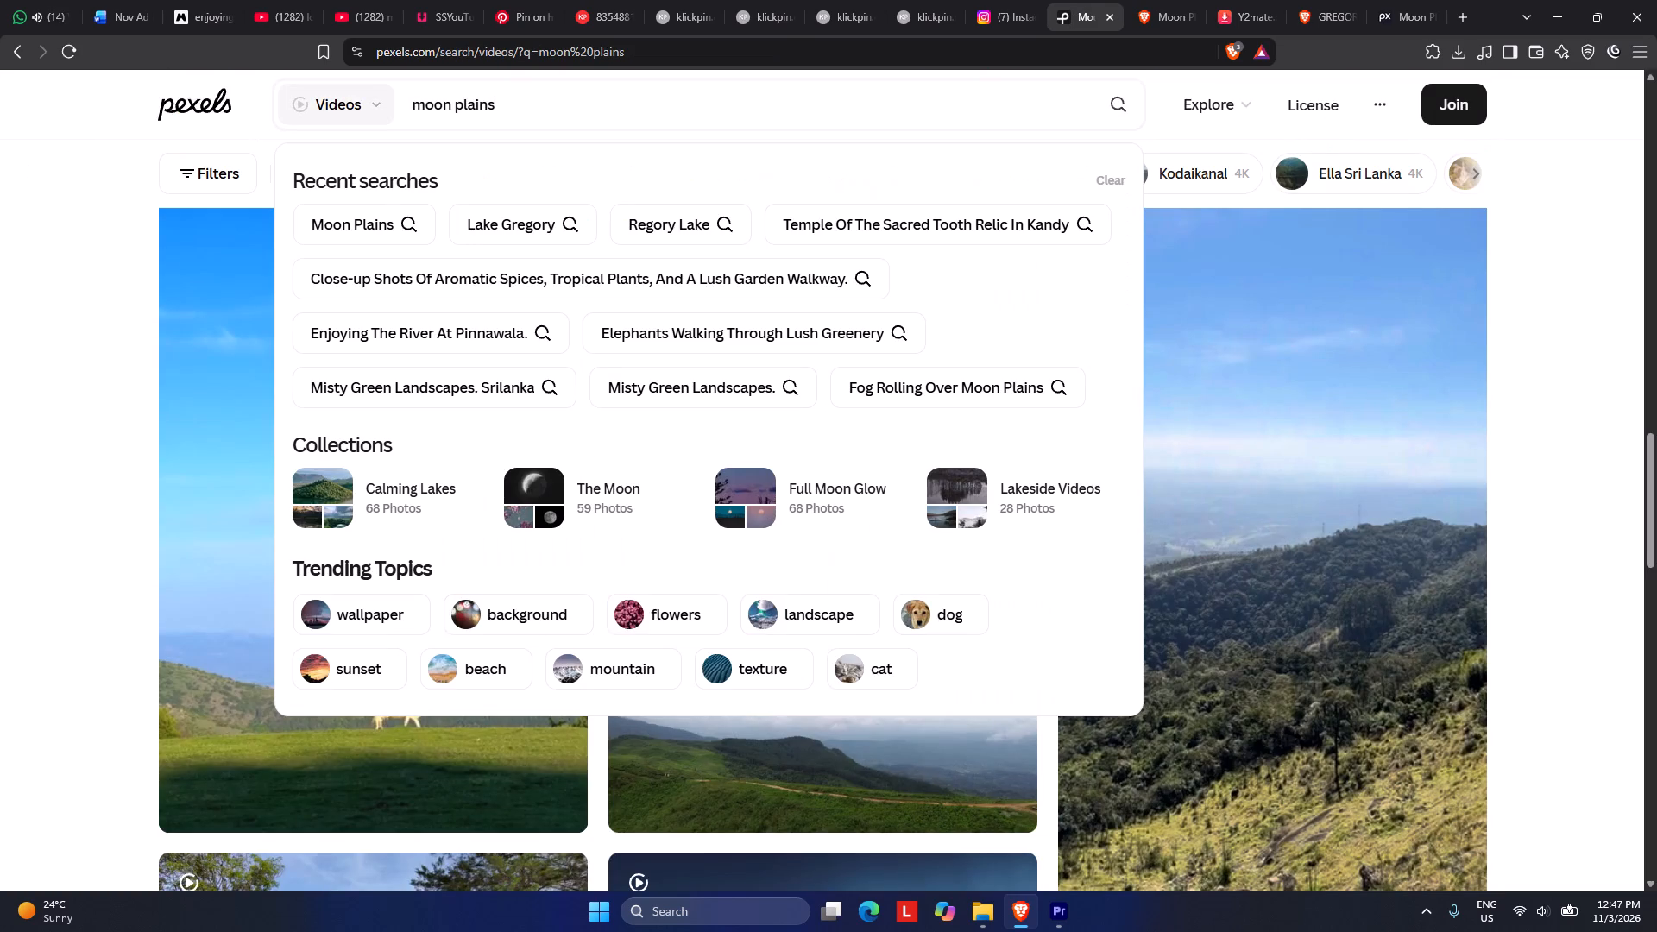
key("space")
key("g")
key("BackSpace")
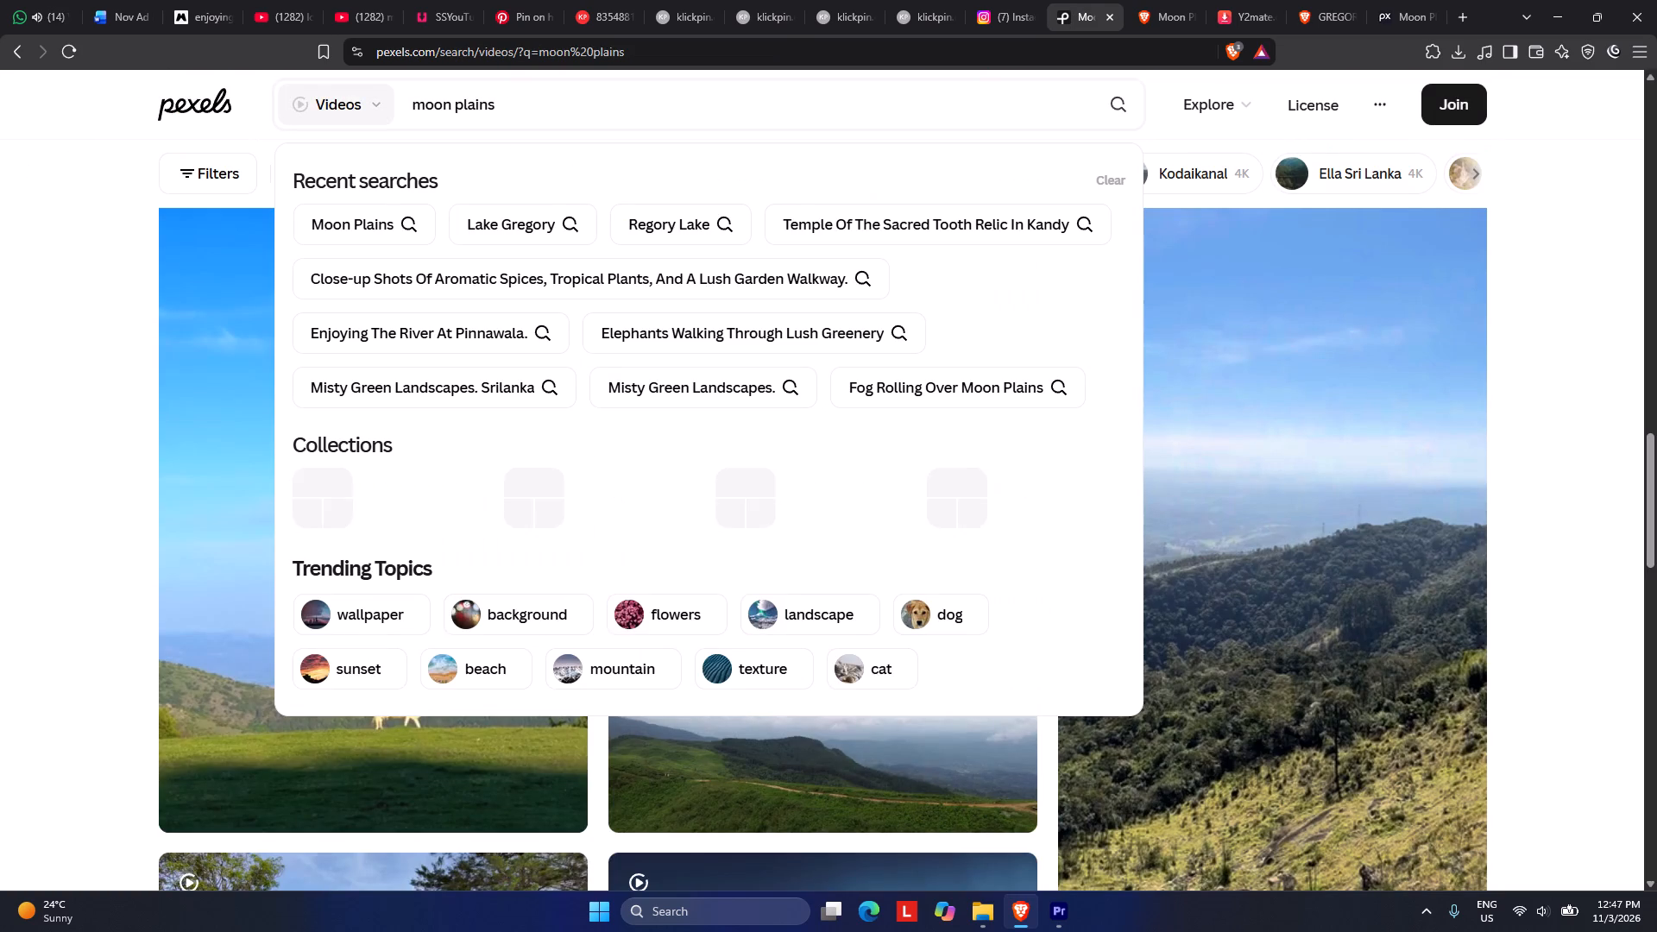
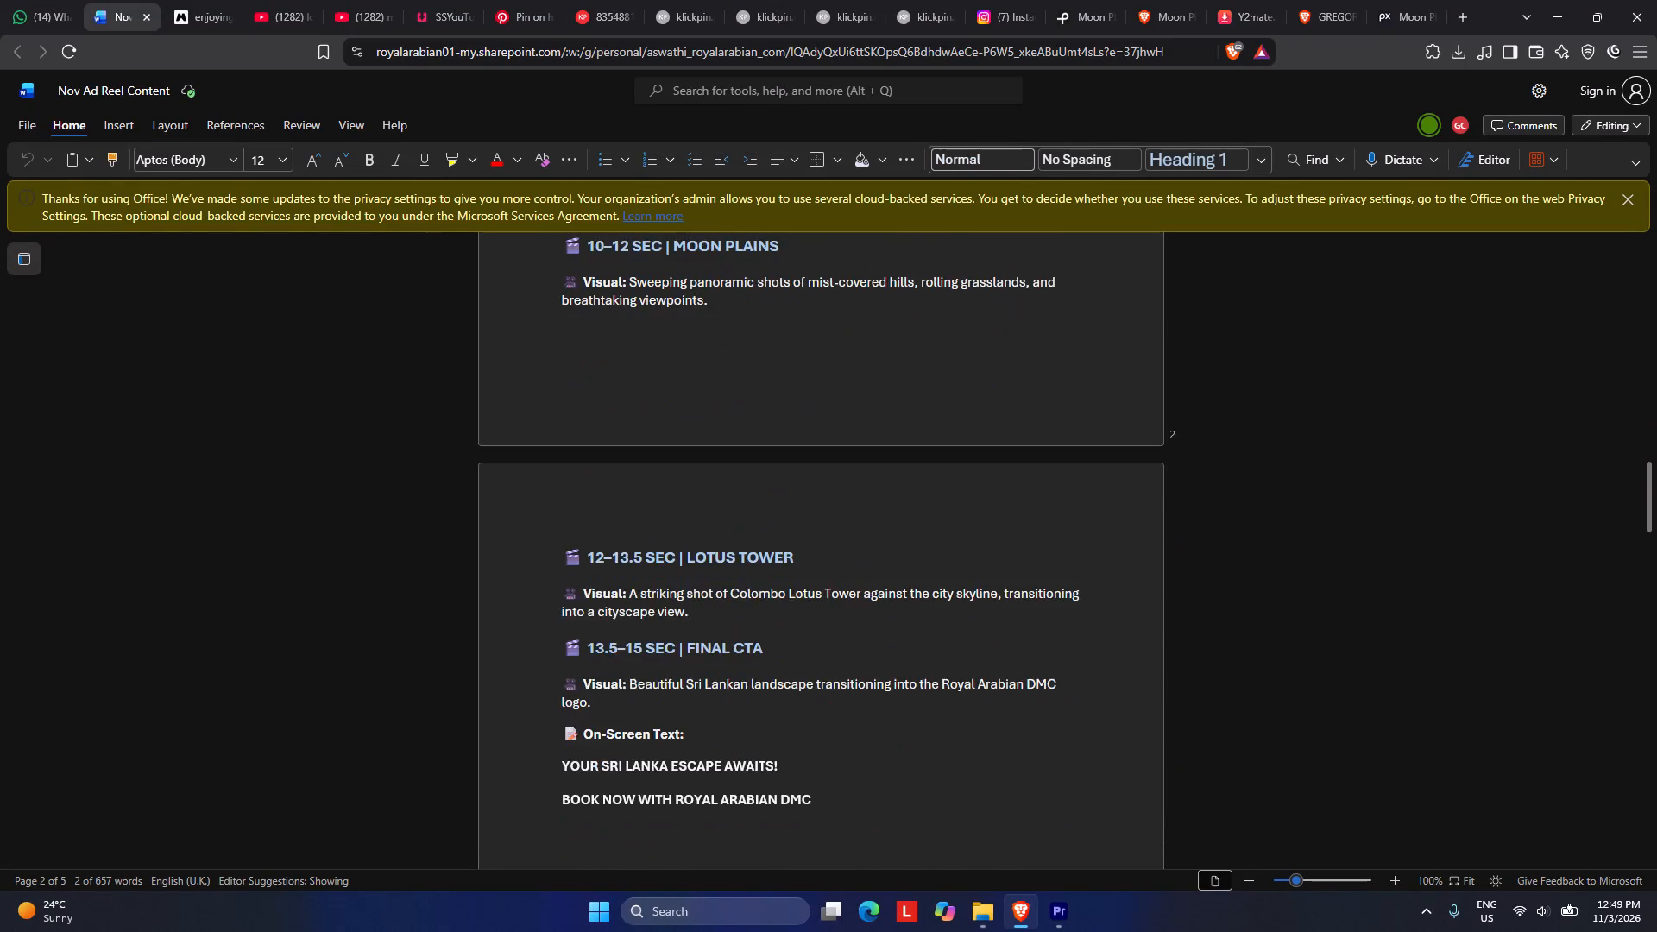
Read through the Sri Lanka Getaway reel script, from the opening hook to the final call to action.
scroll(799, 714, "down", 2)
left_click(803, 715)
scroll(805, 715, "up", 3)
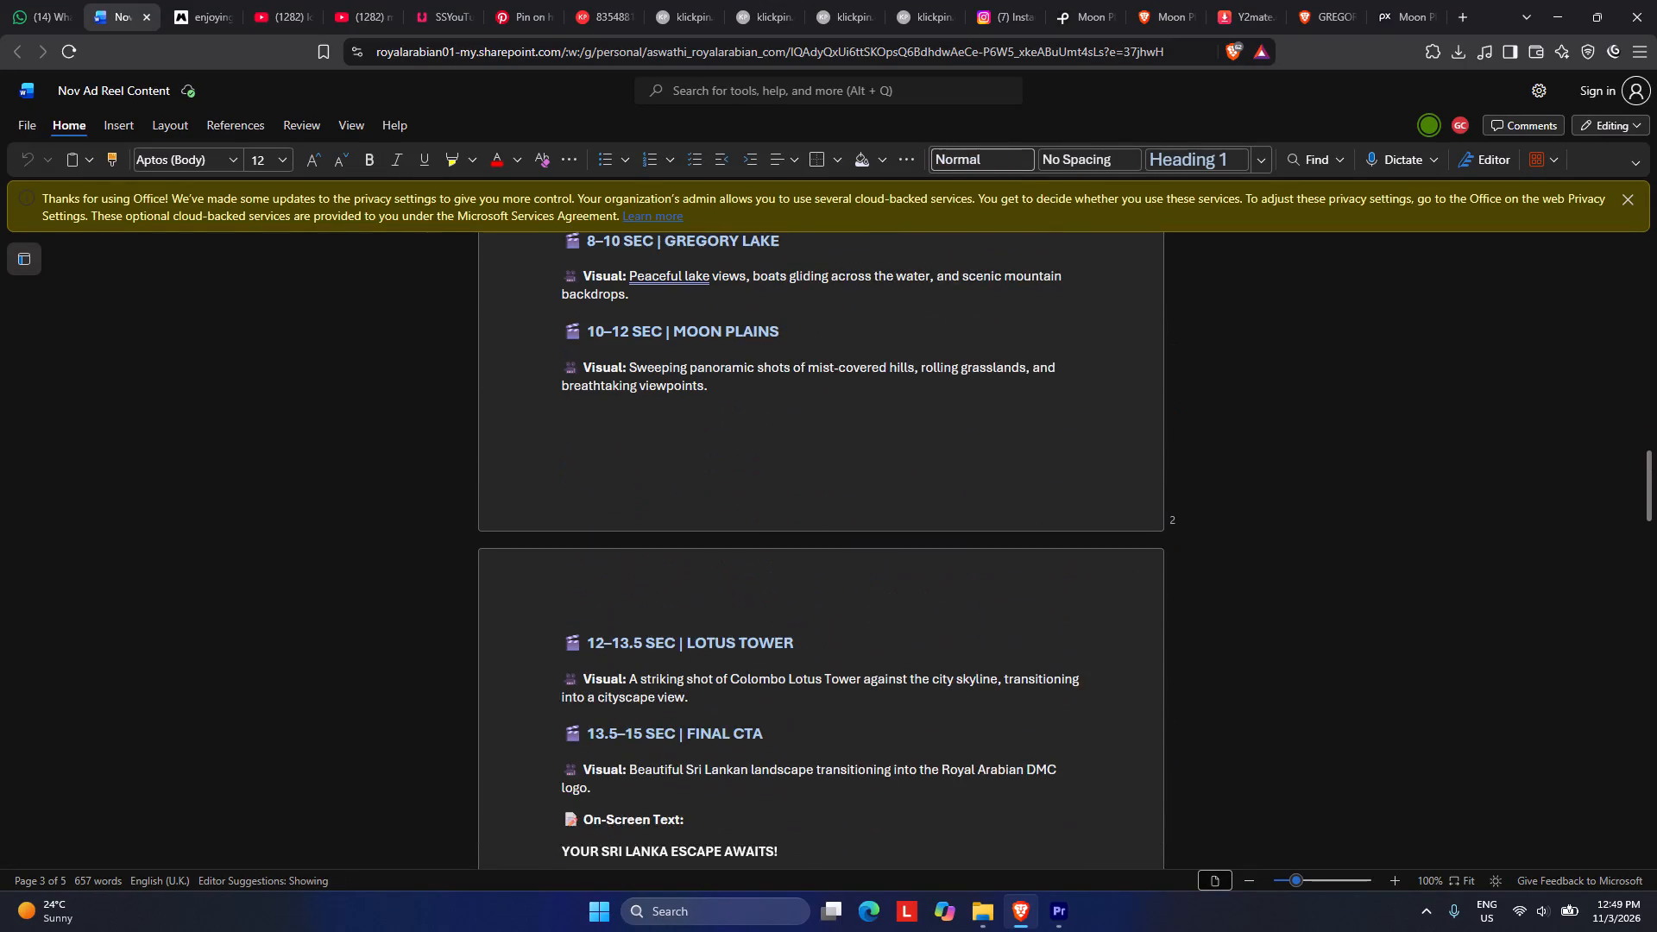
scroll(805, 714, "up", 1)
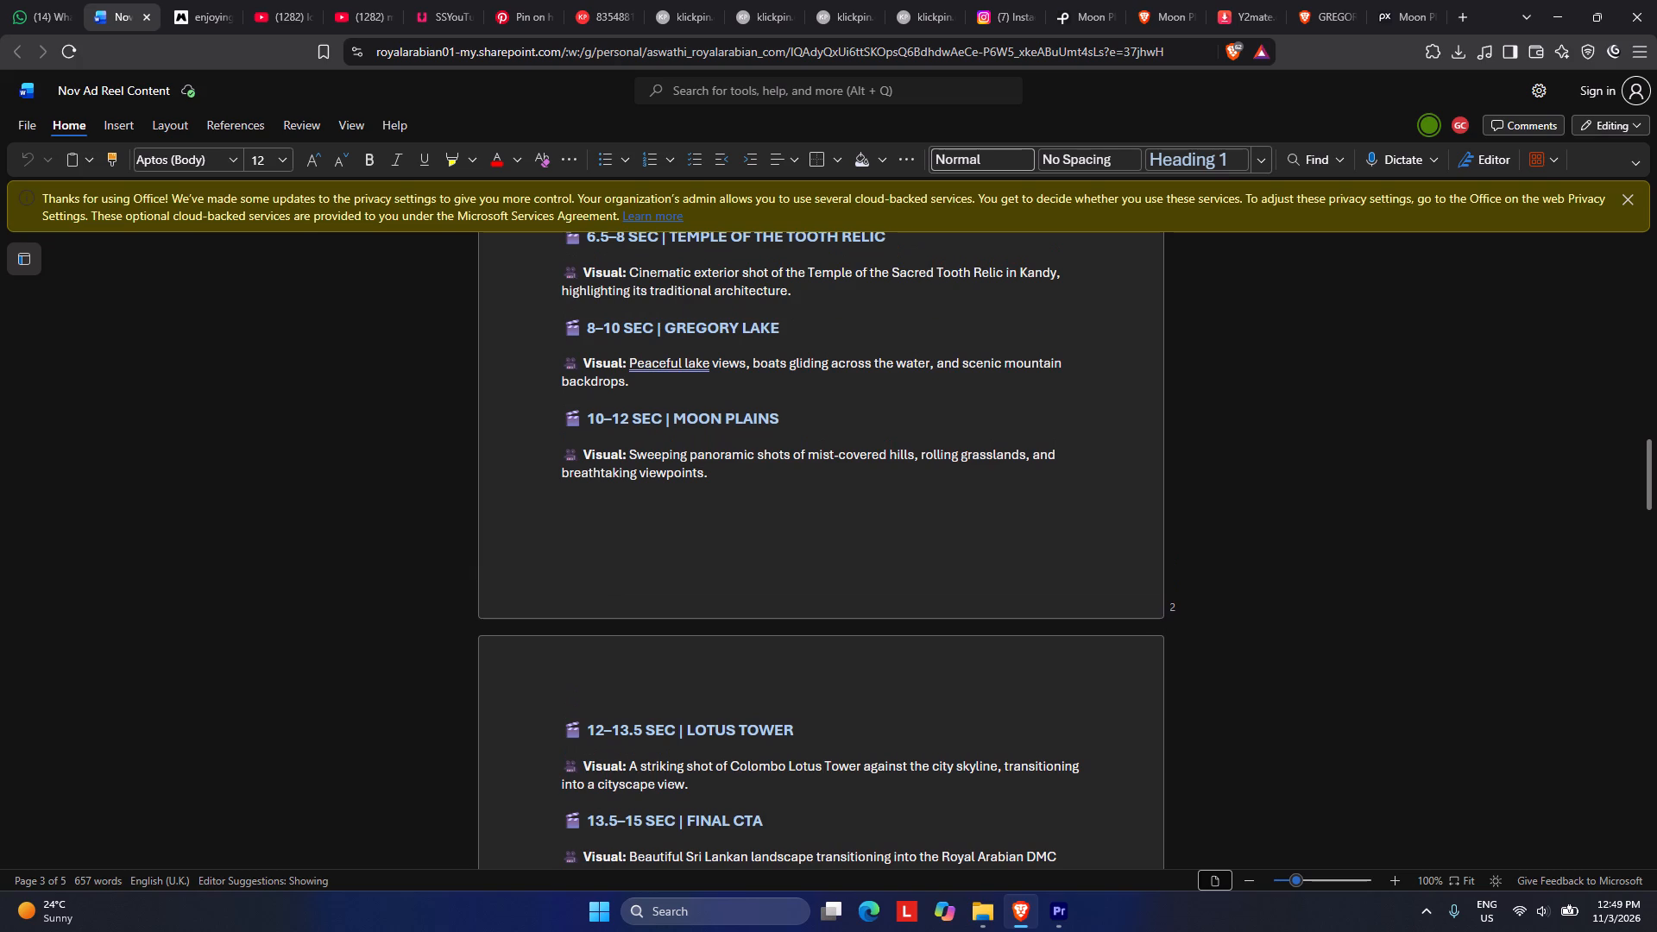
scroll(797, 721, "down", 2)
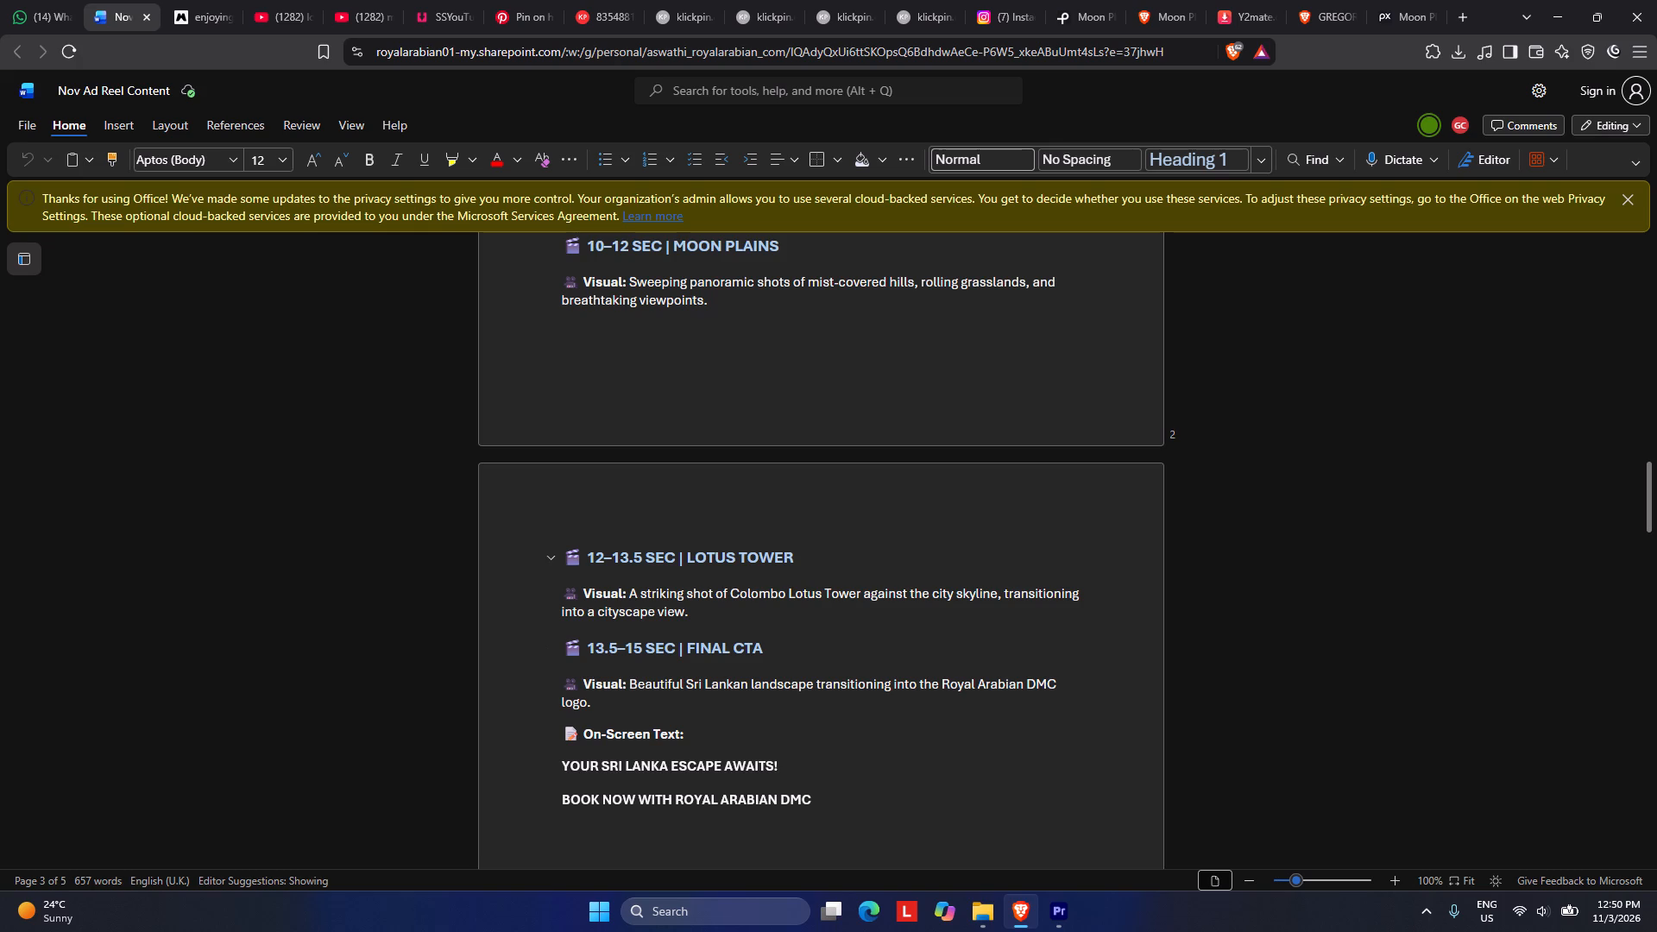
scroll(838, 537, "up", 11)
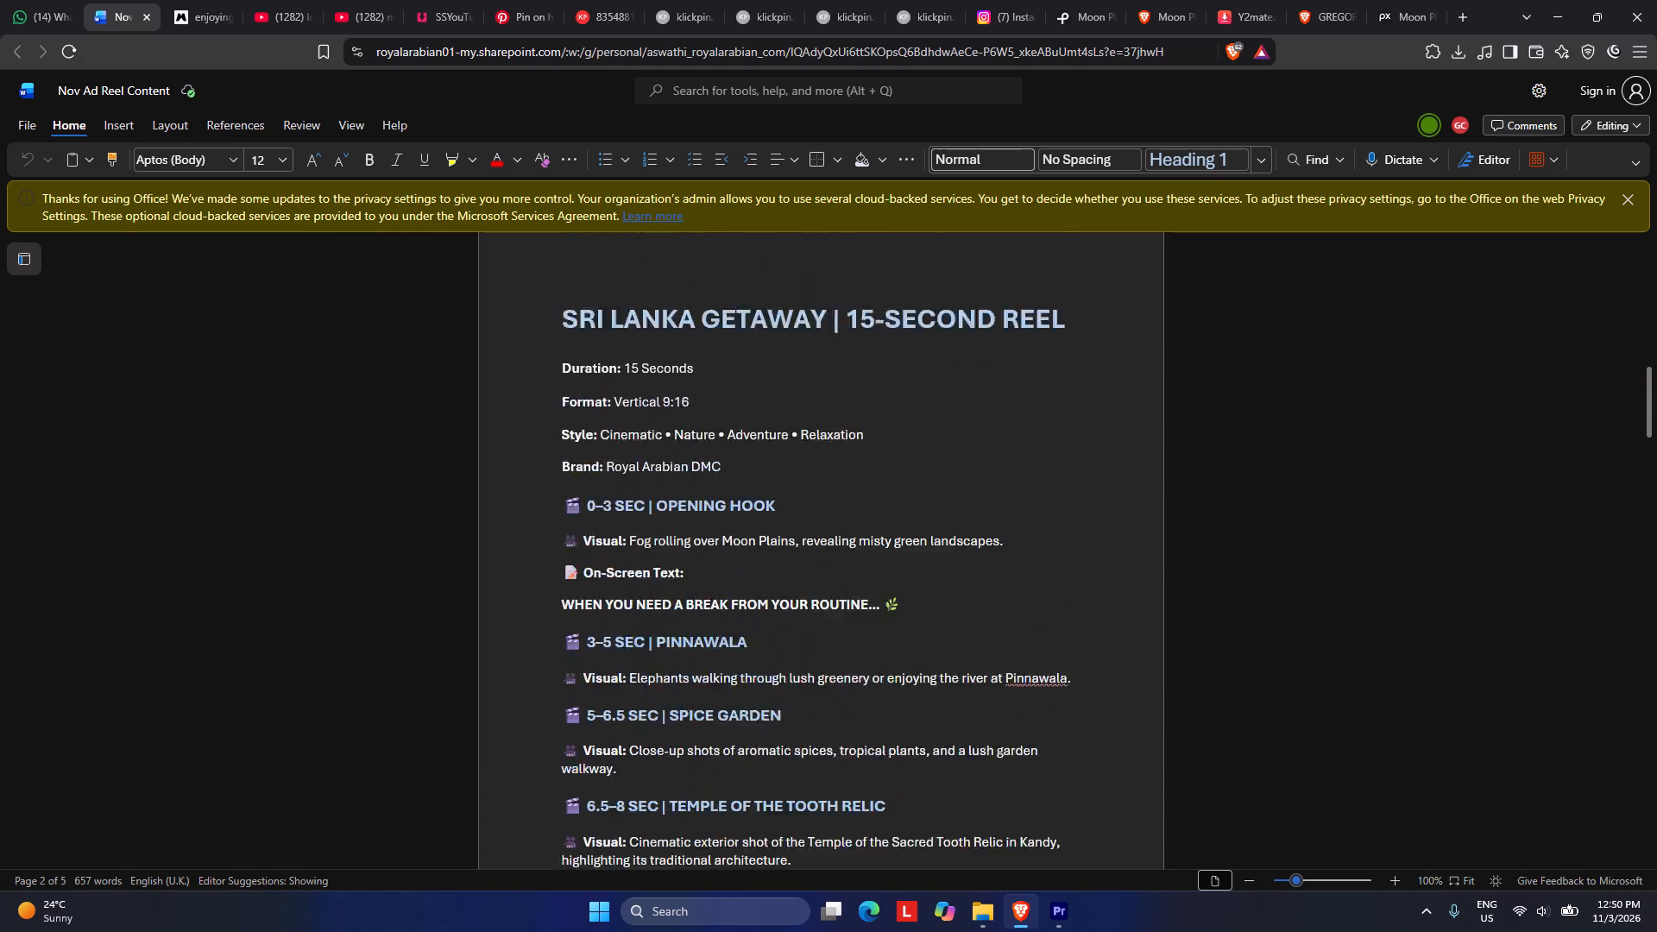
scroll(838, 537, "down", 6)
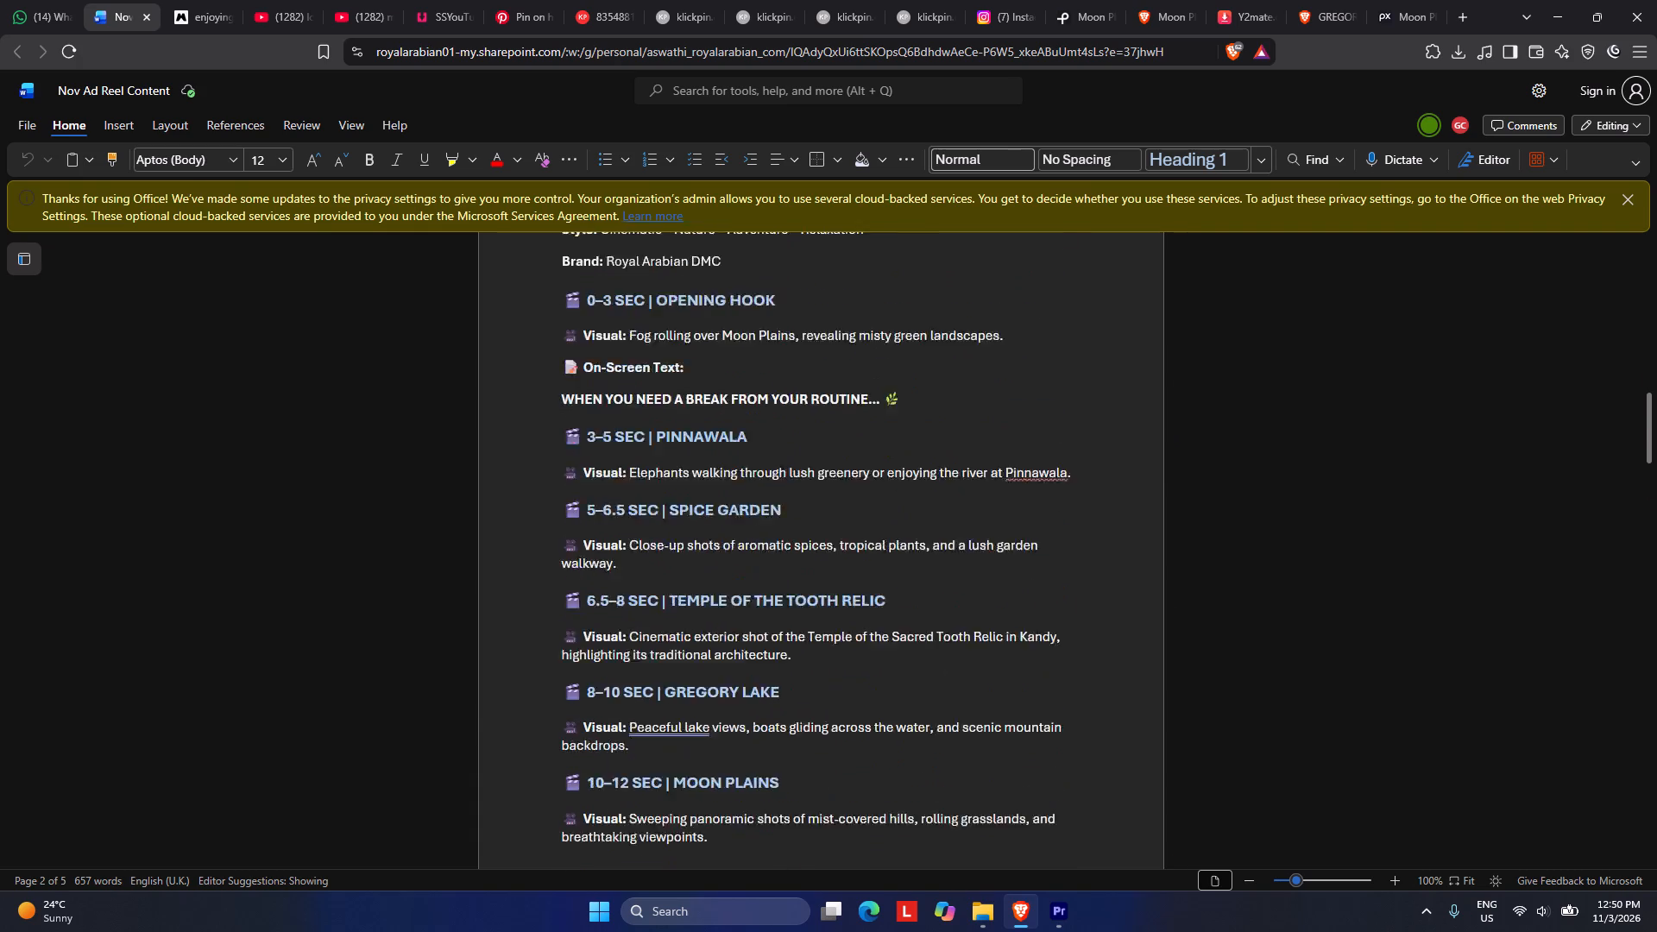
scroll(838, 537, "down", 9)
scroll(828, 532, "up", 1)
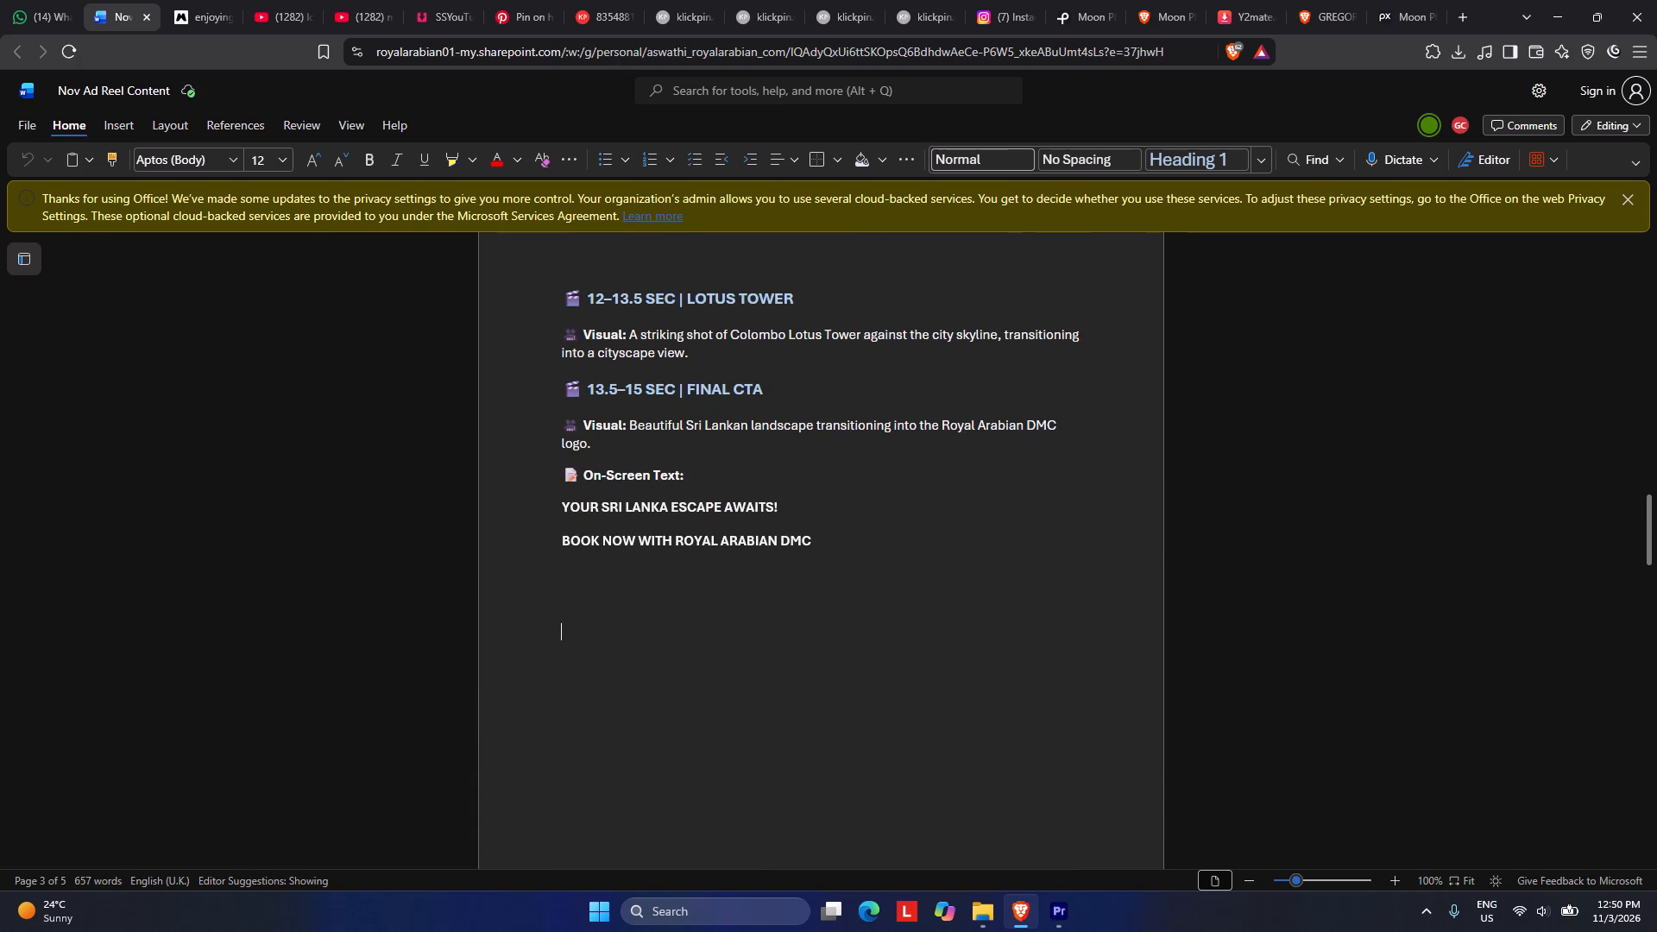
scroll(789, 616, "up", 4)
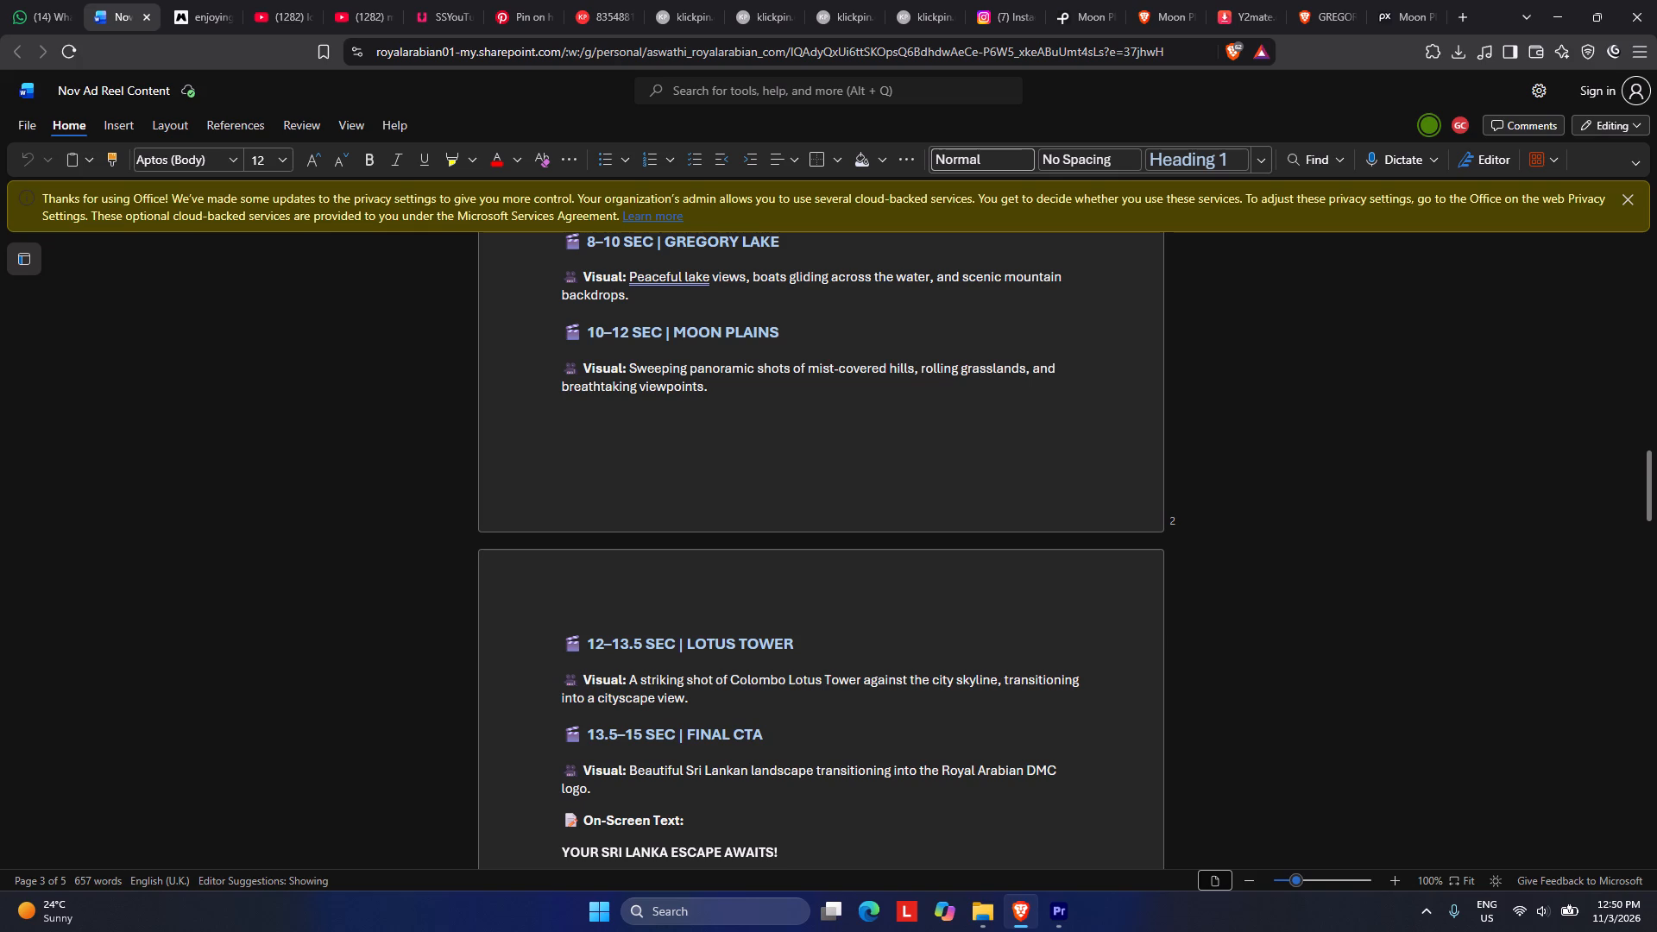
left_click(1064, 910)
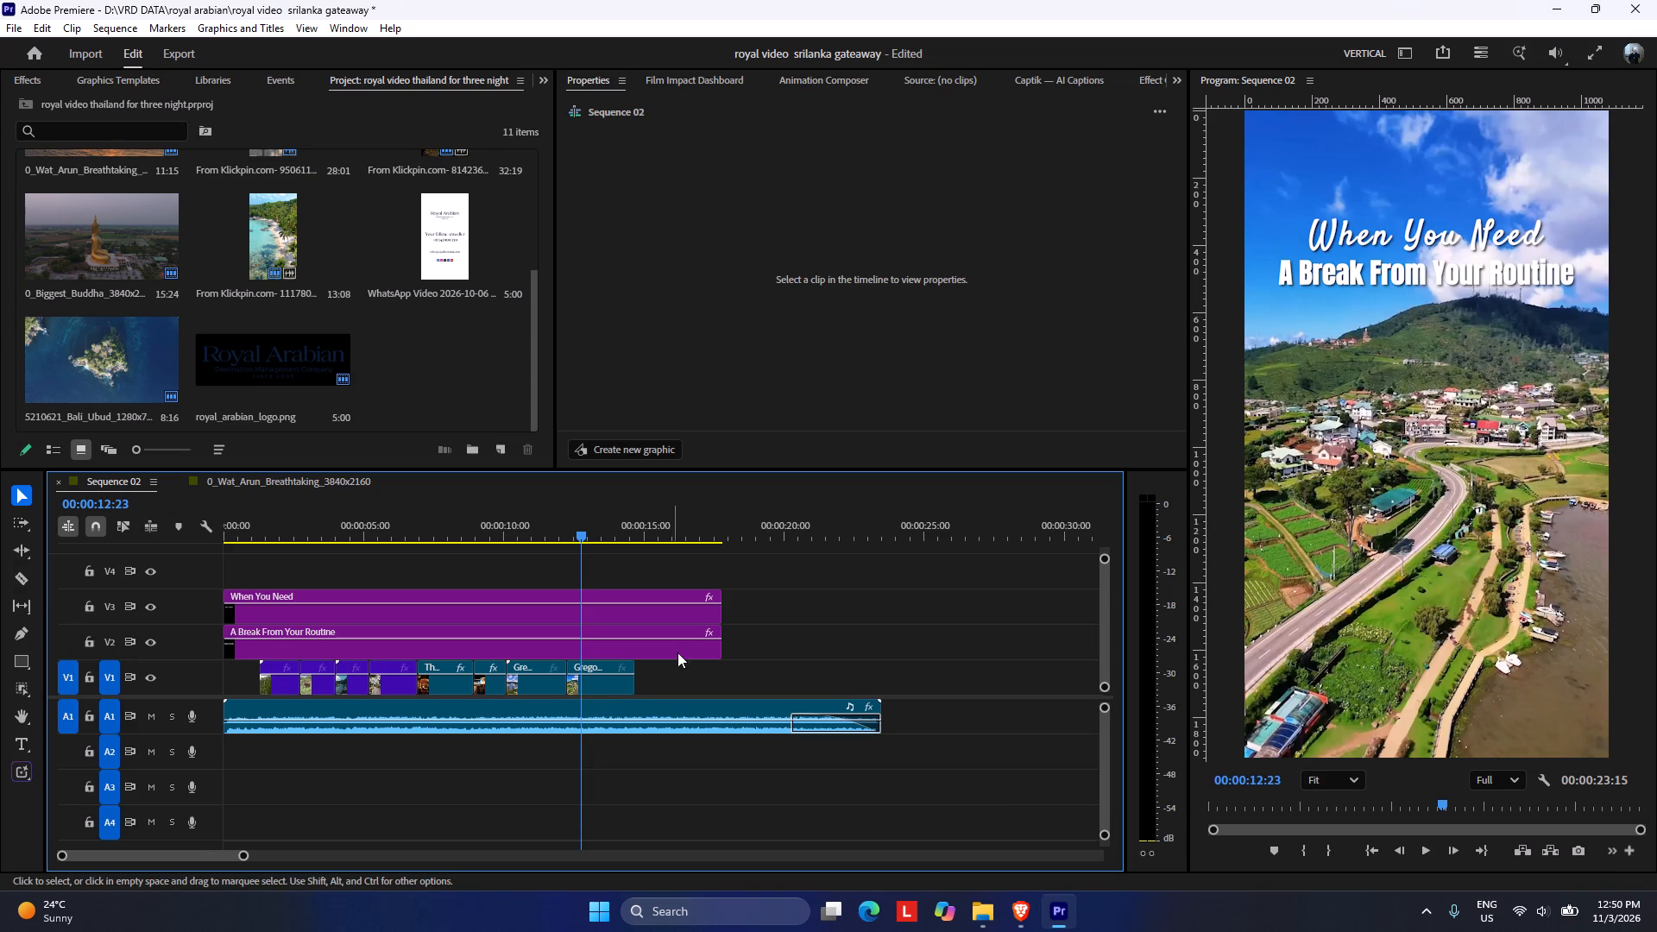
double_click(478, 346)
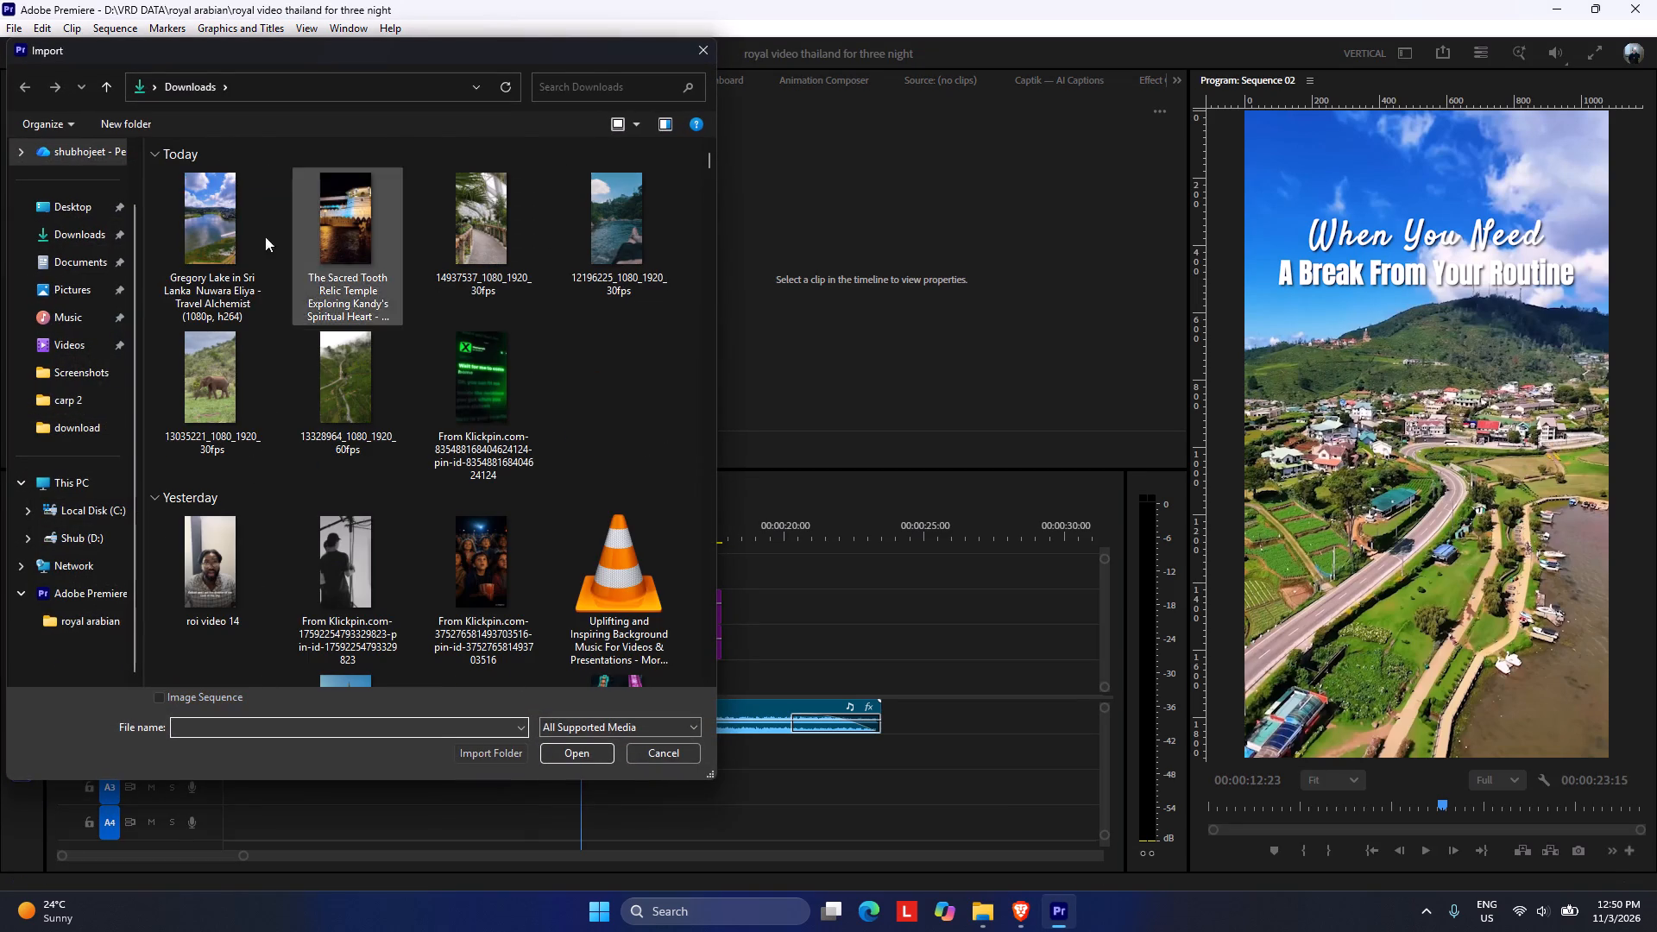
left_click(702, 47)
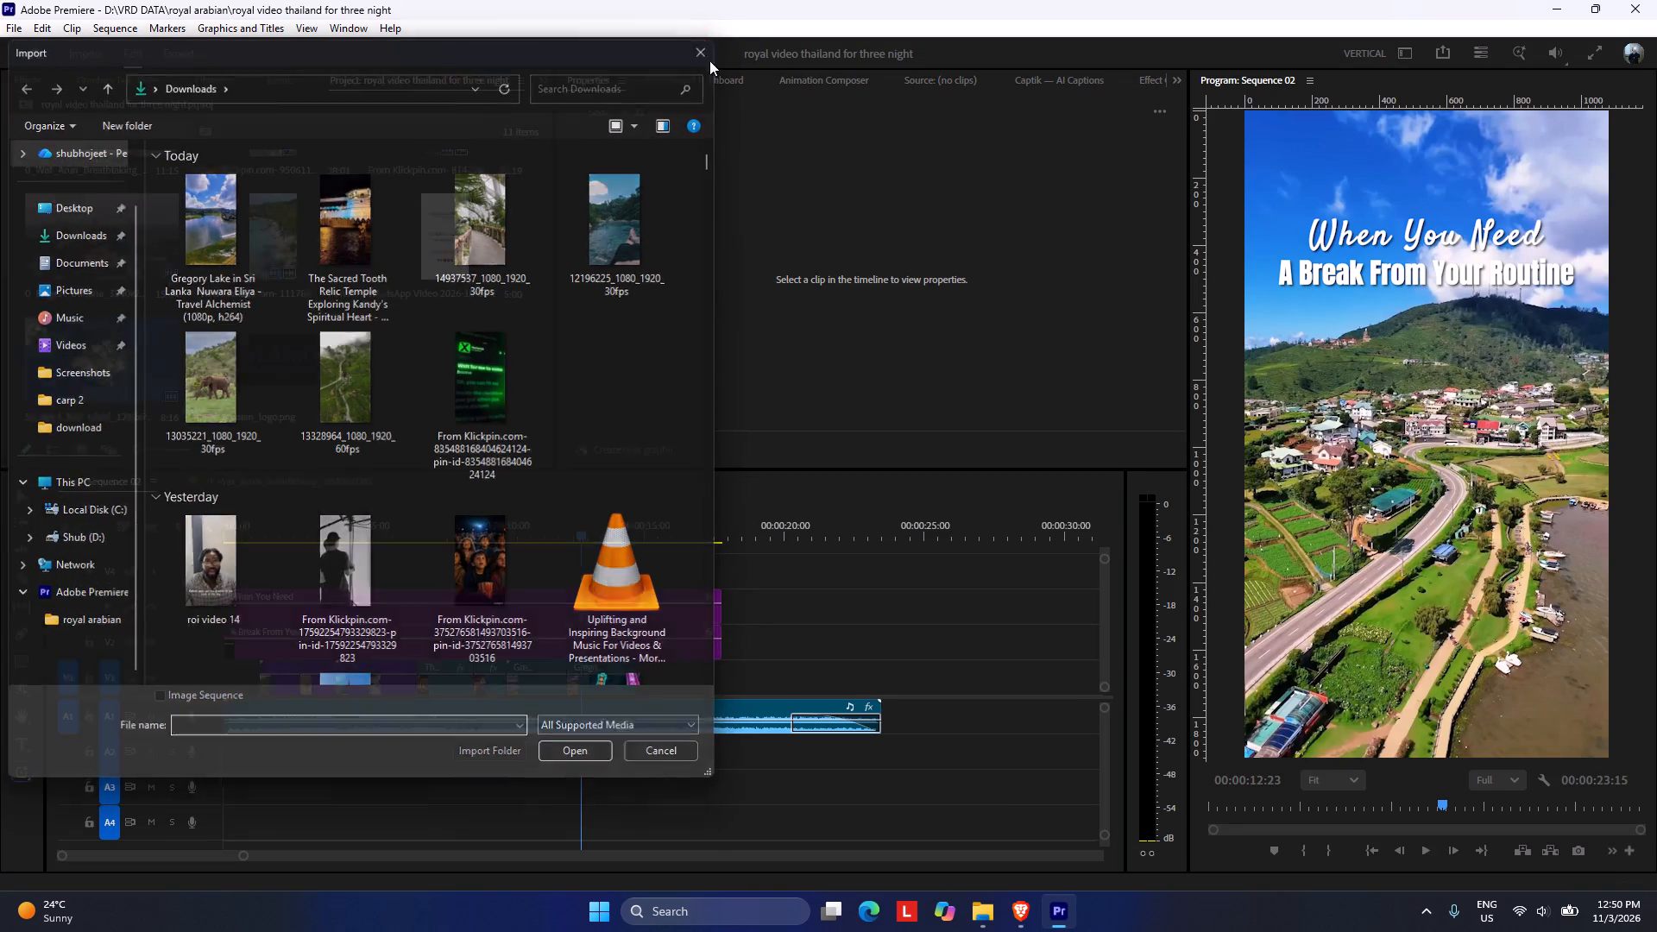
Return to the YouTube results in the browser and shorten the search to "moon plains".
left_click(1023, 912)
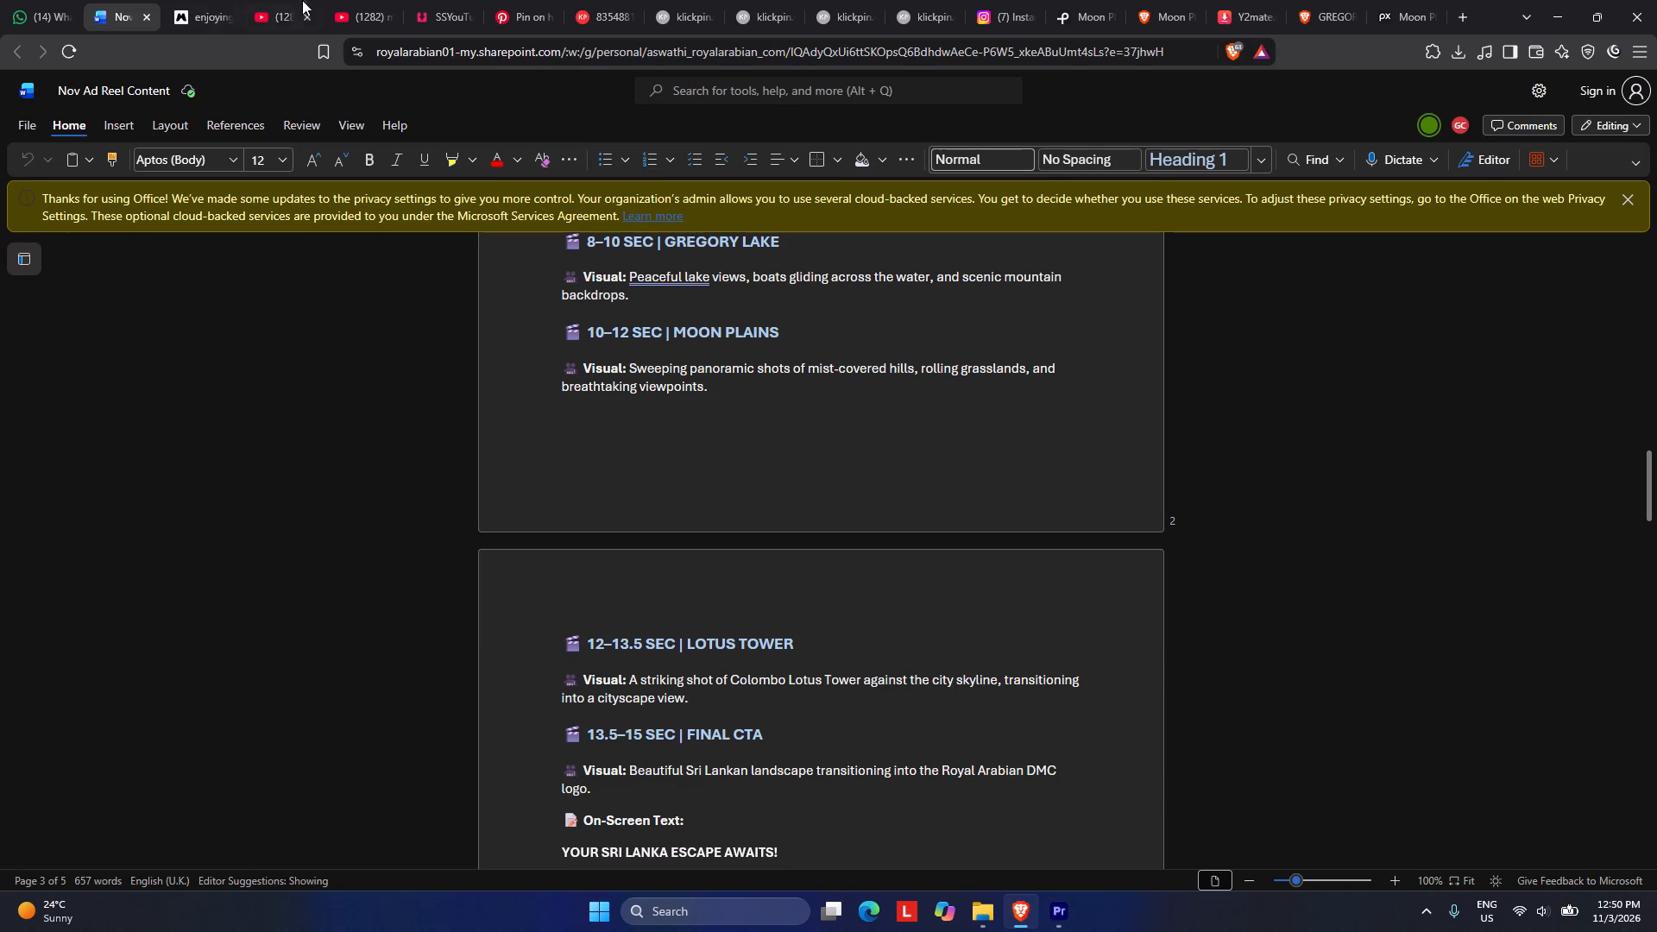
left_click(354, 10)
scroll(548, 550, "up", 4)
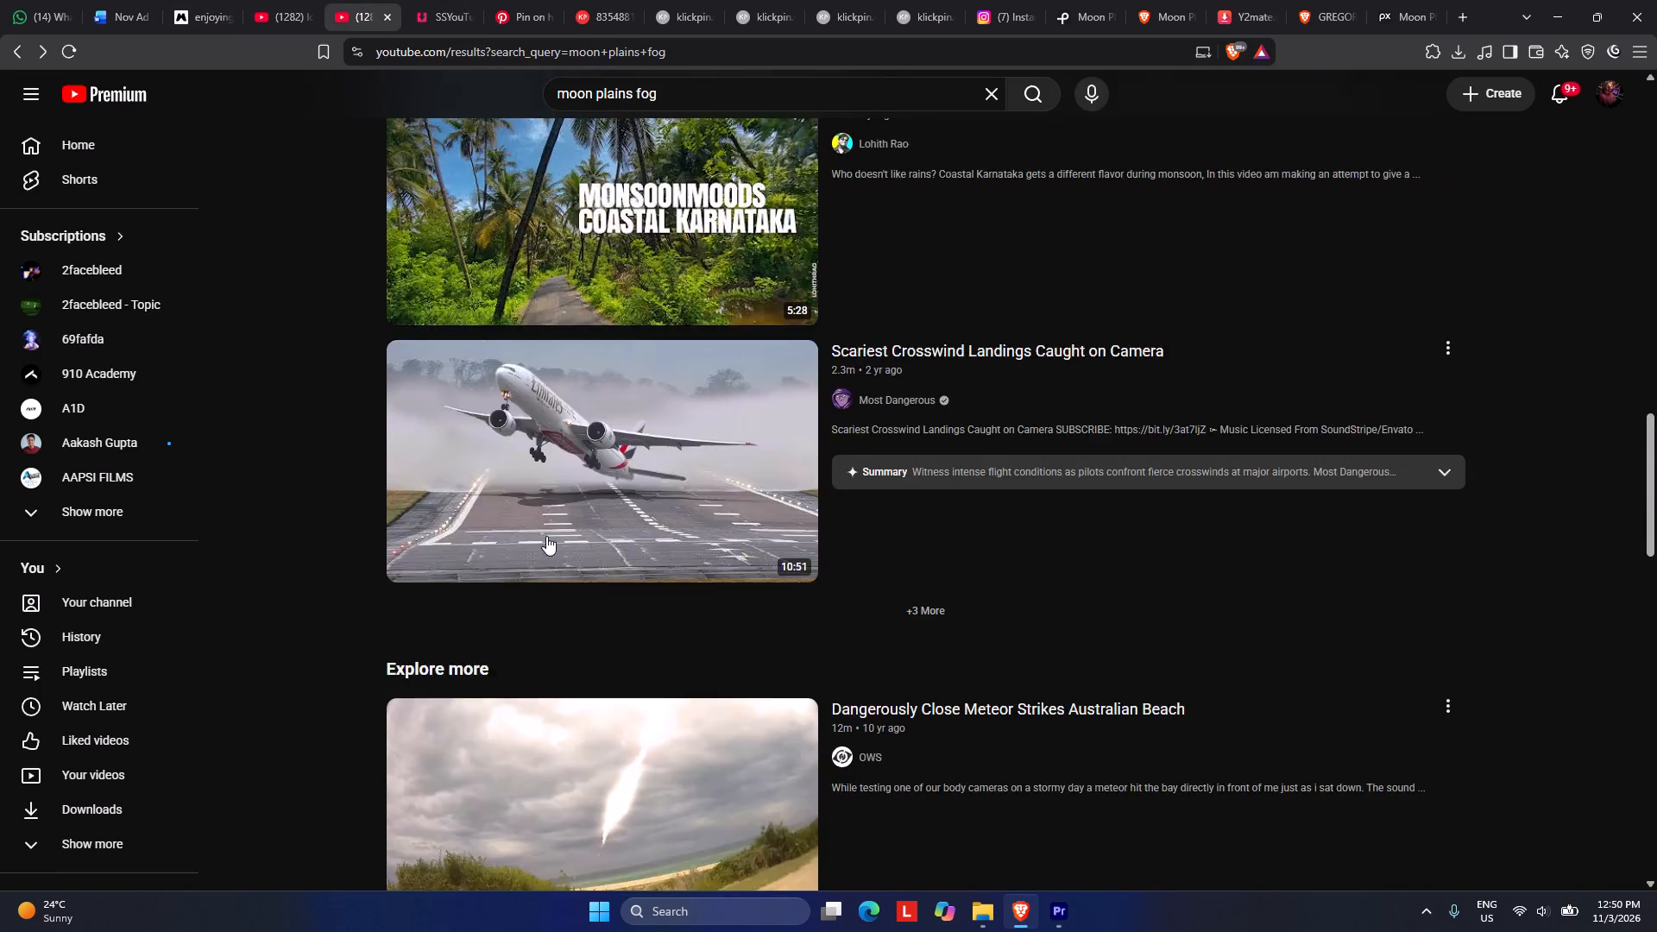
scroll(546, 536, "up", 20)
scroll(546, 536, "up", 13)
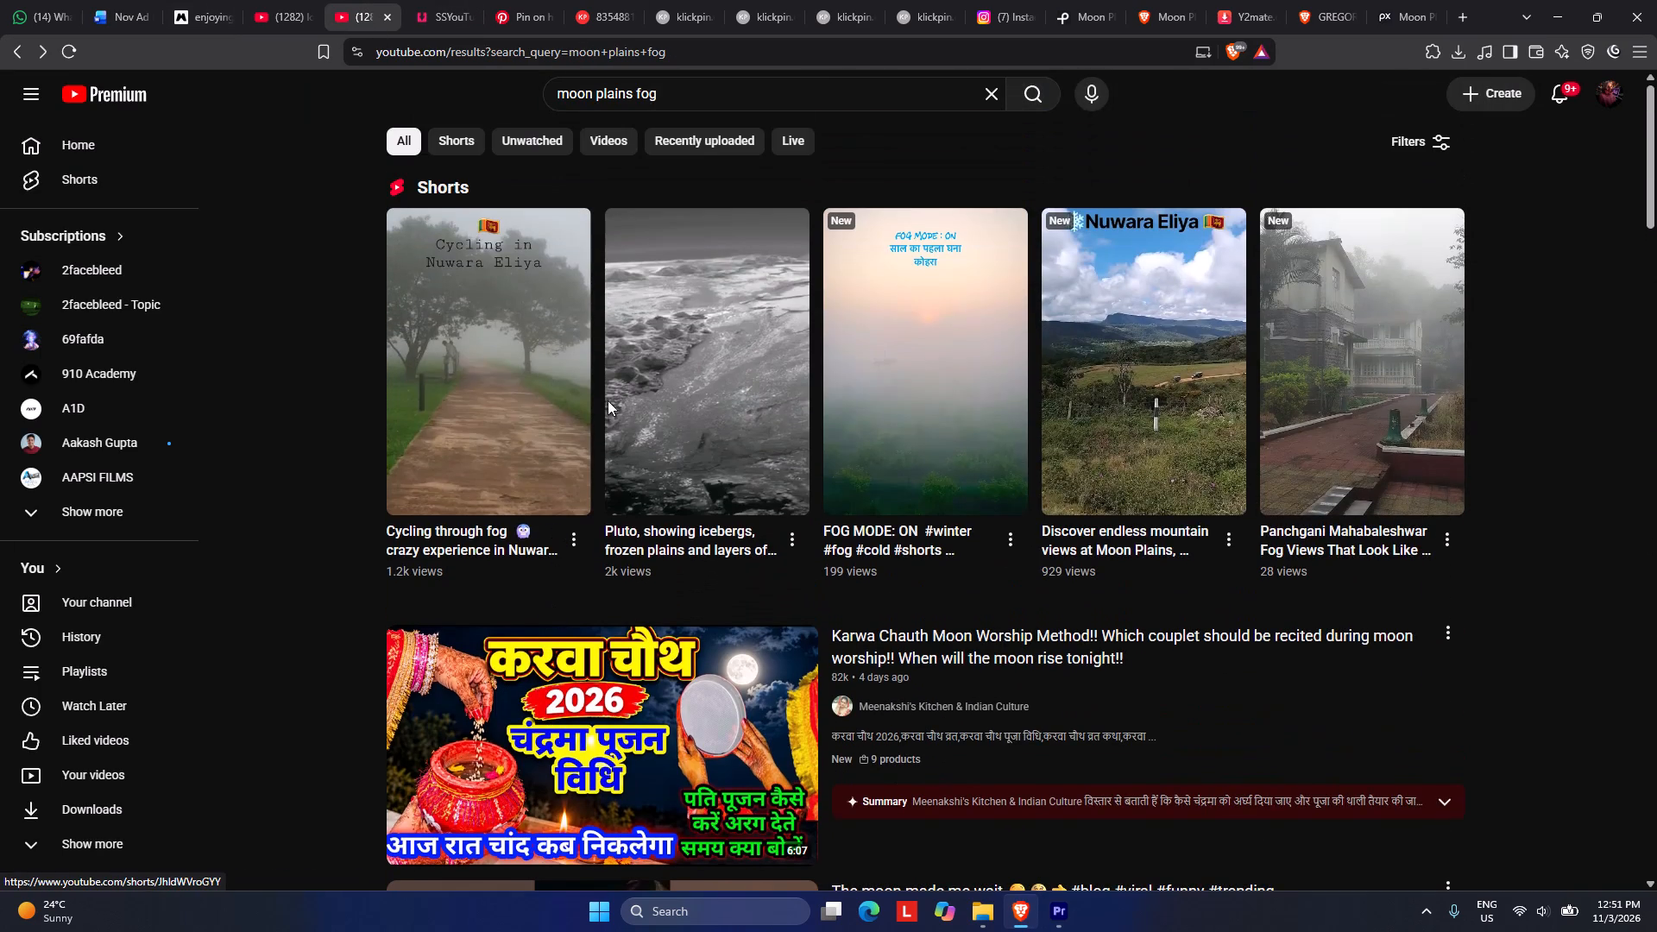
left_click_drag(671, 99, 636, 90)
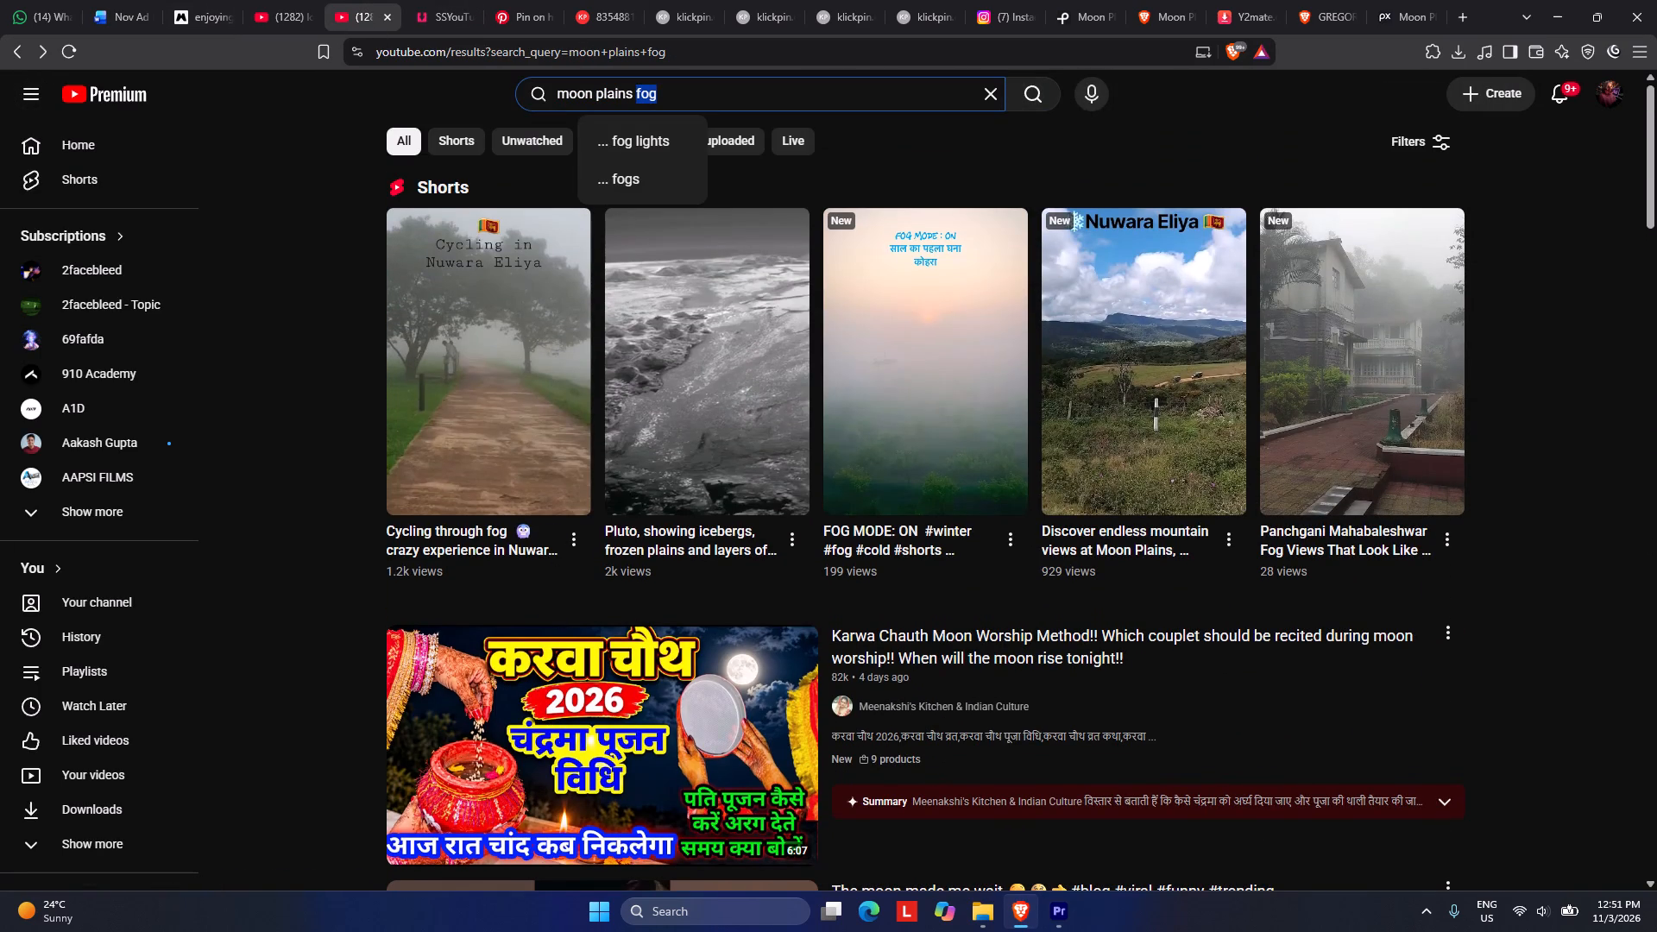
left_click_drag(636, 90, 635, 90)
key("BackSpace")
key("Return")
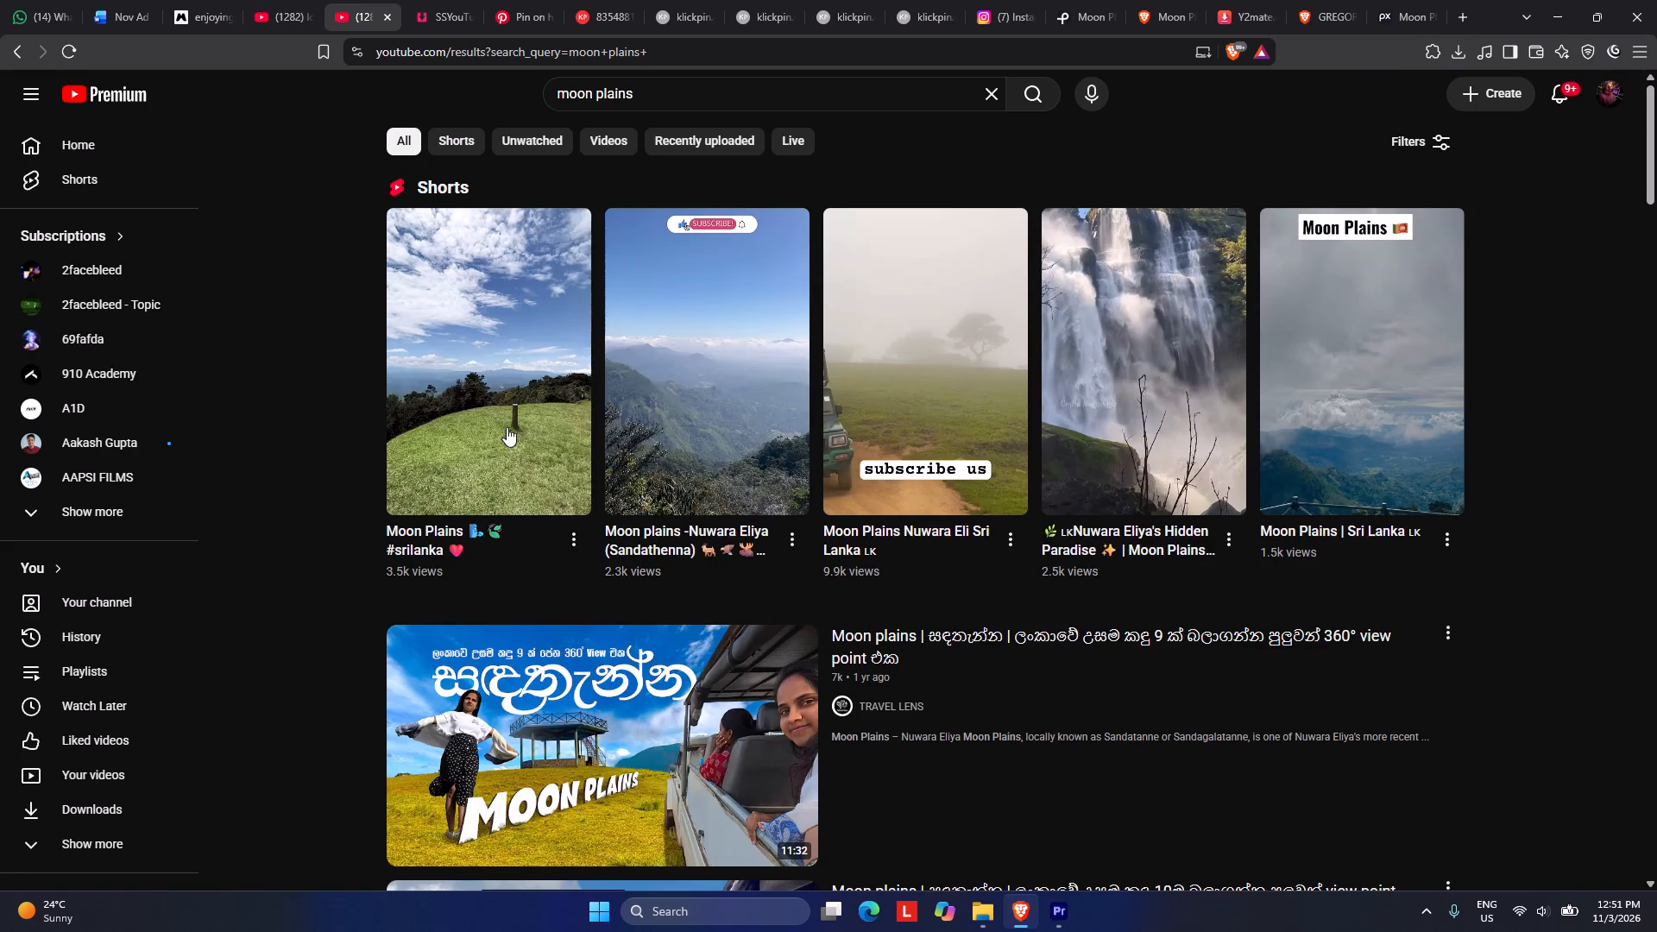
Open the first Moon Plains #srilanka short, pause it and copy its share link.
left_click(509, 414)
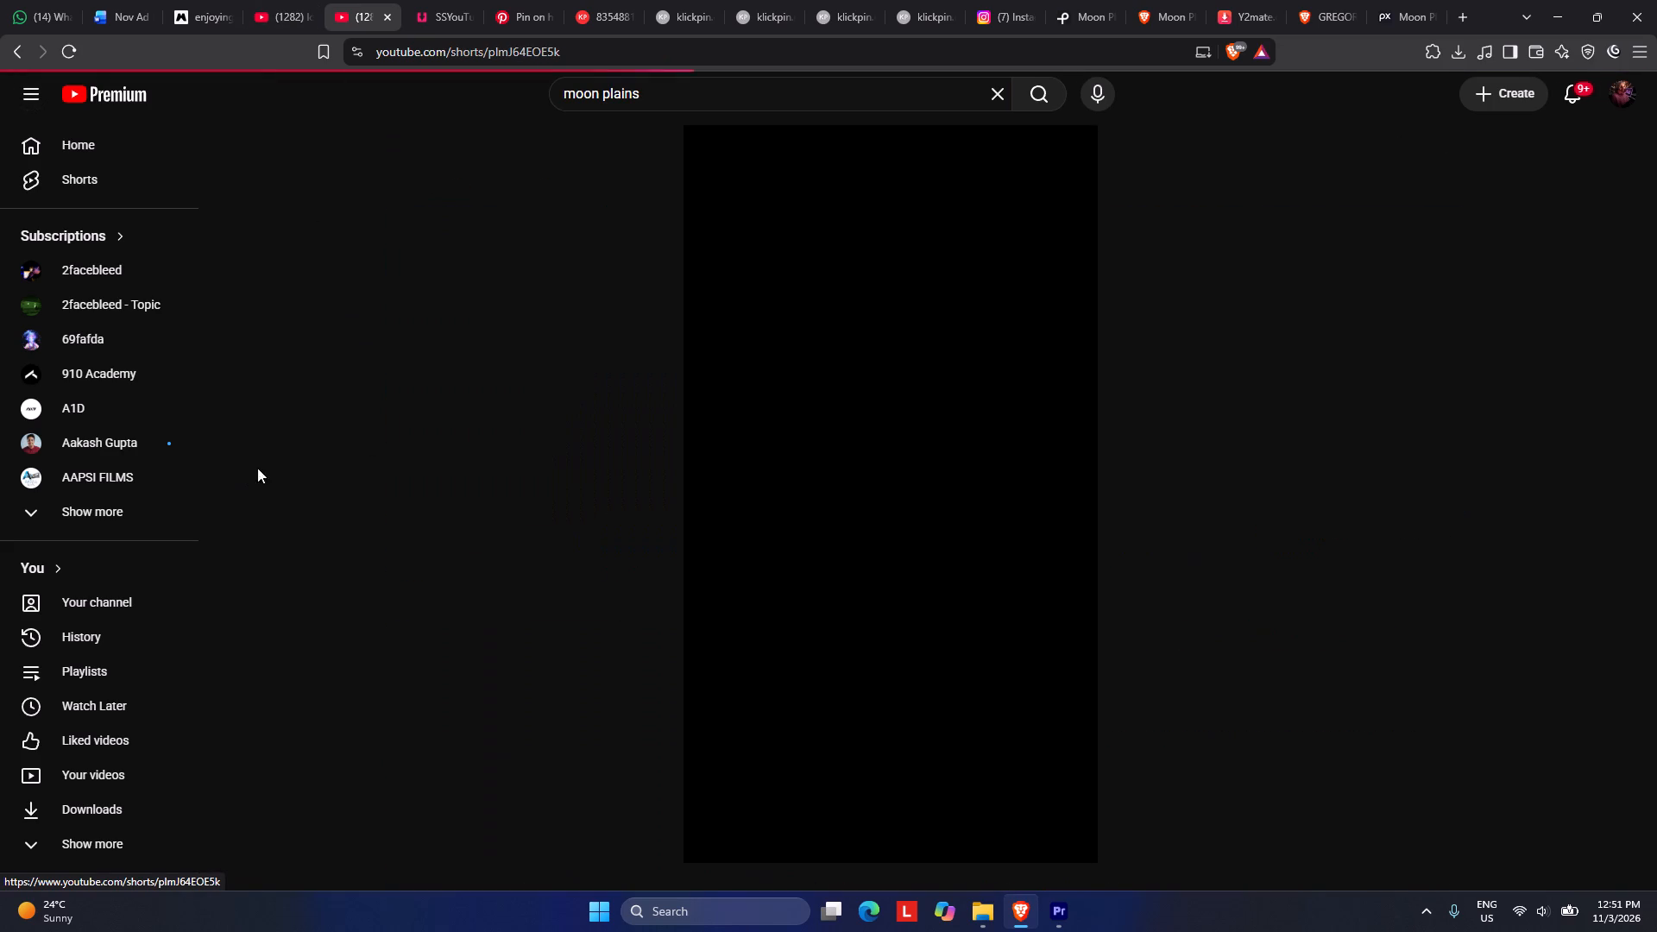
left_click(807, 498)
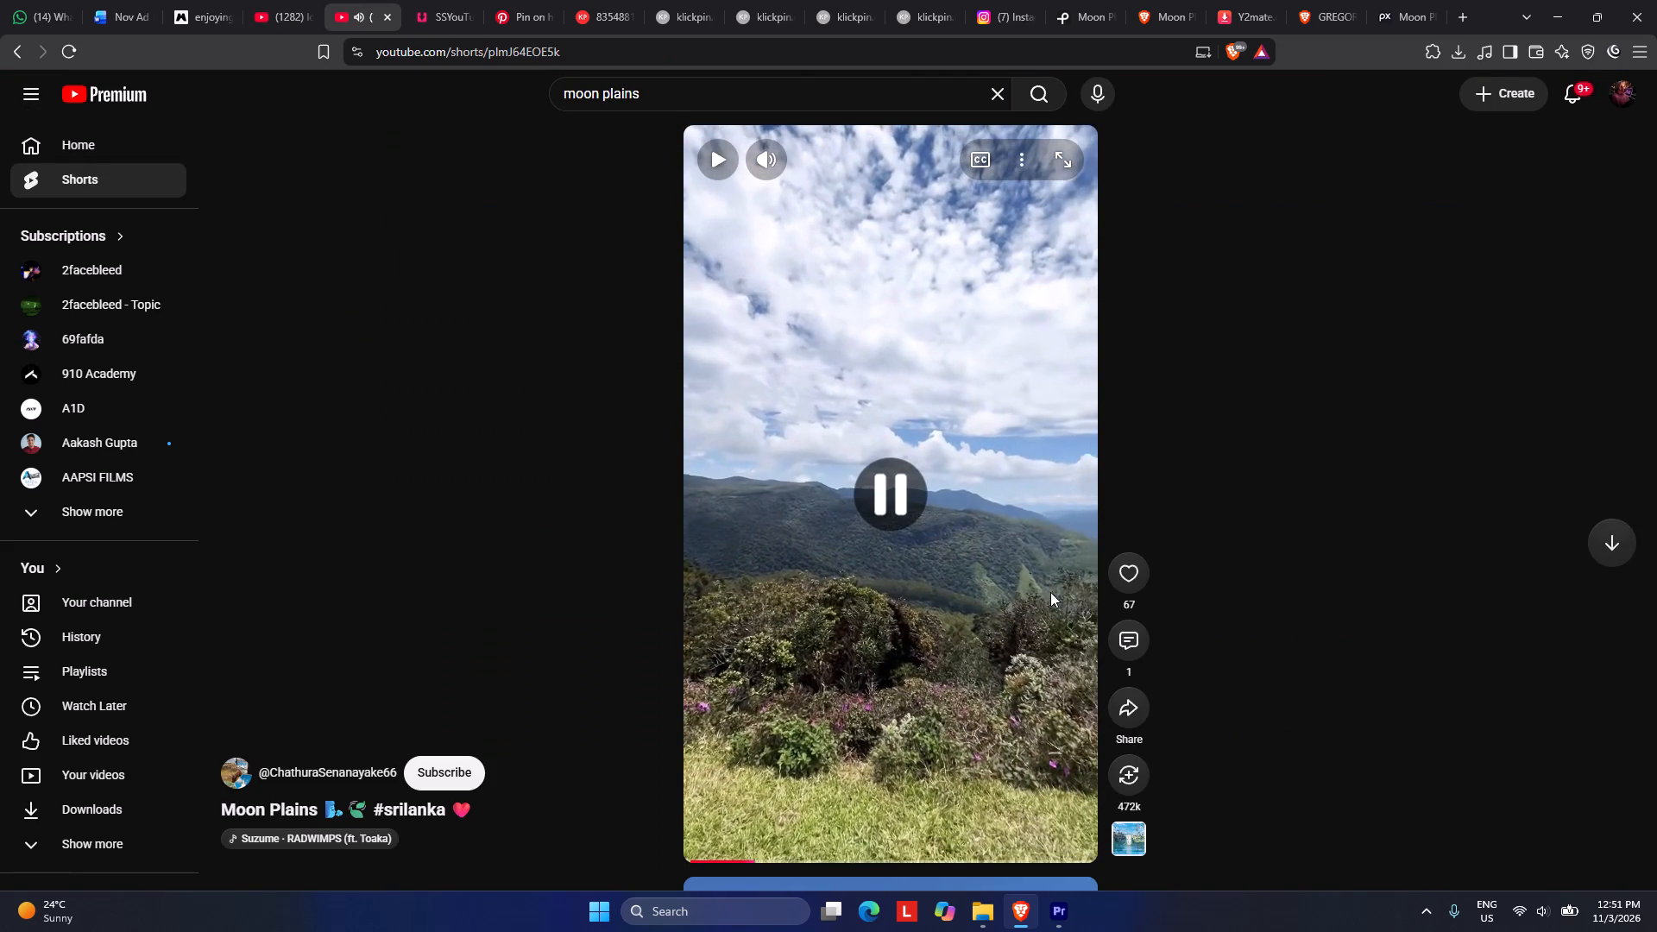
left_click(1118, 708)
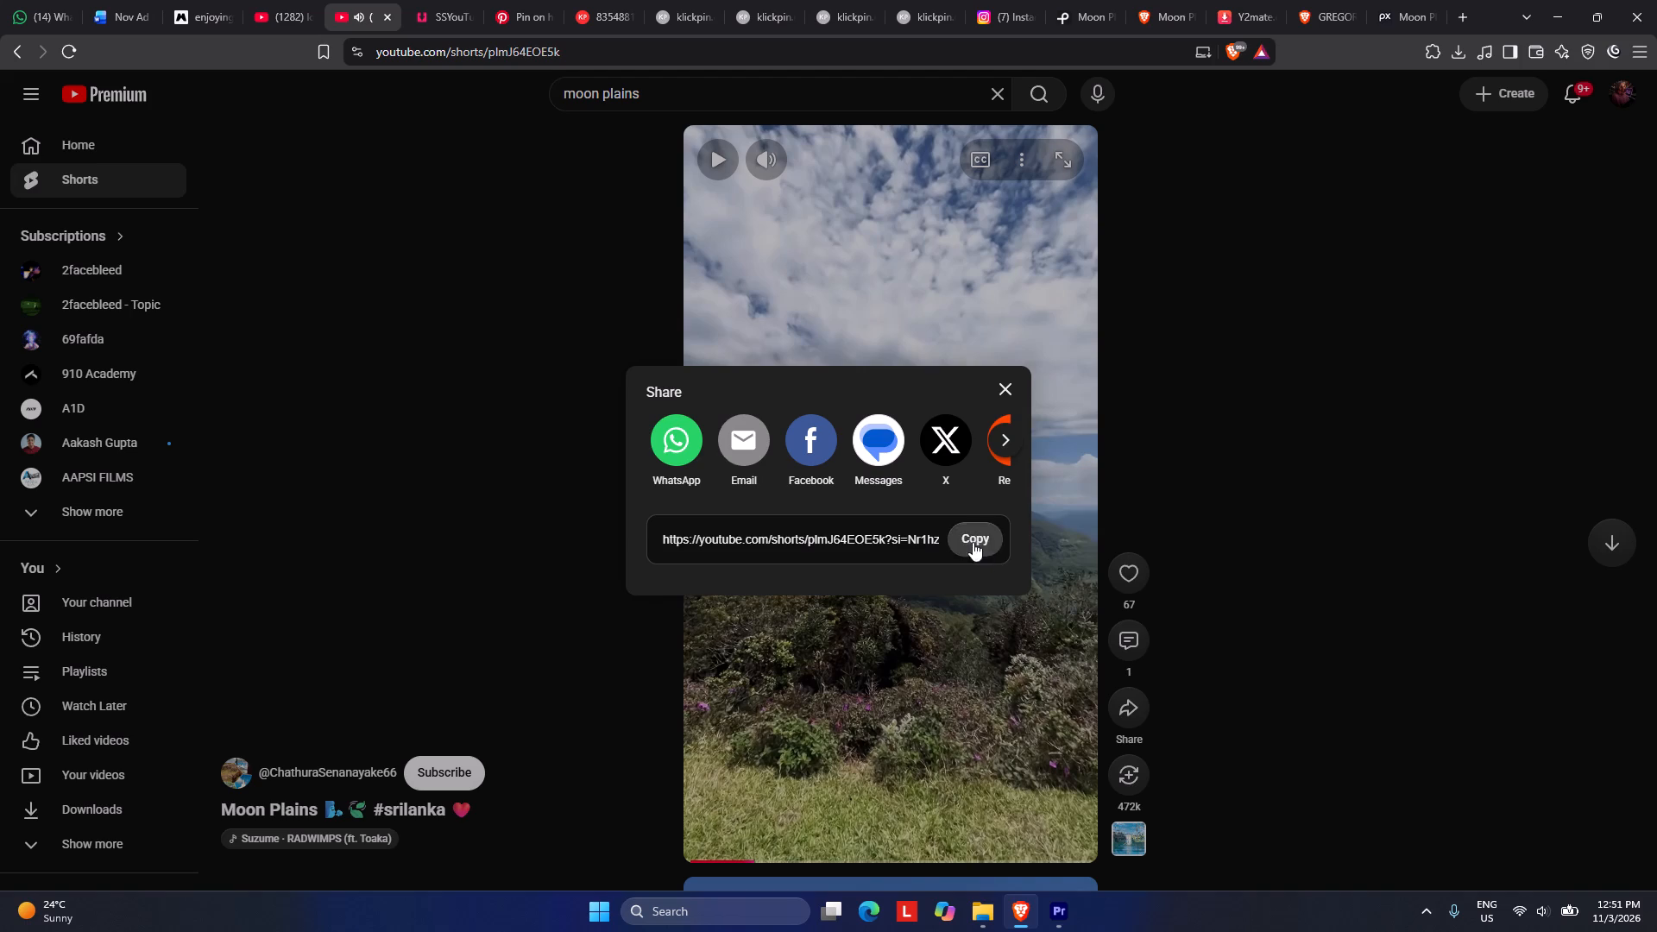
left_click(973, 542)
left_click(1007, 383)
Fetch the copied Moon Plains short on y2mate and save its 1080p MP4 video to the Downloads folder.
left_click(1335, 3)
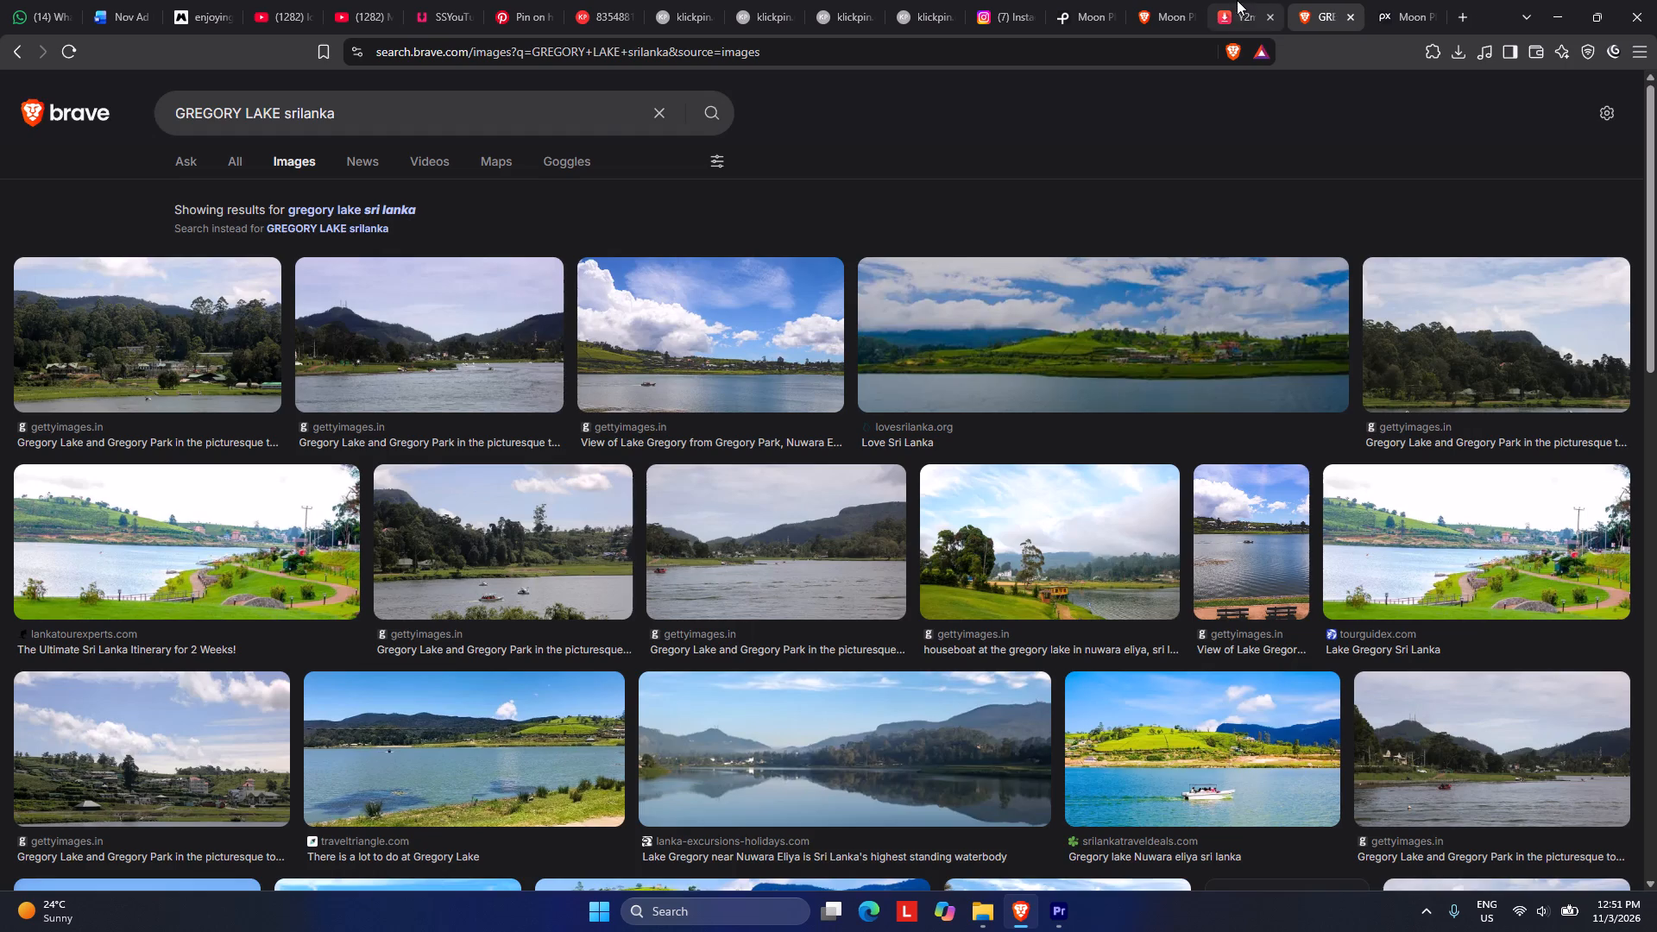
left_click(1237, 0)
left_click_drag(702, 274, 544, 262)
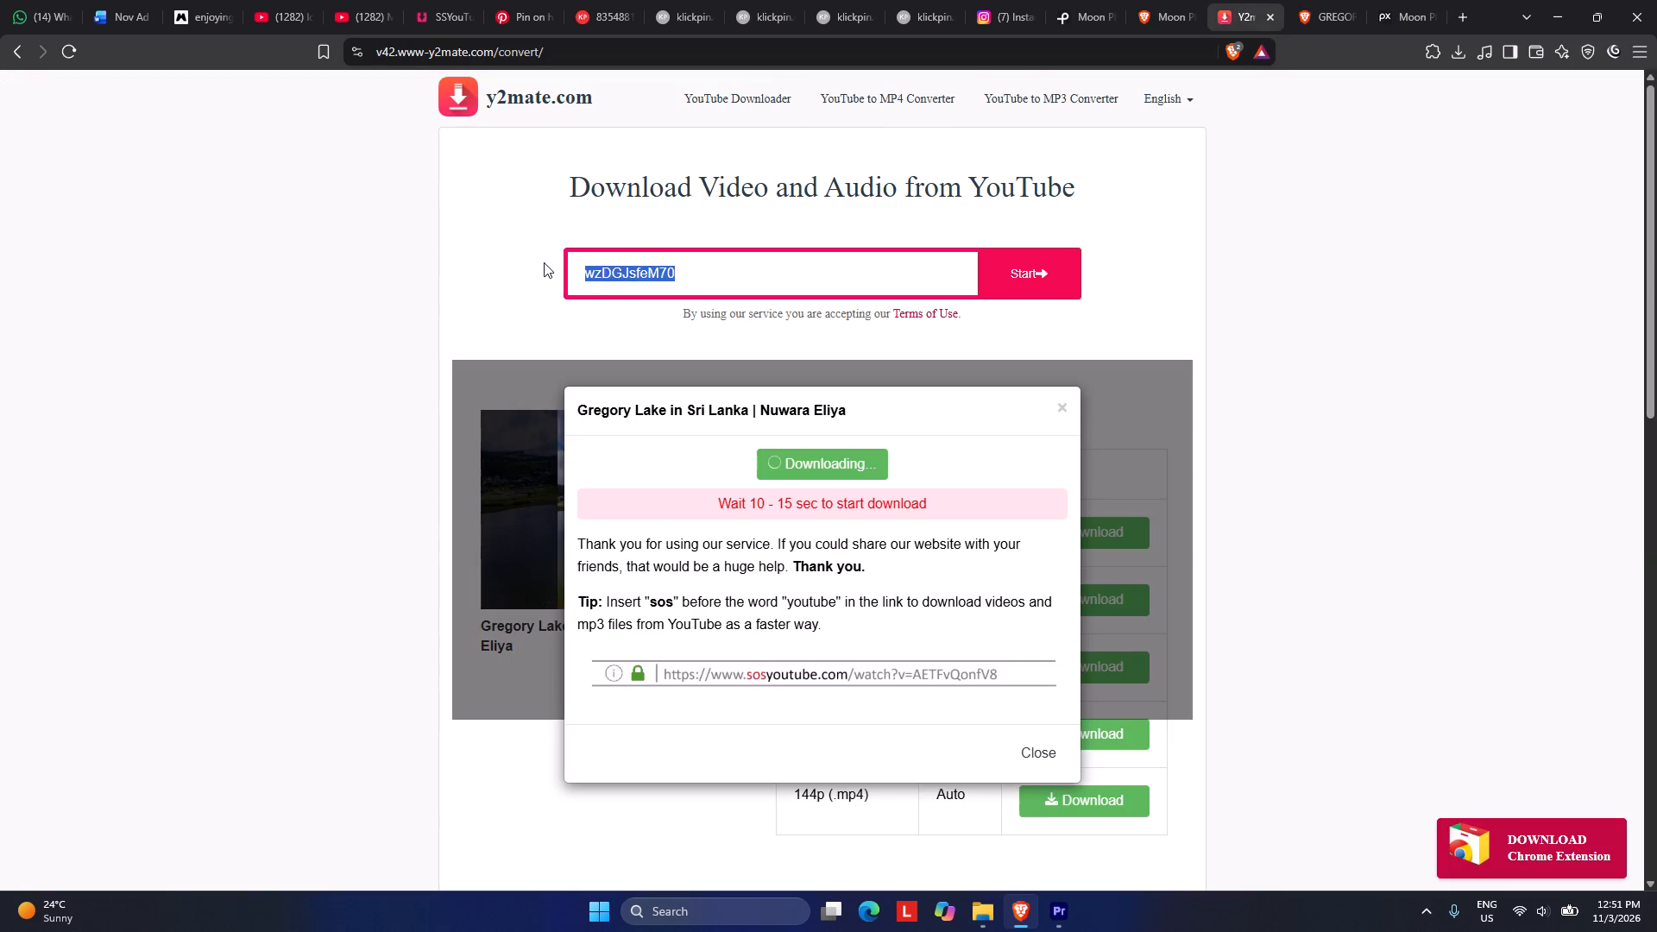
key("ctrl+v")
key("Return")
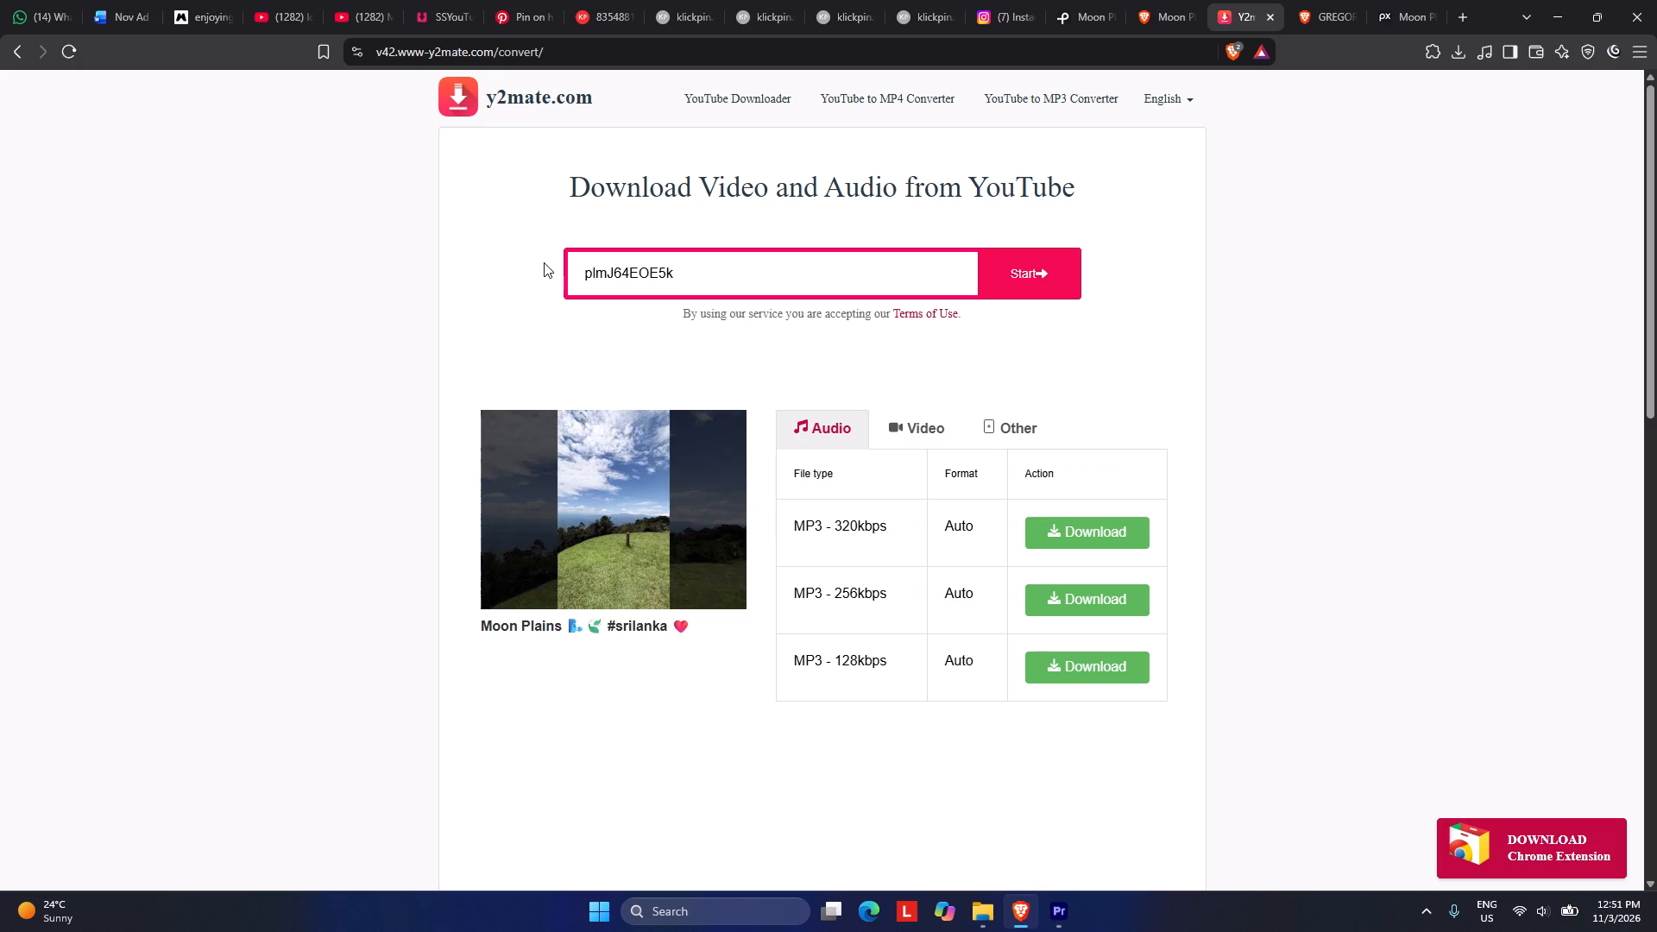
left_click(918, 435)
left_click(1070, 533)
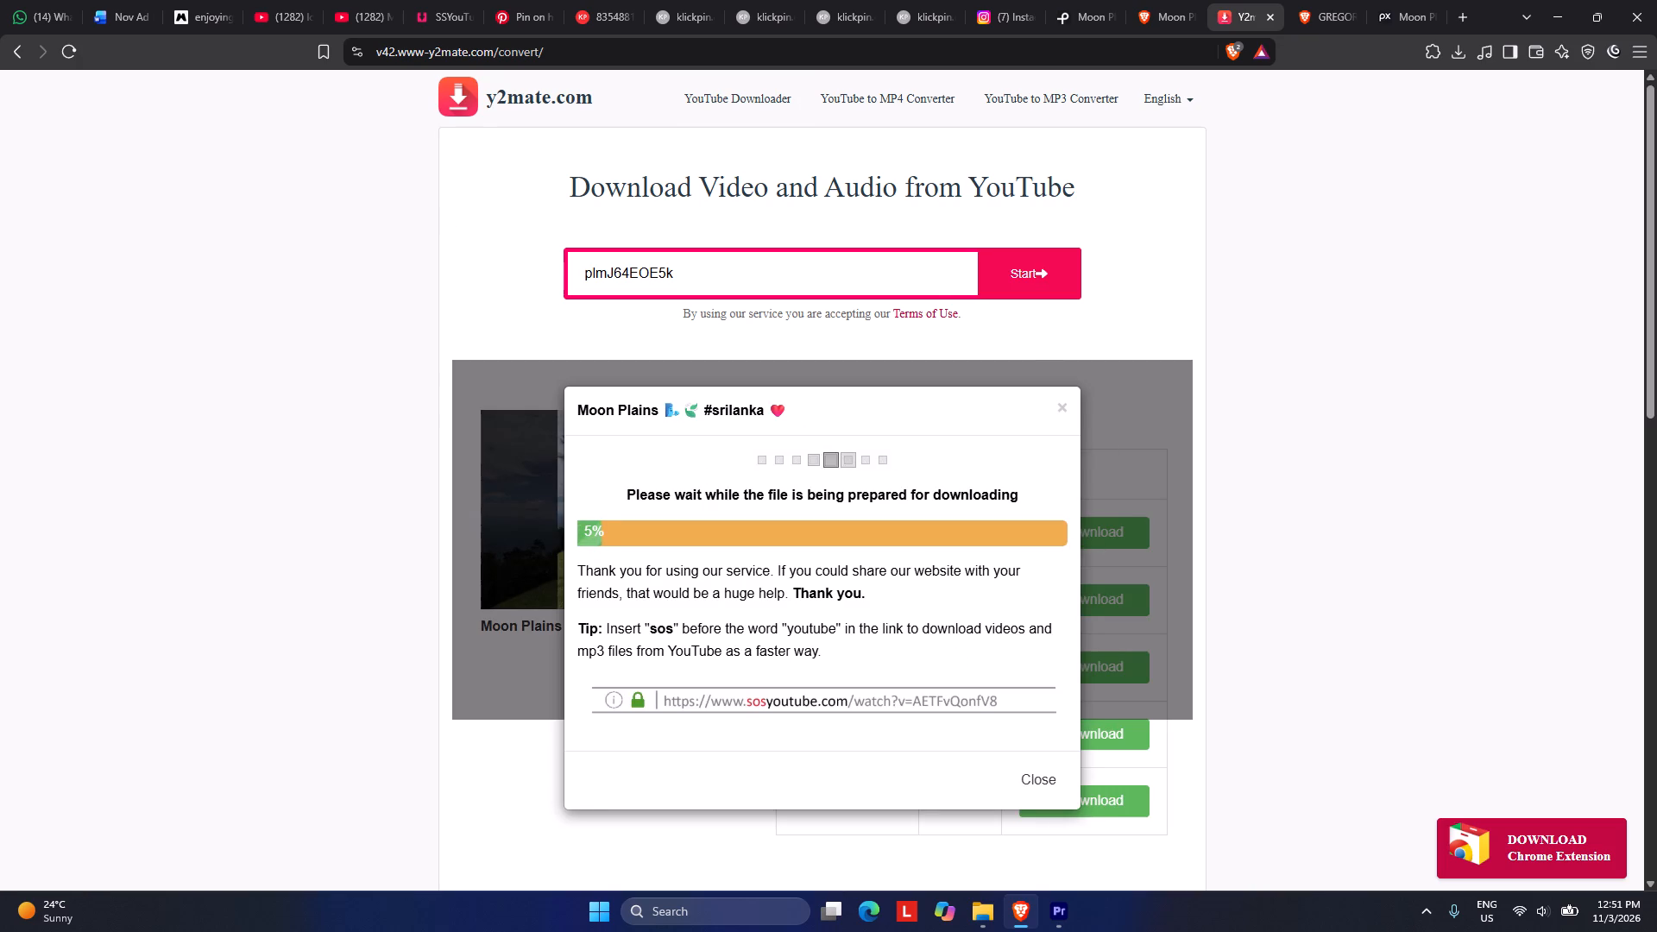
left_click(790, 469)
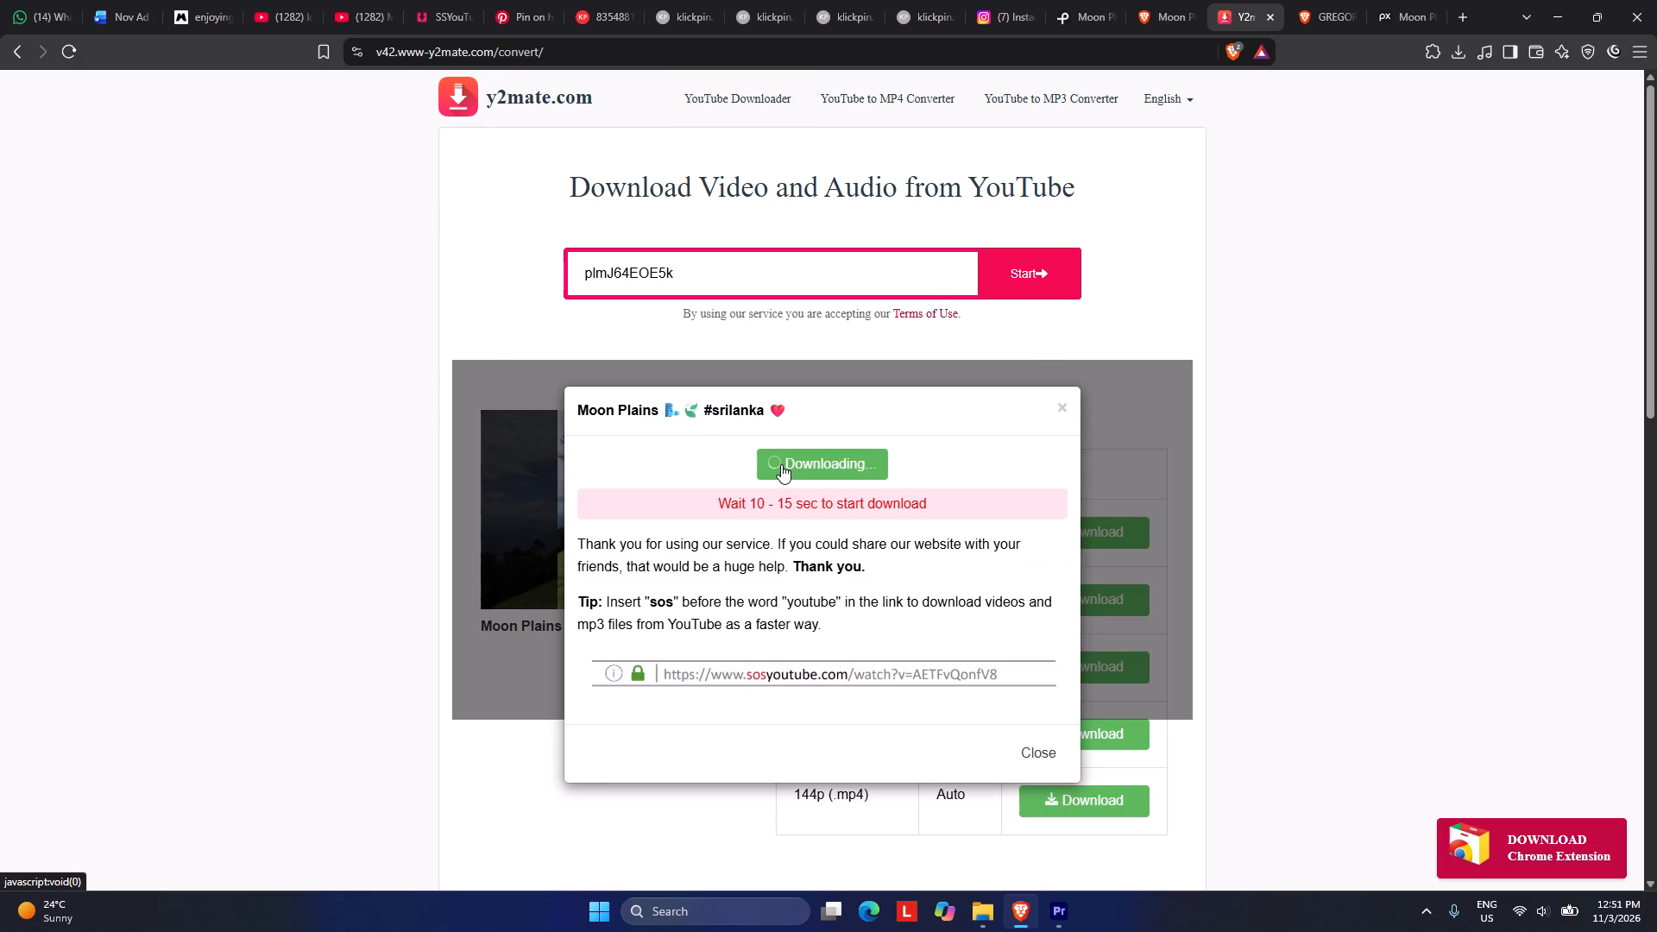
left_click(532, 641)
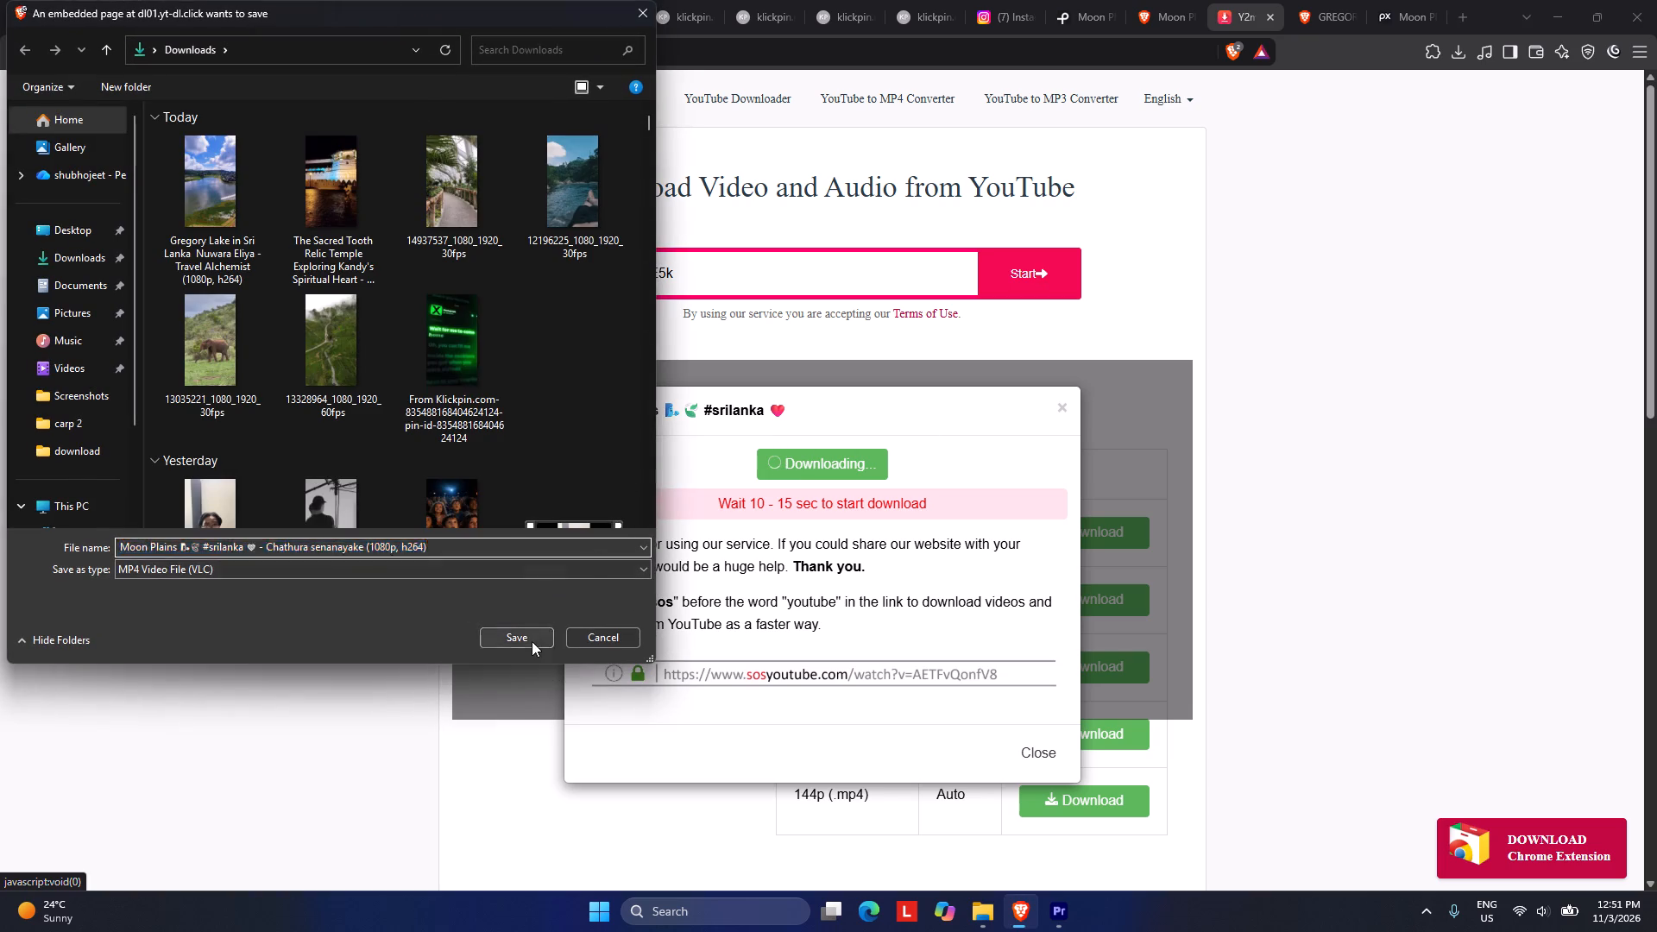
Add the downloaded Moon Plains clip to Premiere's Sequence 02 on V2 at about 20 seconds and delete its audio.
left_click_drag(1283, 107, 1256, 931)
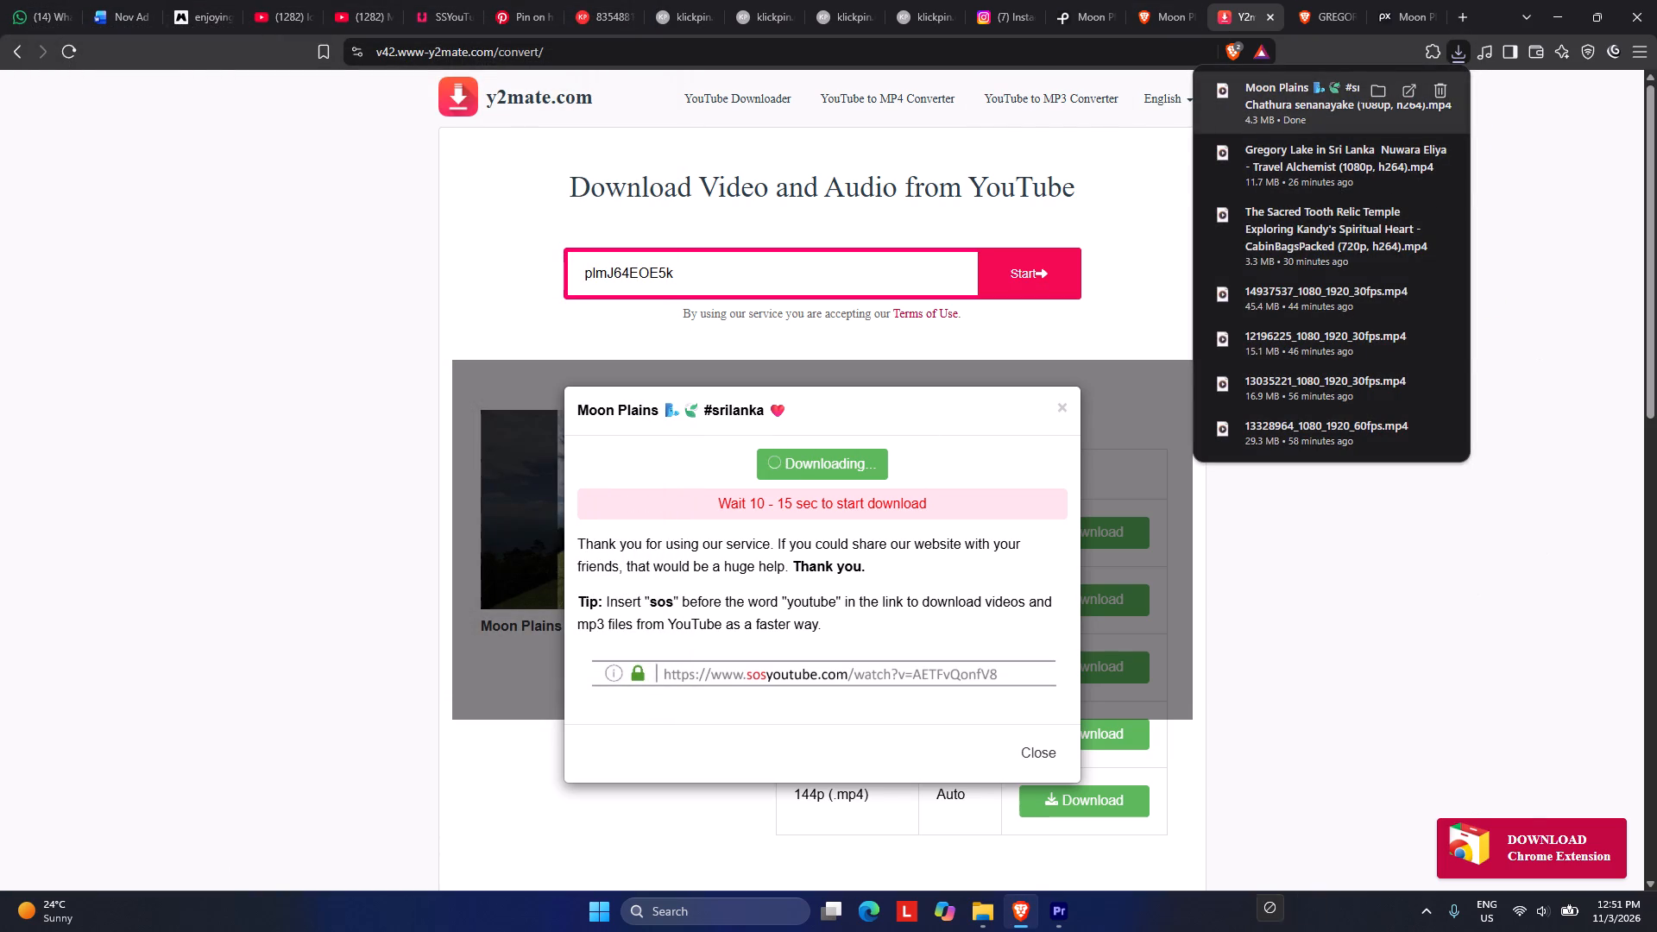
left_click_drag(1256, 931, 720, 695)
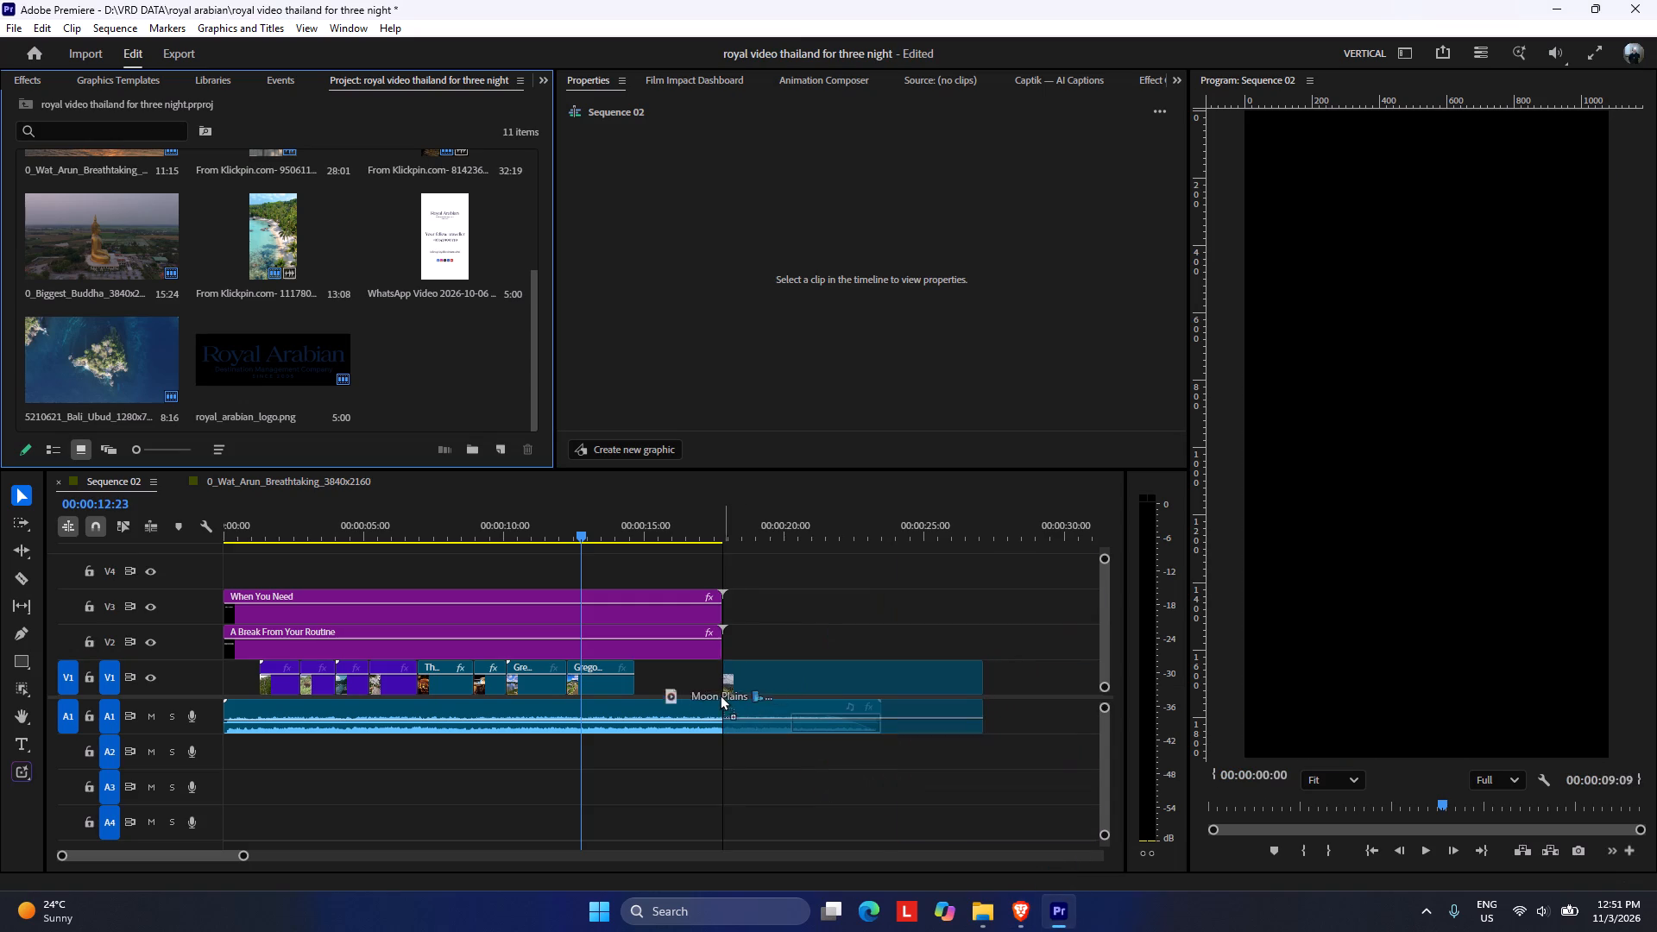
left_click_drag(720, 695, 788, 654)
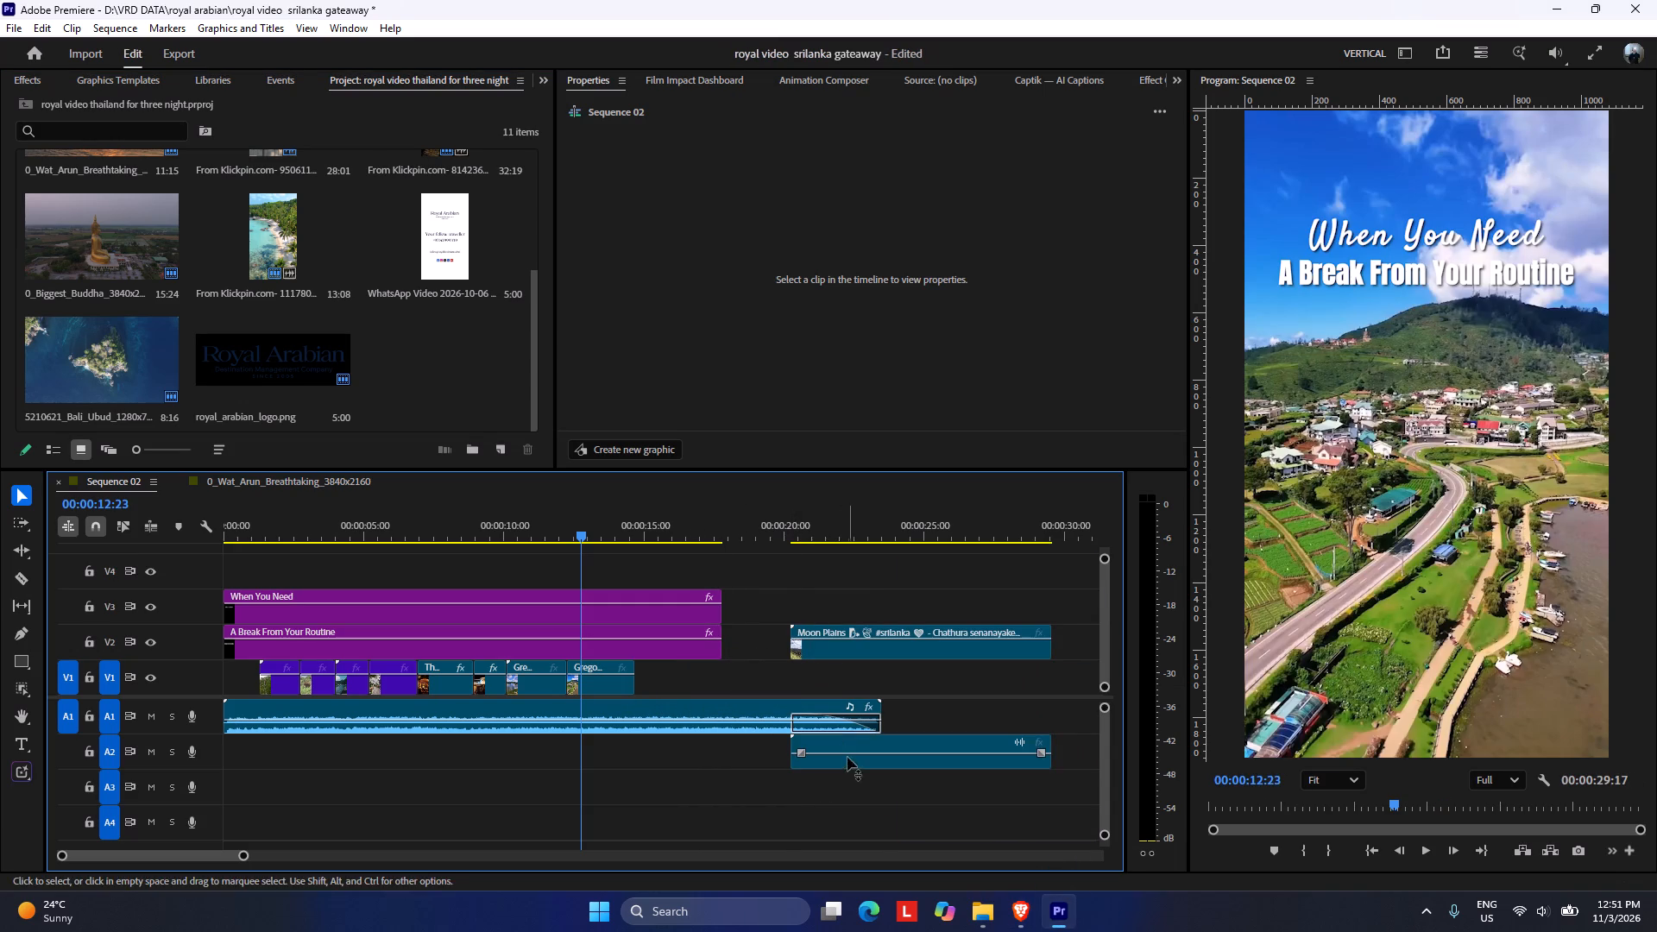
left_click(841, 748)
key("Delete")
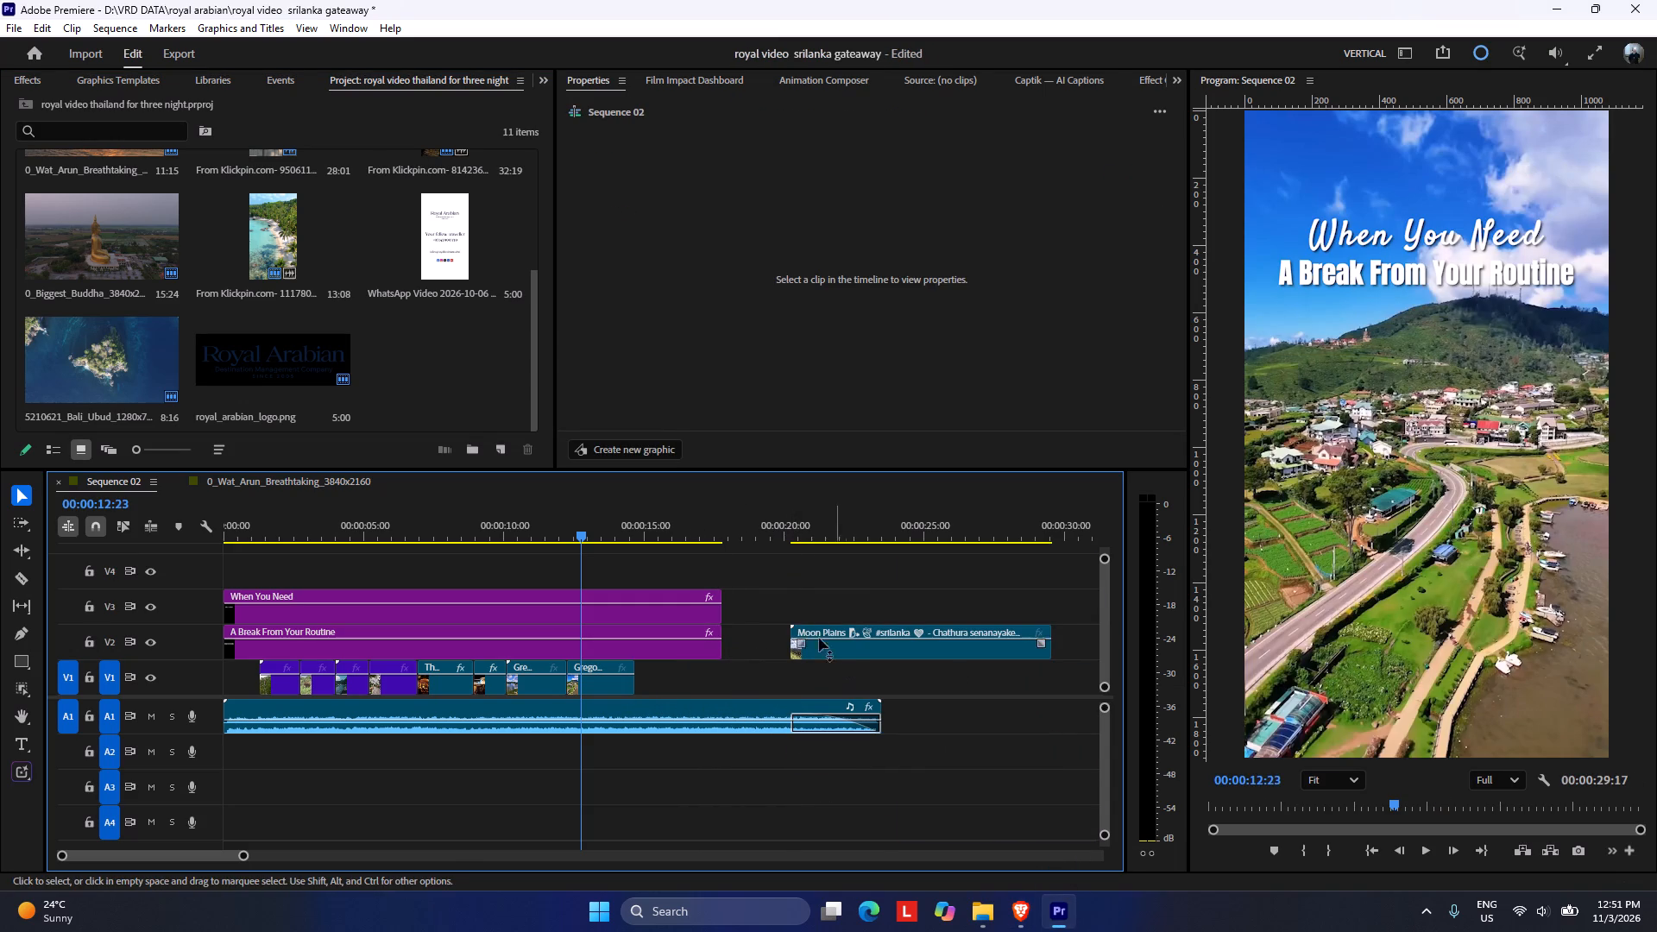
Trim the Moon Plains clip's end to 00:00:22:18 and move the clip onto V1 directly after the last Gregory Lake clip.
left_click_drag(779, 521, 952, 550)
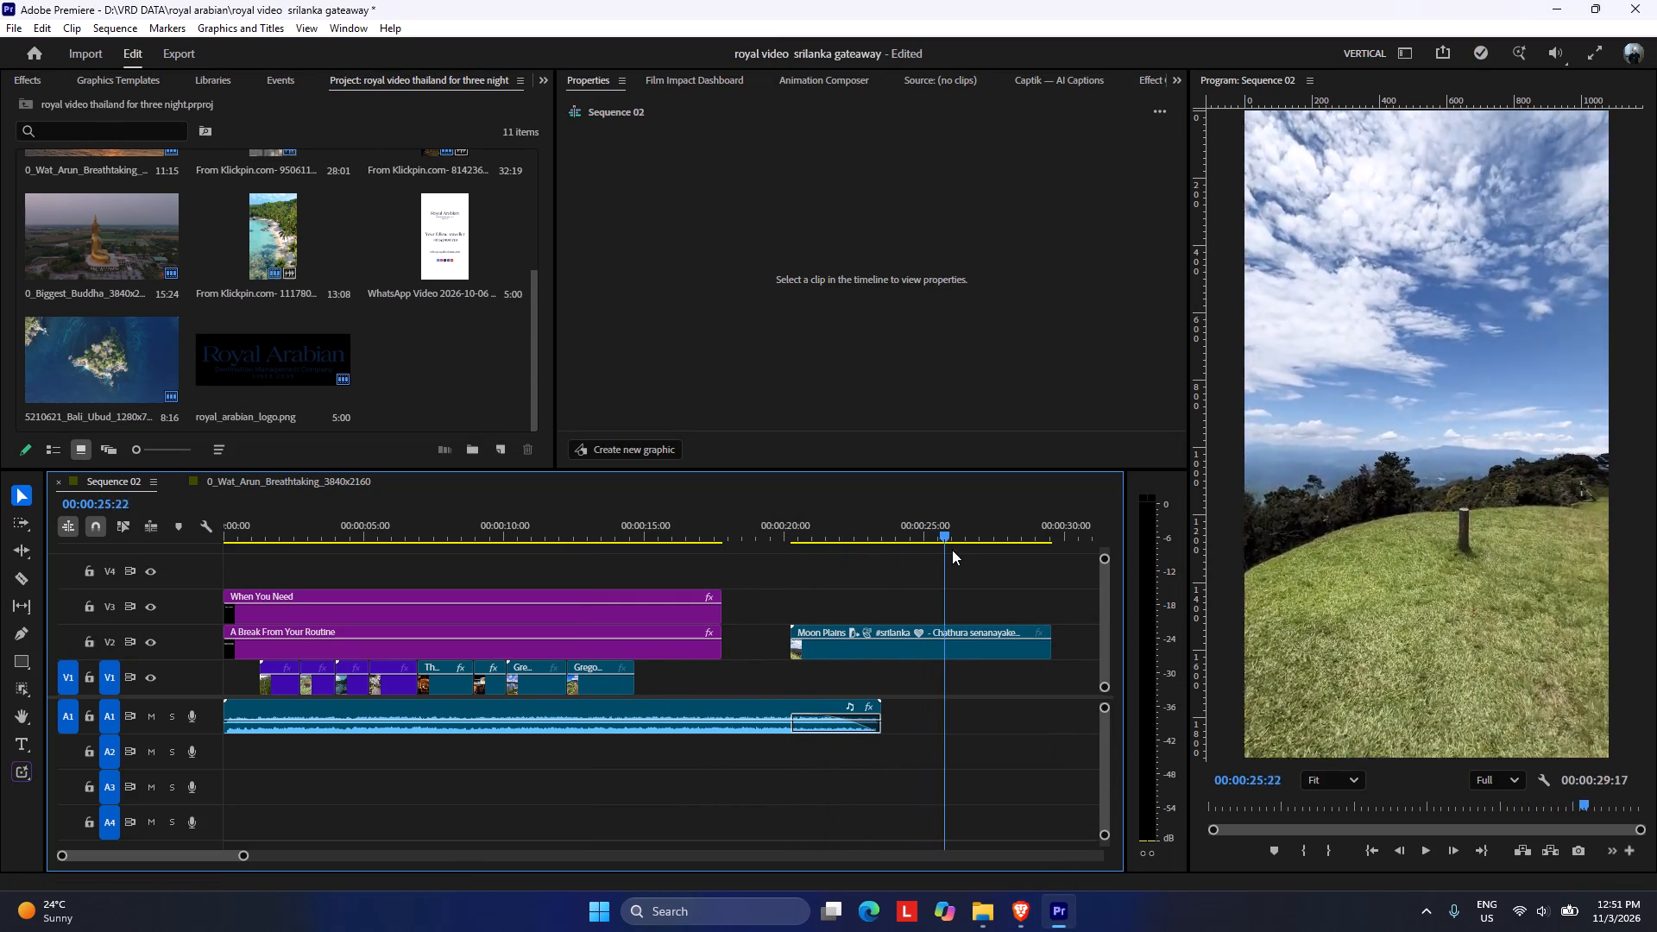
left_click_drag(952, 550, 866, 566)
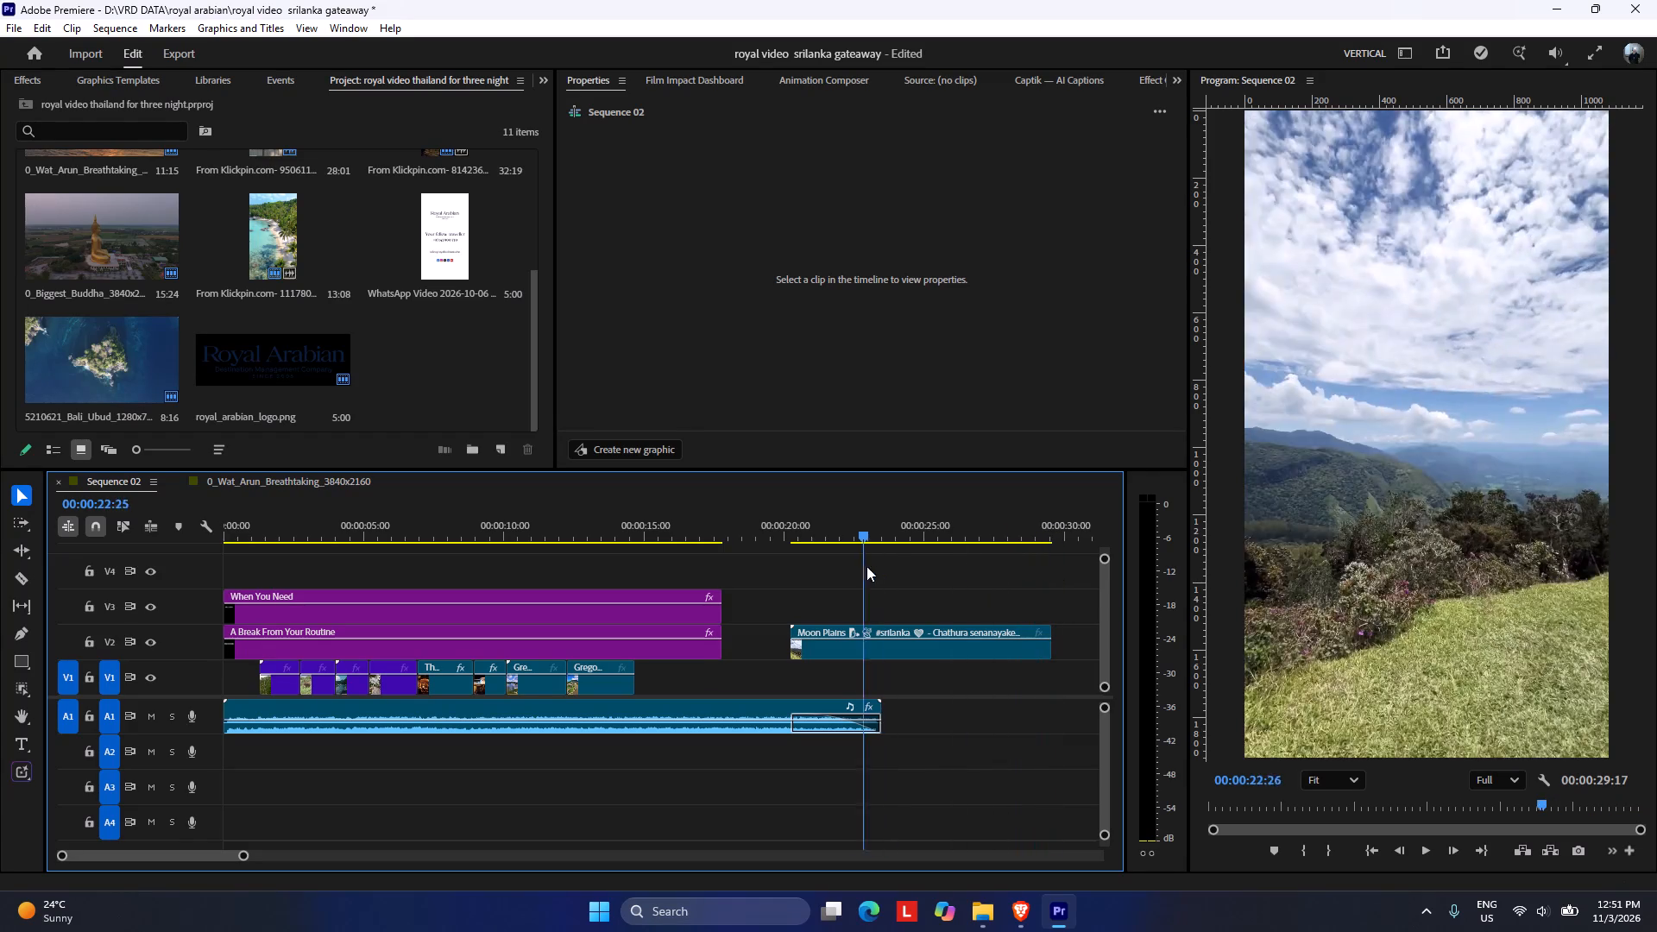
left_click_drag(866, 566, 835, 572)
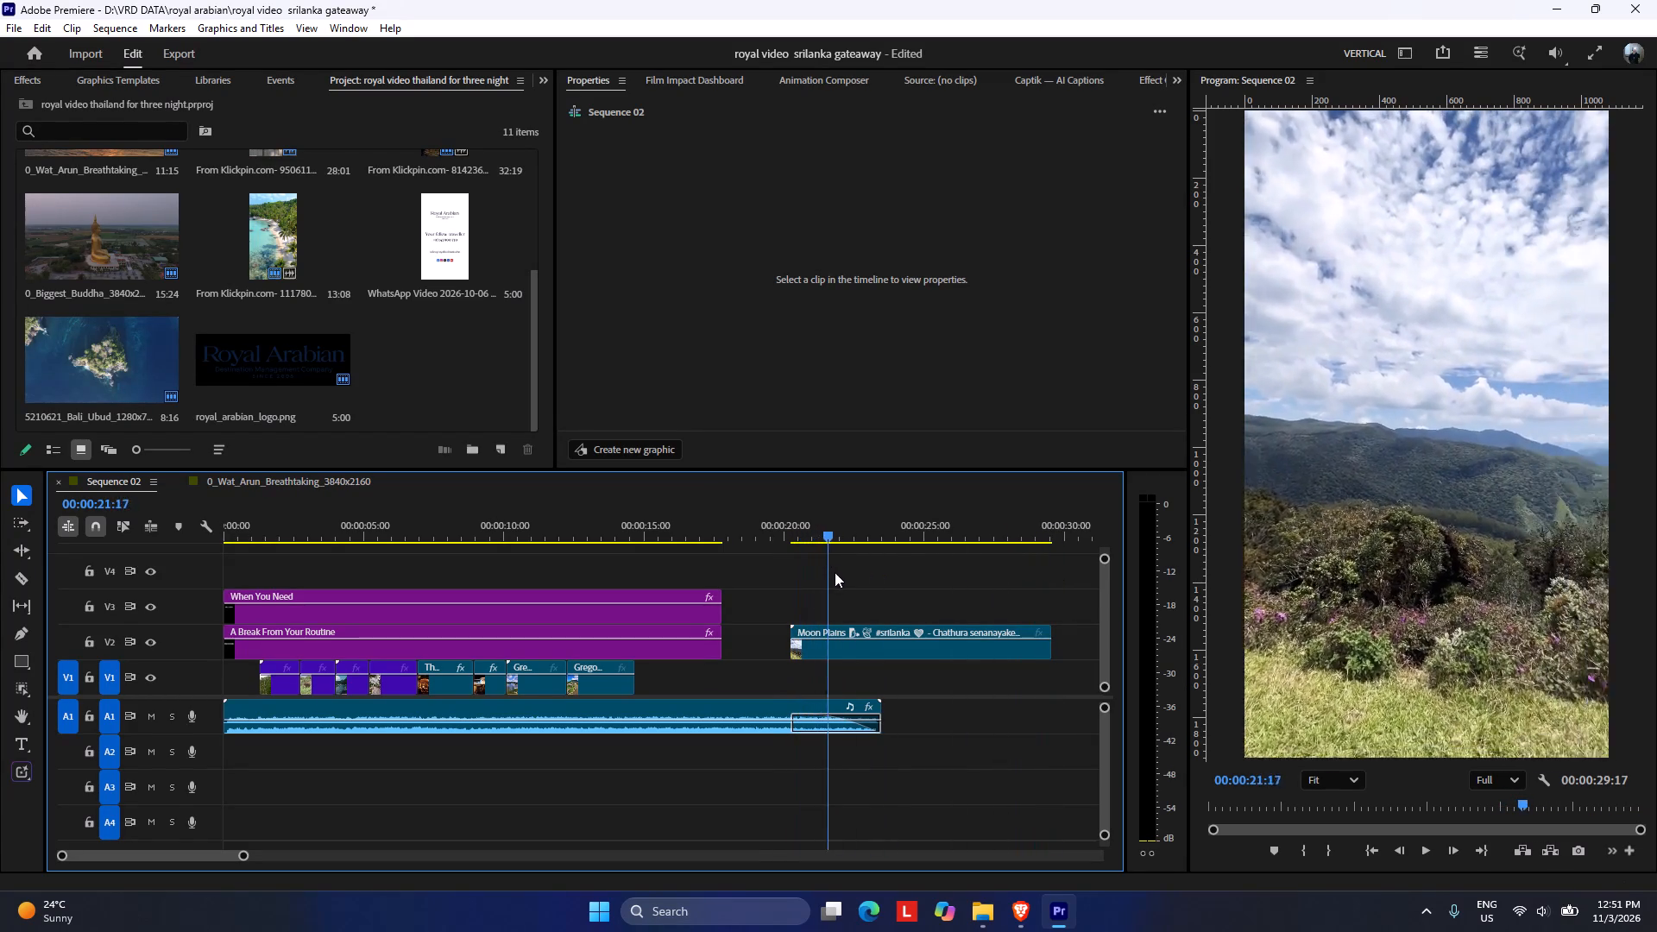
left_click_drag(835, 572, 892, 576)
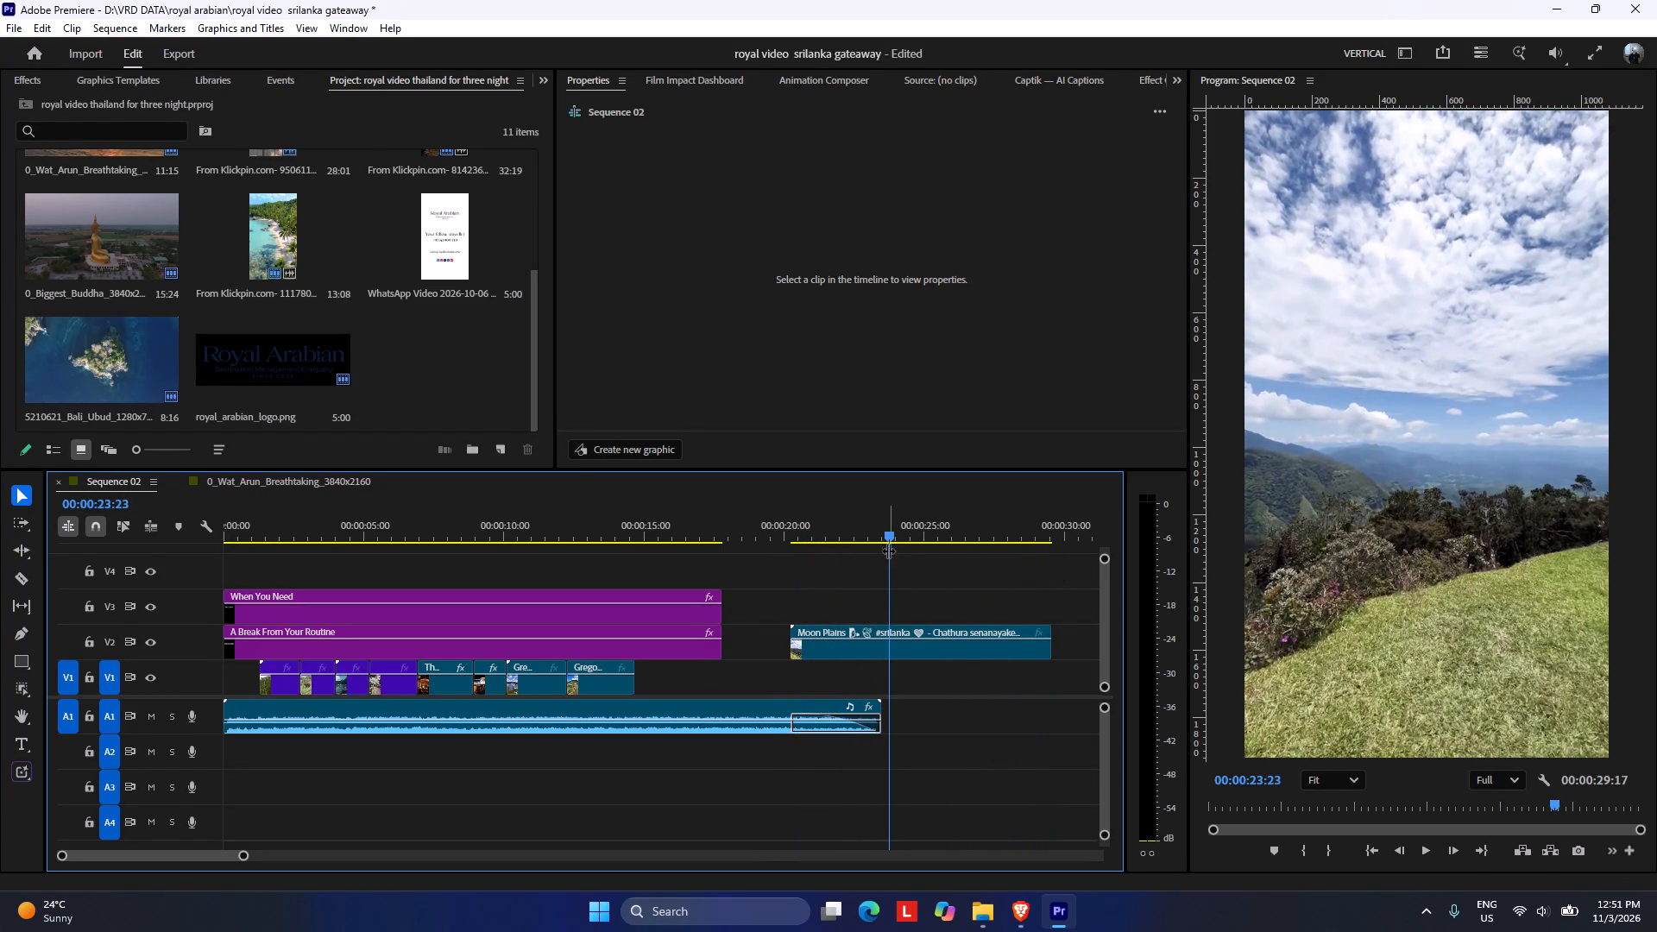
left_click_drag(888, 542, 861, 538)
left_click_drag(891, 525, 860, 529)
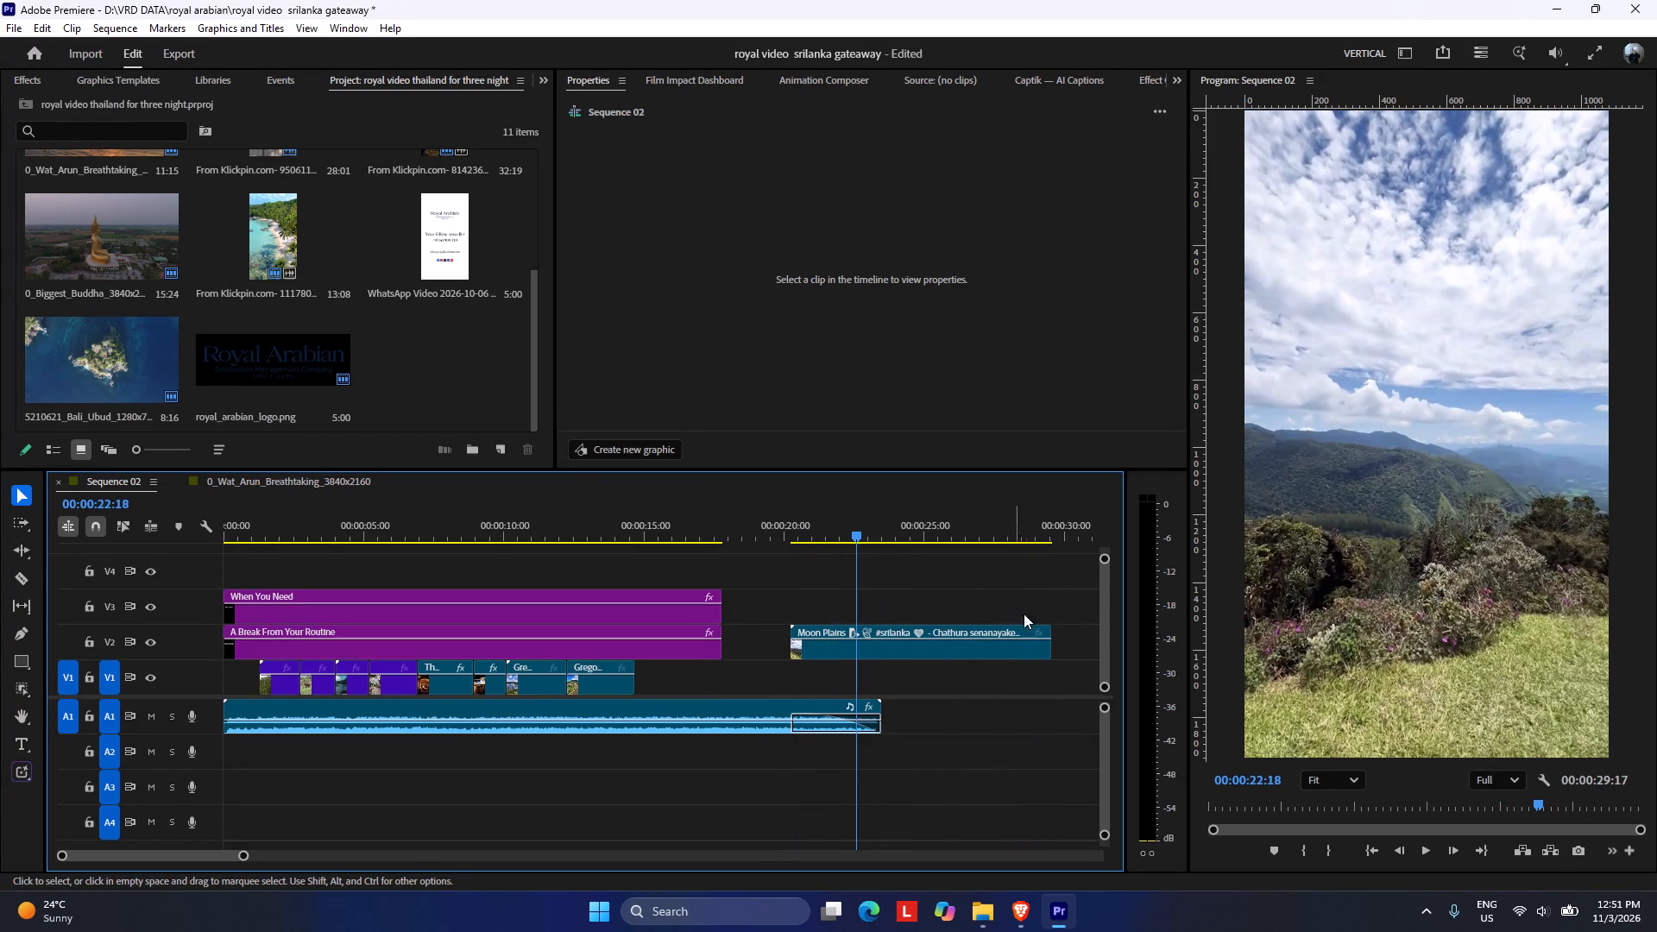
left_click_drag(1055, 630, 855, 648)
left_click_drag(826, 655, 792, 664)
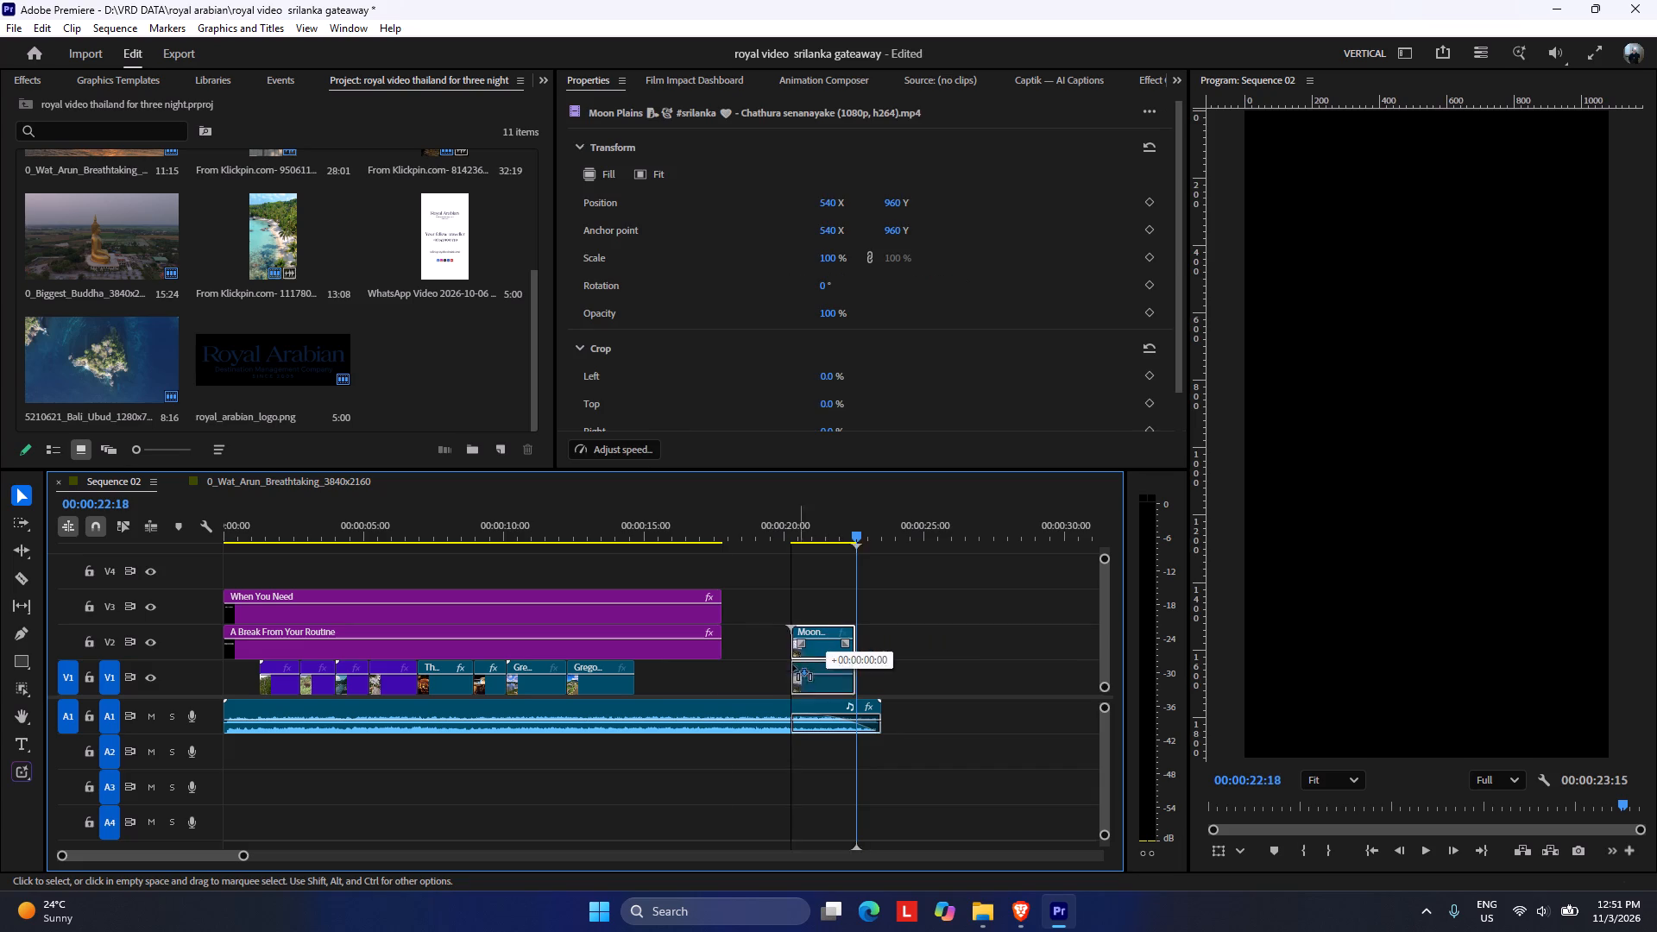
left_click_drag(792, 664, 674, 684)
left_click(770, 663)
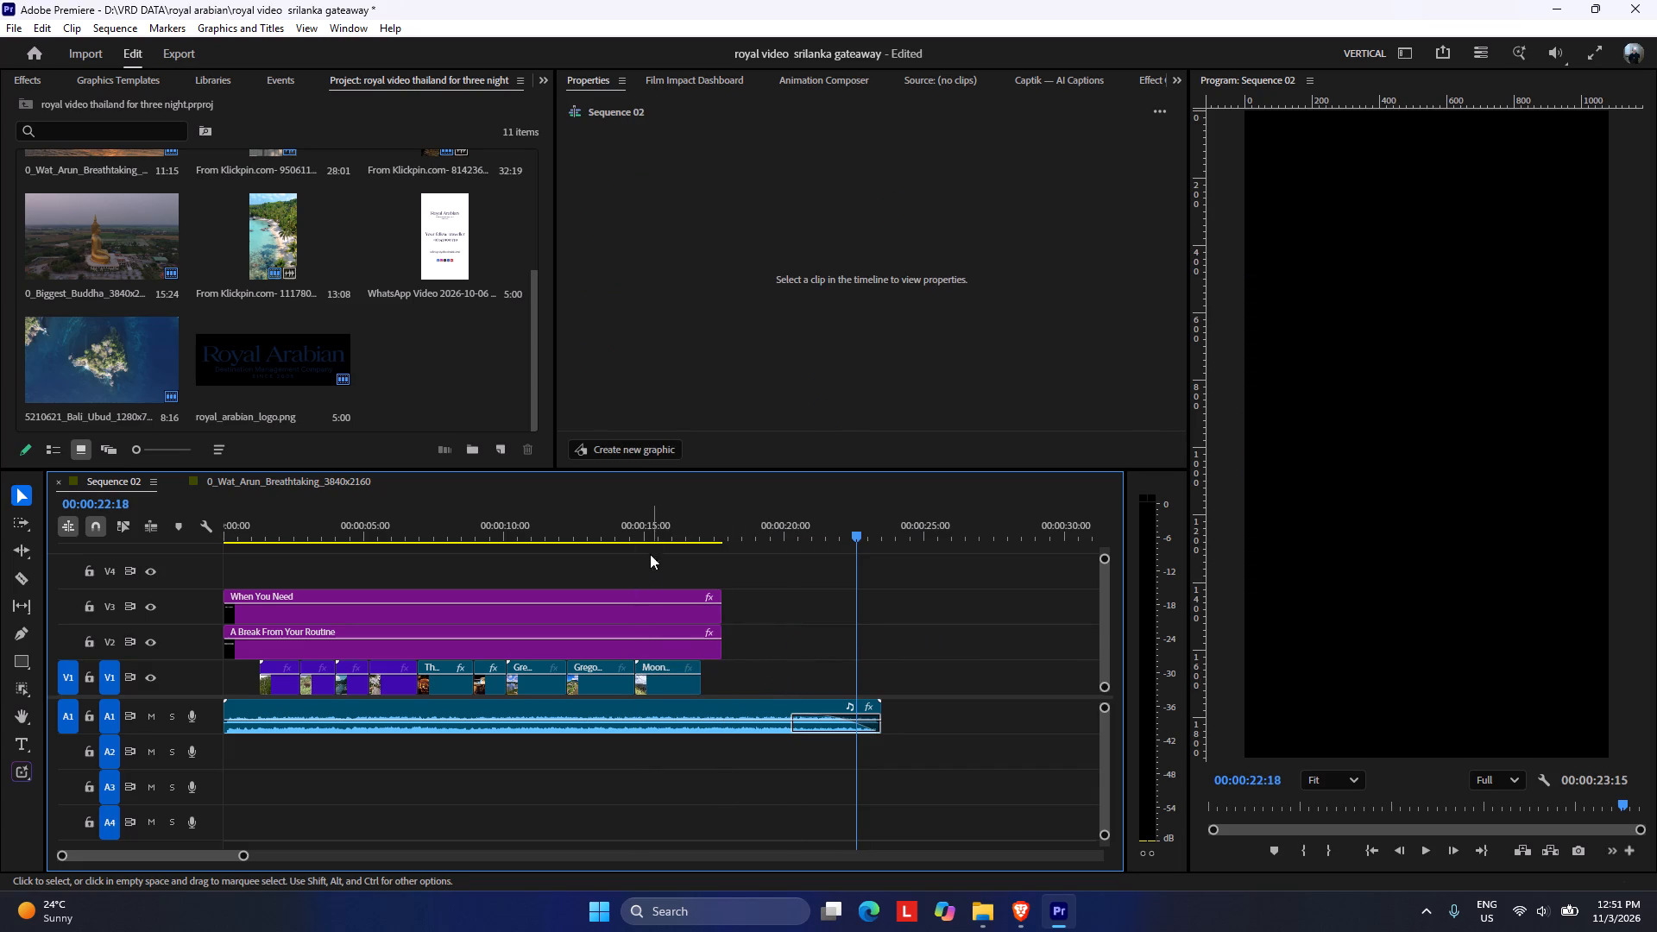
Scrub and play back the sequence from the last Gregory Lake clip through the end of the Moon Plains clip.
left_click_drag(646, 531, 666, 542)
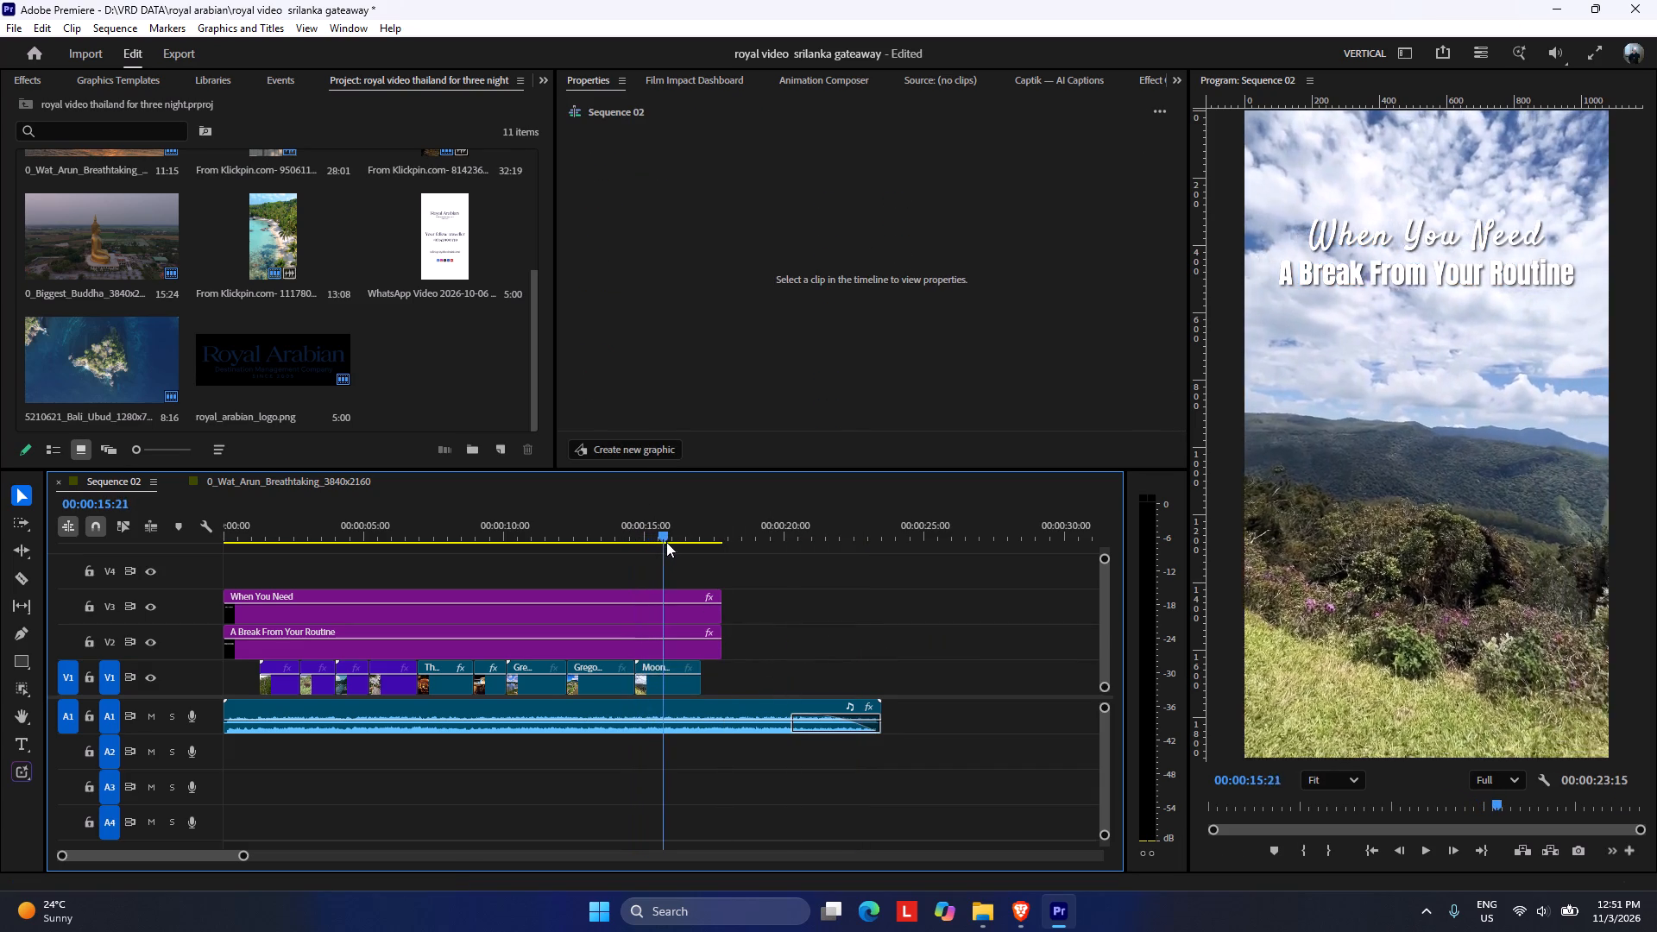
left_click_drag(666, 542, 675, 574)
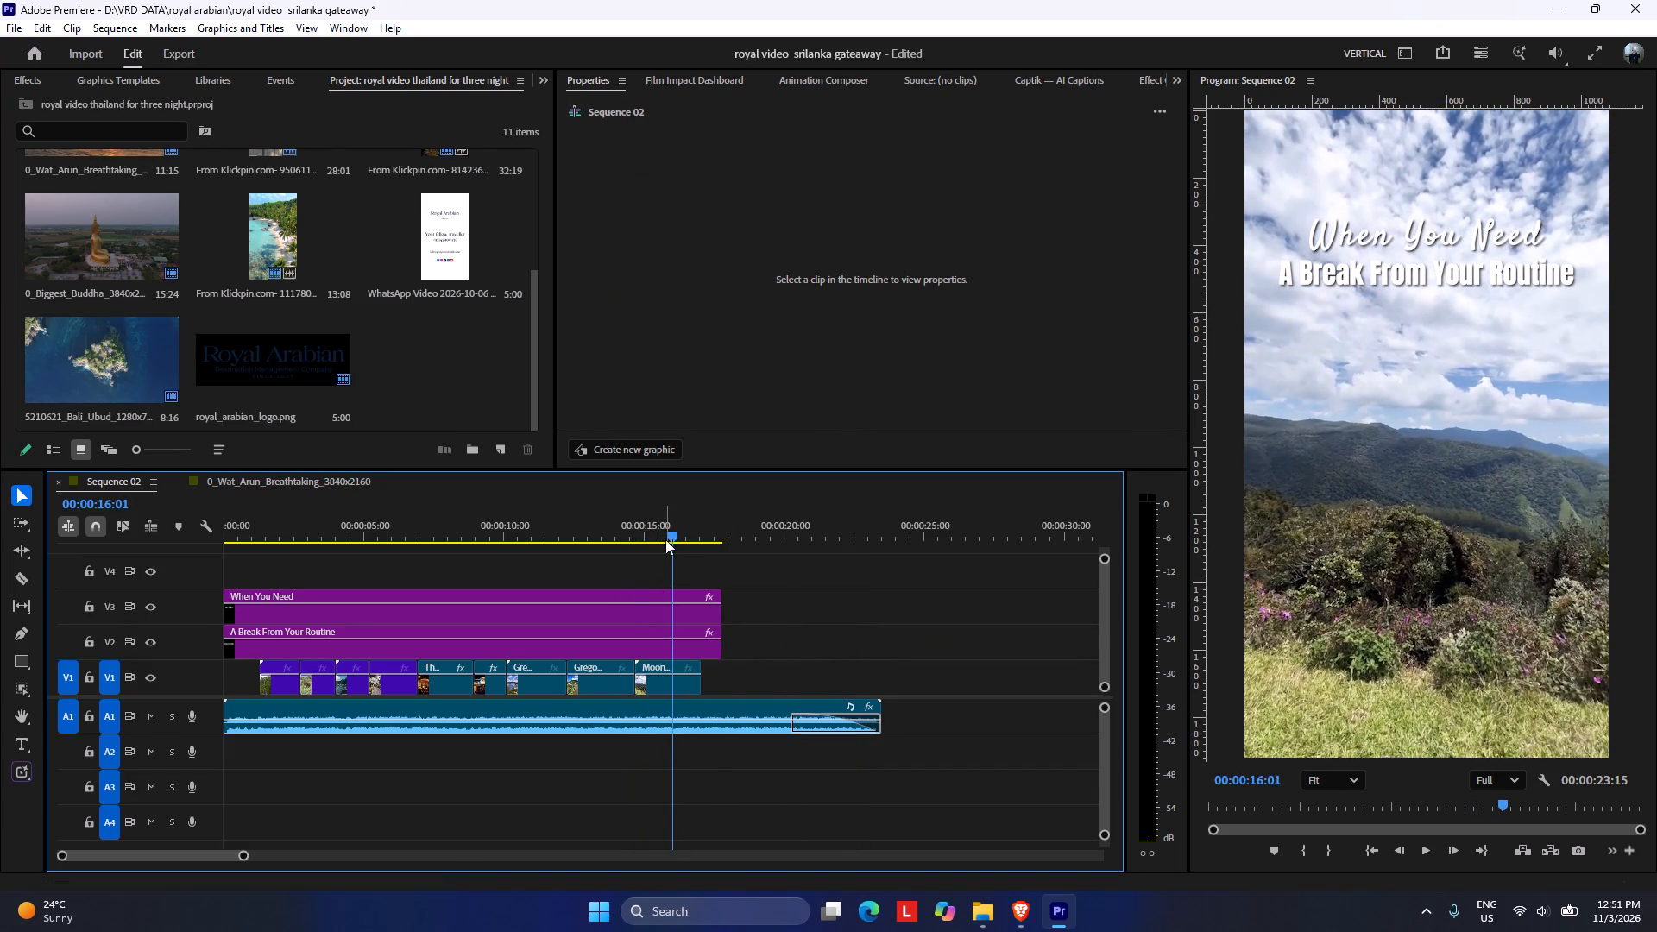
left_click_drag(667, 537, 581, 537)
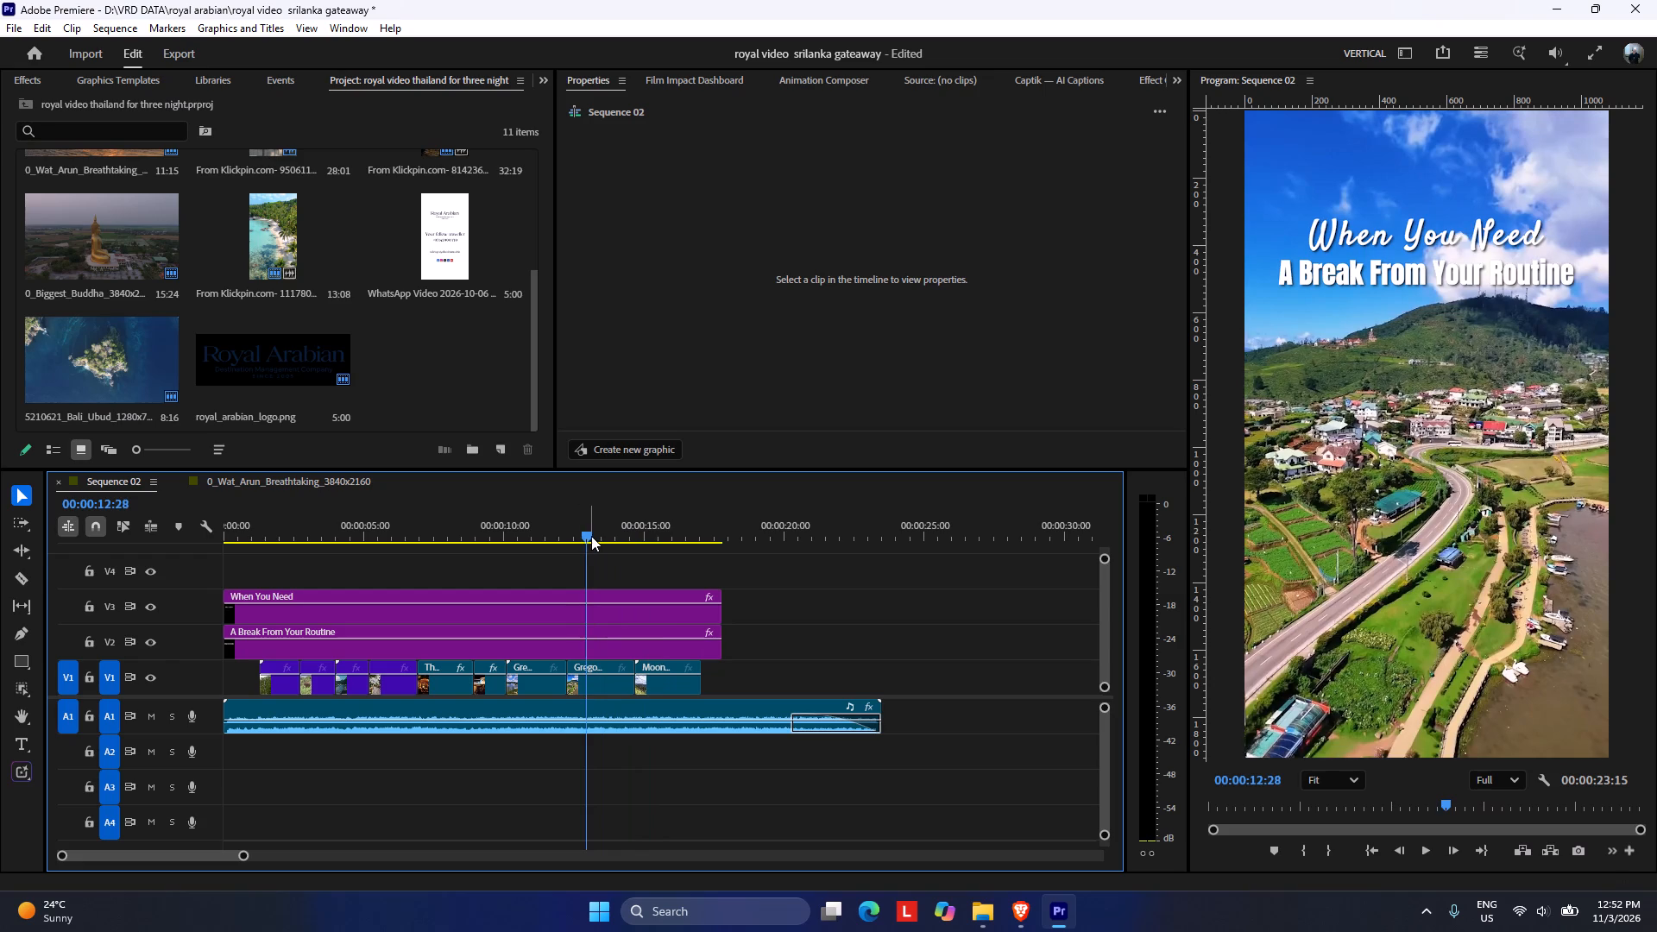
key("space")
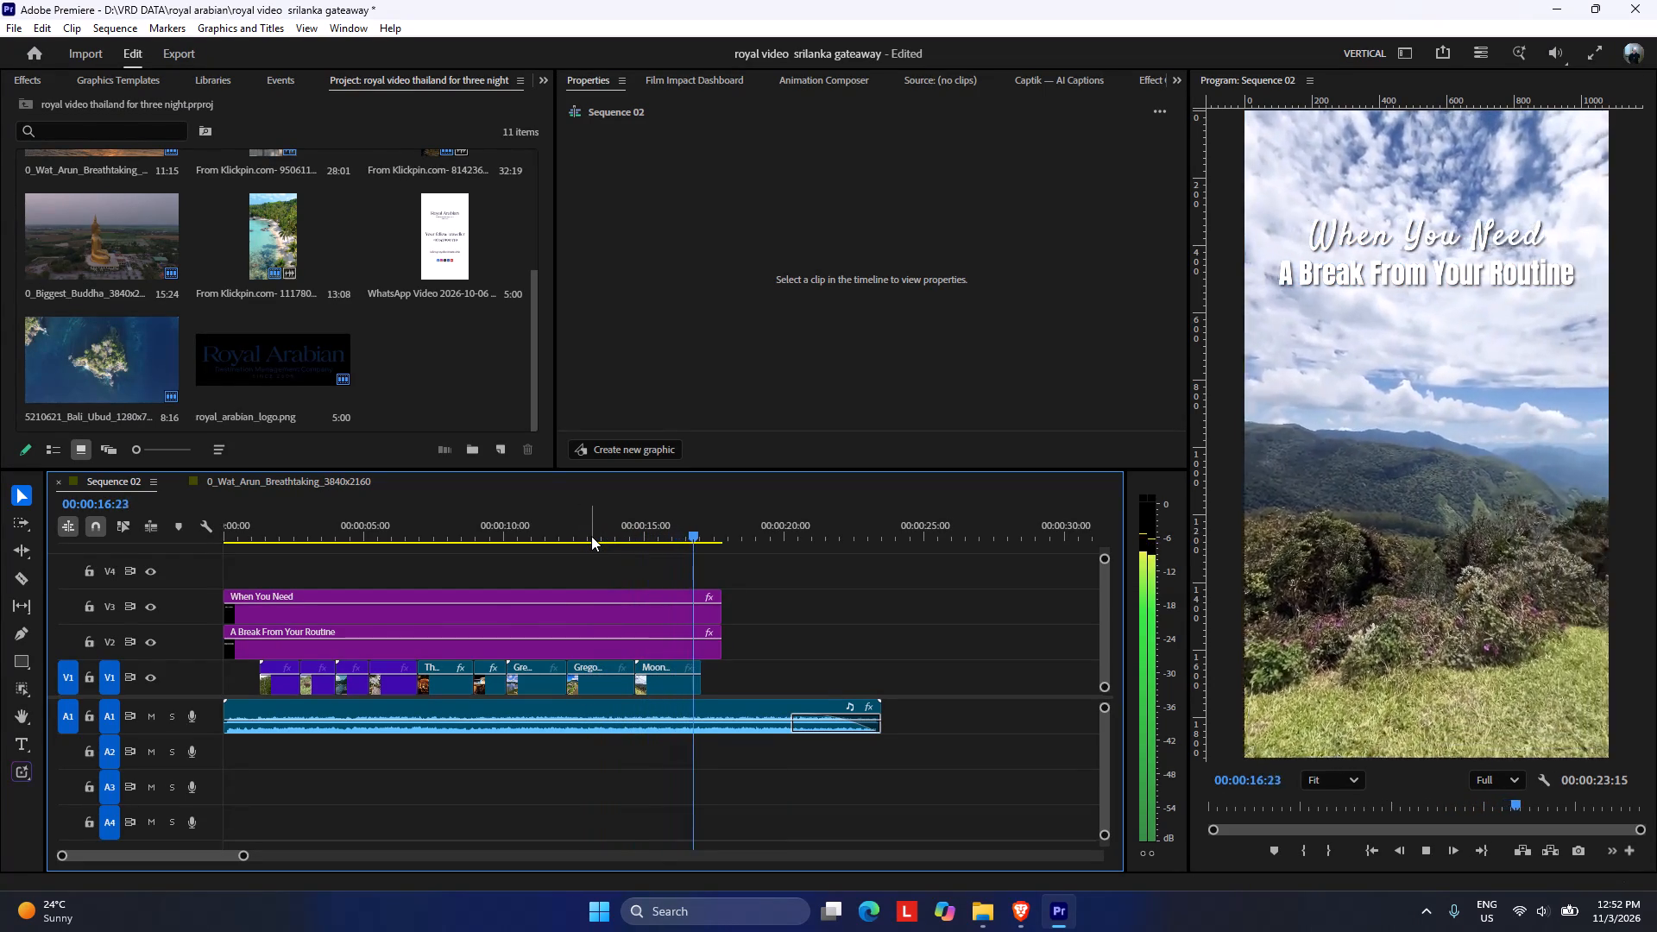
key("space")
left_click(845, 637)
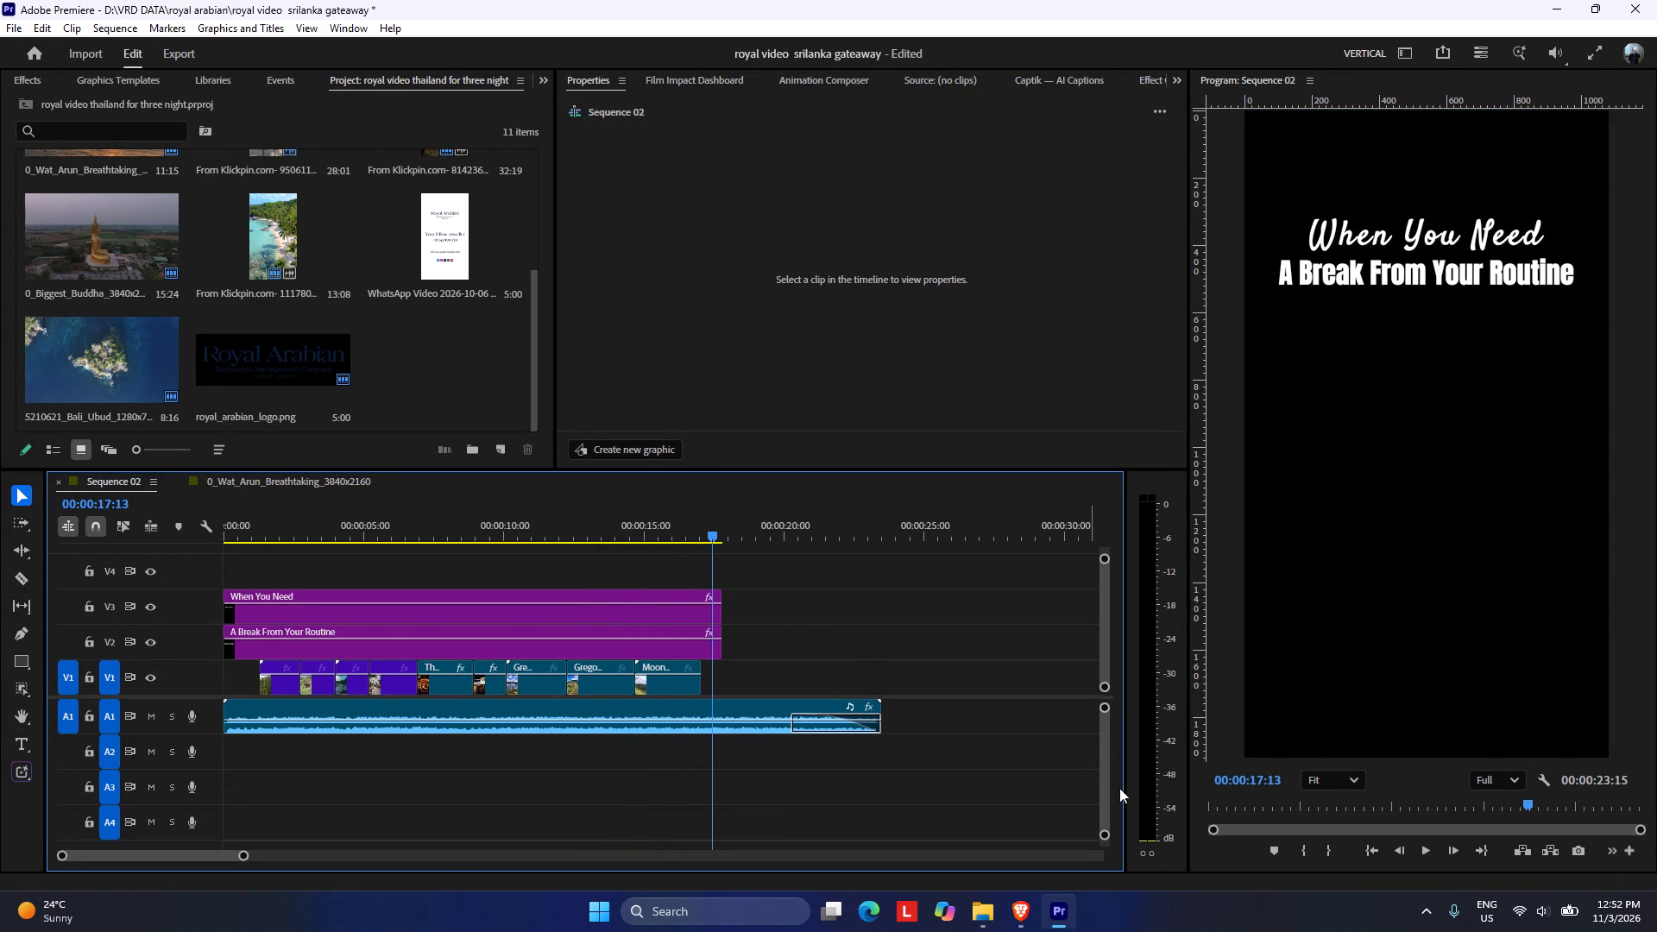
Switch to the Nov Ad Reel Content document in Brave and copy "Colombo Lotus Tower" from the 12–13.5 sec Lotus Tower visual description.
left_click(1021, 914)
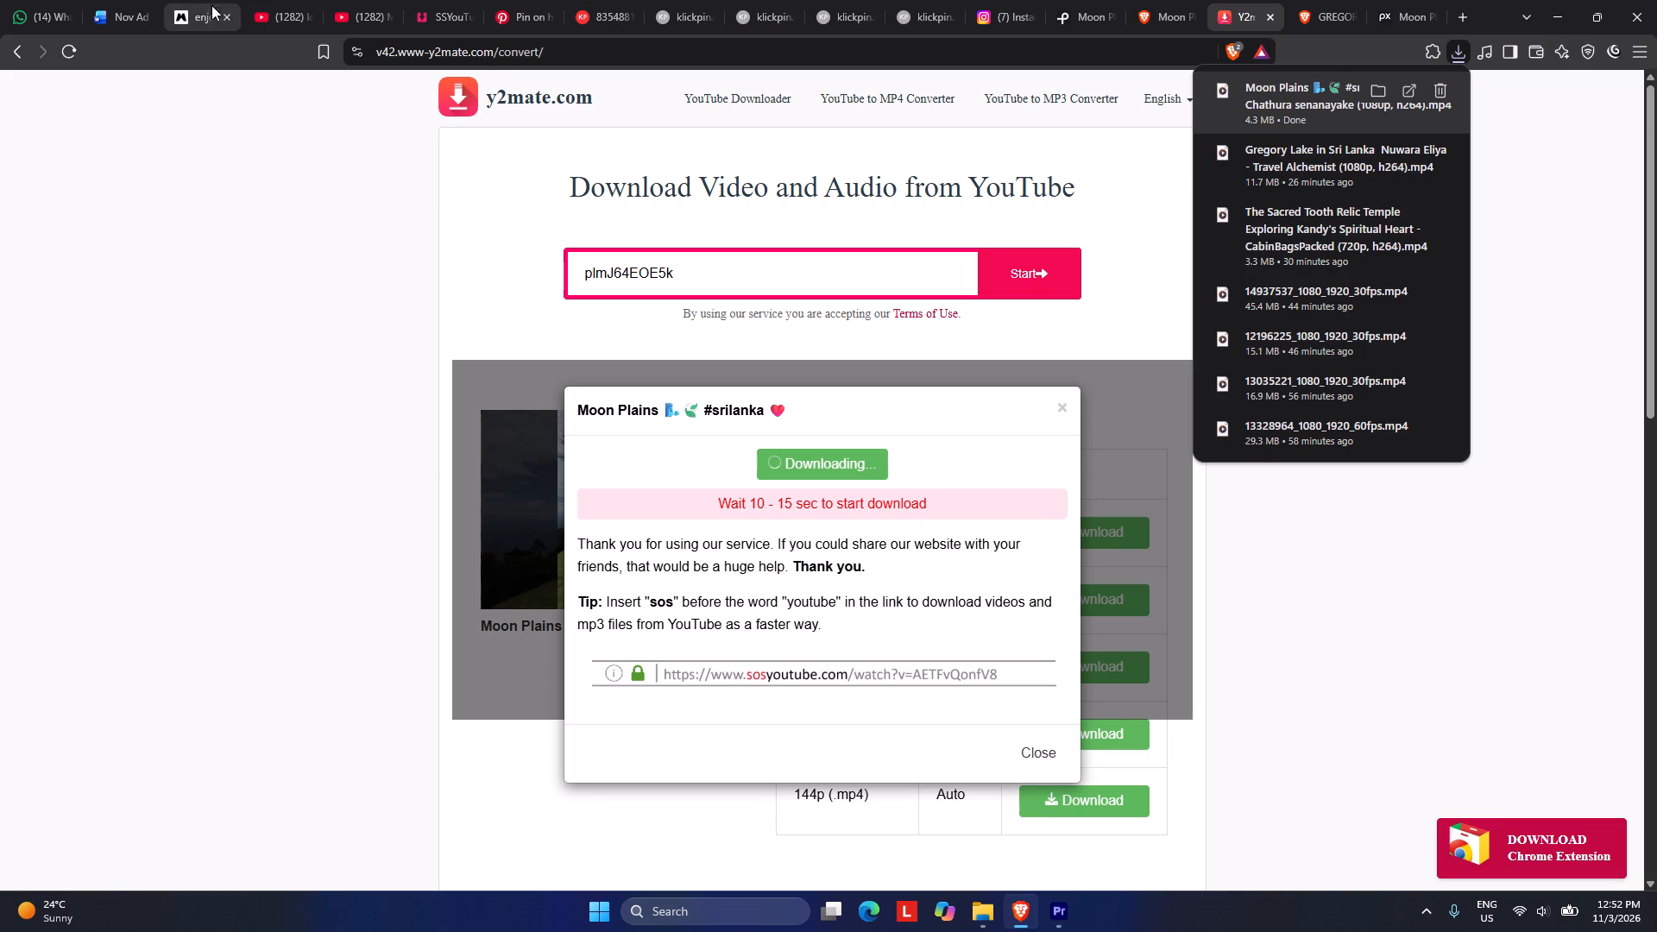
left_click(122, 7)
left_click(835, 452)
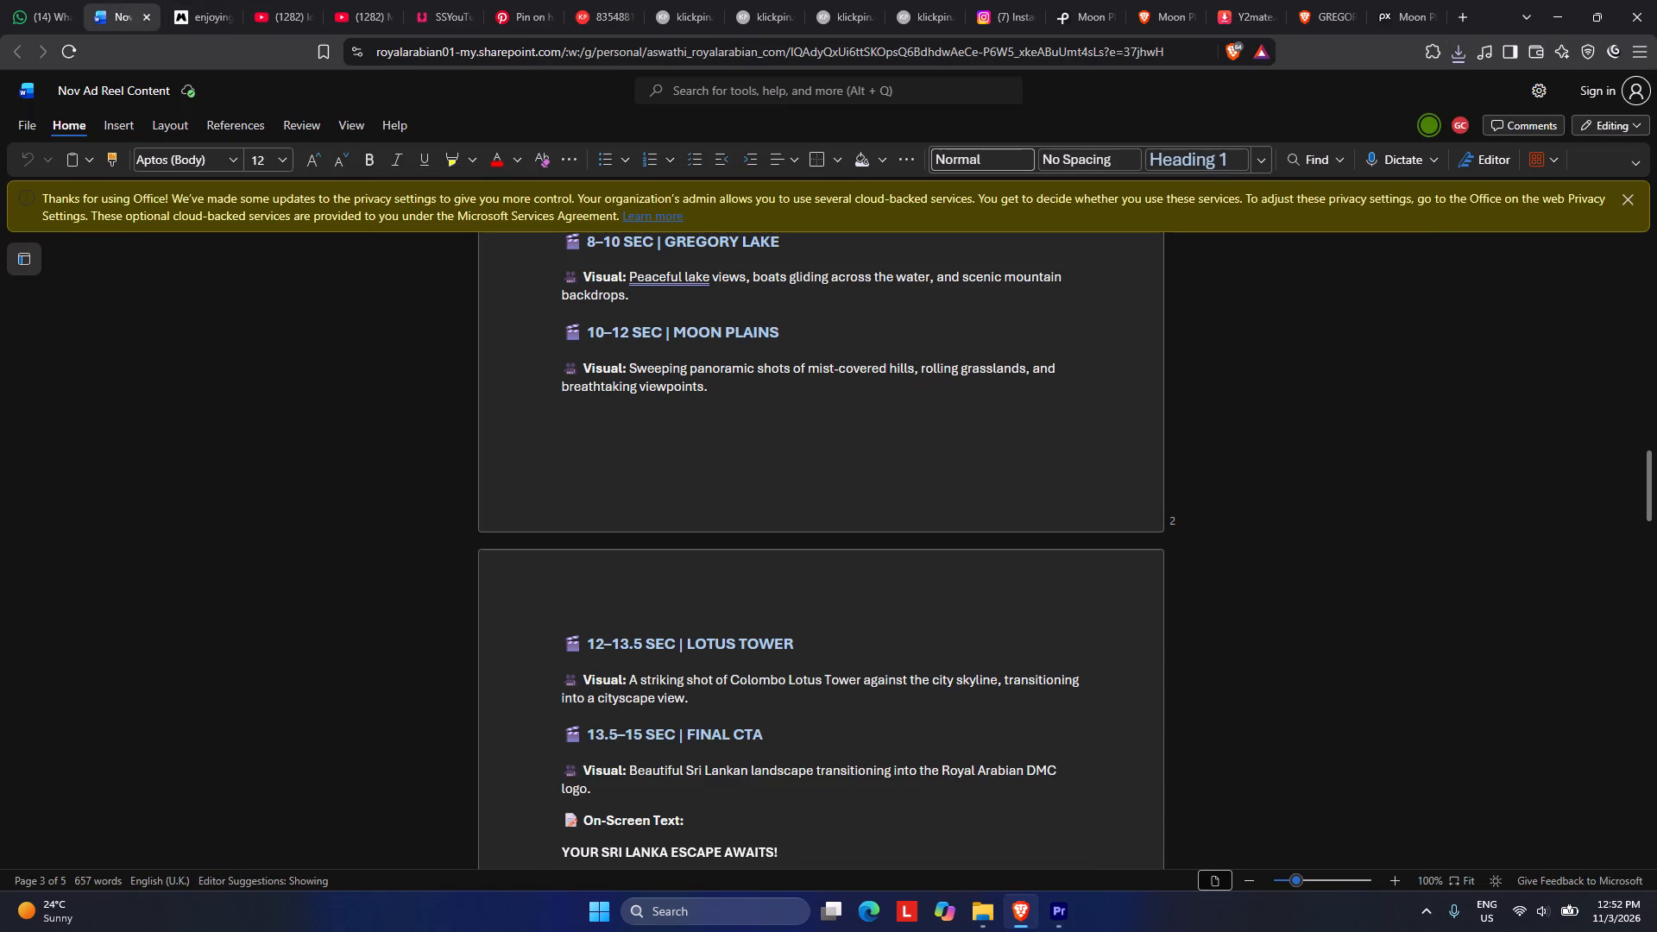
scroll(840, 457, "down", 2)
left_click(693, 404)
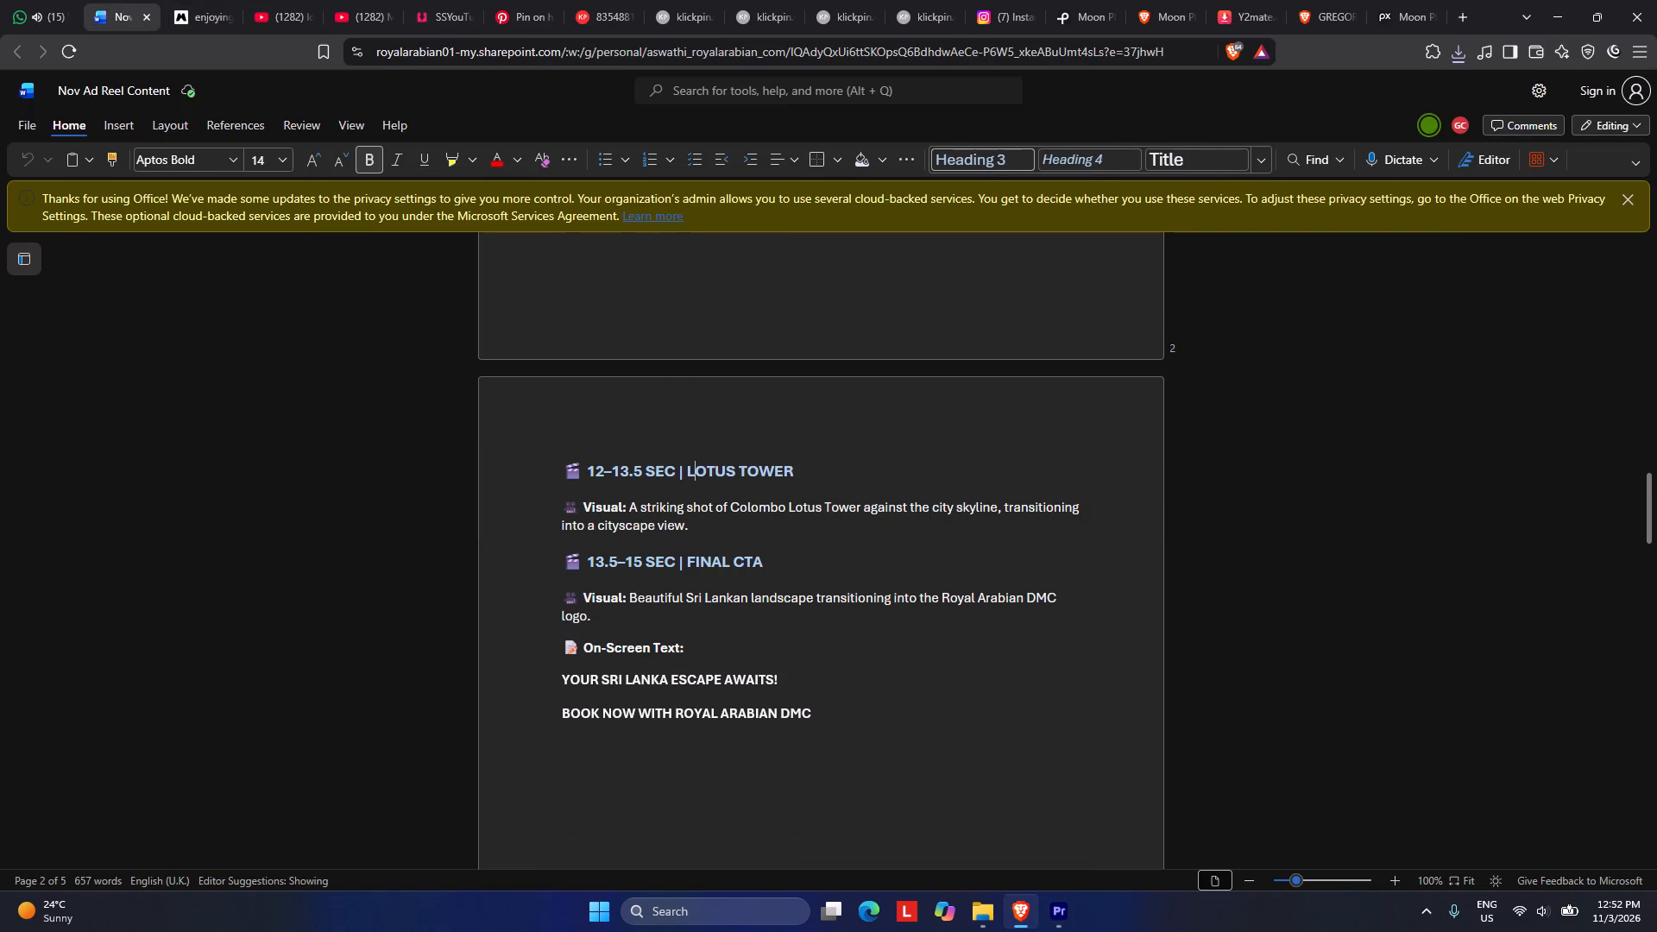
left_click_drag(728, 508, 868, 518)
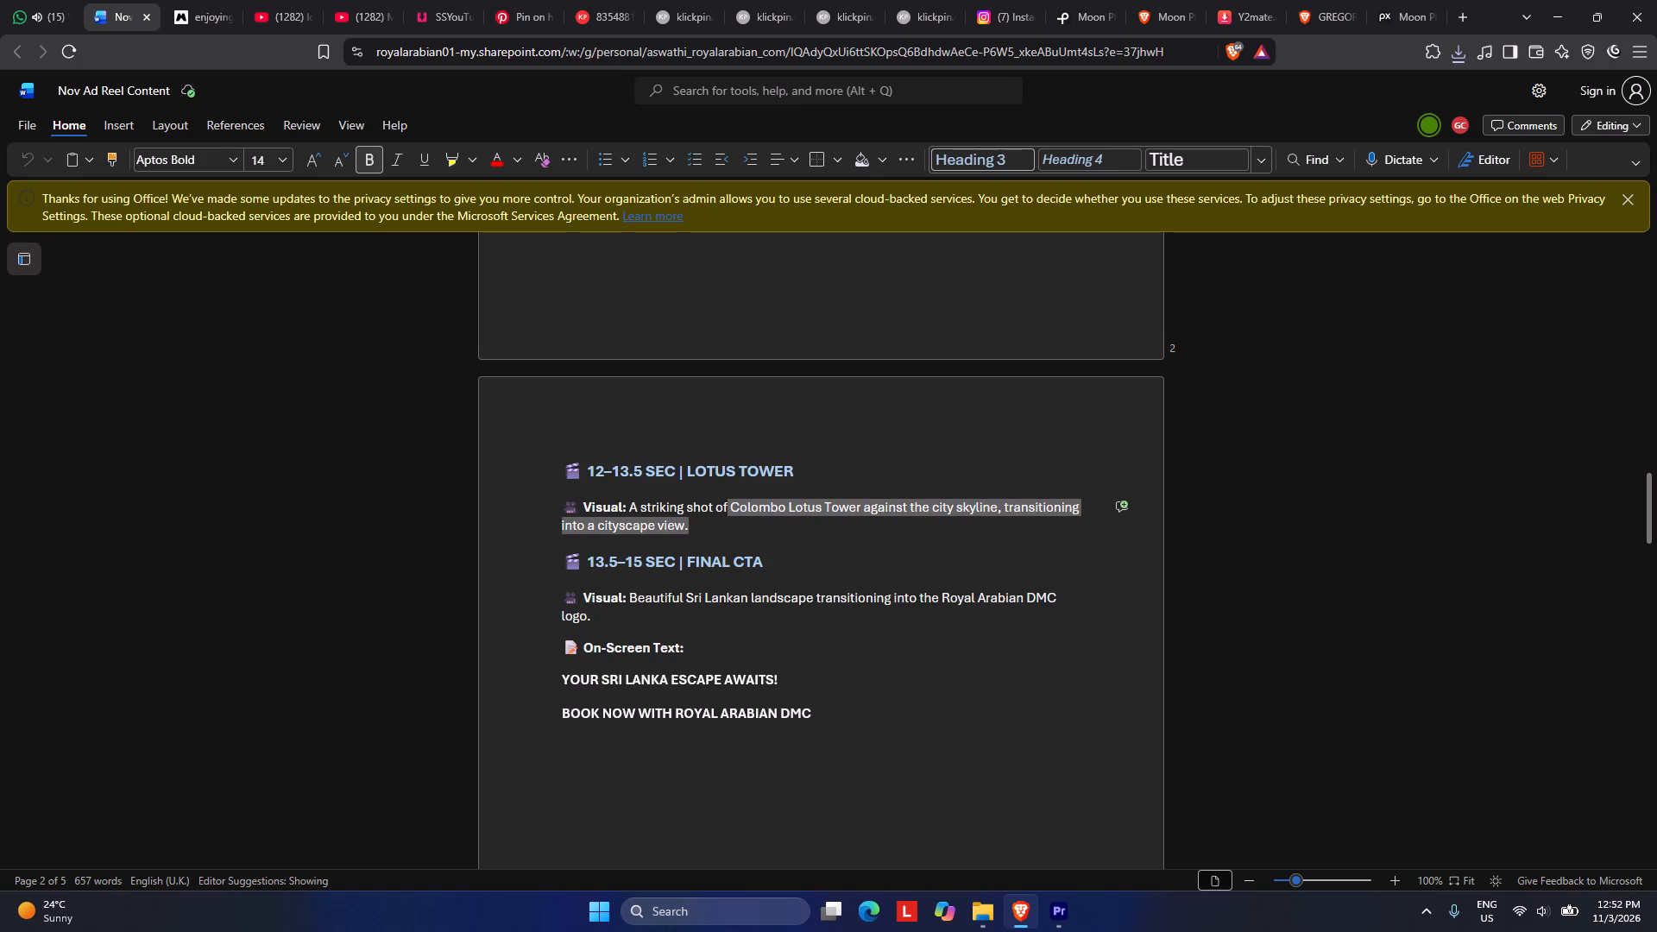
left_click_drag(868, 518, 857, 501)
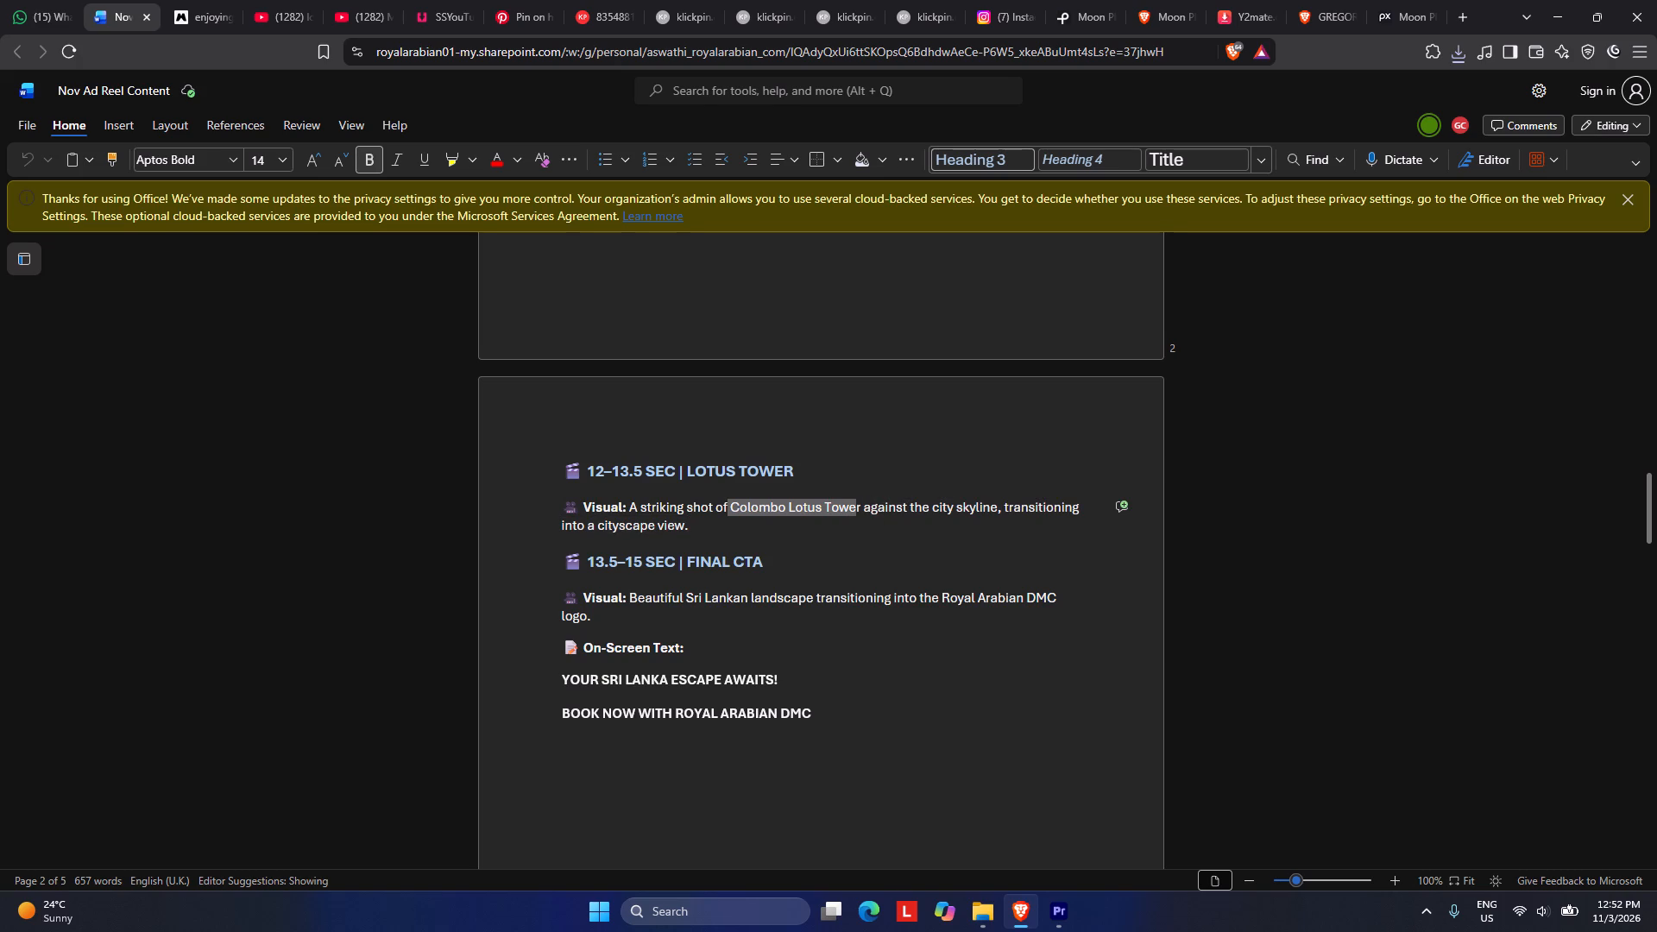
left_click_drag(857, 501, 860, 506)
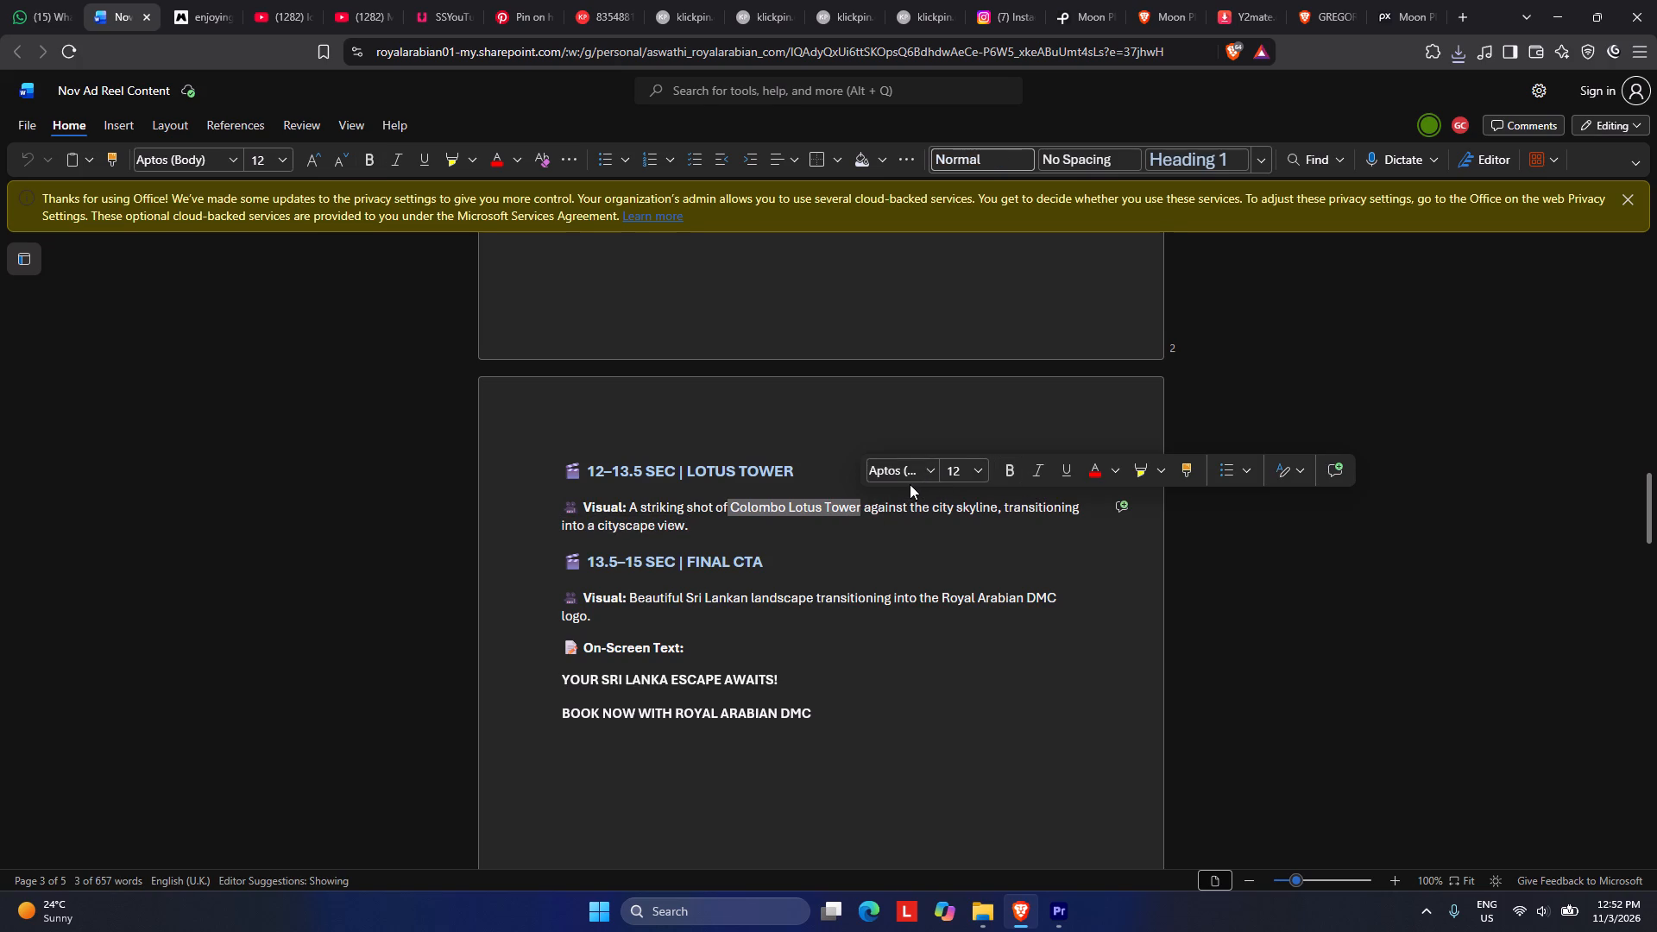
key("ctrl+c")
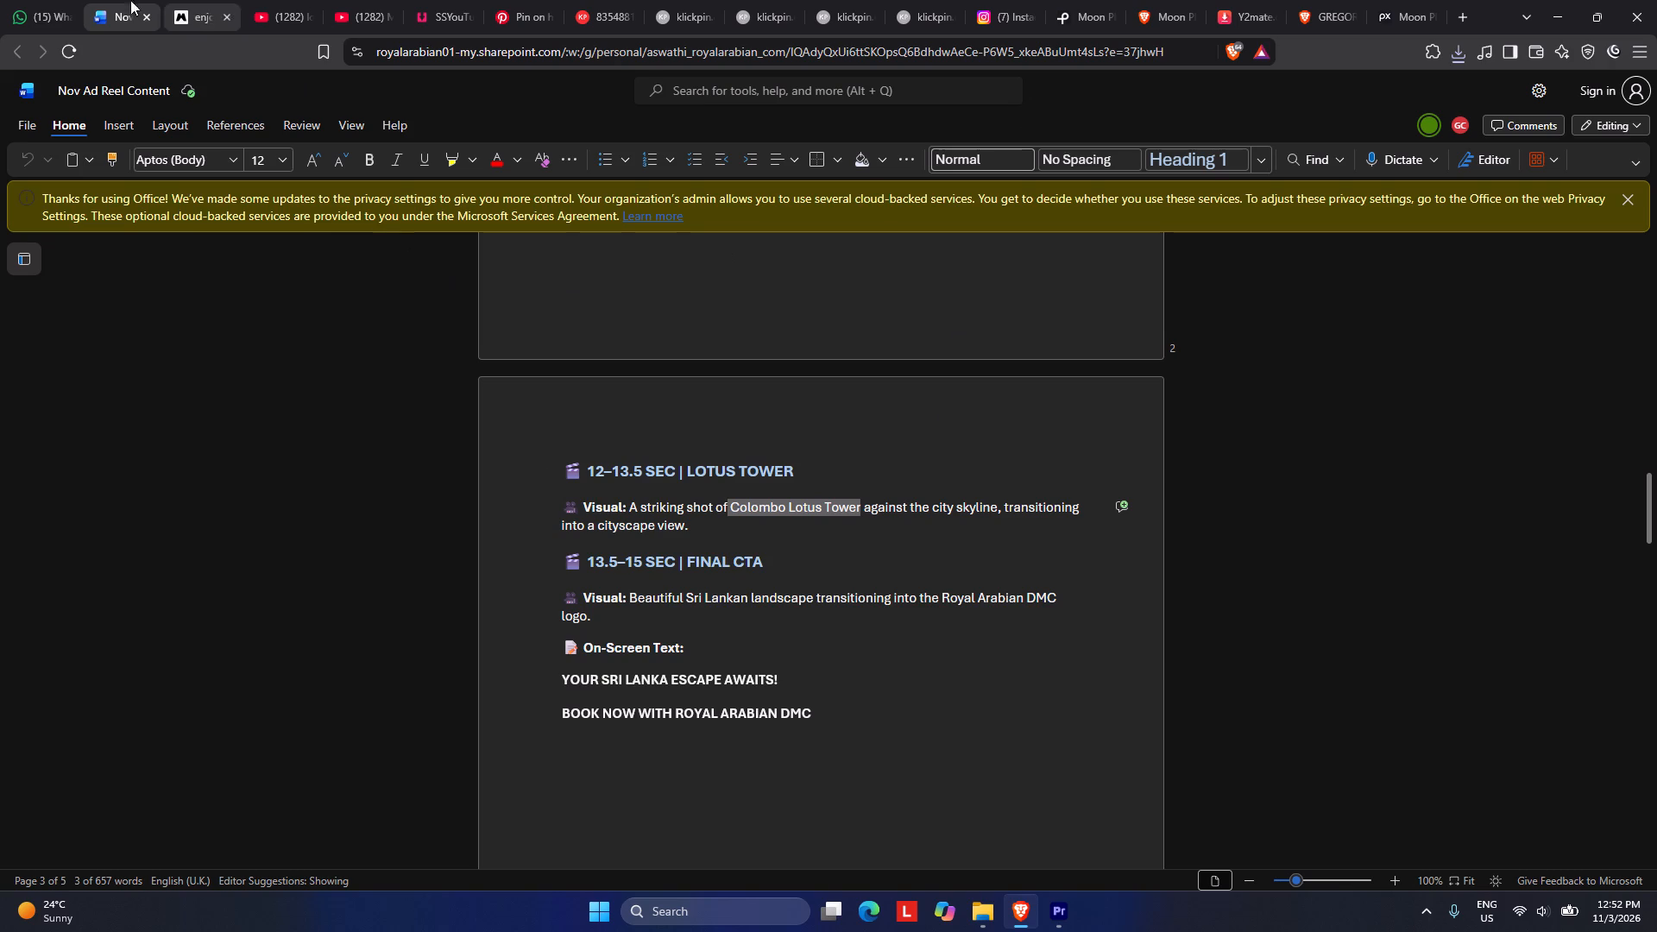
Go to YouTube to look for Colombo Lotus Tower footage.
left_click(287, 6)
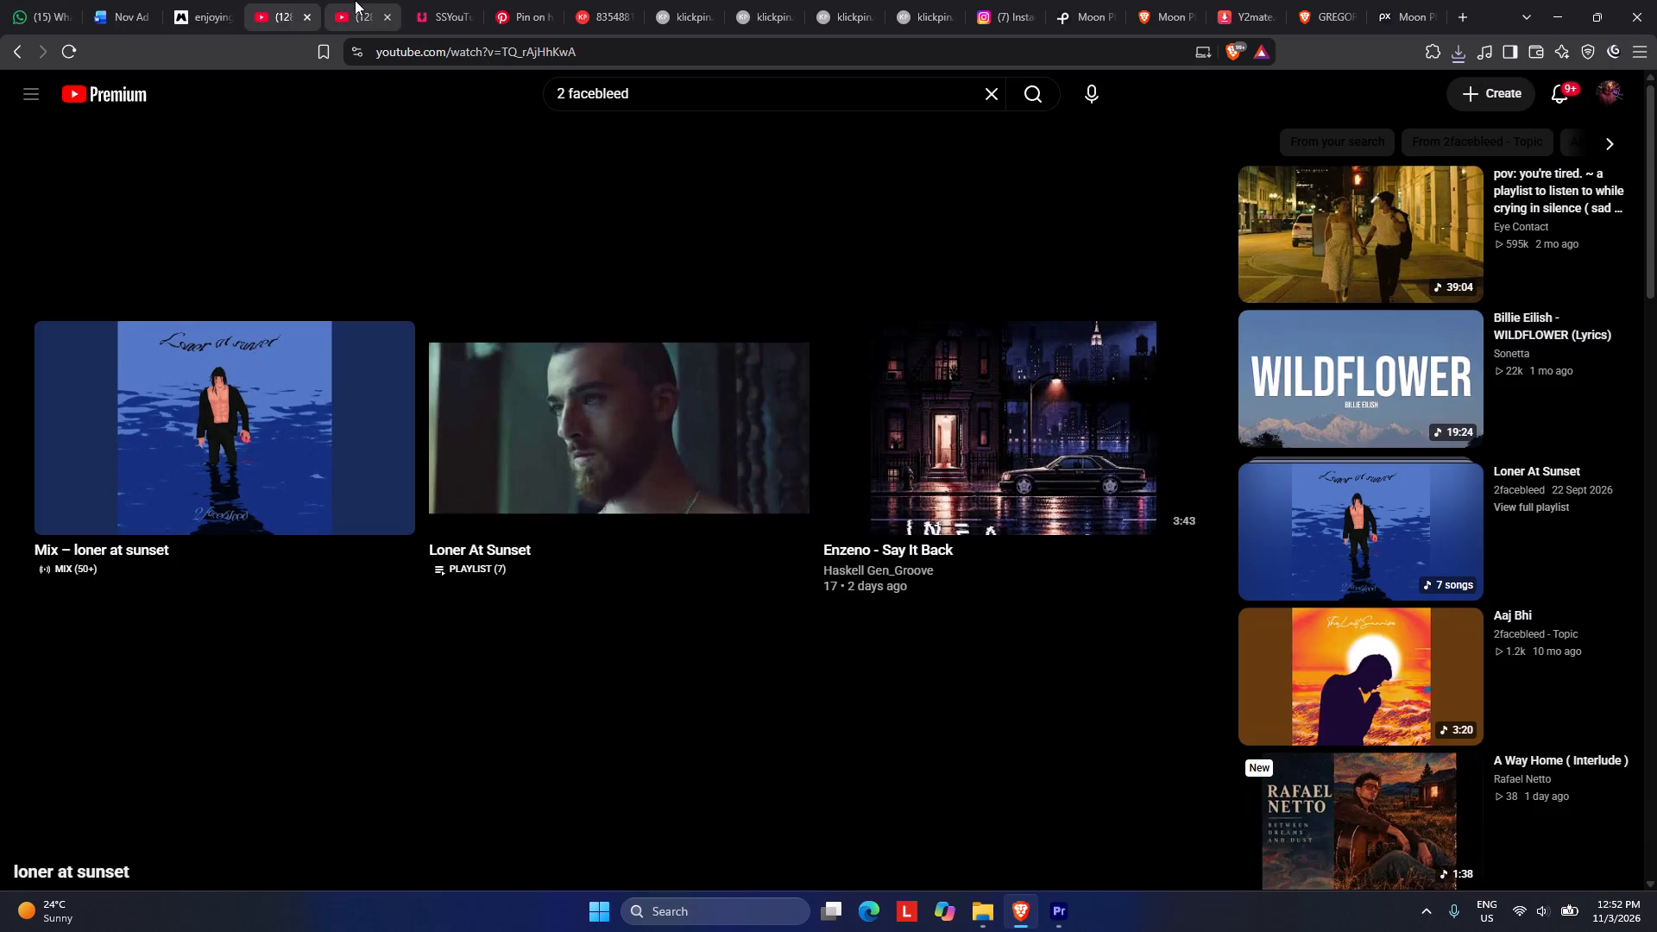
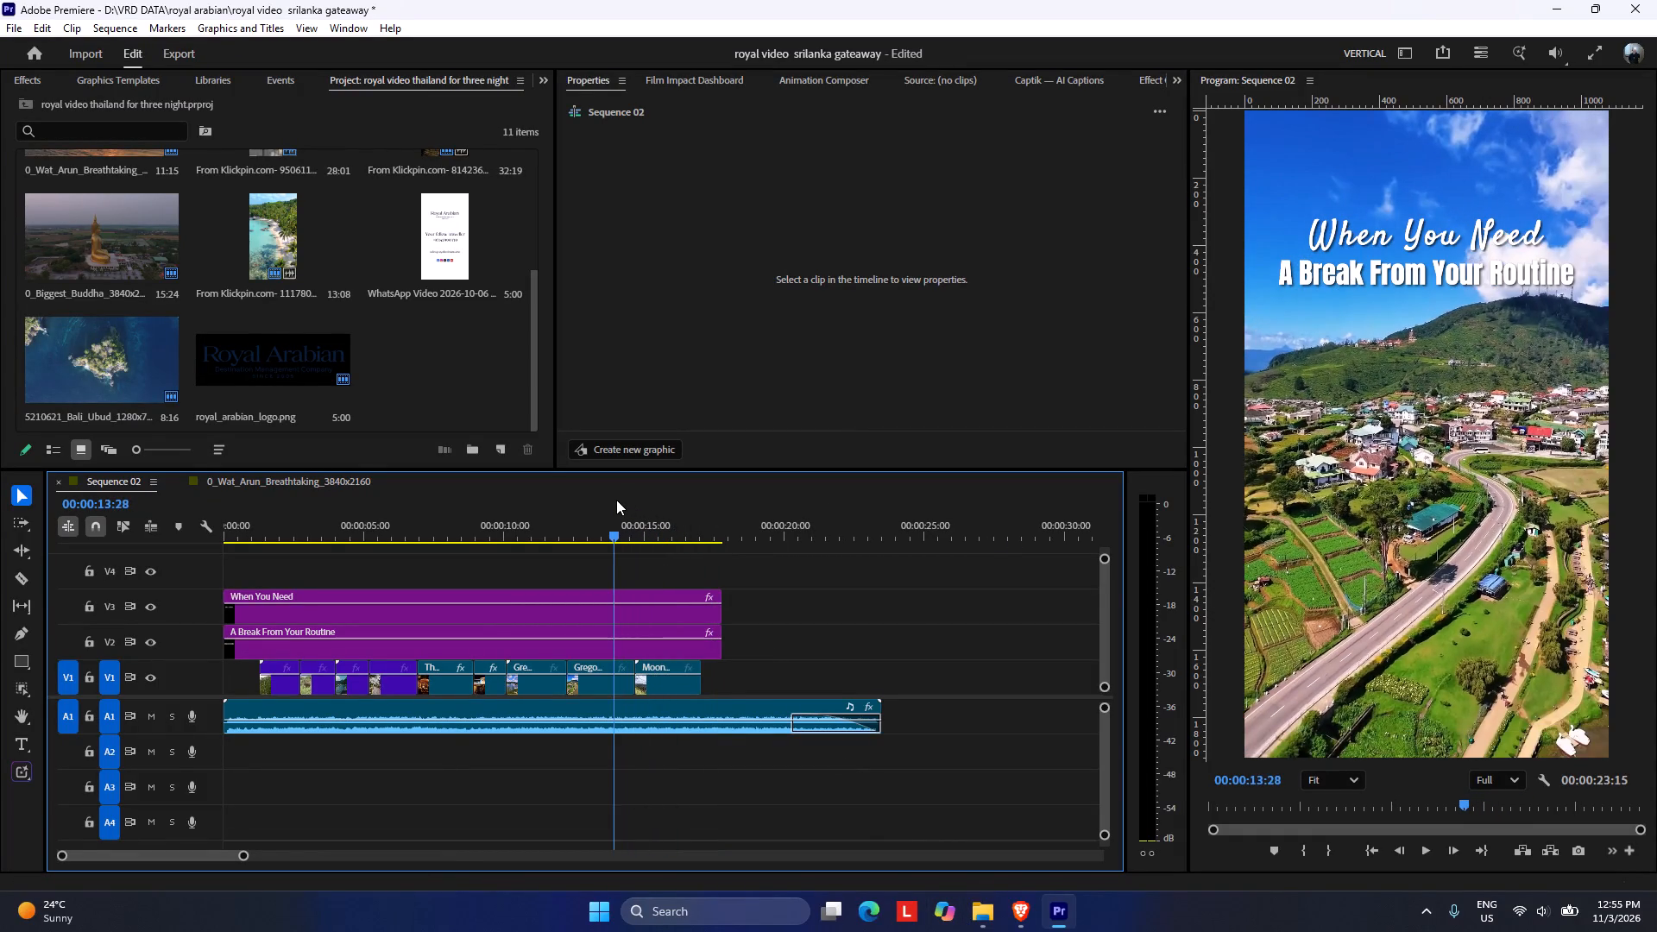
Scrub Sequence 02 back through the Gregory Lake clips to 00:00:11:14 to review the footage.
left_click_drag(616, 500, 547, 510)
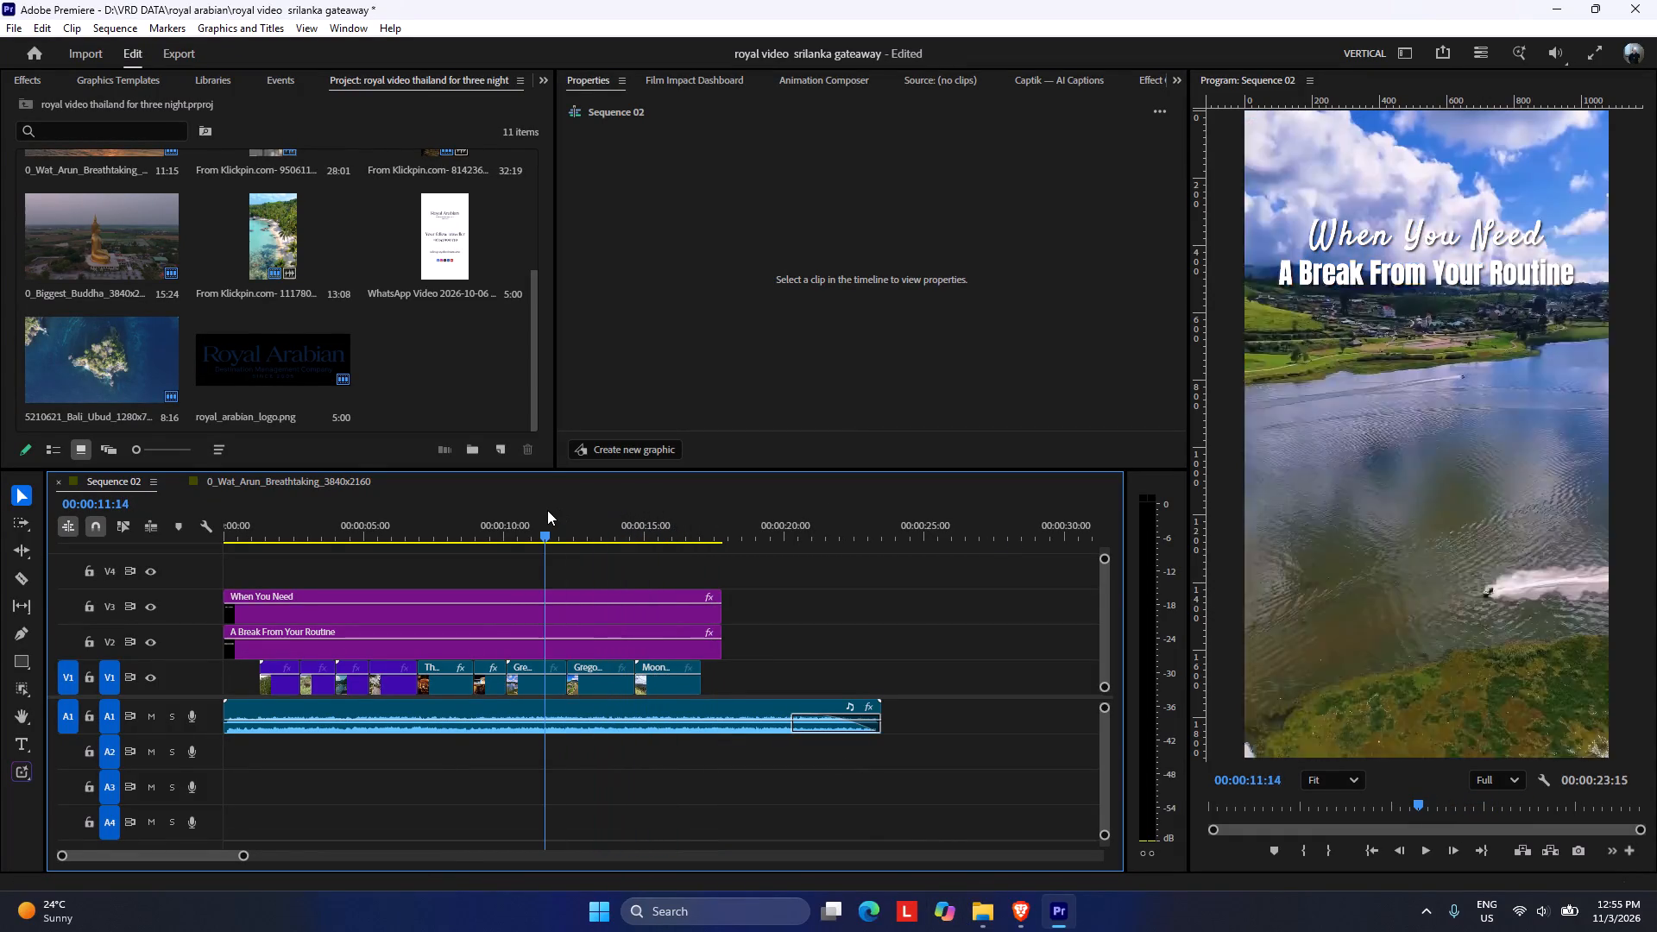
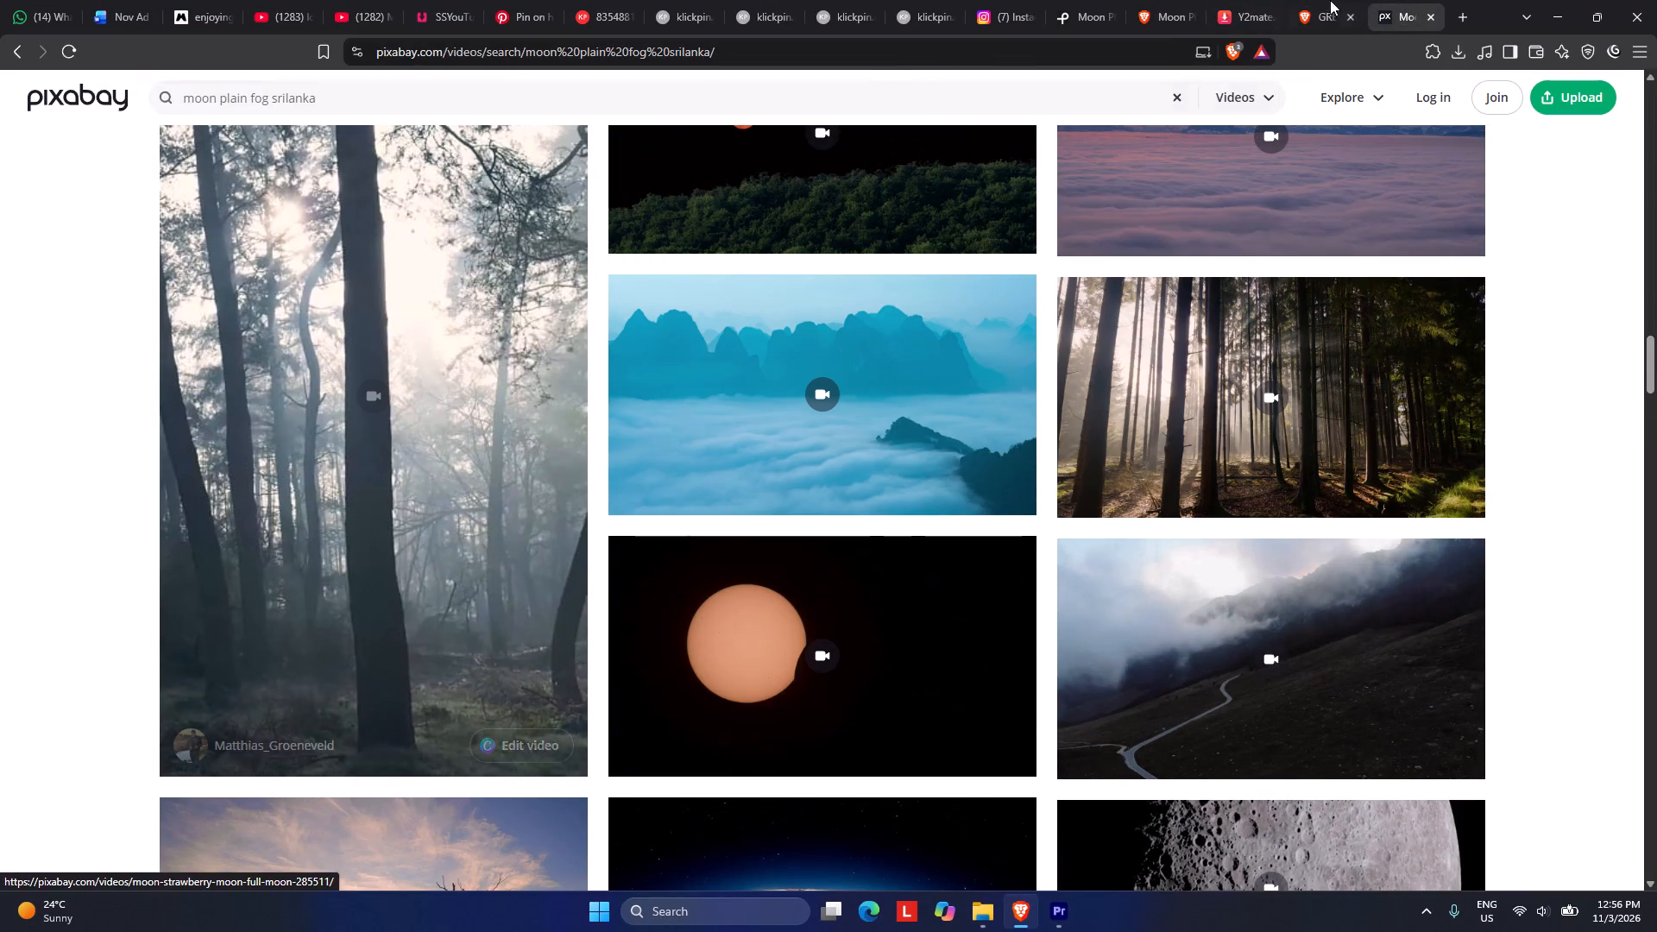
Search Pexels videos for Lotus Tower Colombo in place of the Moon Plains search.
left_click(1078, 0)
left_click_drag(587, 100, 61, 156)
key("ctrl+v")
key("Return")
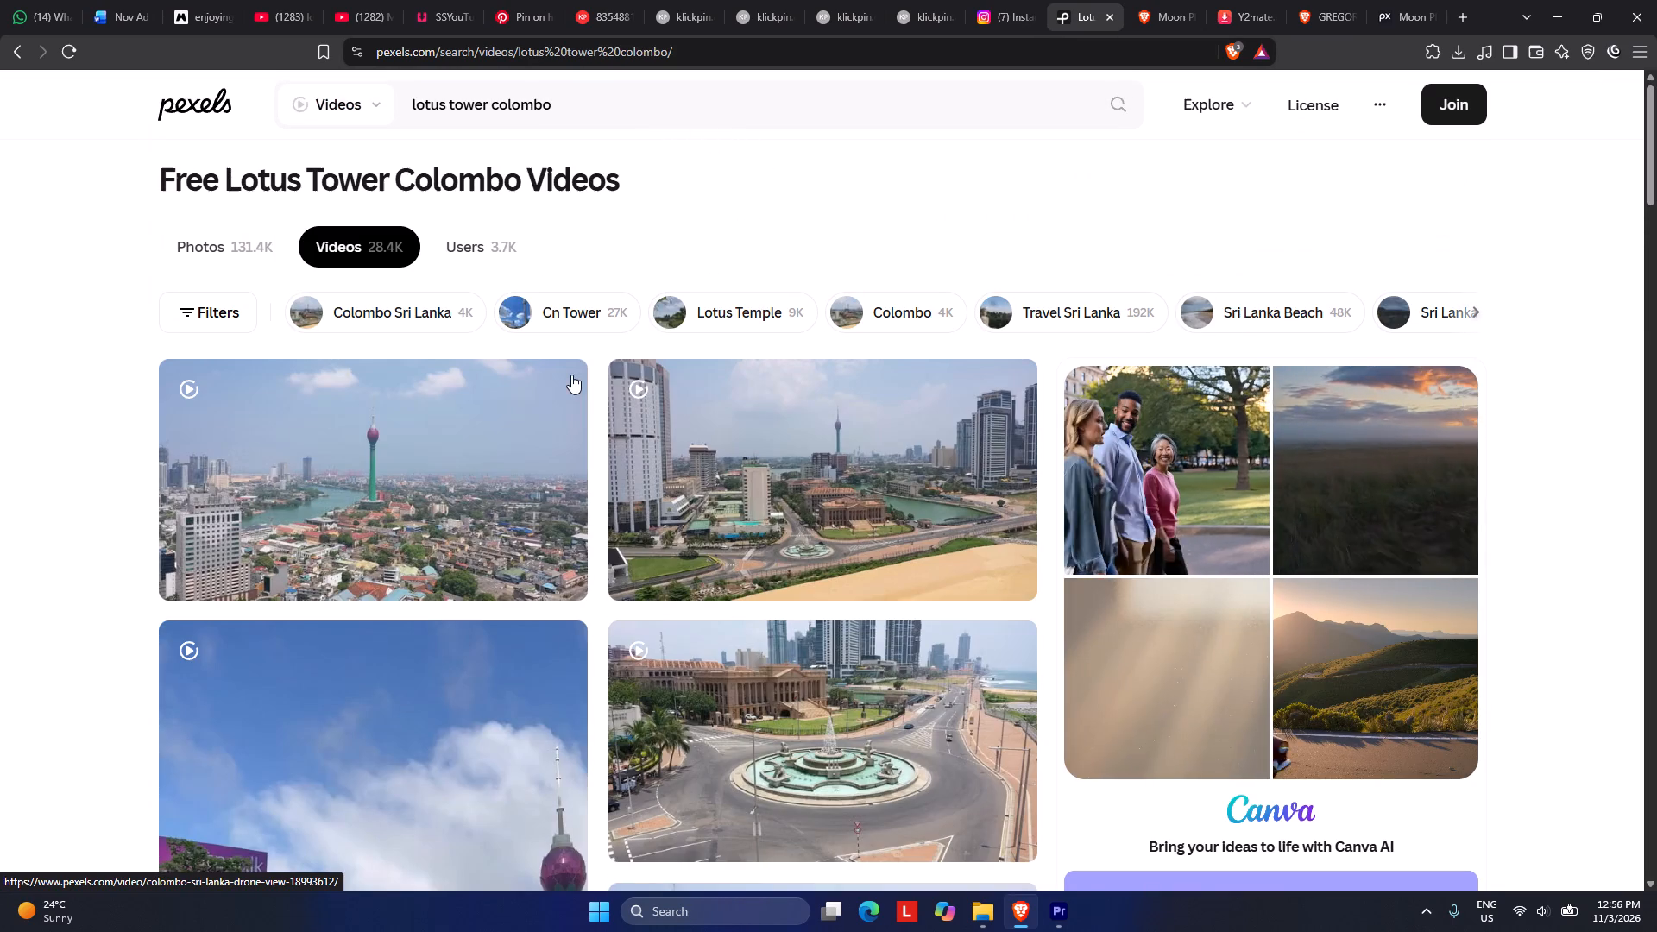
Look through the Pexels Lotus Tower video results for footage suited to the Colombo scene.
scroll(570, 380, "down", 2)
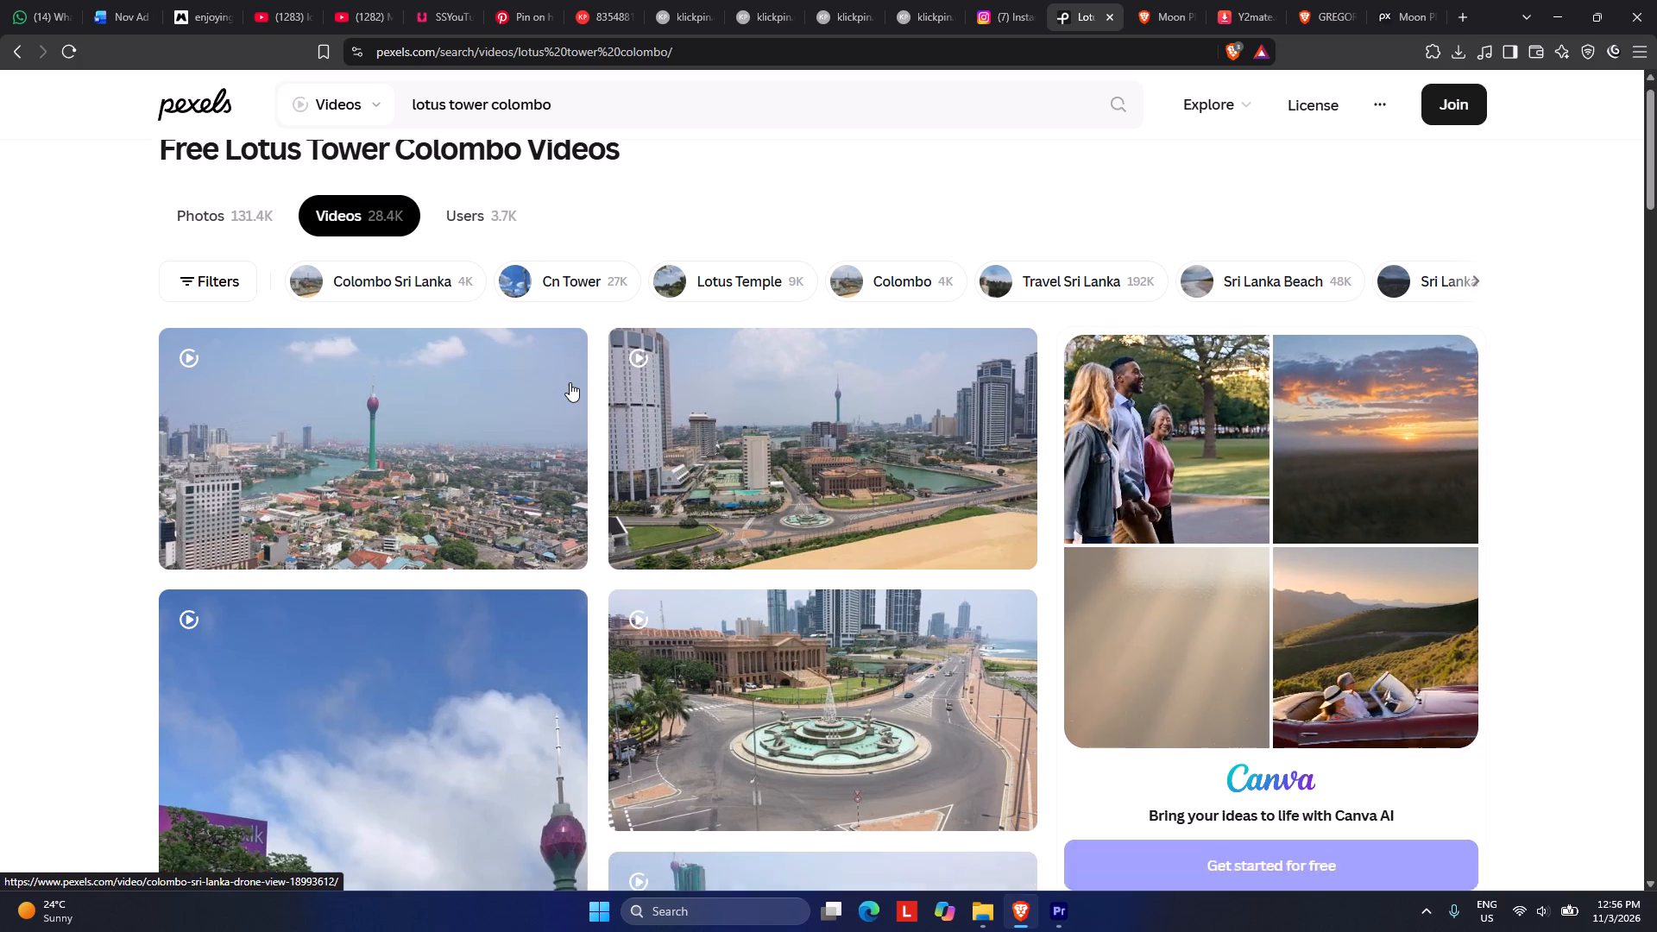
scroll(570, 382, "down", 6)
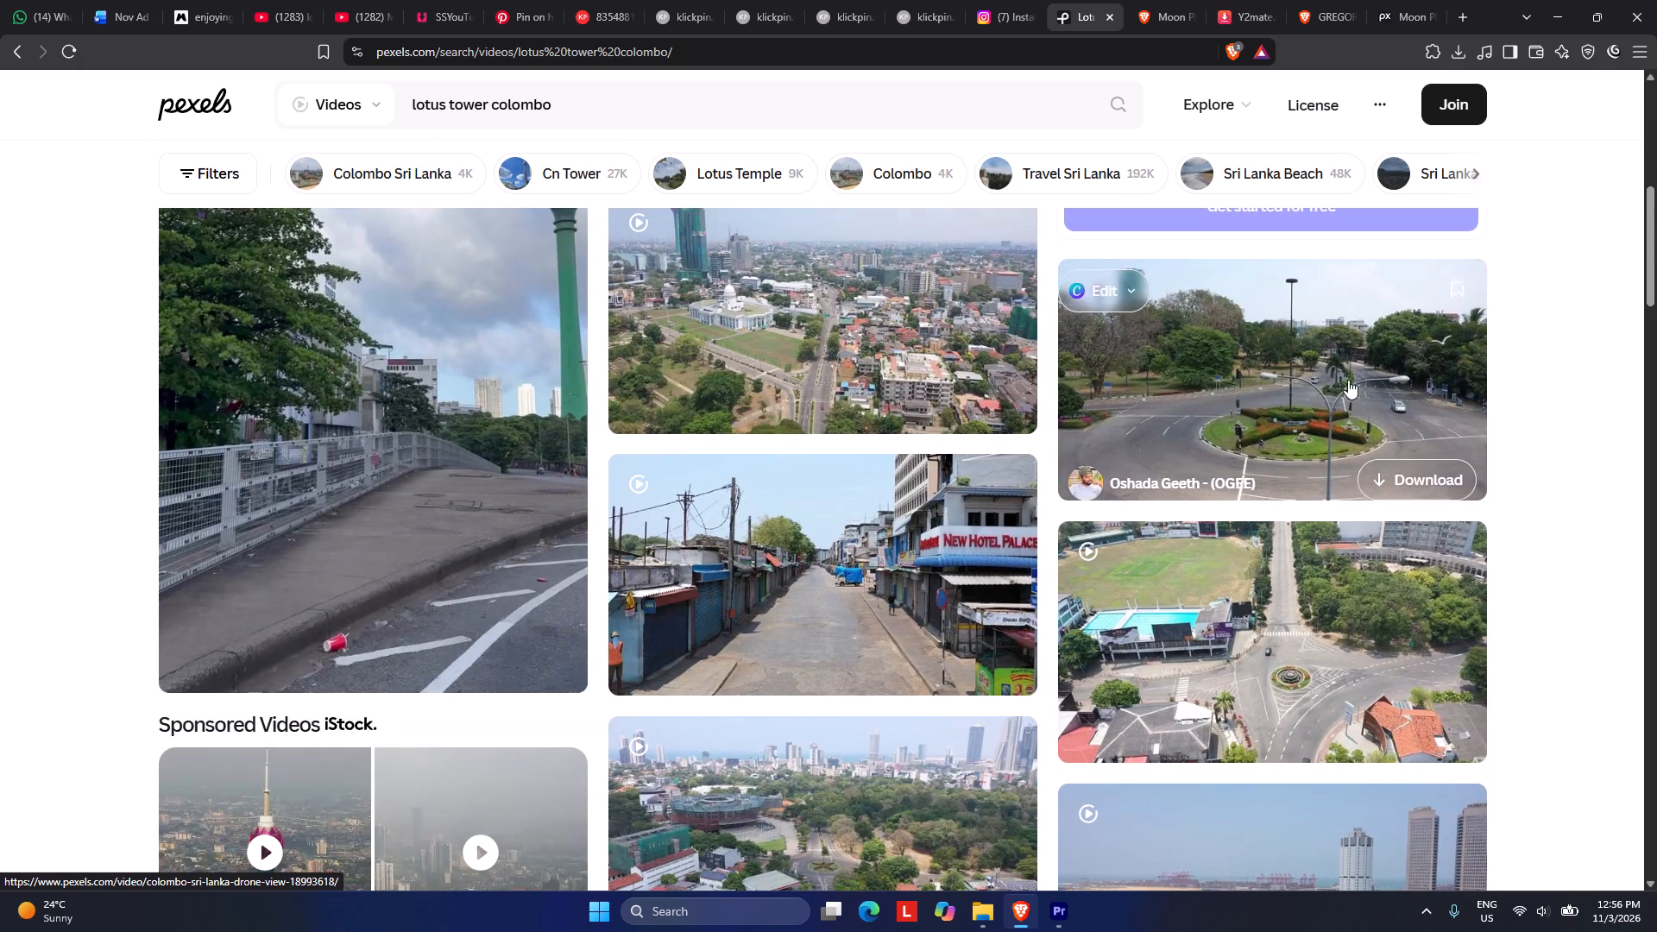
scroll(1129, 414, "down", 3)
scroll(816, 536, "down", 12)
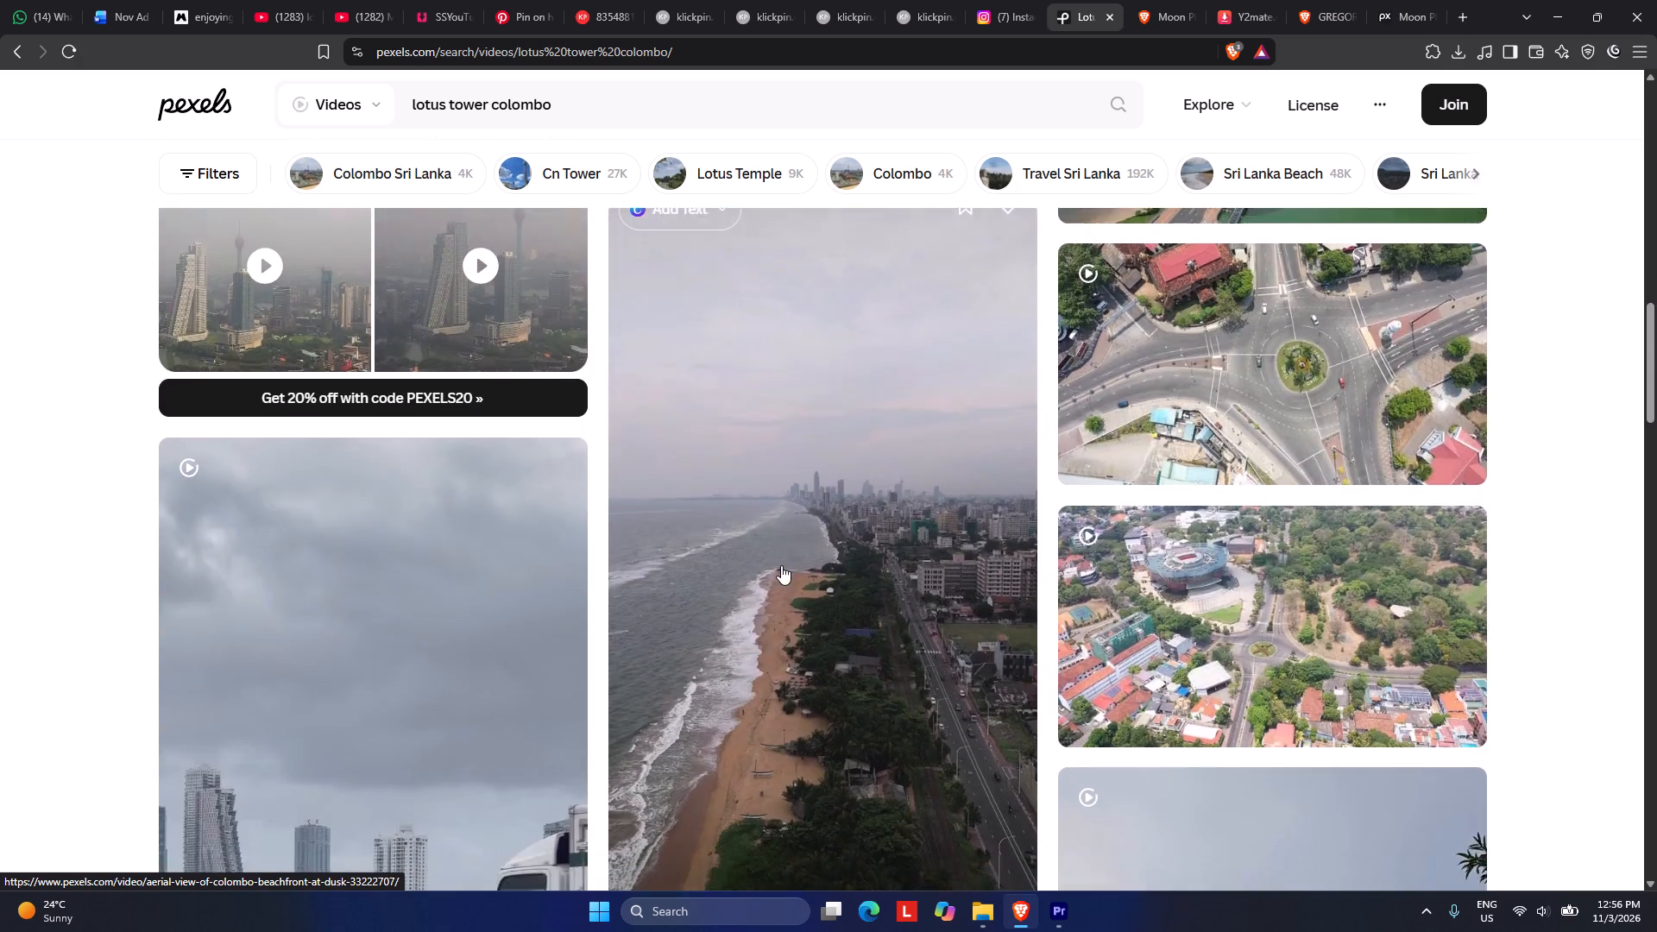
scroll(781, 565, "up", 4)
scroll(764, 571, "down", 10)
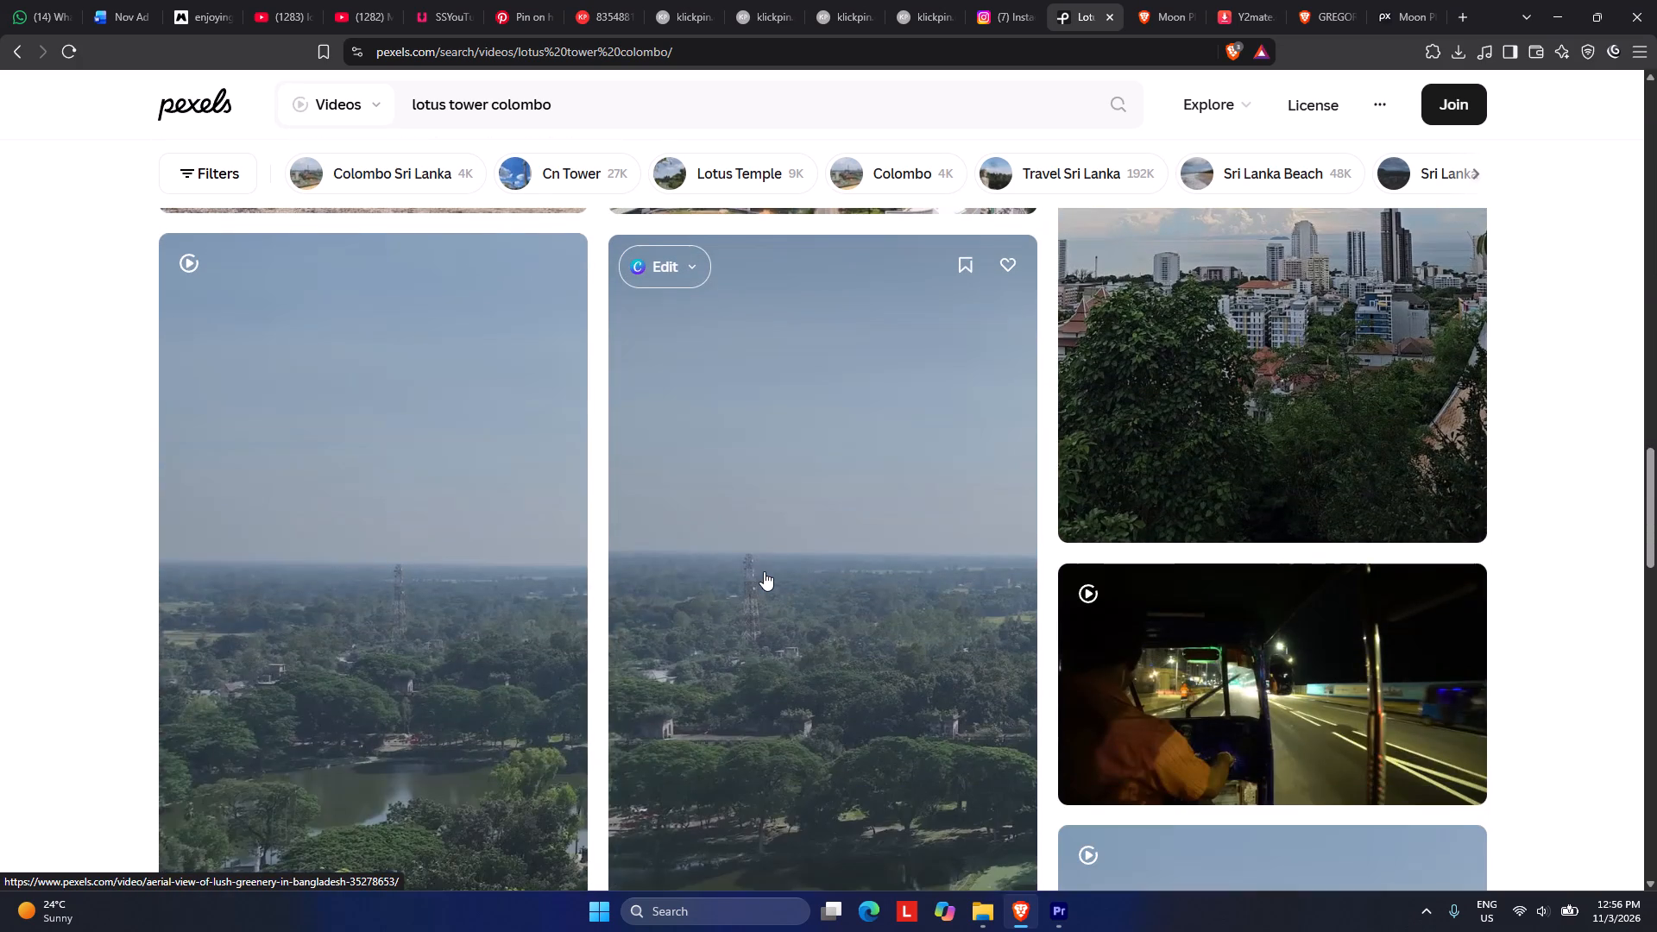
scroll(762, 572, "down", 14)
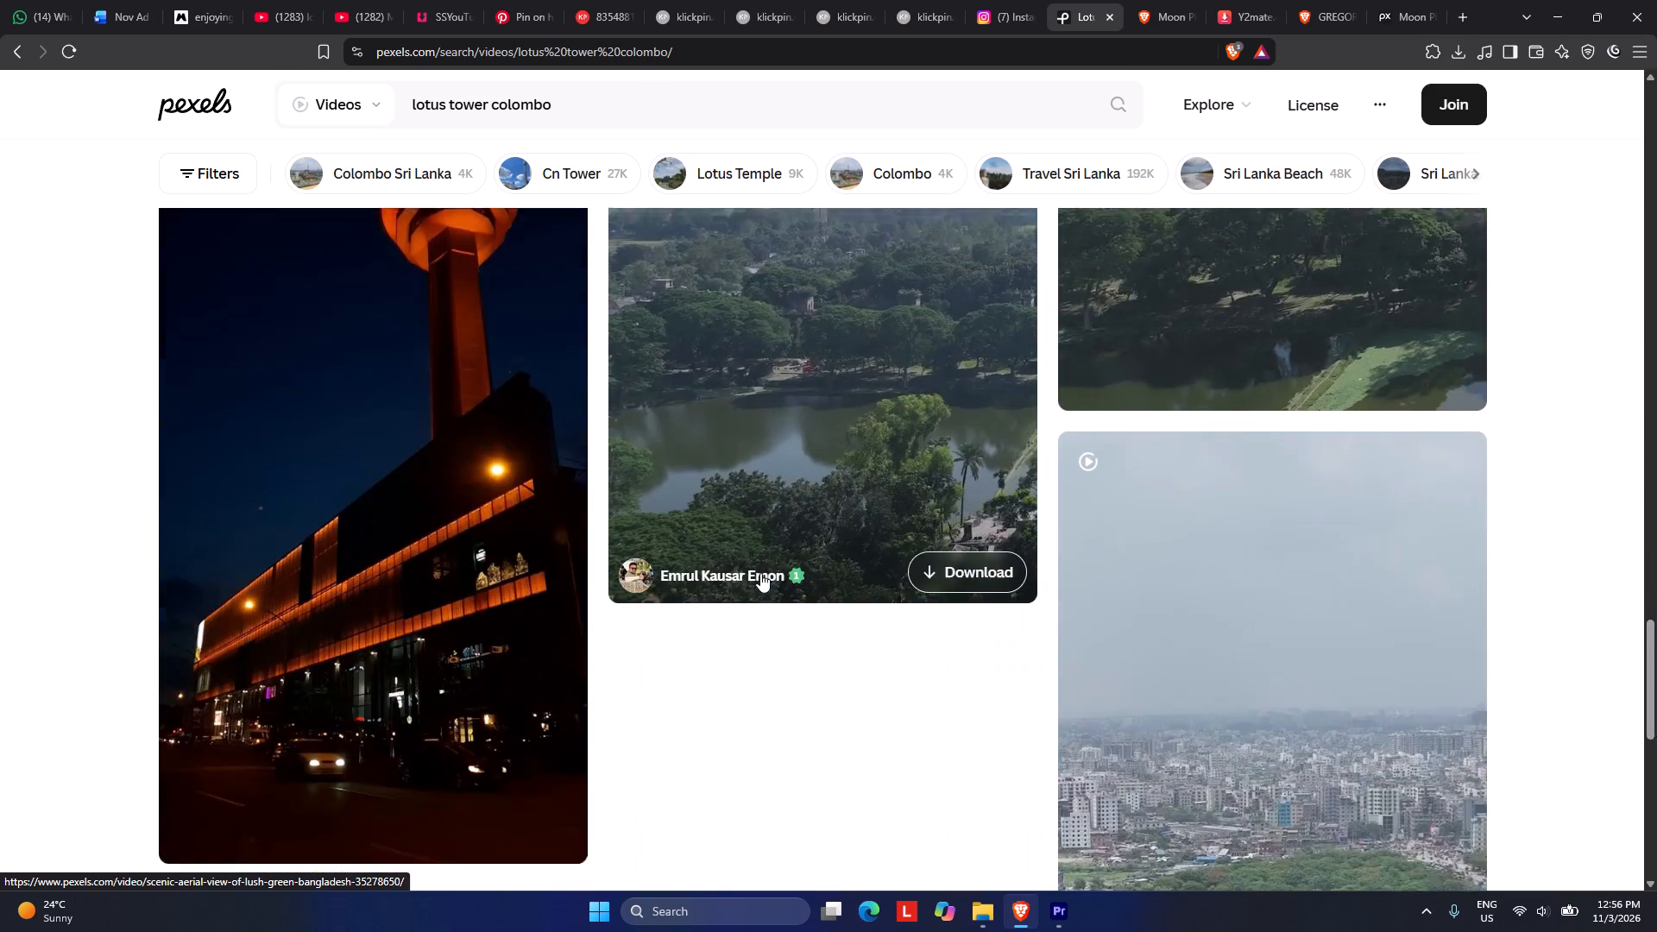
scroll(760, 573, "up", 4)
scroll(760, 573, "down", 15)
scroll(742, 587, "up", 4)
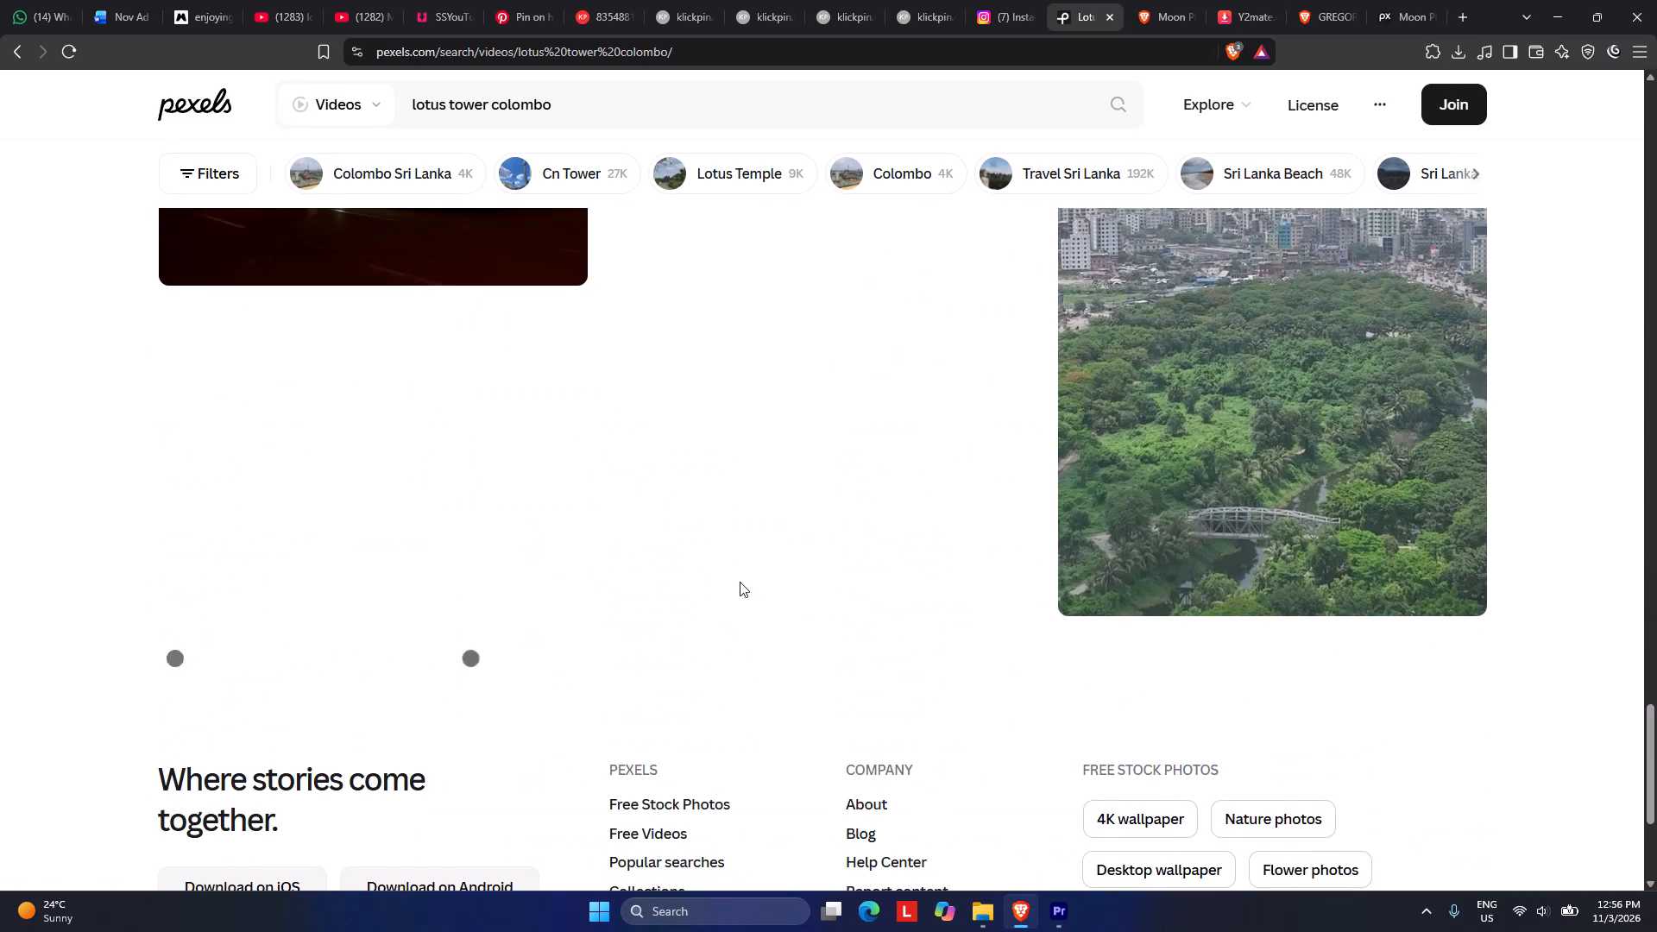
scroll(765, 580, "up", 2)
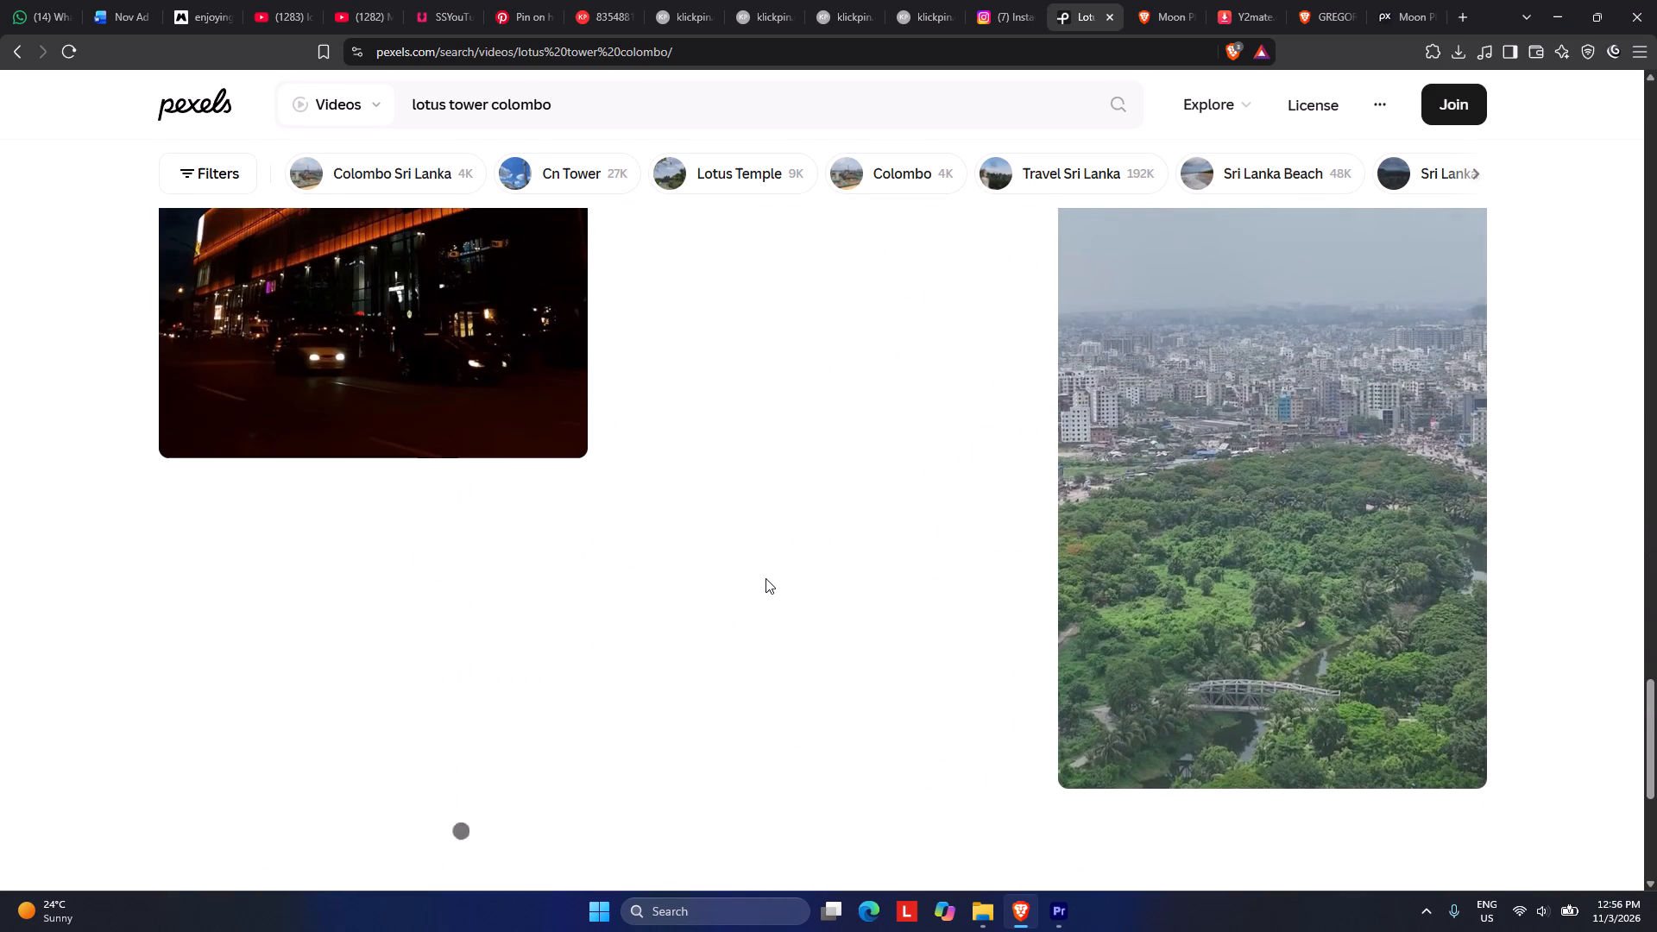
scroll(765, 578, "down", 3)
scroll(797, 527, "up", 2)
scroll(846, 422, "up", 2)
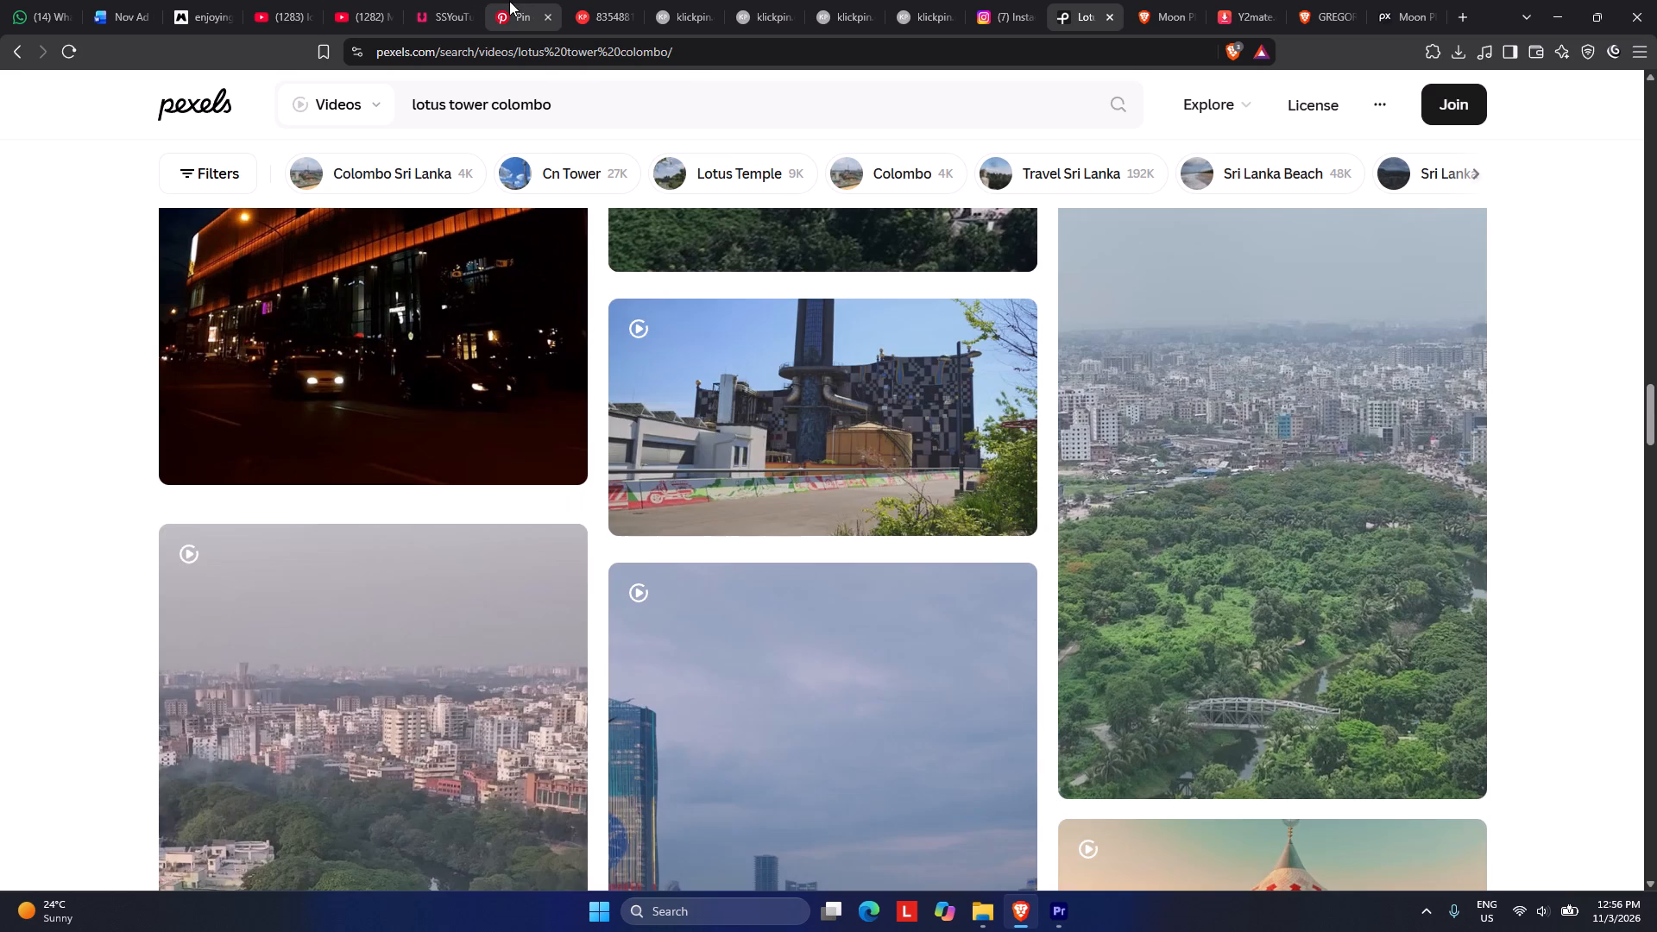
Search YouTube for Colombo Lotus Tower, replacing the moon plains query.
left_click(296, 3)
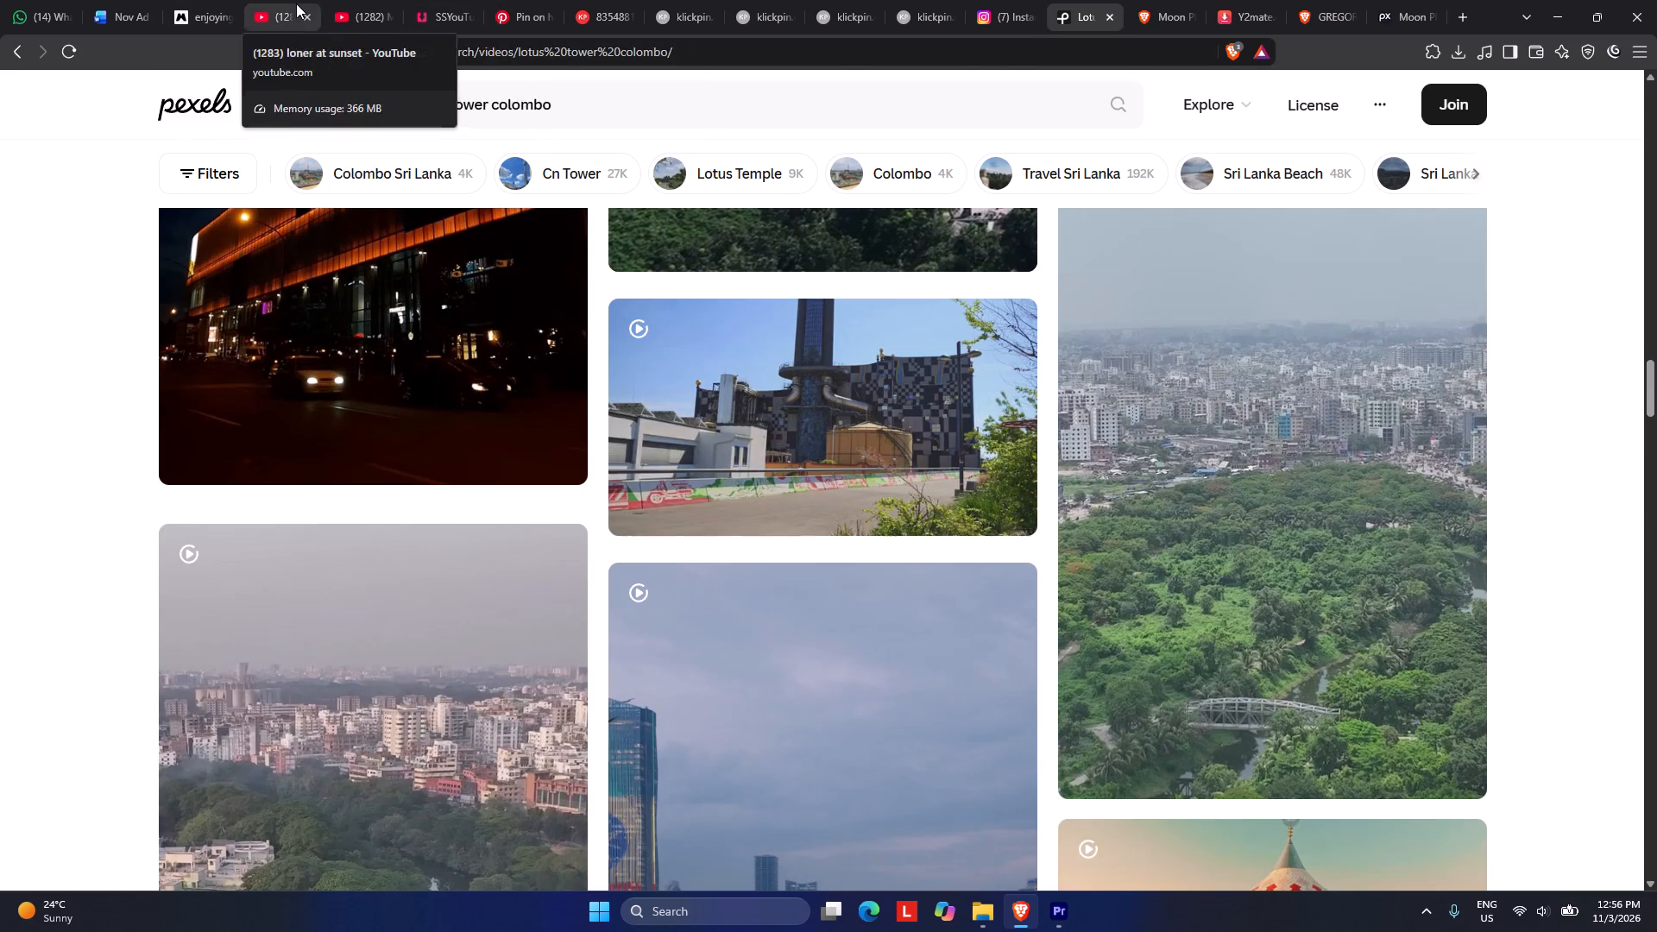
left_click(343, 0)
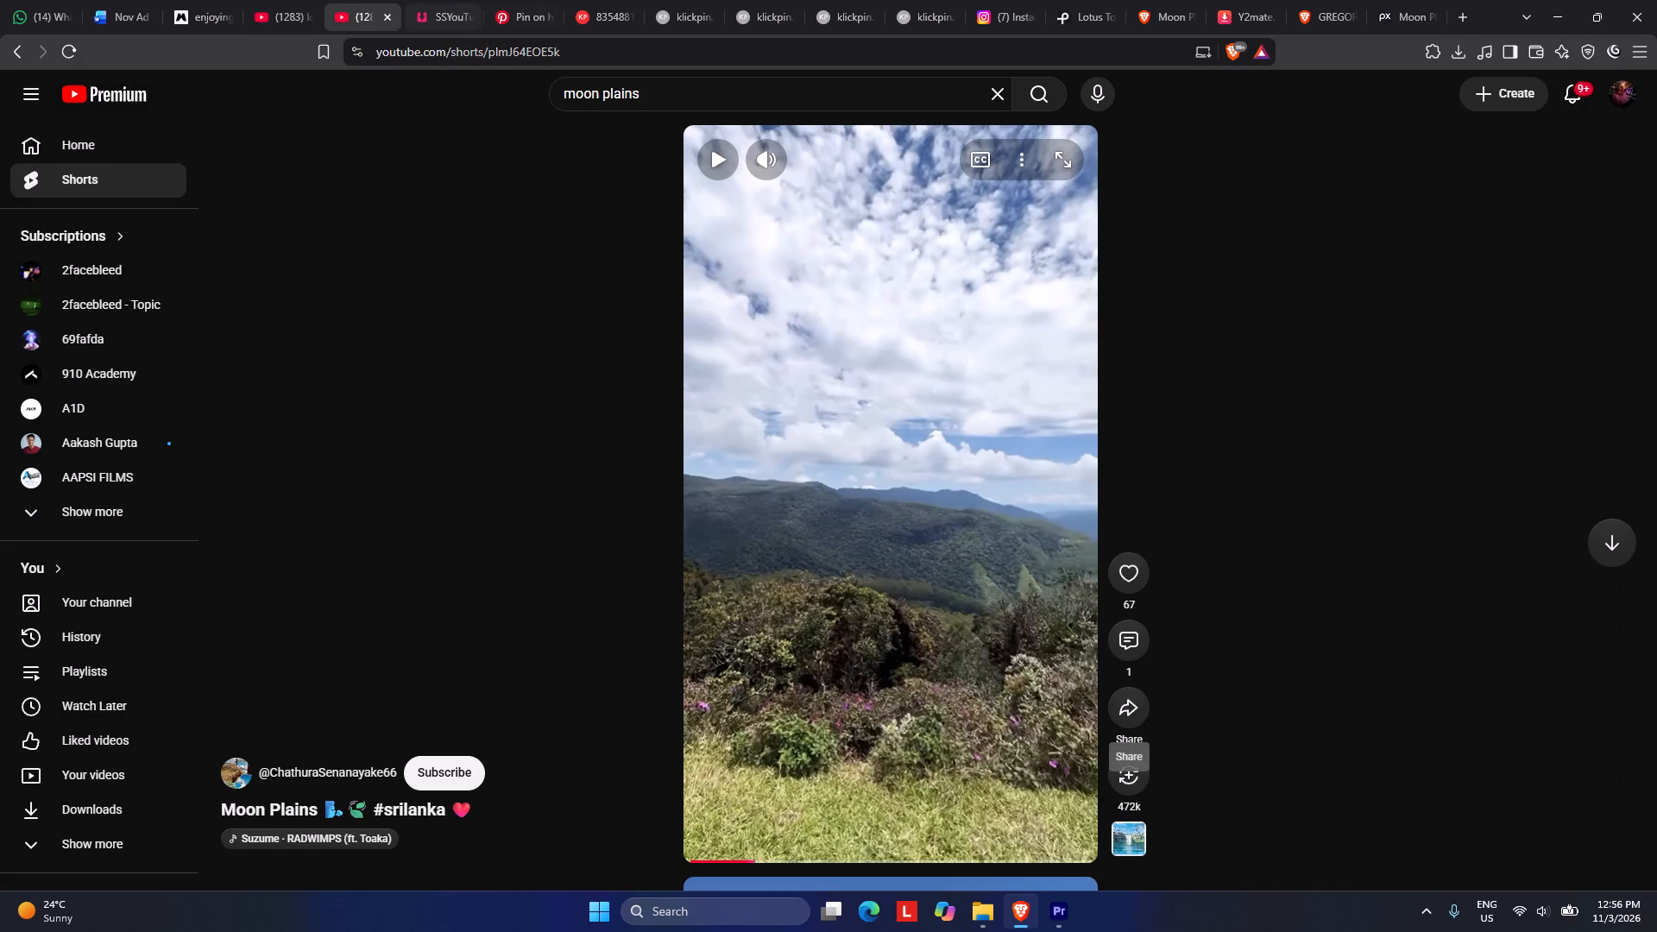
left_click_drag(729, 100, 304, 102)
key("ctrl+v")
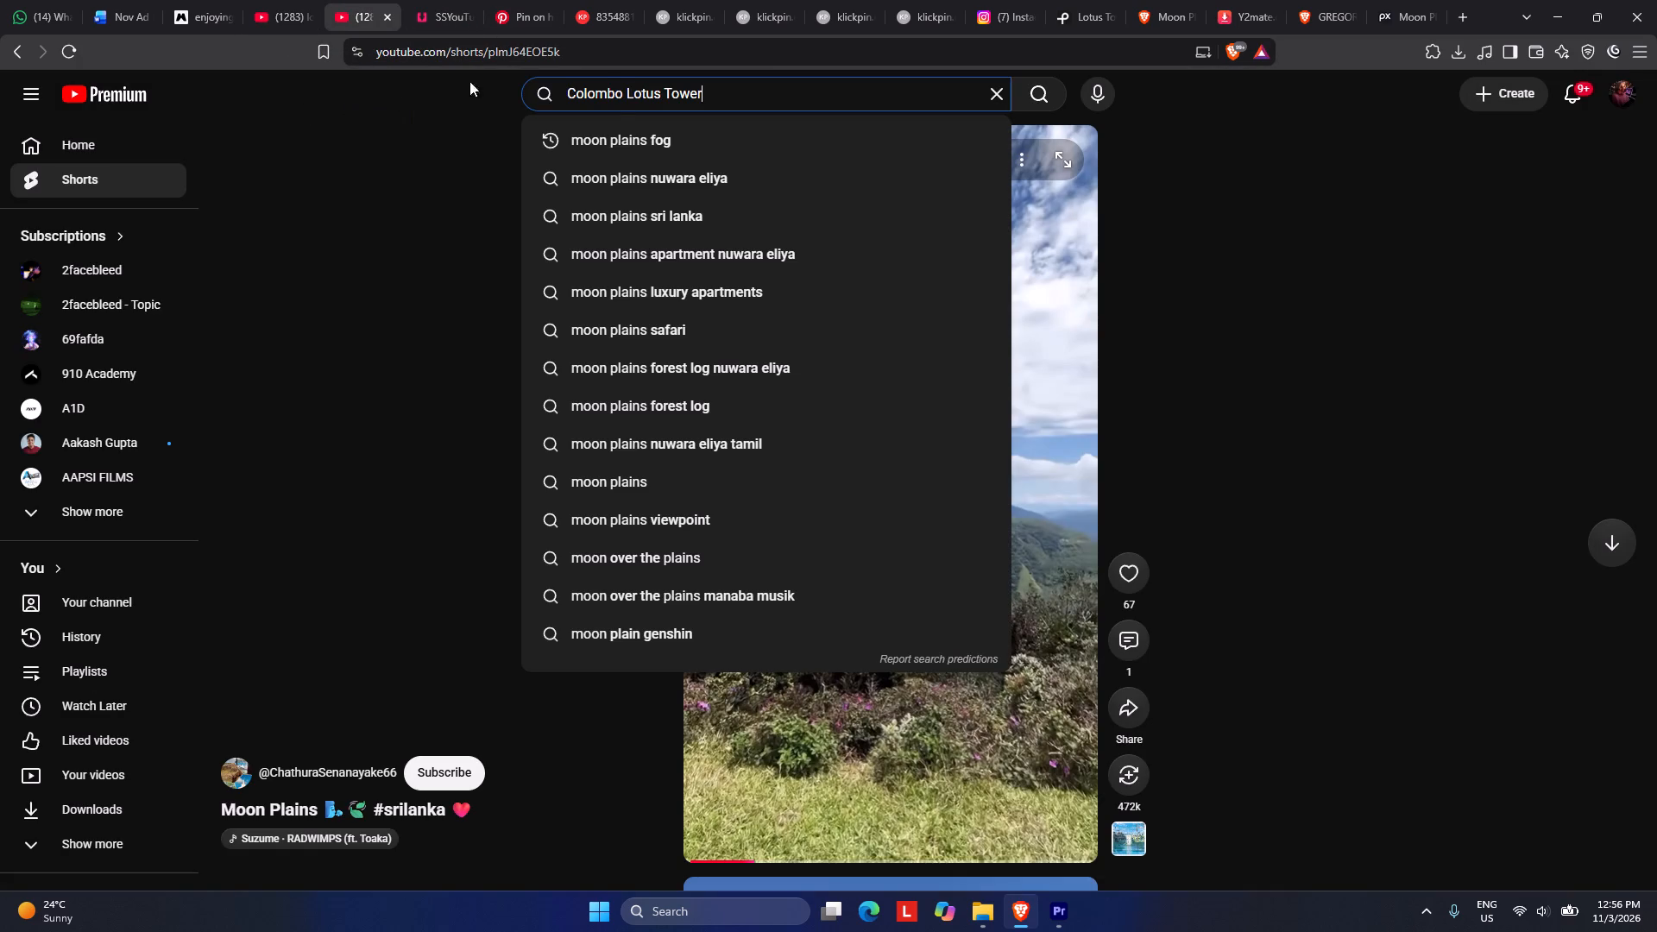
key("Return")
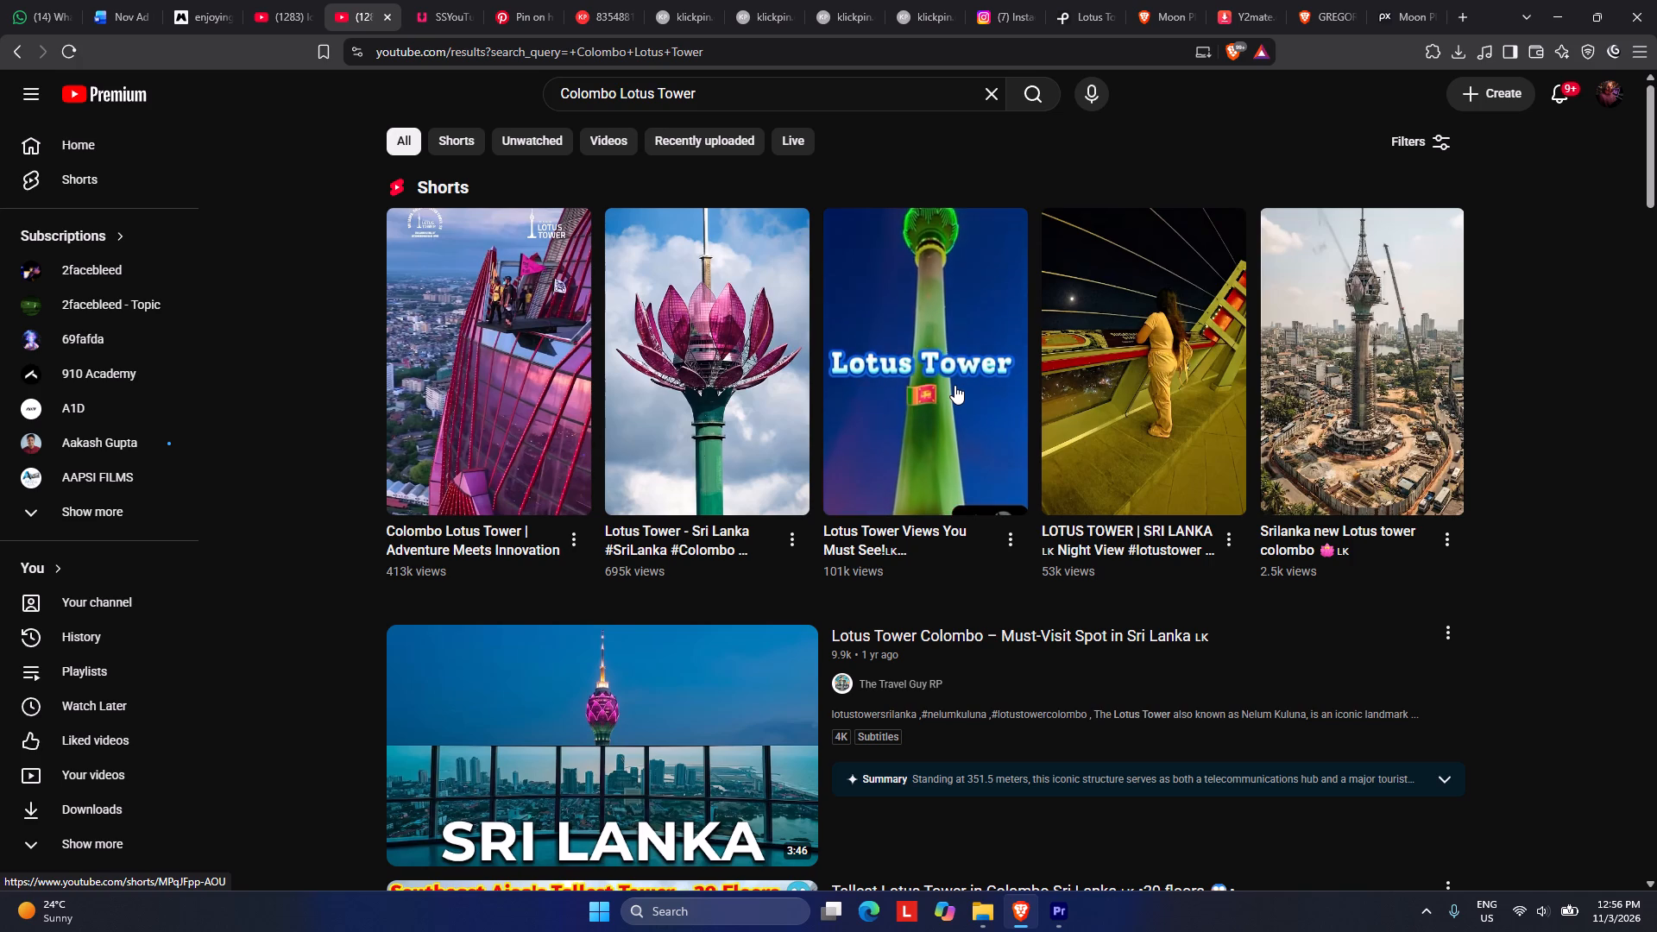
Browse the YouTube Lotus Tower shorts and videos for usable footage, skimming the preview of the Sri Lanka 4k Ultra Video.
scroll(955, 385, "down", 5)
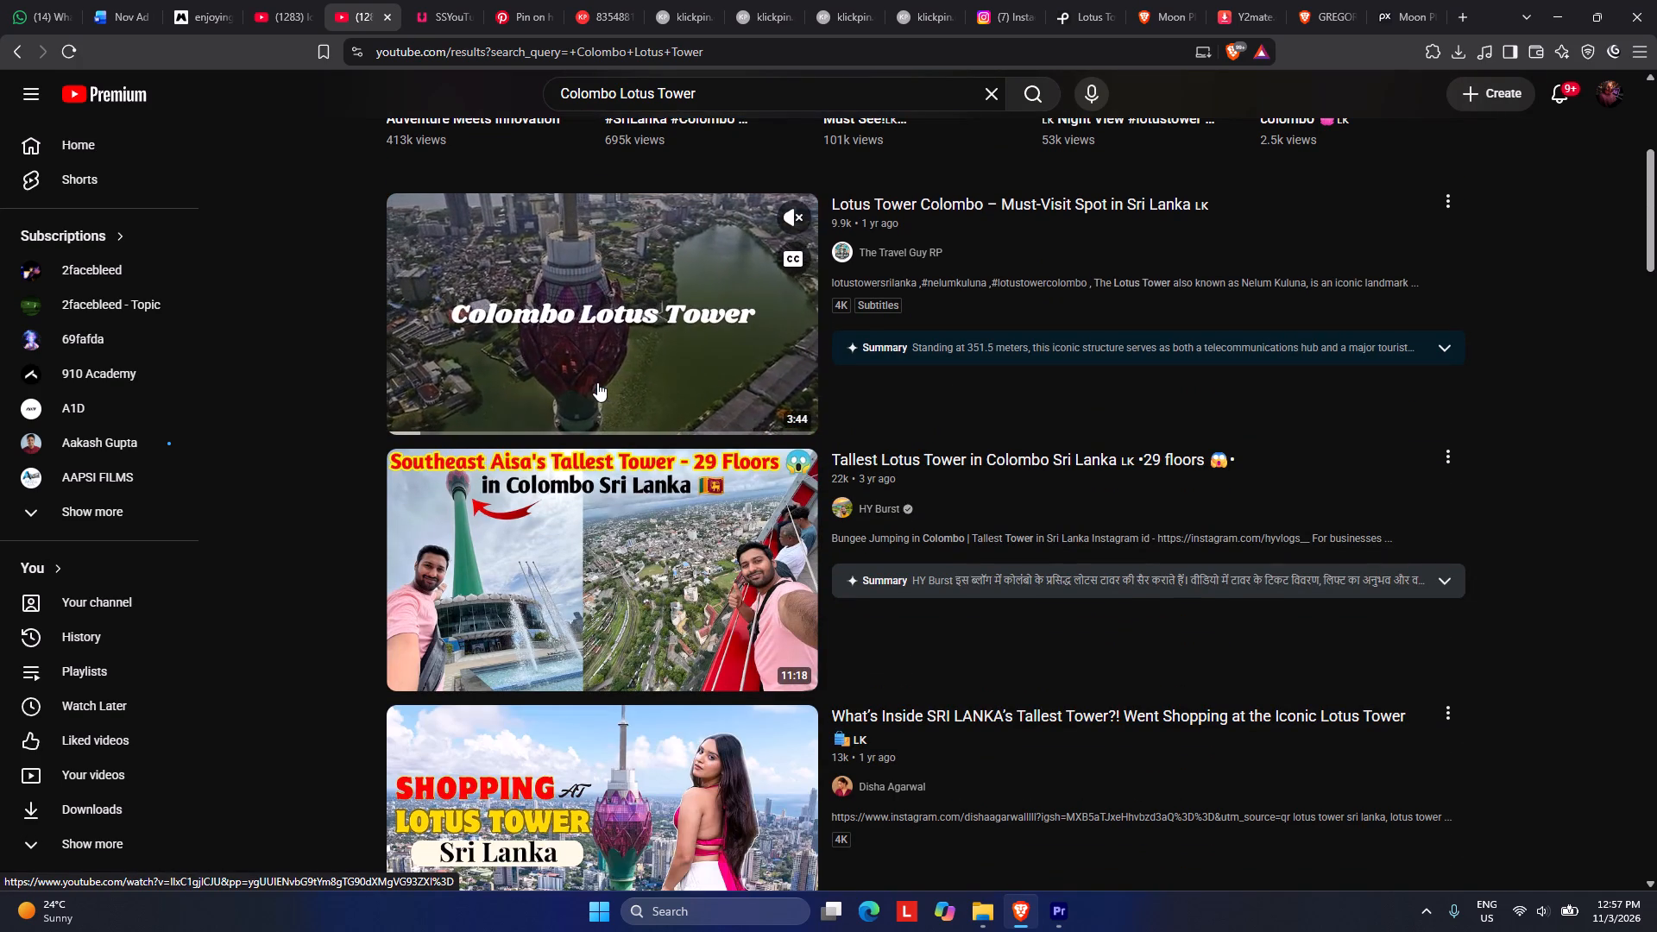
scroll(598, 381, "down", 4)
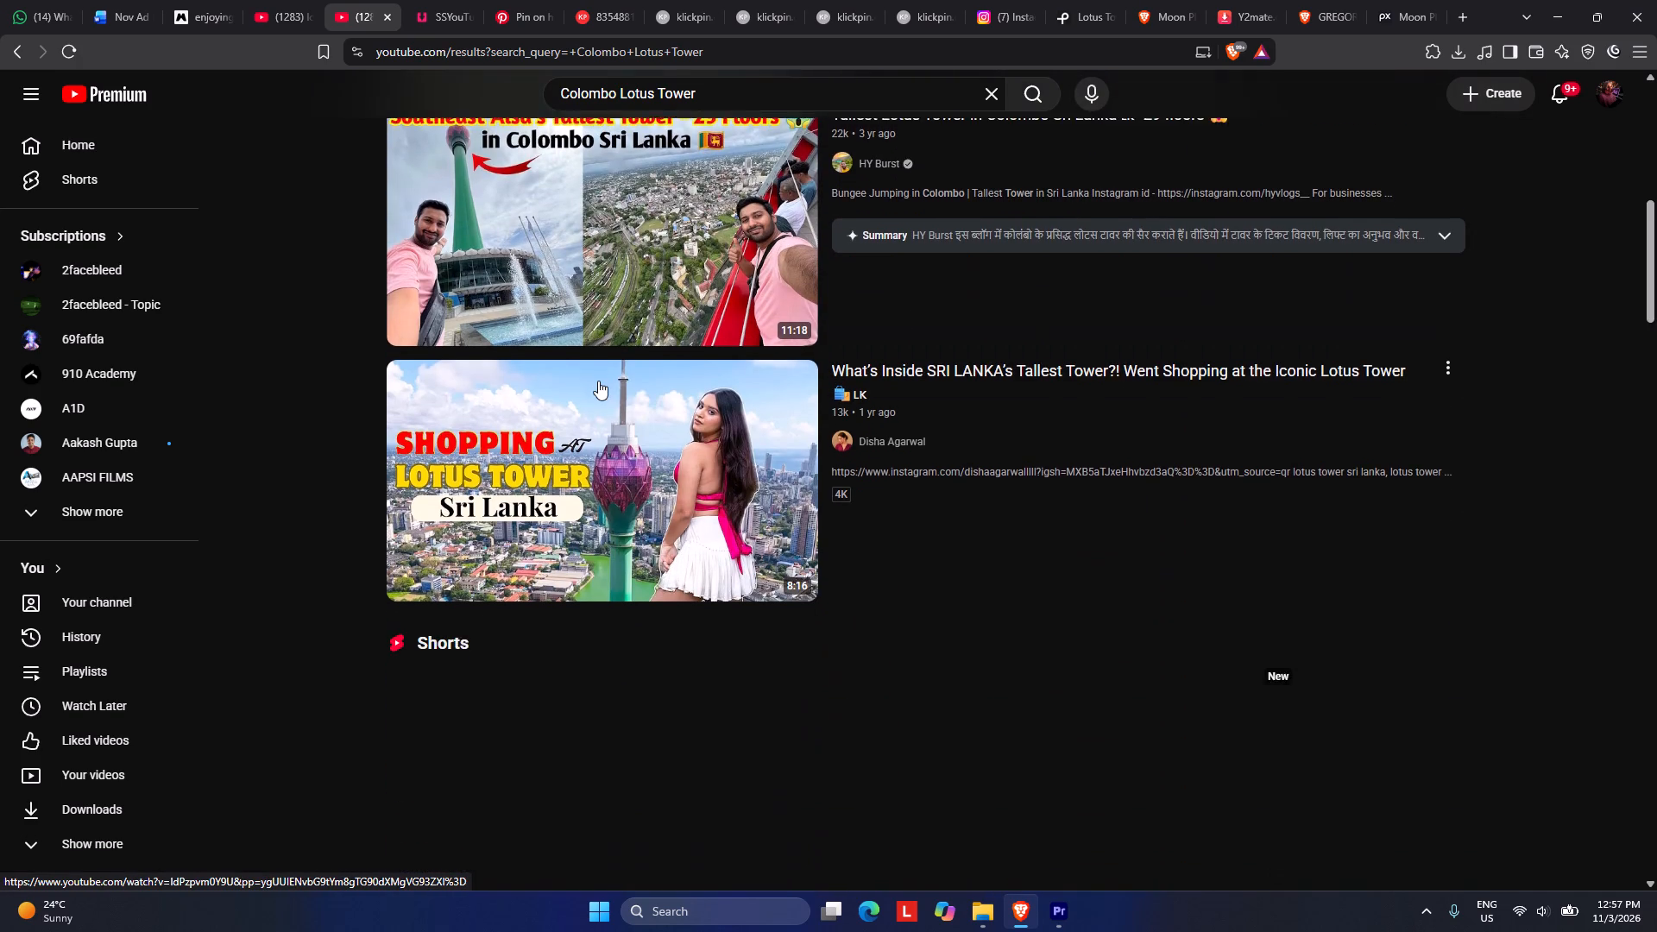
scroll(598, 381, "down", 5)
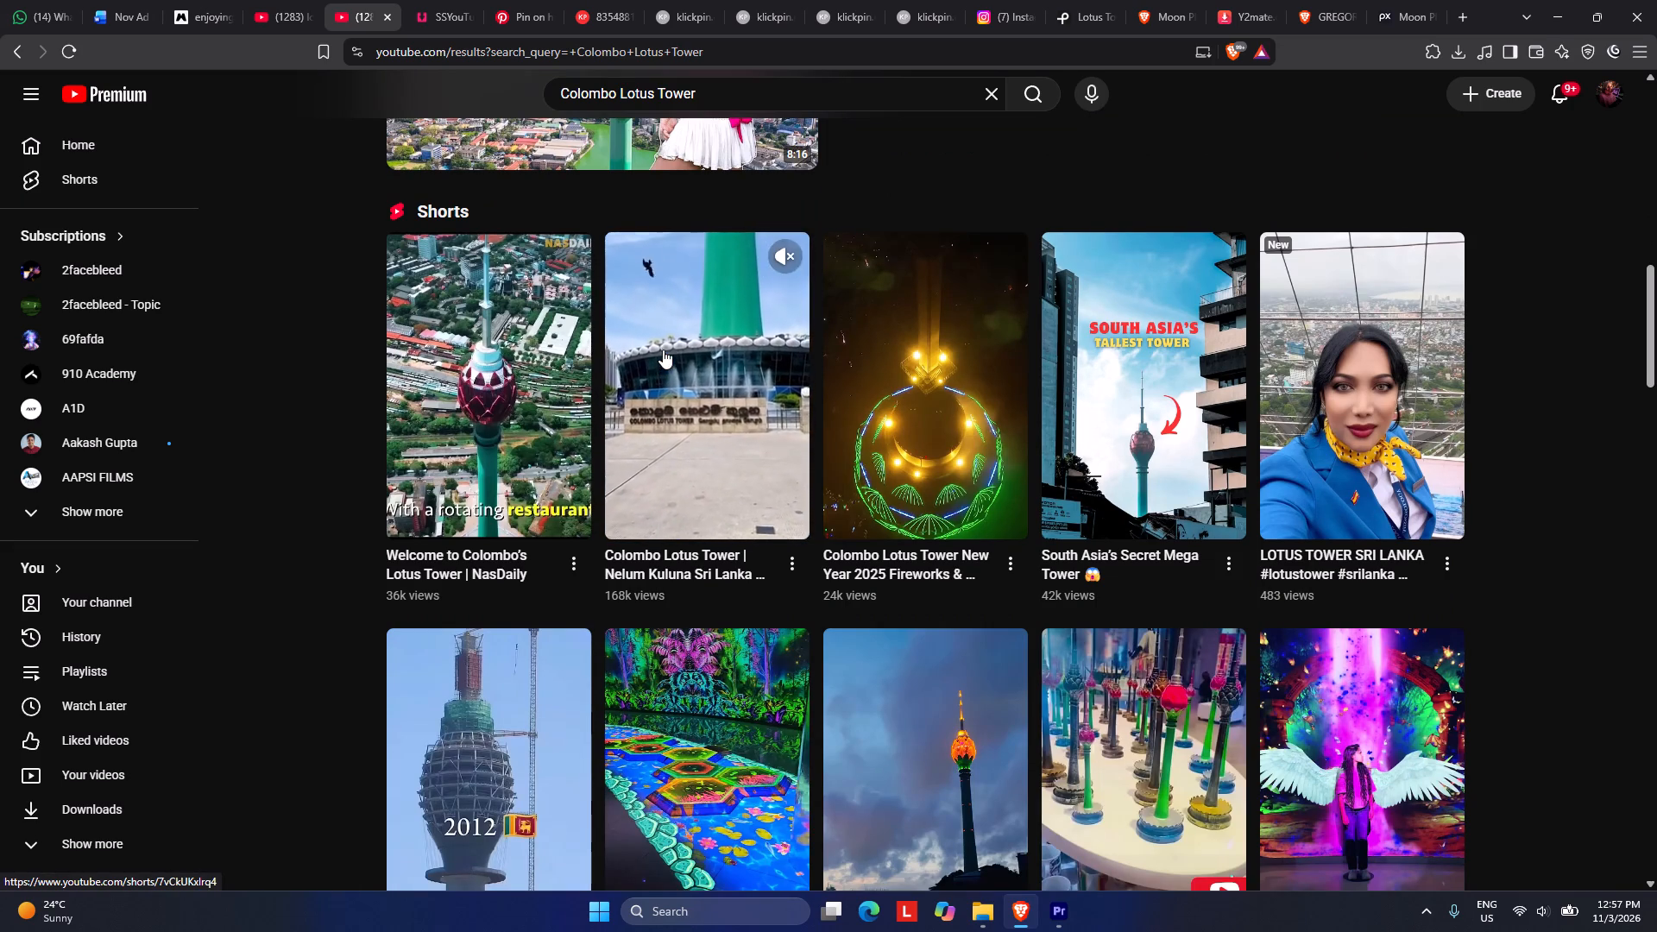
scroll(663, 349, "down", 1)
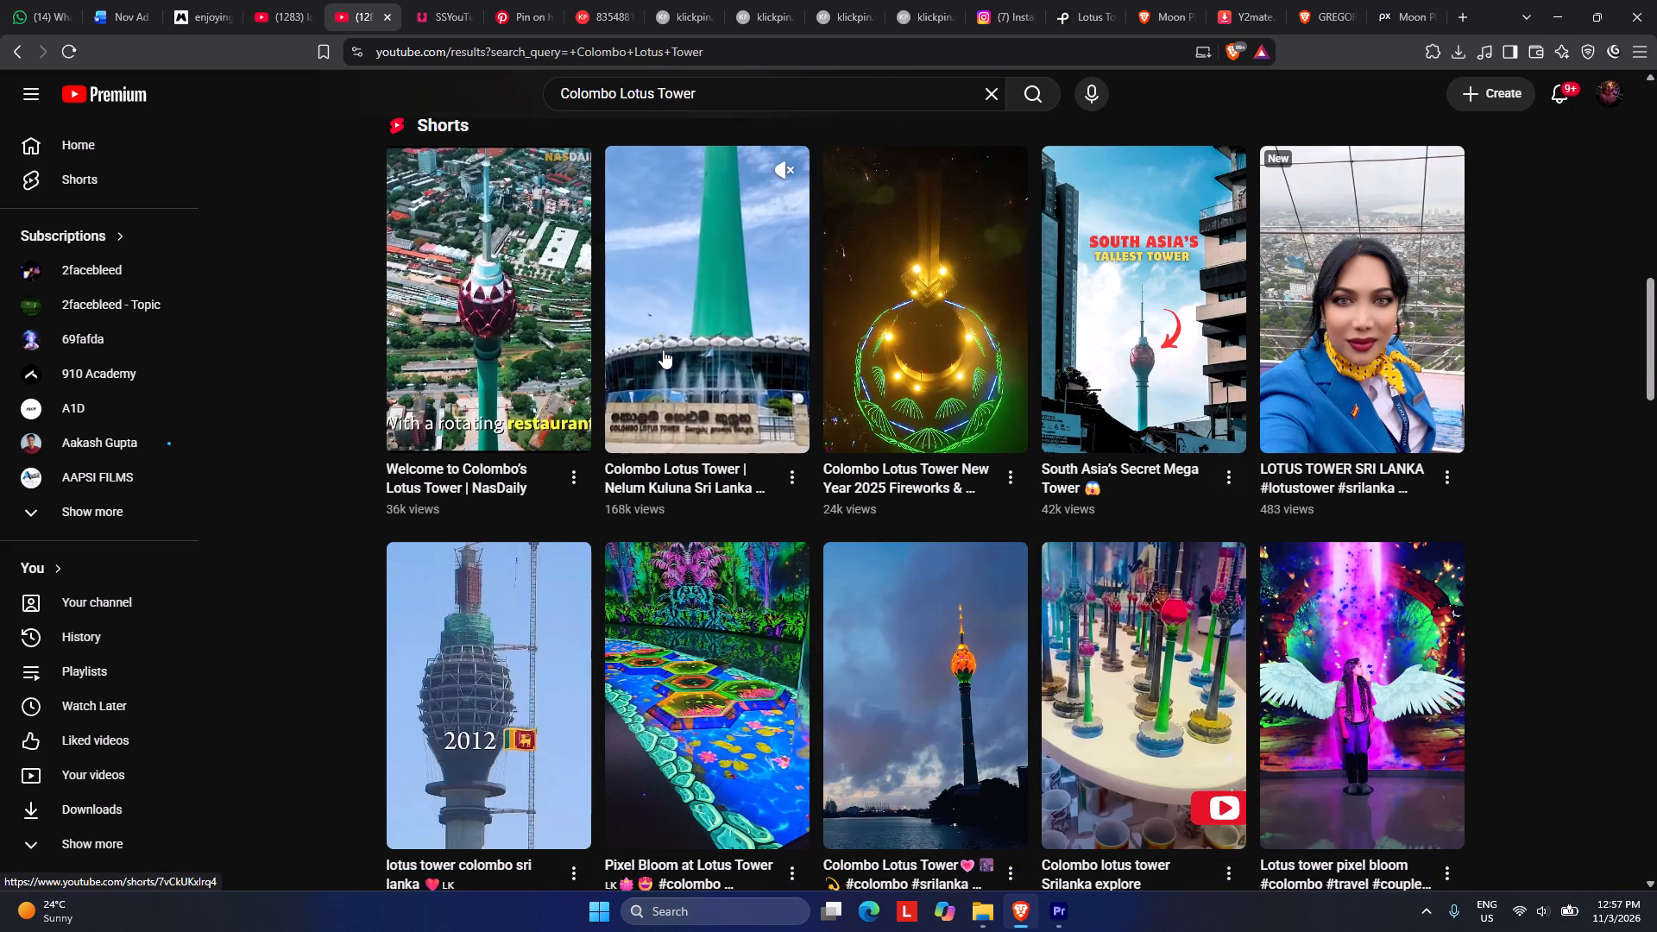
scroll(663, 349, "down", 7)
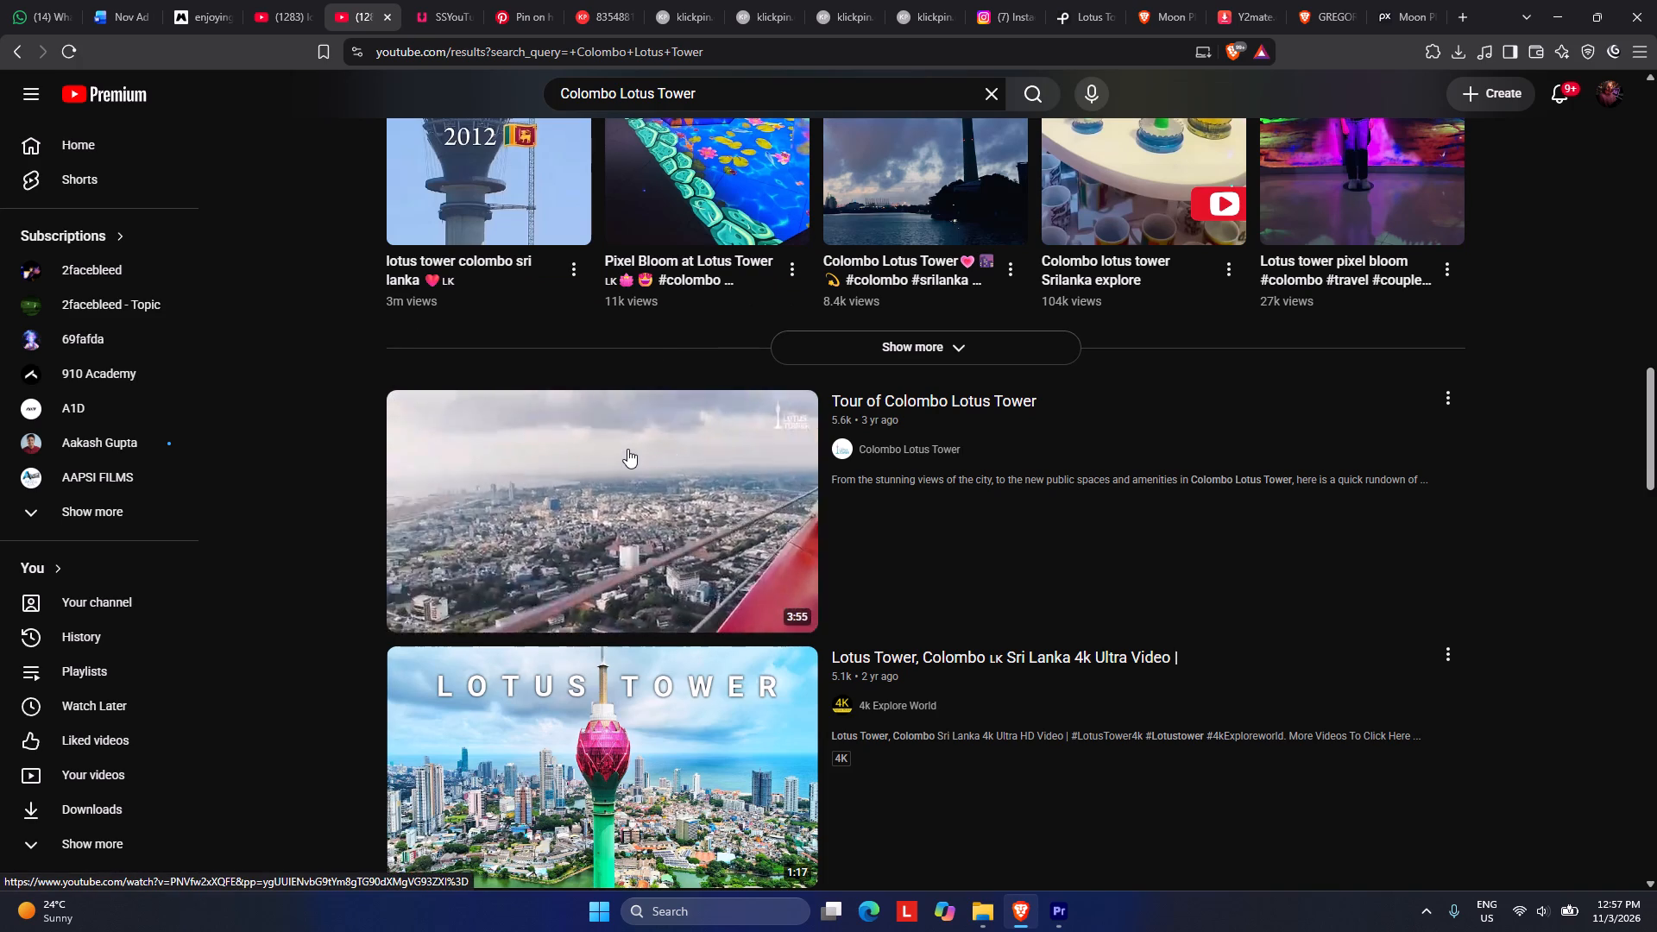
scroll(627, 458, "down", 4)
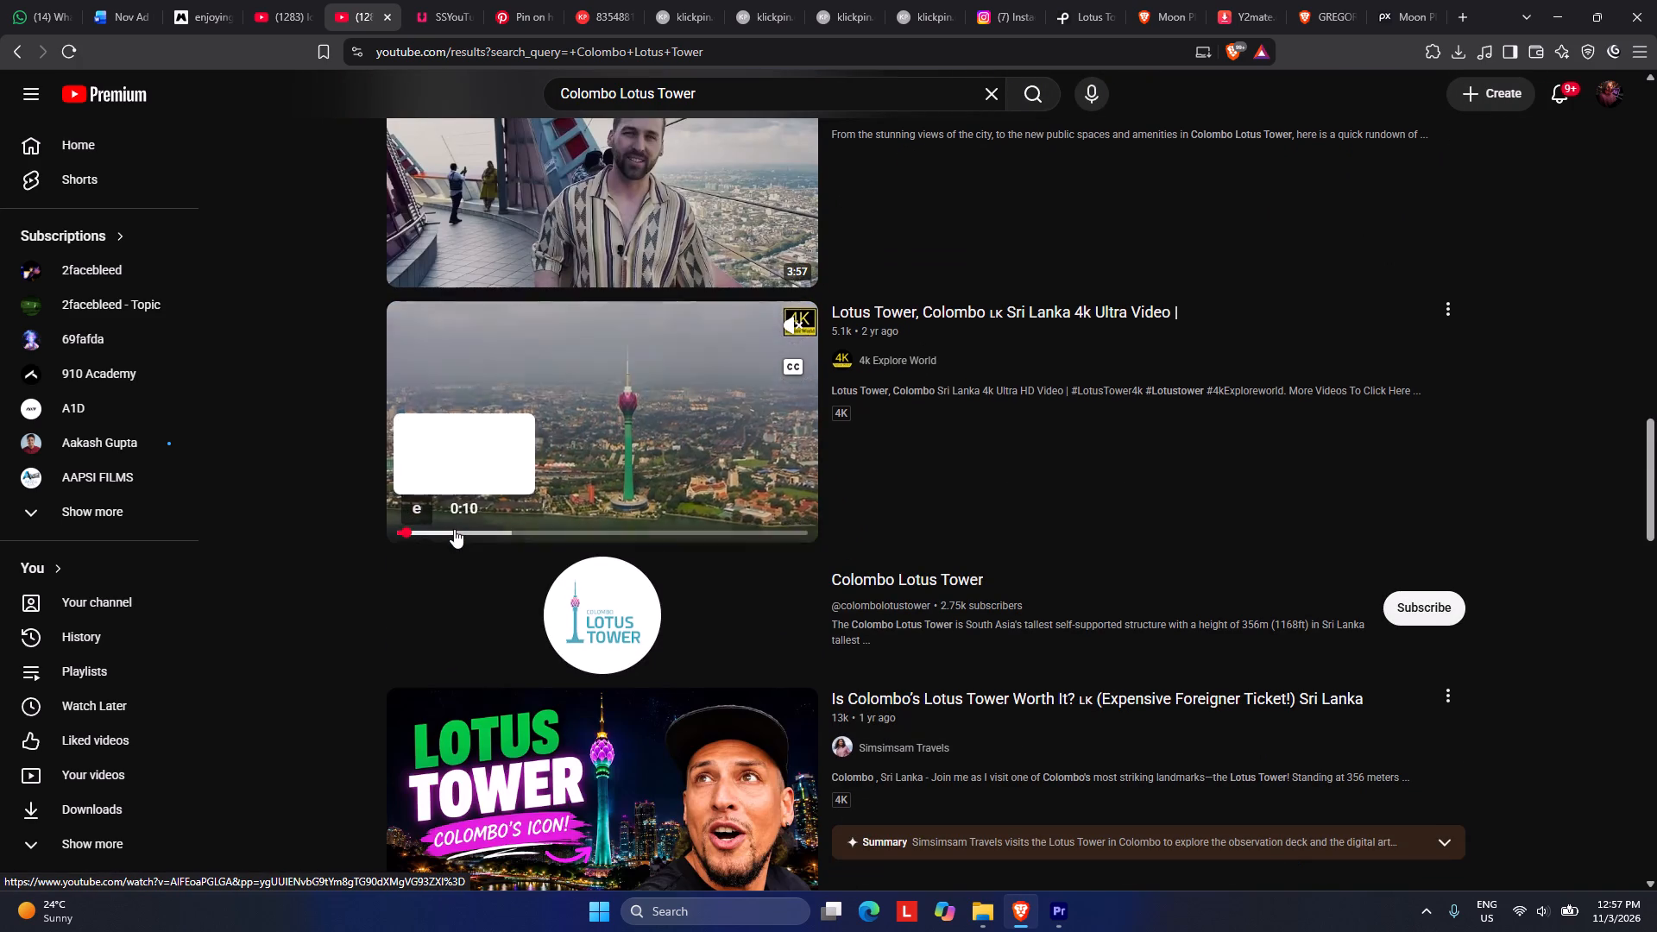
left_click(454, 529)
left_click(500, 527)
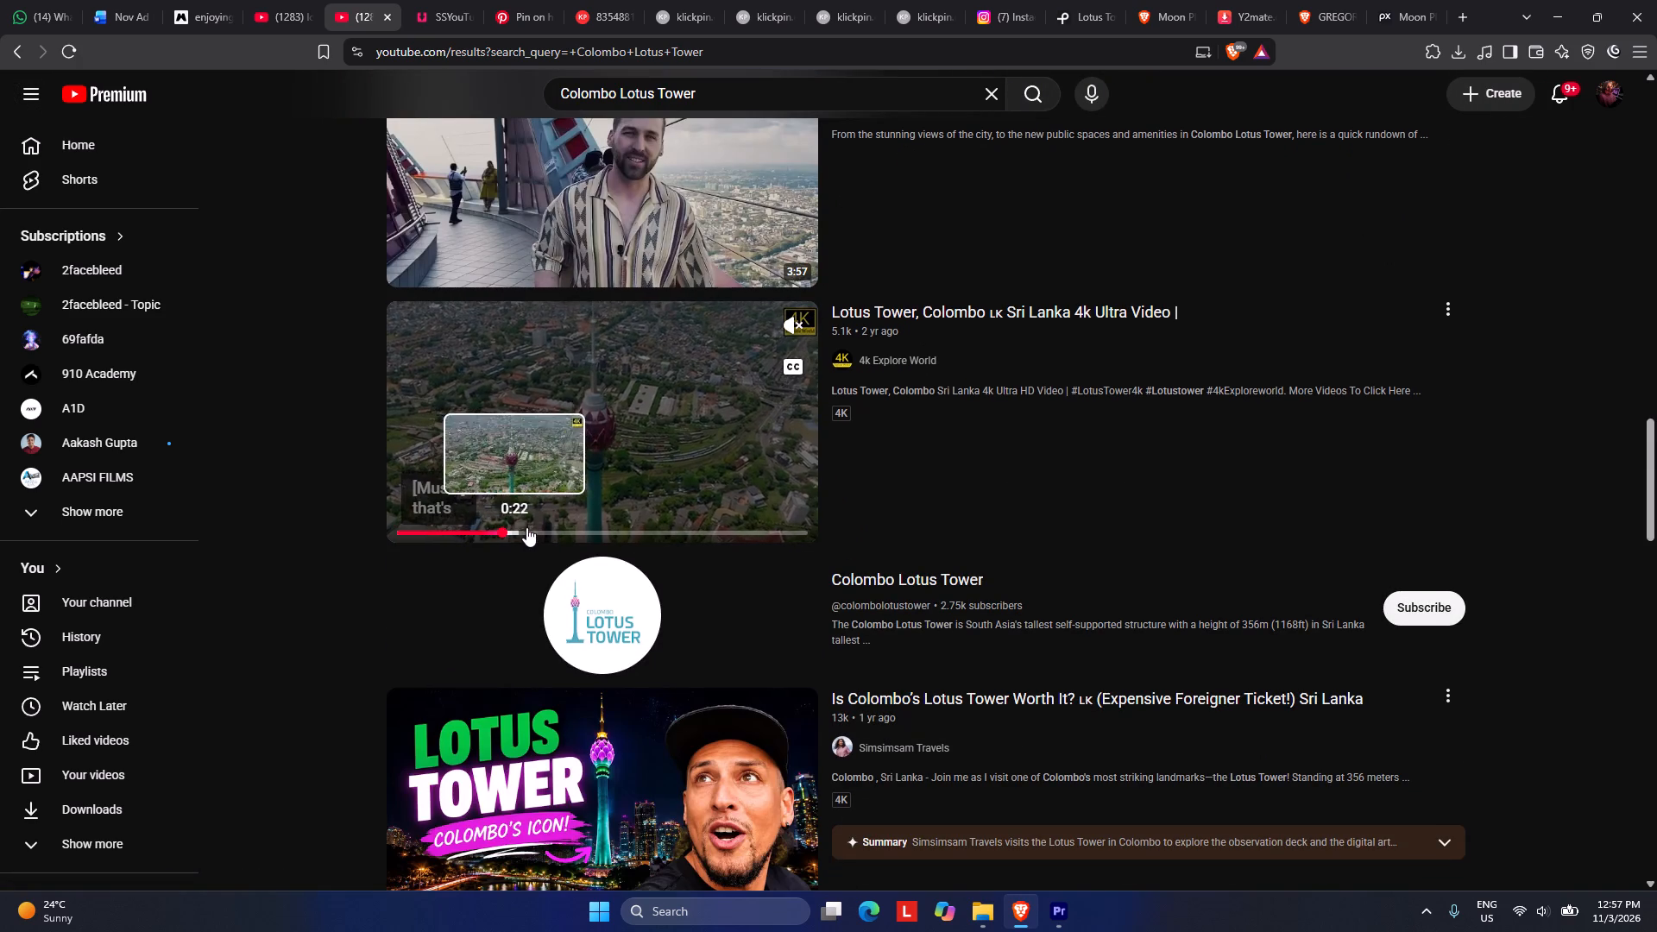
scroll(779, 469, "down", 7)
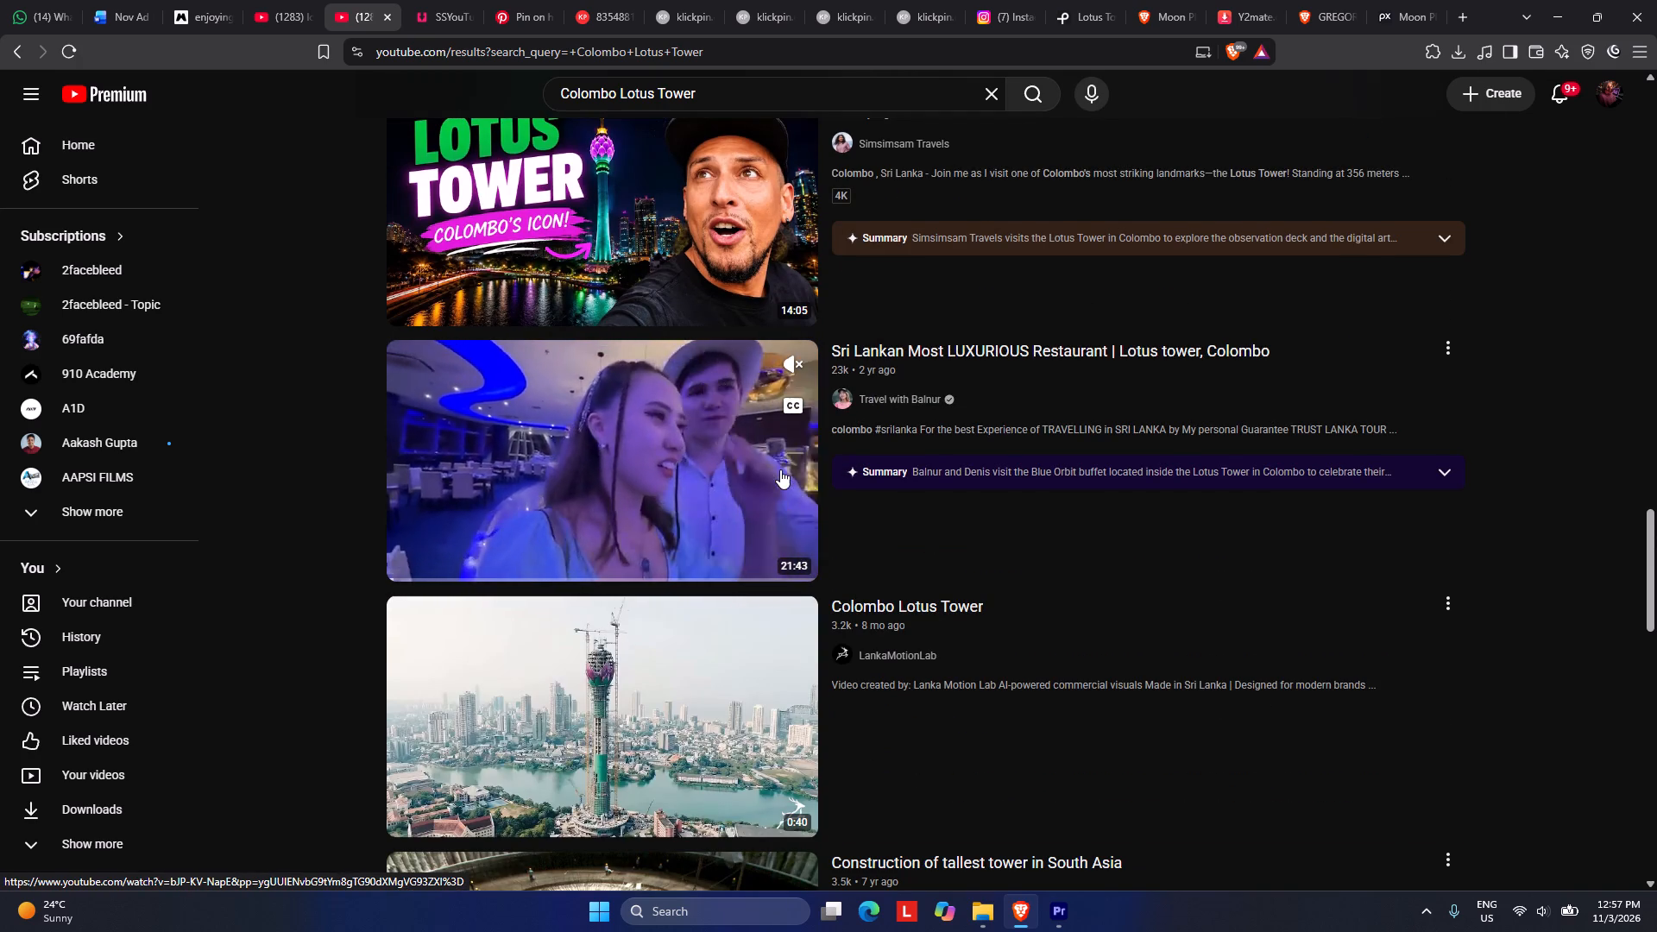
scroll(780, 469, "down", 2)
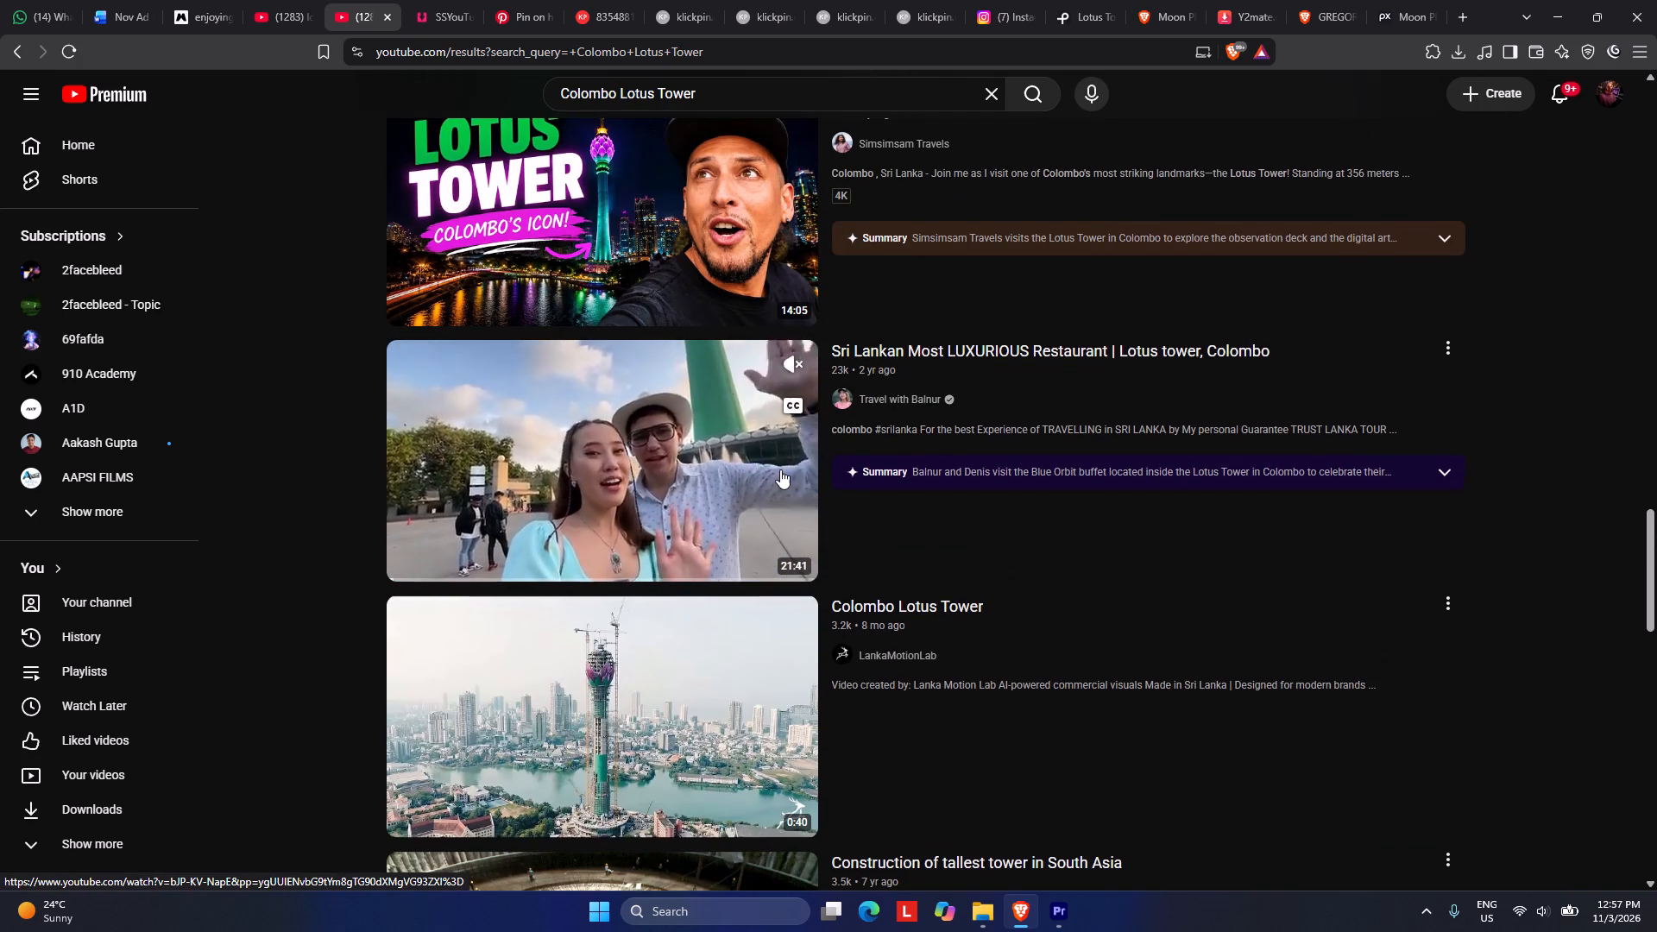
scroll(780, 469, "down", 4)
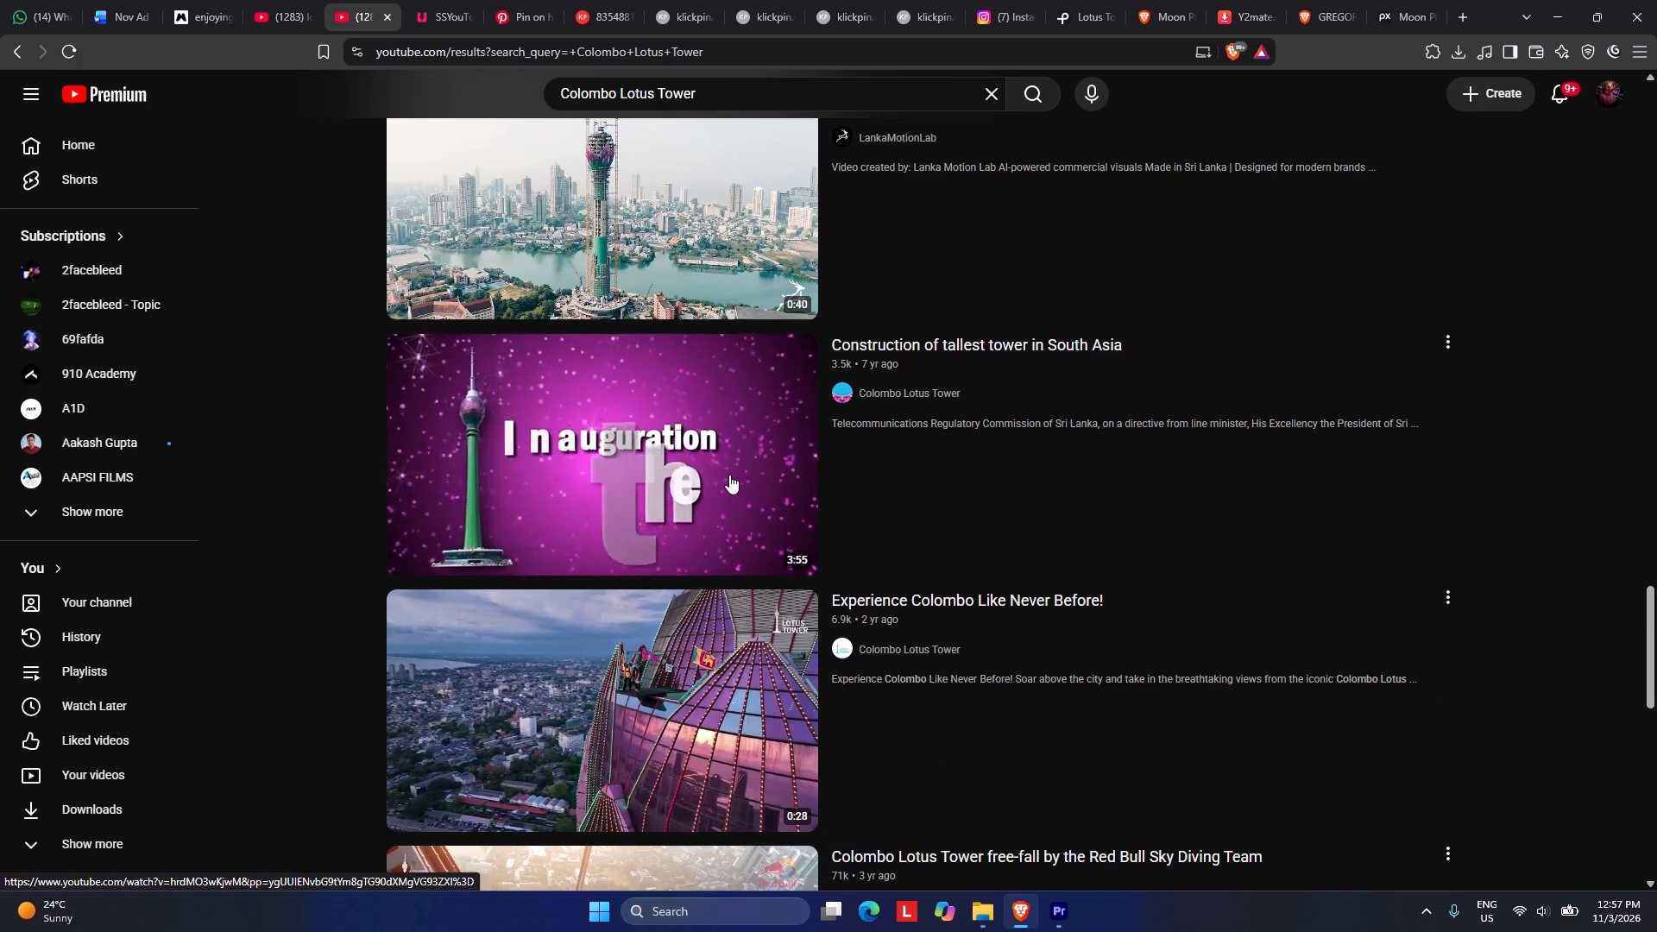
scroll(729, 475, "down", 1)
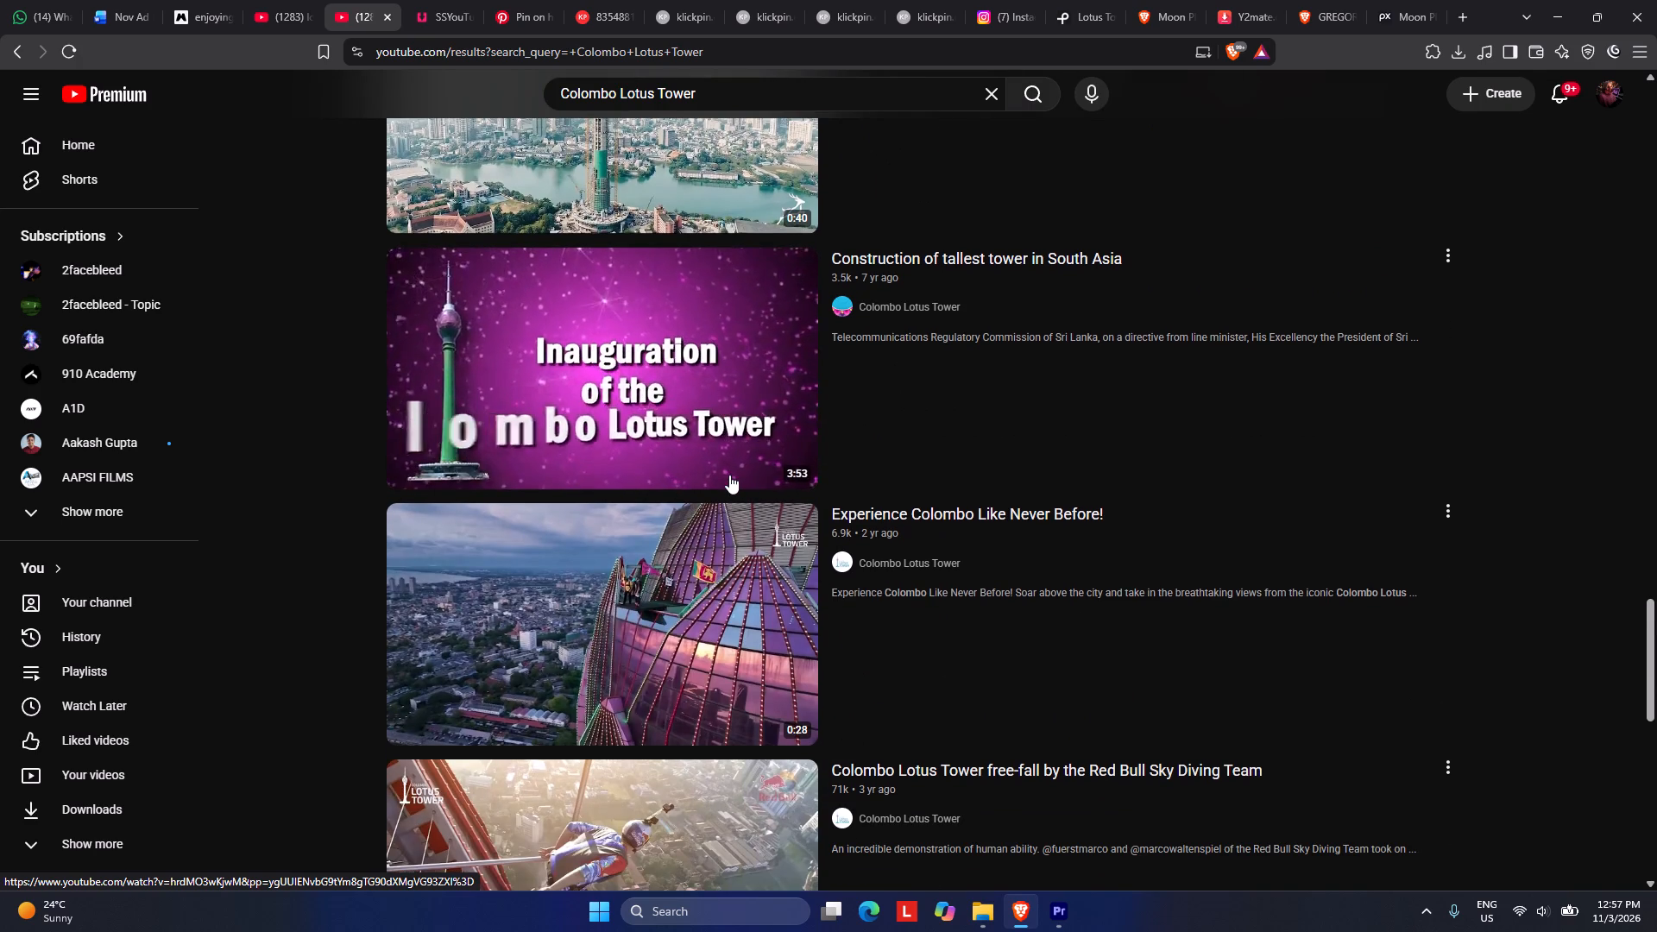
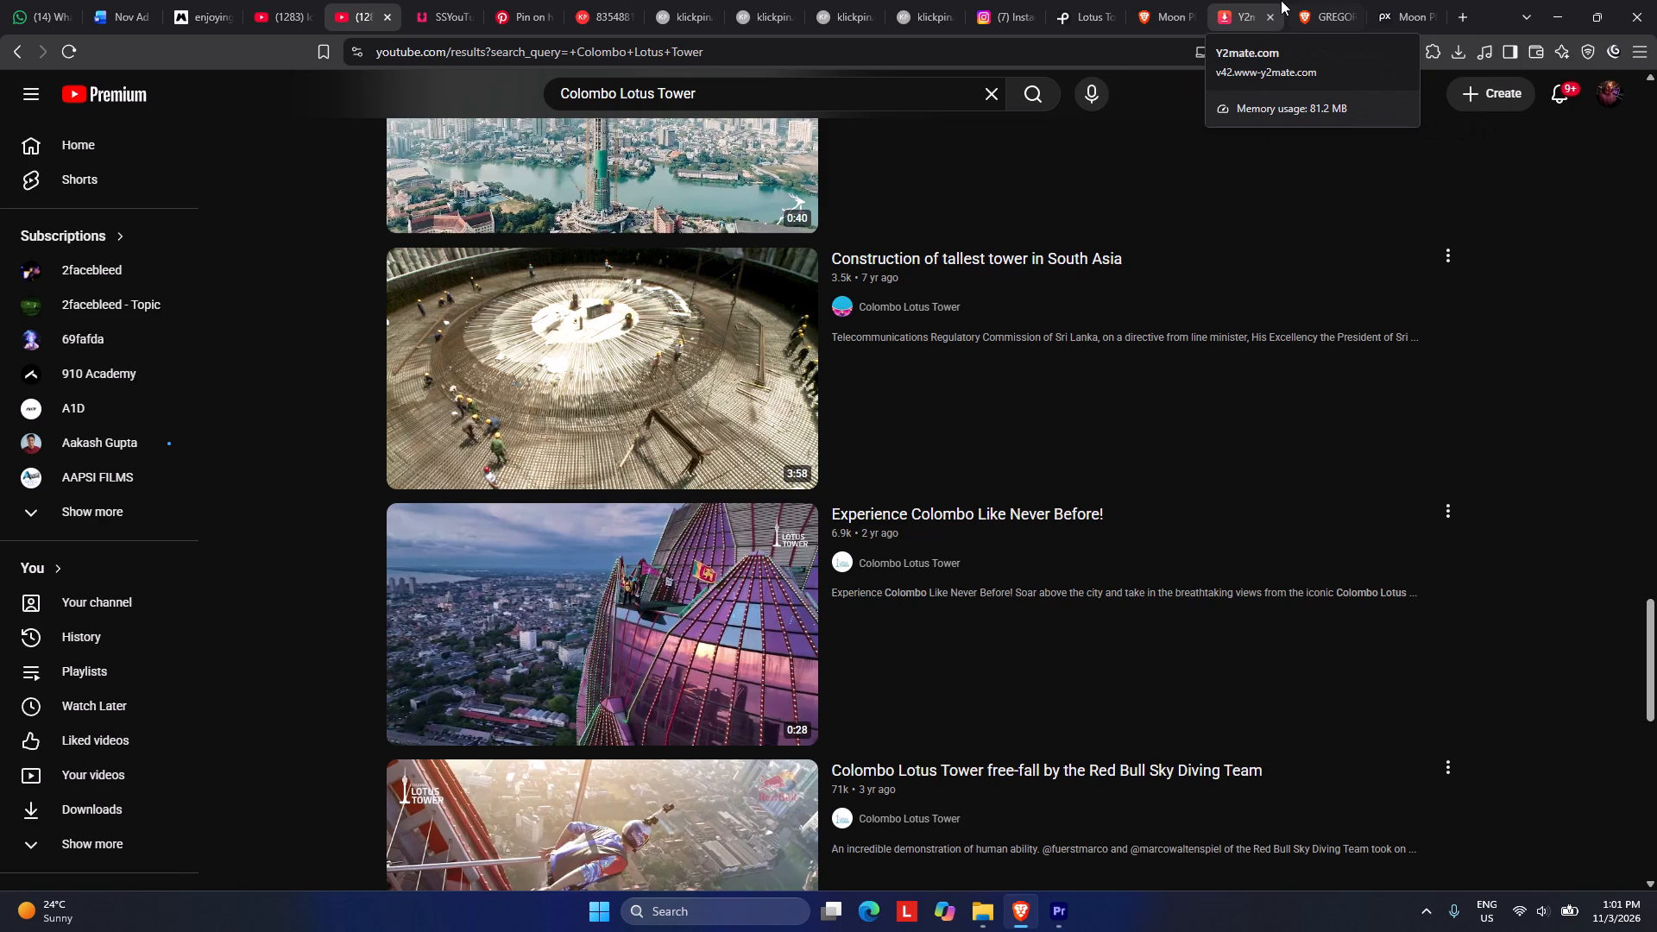
Switch from the browser to Adobe Premiere and save the royal video srilanka gateaway project.
key("l")
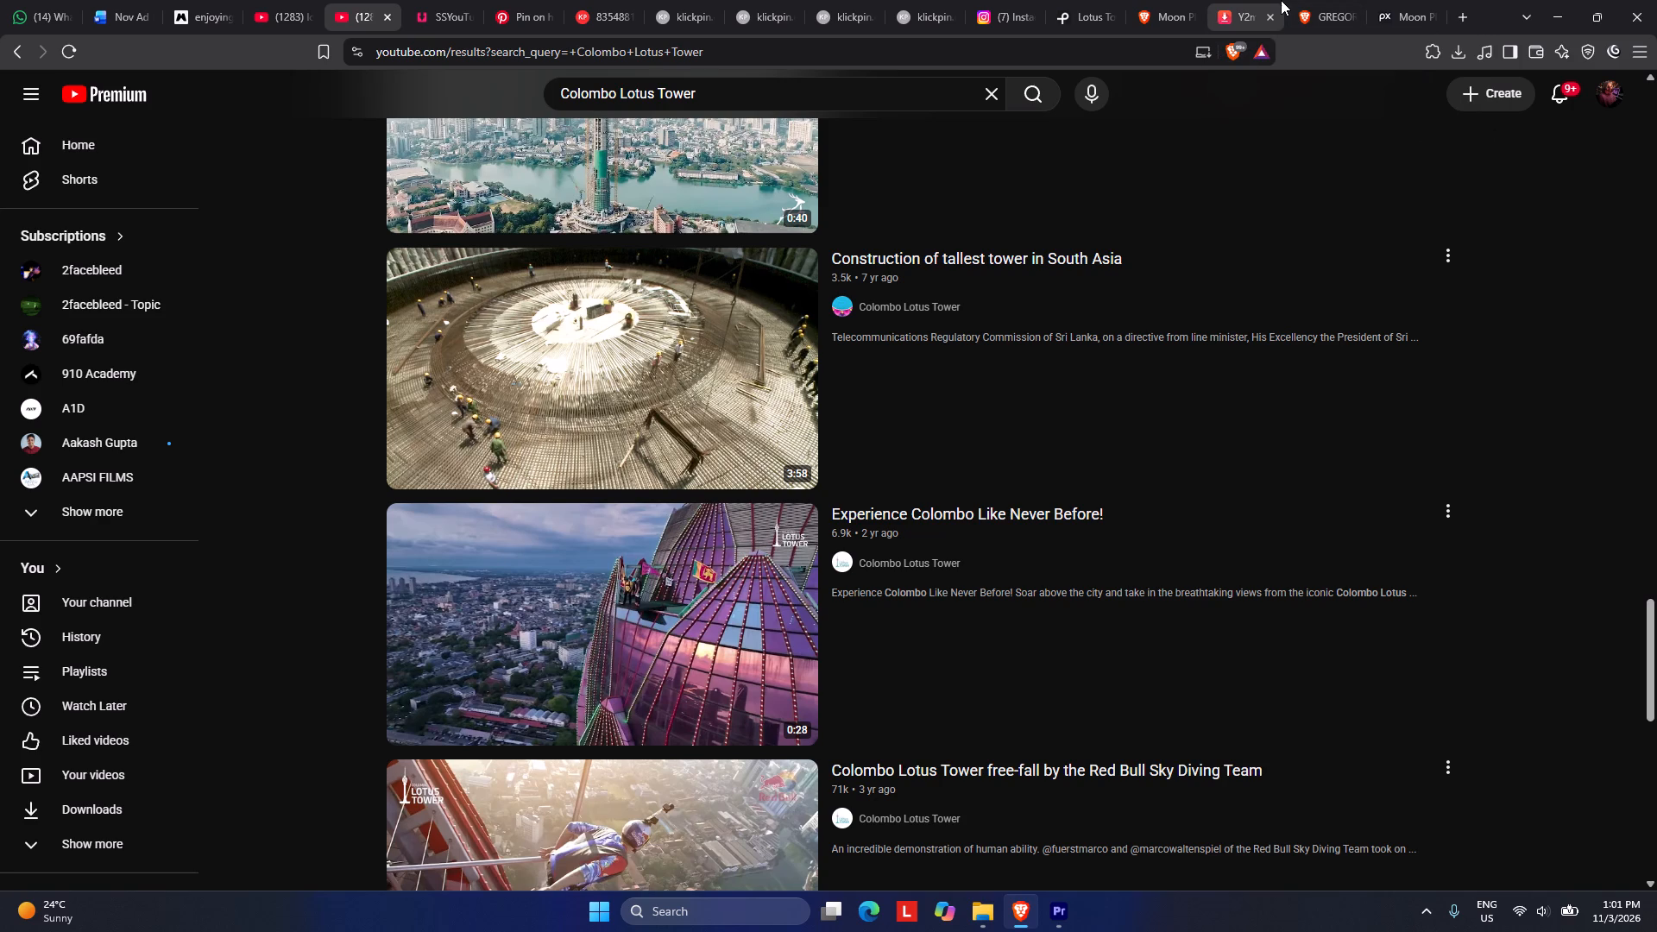
left_click(1559, 20)
key("ctrl+s")
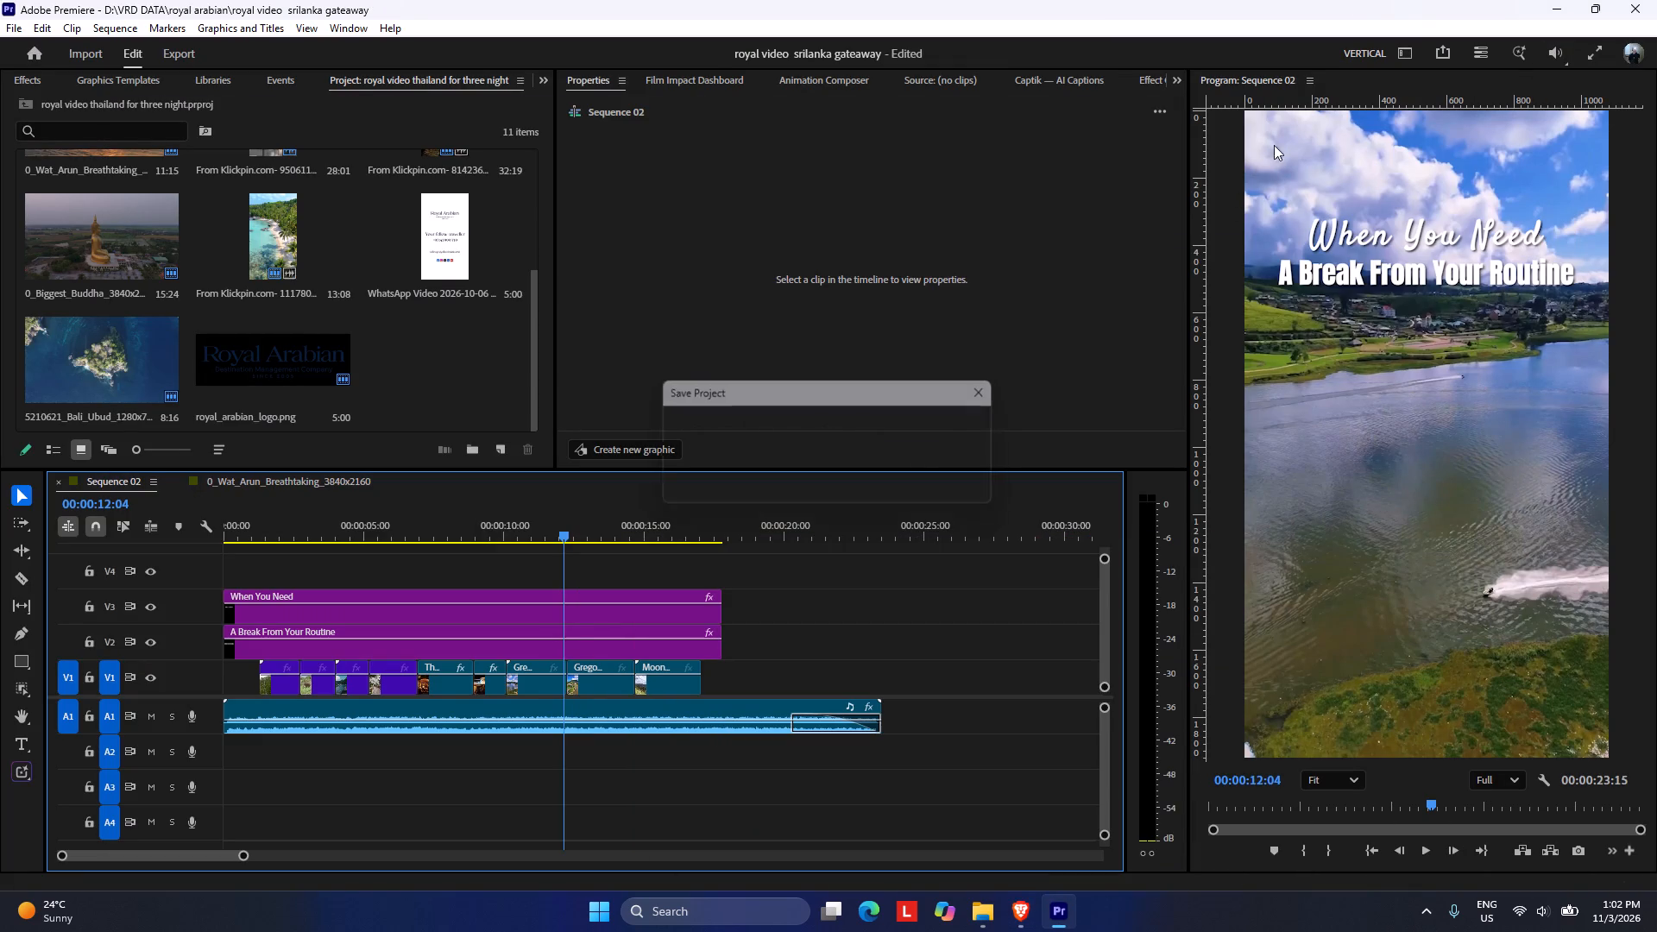